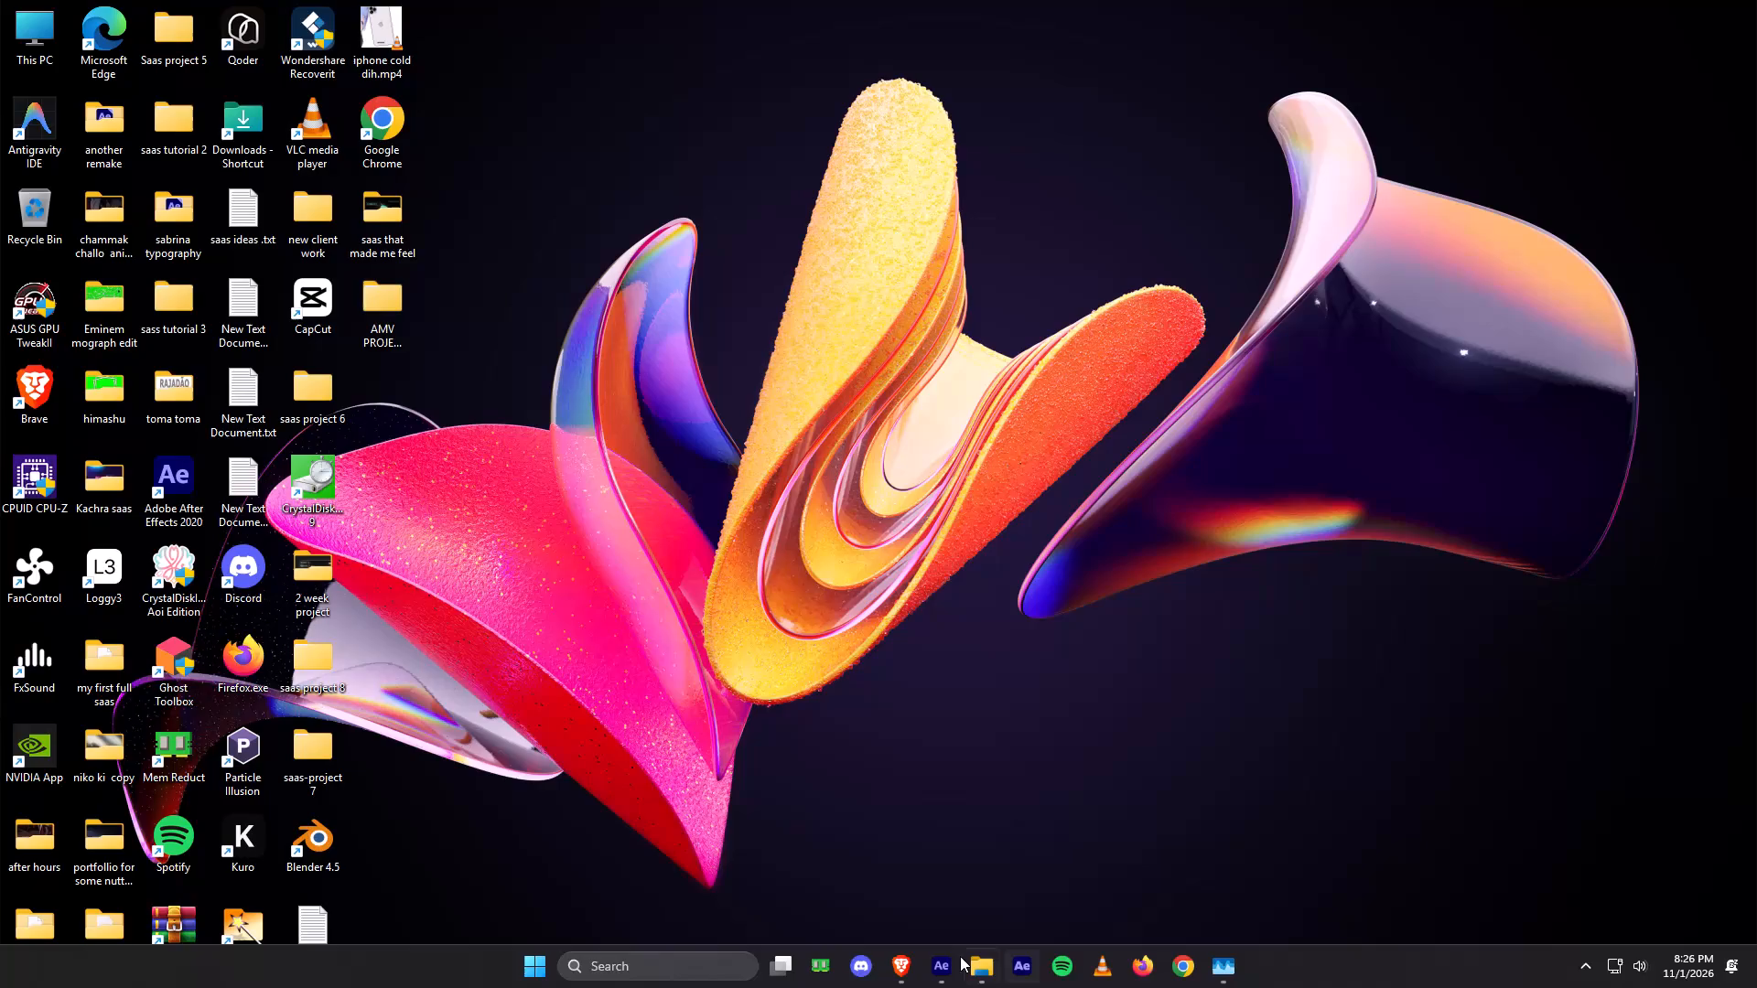
Switch to After Effects, preview the Hunting Leads shot from about 0:00:02:15, and examine the cursor in the storyboard frame up close.
{"action": "left_click", "coordinate": [941, 971]}
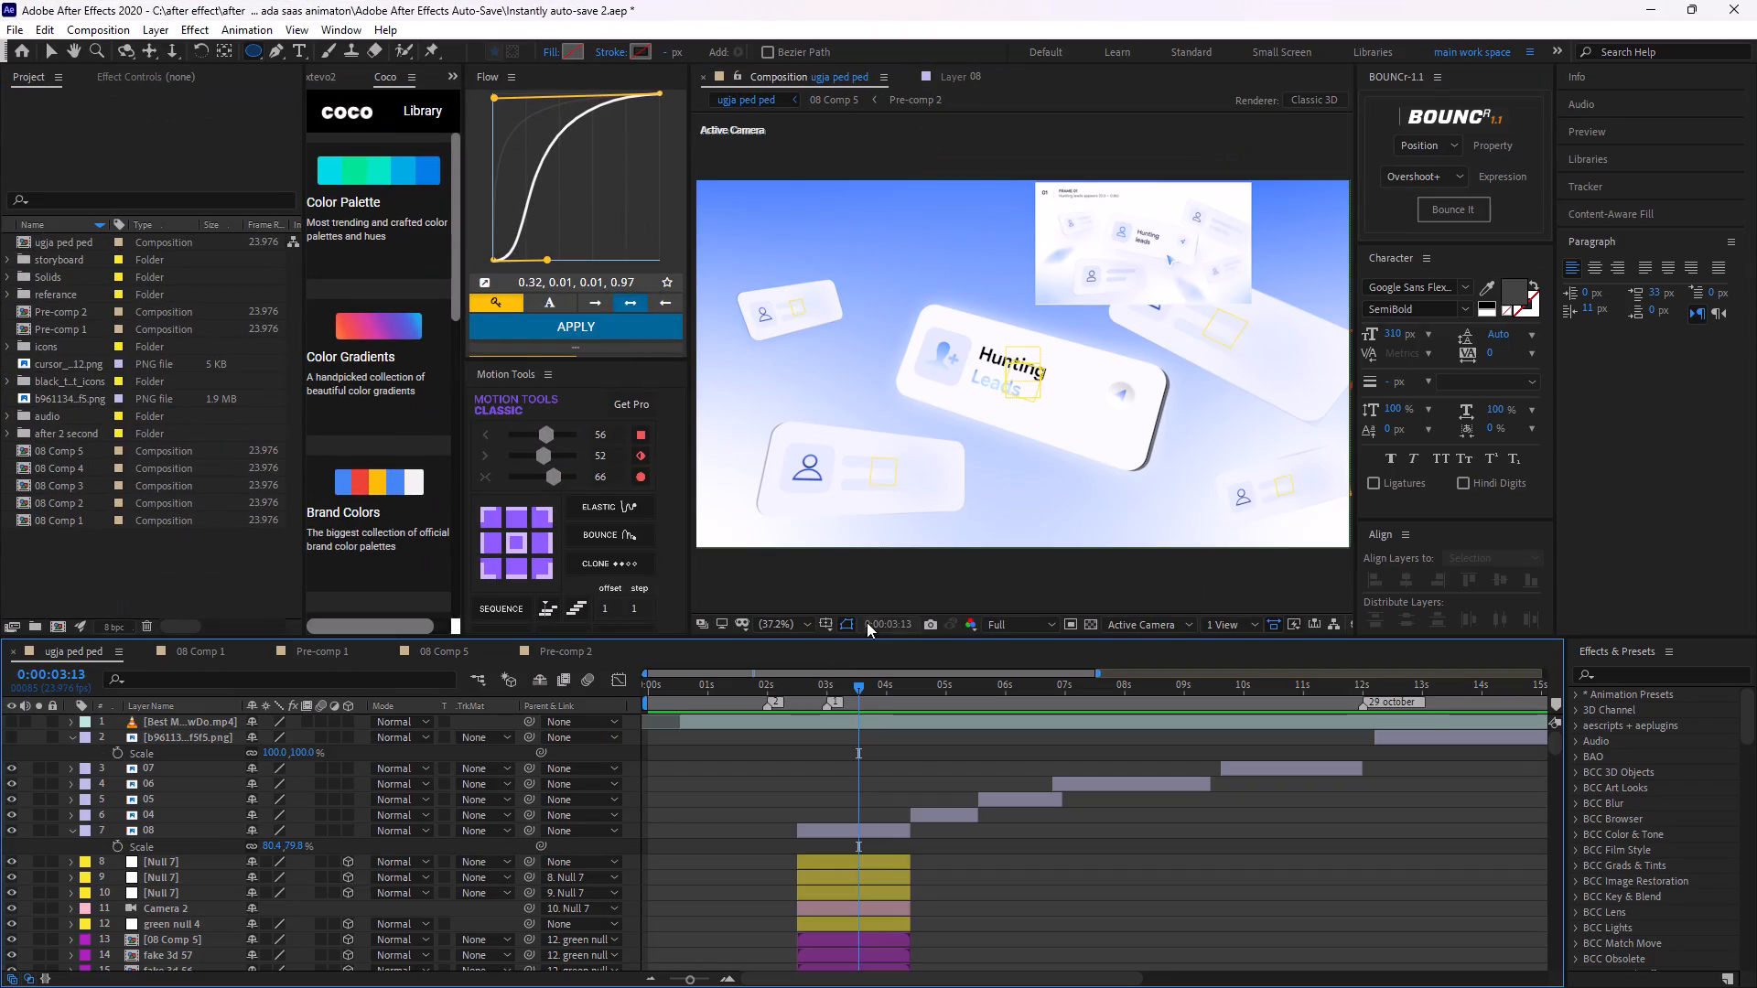
{"action": "left_click_drag", "start_coordinate": [856, 697], "coordinate": [804, 713]}
{"action": "key", "text": "space"}
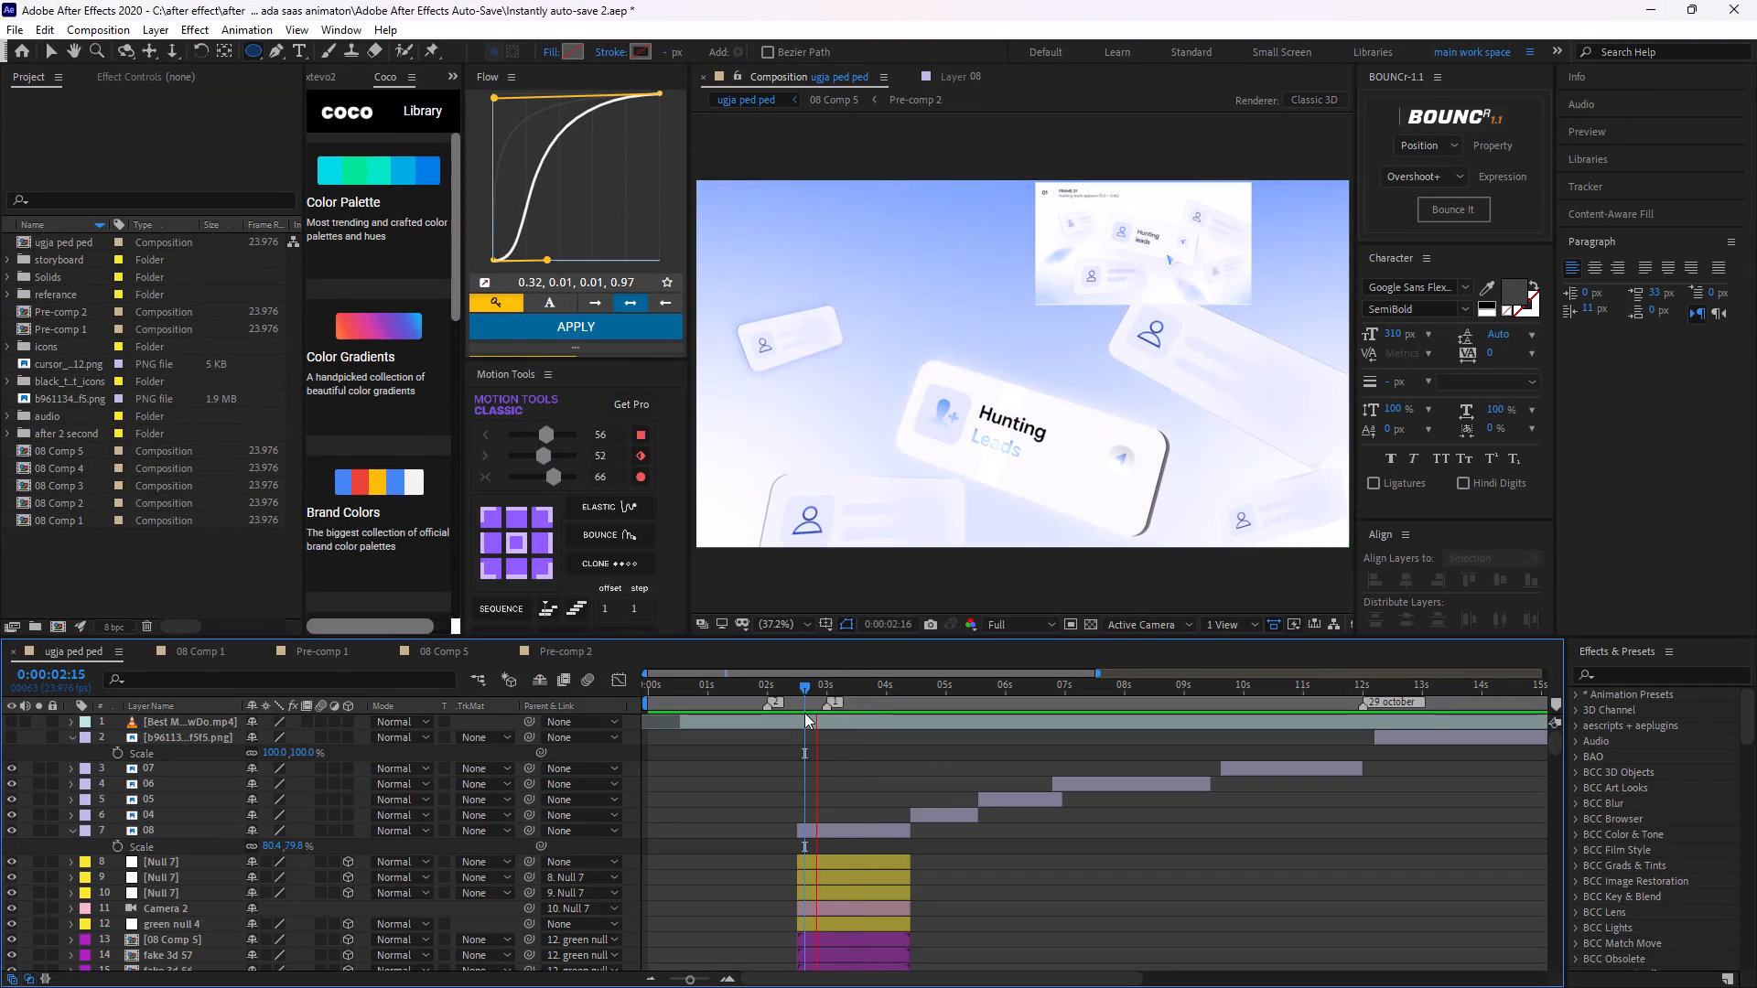
{"action": "key", "text": "space"}
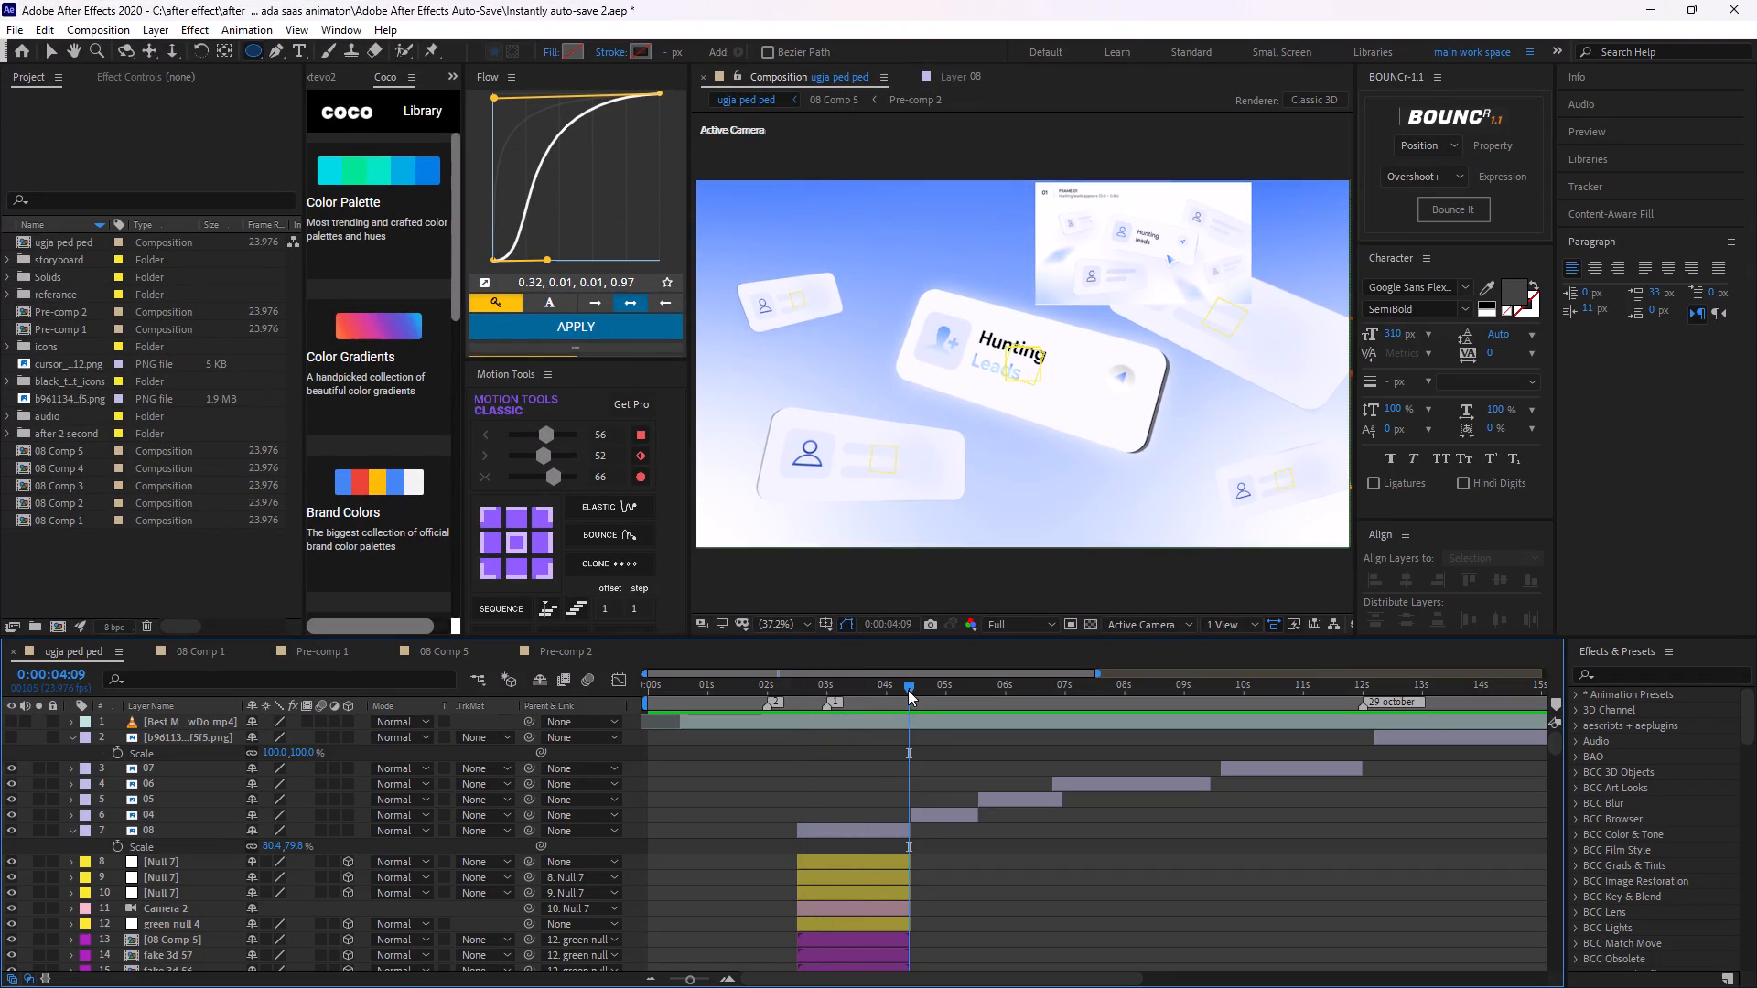
{"action": "left_click_drag", "start_coordinate": [917, 695], "coordinate": [838, 953]}
{"action": "left_click", "coordinate": [1062, 921]}
{"action": "scroll", "coordinate": [1152, 224], "scroll_direction": "up", "scroll_amount": 2}
{"action": "middle_click_drag", "start_coordinate": [1184, 327], "coordinate": [803, 392]}
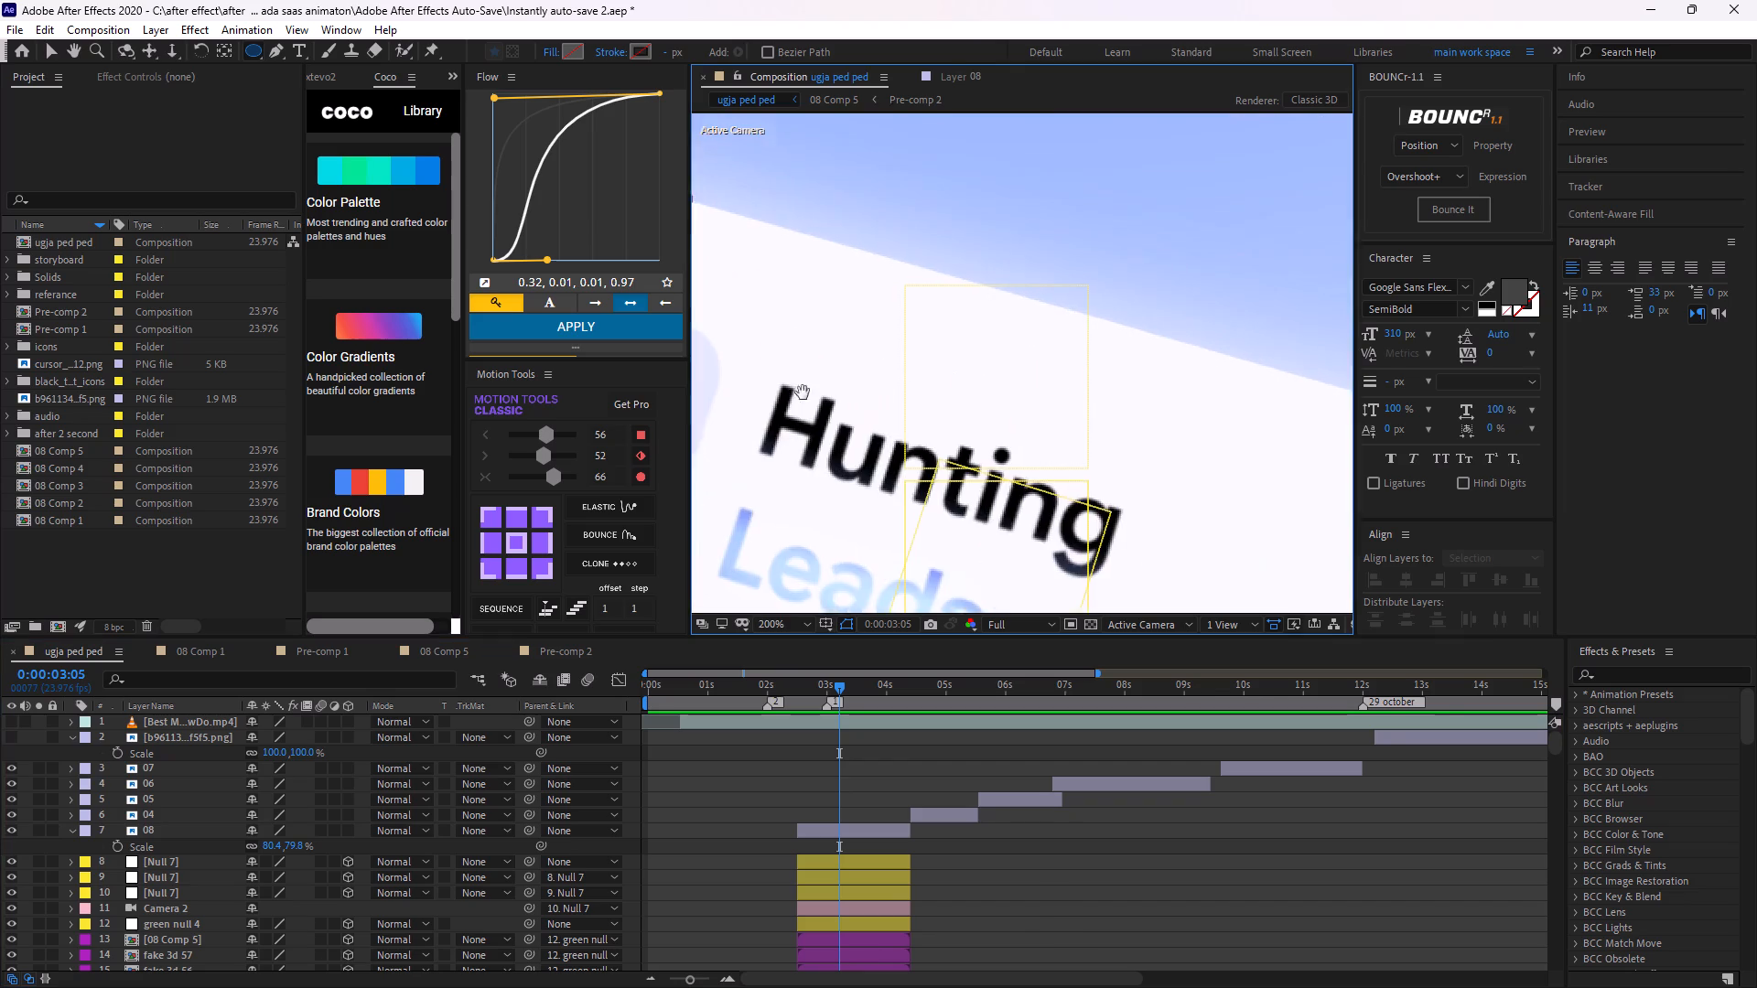
{"action": "middle_click_drag", "start_coordinate": [803, 392], "coordinate": [704, 407]}
{"action": "middle_click_drag", "start_coordinate": [889, 268], "coordinate": [544, 350]}
{"action": "middle_click_drag", "start_coordinate": [1072, 226], "coordinate": [693, 516]}
{"action": "middle_click_drag", "start_coordinate": [1138, 287], "coordinate": [1201, 307]}
{"action": "middle_click_drag", "start_coordinate": [1103, 290], "coordinate": [1236, 291]}
Add the cursor PNG from the project files to the ugja ped ped timeline, directly above the Null 7 layers.
{"action": "key", "text": "v"}
{"action": "left_click", "coordinate": [67, 362]}
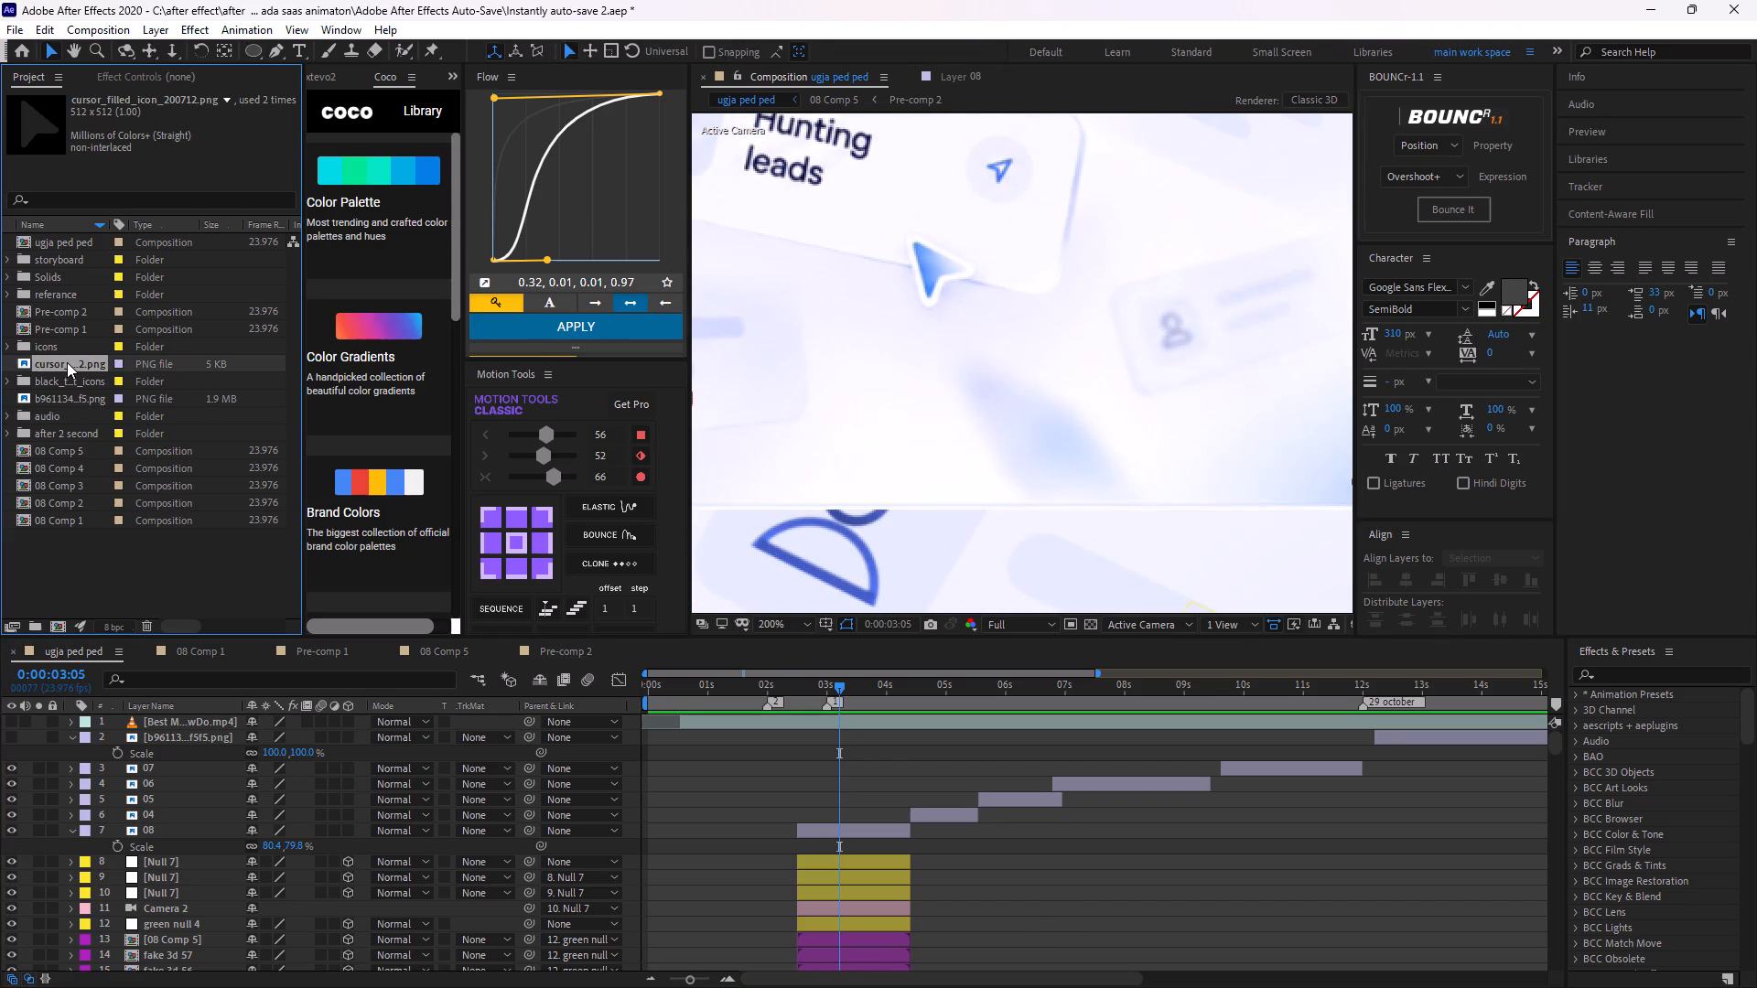
{"action": "left_click_drag", "start_coordinate": [68, 362], "coordinate": [647, 816]}
{"action": "left_click_drag", "start_coordinate": [647, 816], "coordinate": [702, 847]}
Split the cursor layer at 0:00:02:12 and delete the earlier part so it starts with the Hunting Leads shot.
{"action": "scroll", "coordinate": [948, 458], "scroll_direction": "down", "scroll_amount": 1}
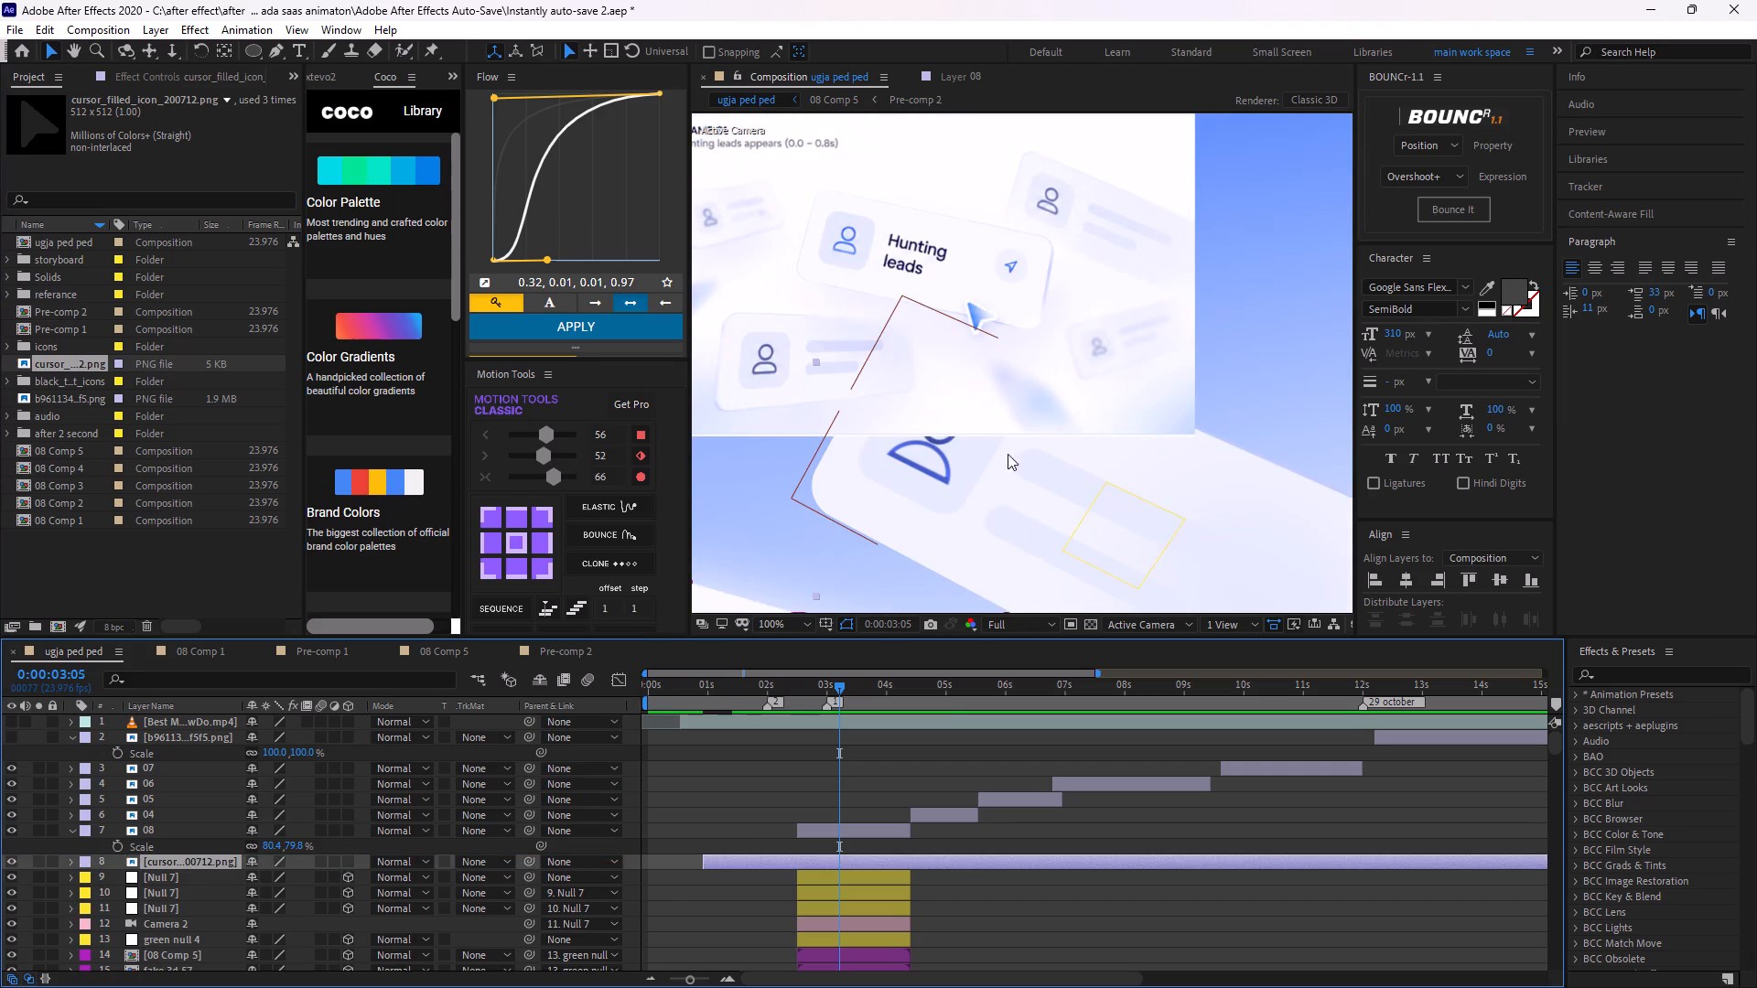
{"action": "scroll", "coordinate": [950, 459], "scroll_direction": "down", "scroll_amount": 1}
{"action": "middle_click_drag", "start_coordinate": [907, 486], "coordinate": [989, 301]}
{"action": "left_click_drag", "start_coordinate": [834, 684], "coordinate": [818, 744]}
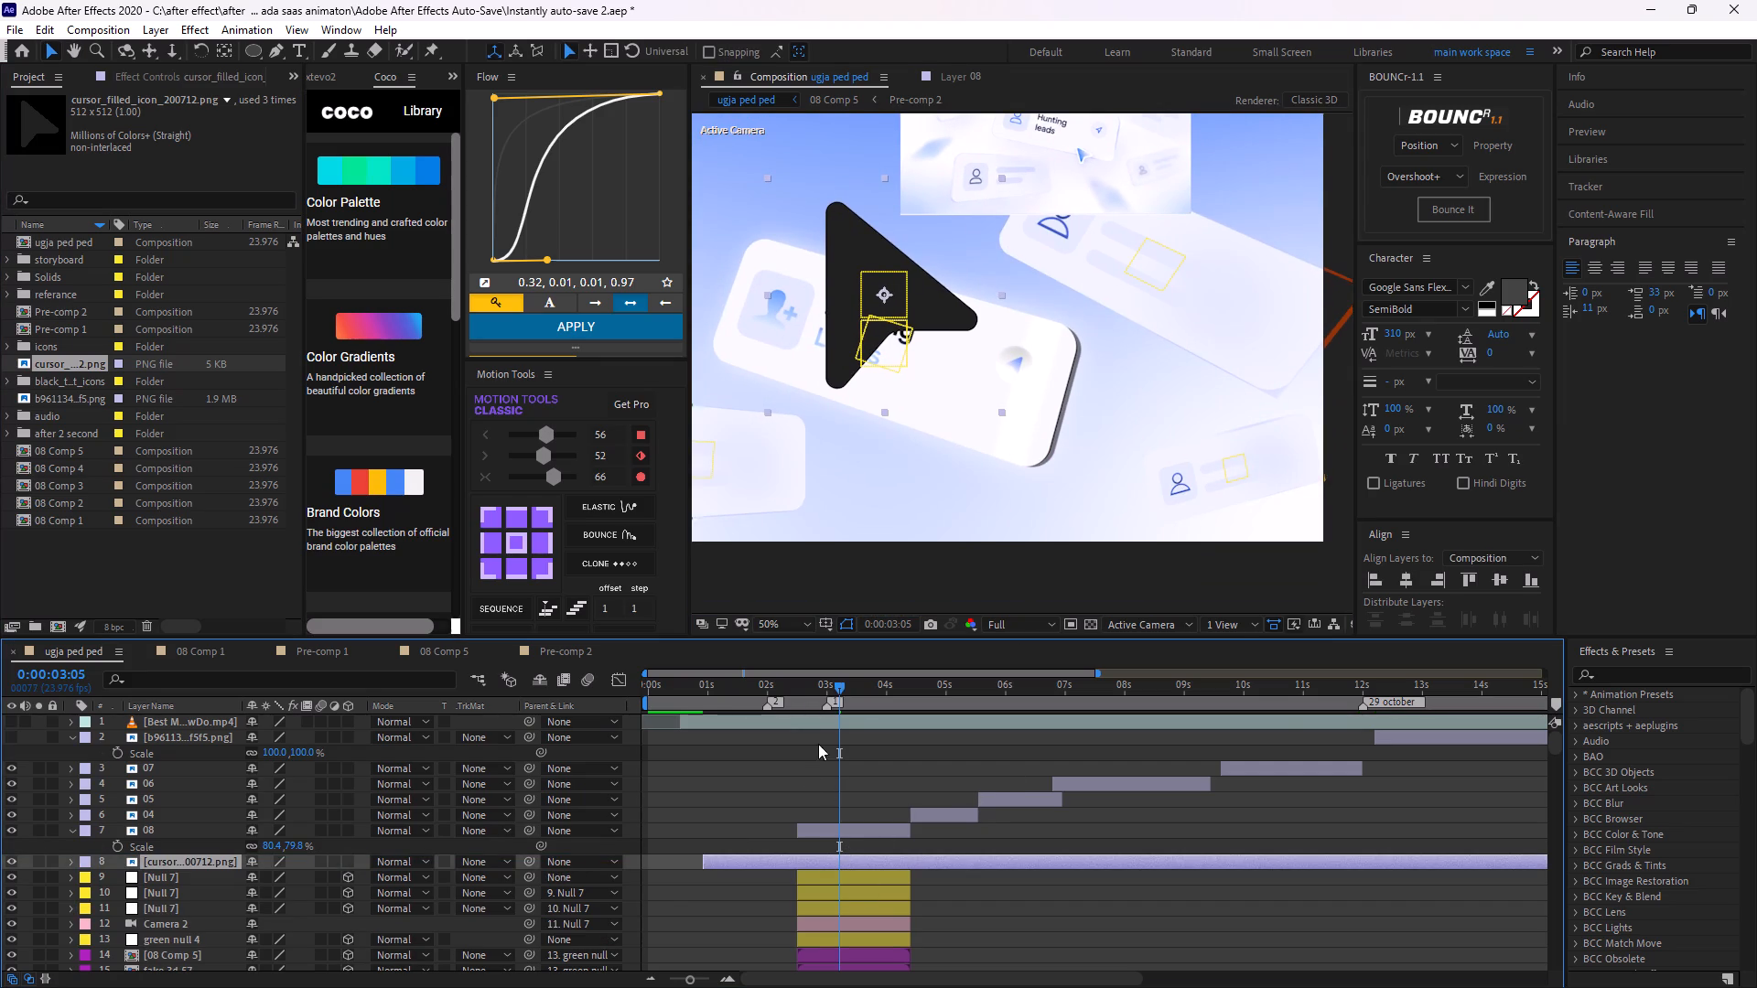
{"action": "left_click_drag", "start_coordinate": [818, 744], "coordinate": [792, 907]}
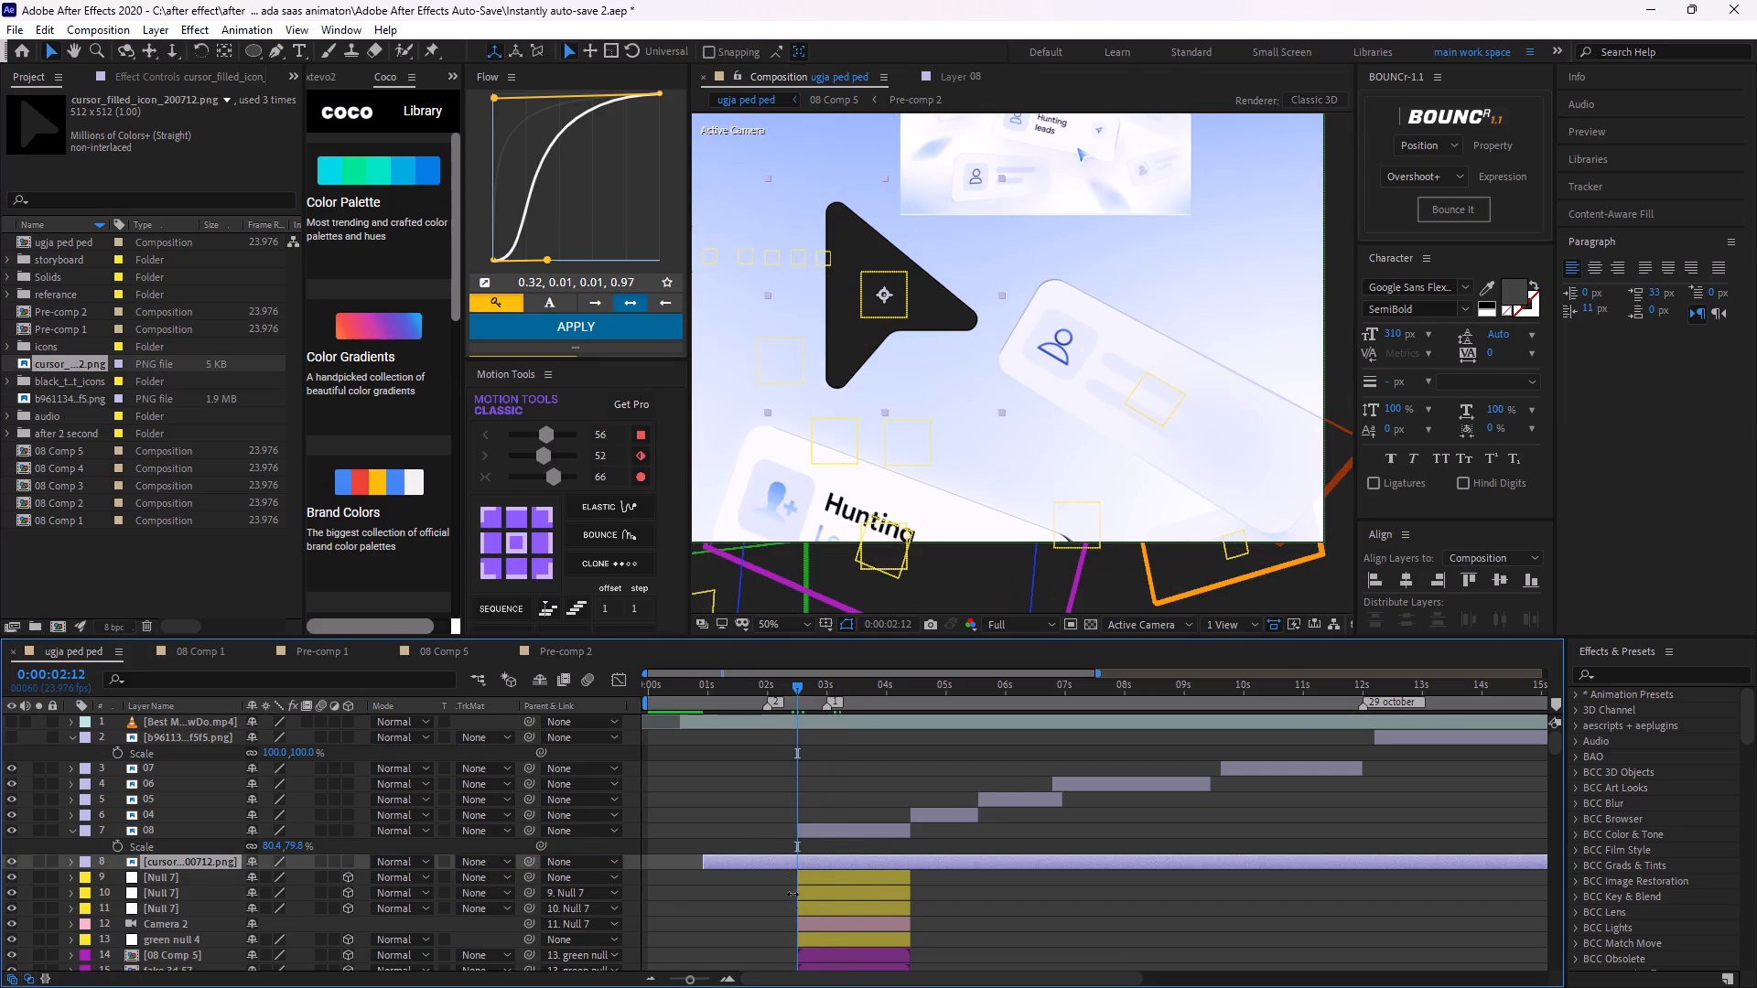
{"action": "key", "text": "ctrl+shift+s"}
{"action": "key", "text": "ctrl+shift+d"}
{"action": "left_click", "coordinate": [760, 739]}
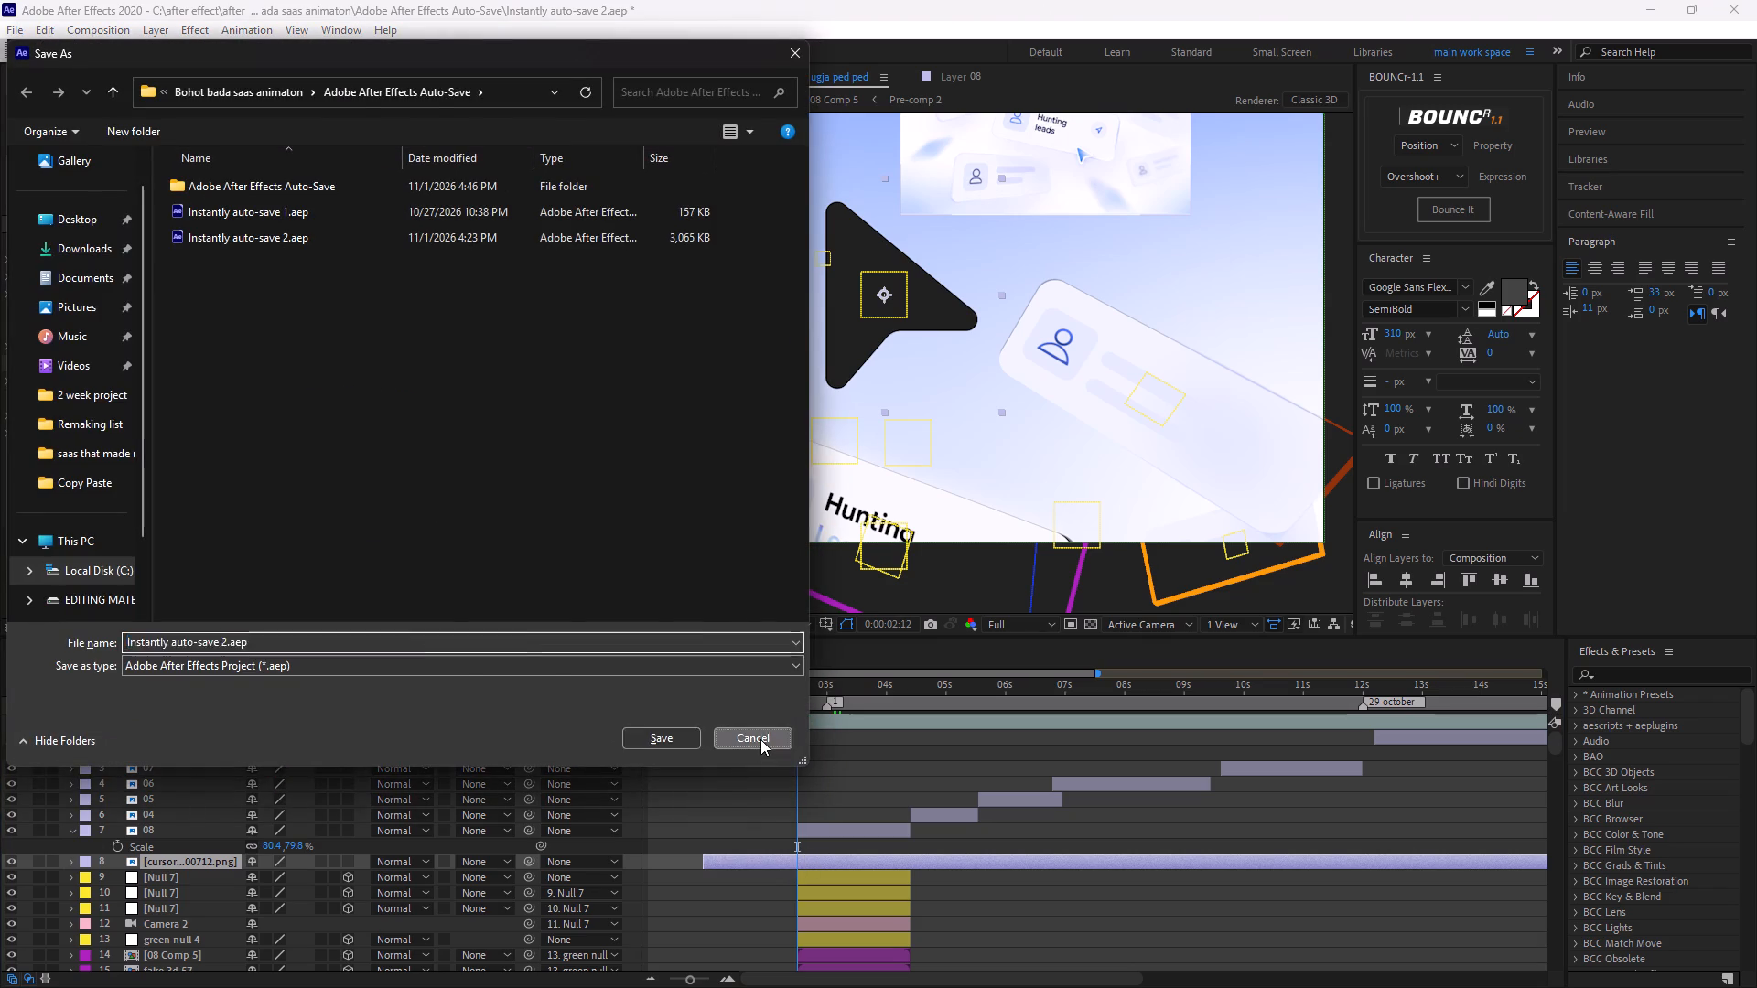
{"action": "key", "text": "ctrl+shift+d"}
{"action": "left_click", "coordinate": [779, 877]}
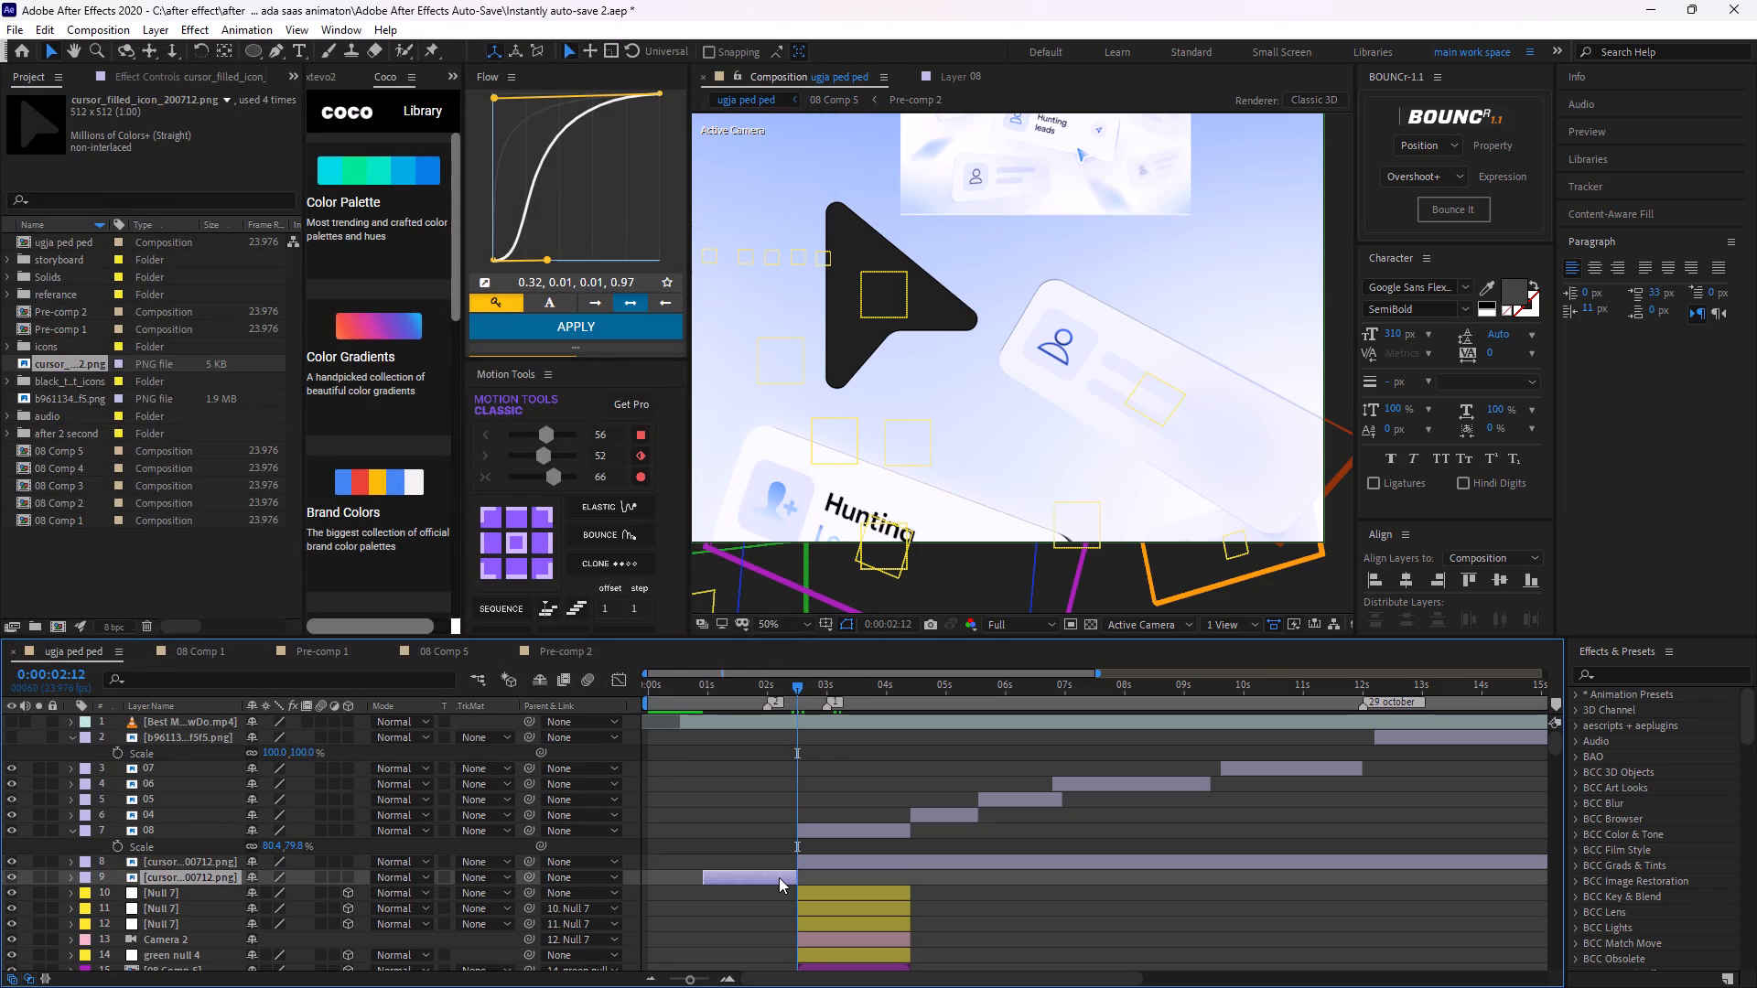
{"action": "key", "text": "BackSpace"}
{"action": "left_click_drag", "start_coordinate": [870, 914], "coordinate": [888, 908]}
{"action": "left_click", "coordinate": [972, 886]}
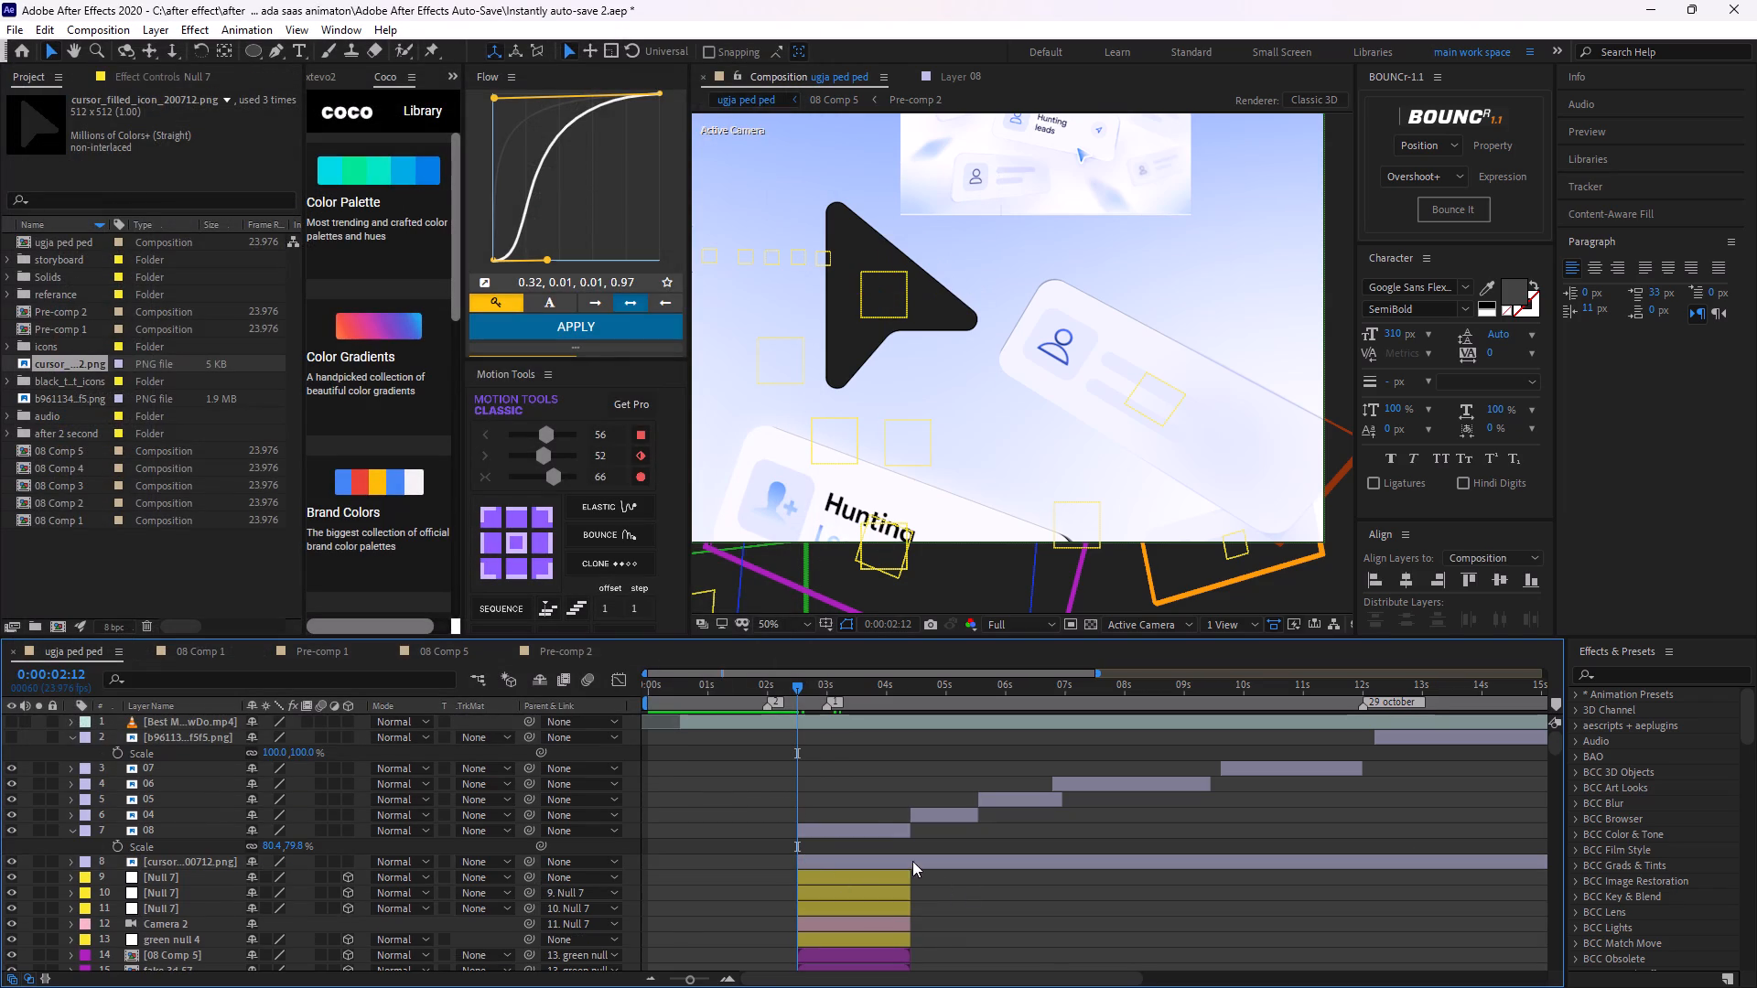
Set the cursor layer's label colour to Dark Green.
{"action": "scroll", "coordinate": [1124, 403], "scroll_direction": "down", "scroll_amount": 1}
{"action": "middle_click_drag", "start_coordinate": [1003, 358], "coordinate": [1023, 370]}
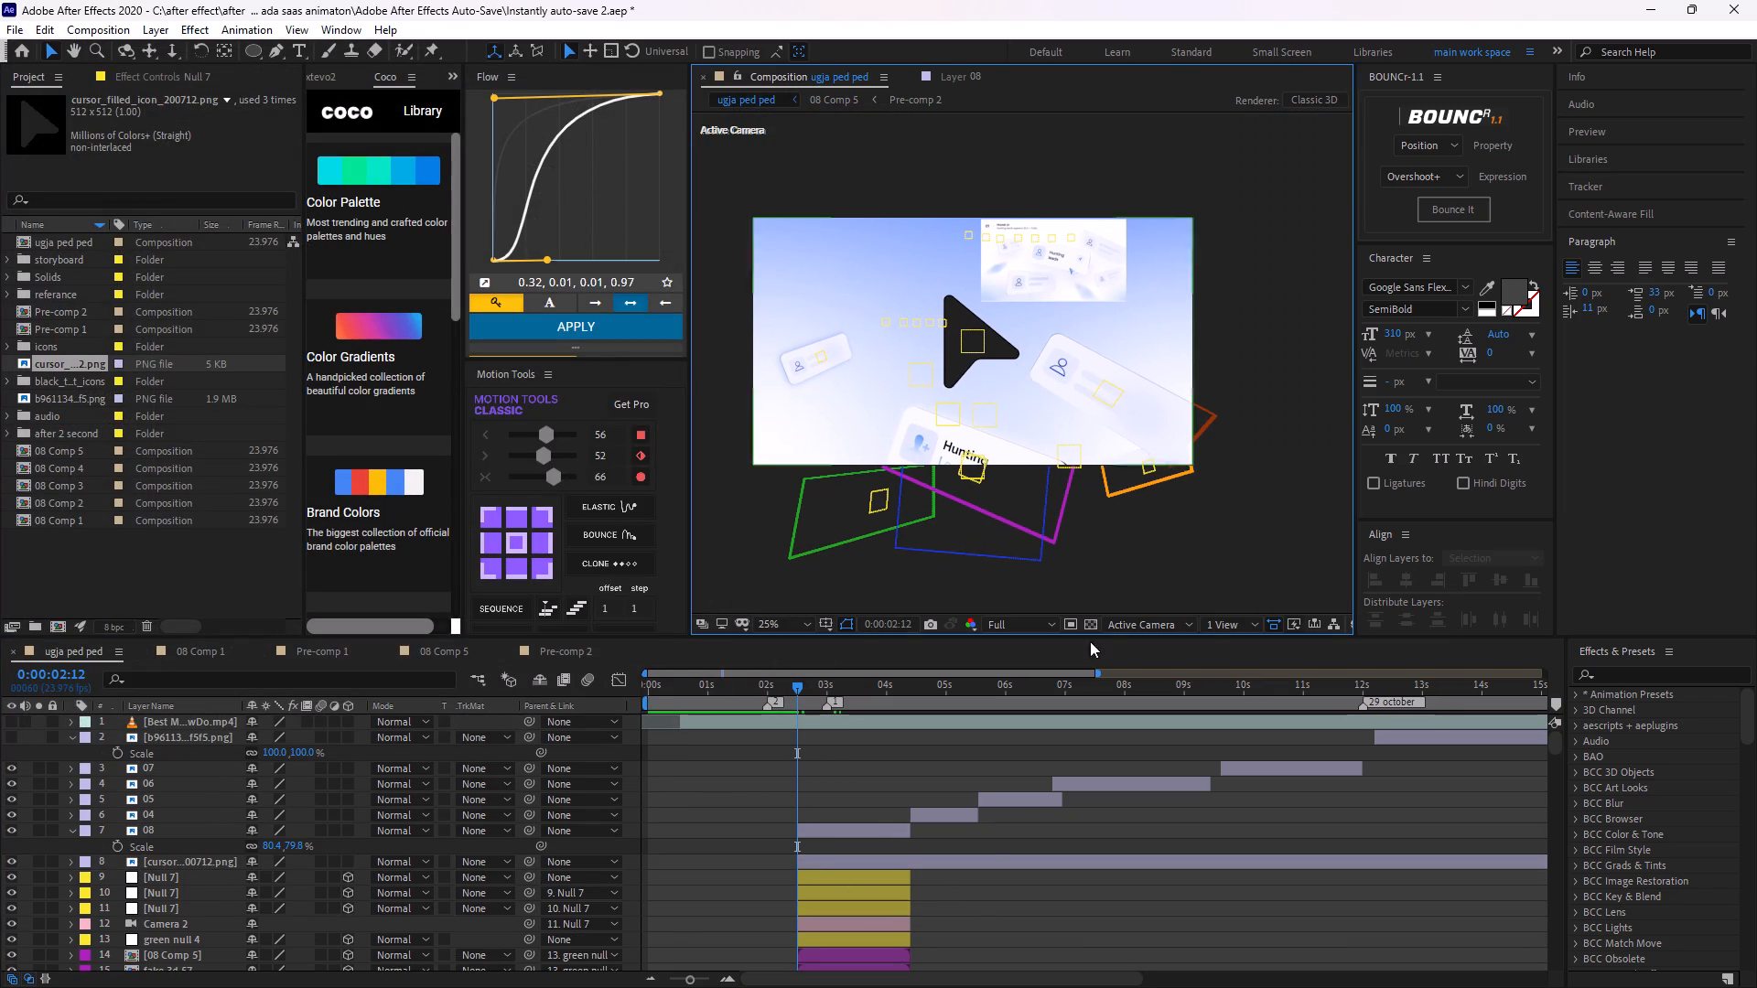
{"action": "left_click", "coordinate": [968, 907]}
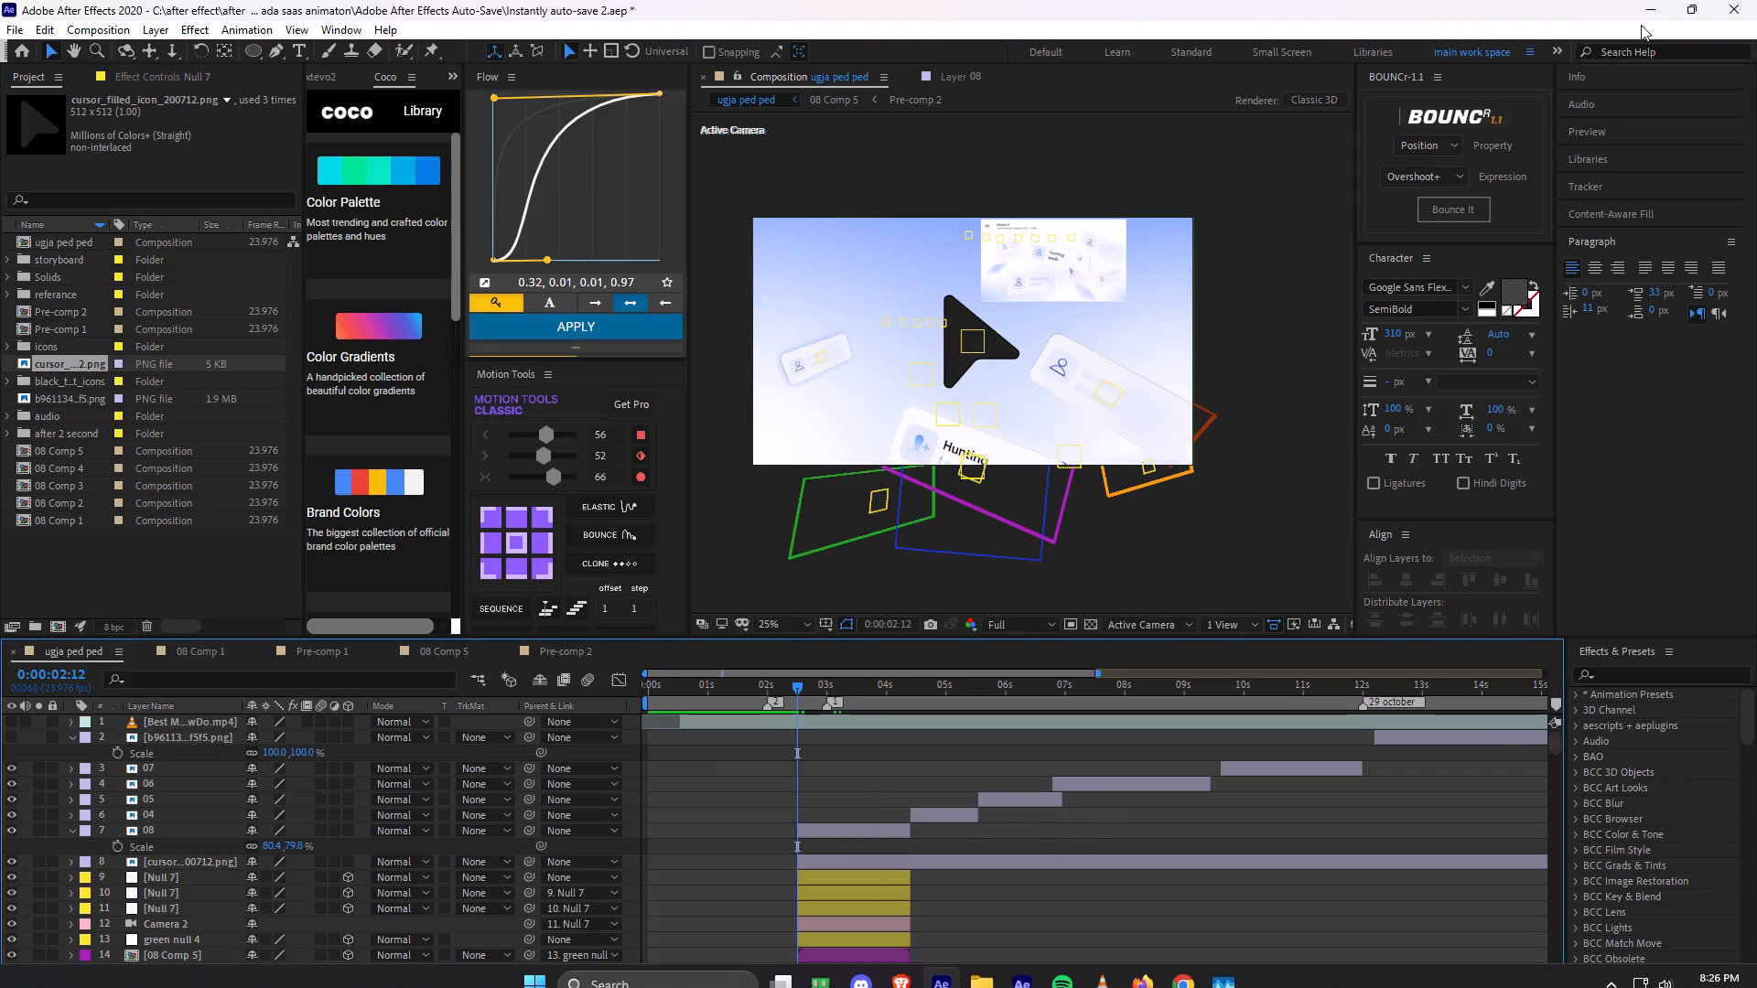
{"action": "left_click_drag", "start_coordinate": [797, 692], "coordinate": [902, 779]}
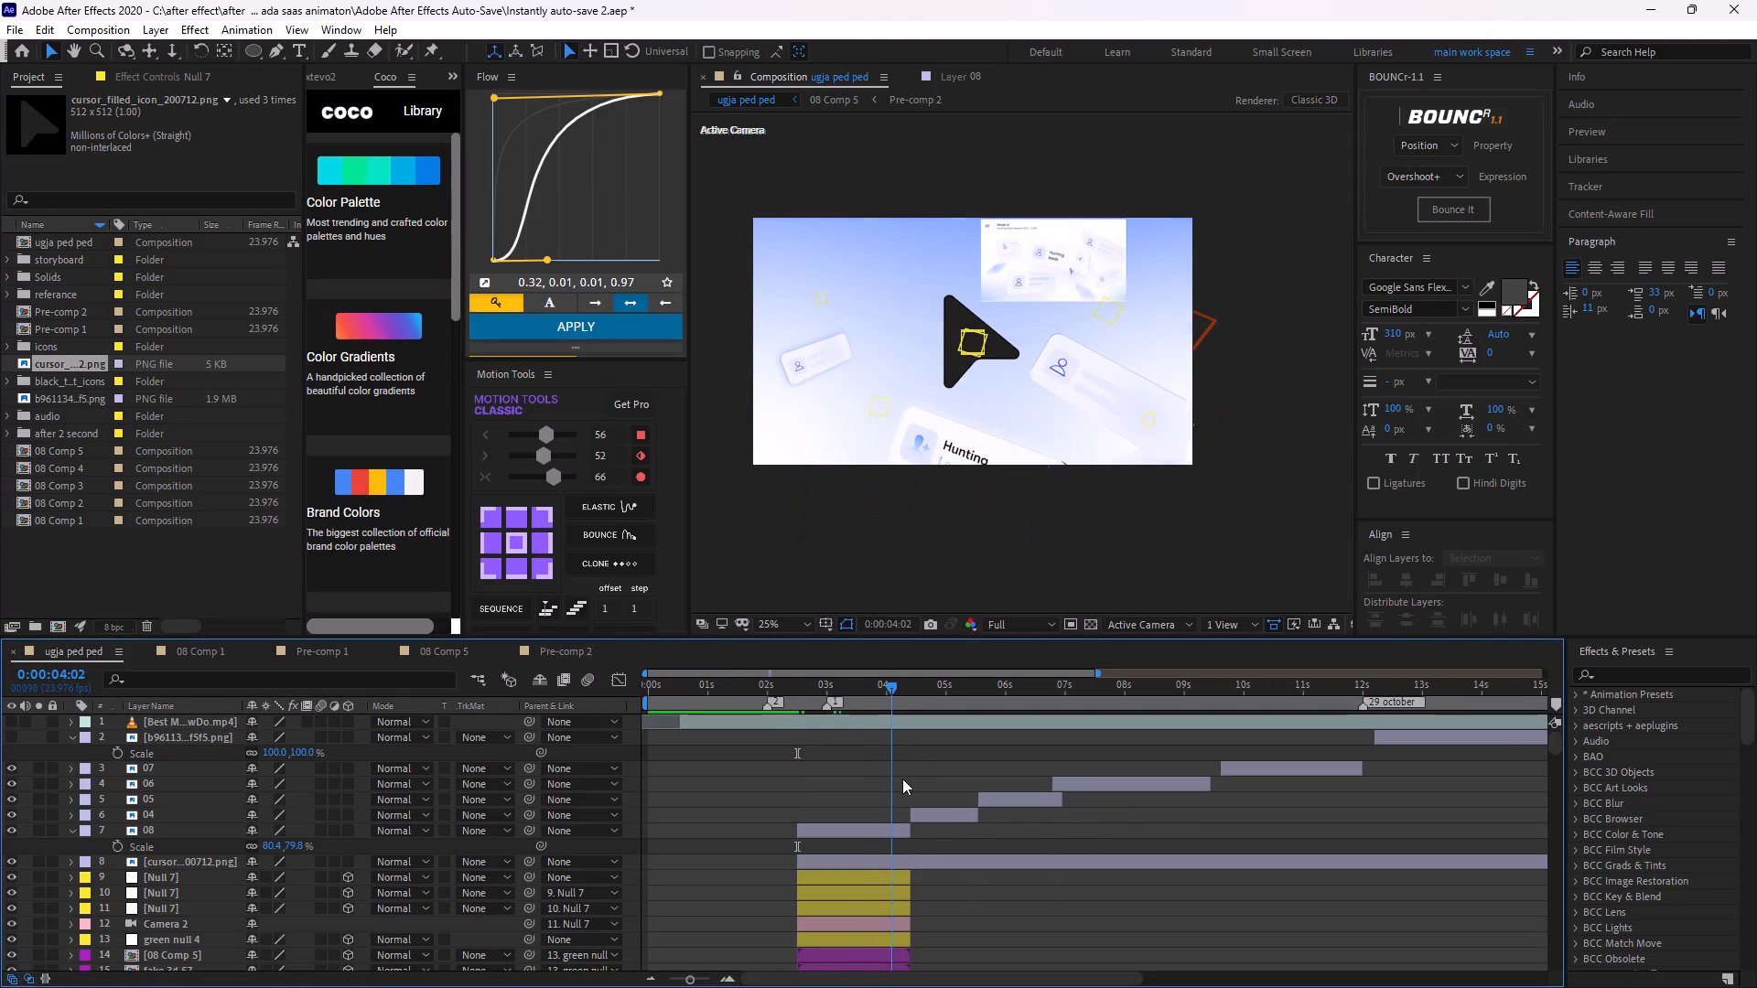
{"action": "left_click_drag", "start_coordinate": [902, 779], "coordinate": [937, 874]}
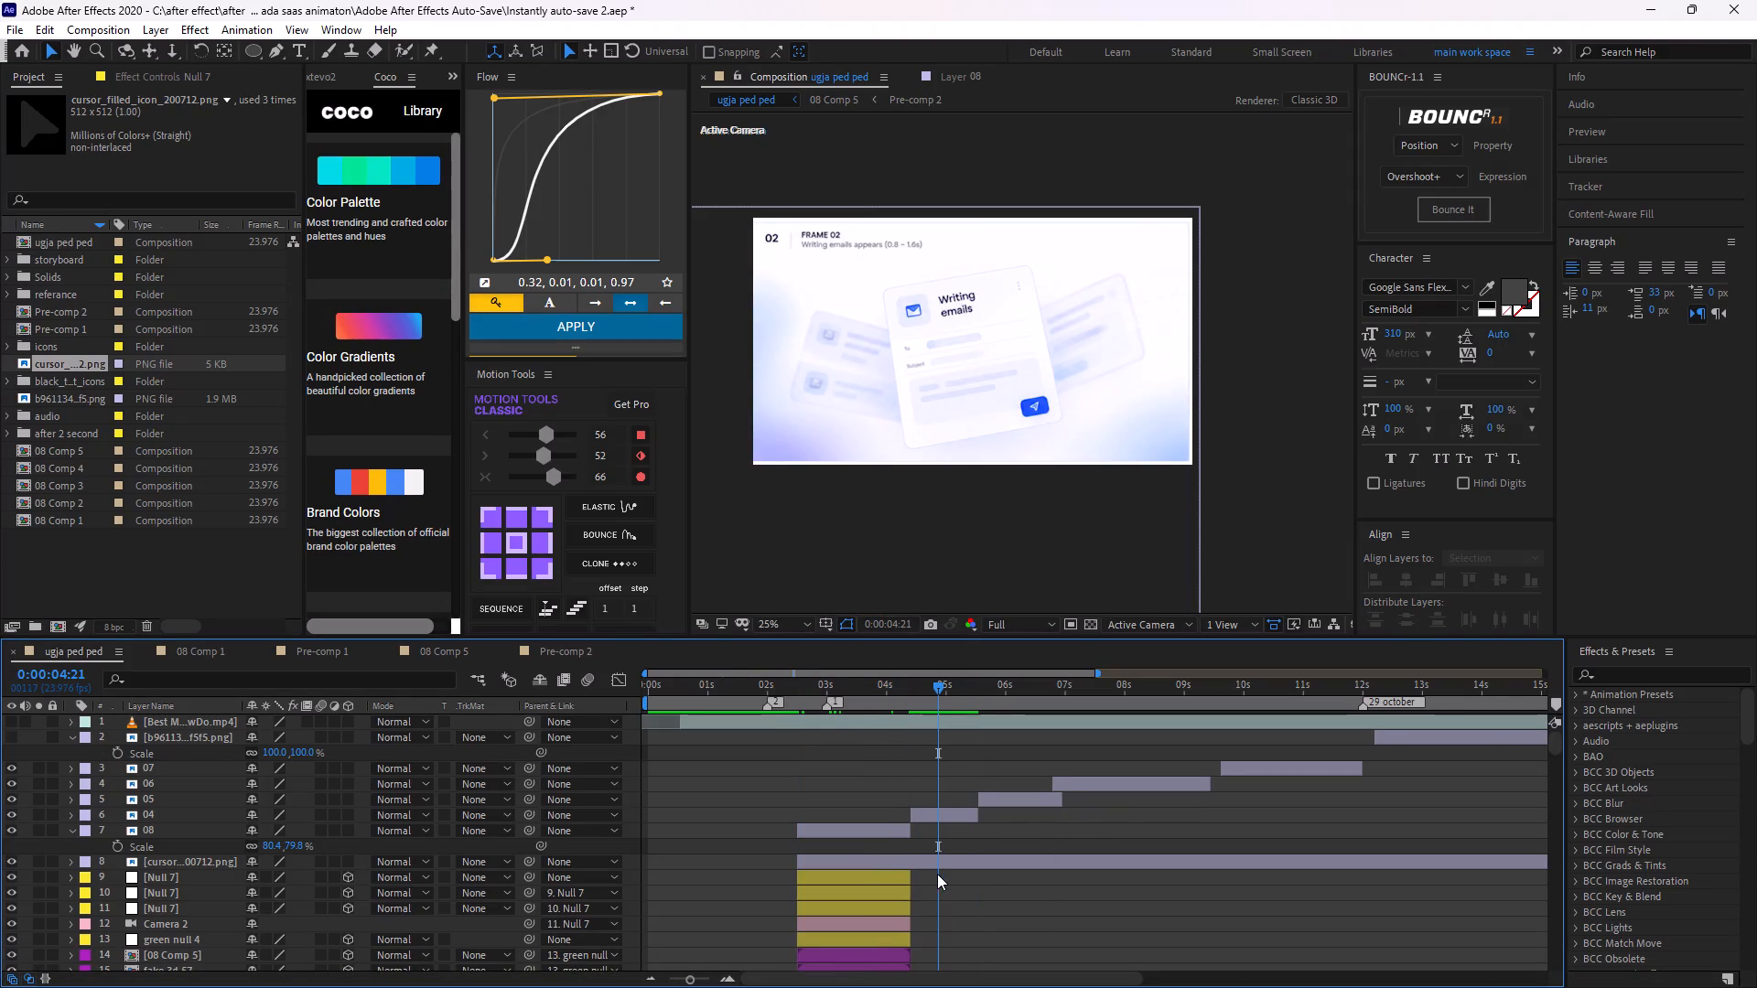
{"action": "left_click", "coordinate": [937, 871]}
{"action": "left_click", "coordinate": [938, 854]}
{"action": "left_click", "coordinate": [868, 862]}
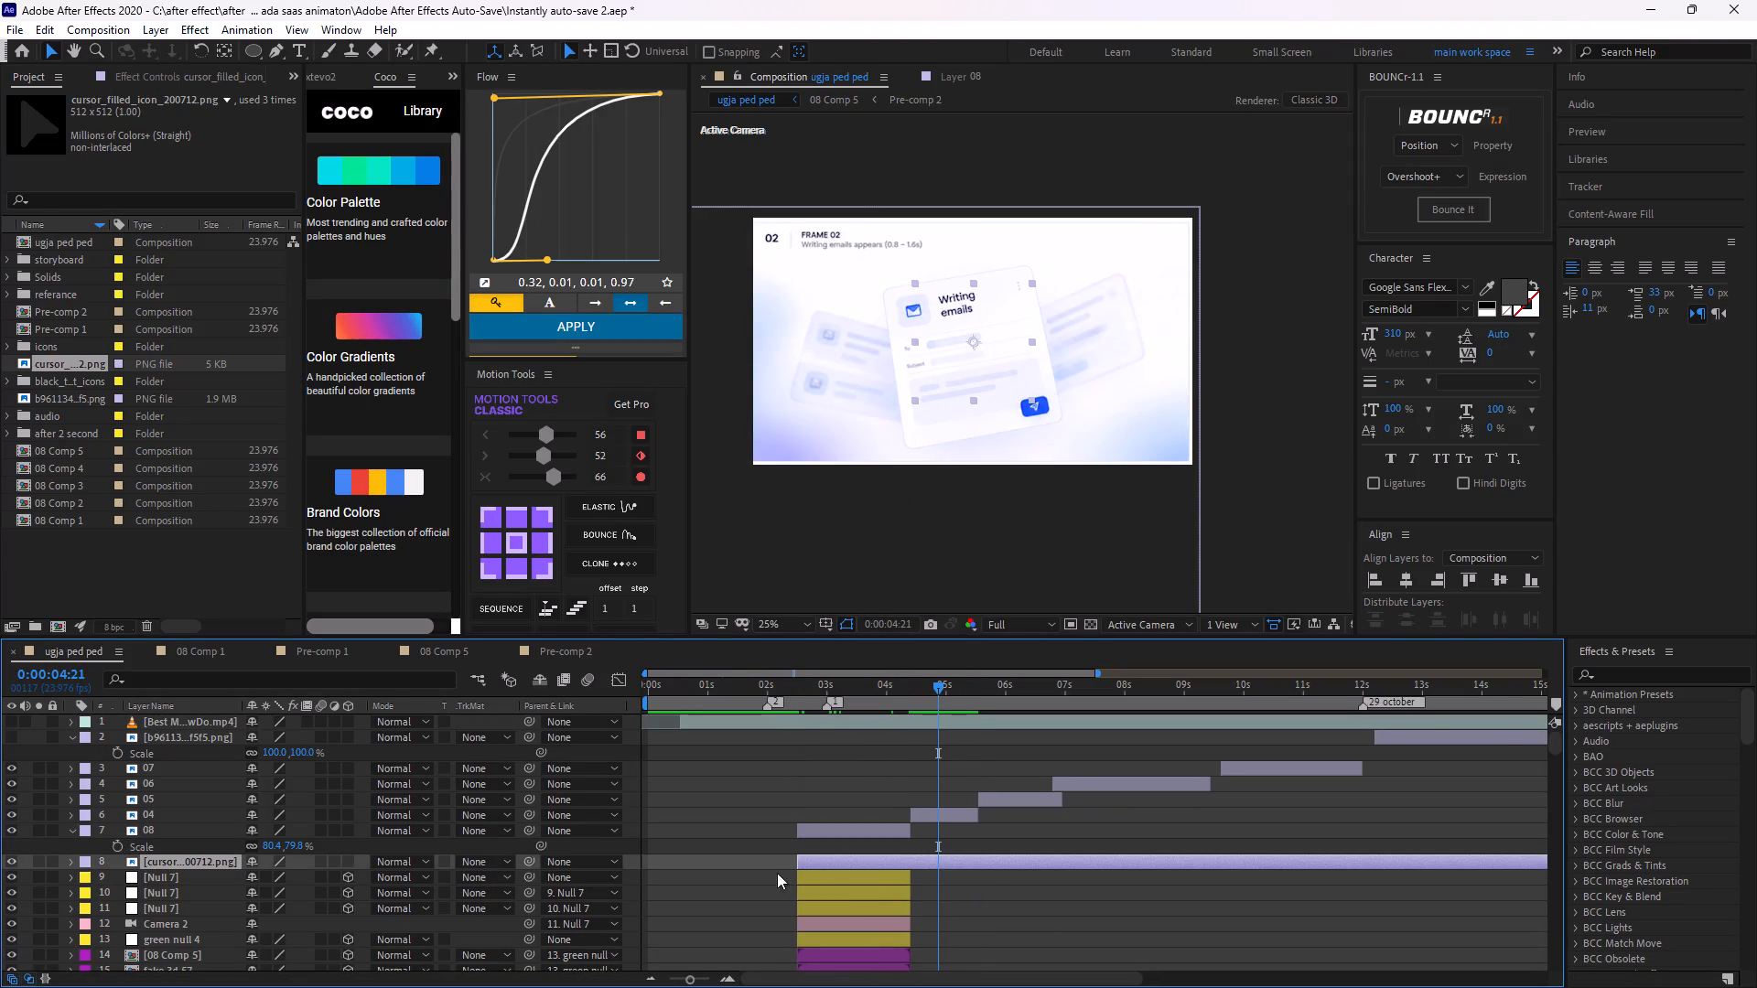
{"action": "left_click", "coordinate": [81, 862]}
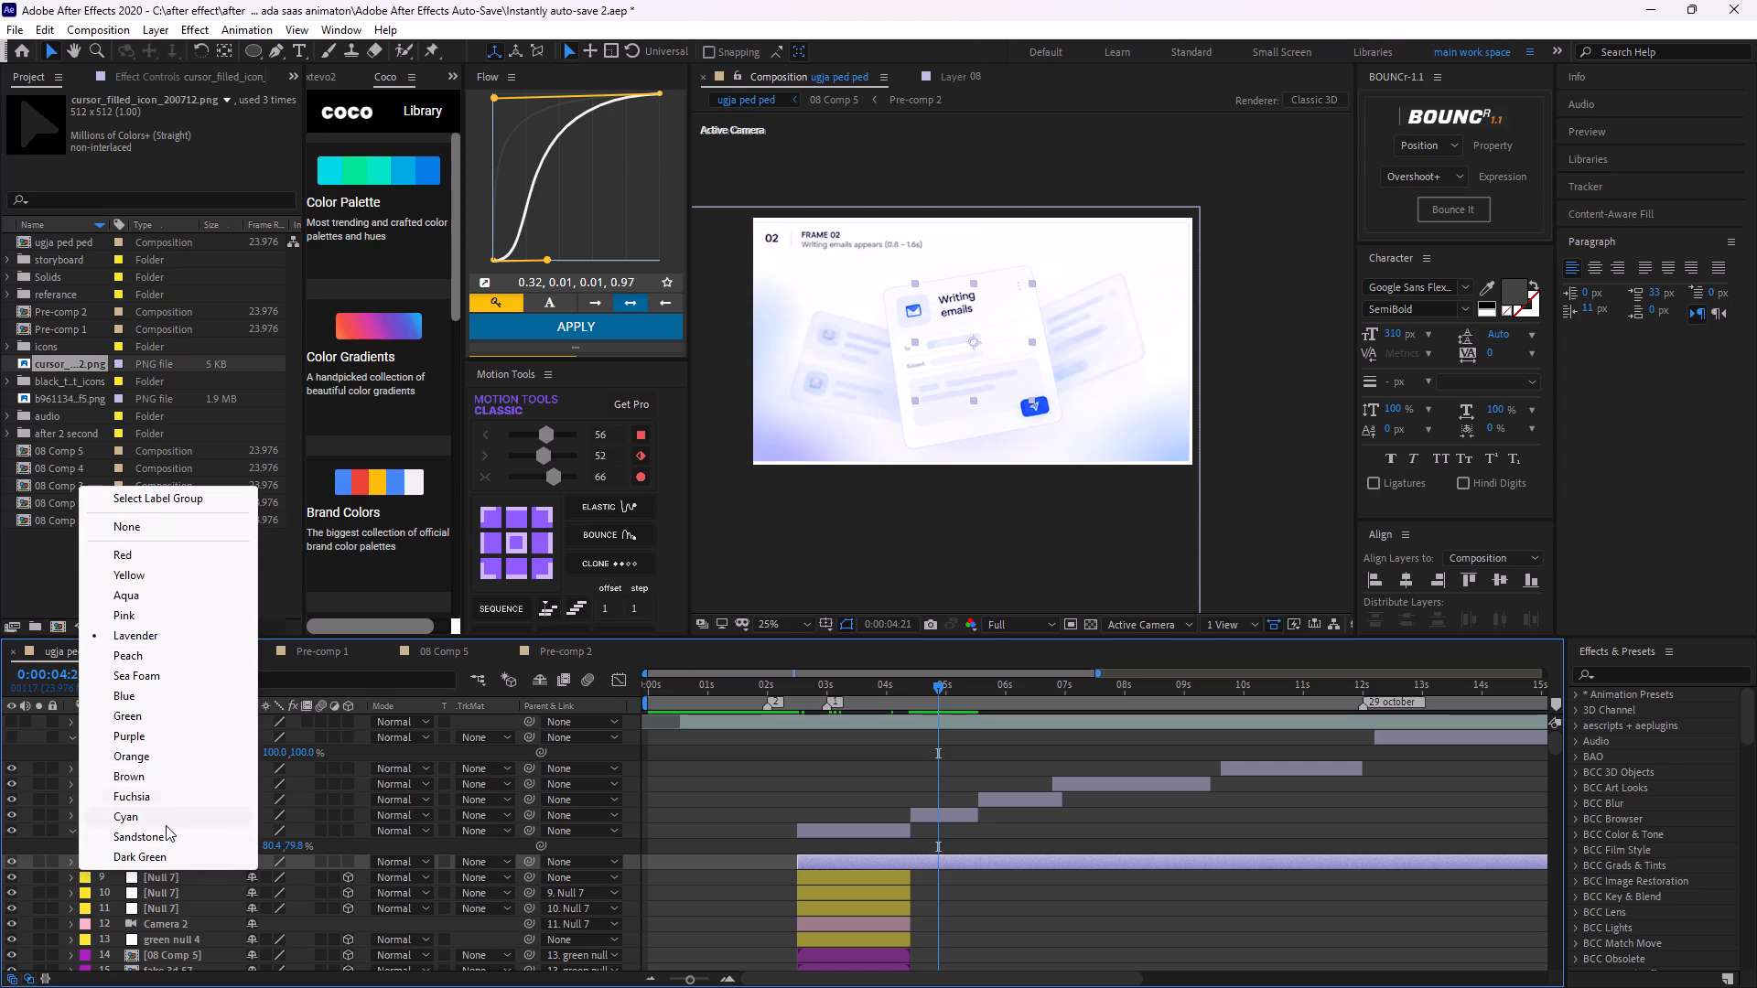
{"action": "left_click", "coordinate": [157, 861]}
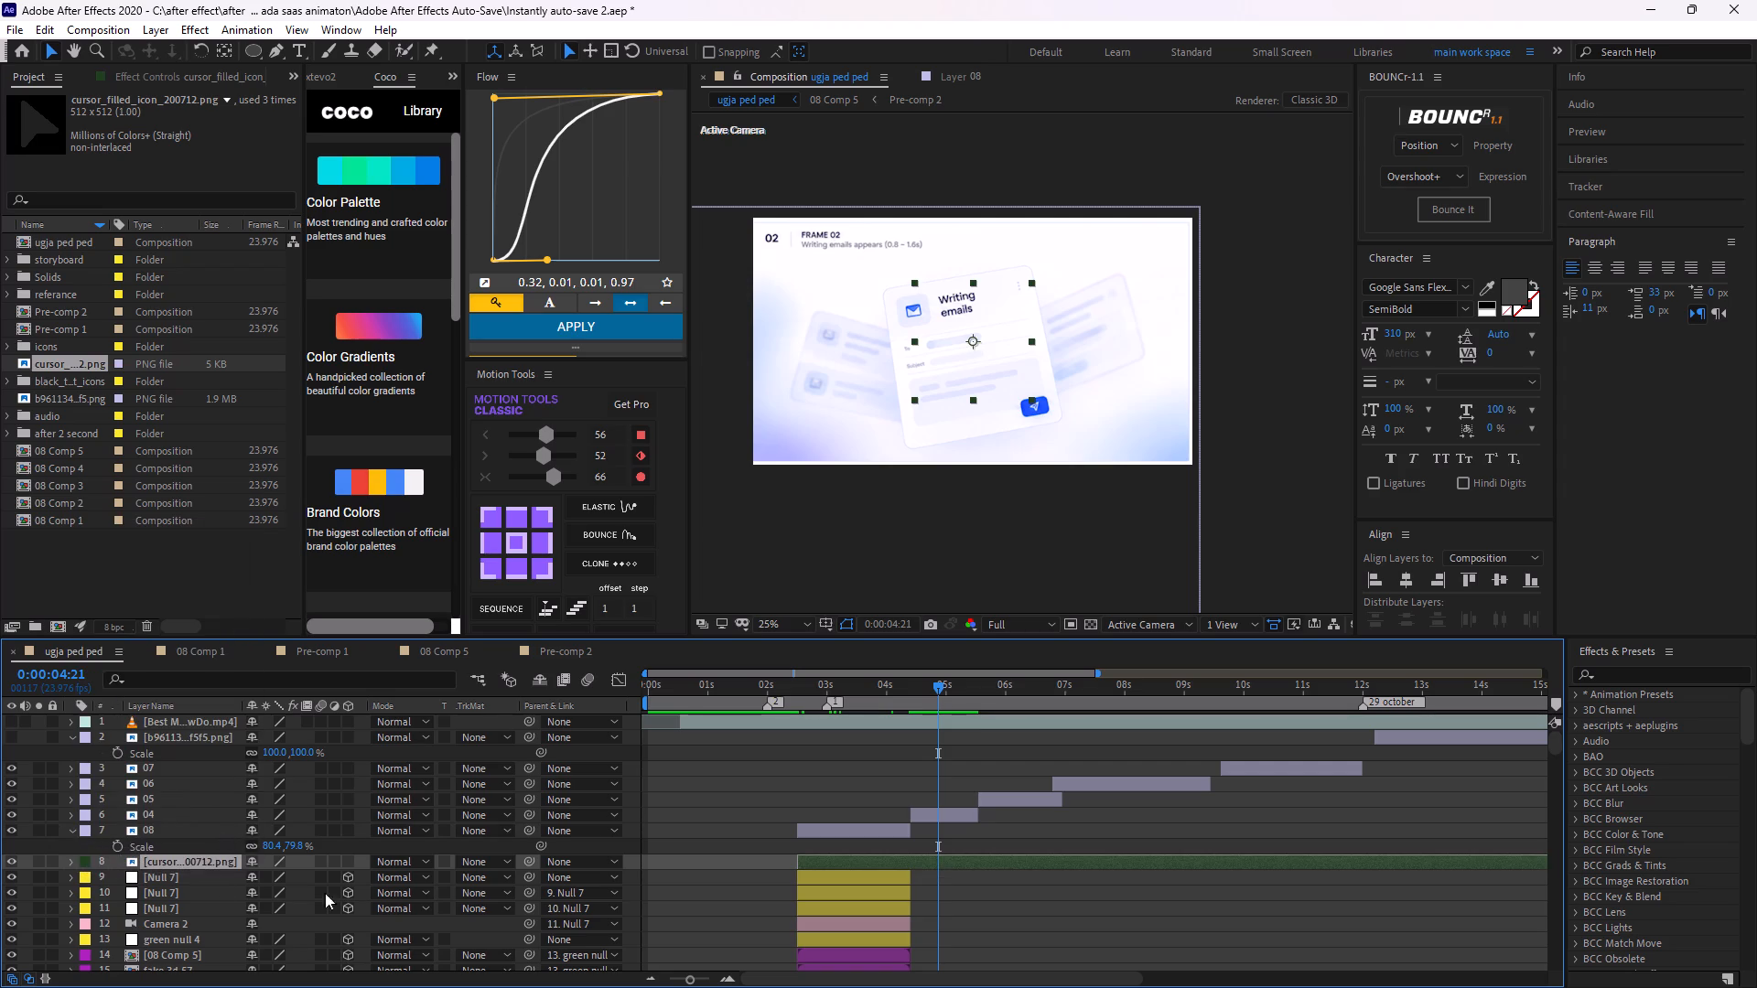
Move the cursor layer up the layer stack to sit between layers 04 and 08.
{"action": "left_click_drag", "start_coordinate": [147, 860], "coordinate": [161, 809]}
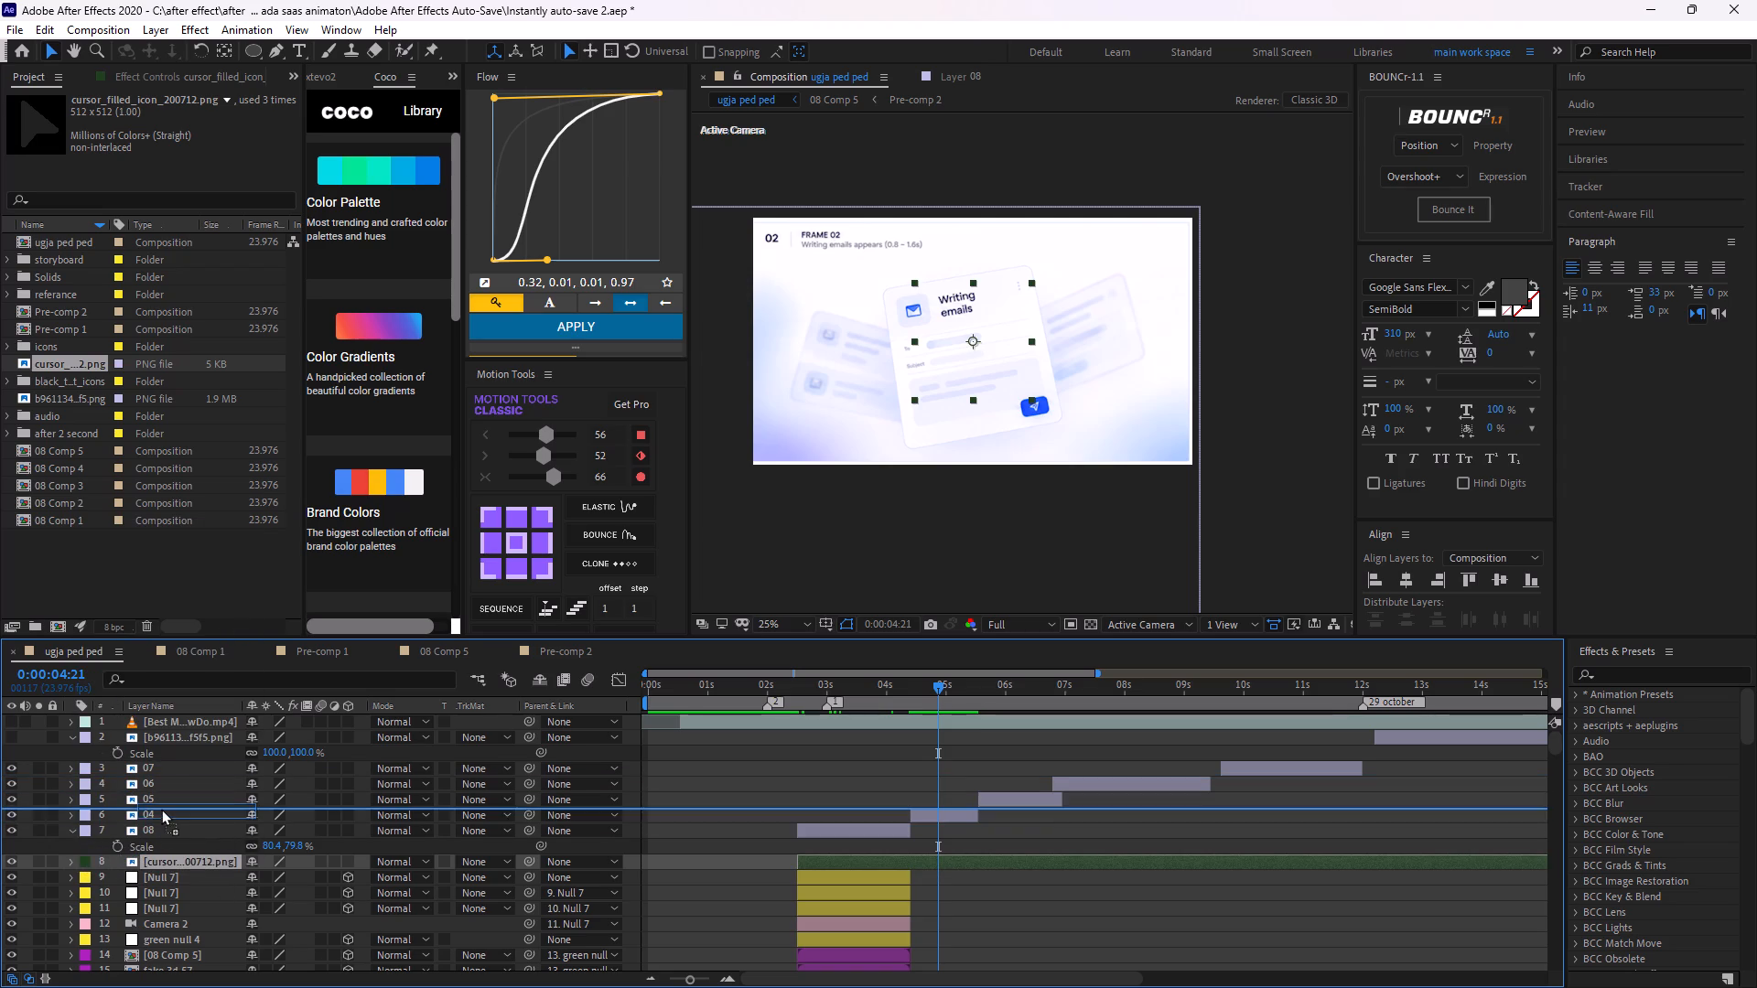
{"action": "left_click_drag", "start_coordinate": [161, 809], "coordinate": [161, 830]}
{"action": "left_click", "coordinate": [1035, 865]}
Delete storyboard reference layer 08 from the Hunting Leads shot.
{"action": "scroll", "coordinate": [993, 360], "scroll_direction": "down", "scroll_amount": 1}
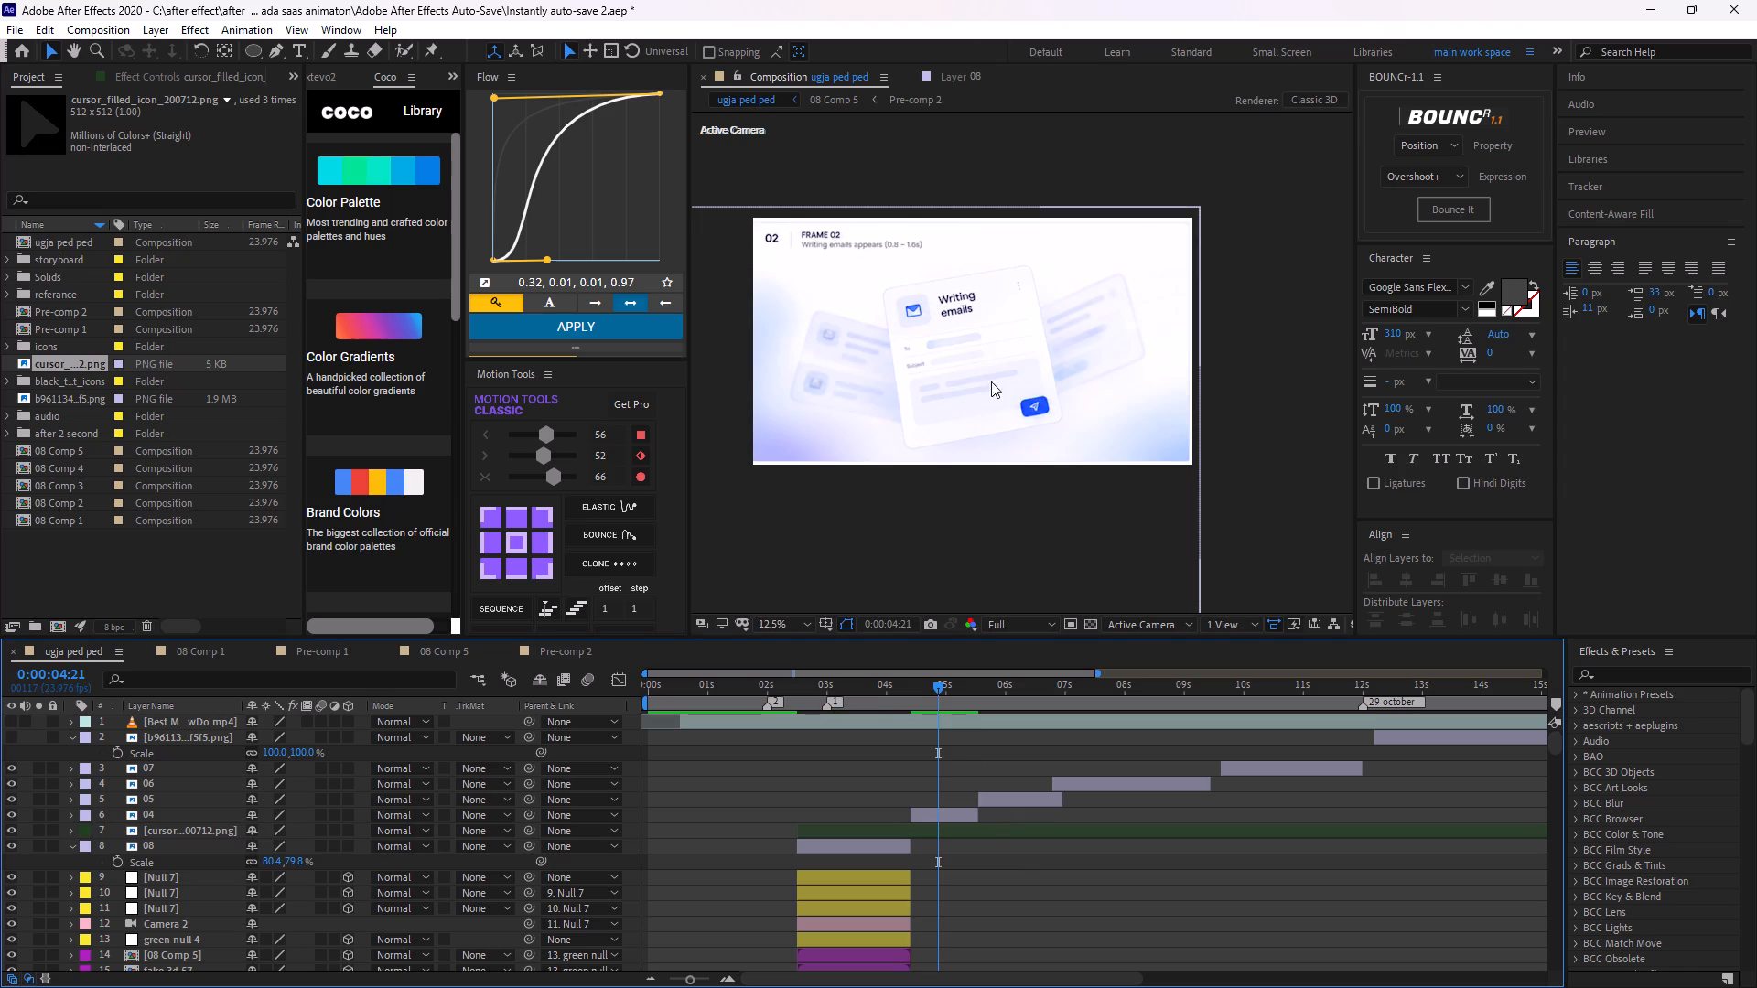
{"action": "left_click_drag", "start_coordinate": [939, 693], "coordinate": [879, 770]}
{"action": "scroll", "coordinate": [1040, 310], "scroll_direction": "up", "scroll_amount": 2}
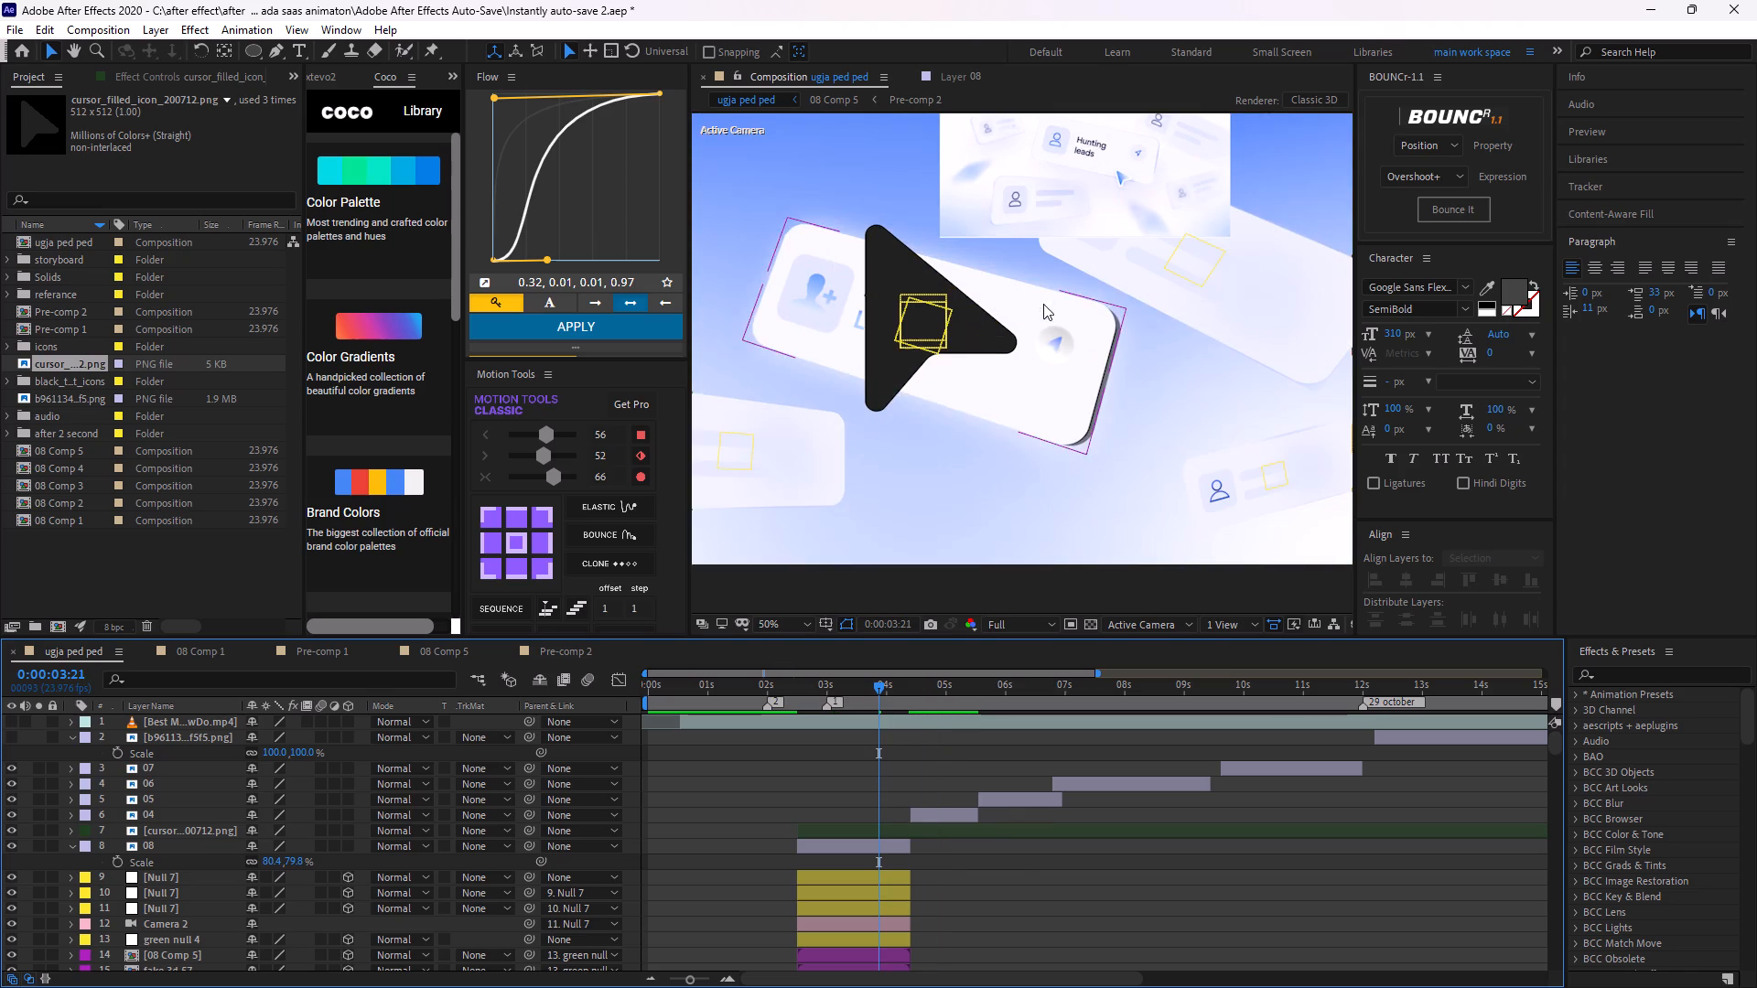
{"action": "middle_click_drag", "start_coordinate": [1037, 401], "coordinate": [1059, 458]}
{"action": "left_click", "coordinate": [882, 841]}
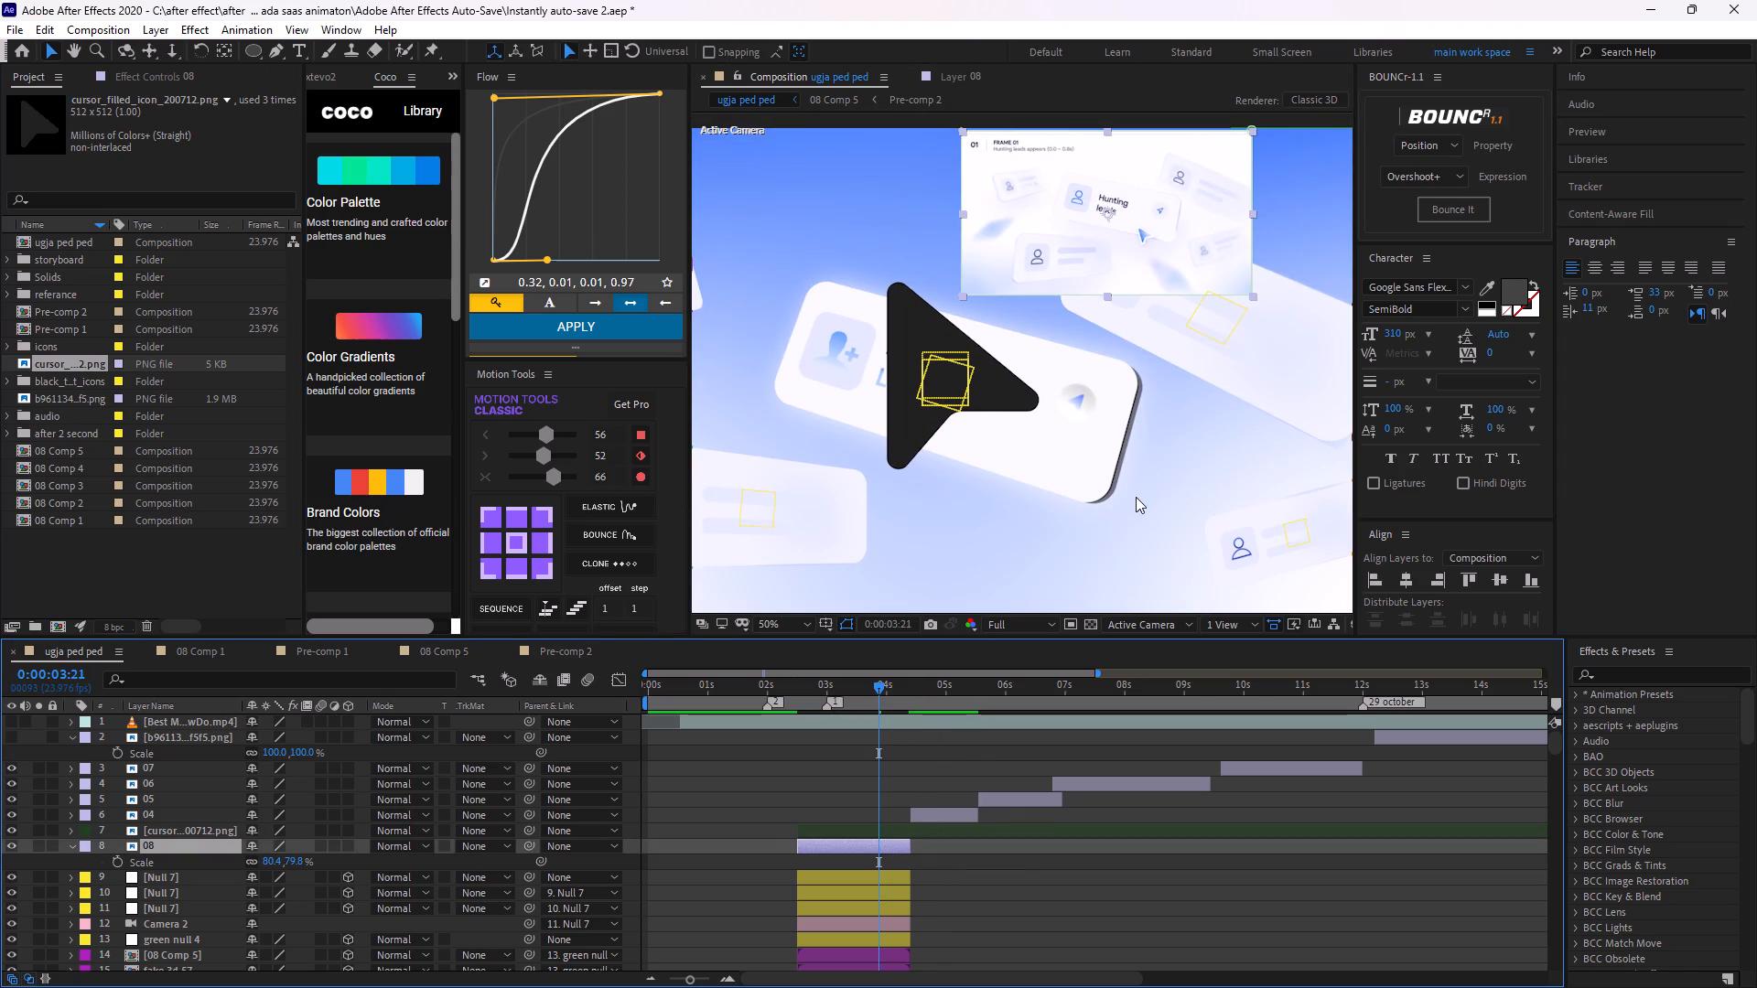
{"action": "key", "text": "Return"}
{"action": "key", "text": "BackSpace"}
{"action": "key", "text": "BackSpace"}
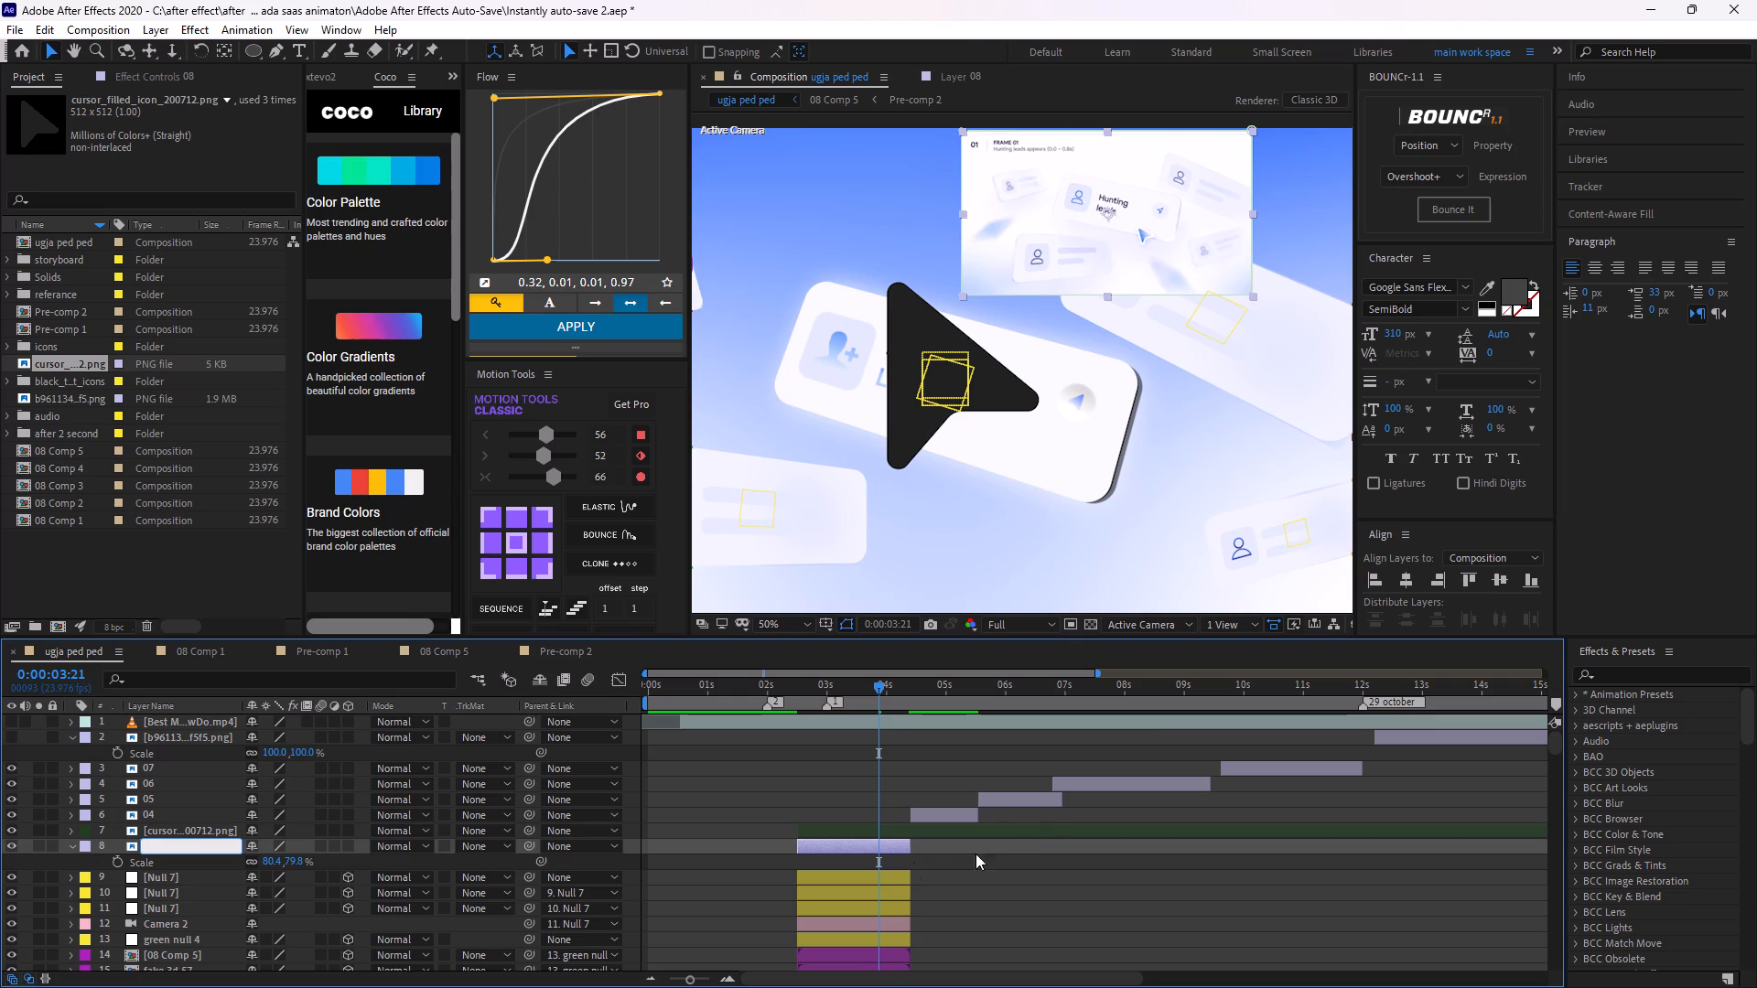
{"action": "left_click_drag", "start_coordinate": [959, 875], "coordinate": [947, 870]}
{"action": "left_click", "coordinate": [900, 847]}
{"action": "key", "text": "BackSpace"}
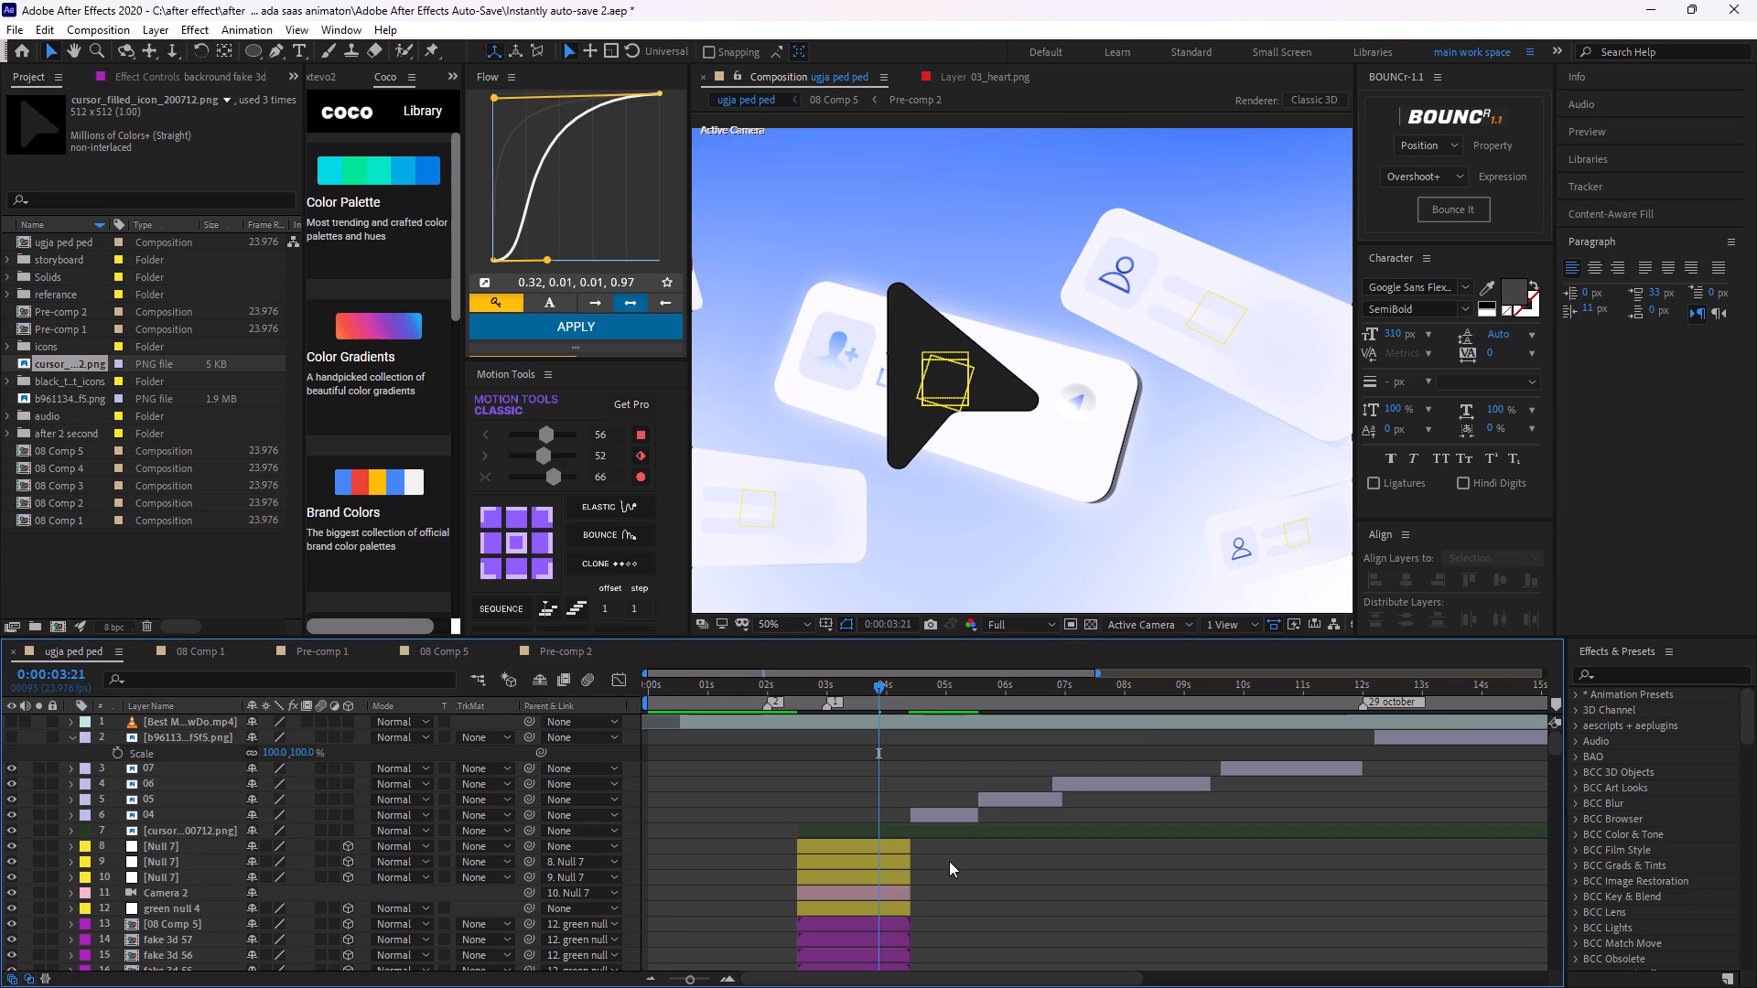
Save the project.
{"action": "left_click", "coordinate": [949, 861]}
{"action": "key", "text": "ctrl+s"}
{"action": "left_click", "coordinate": [6, 294]}
{"action": "left_click", "coordinate": [60, 294]}
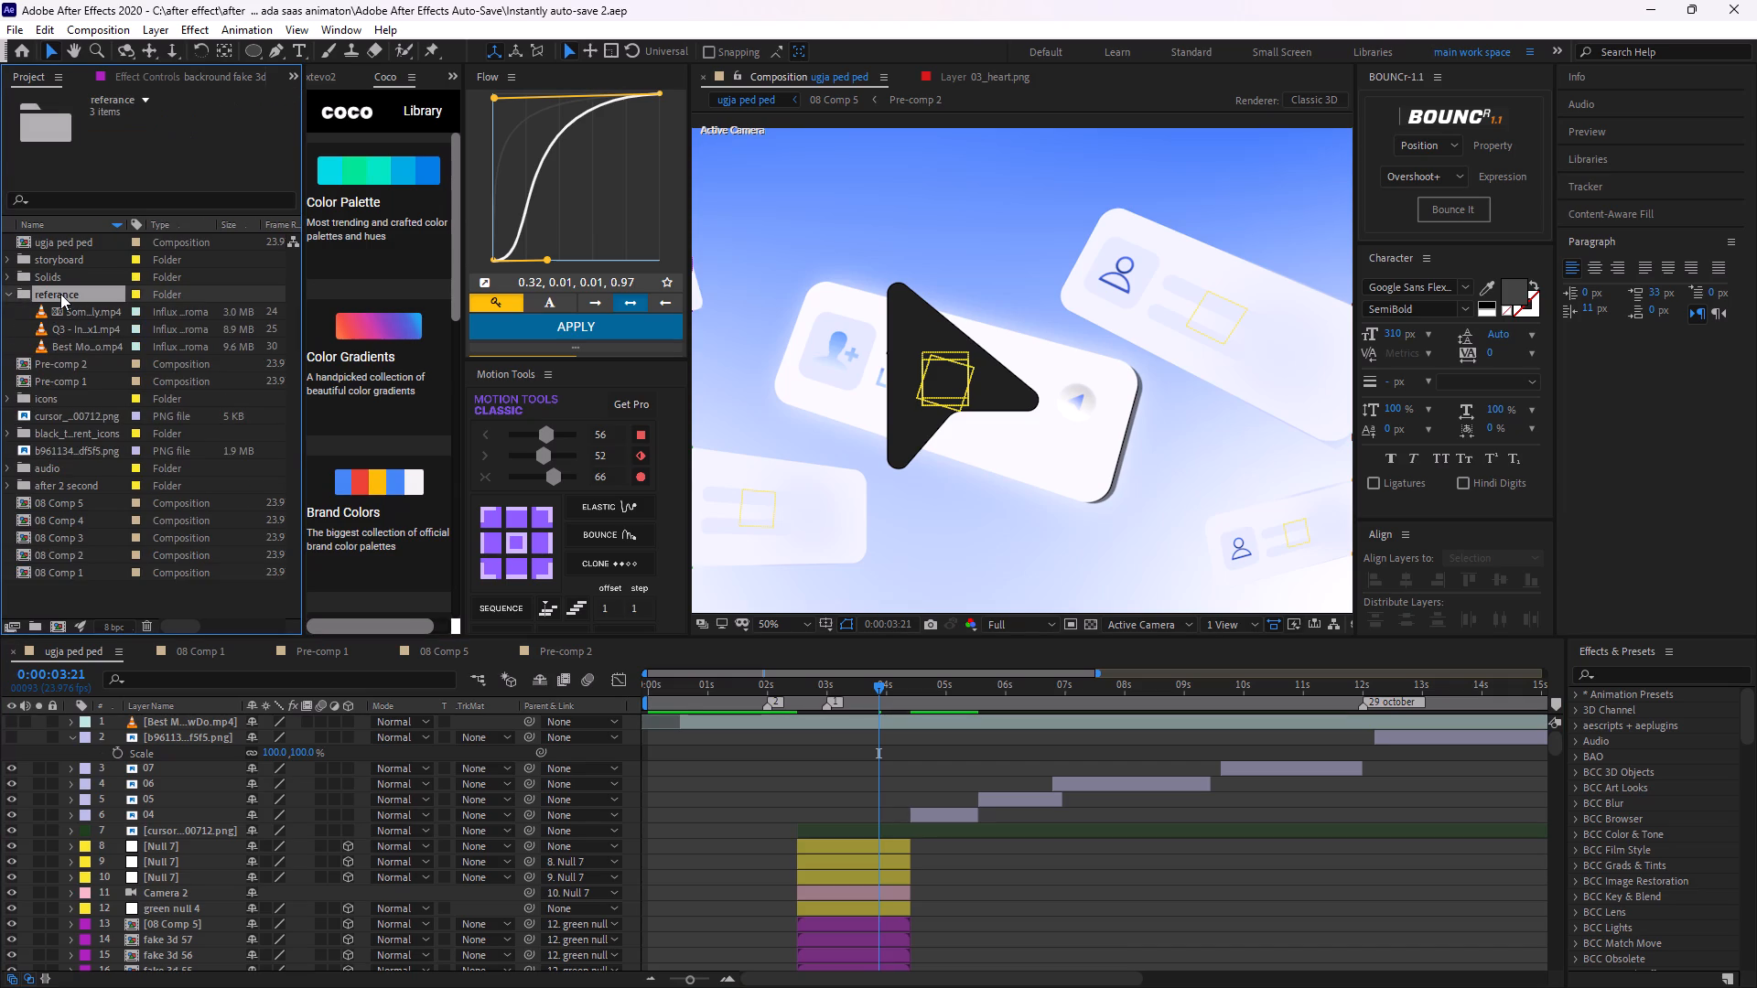
{"action": "key", "text": "ctrl+i"}
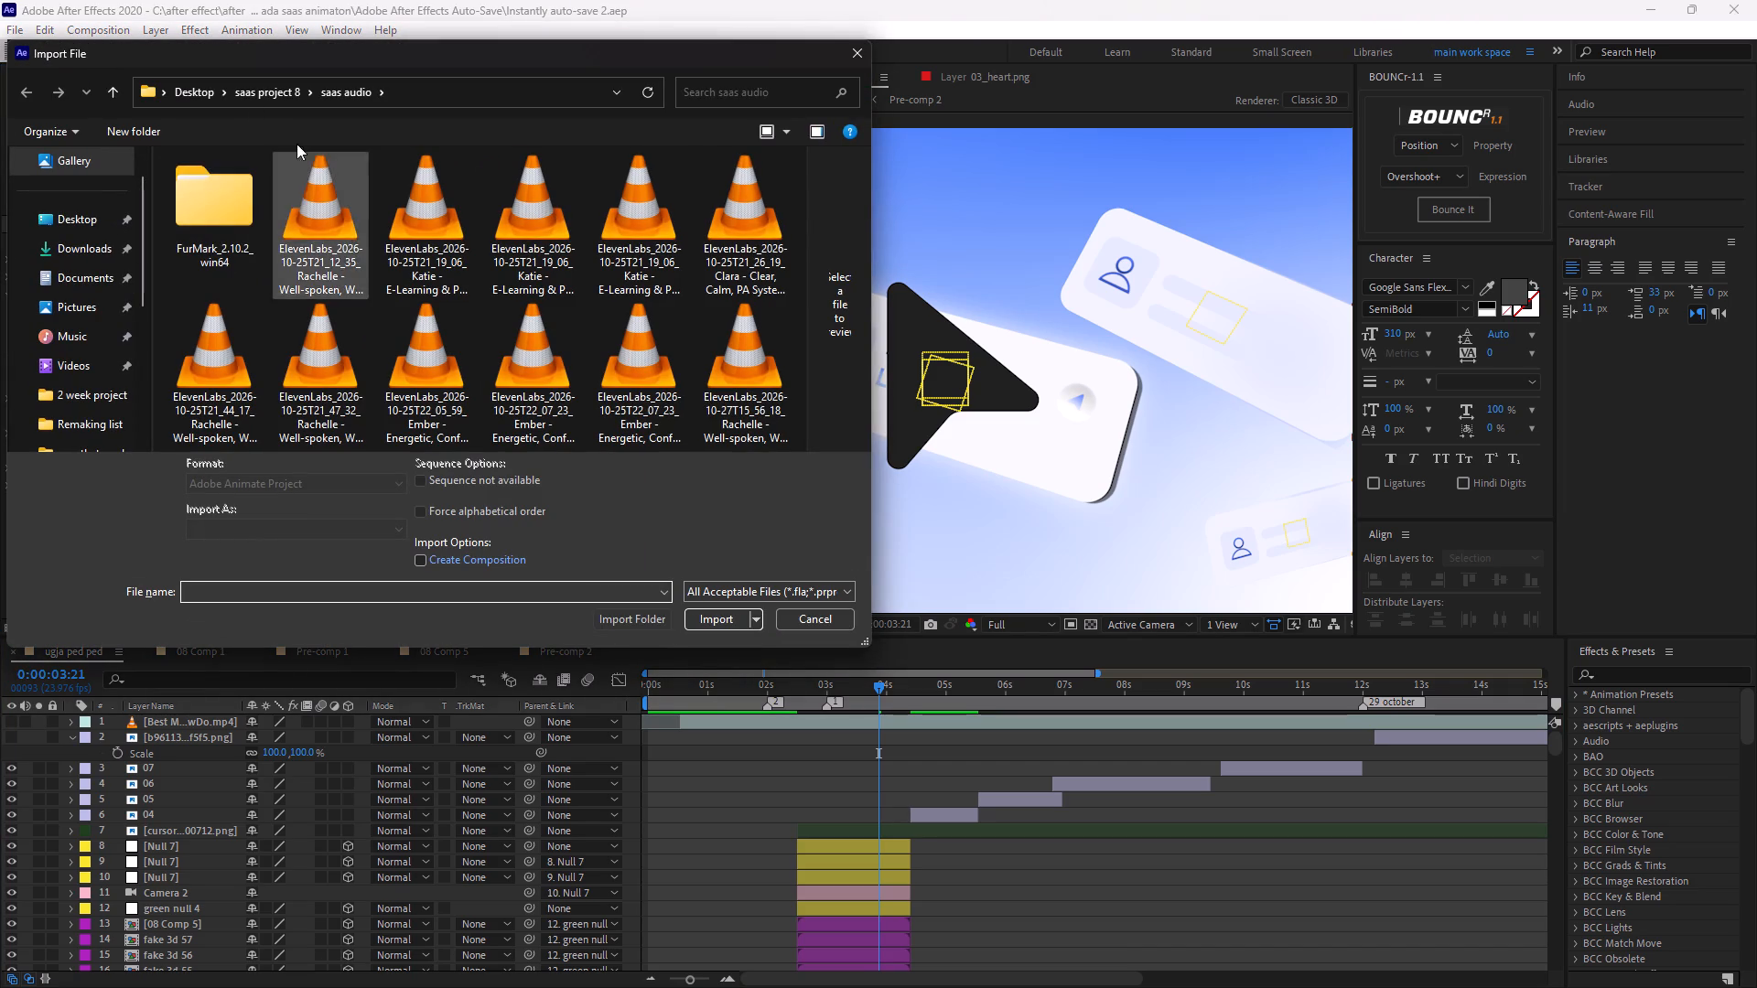
{"action": "left_click", "coordinate": [255, 98]}
{"action": "double_click", "coordinate": [228, 245]}
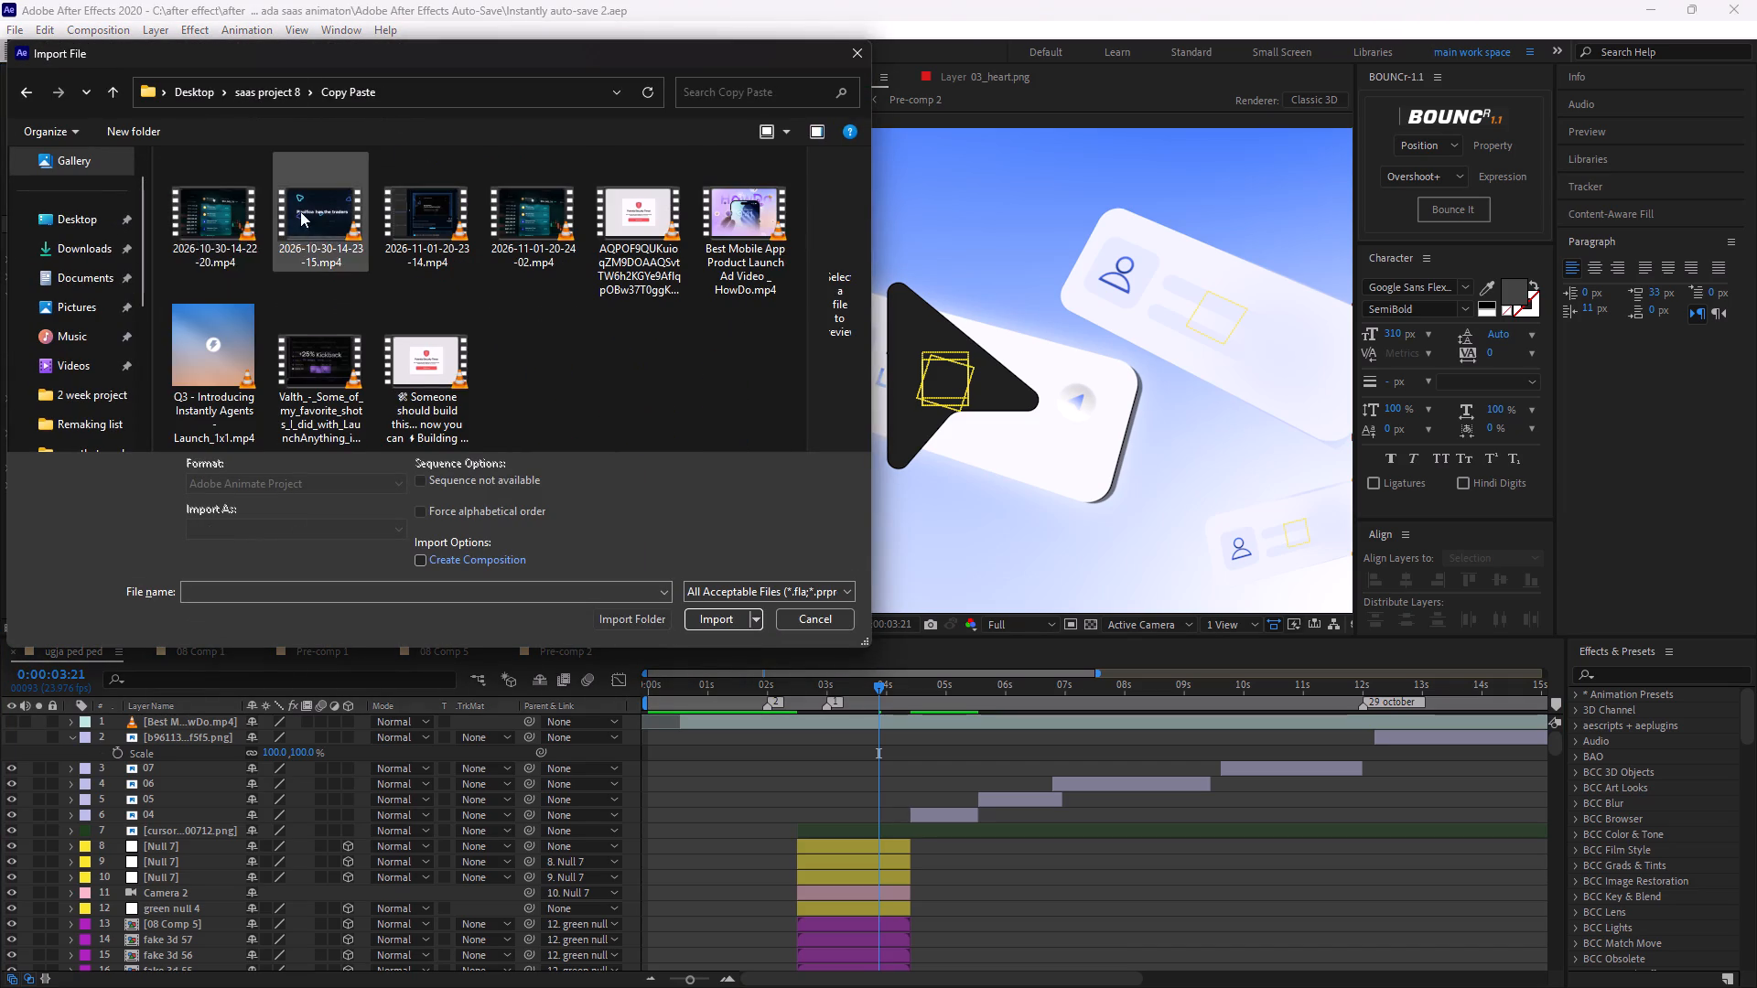
{"action": "left_click", "coordinate": [219, 235], "text": "shift"}
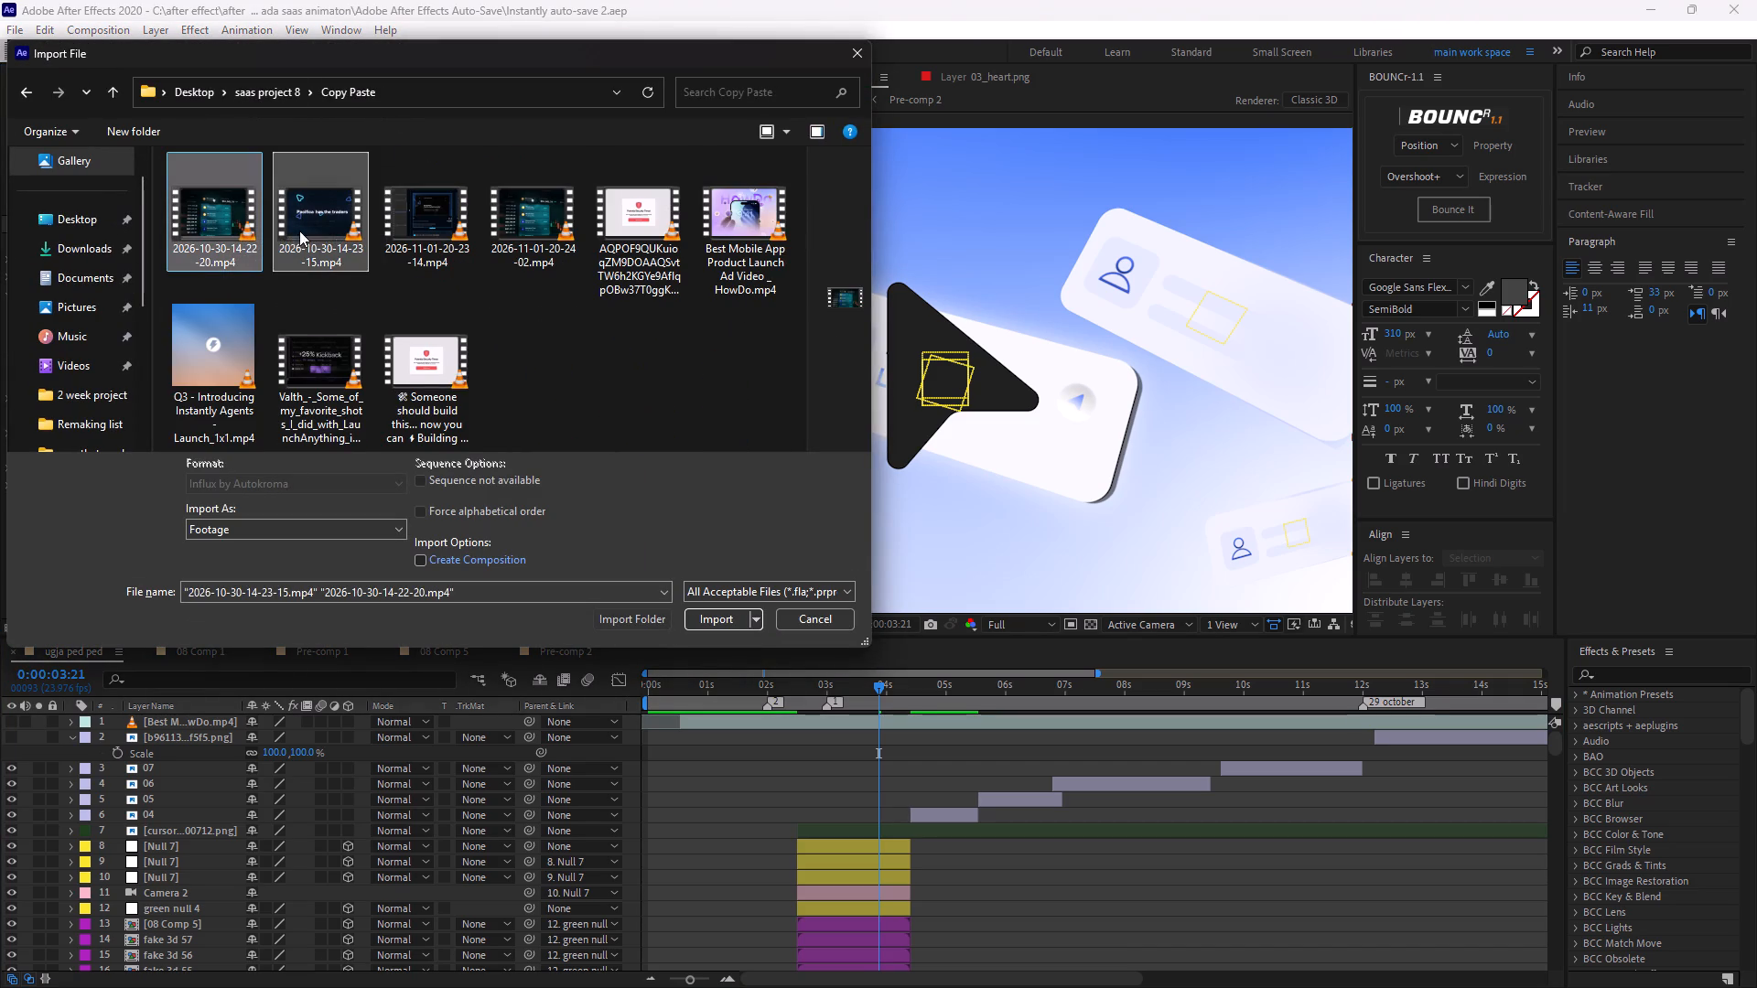
{"action": "left_click", "coordinate": [299, 231], "text": "shift"}
{"action": "left_click", "coordinate": [427, 207], "text": "shift"}
{"action": "left_click", "coordinate": [532, 201], "text": "shift"}
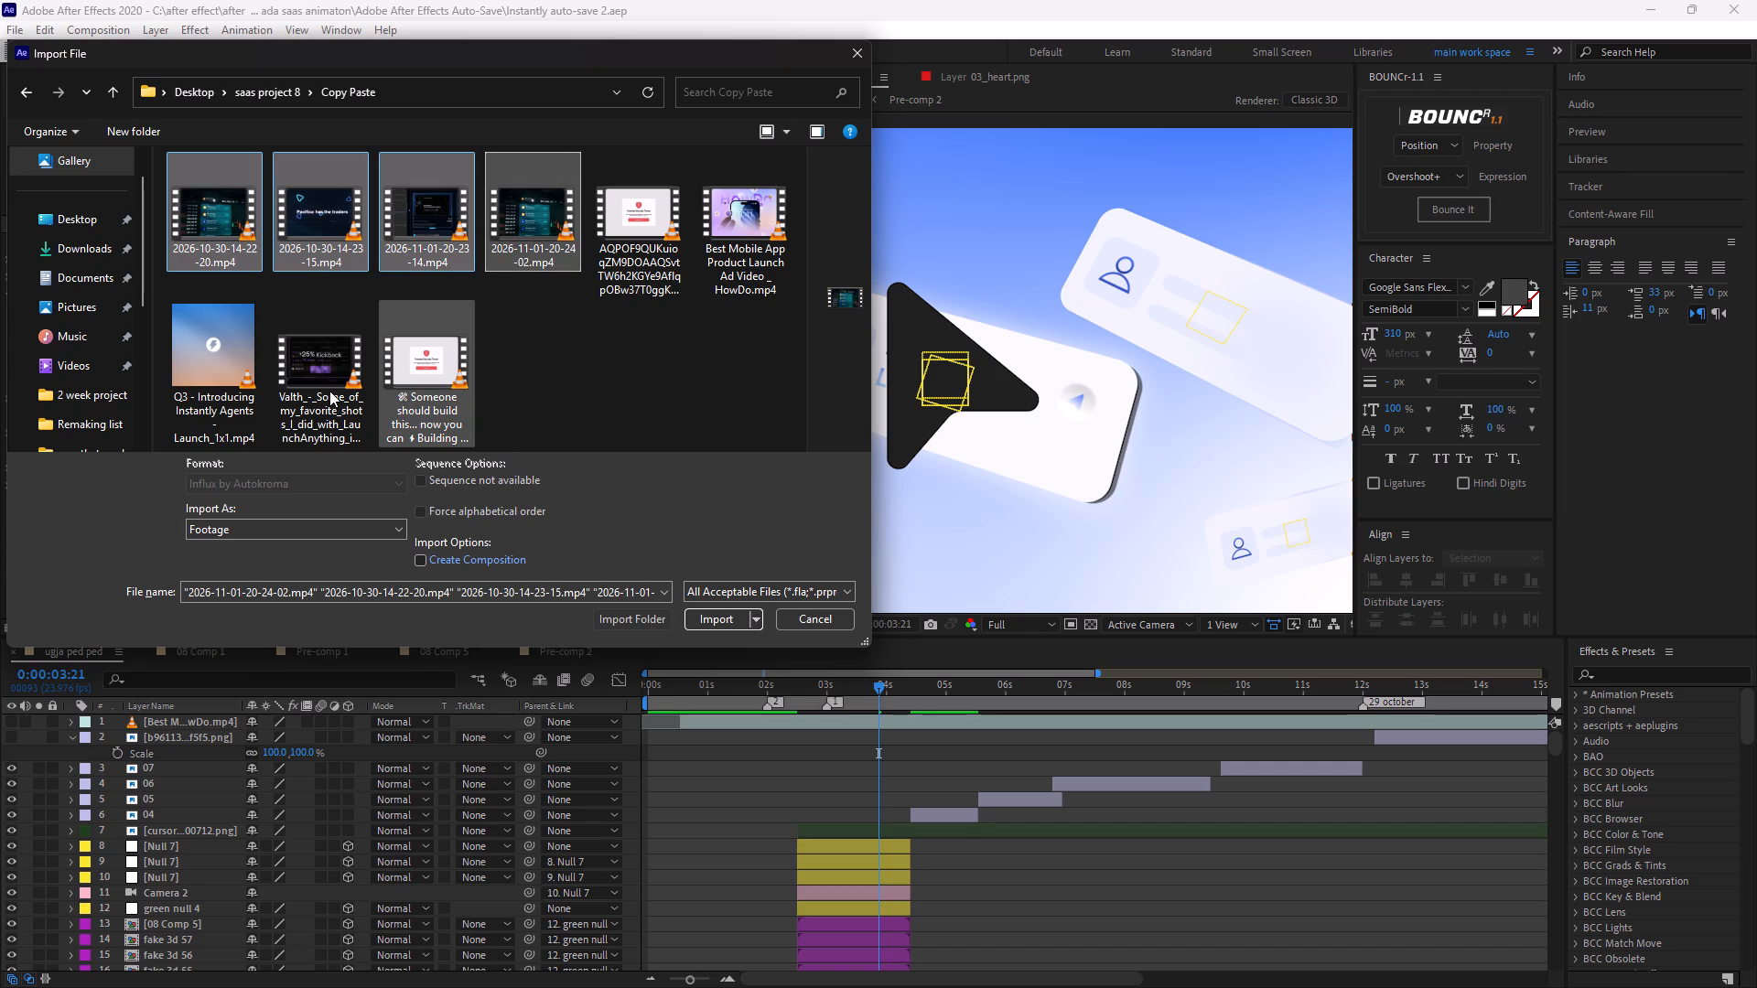
{"action": "left_click", "coordinate": [329, 390], "text": "ctrl"}
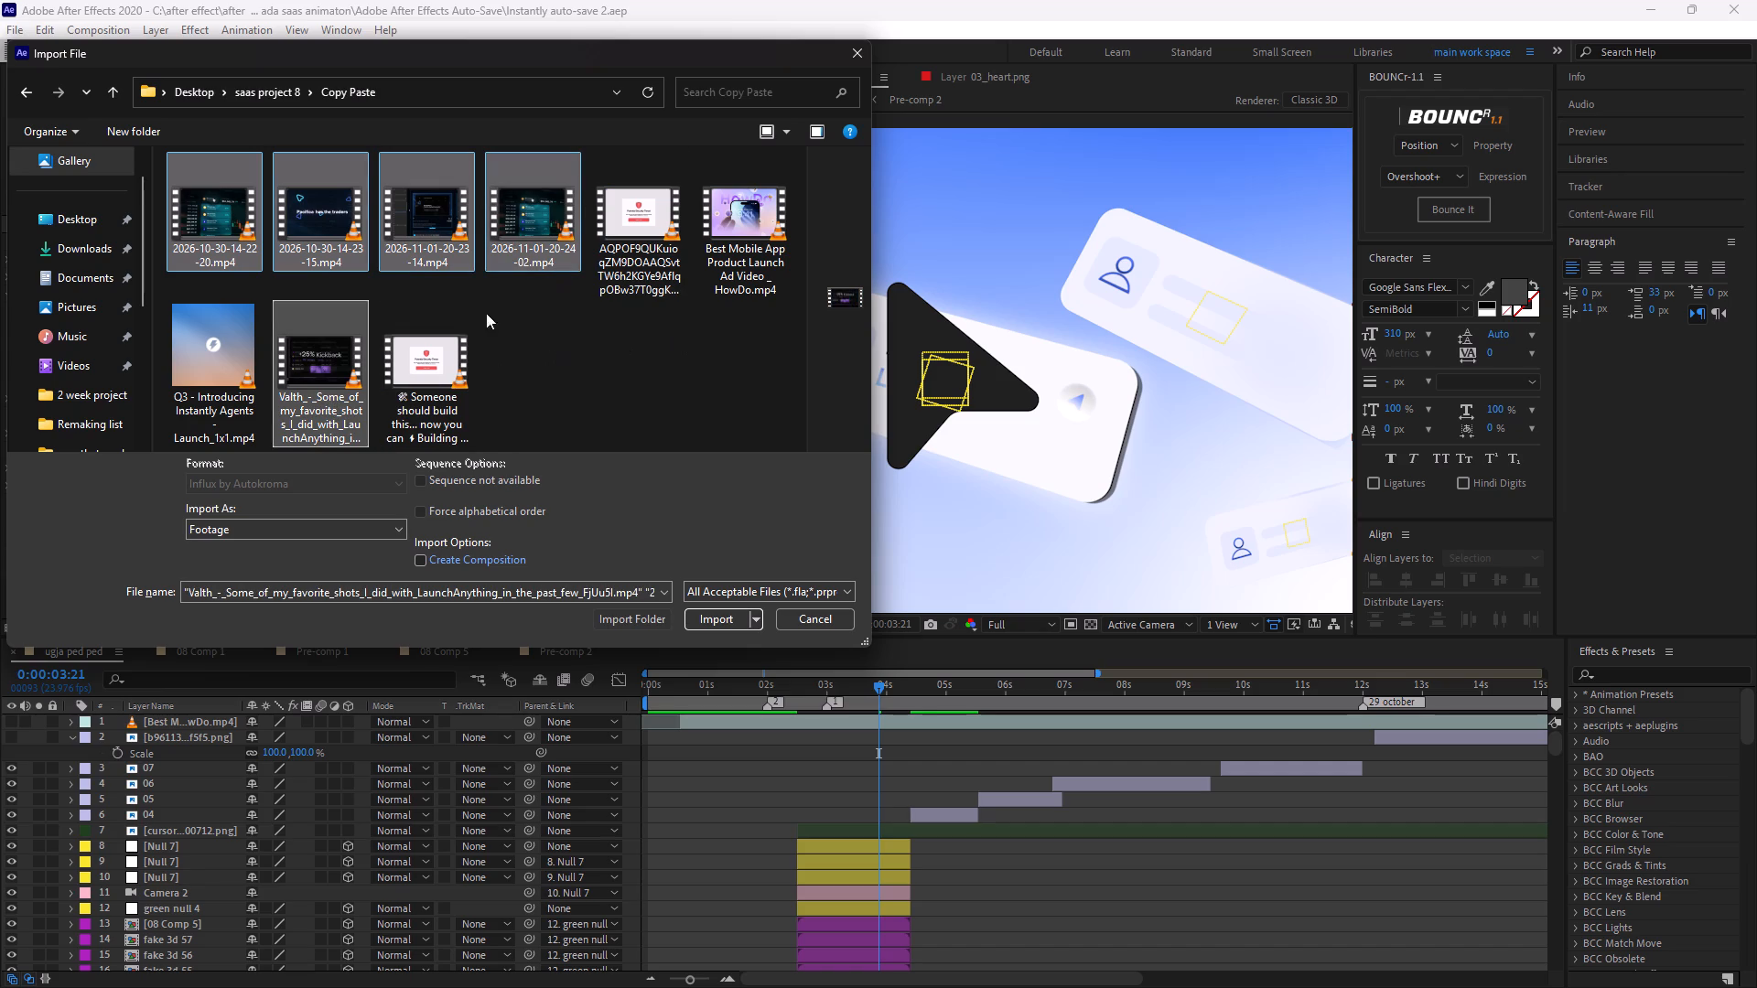
{"action": "left_click", "coordinate": [563, 389]}
{"action": "left_click", "coordinate": [423, 202], "text": "ctrl"}
{"action": "left_click", "coordinate": [339, 220], "text": "ctrl"}
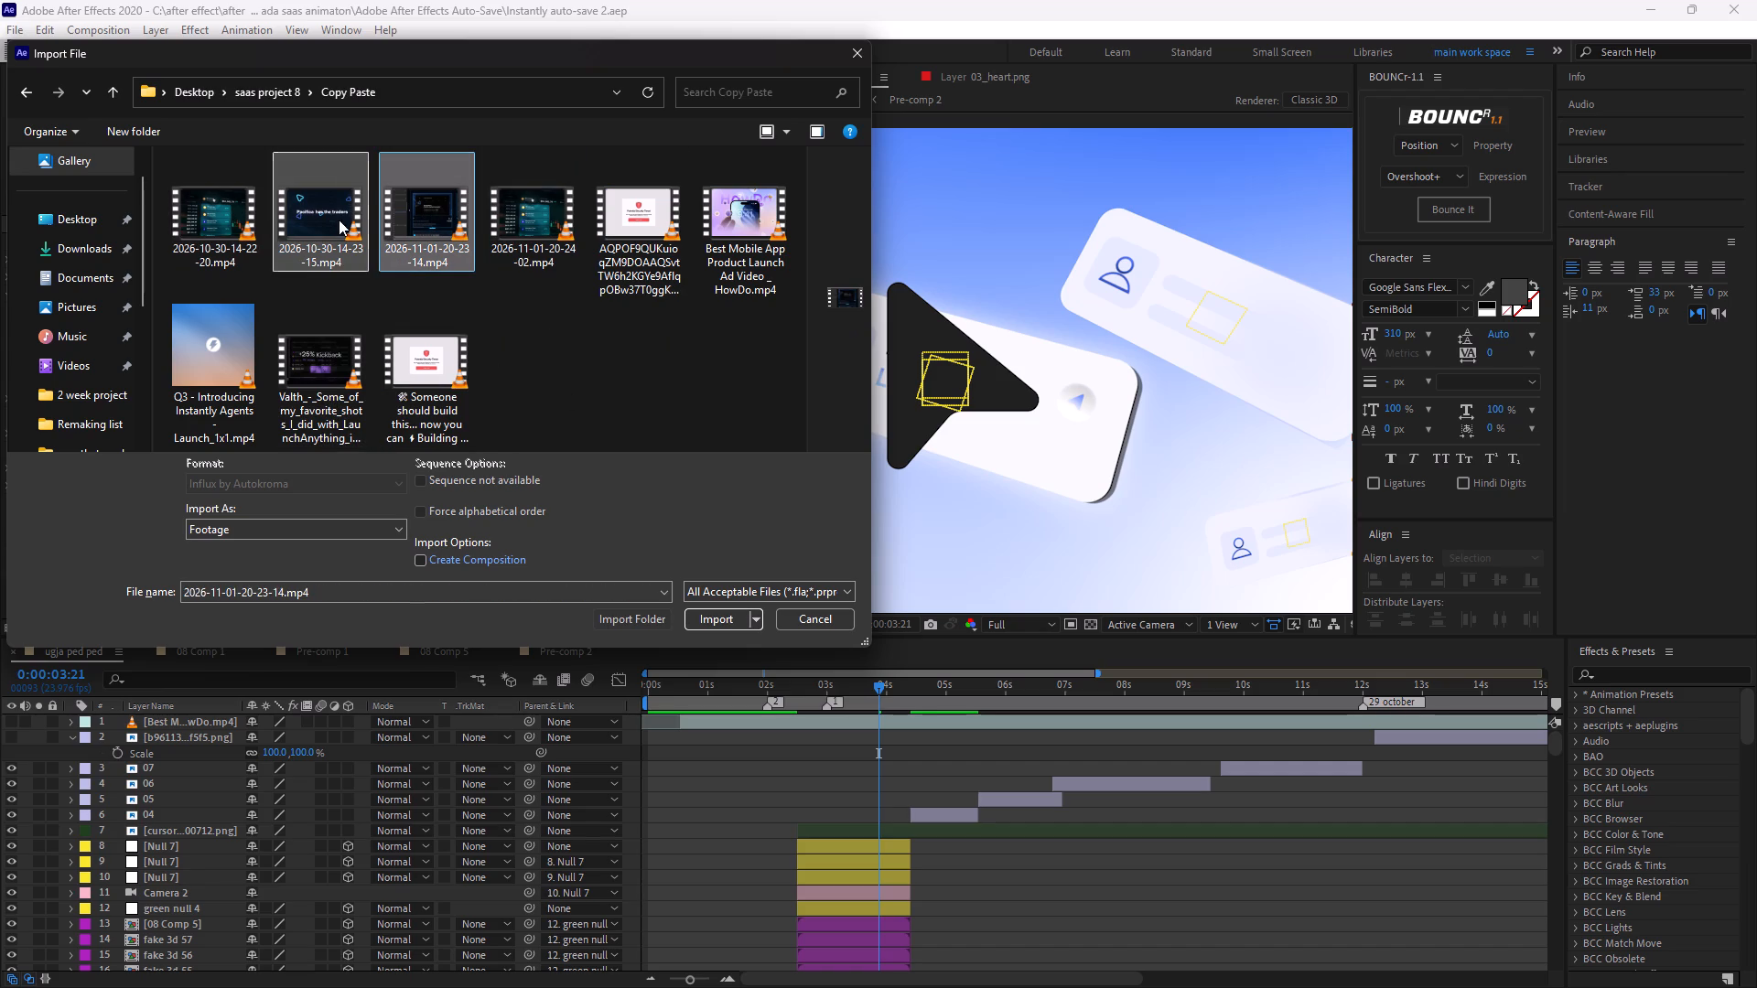
{"action": "left_click", "coordinate": [242, 196], "text": "ctrl"}
{"action": "left_click", "coordinate": [285, 314], "text": "ctrl"}
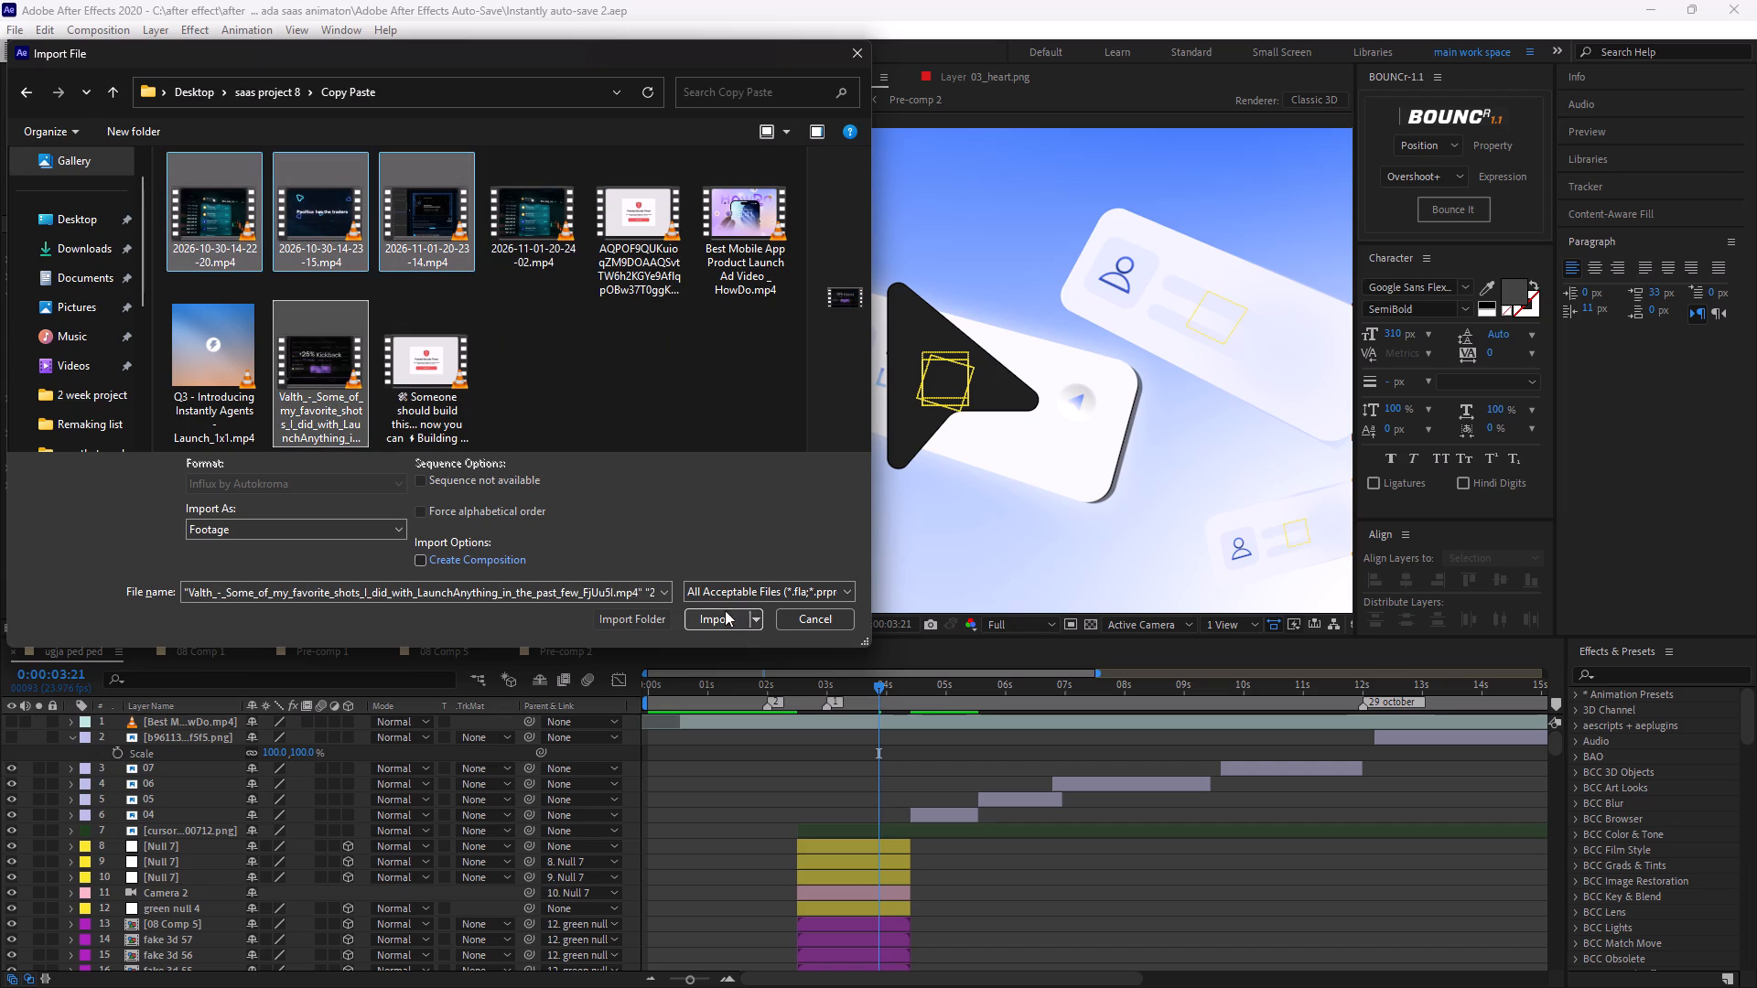
{"action": "left_click", "coordinate": [721, 624]}
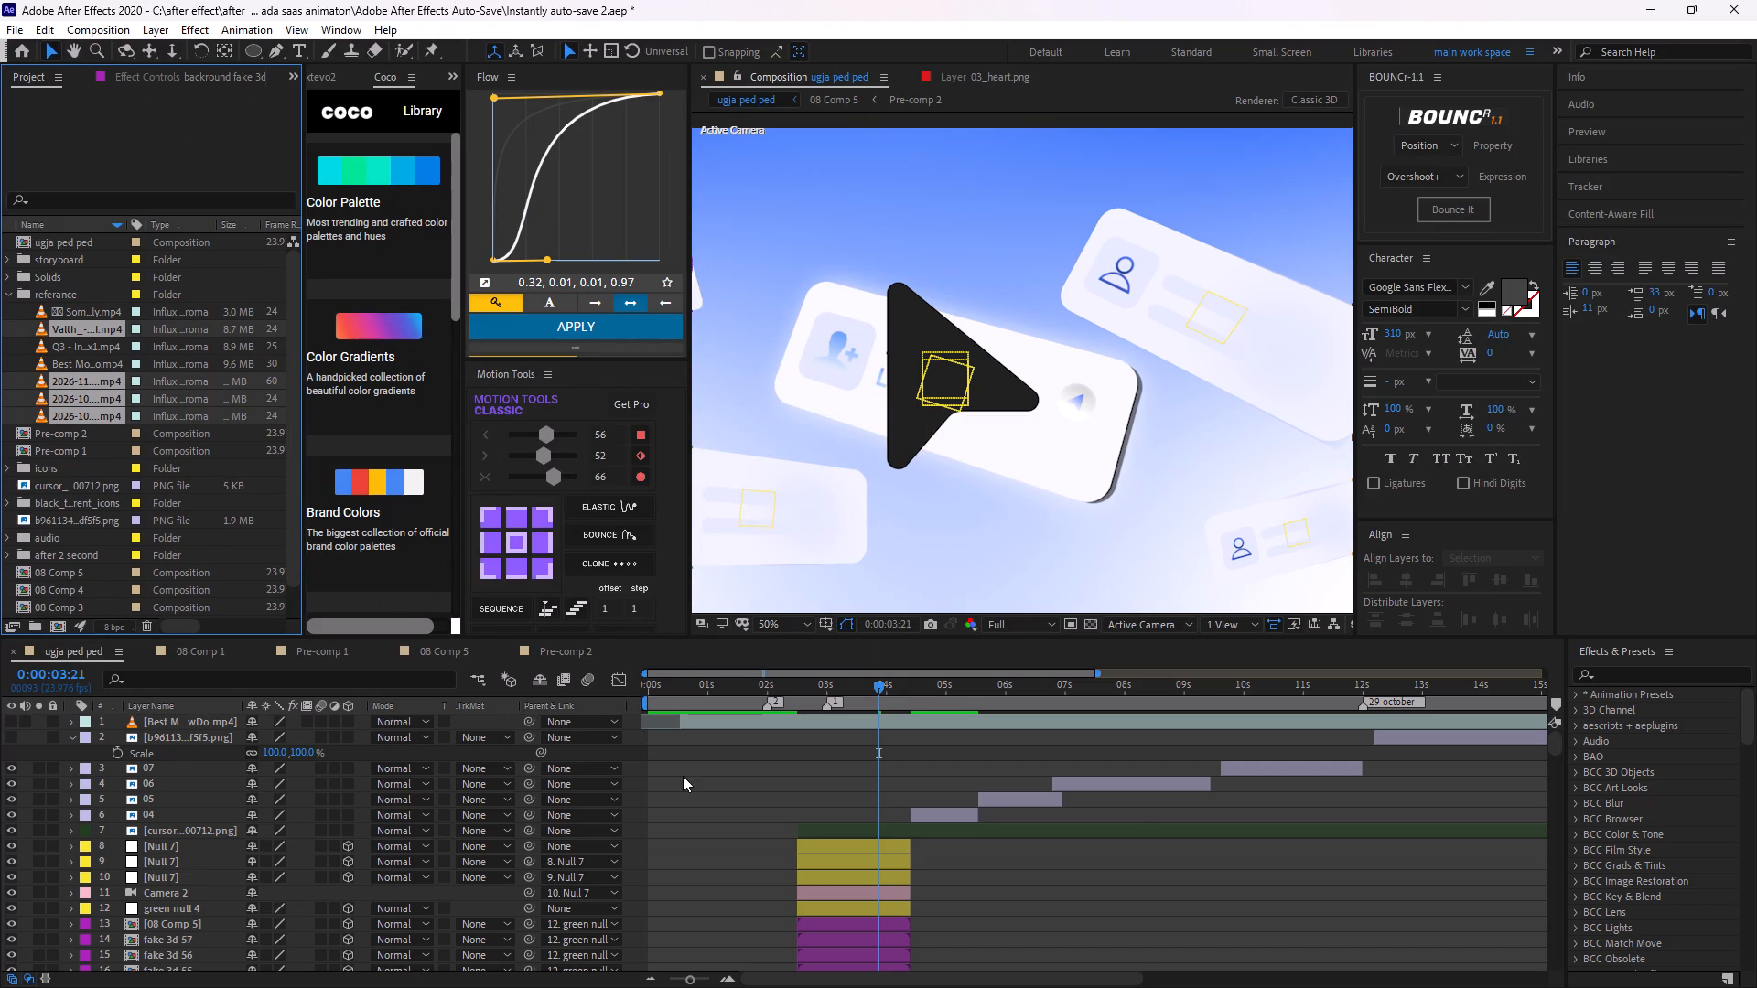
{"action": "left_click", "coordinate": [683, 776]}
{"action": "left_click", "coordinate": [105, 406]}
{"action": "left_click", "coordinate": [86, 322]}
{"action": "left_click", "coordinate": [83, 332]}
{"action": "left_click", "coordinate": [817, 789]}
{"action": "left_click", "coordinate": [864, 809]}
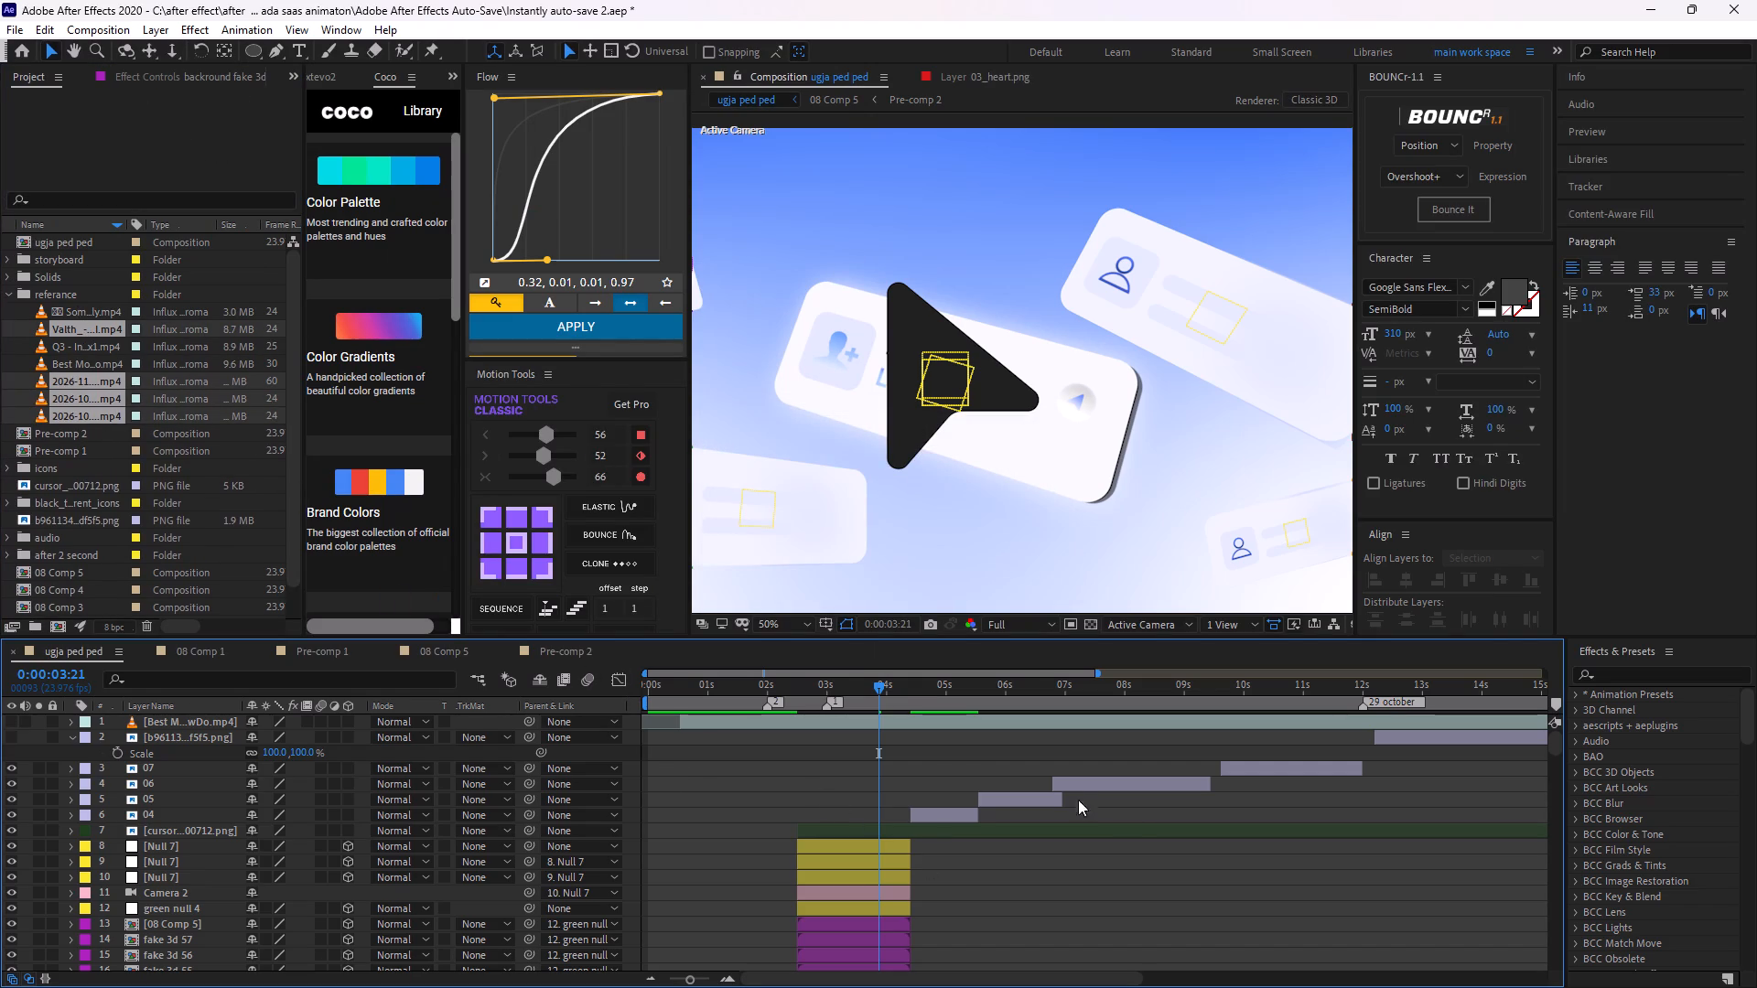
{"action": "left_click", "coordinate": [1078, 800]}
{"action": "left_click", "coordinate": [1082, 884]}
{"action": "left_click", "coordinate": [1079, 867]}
Extend the start of storyboard layer 05 back to about 4.5 seconds, overlapping layer 04.
{"action": "left_click_drag", "start_coordinate": [979, 795], "coordinate": [953, 747]}
{"action": "left_click_drag", "start_coordinate": [876, 682], "coordinate": [810, 735]}
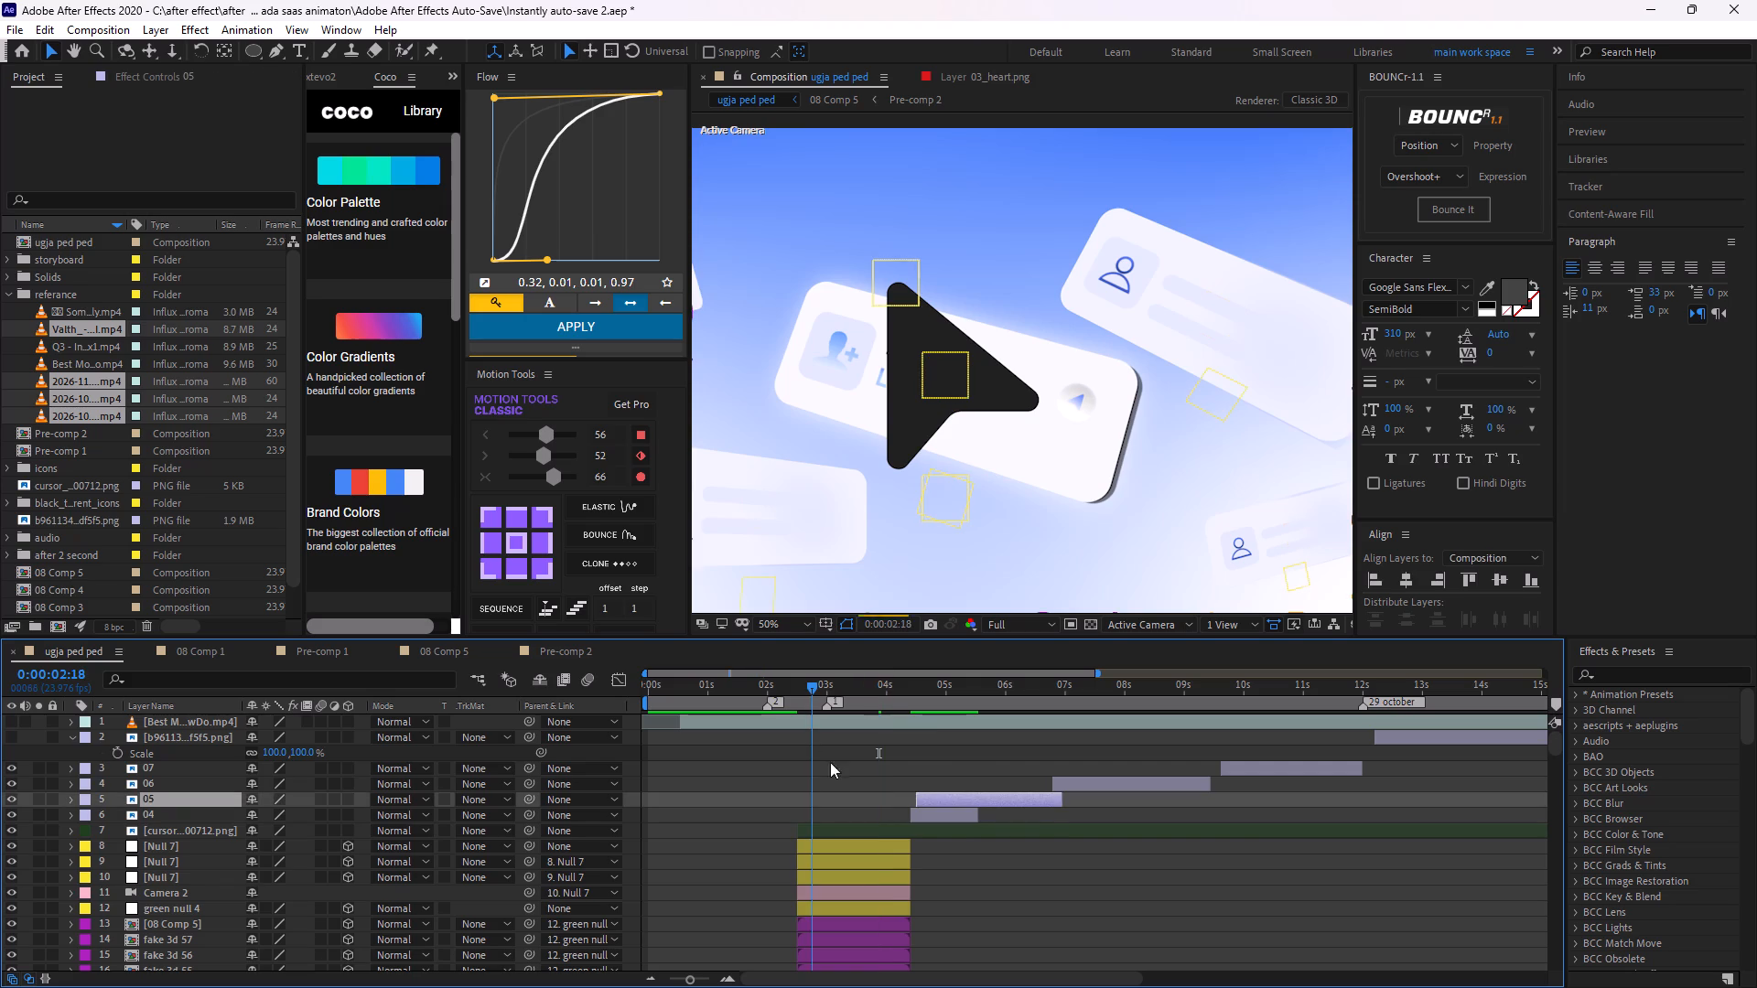
{"action": "left_click", "coordinate": [859, 781]}
{"action": "key", "text": "space"}
{"action": "key", "text": "space"}
Add the Valth reference video to the ugja ped ped composition as the top layer, starting at about 0:00:00:09.
{"action": "left_click", "coordinate": [77, 455]}
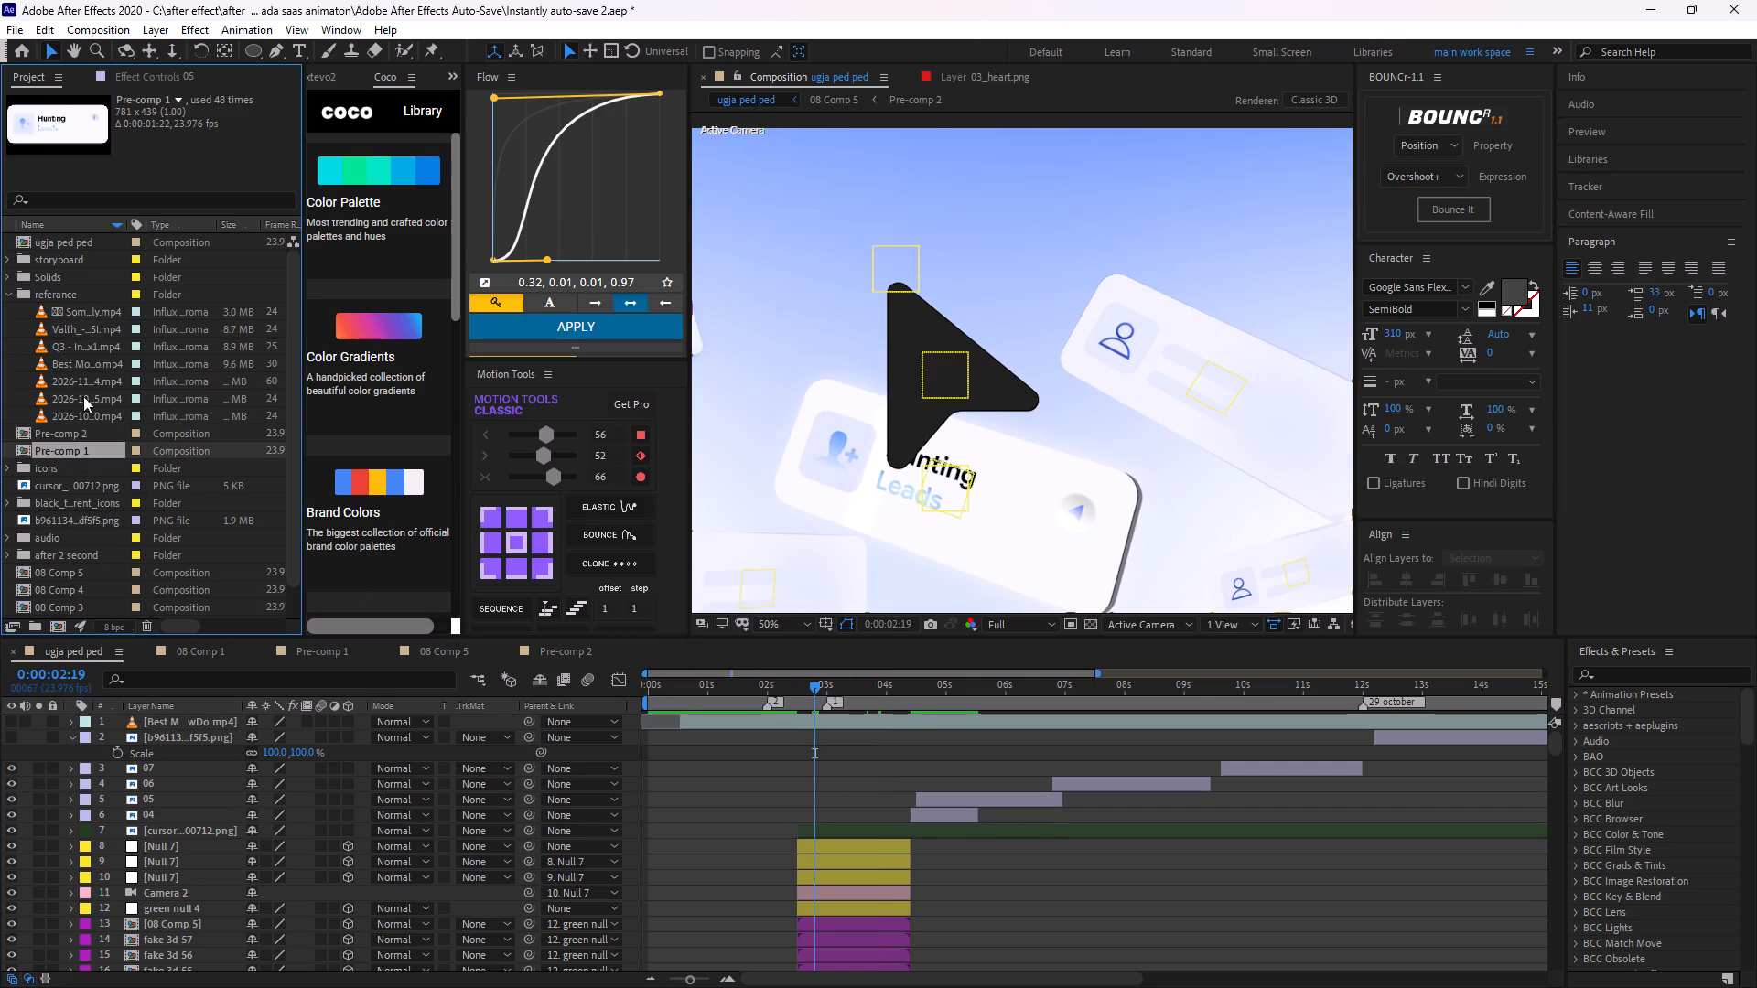
{"action": "left_click", "coordinate": [87, 320]}
{"action": "left_click_drag", "start_coordinate": [81, 328], "coordinate": [670, 742]}
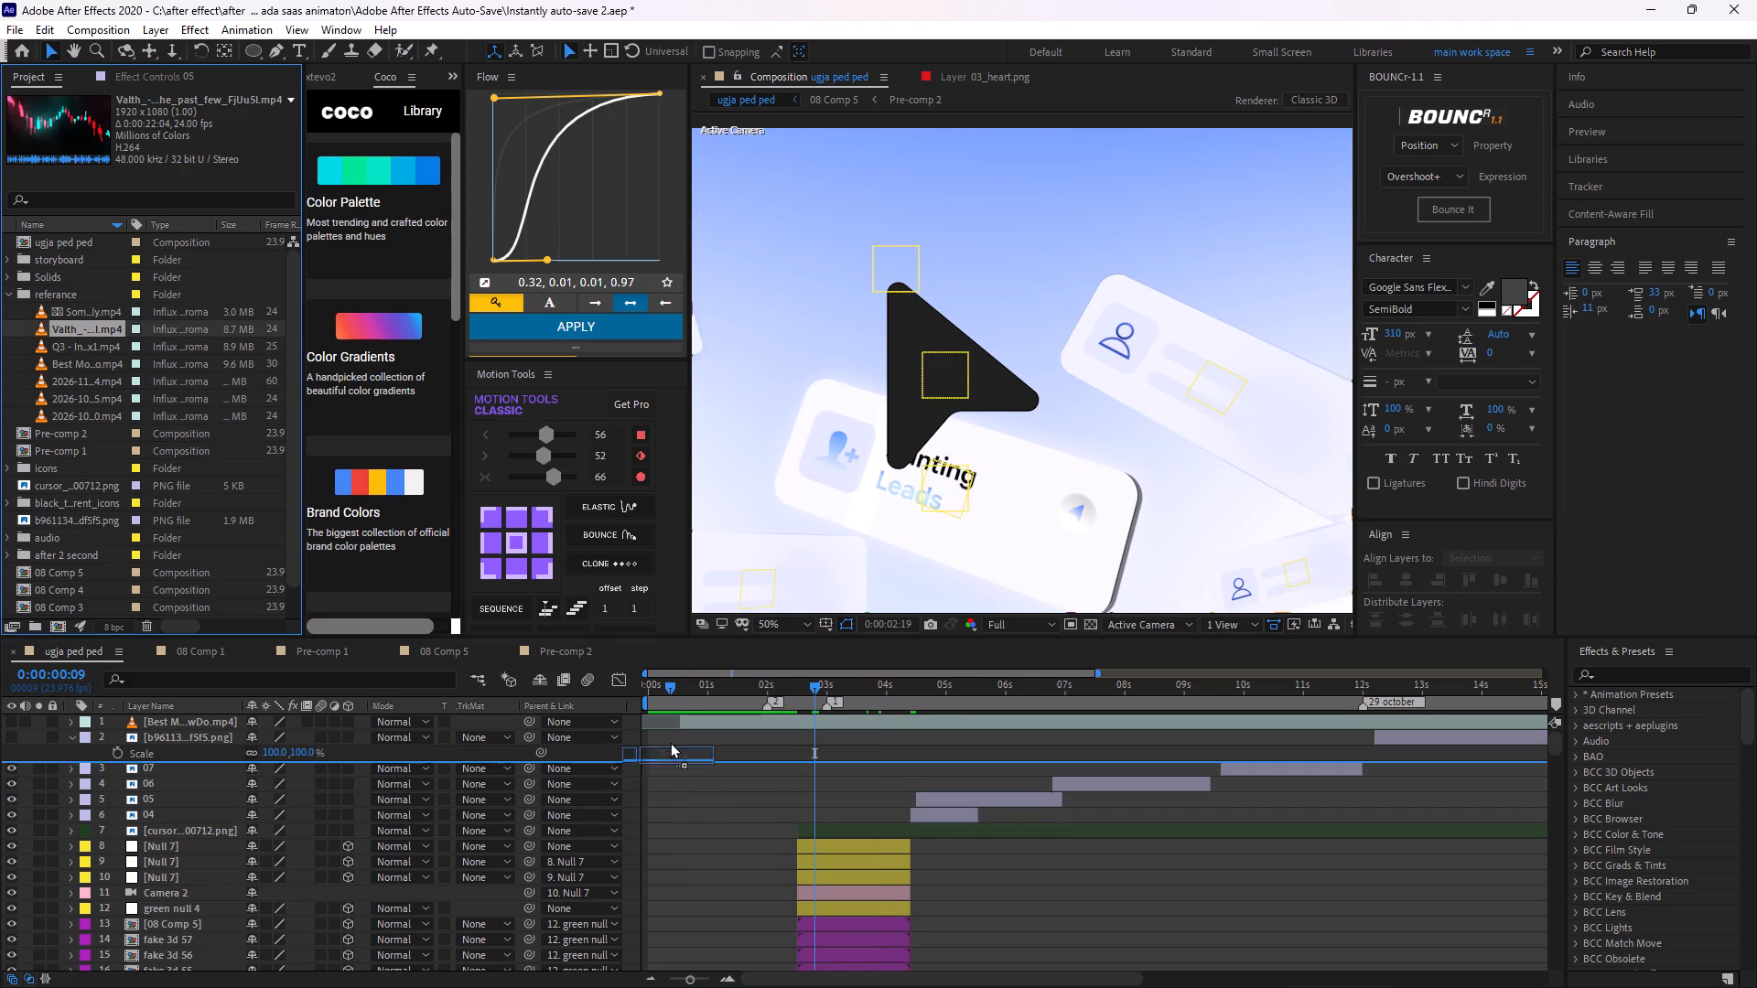
{"action": "left_click_drag", "start_coordinate": [670, 742], "coordinate": [667, 718]}
Preview the opening of the Valth video layer and solo that layer.
{"action": "left_click_drag", "start_coordinate": [817, 684], "coordinate": [779, 704]}
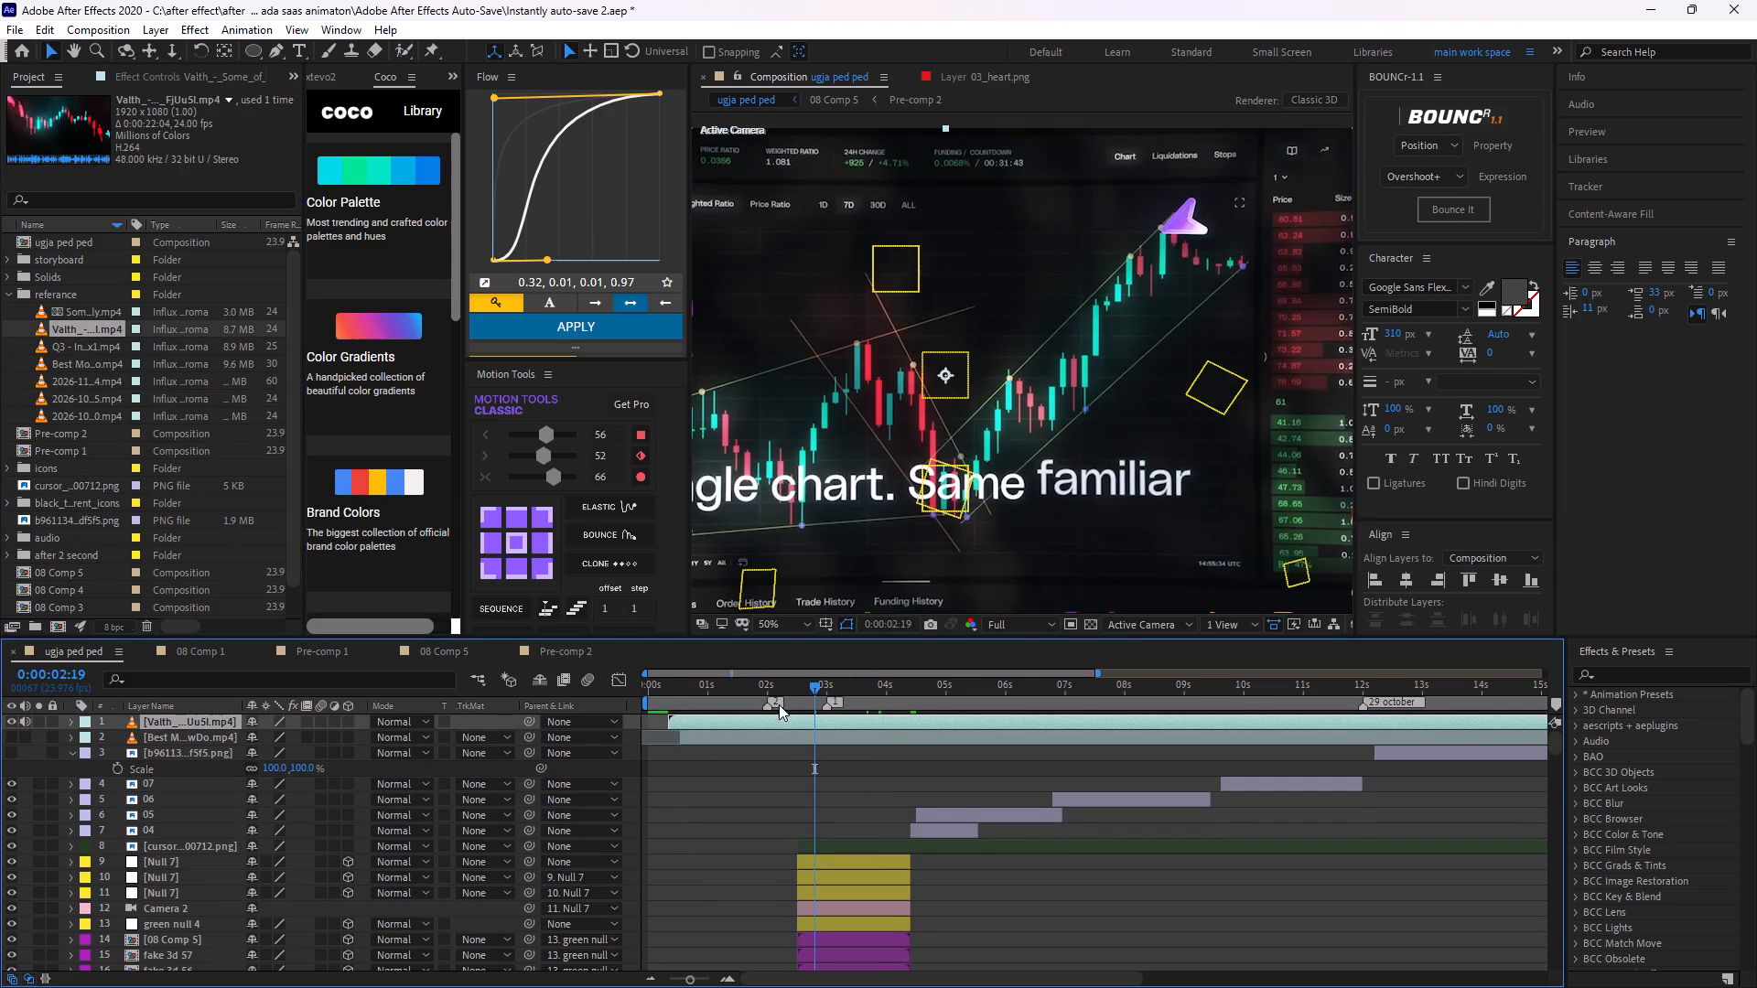
{"action": "left_click_drag", "start_coordinate": [779, 704], "coordinate": [679, 703]}
{"action": "scroll", "coordinate": [1040, 434], "scroll_direction": "down", "scroll_amount": 1}
{"action": "key", "text": "space"}
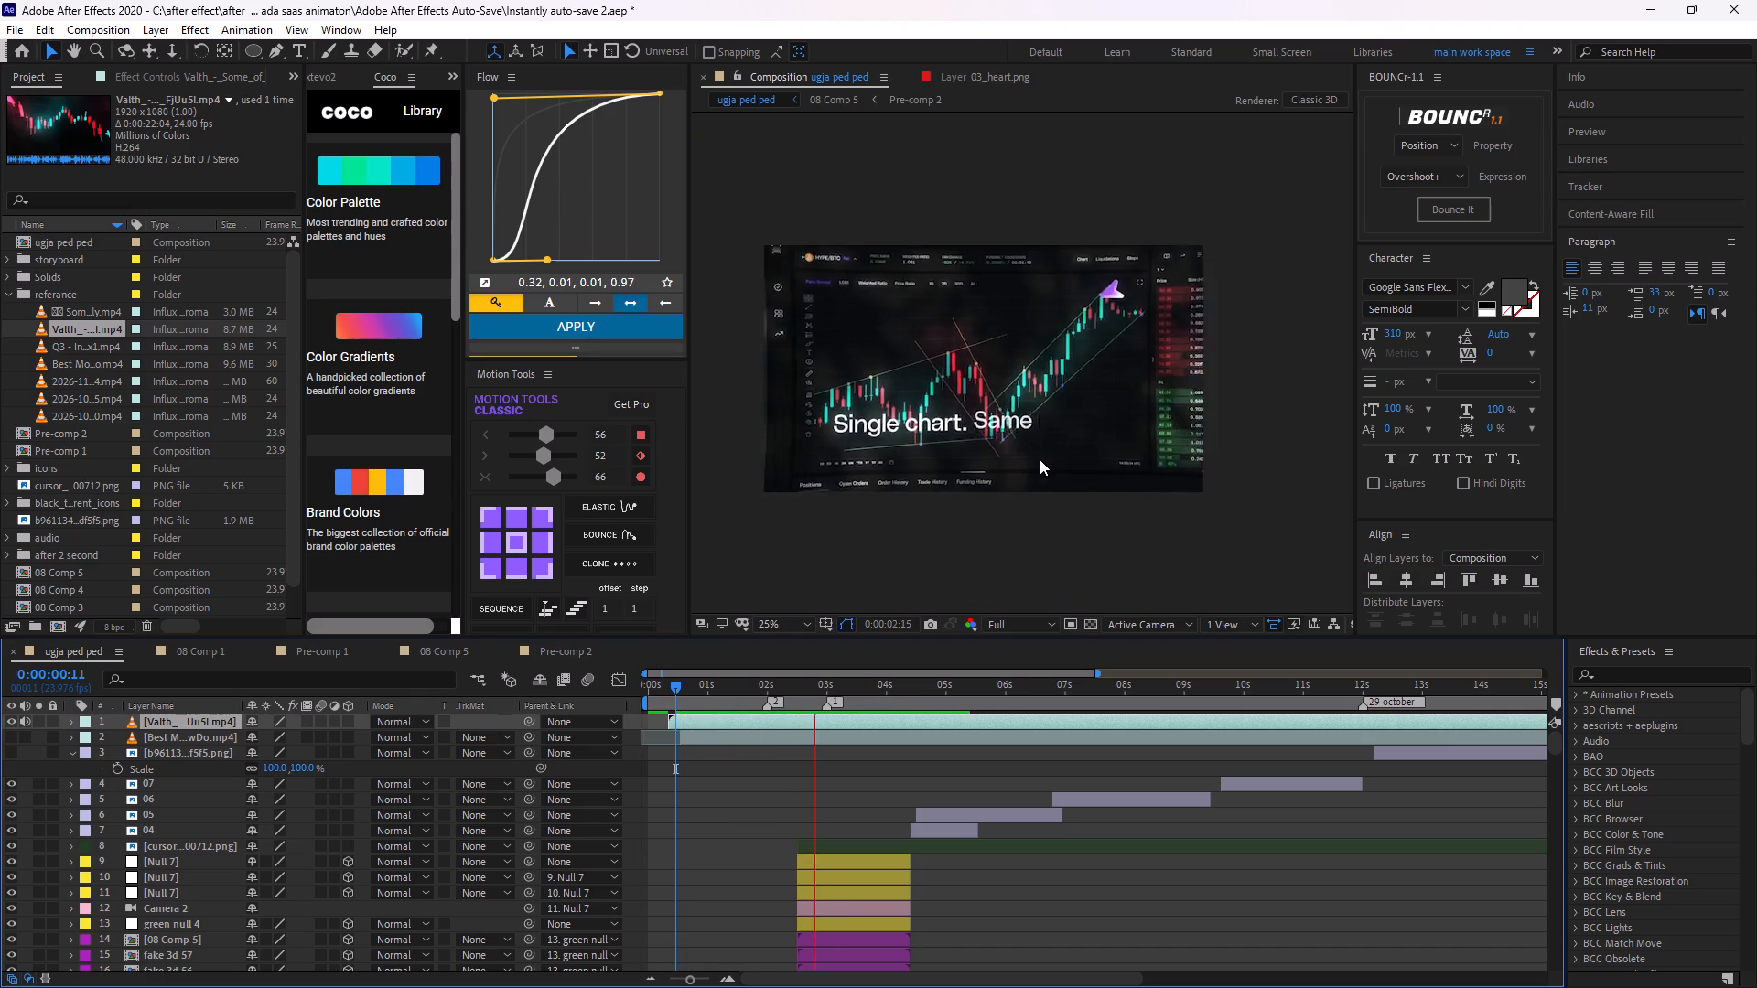
{"action": "key", "text": "space"}
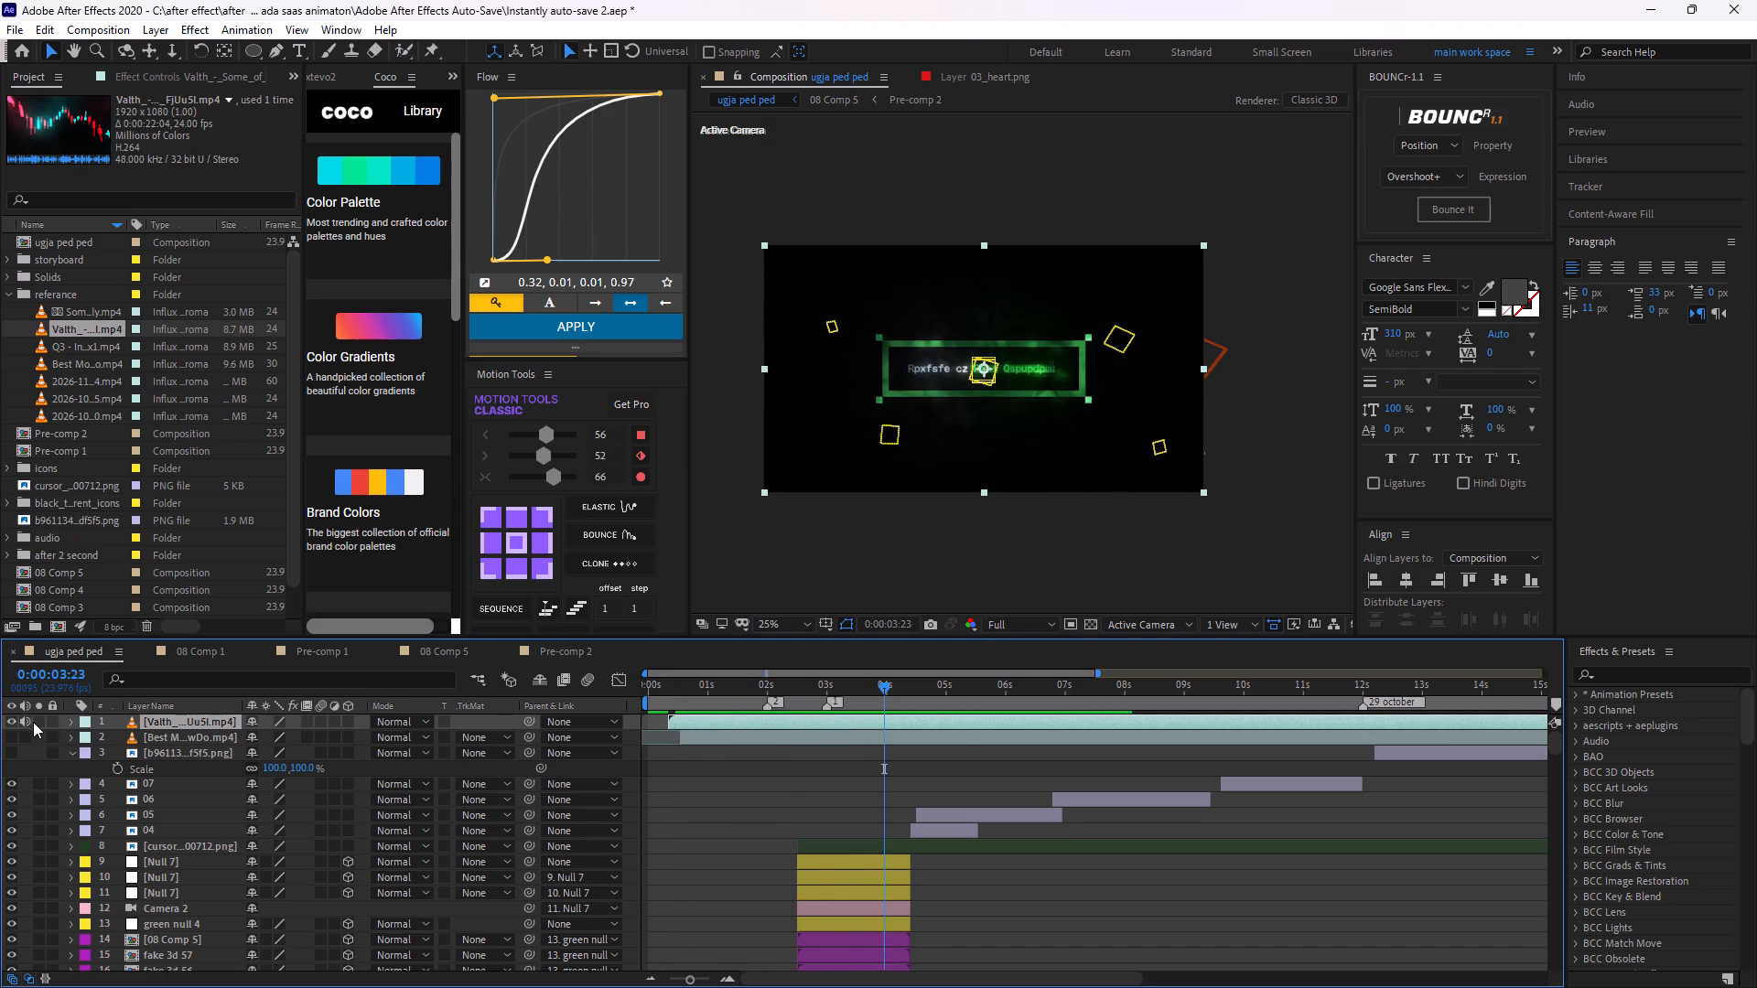
{"action": "left_click", "coordinate": [37, 721]}
Play through the Valth reference video up to about the twelve-second point with the whole frame fitted in the viewer.
{"action": "key", "text": "space"}
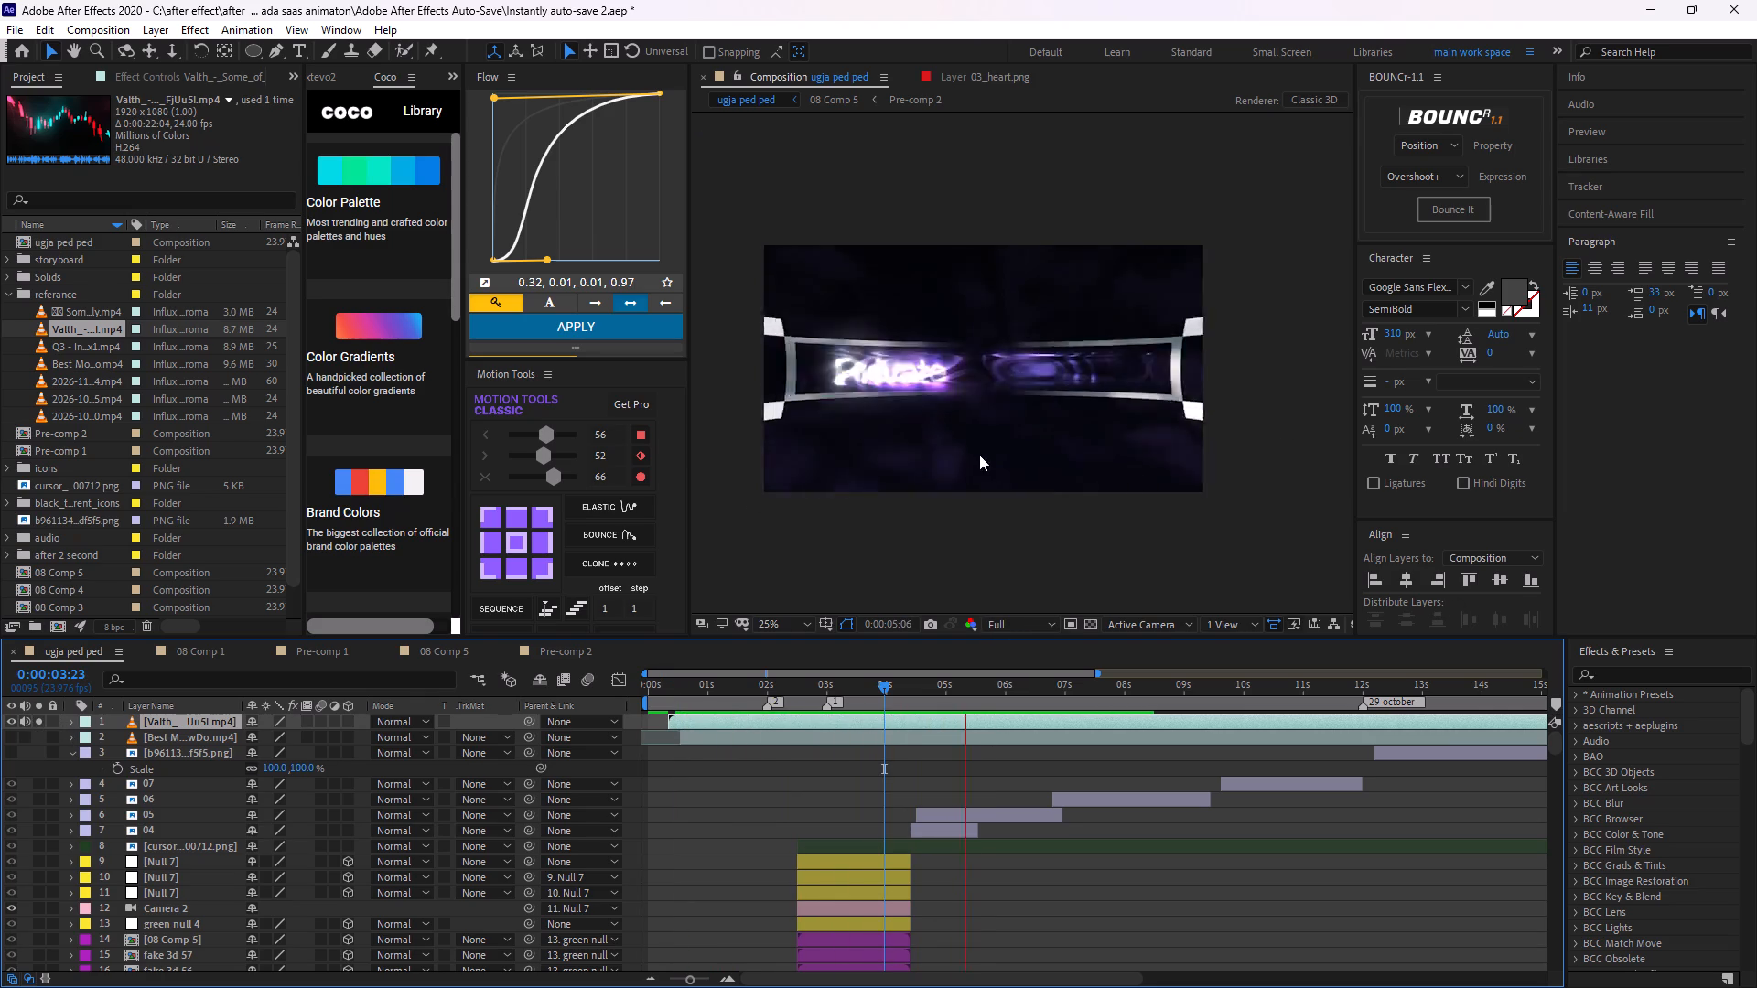
{"action": "left_click", "coordinate": [802, 617]}
{"action": "left_click", "coordinate": [788, 645]}
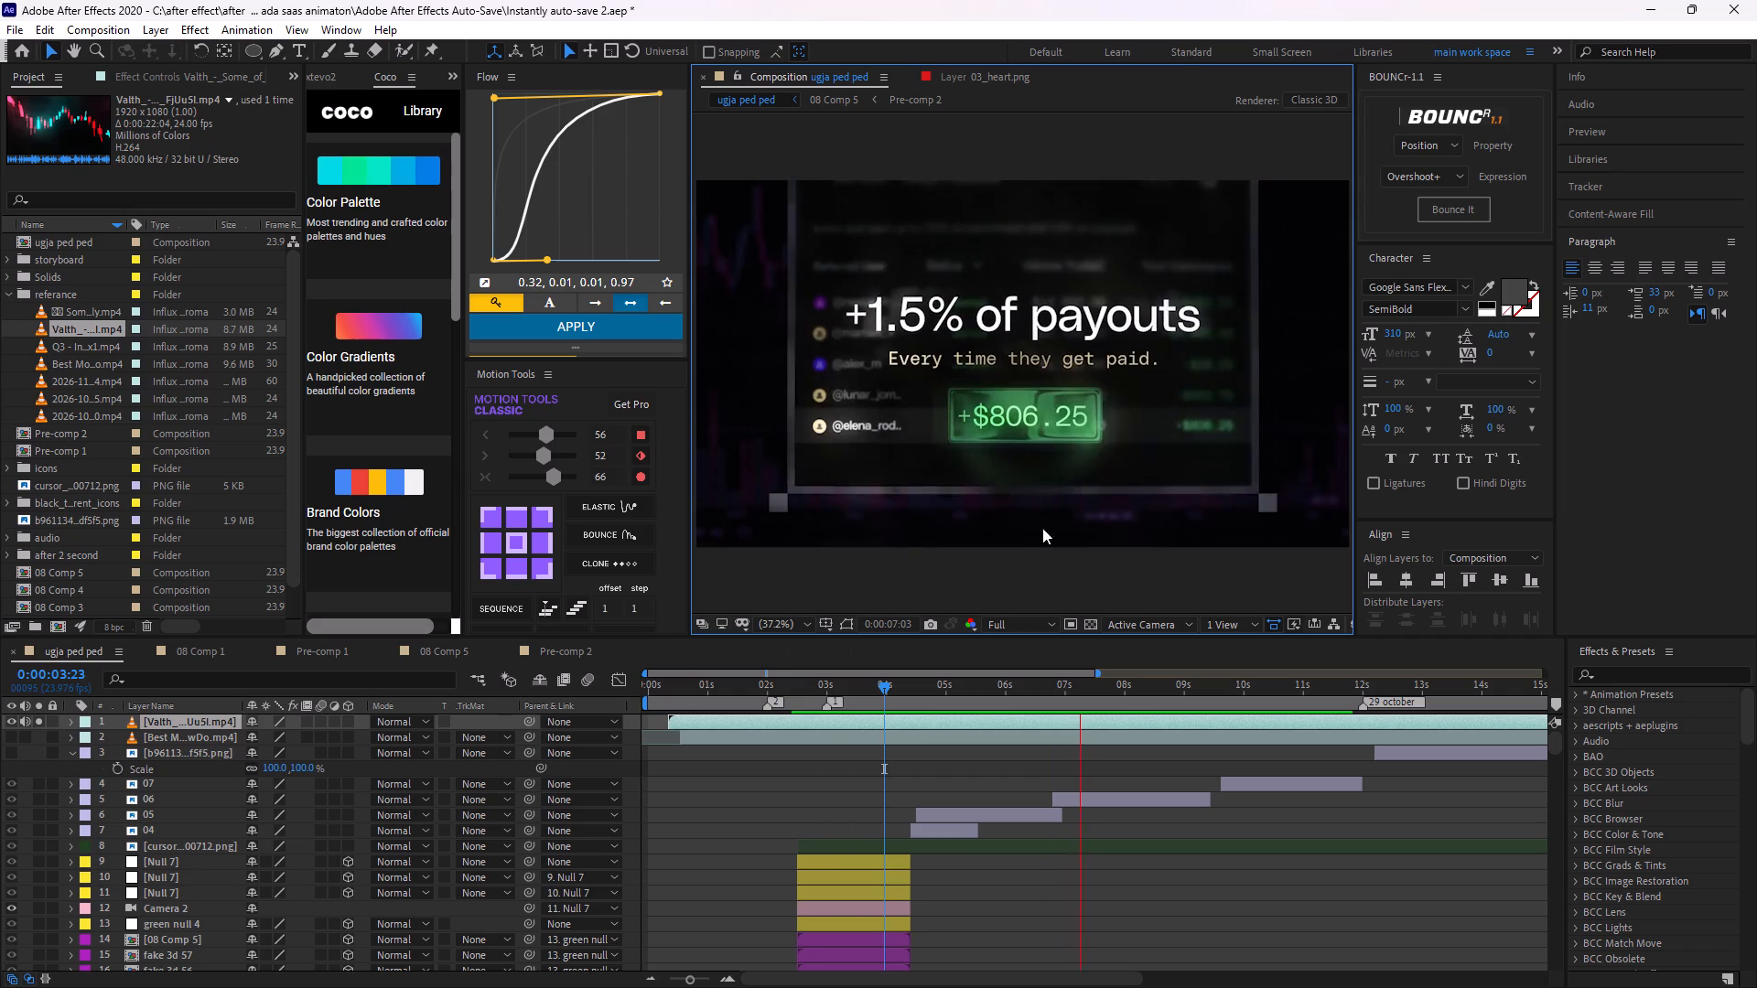
{"action": "key", "text": "space"}
{"action": "left_click_drag", "start_coordinate": [1099, 678], "coordinate": [711, 691]}
{"action": "key", "text": "space"}
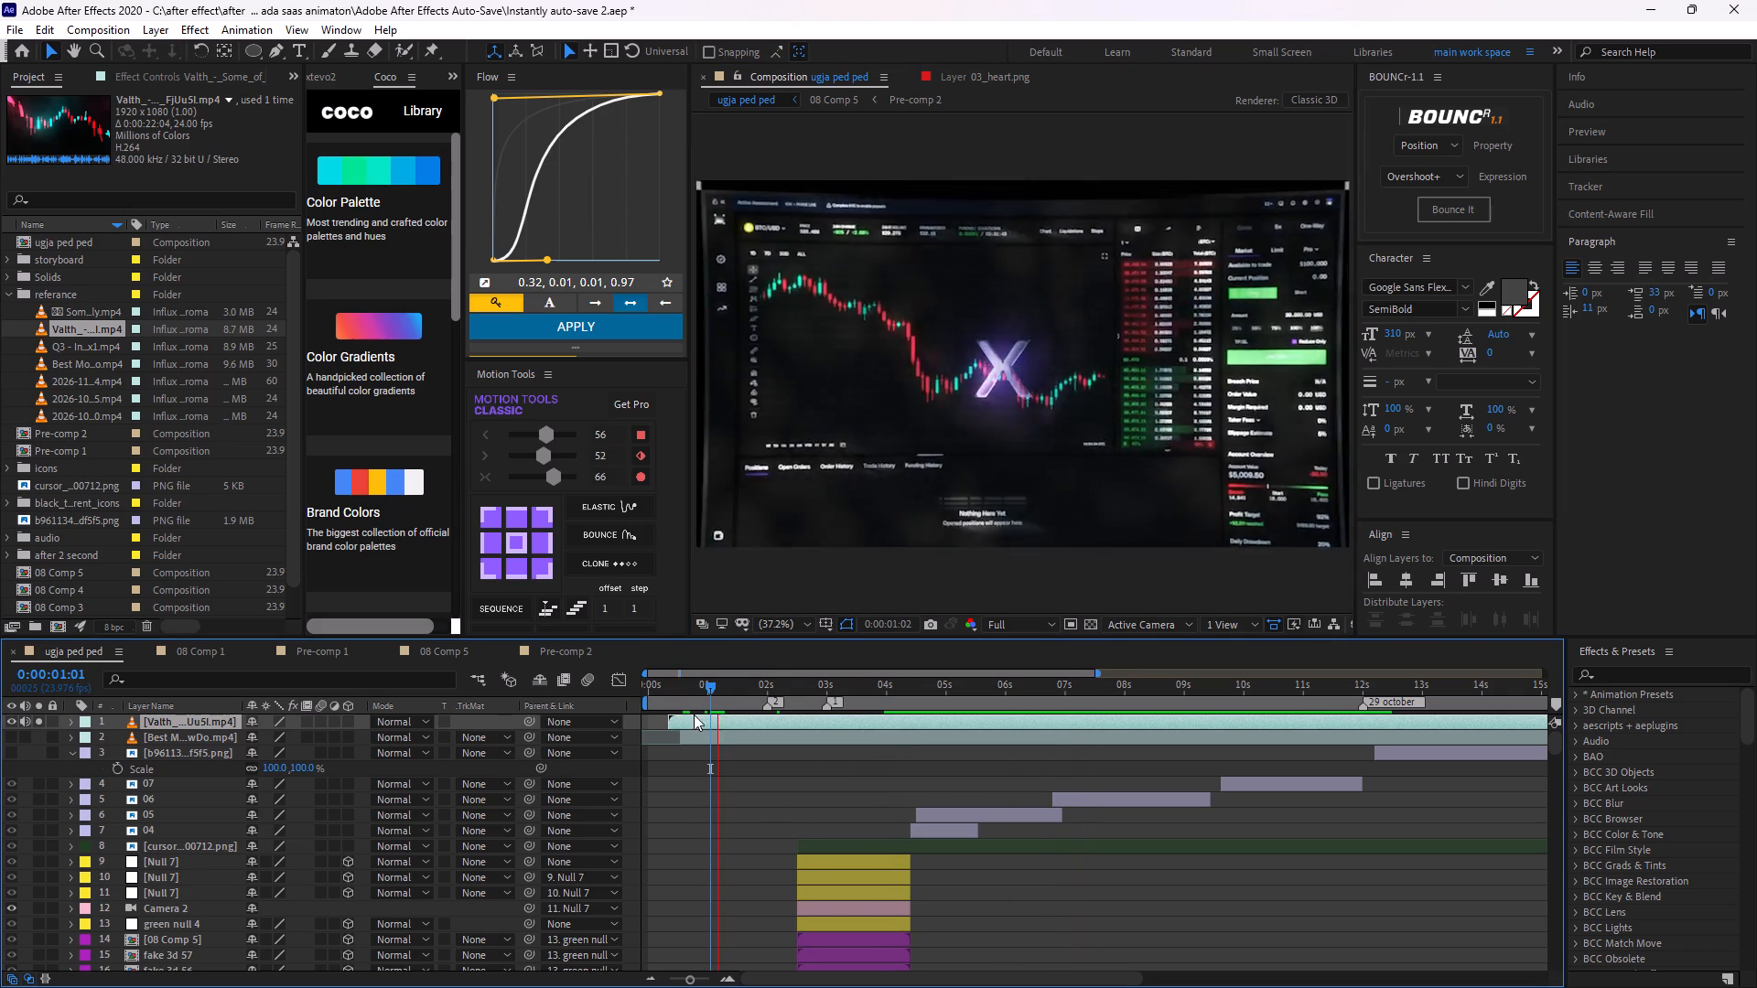
{"action": "key", "text": "space"}
{"action": "key", "text": "space"}
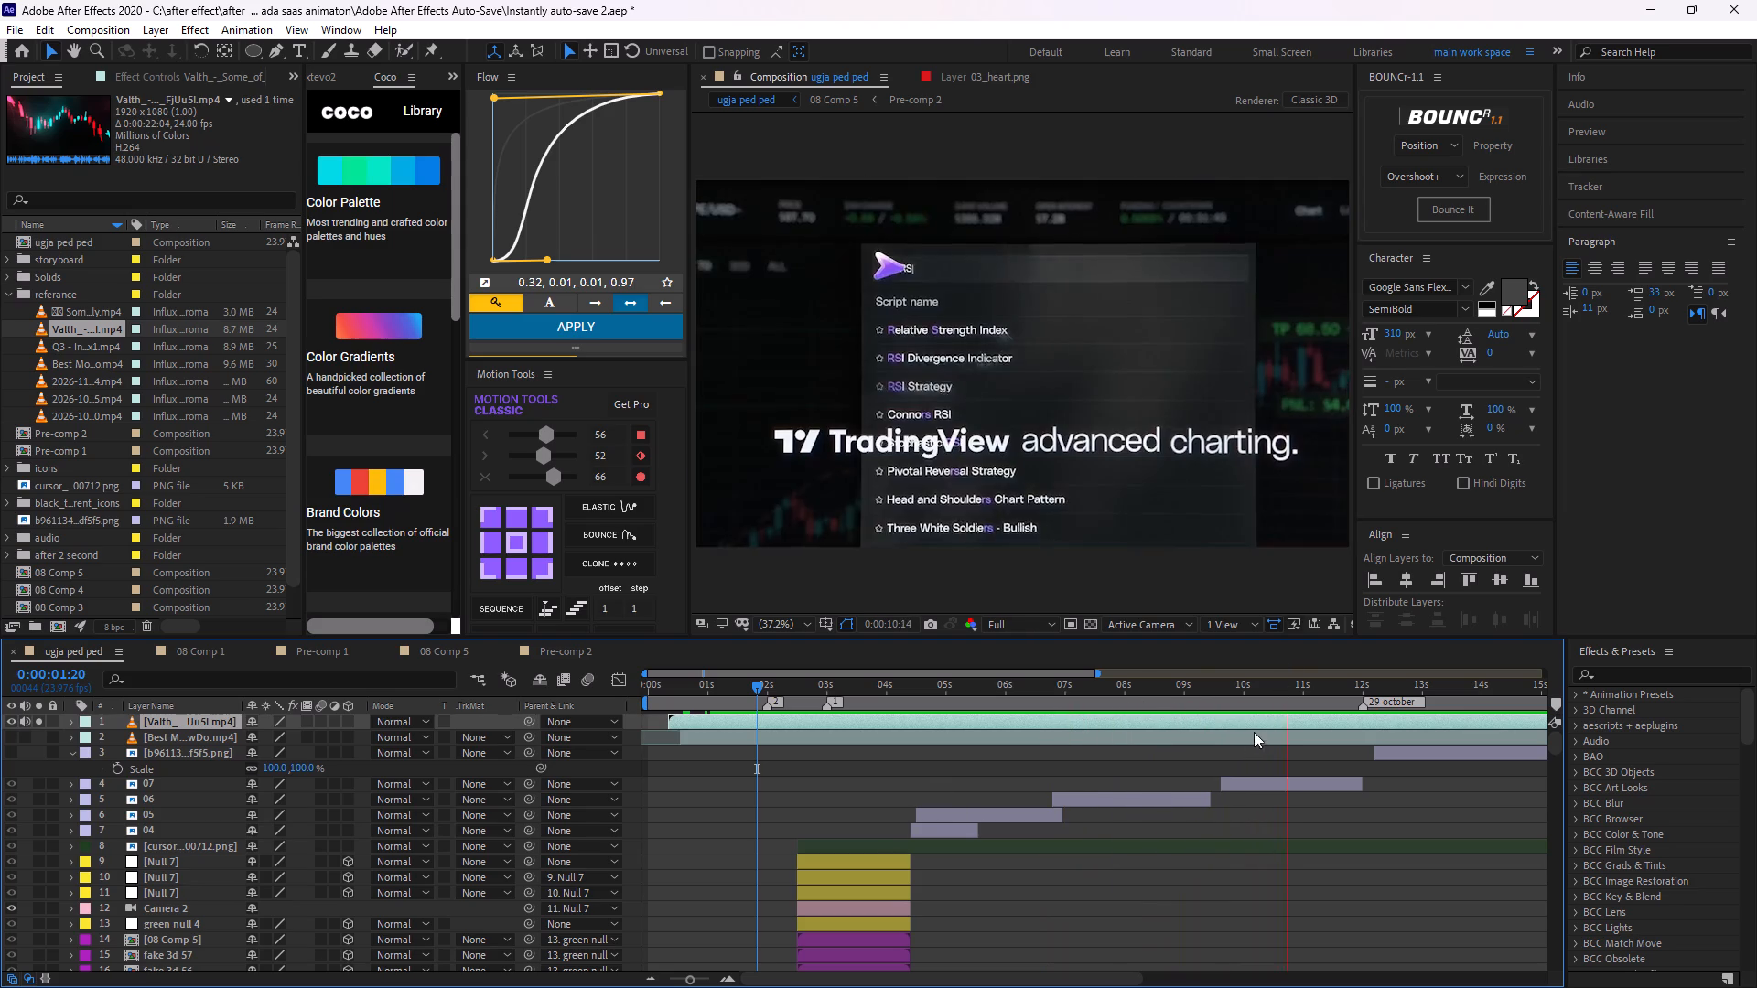
{"action": "key", "text": "space"}
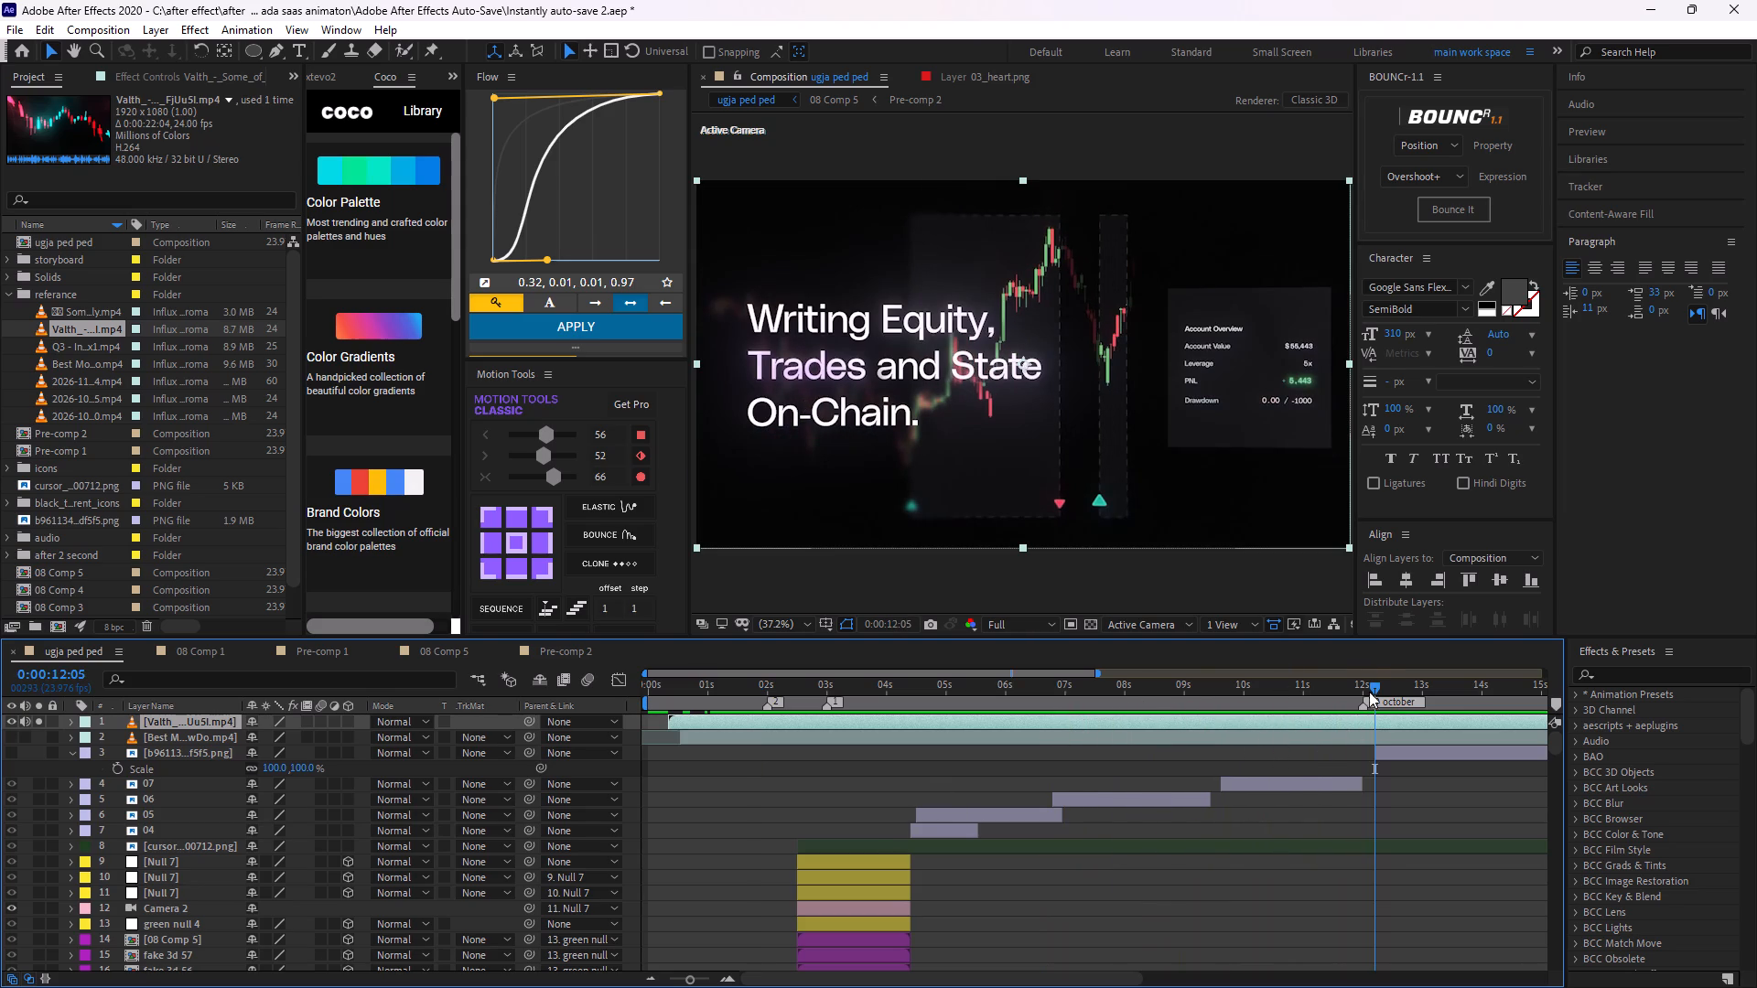
Review the reference video's opening in short playback bursts, from the metallic X reveal to the hypernova X Pear Protocol title.
{"action": "left_click_drag", "start_coordinate": [1367, 684], "coordinate": [703, 804]}
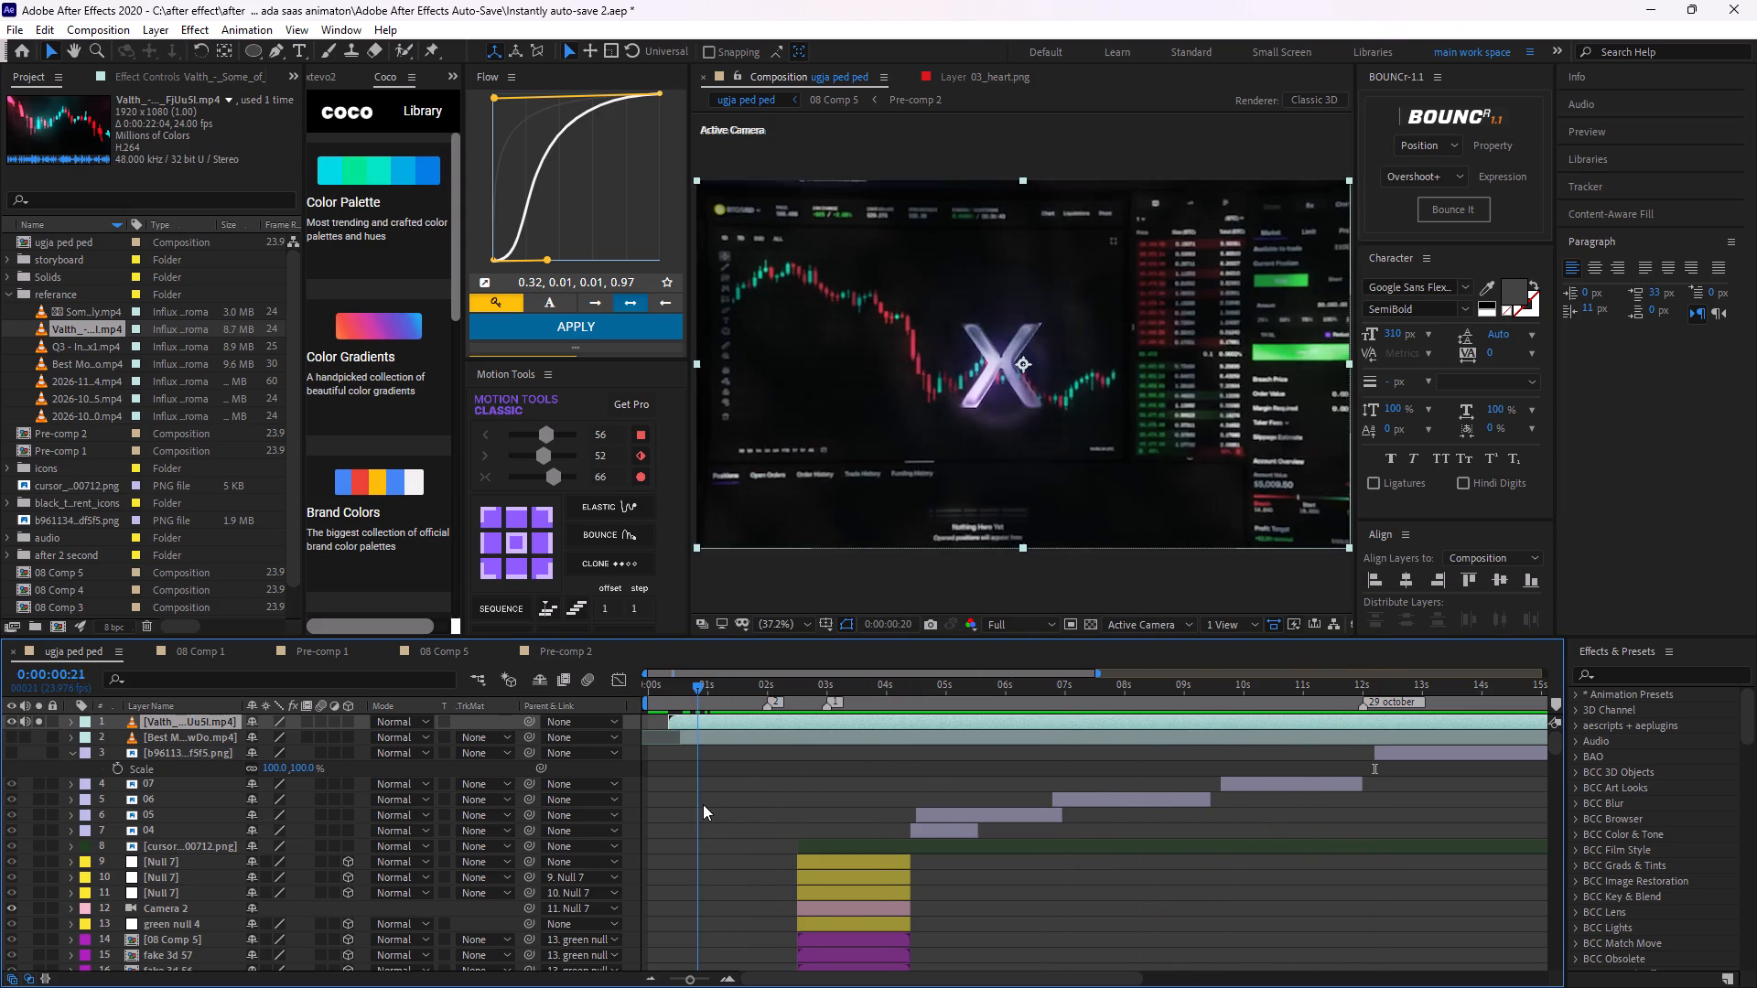
{"action": "left_click_drag", "start_coordinate": [703, 804], "coordinate": [704, 804]}
{"action": "key", "text": "space"}
{"action": "key", "text": "space"}
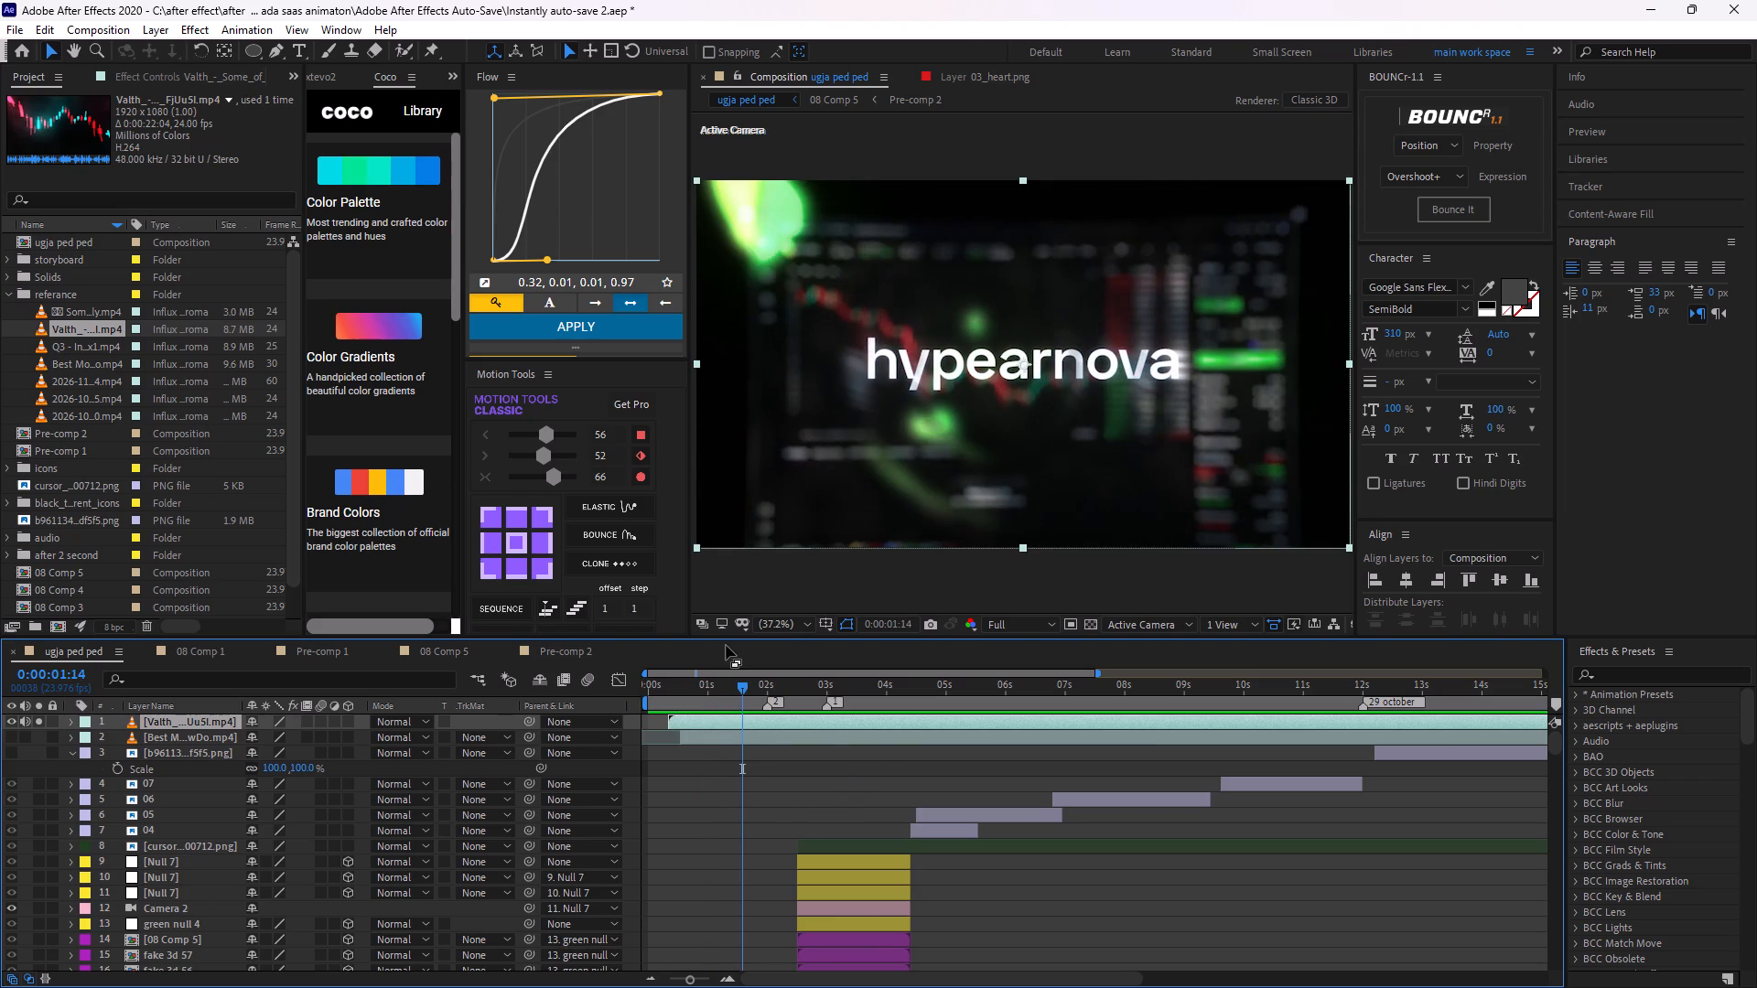
{"action": "left_click_drag", "start_coordinate": [746, 689], "coordinate": [736, 745]}
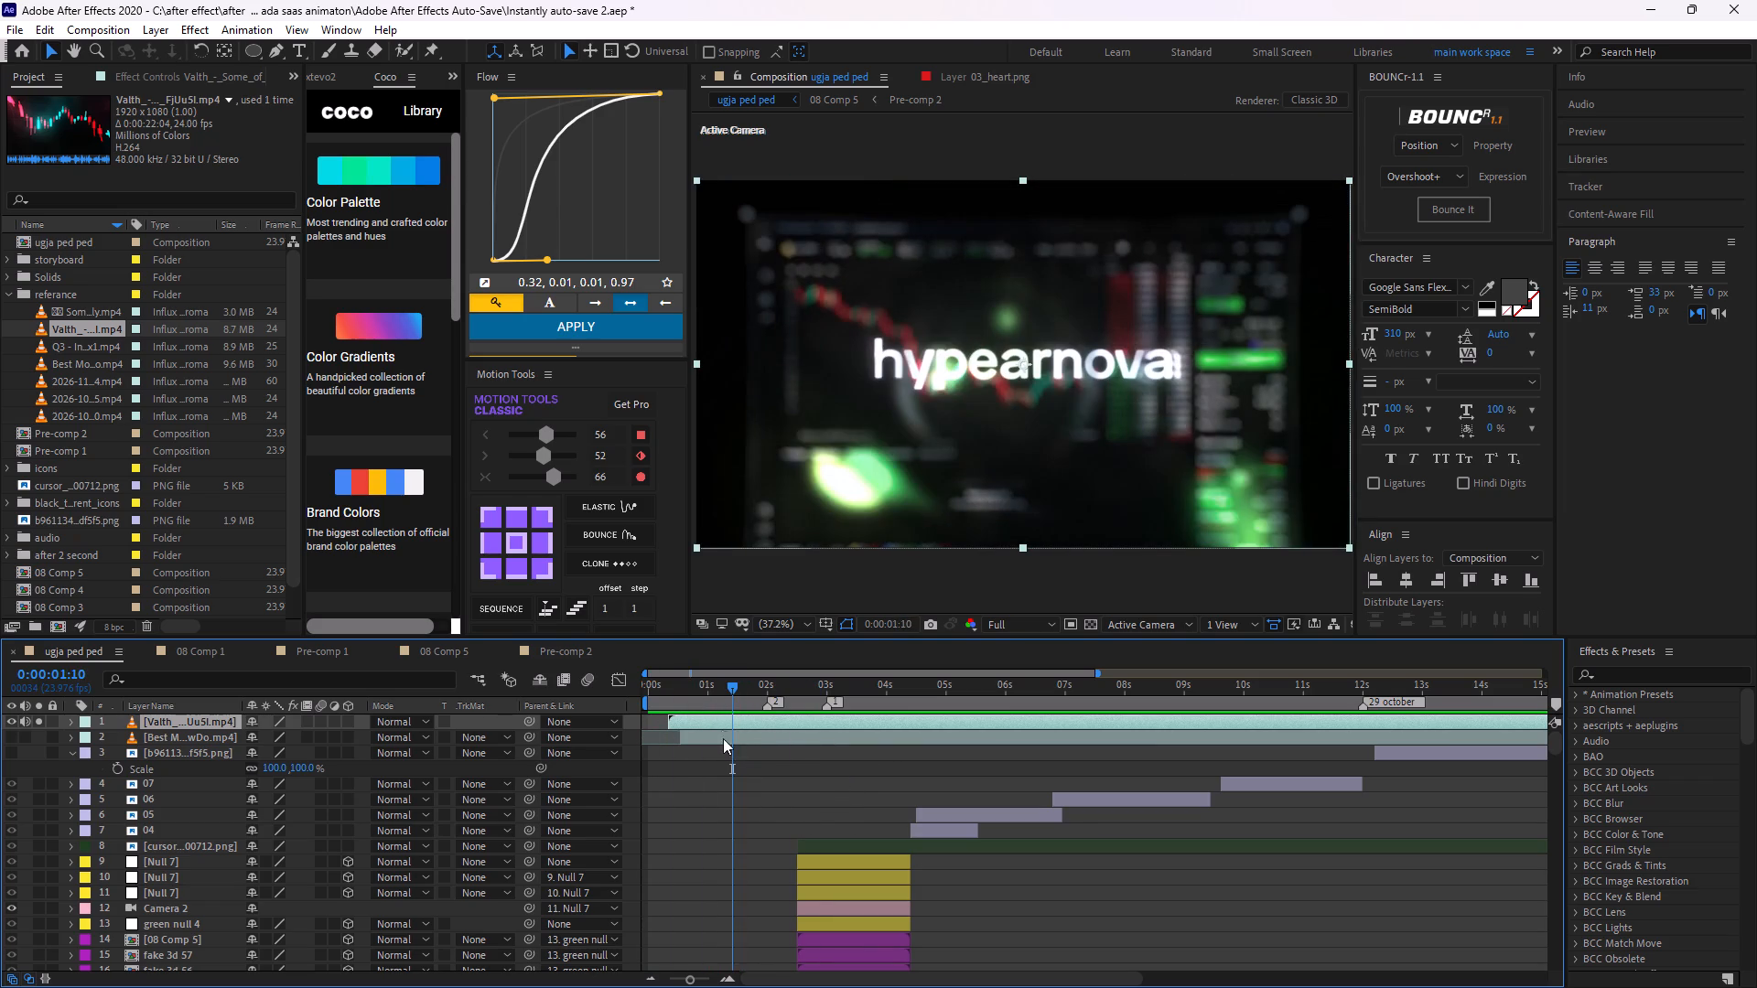
{"action": "key", "text": "space"}
{"action": "key", "text": "space"}
{"action": "key", "text": "space"}
{"action": "key", "text": "space"}
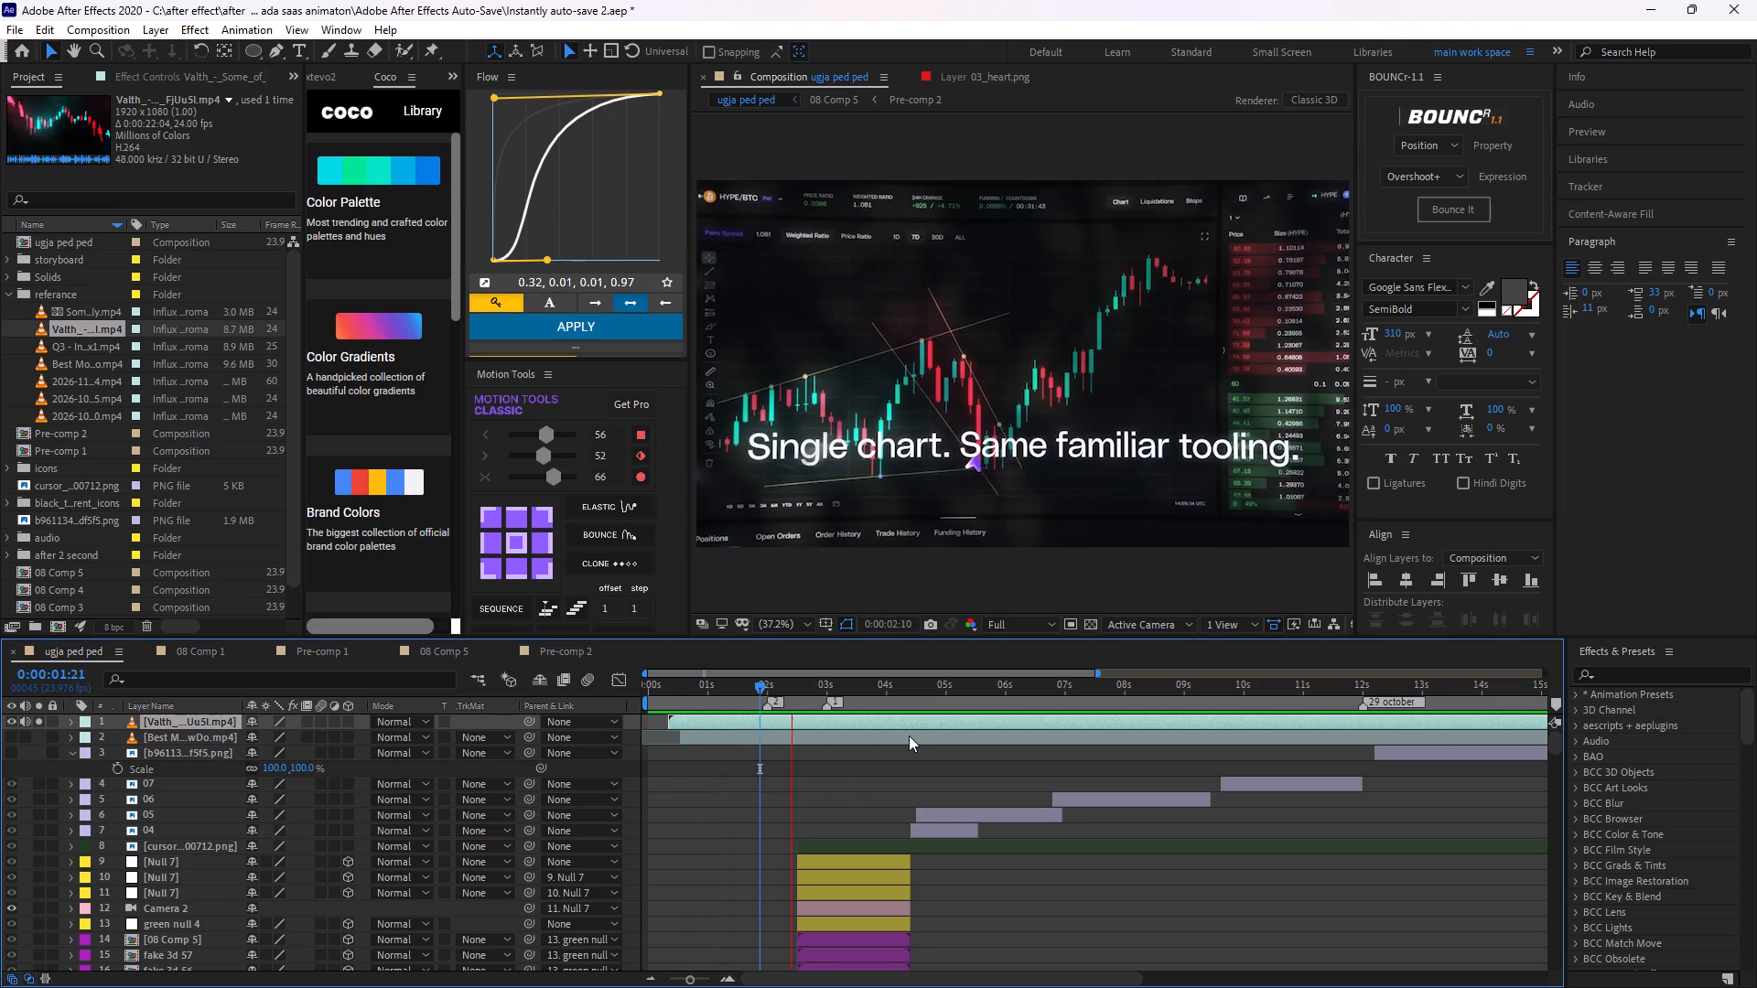
{"action": "key", "text": "space"}
{"action": "key", "text": "space"}
{"action": "key", "text": "space"}
{"action": "key", "text": "space"}
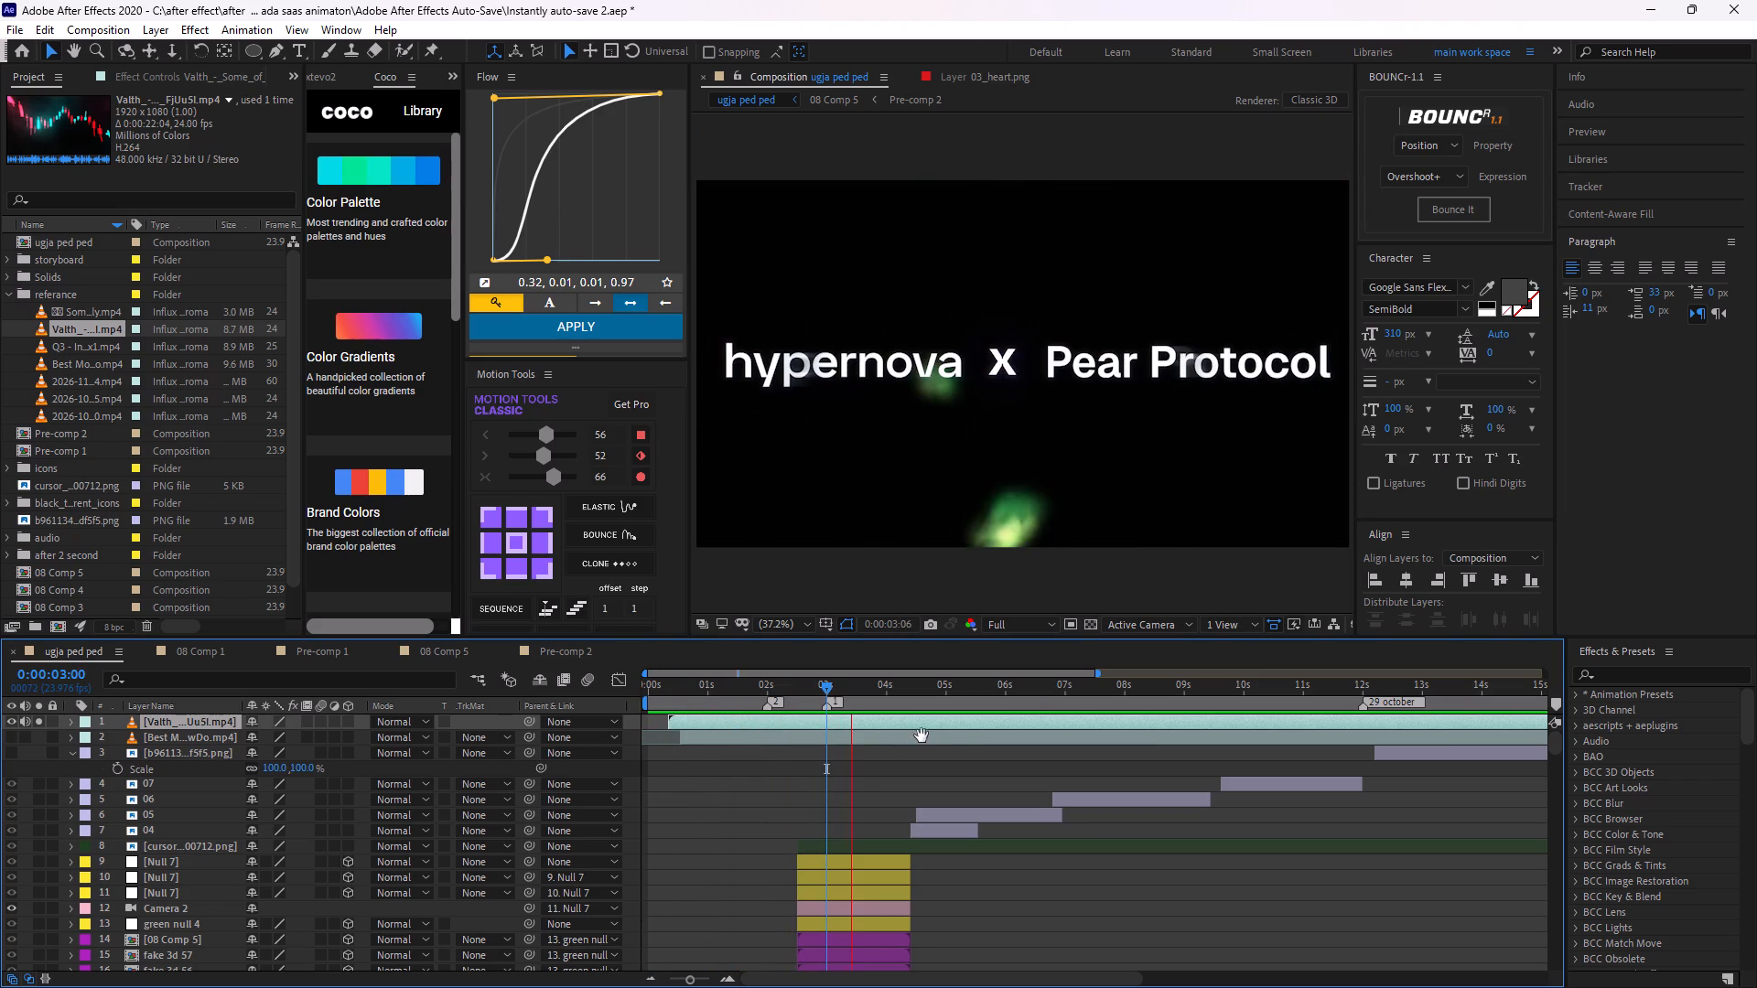
Play the reference in short bursts from the Pear Protocol title to the order panel with the purple cursor.
{"action": "key", "text": "space"}
{"action": "key", "text": "space"}
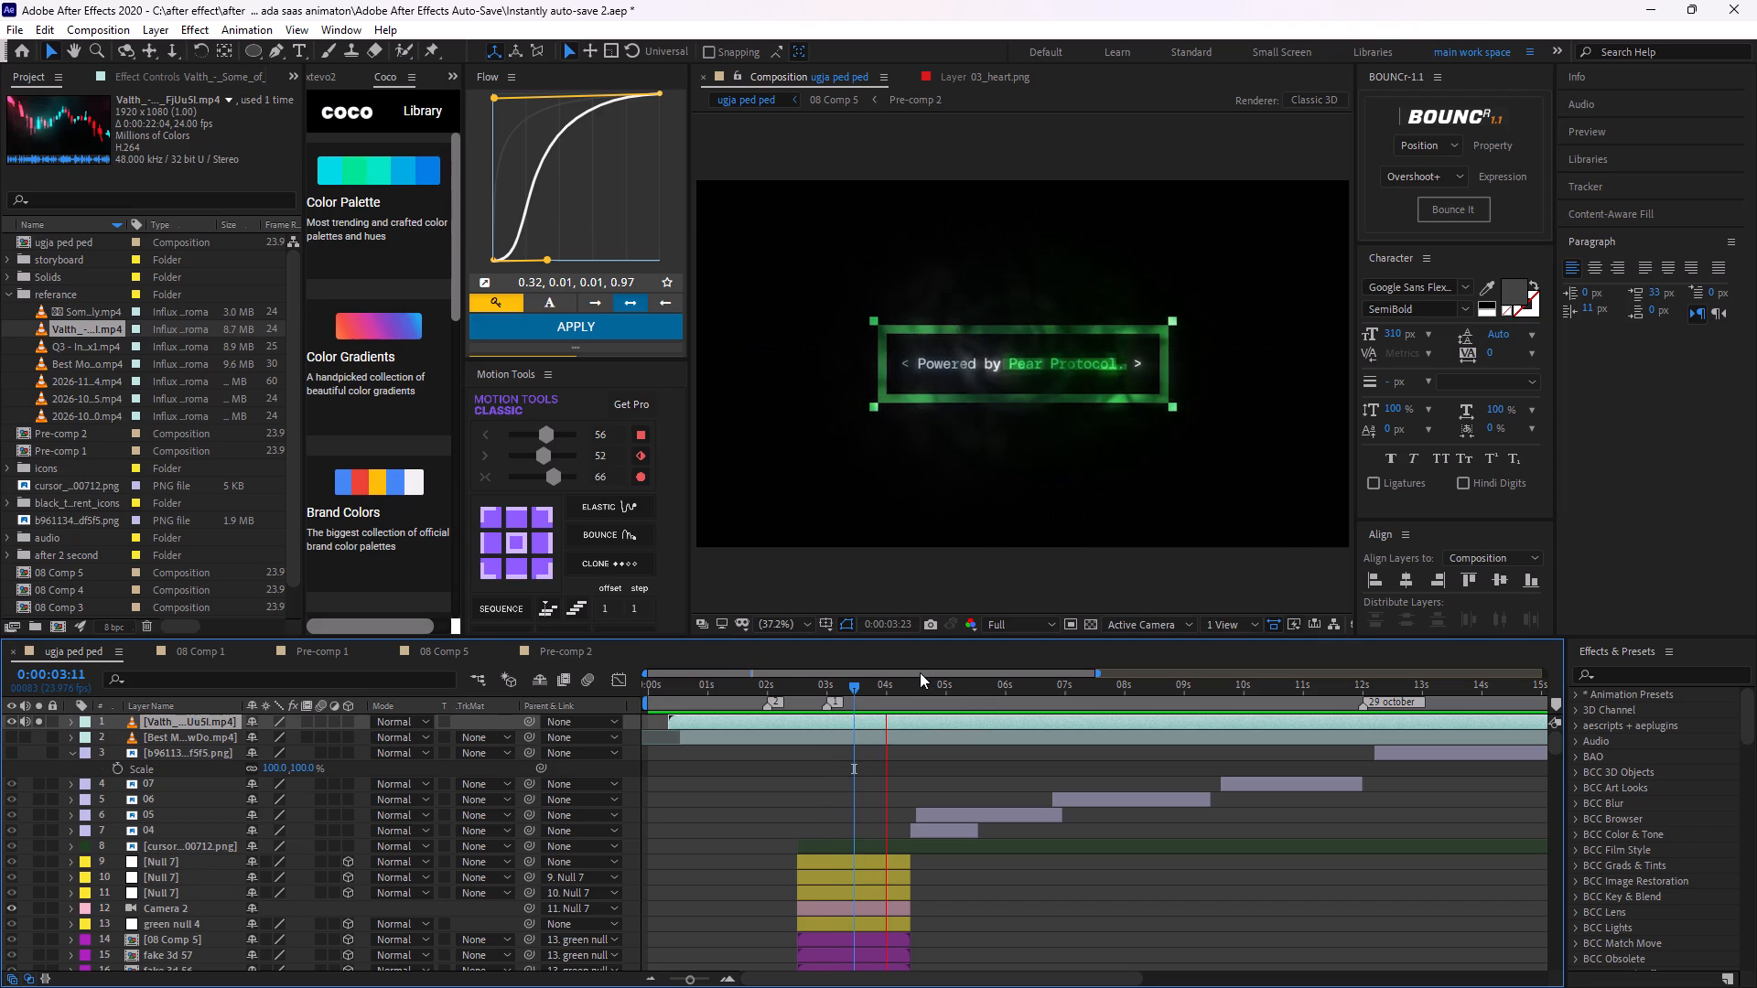
{"action": "key", "text": "space"}
{"action": "key", "text": "space"}
{"action": "key", "text": "space"}
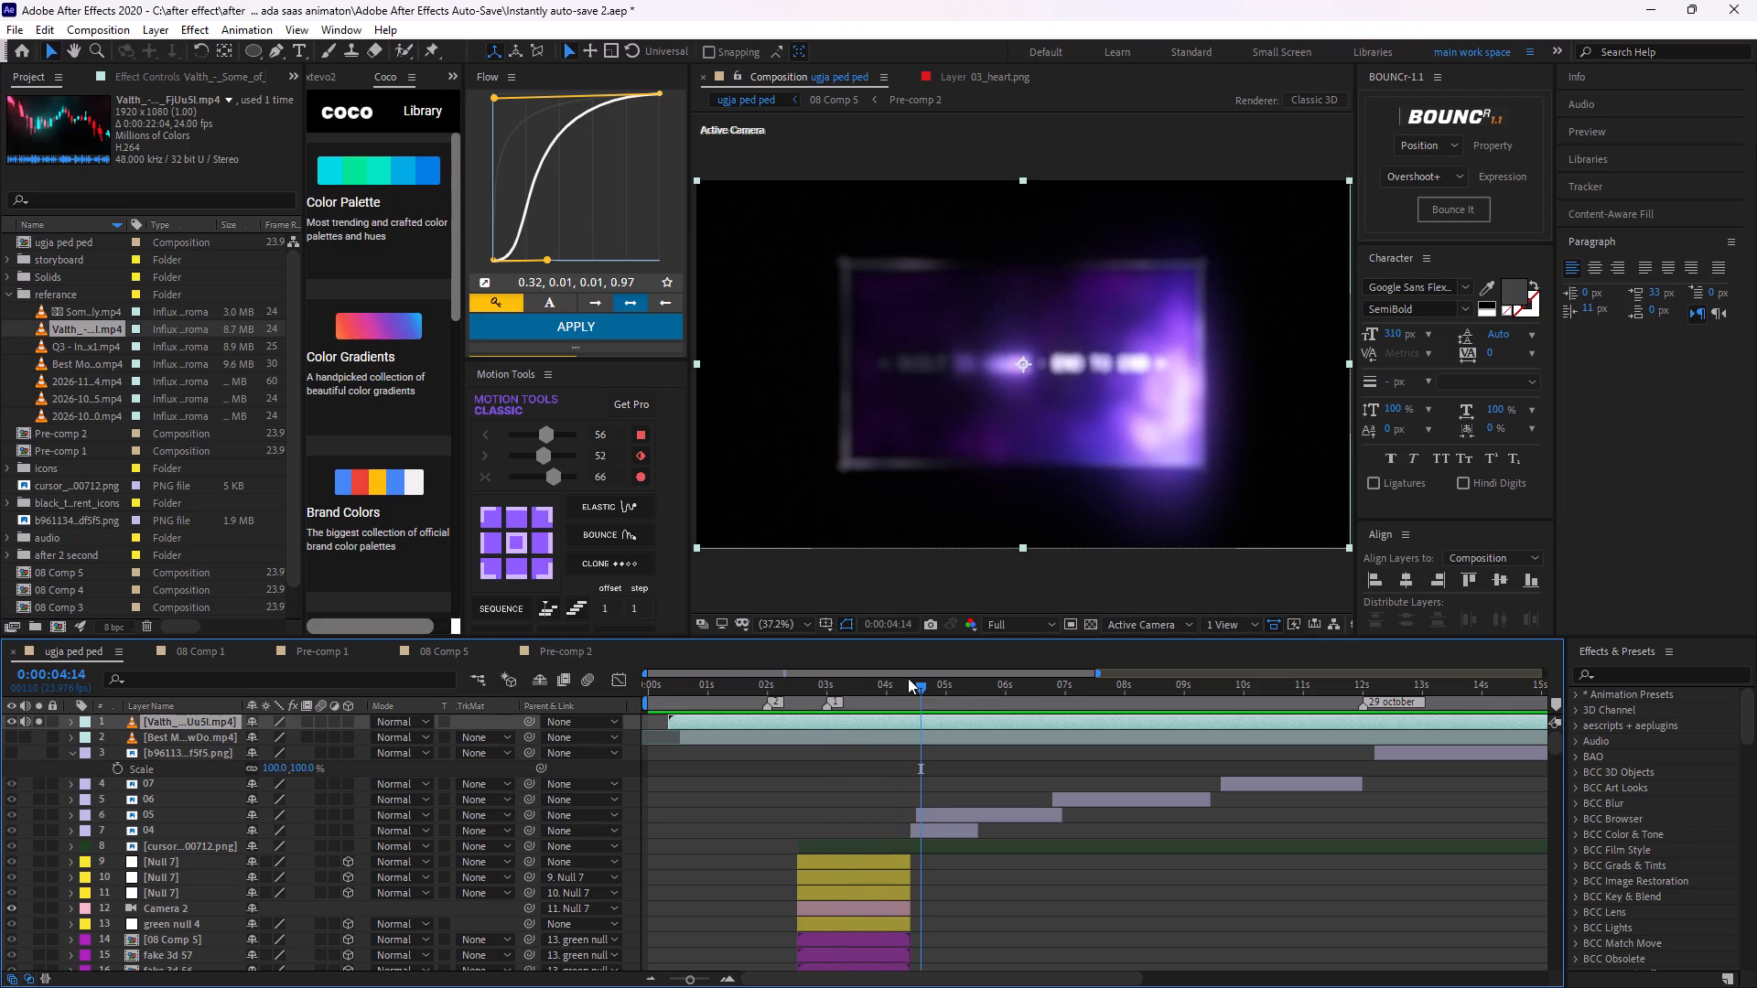
{"action": "key", "text": "space"}
{"action": "key", "text": "space"}
{"action": "key", "text": "space"}
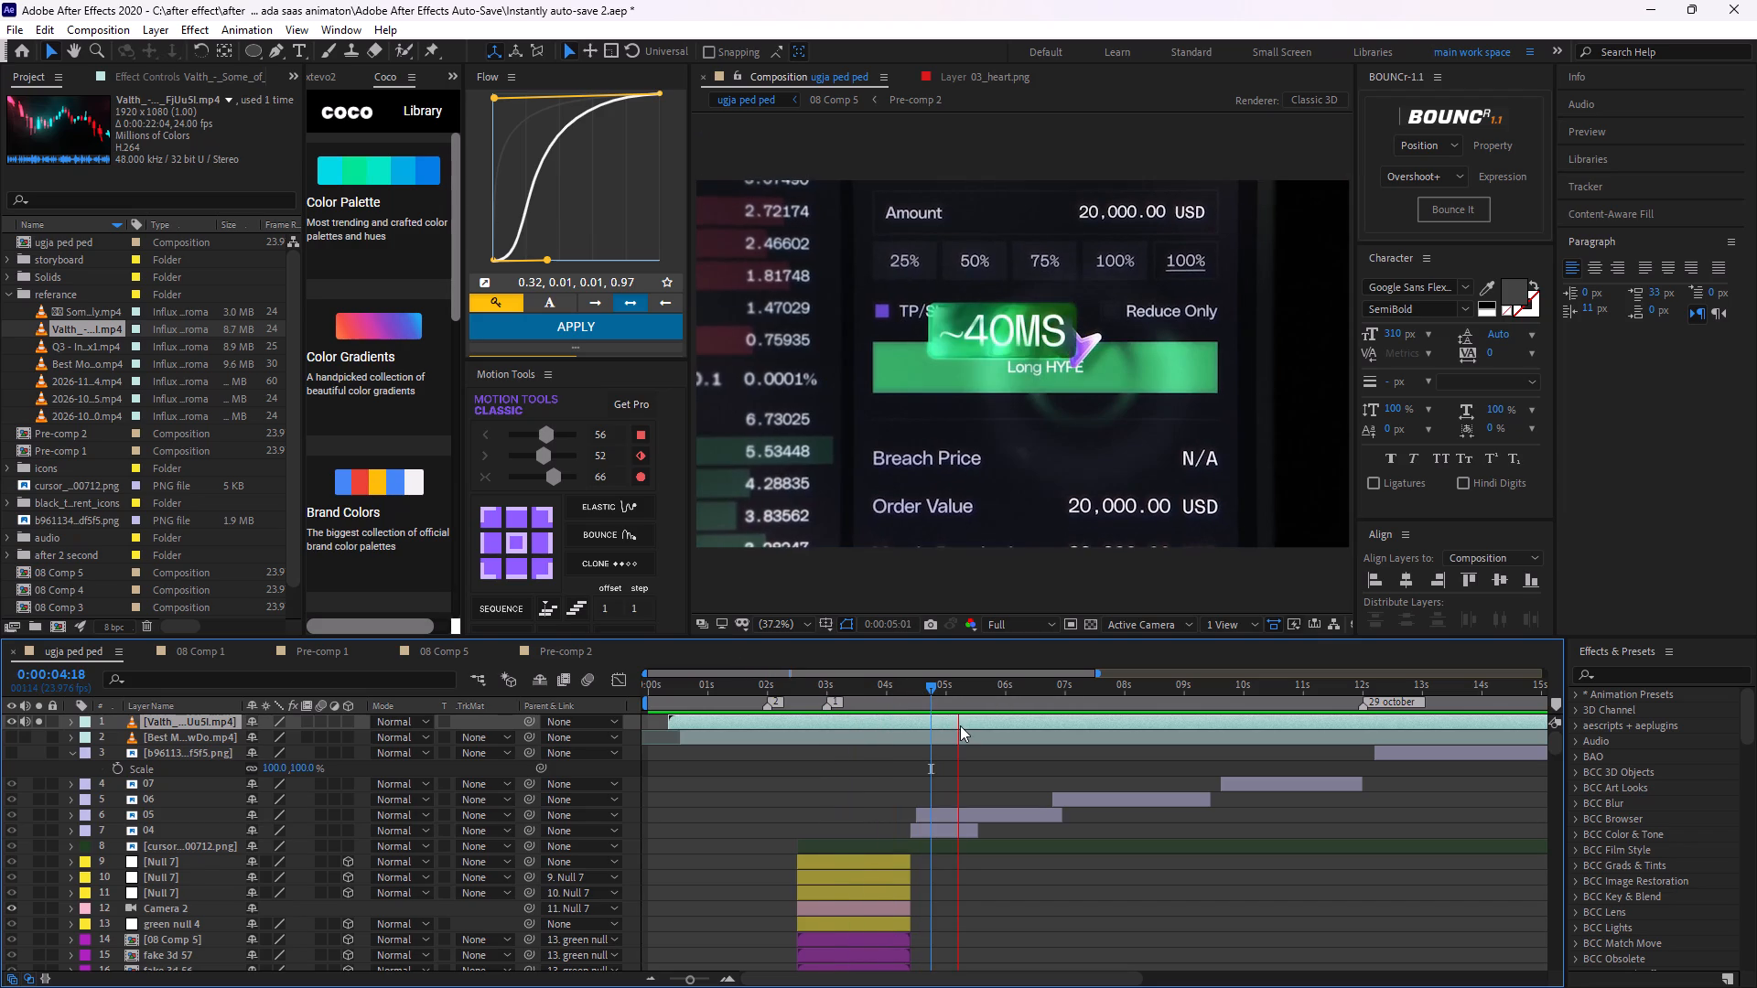
Scrub back and forth between about 3 and 6 seconds to examine the transition into the order panel and its cursor animation.
{"action": "left_click_drag", "start_coordinate": [957, 687], "coordinate": [846, 735]}
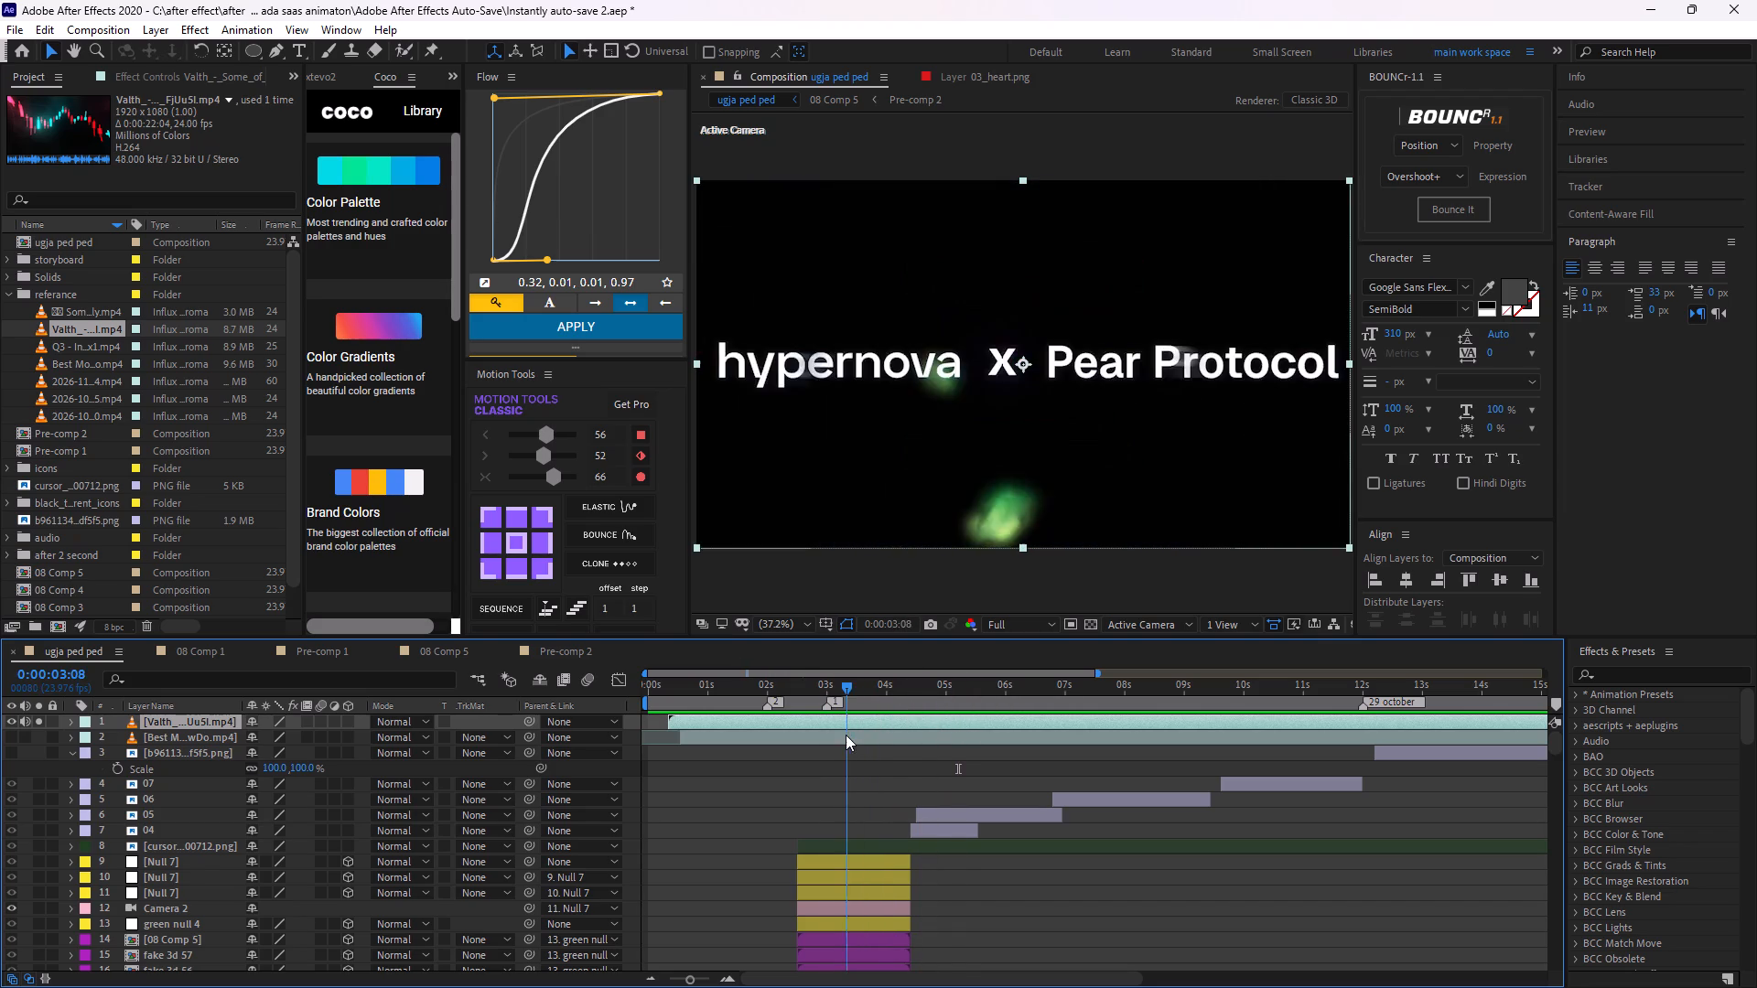
{"action": "left_click_drag", "start_coordinate": [846, 735], "coordinate": [930, 732]}
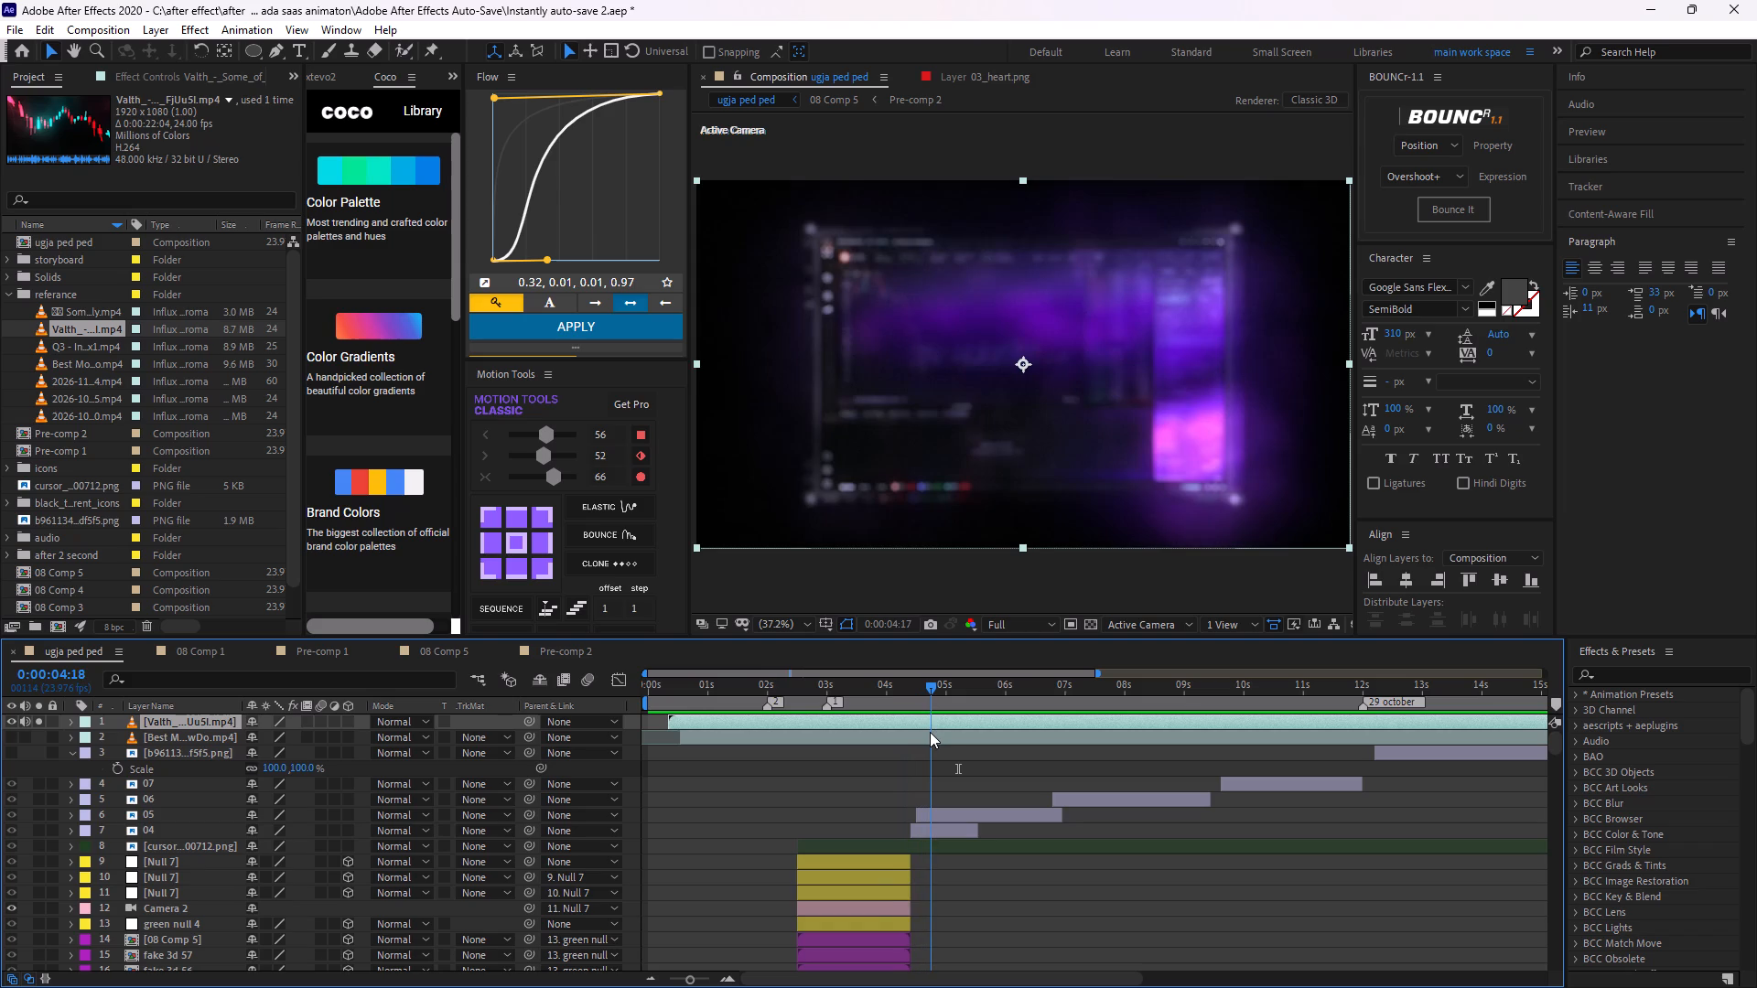
{"action": "left_click_drag", "start_coordinate": [930, 732], "coordinate": [944, 736]}
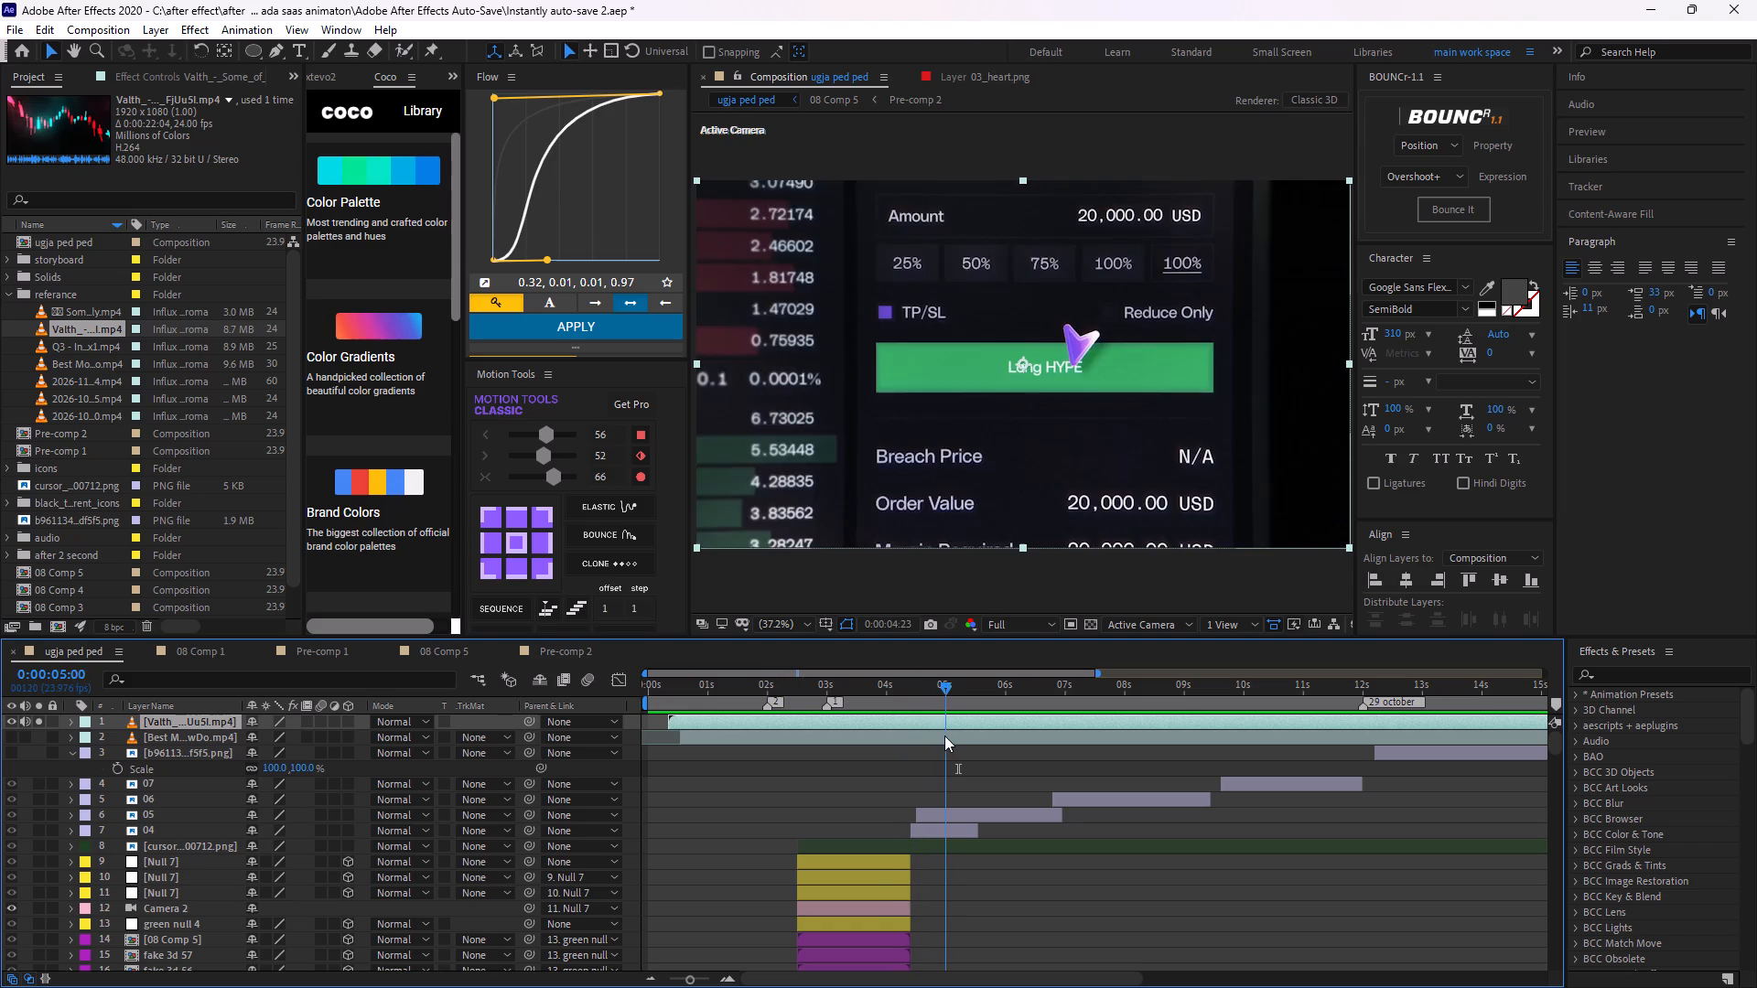
{"action": "left_click_drag", "start_coordinate": [944, 736], "coordinate": [920, 736]}
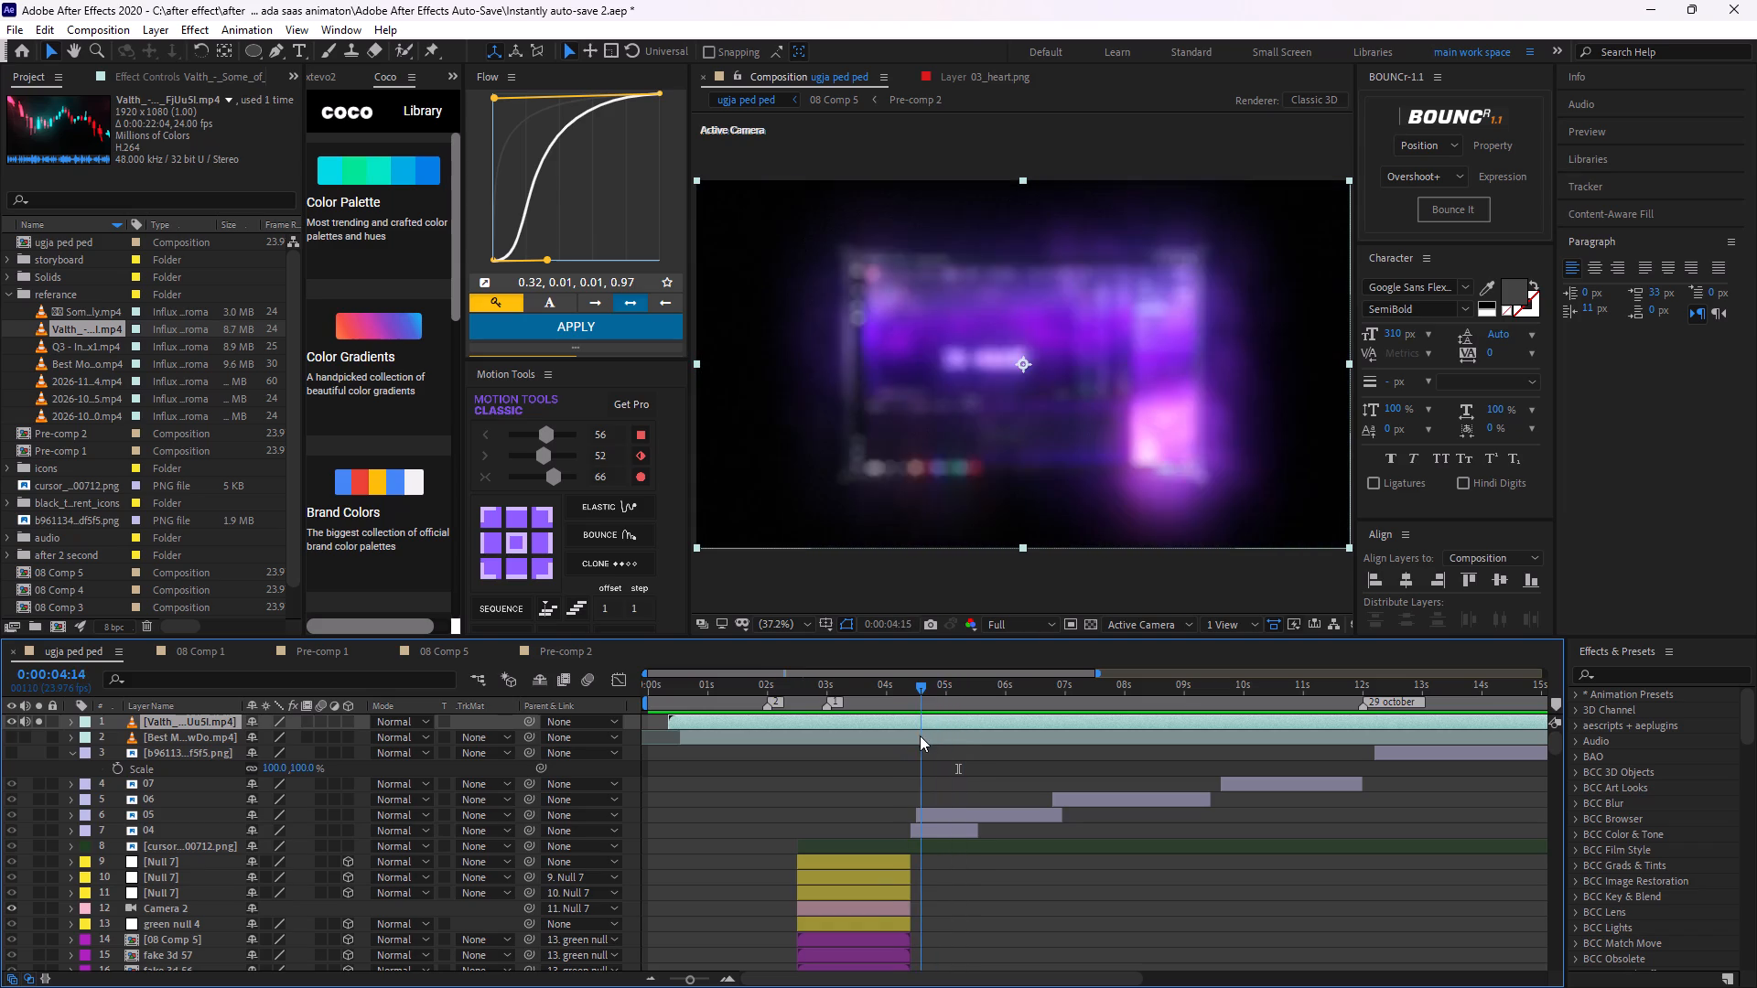
{"action": "left_click_drag", "start_coordinate": [920, 736], "coordinate": [960, 733]}
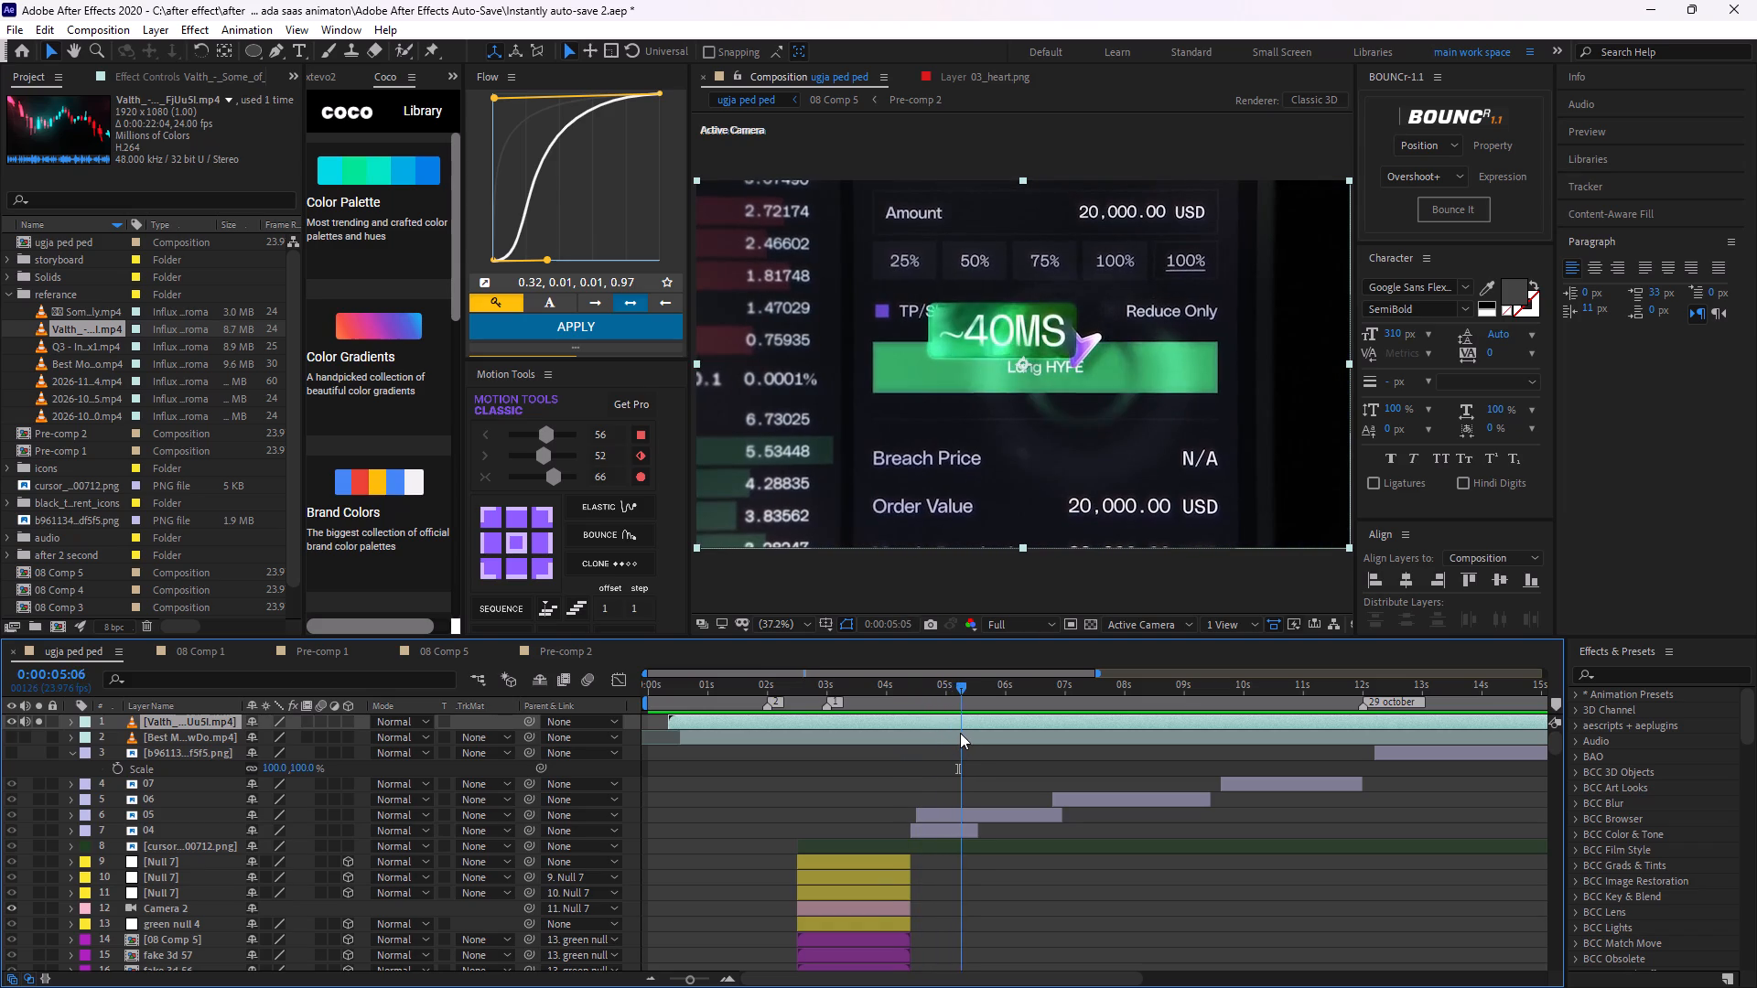
{"action": "left_click_drag", "start_coordinate": [960, 733], "coordinate": [960, 728]}
{"action": "left_click_drag", "start_coordinate": [960, 728], "coordinate": [1002, 728]}
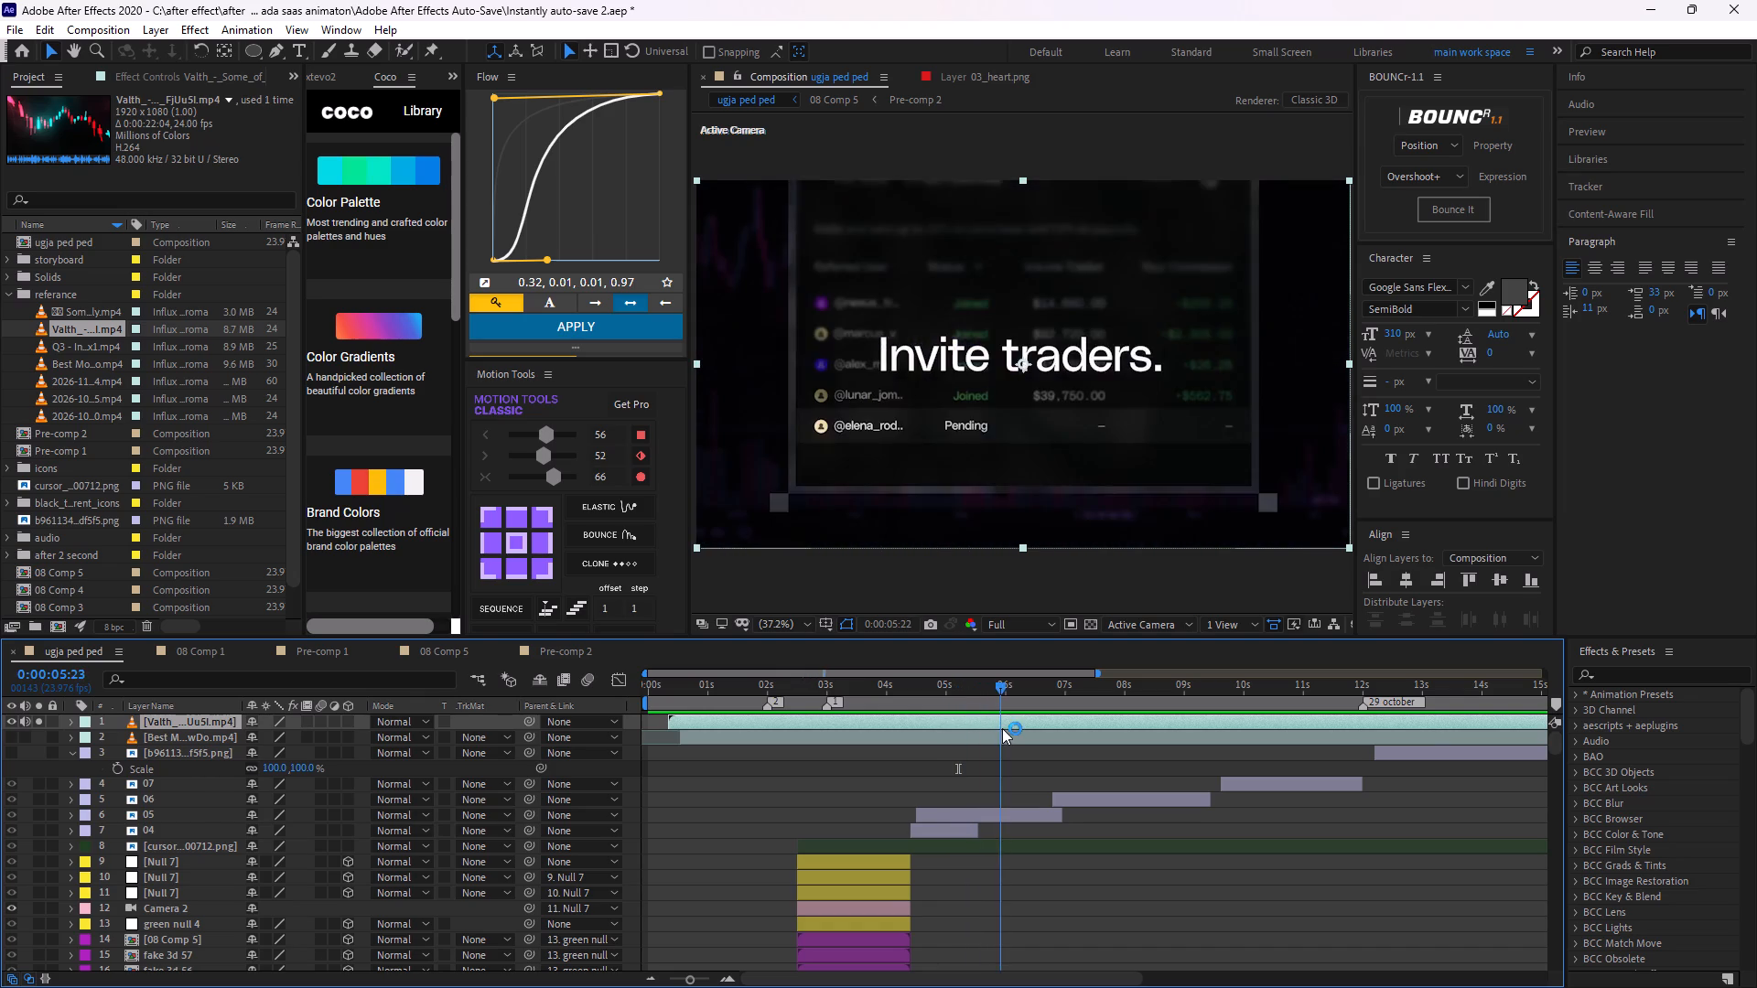
Replay the reference video's private beta, kickback and payouts scenes between about 5 and 7.5 seconds.
{"action": "left_click_drag", "start_coordinate": [1002, 728], "coordinate": [954, 742]}
{"action": "key", "text": "space"}
{"action": "key", "text": "space"}
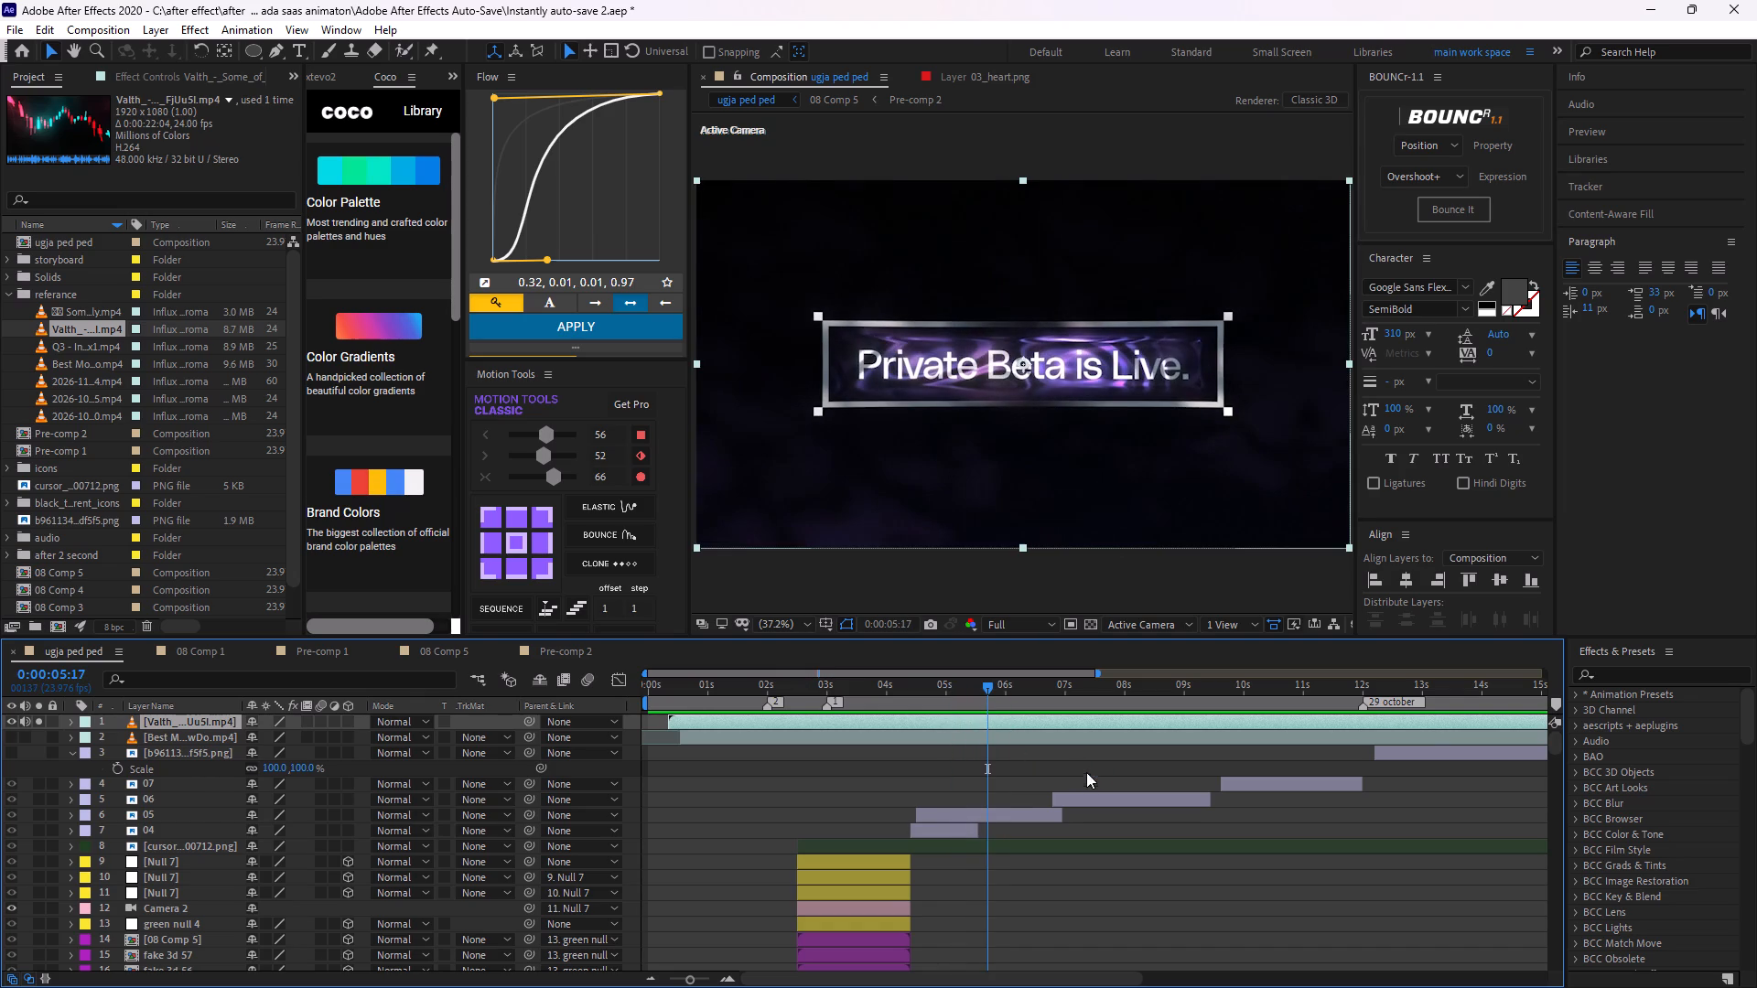
{"action": "key", "text": "space"}
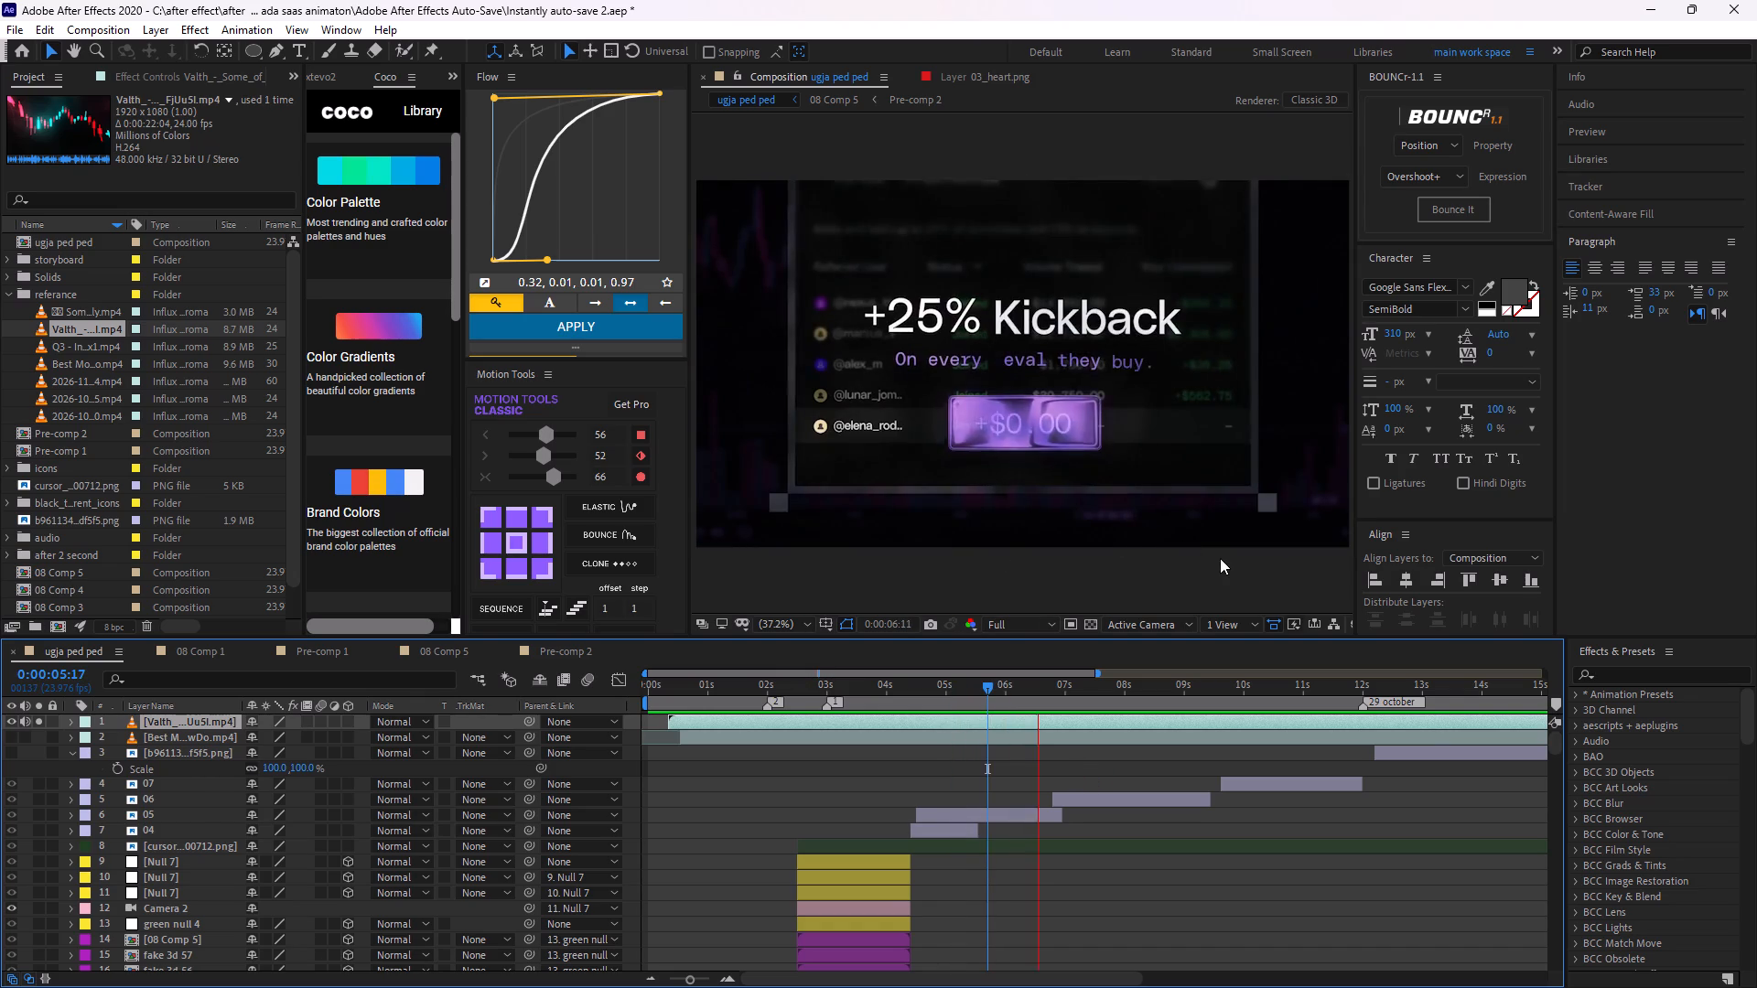
{"action": "key", "text": "space"}
{"action": "left_click_drag", "start_coordinate": [1059, 695], "coordinate": [997, 723]}
{"action": "key", "text": "space"}
{"action": "key", "text": "space"}
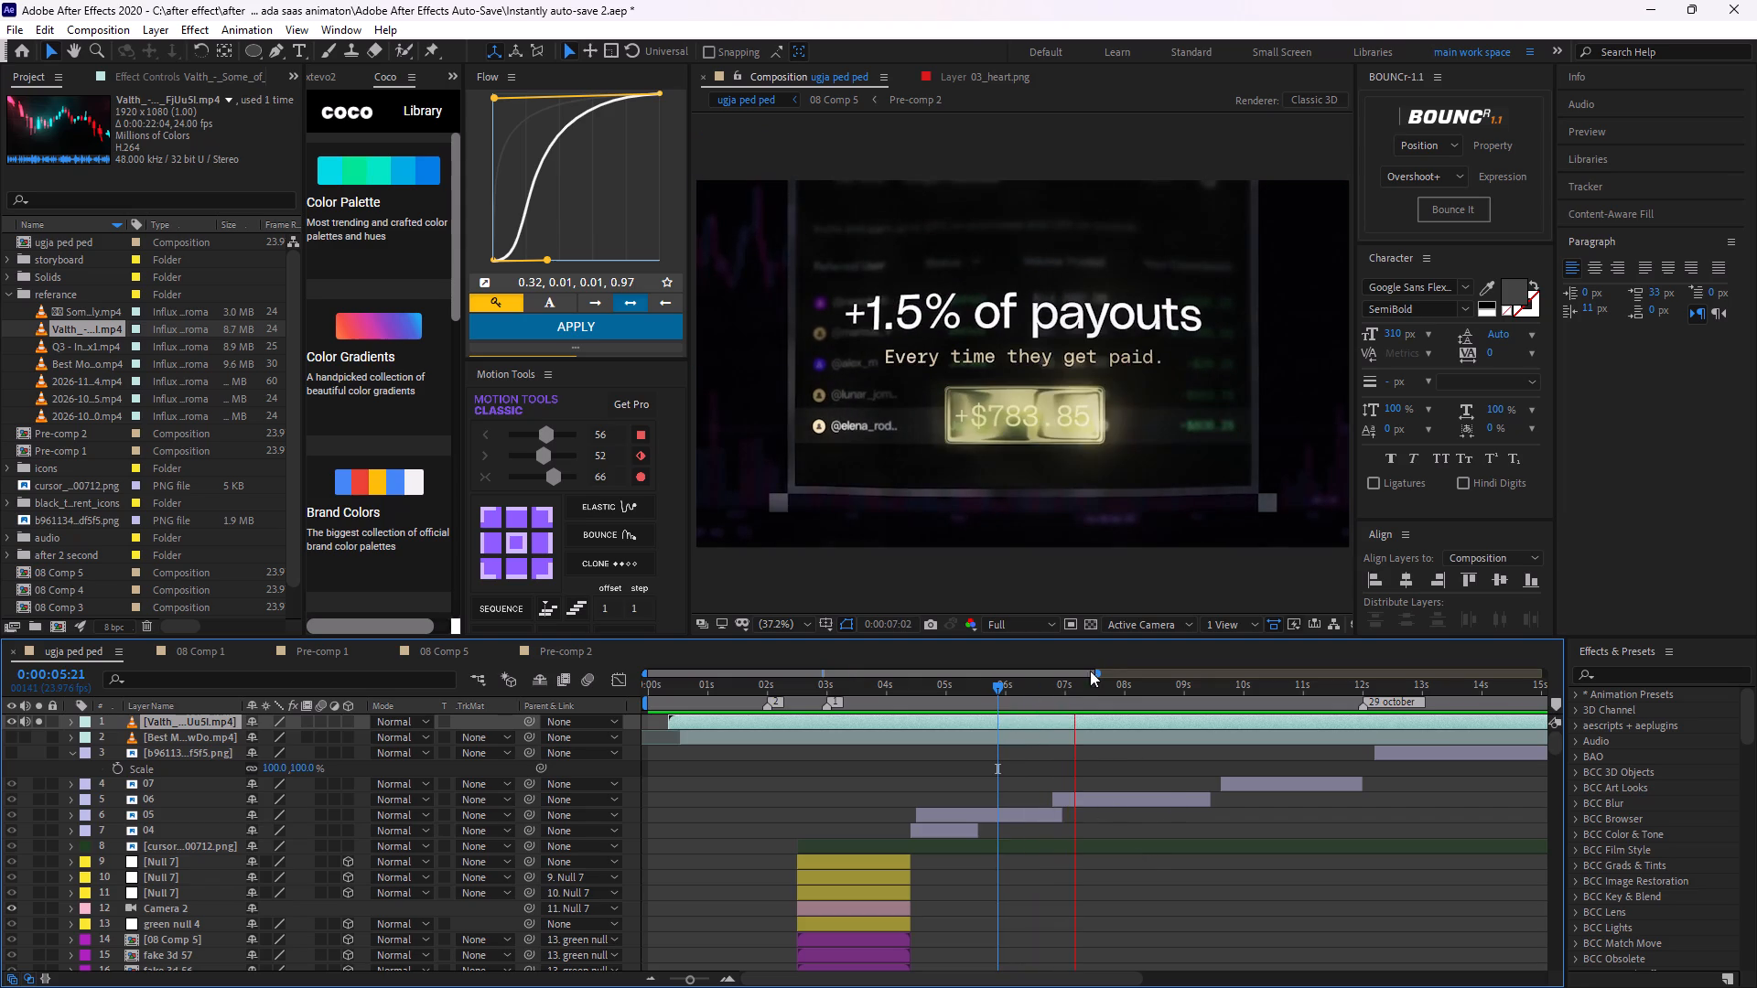
{"action": "left_click_drag", "start_coordinate": [1080, 684], "coordinate": [993, 721]}
{"action": "key", "text": "space"}
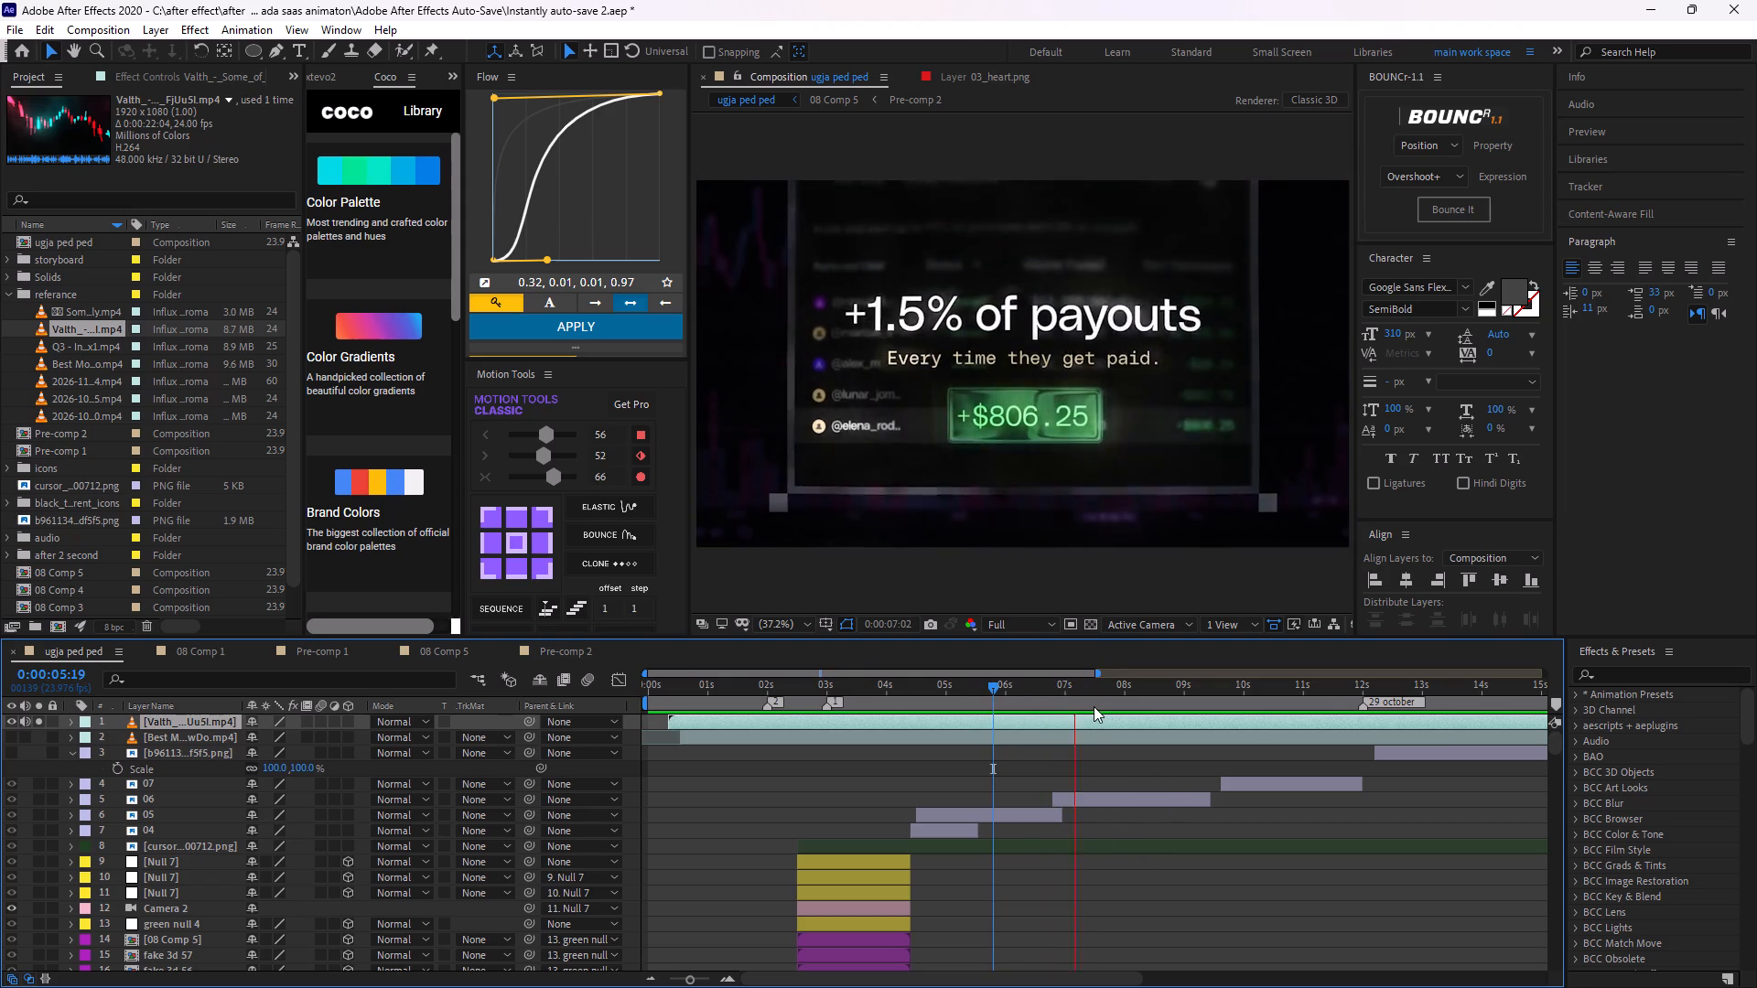
{"action": "key", "text": "space"}
Play and scrub the reference between about 7 and 11 seconds, examining the trading chart, Know where you stand and TradingView scenes.
{"action": "key", "text": "space"}
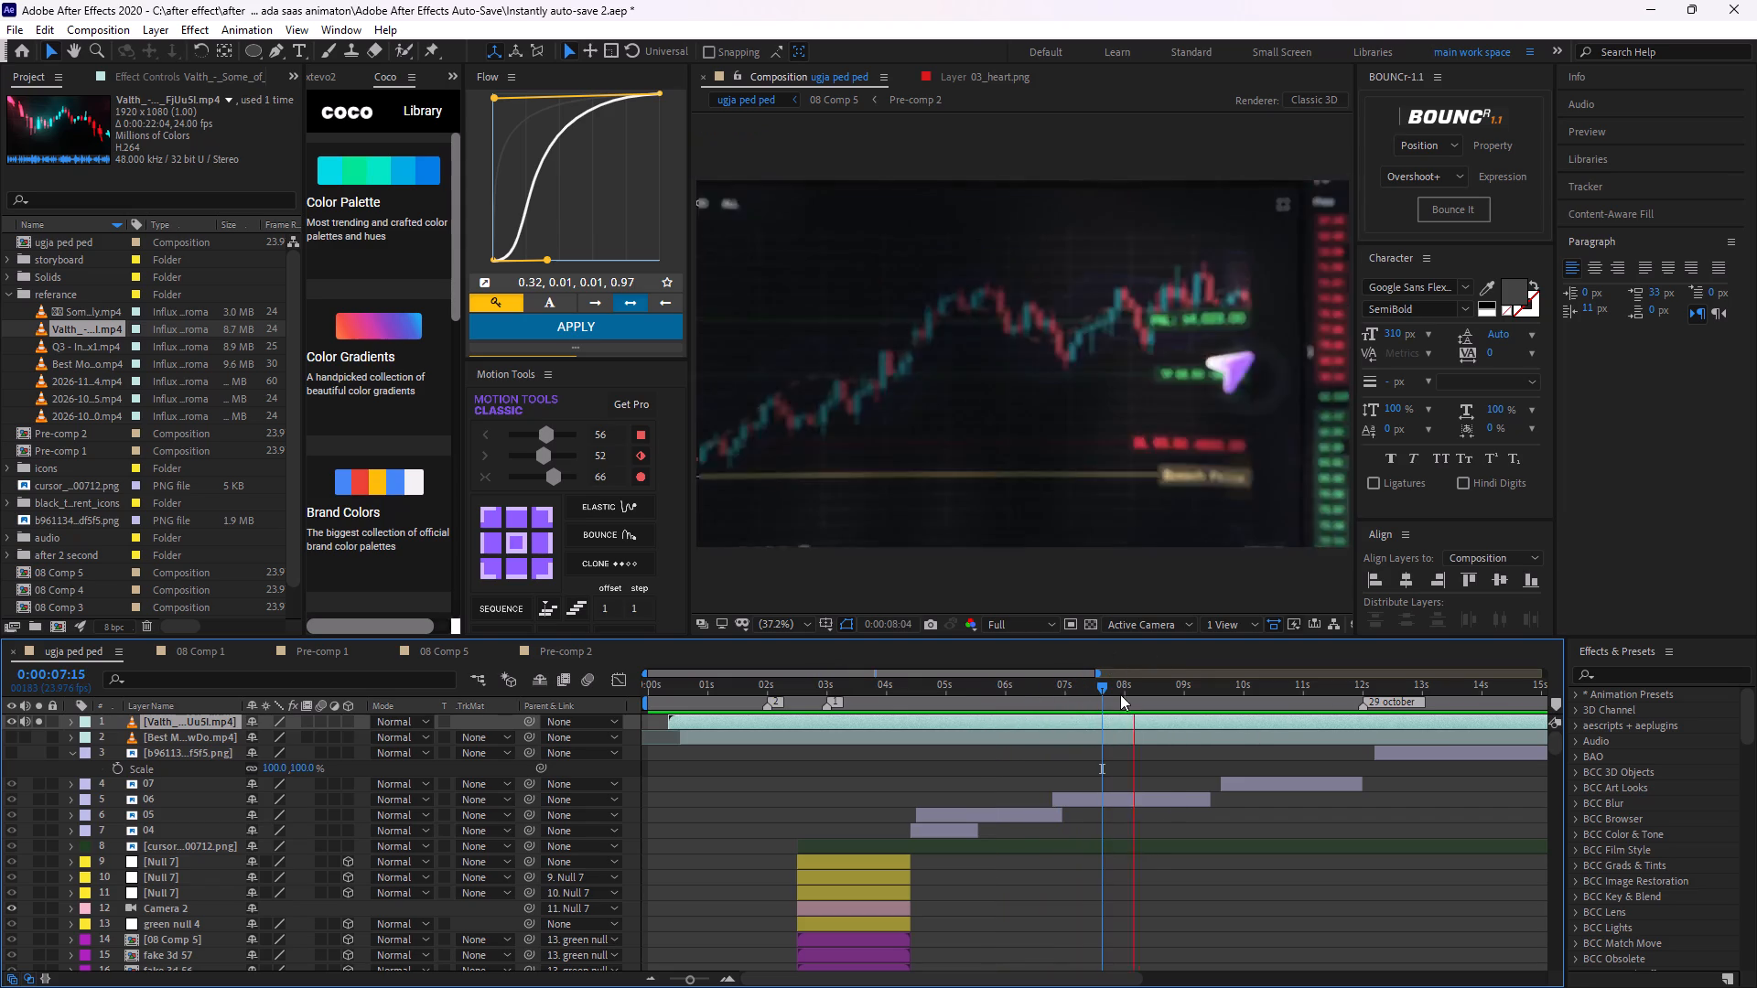
{"action": "key", "text": "space"}
{"action": "key", "text": "space"}
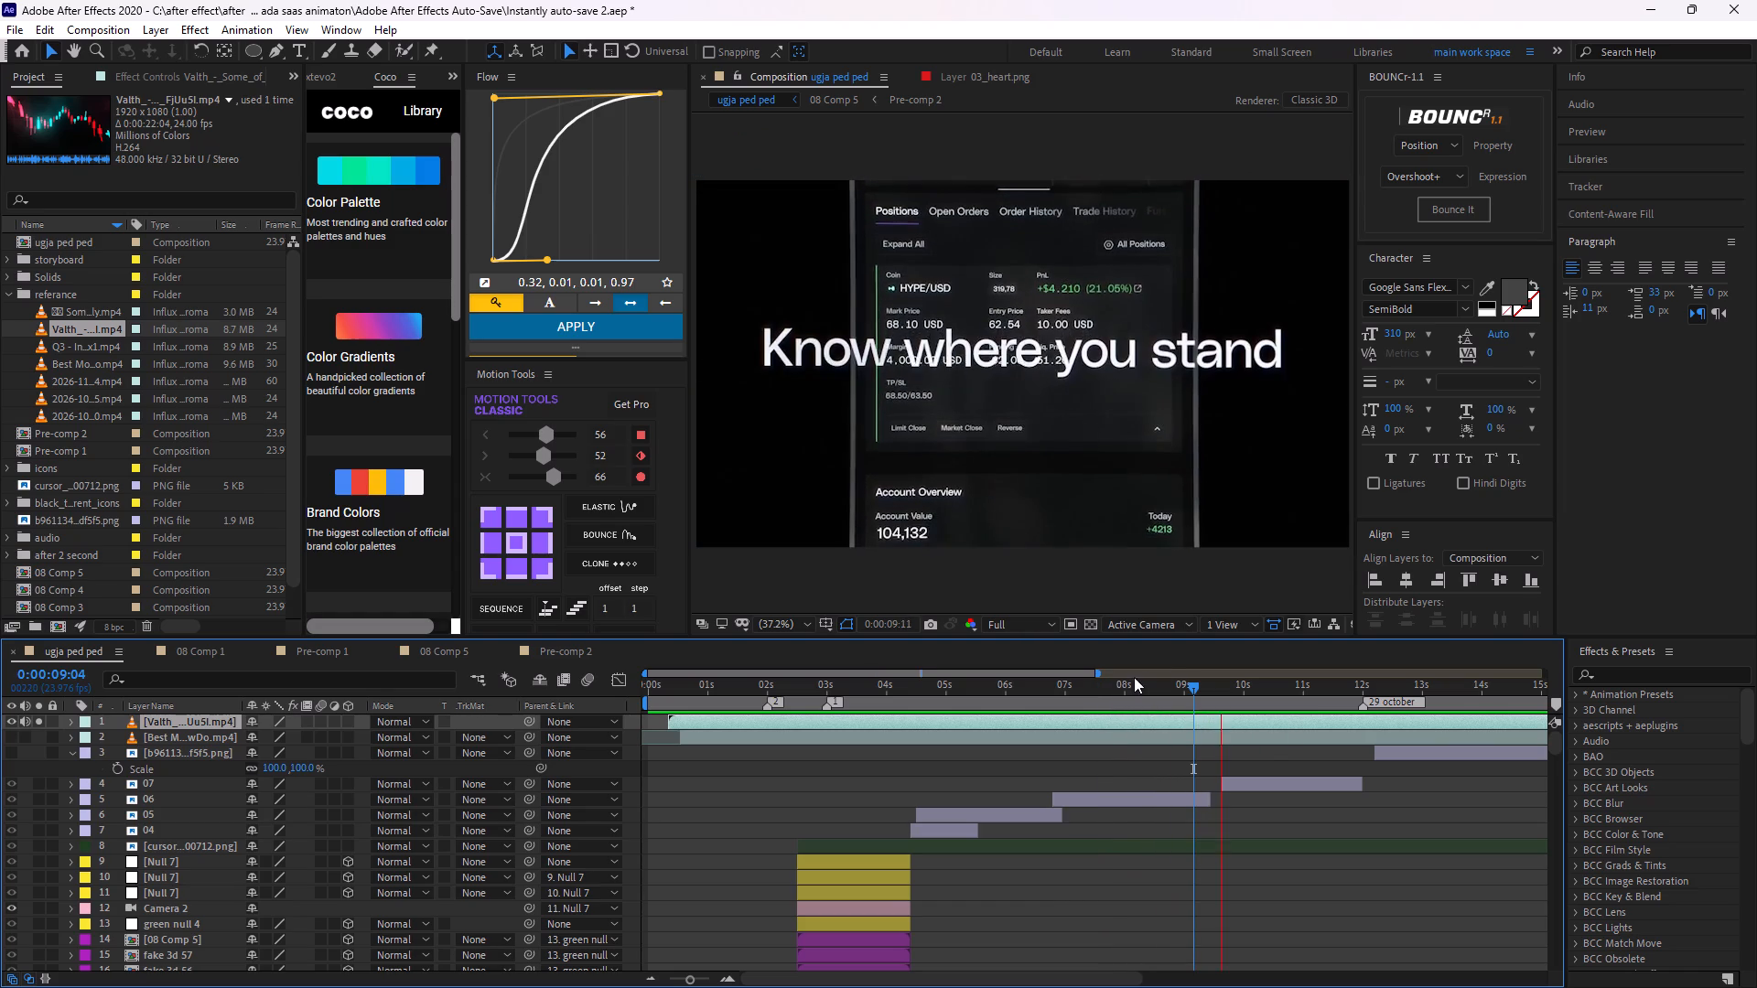
{"action": "key", "text": "space"}
{"action": "key", "text": "space"}
{"action": "key", "text": "space"}
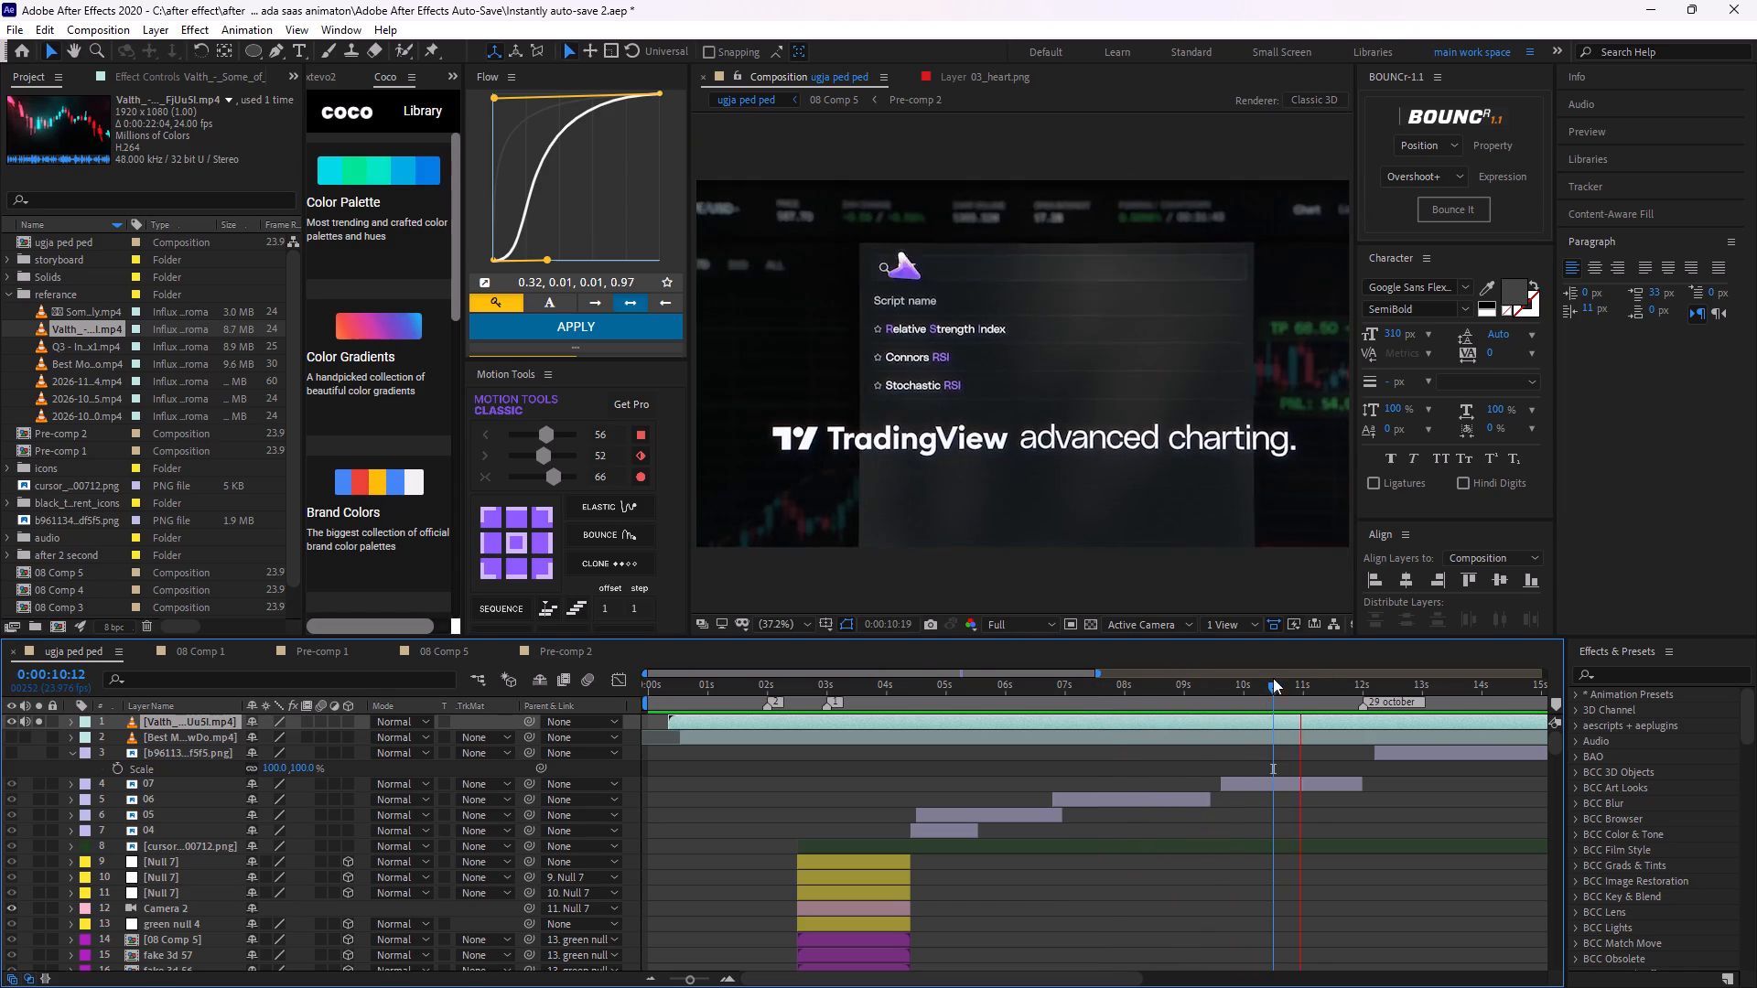
{"action": "left_click_drag", "start_coordinate": [1303, 687], "coordinate": [1243, 703]}
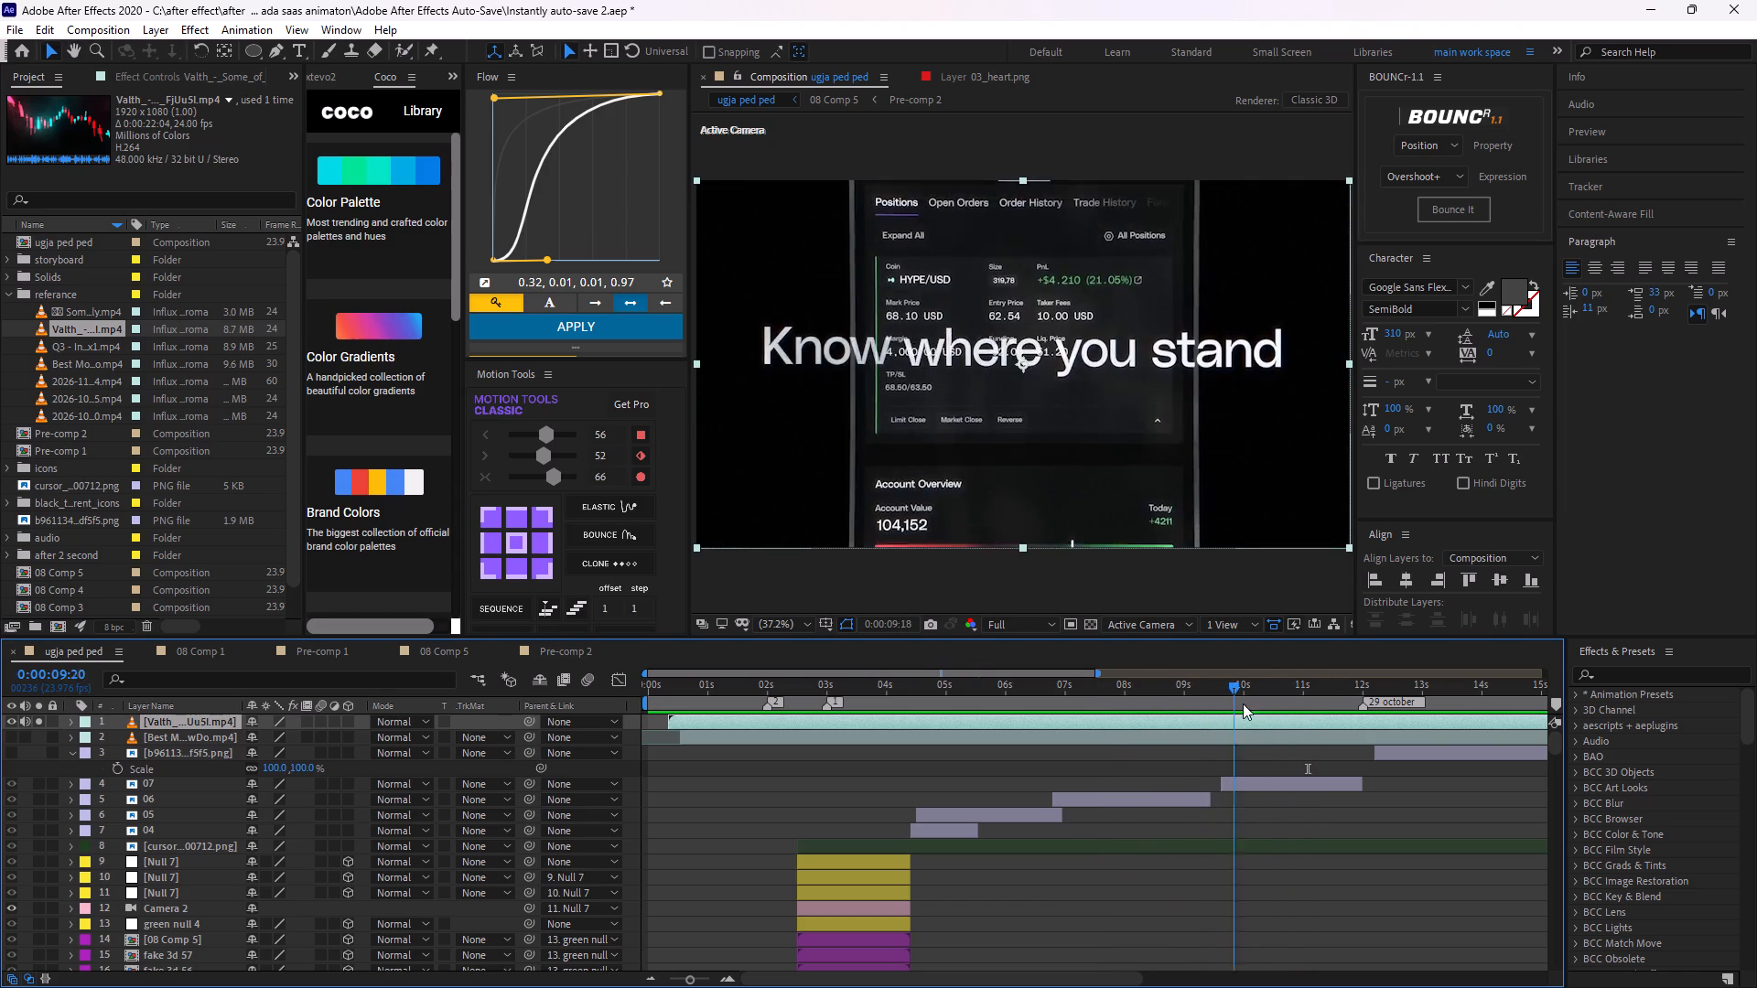
{"action": "left_click_drag", "start_coordinate": [1243, 703], "coordinate": [1248, 716]}
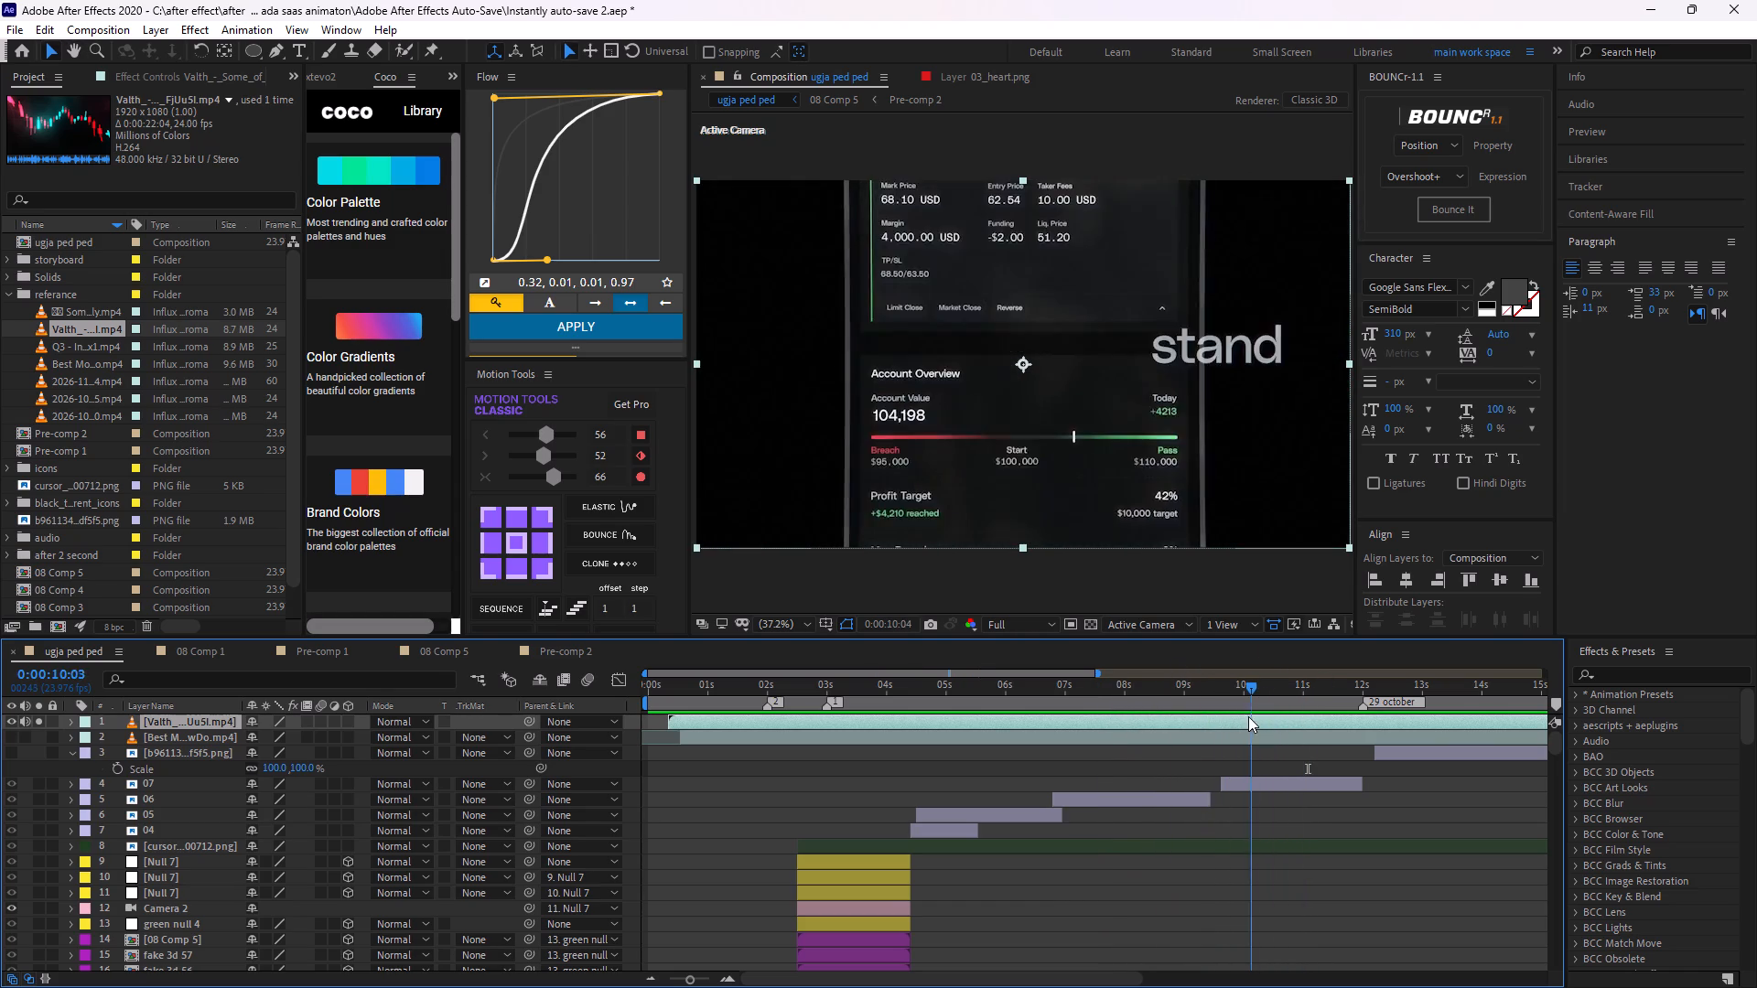
{"action": "left_click_drag", "start_coordinate": [1248, 716], "coordinate": [1287, 714]}
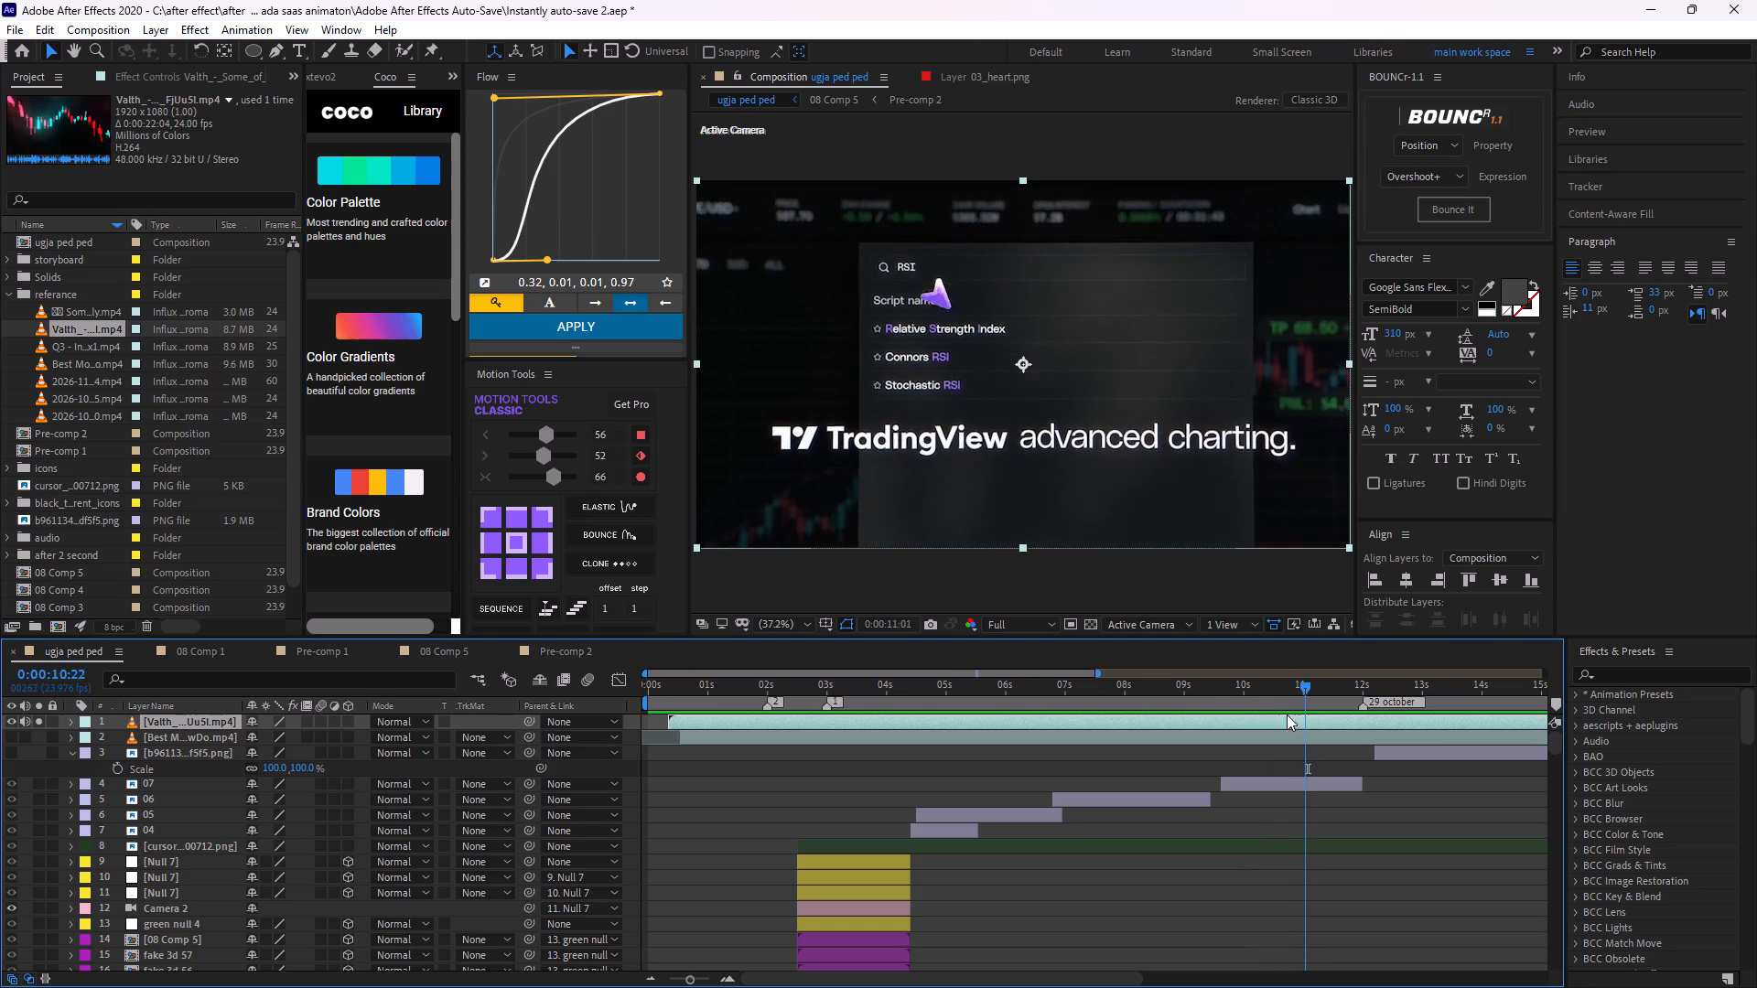
{"action": "left_click_drag", "start_coordinate": [1287, 714], "coordinate": [1104, 715]}
Play the reference from about 7:18 to 14:02, through the Writing Equity scene to the Every rule Settled on-chain scene.
{"action": "key", "text": "space"}
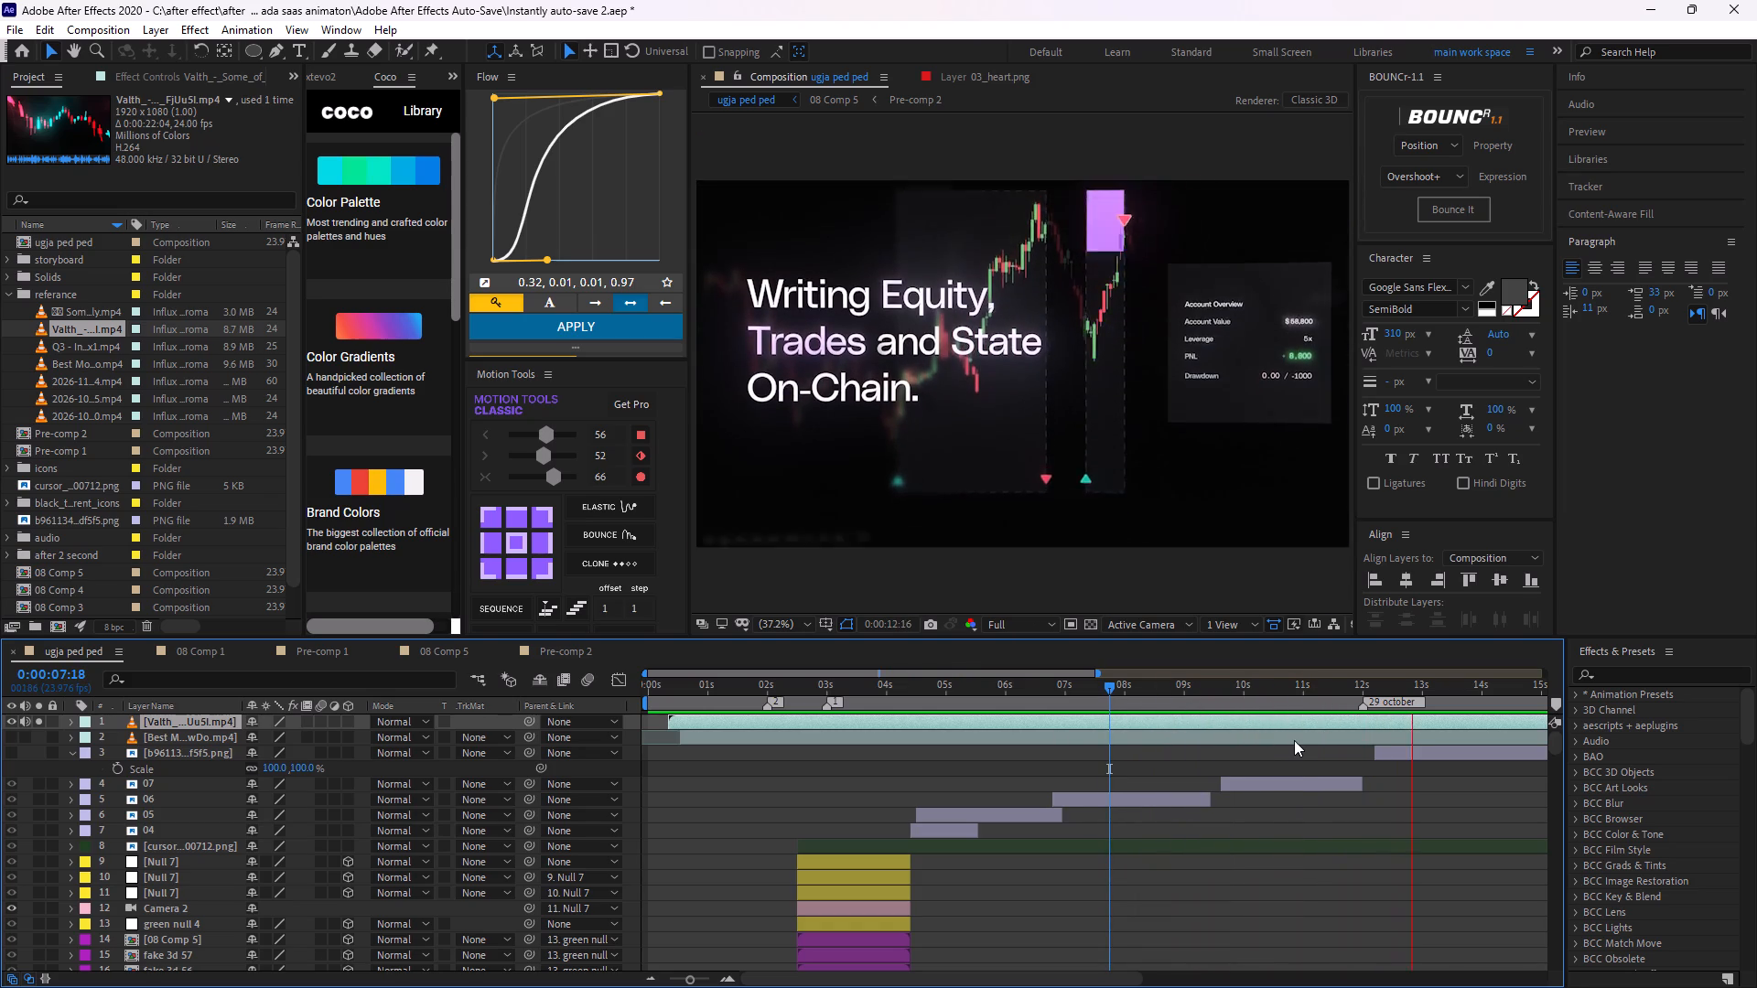
{"action": "key", "text": "space"}
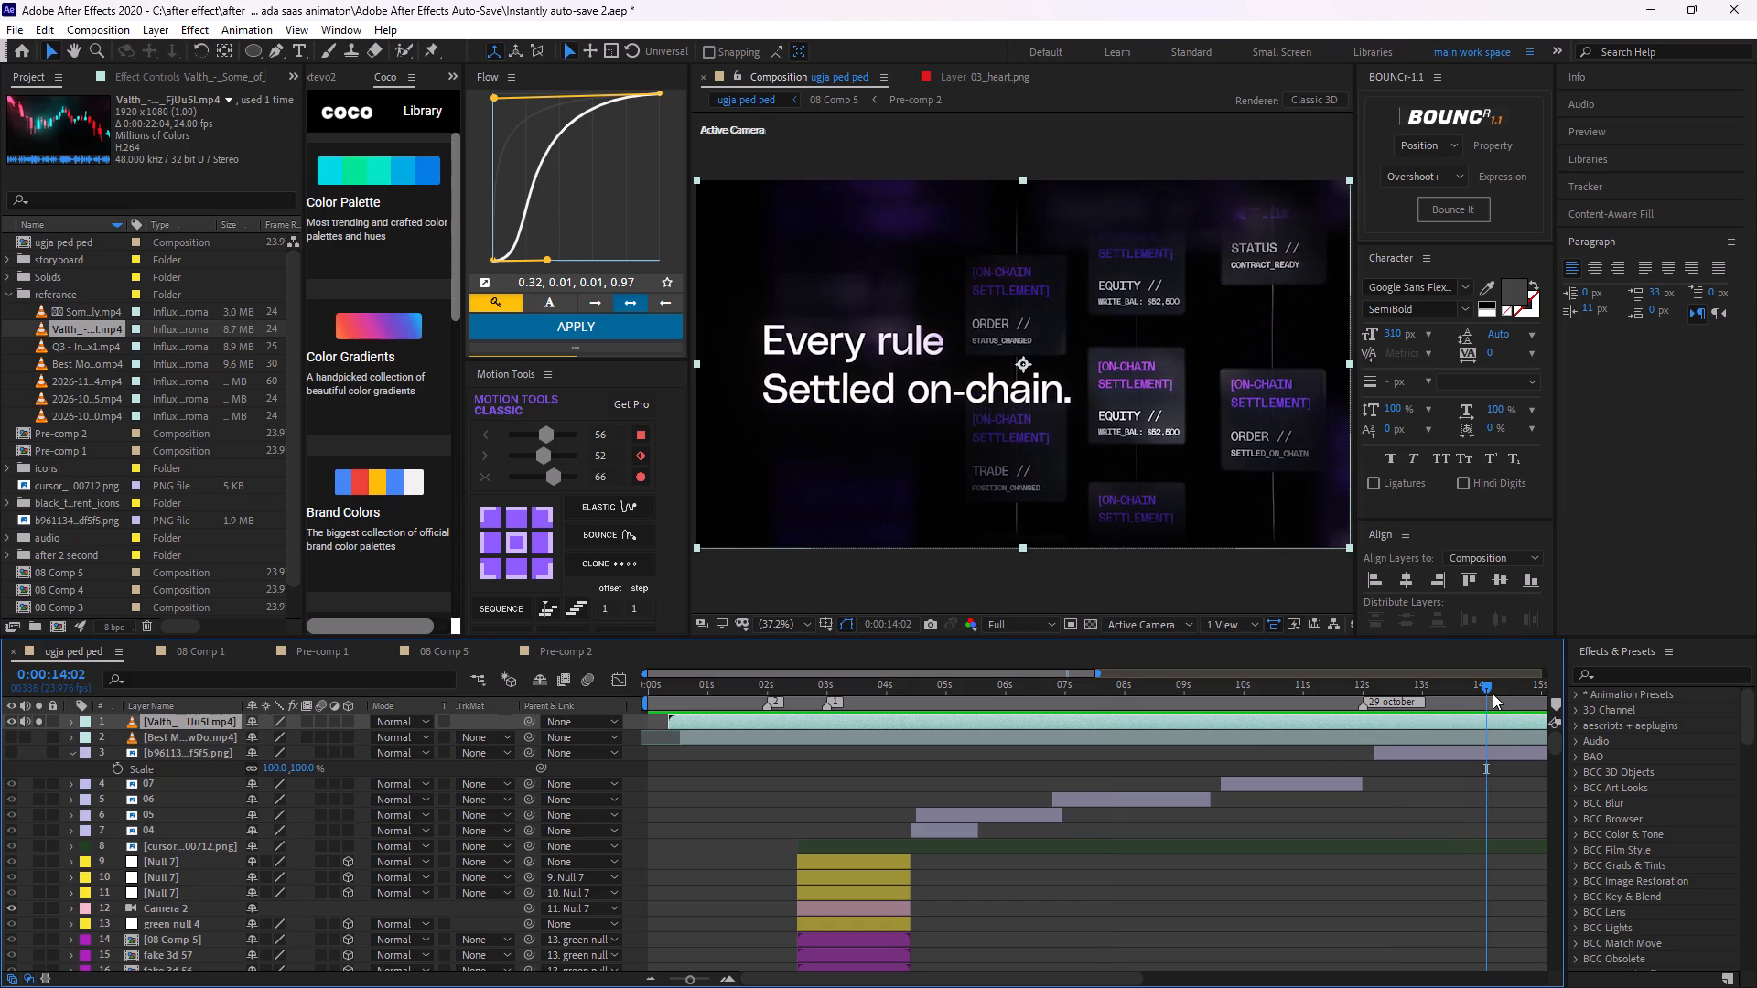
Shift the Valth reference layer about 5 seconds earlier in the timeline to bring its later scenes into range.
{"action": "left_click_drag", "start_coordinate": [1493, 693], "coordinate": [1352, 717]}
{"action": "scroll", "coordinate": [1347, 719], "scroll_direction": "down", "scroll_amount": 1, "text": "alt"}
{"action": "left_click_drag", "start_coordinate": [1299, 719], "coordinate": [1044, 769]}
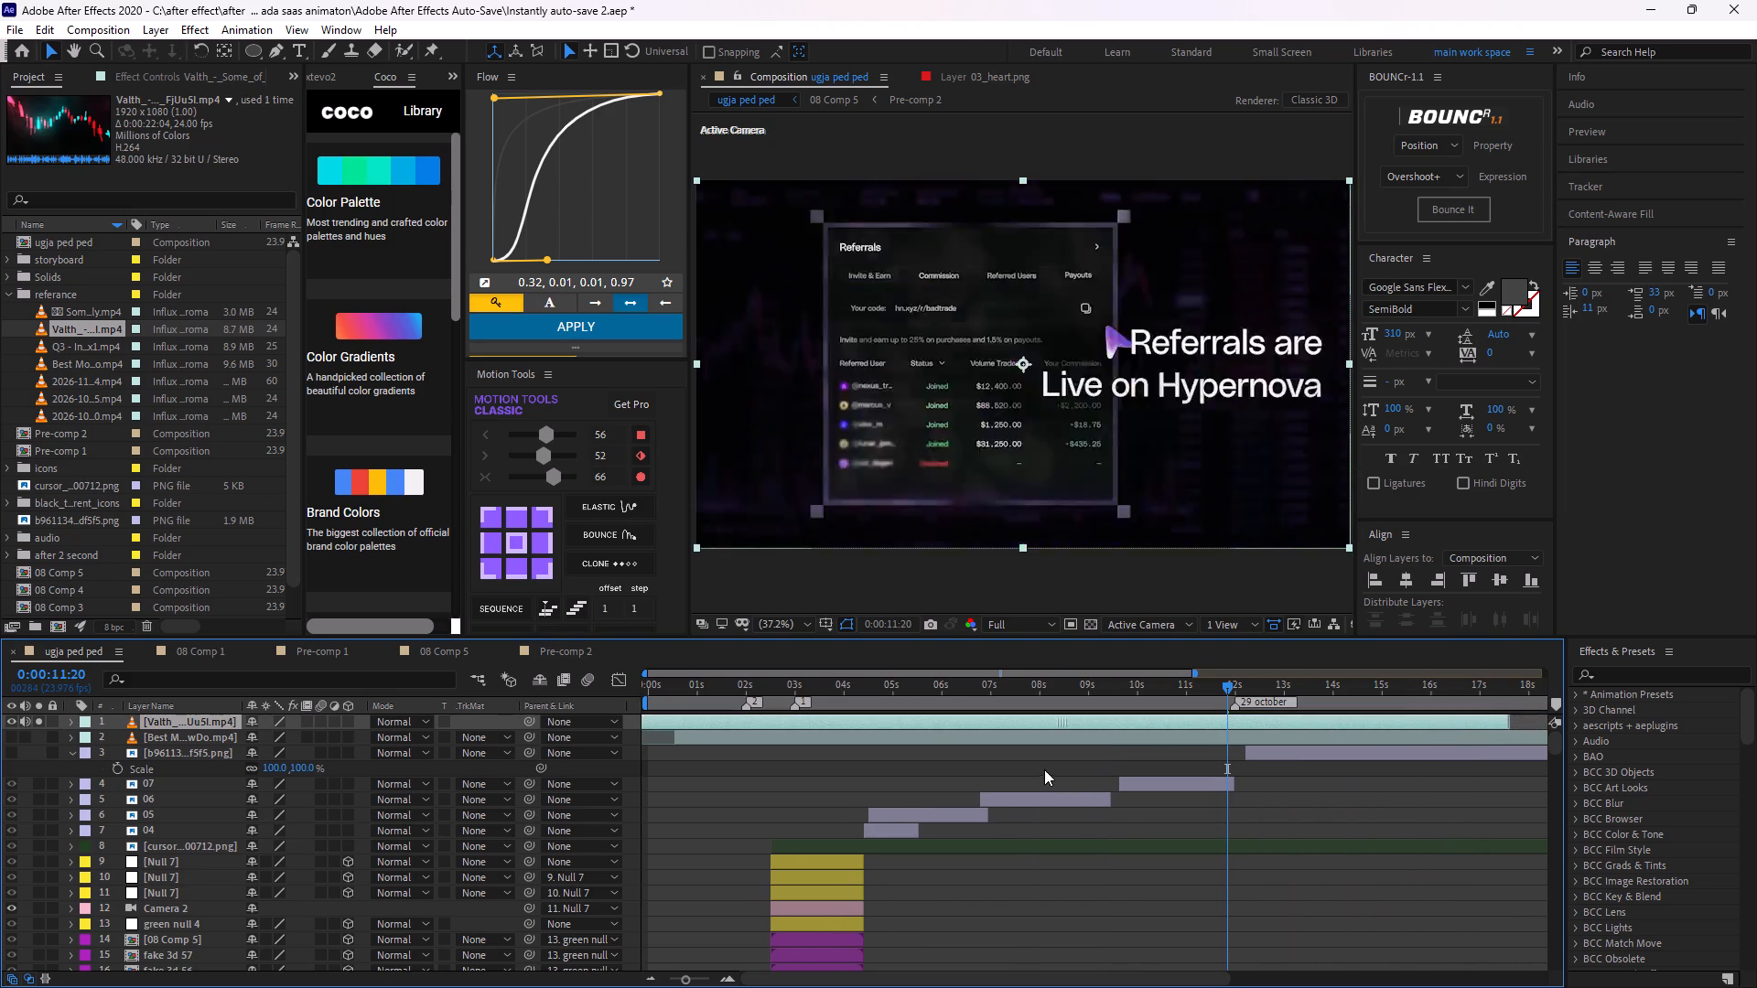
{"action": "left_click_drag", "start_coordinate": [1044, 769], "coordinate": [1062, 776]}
Play the reference from 11:20 to about 16 seconds and scrub back over the cursor on the Start Assesment button.
{"action": "key", "text": "space"}
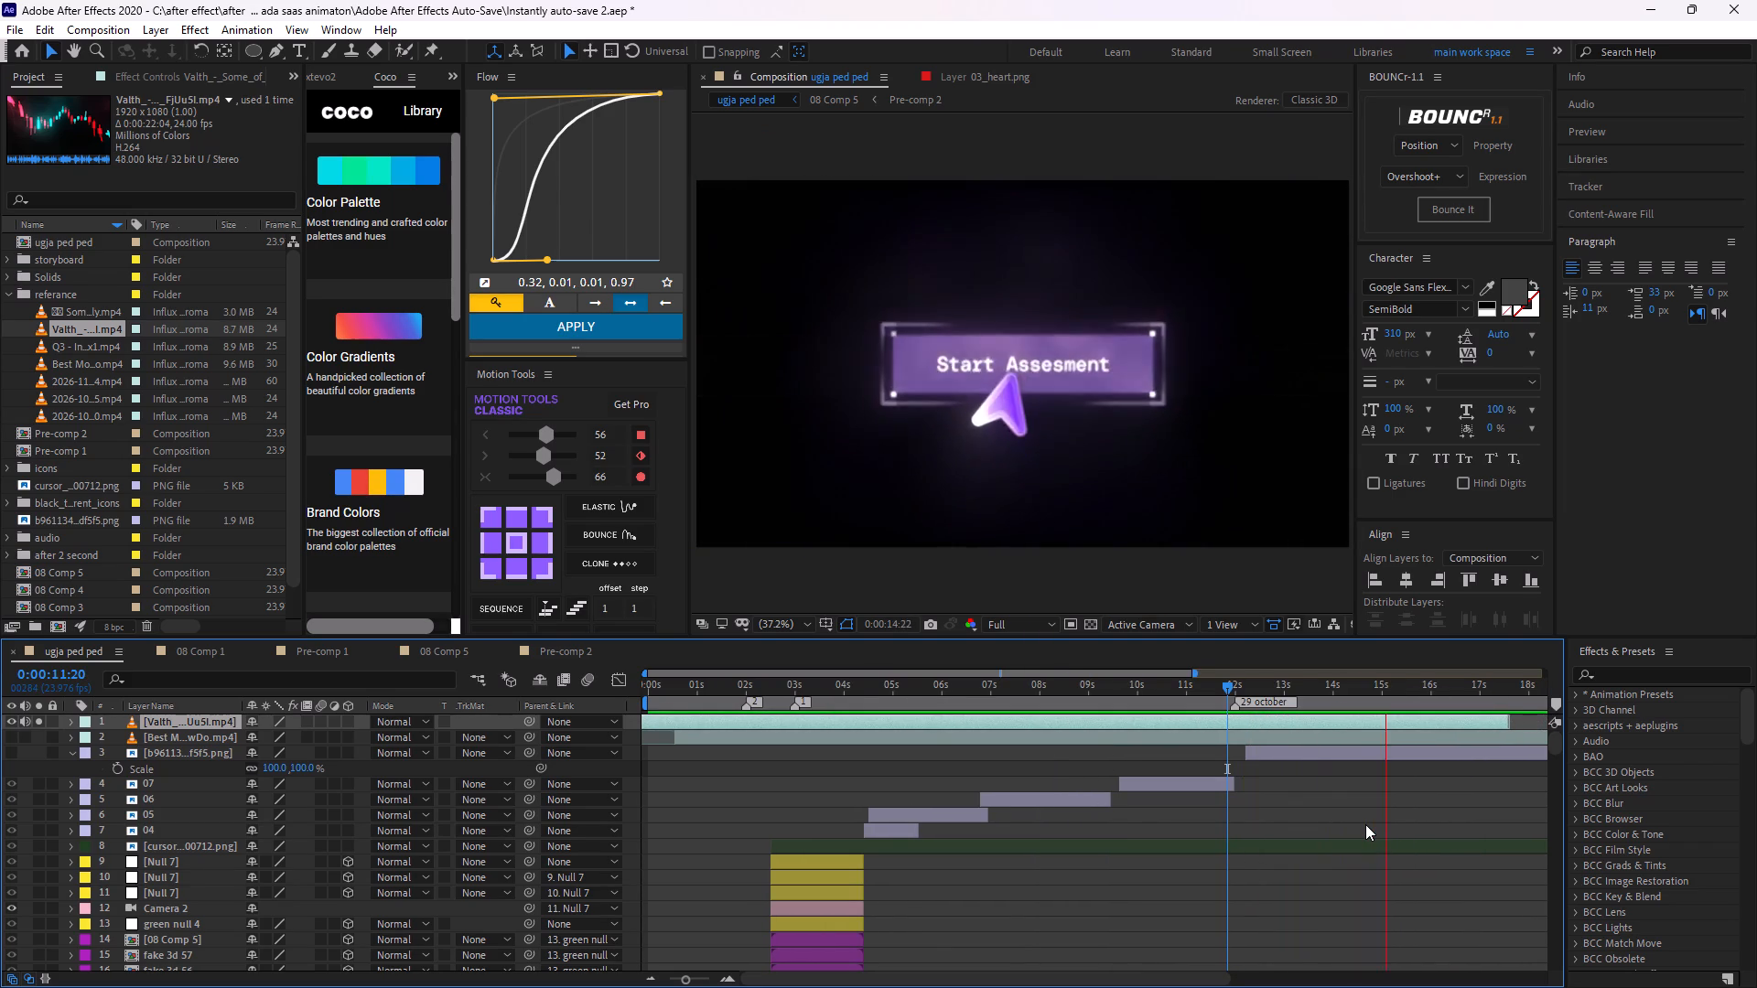
{"action": "key", "text": "space"}
{"action": "left_click_drag", "start_coordinate": [1446, 682], "coordinate": [1393, 714]}
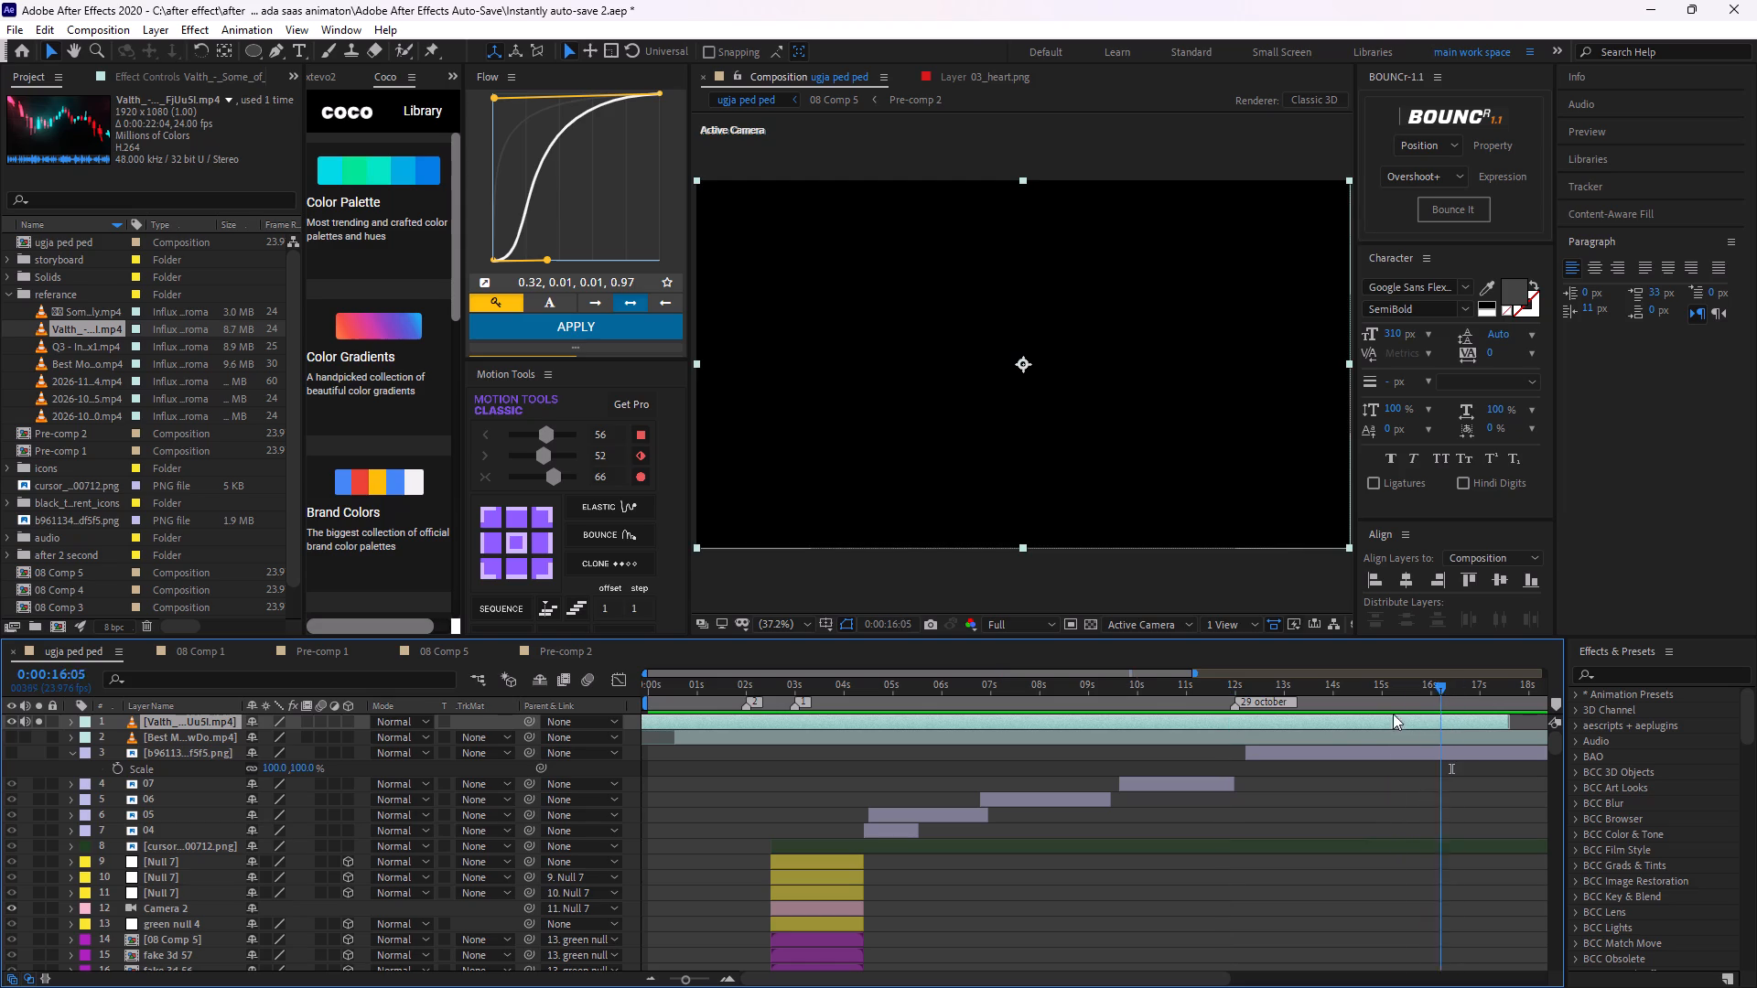
{"action": "left_click_drag", "start_coordinate": [1393, 714], "coordinate": [1437, 719]}
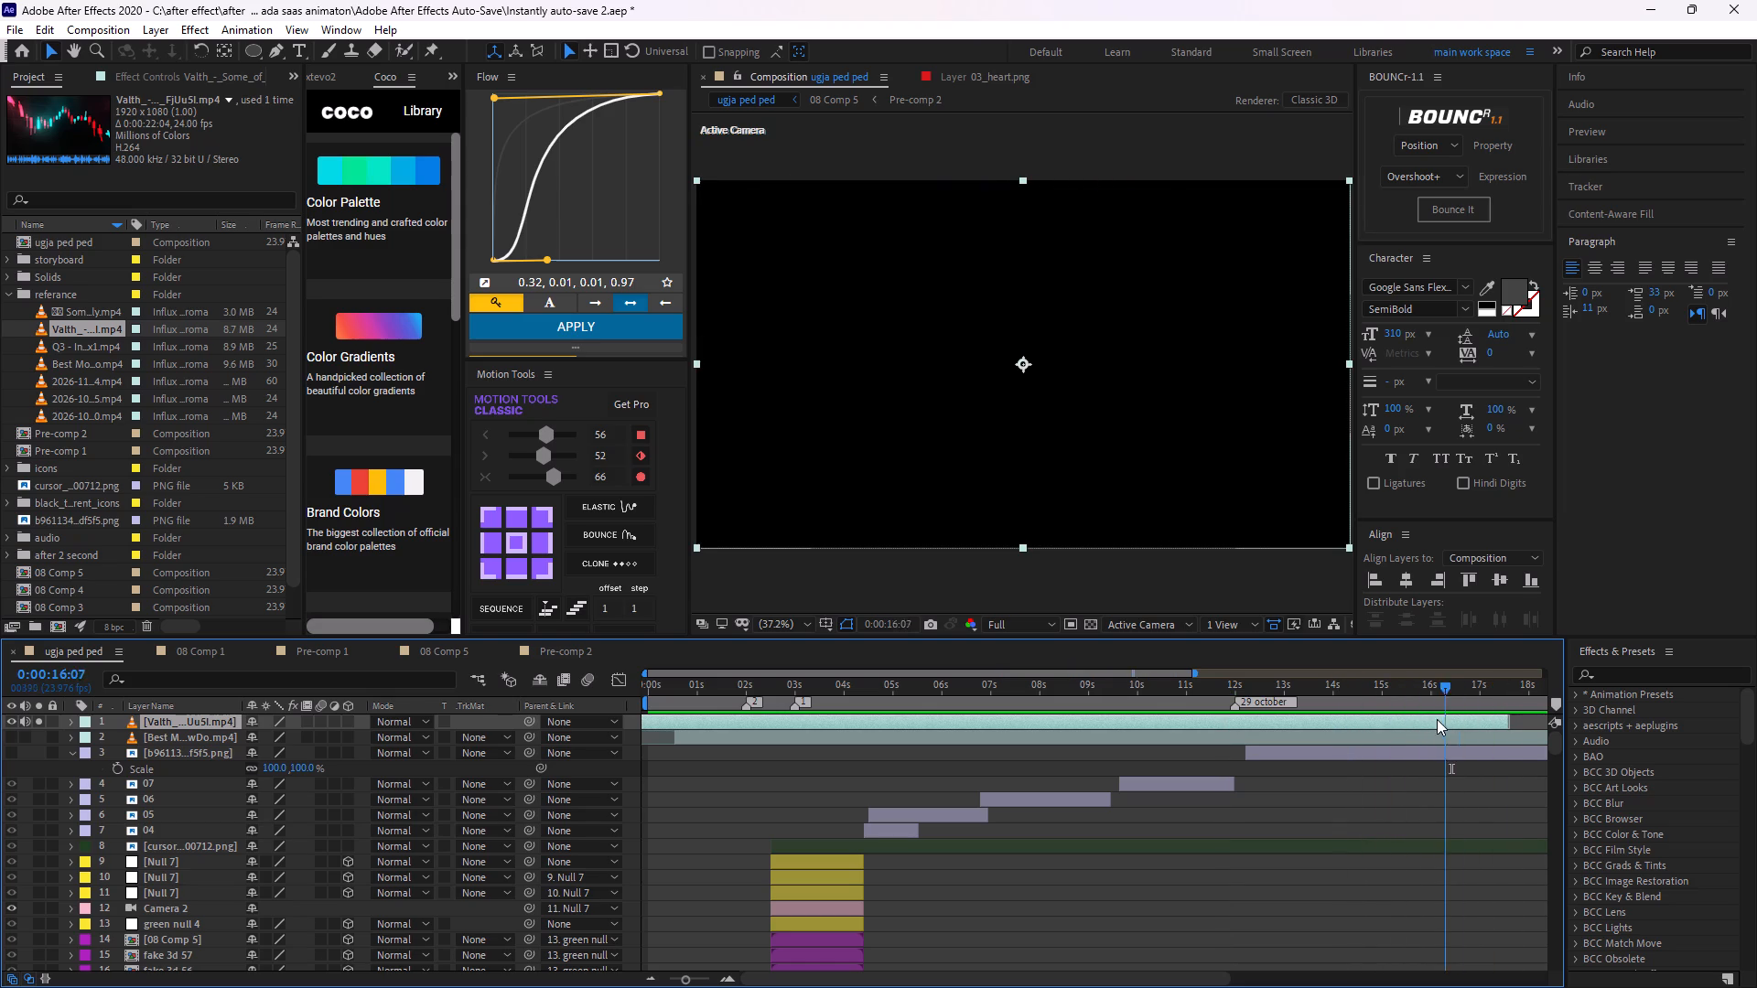
{"action": "left_click_drag", "start_coordinate": [1437, 719], "coordinate": [1377, 734]}
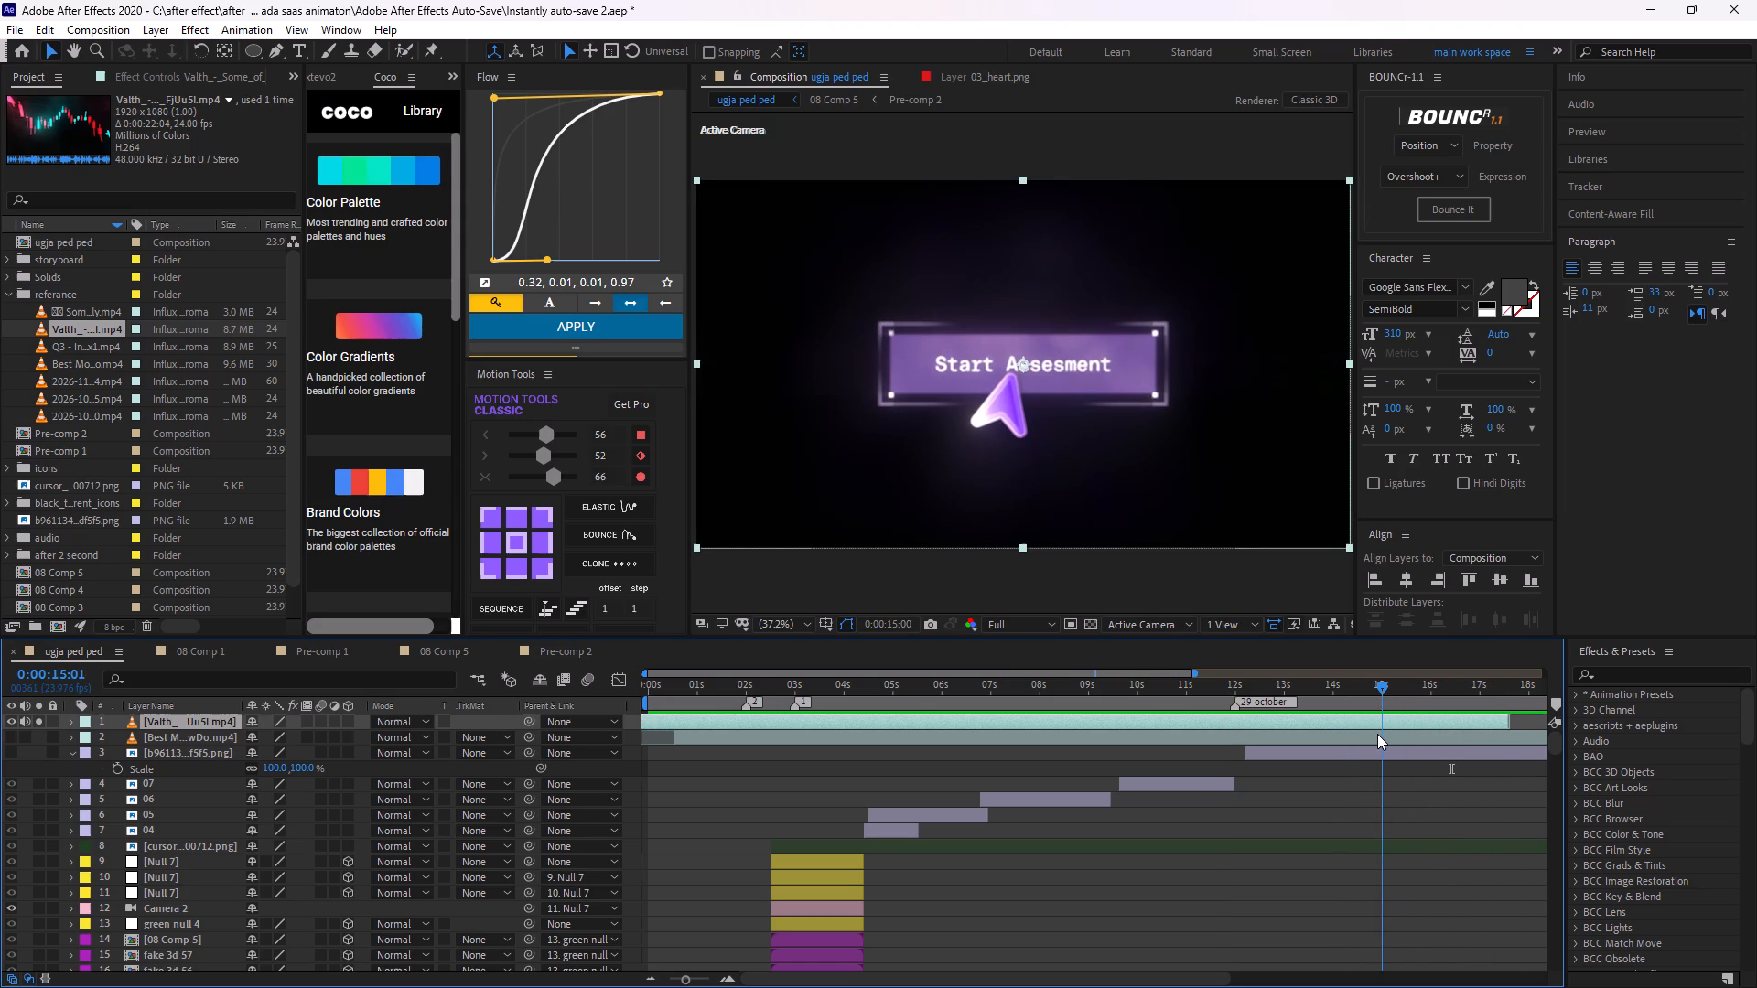
{"action": "left_click_drag", "start_coordinate": [1377, 734], "coordinate": [1385, 755]}
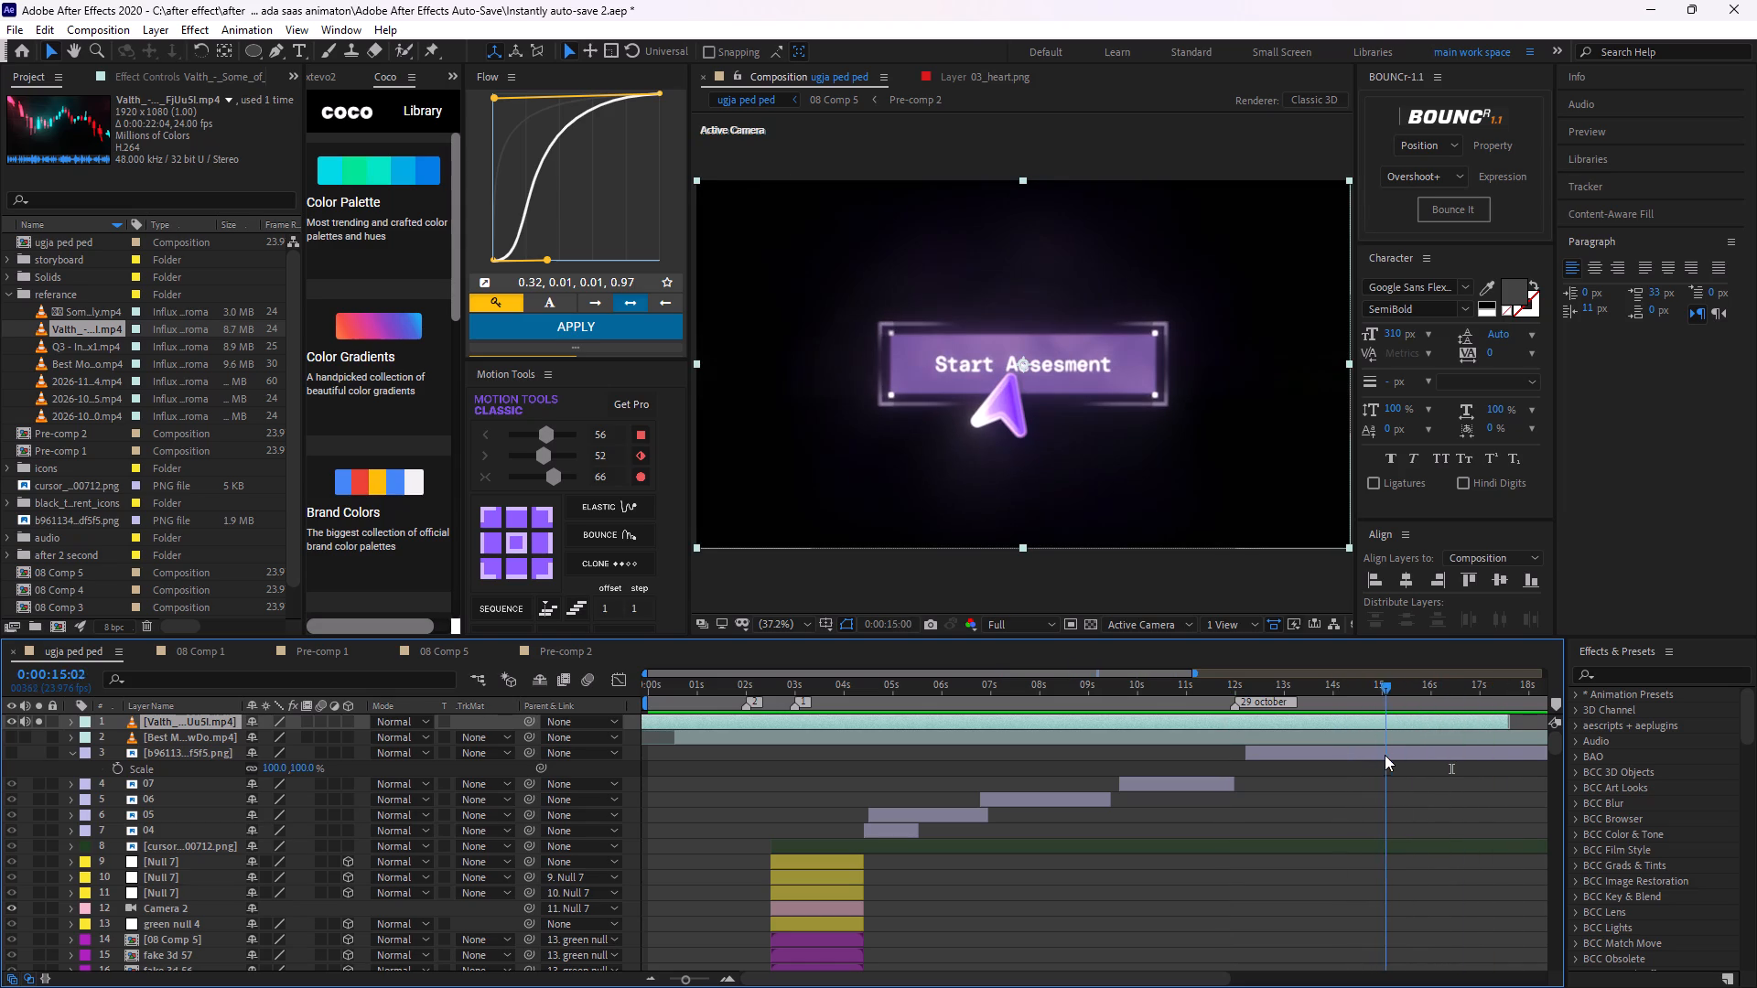
Scrub back to the timeline's start and replay the reference's payouts and trading chart scenes from 1:09 to 3:11.
{"action": "left_click_drag", "start_coordinate": [1385, 755], "coordinate": [550, 695]}
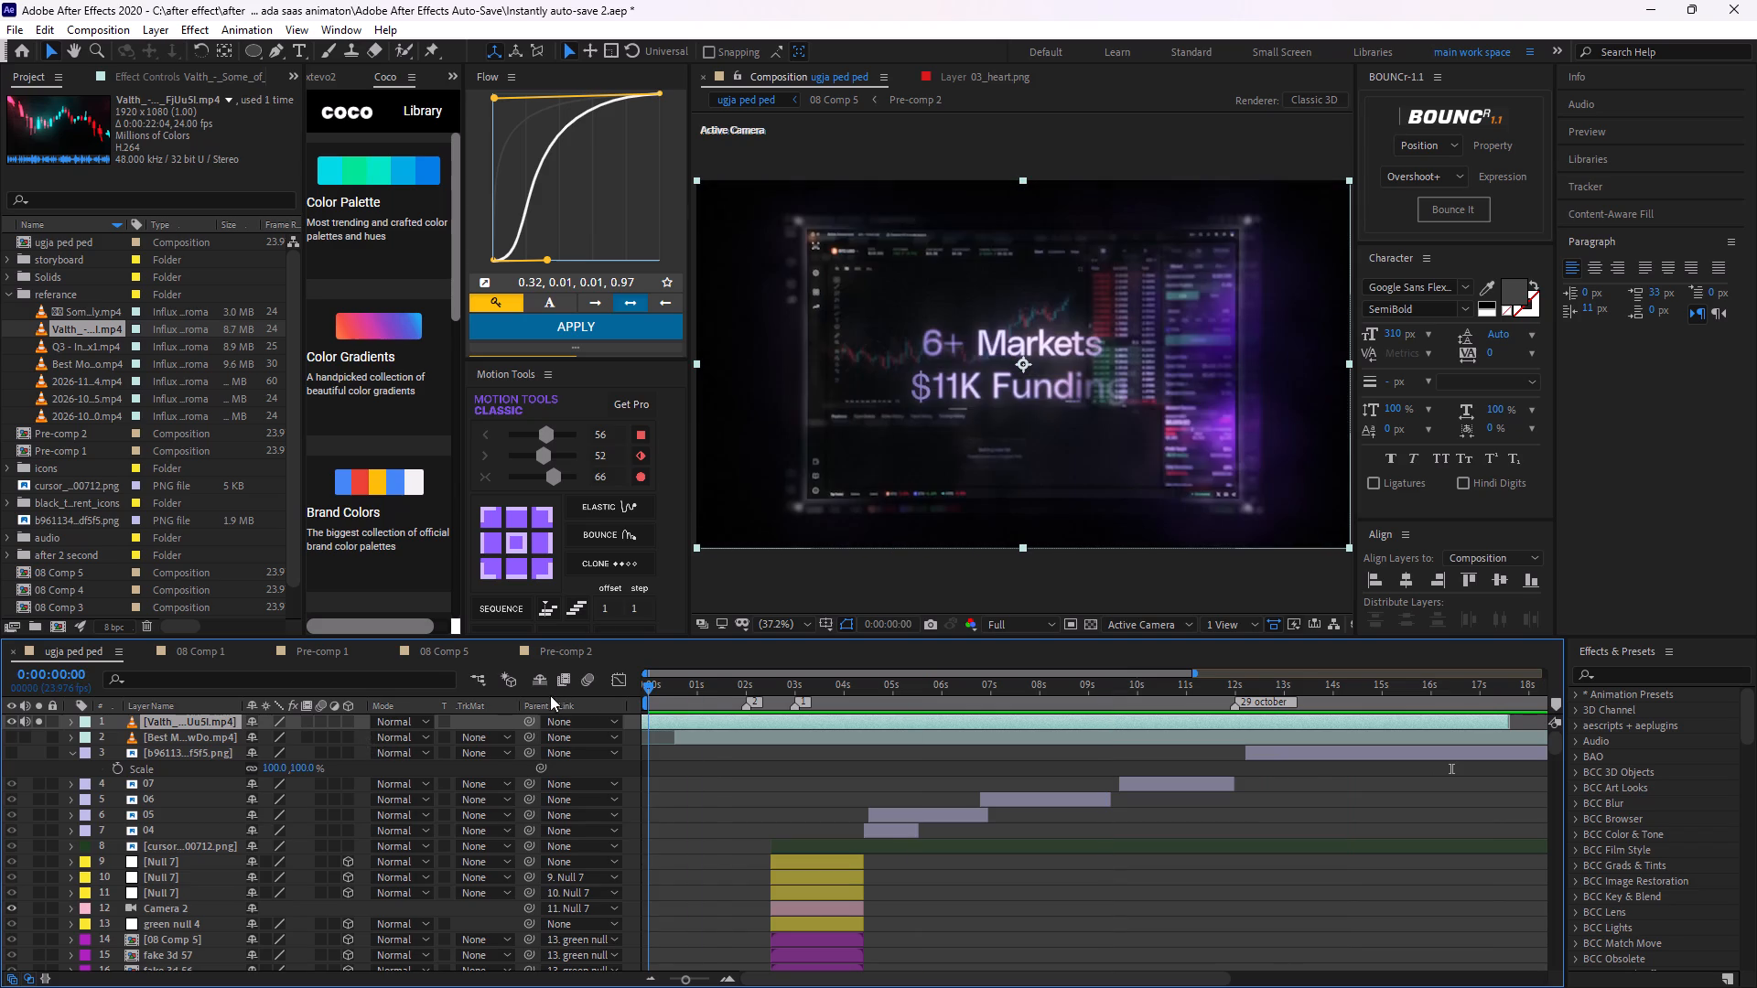
{"action": "left_click_drag", "start_coordinate": [550, 695], "coordinate": [710, 722]}
{"action": "key", "text": "space"}
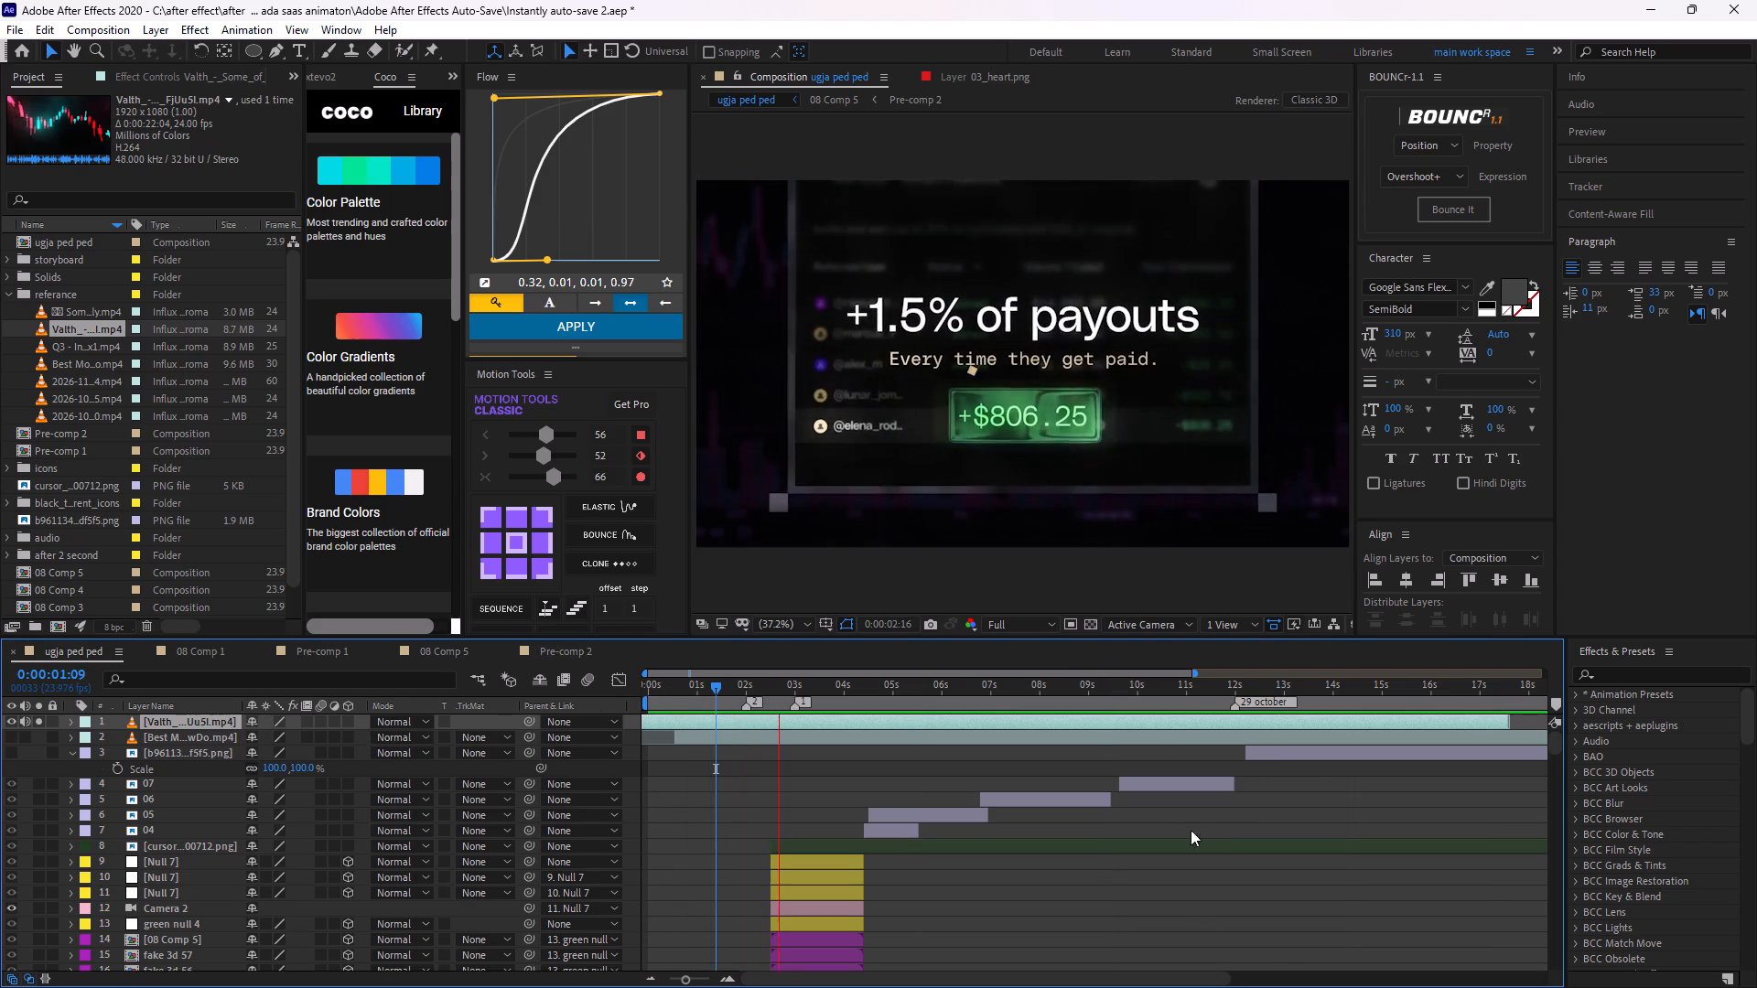
{"action": "key", "text": "space"}
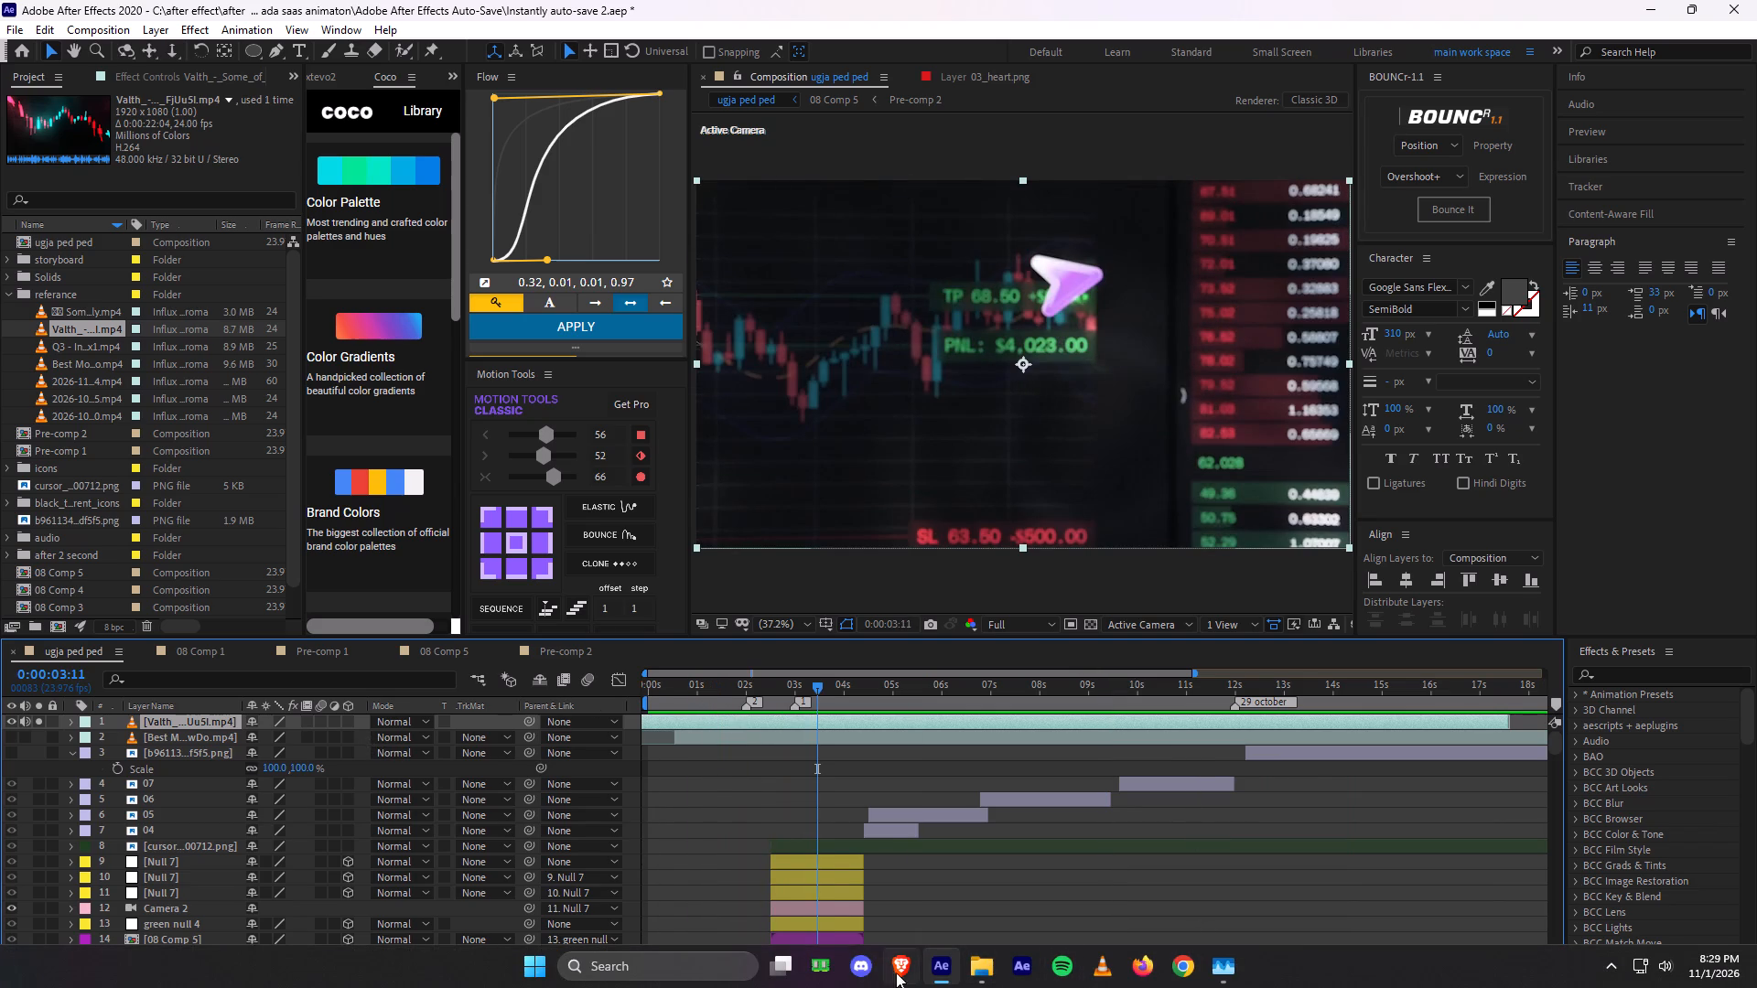
Switch to Brave, start the Sabi & Mia Boyka - Bare Minimum lyrics video from YouTube's recommendations, and minimize the browser.
{"action": "left_click", "coordinate": [885, 970]}
{"action": "right_click", "coordinate": [861, 610]}
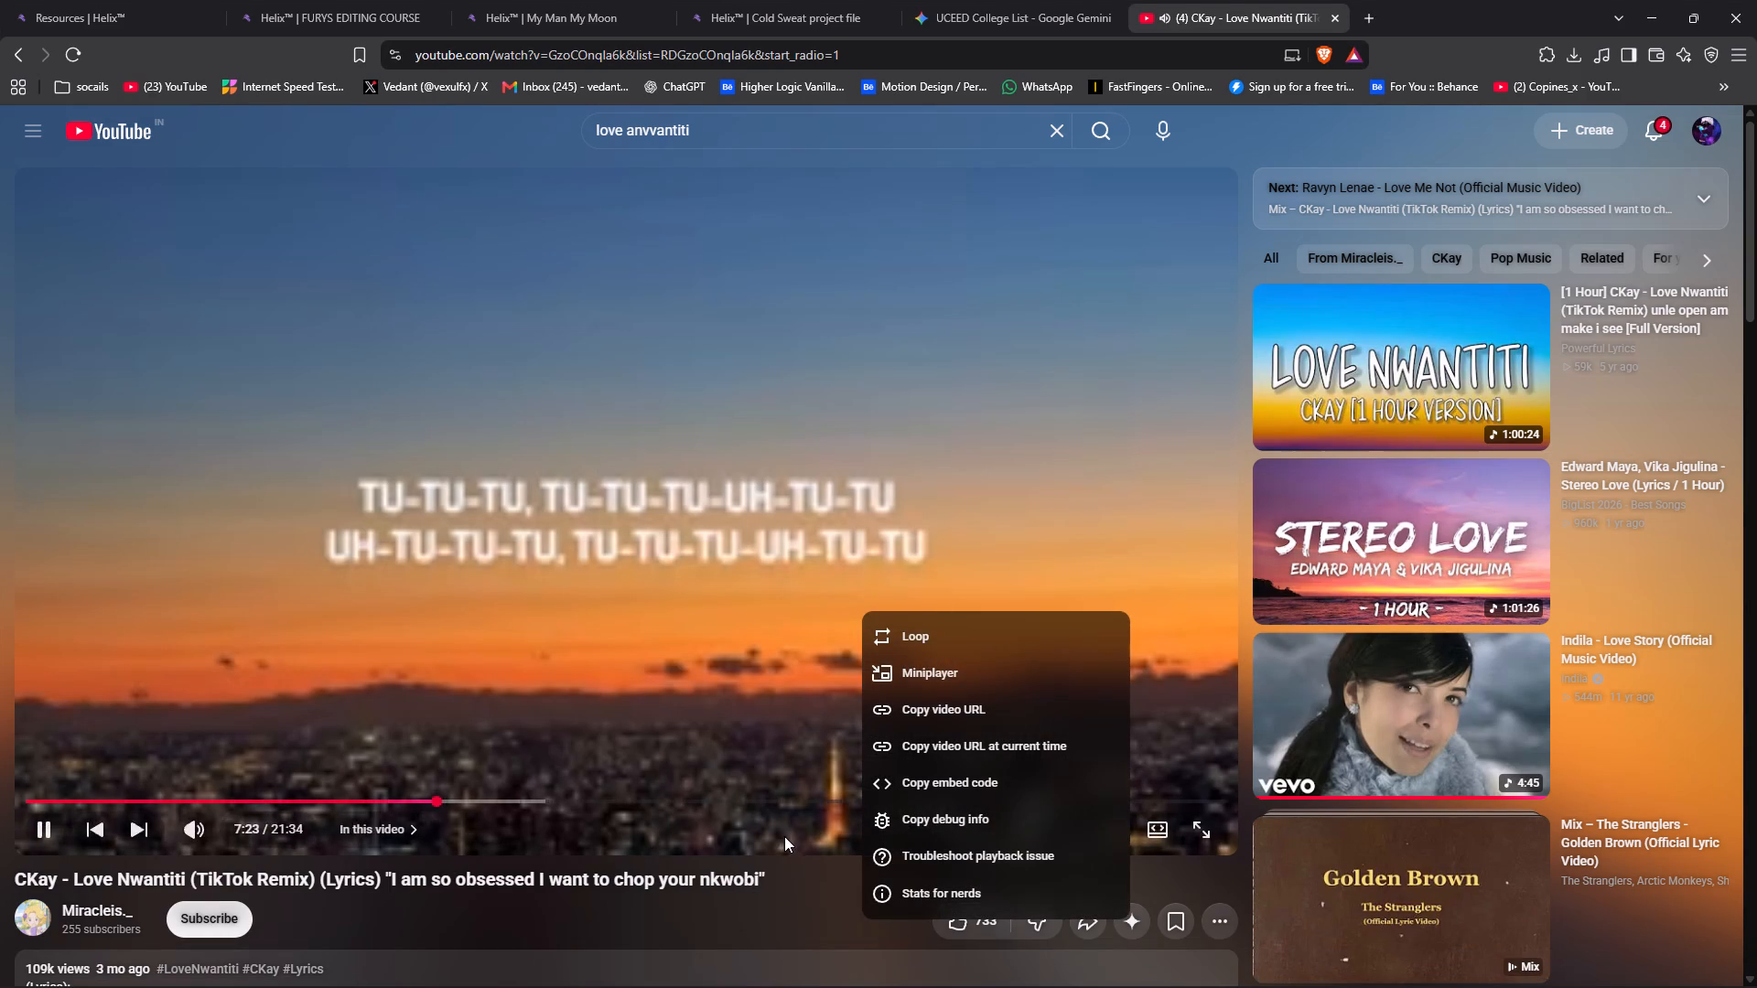
{"action": "left_click", "coordinate": [781, 899]}
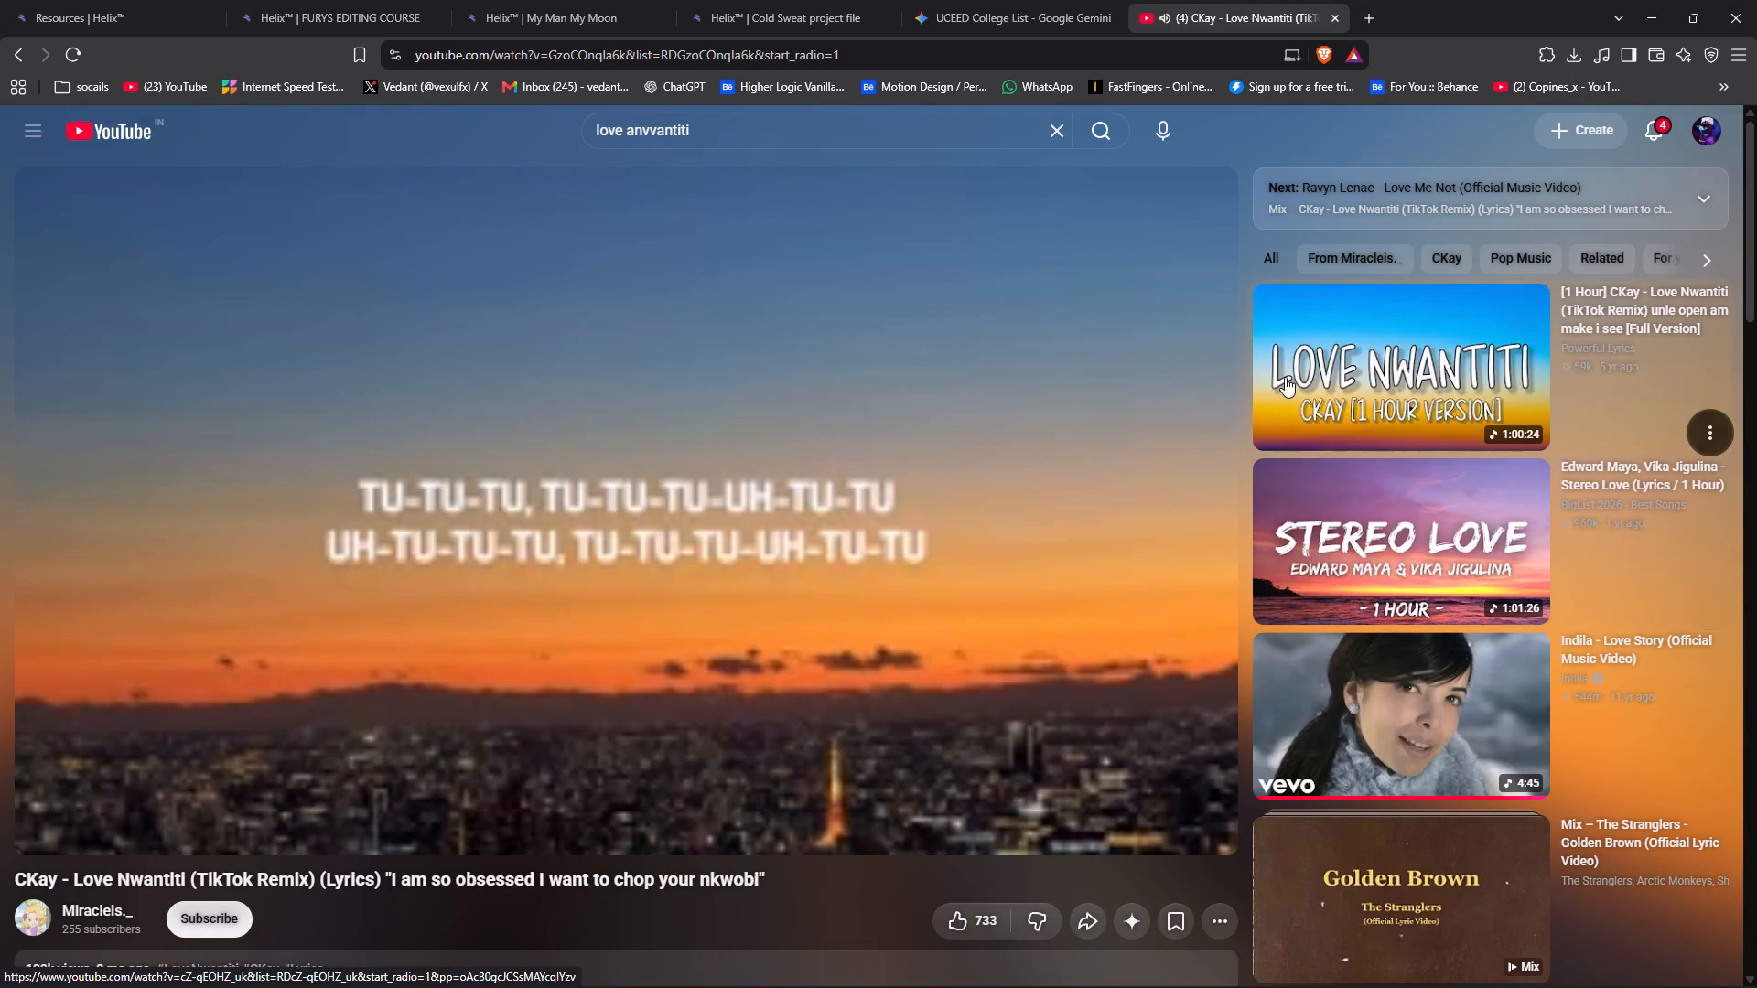
{"action": "scroll", "coordinate": [1462, 521], "scroll_direction": "down", "scroll_amount": 1}
{"action": "scroll", "coordinate": [1384, 432], "scroll_direction": "down", "scroll_amount": 3}
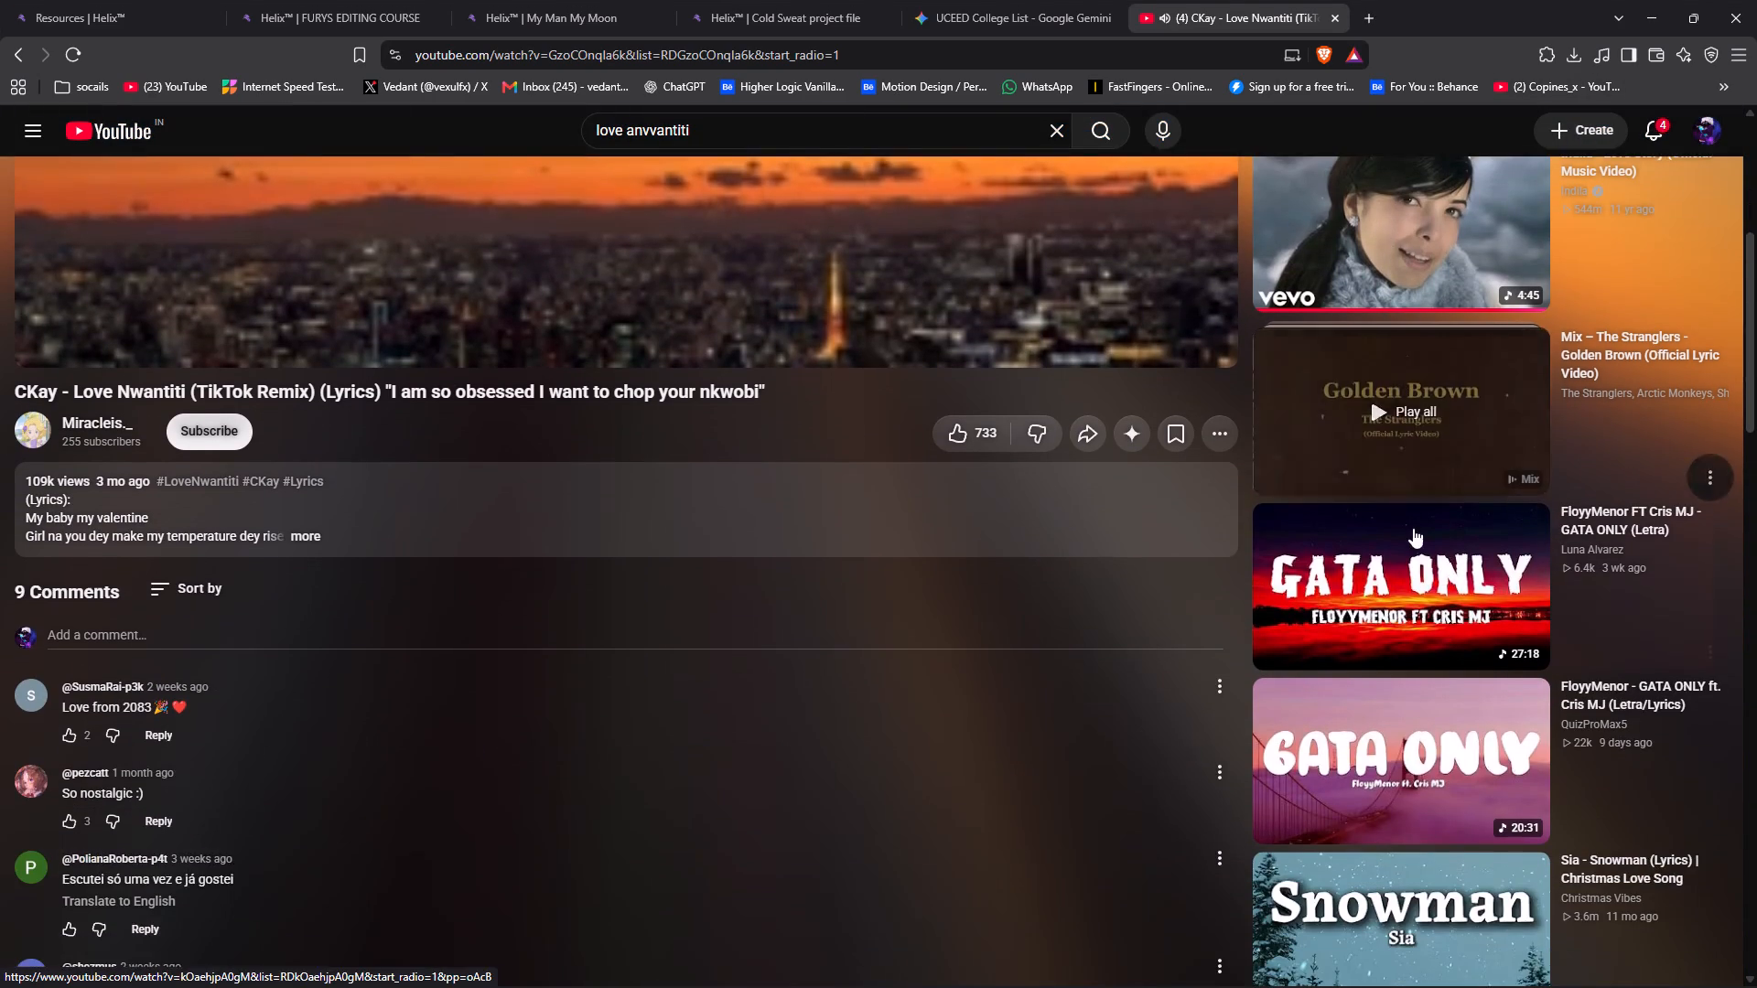
{"action": "scroll", "coordinate": [1414, 542], "scroll_direction": "down", "scroll_amount": 6}
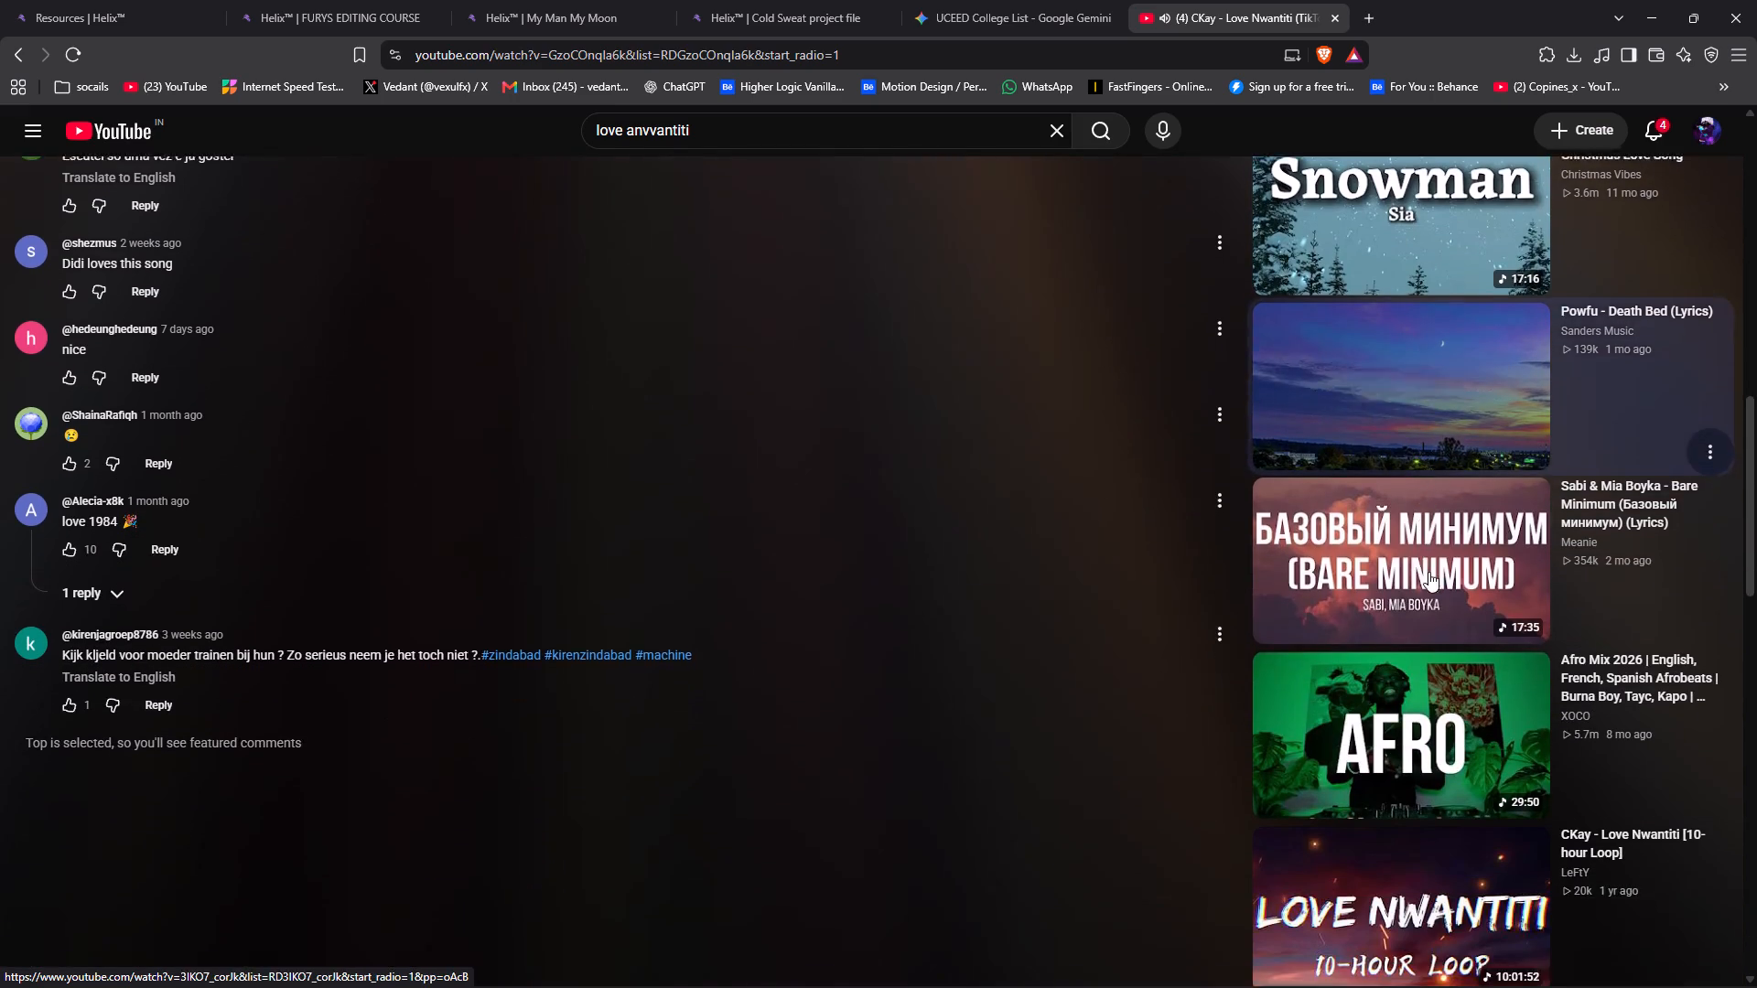
{"action": "scroll", "coordinate": [1428, 572], "scroll_direction": "down", "scroll_amount": 3}
{"action": "scroll", "coordinate": [1442, 595], "scroll_direction": "up", "scroll_amount": 2}
{"action": "left_click", "coordinate": [1470, 425]}
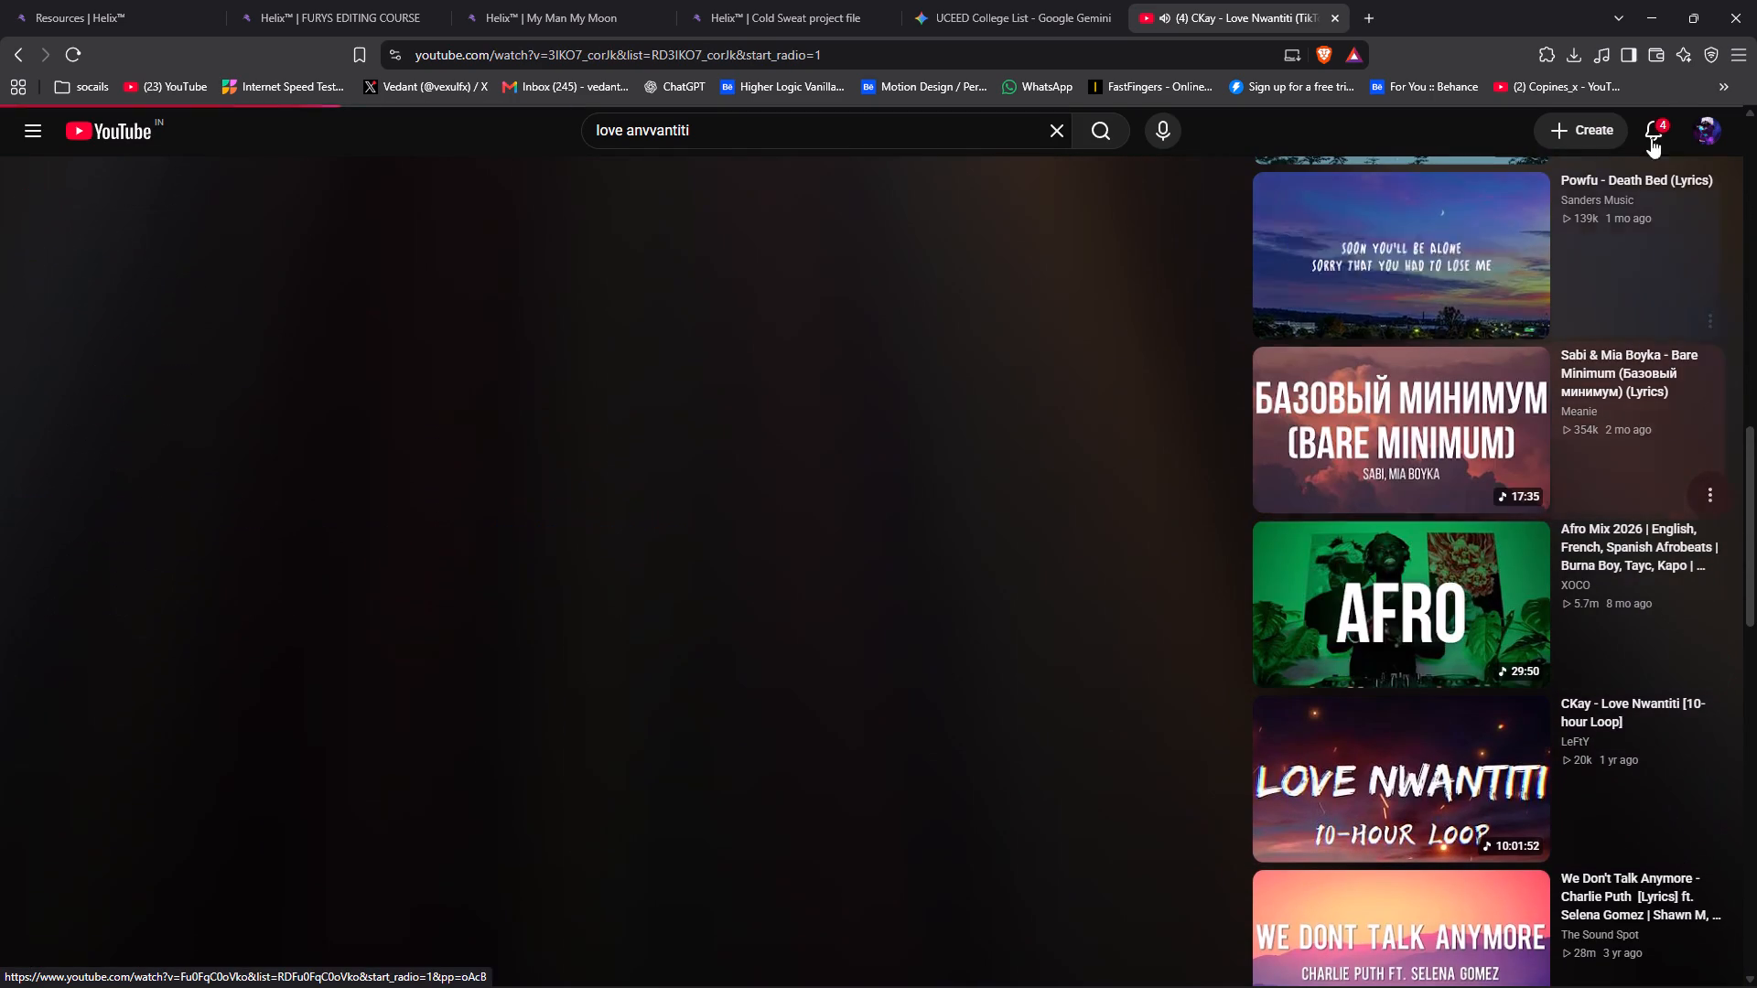
{"action": "left_click", "coordinate": [1647, 13]}
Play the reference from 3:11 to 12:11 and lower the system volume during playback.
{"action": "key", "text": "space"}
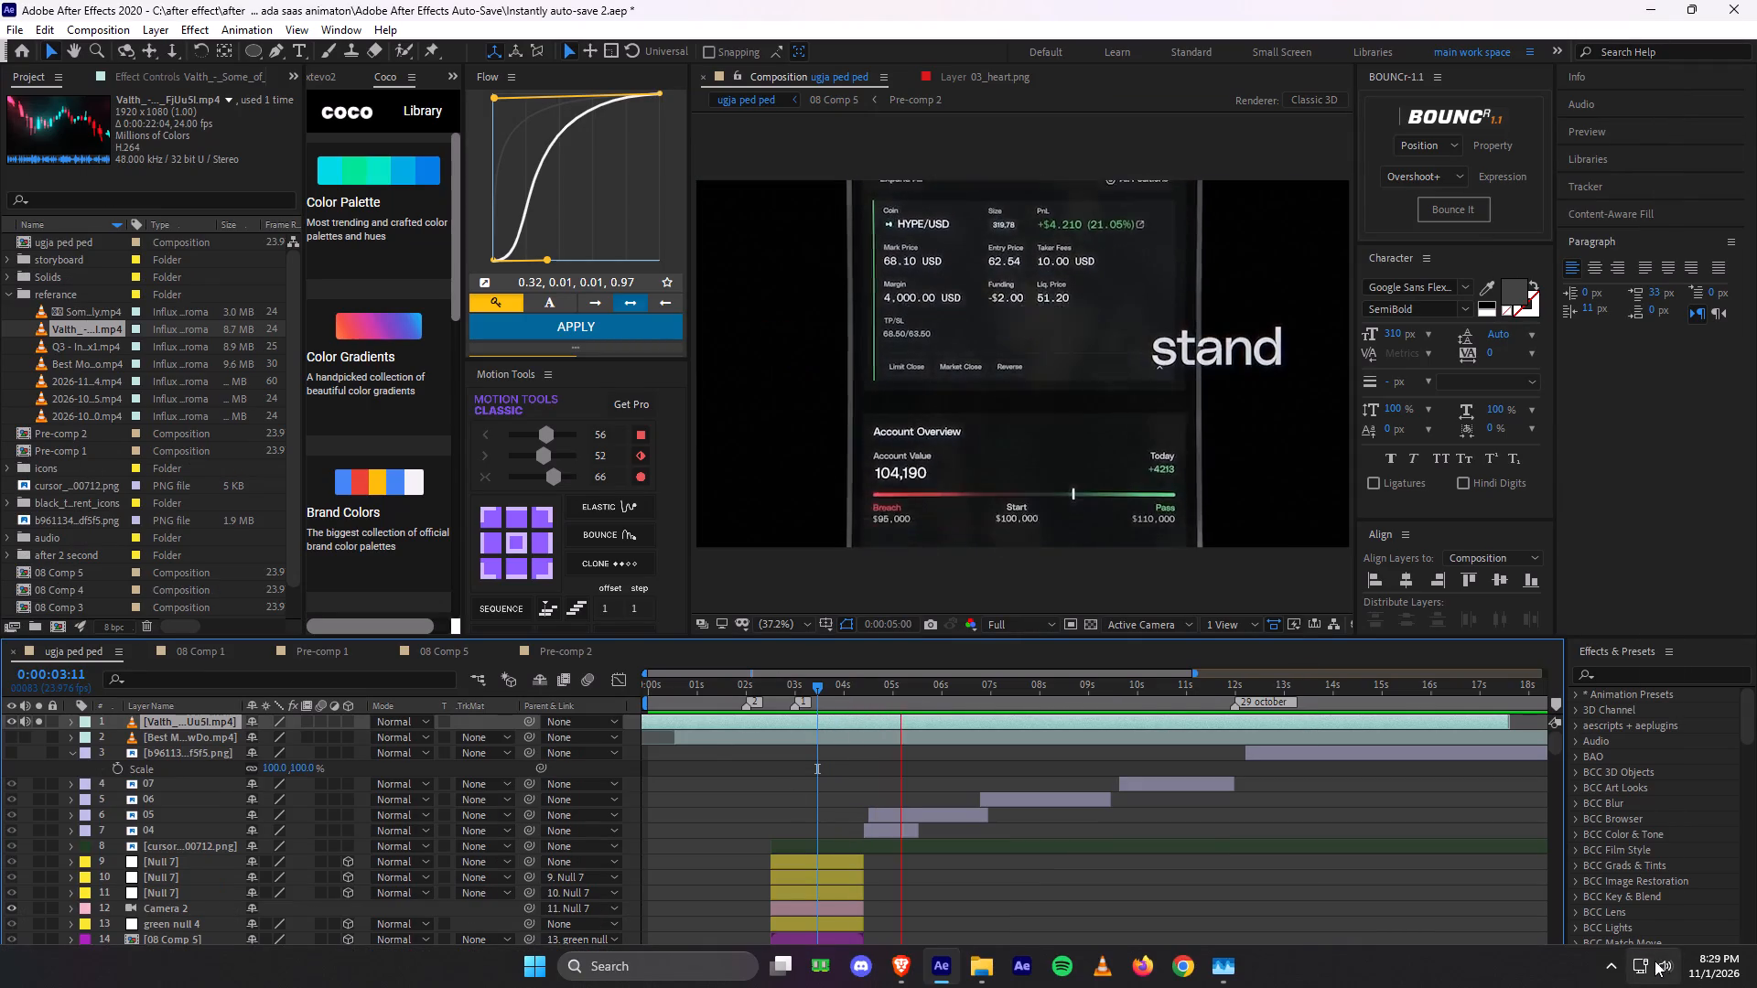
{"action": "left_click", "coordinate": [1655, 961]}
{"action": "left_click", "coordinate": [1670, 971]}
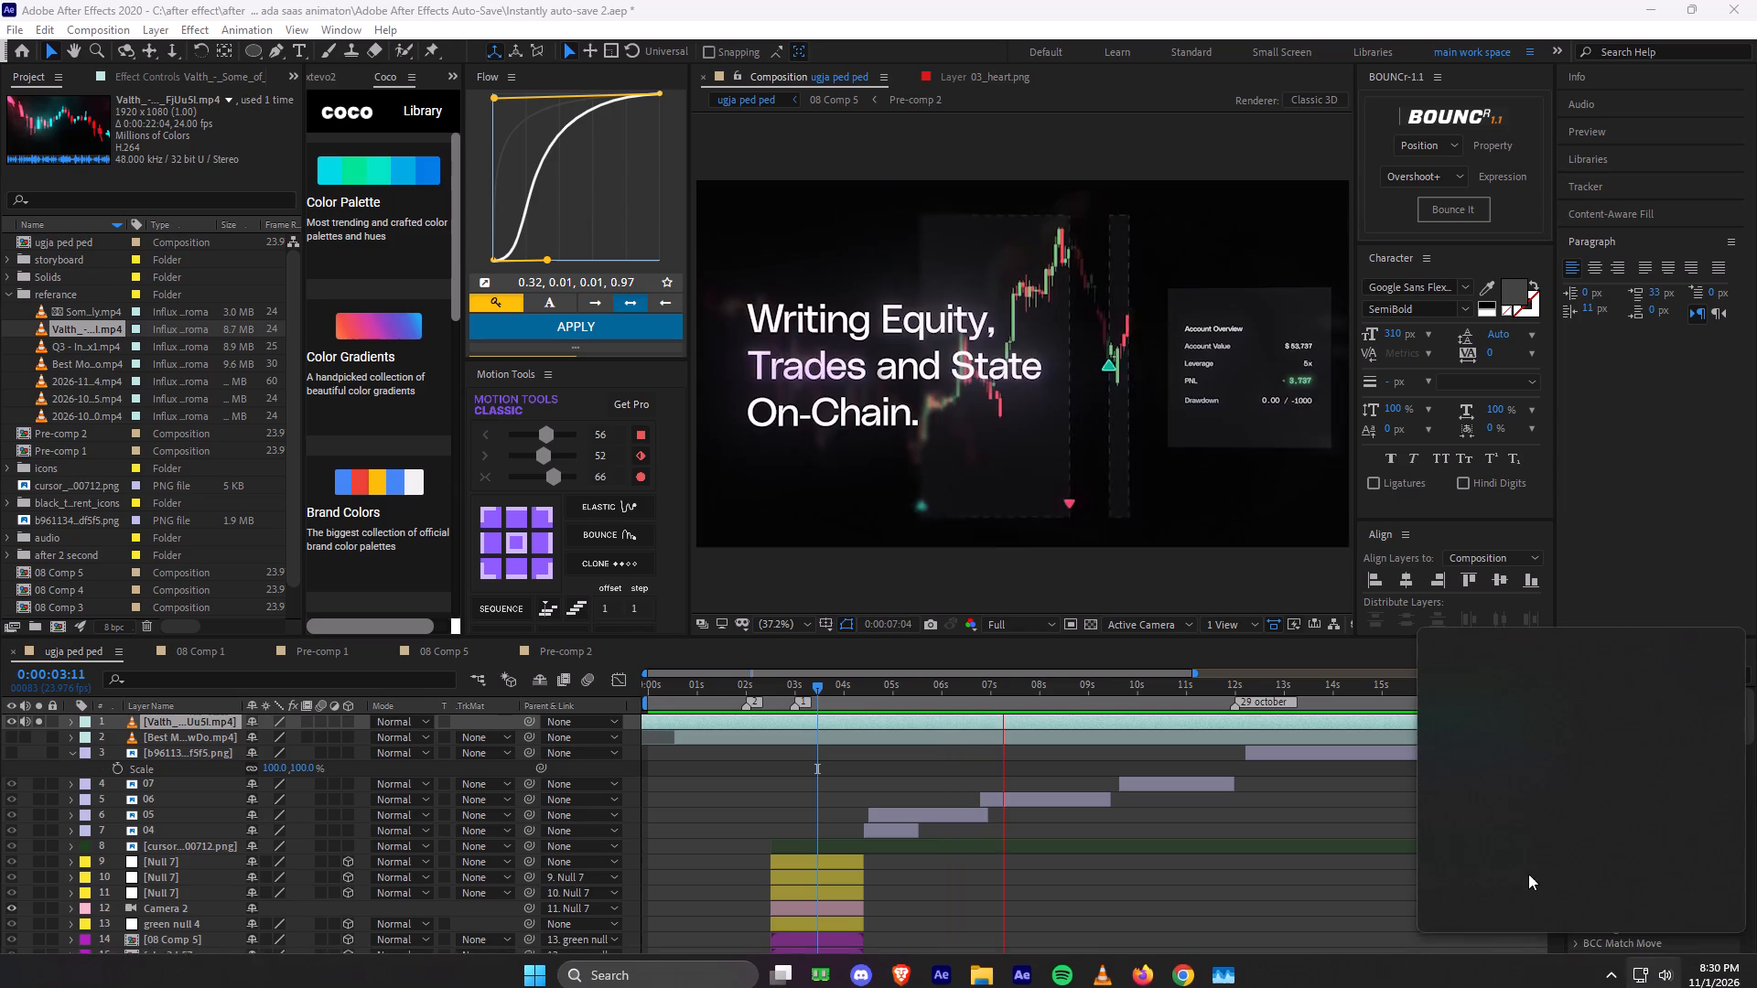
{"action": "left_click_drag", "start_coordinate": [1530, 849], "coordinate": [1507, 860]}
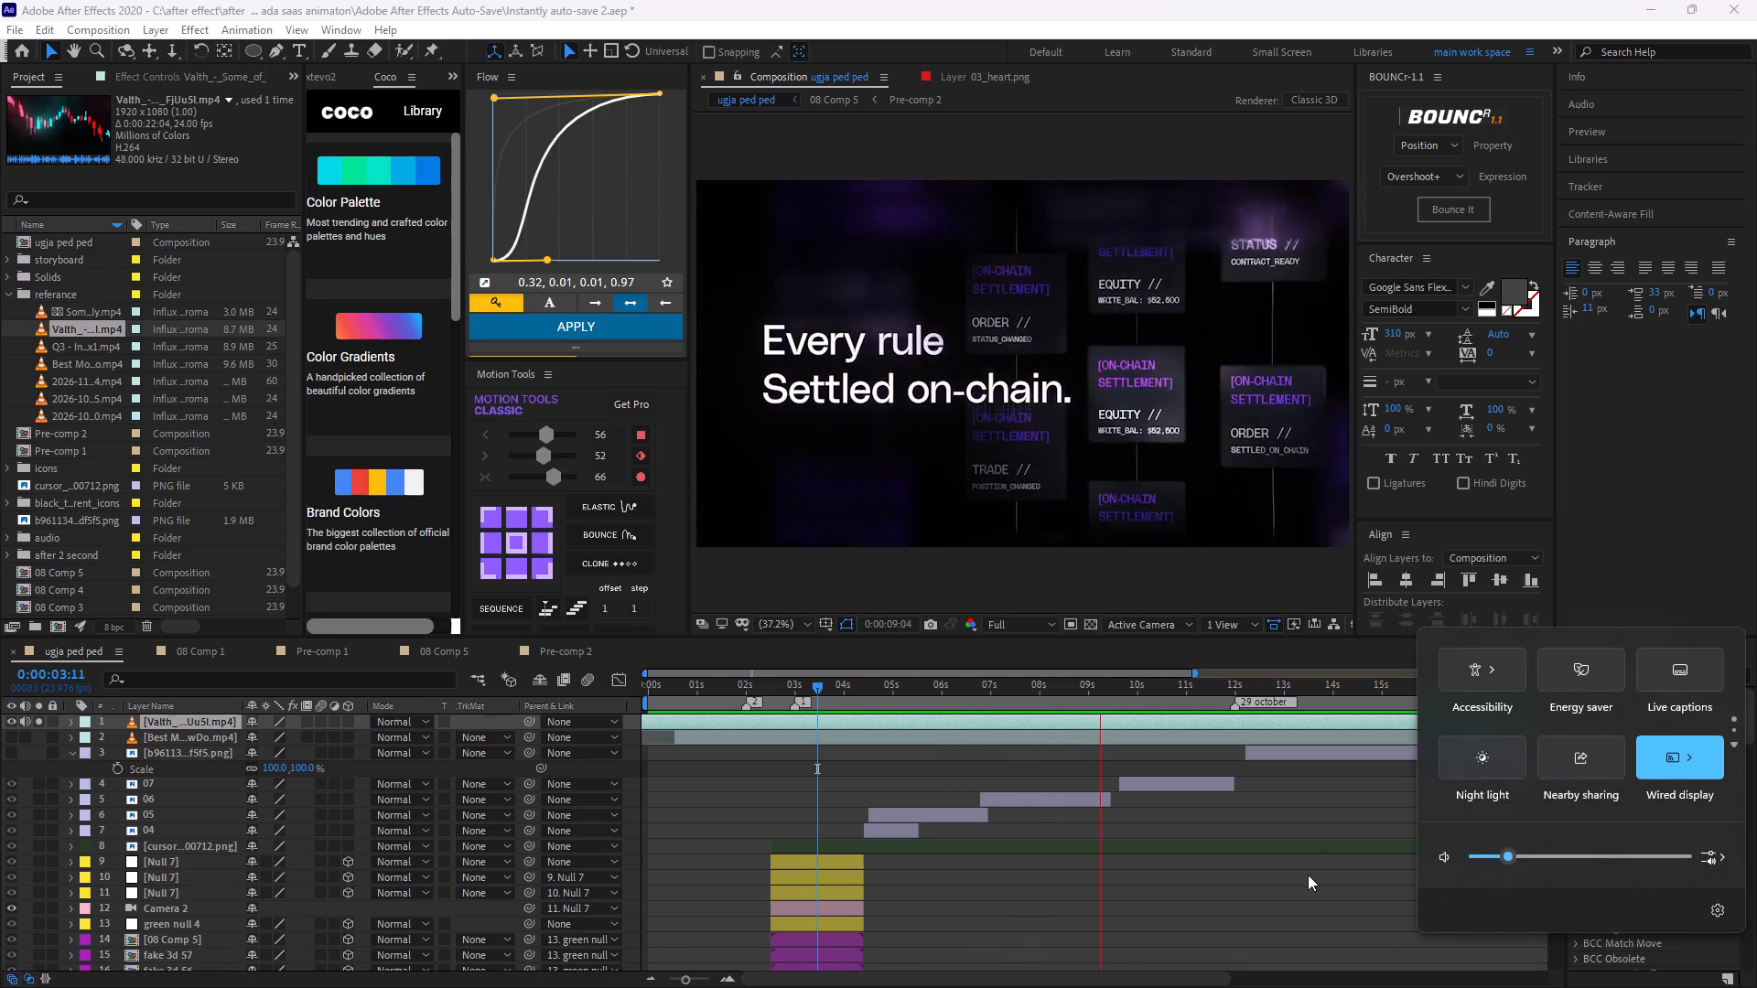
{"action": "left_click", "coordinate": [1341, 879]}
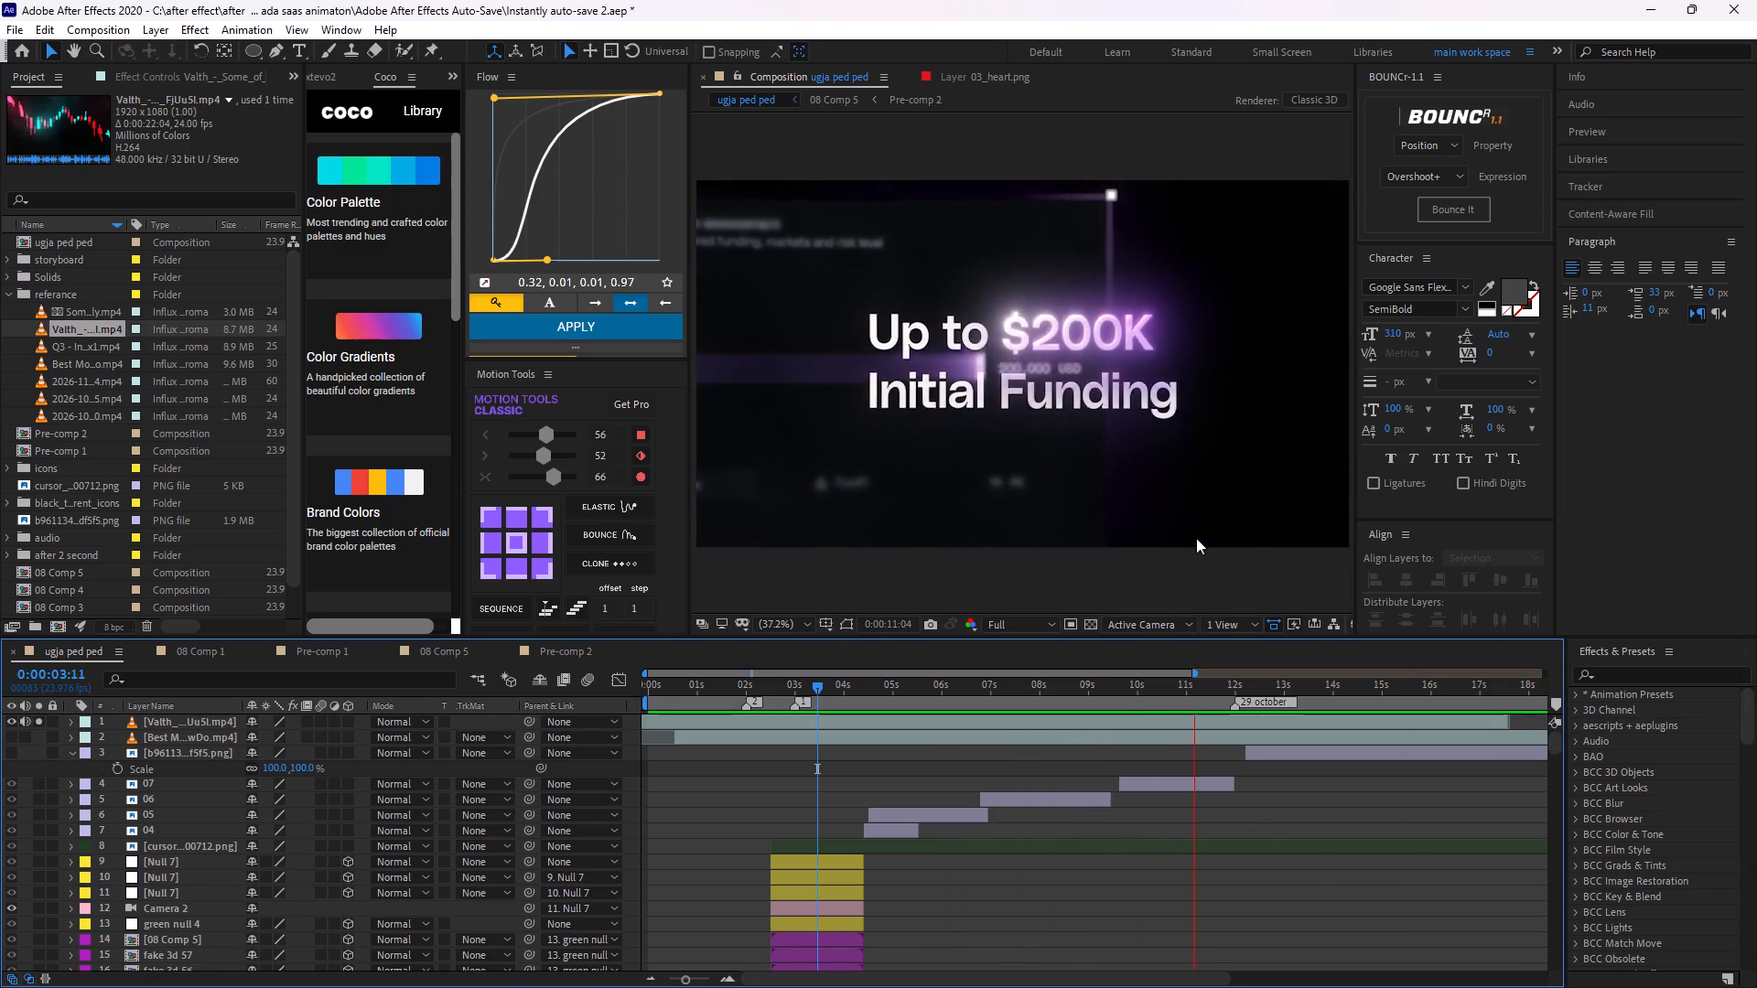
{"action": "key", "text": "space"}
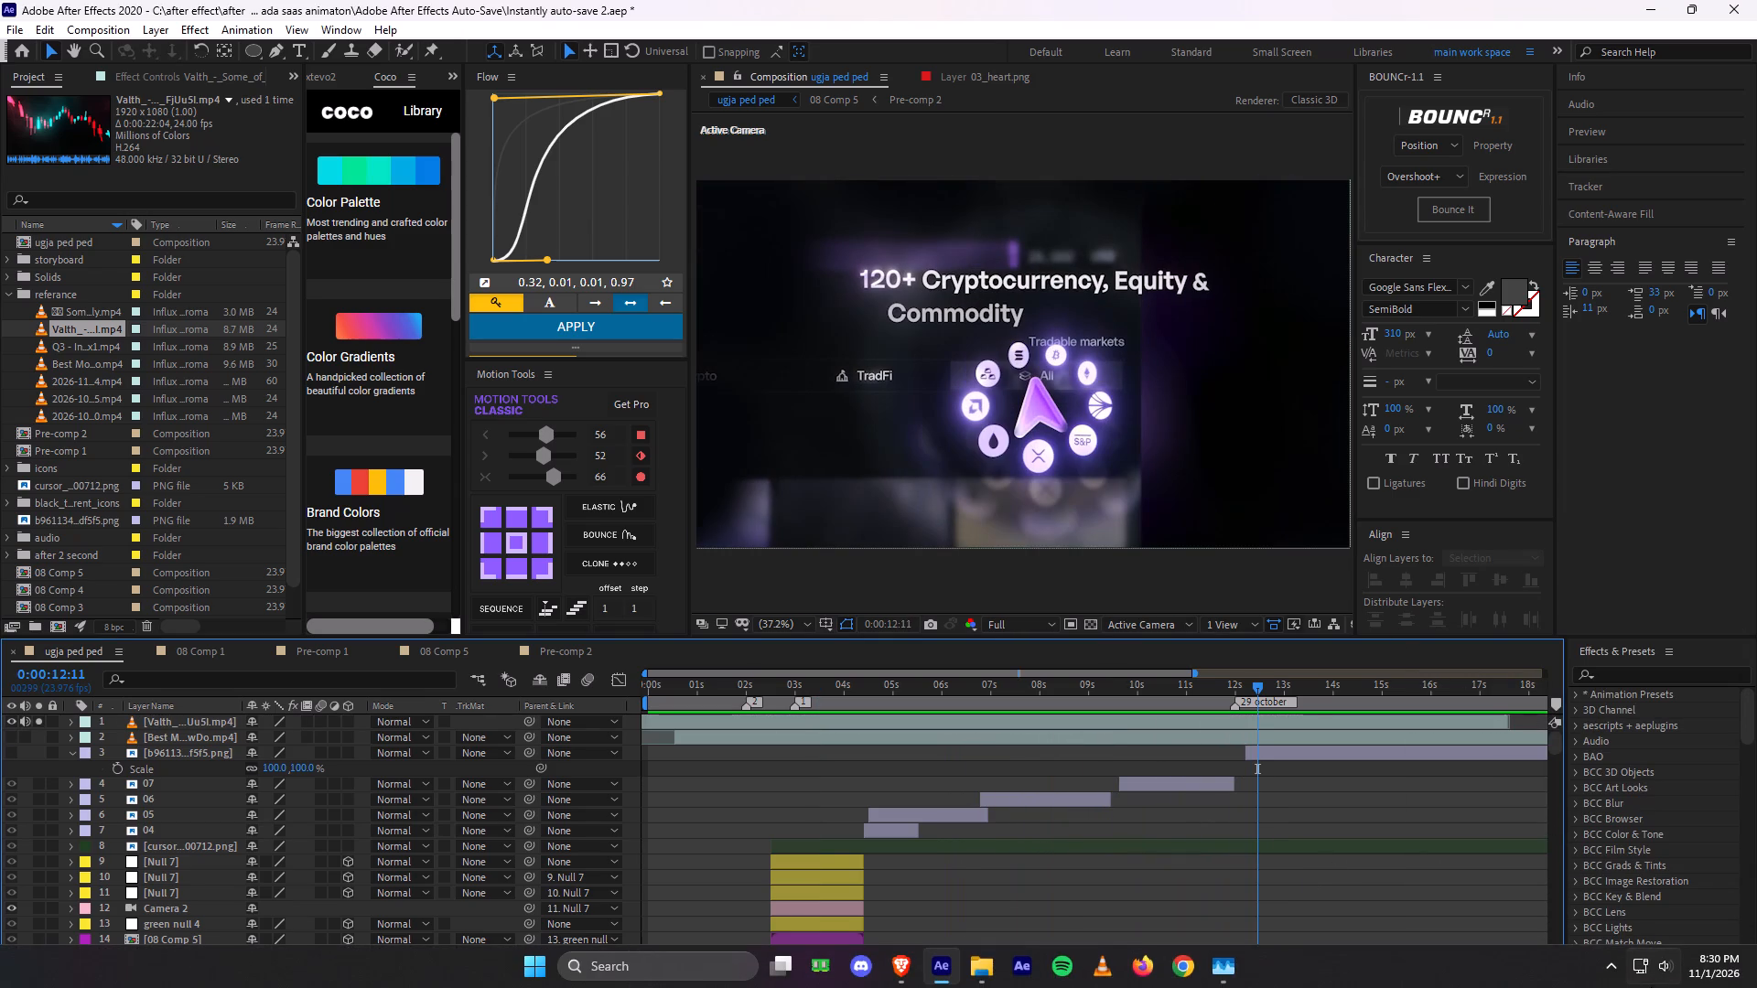
Lower Brave's volume in the system volume mixer to about 30.
{"action": "left_click", "coordinate": [1660, 964]}
{"action": "left_click", "coordinate": [1721, 859]}
{"action": "scroll", "coordinate": [1661, 851], "scroll_direction": "down", "scroll_amount": 3}
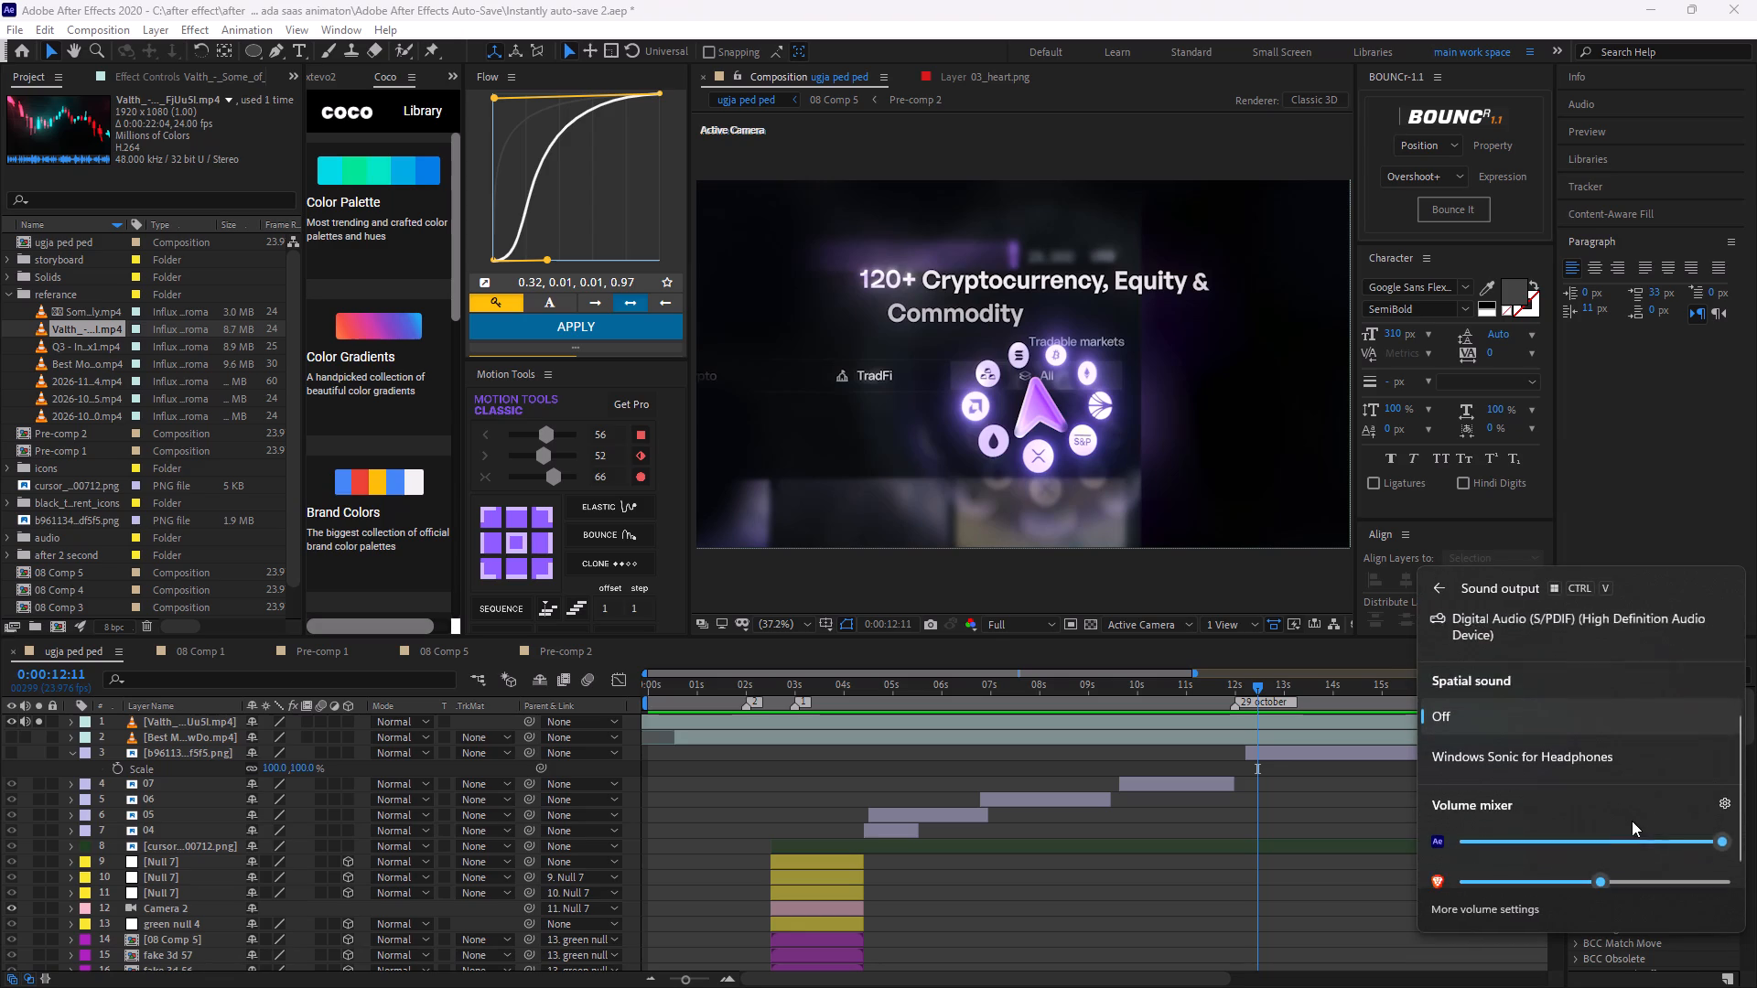
{"action": "scroll", "coordinate": [1632, 821], "scroll_direction": "down", "scroll_amount": 2}
{"action": "left_click_drag", "start_coordinate": [1565, 854], "coordinate": [1545, 876]}
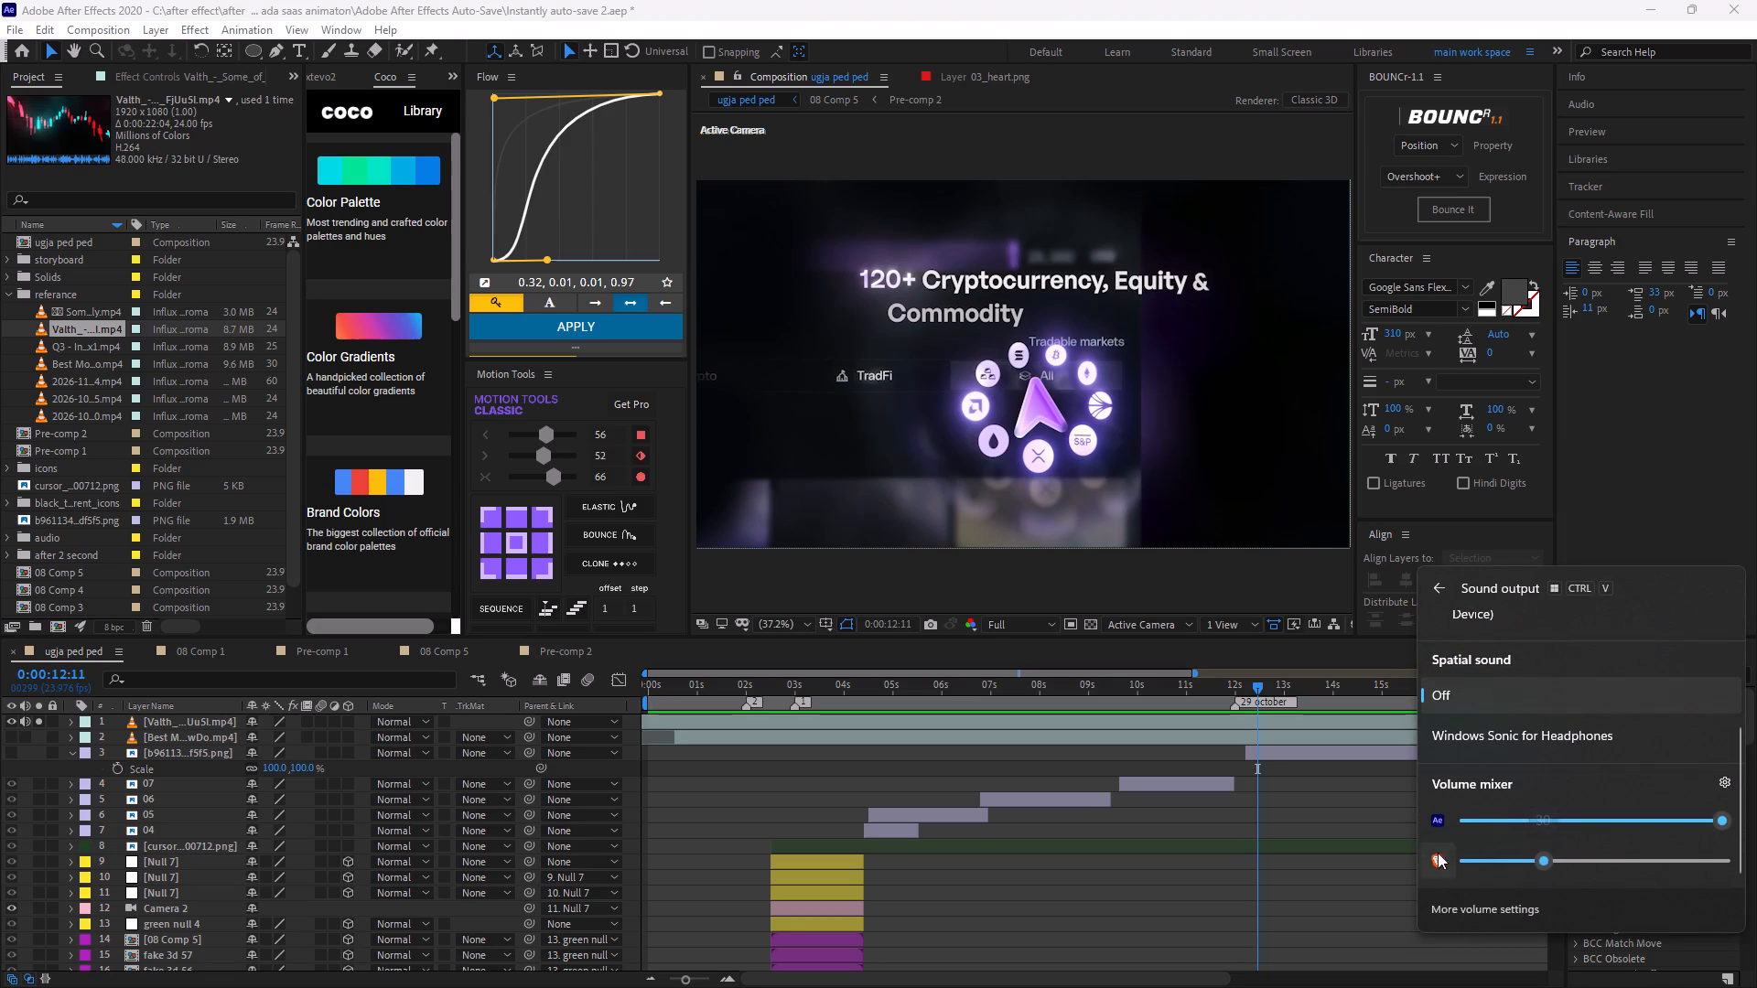
{"action": "left_click", "coordinate": [1308, 818]}
Set the overall system volume to 27.
{"action": "left_click", "coordinate": [1672, 963]}
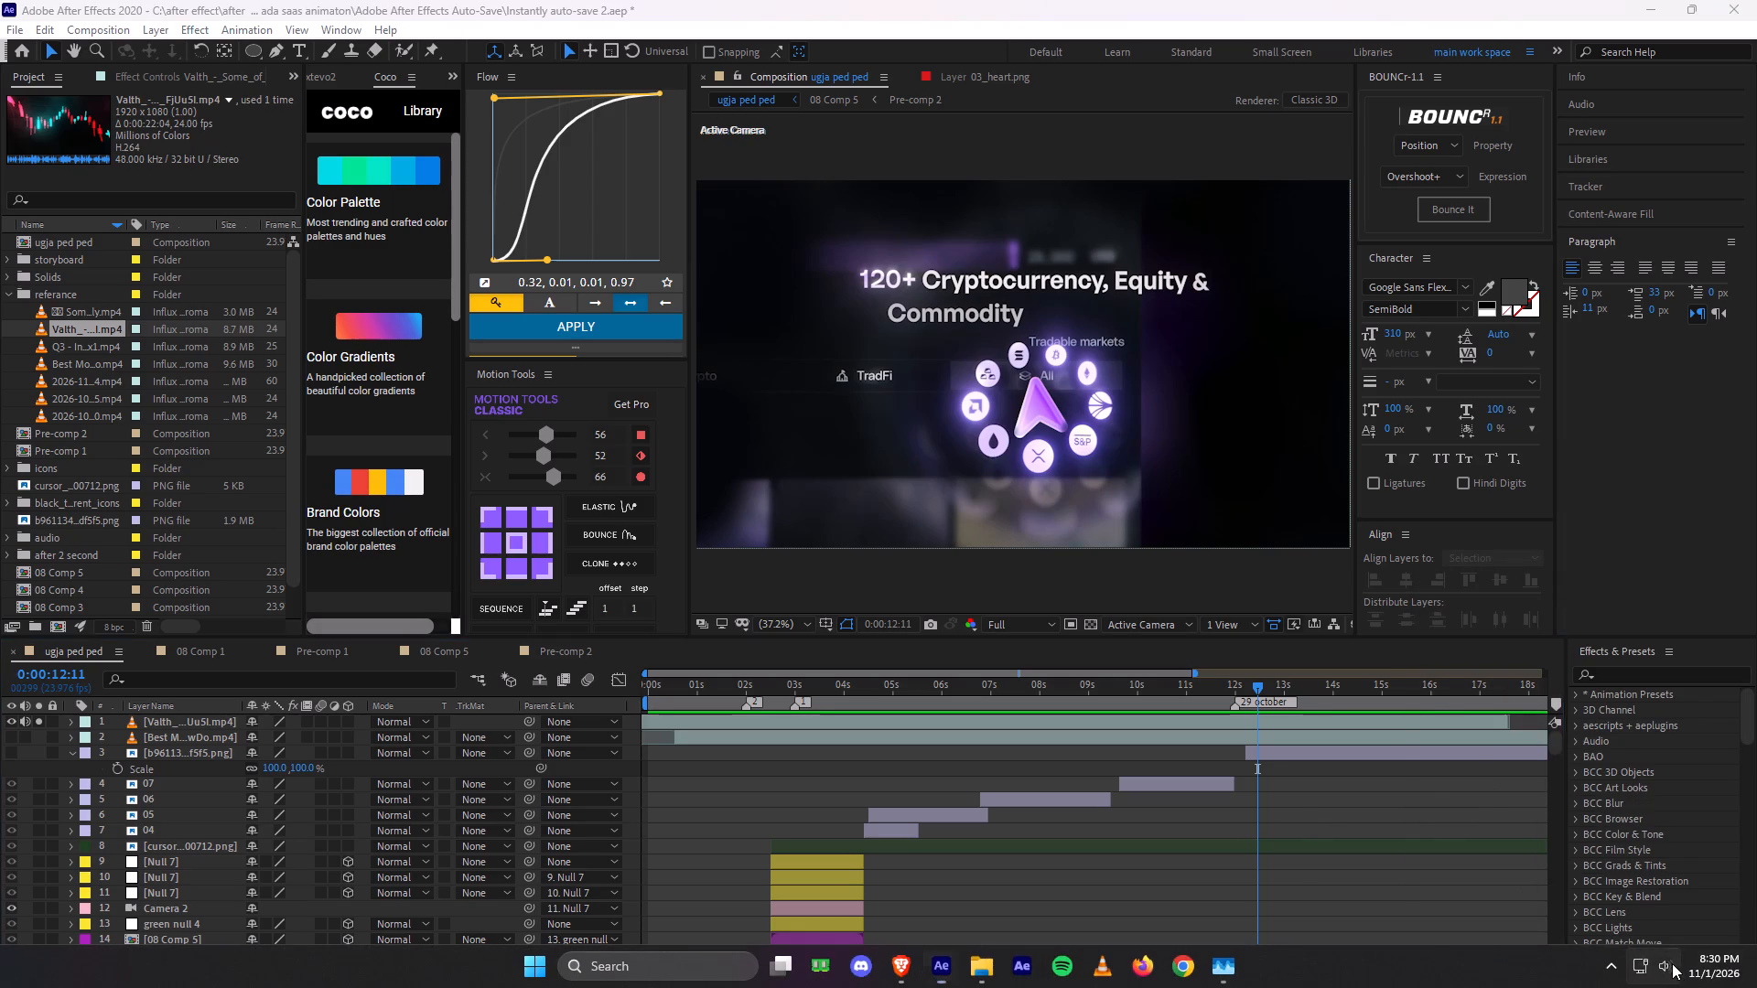
{"action": "left_click_drag", "start_coordinate": [1530, 852], "coordinate": [1536, 861]}
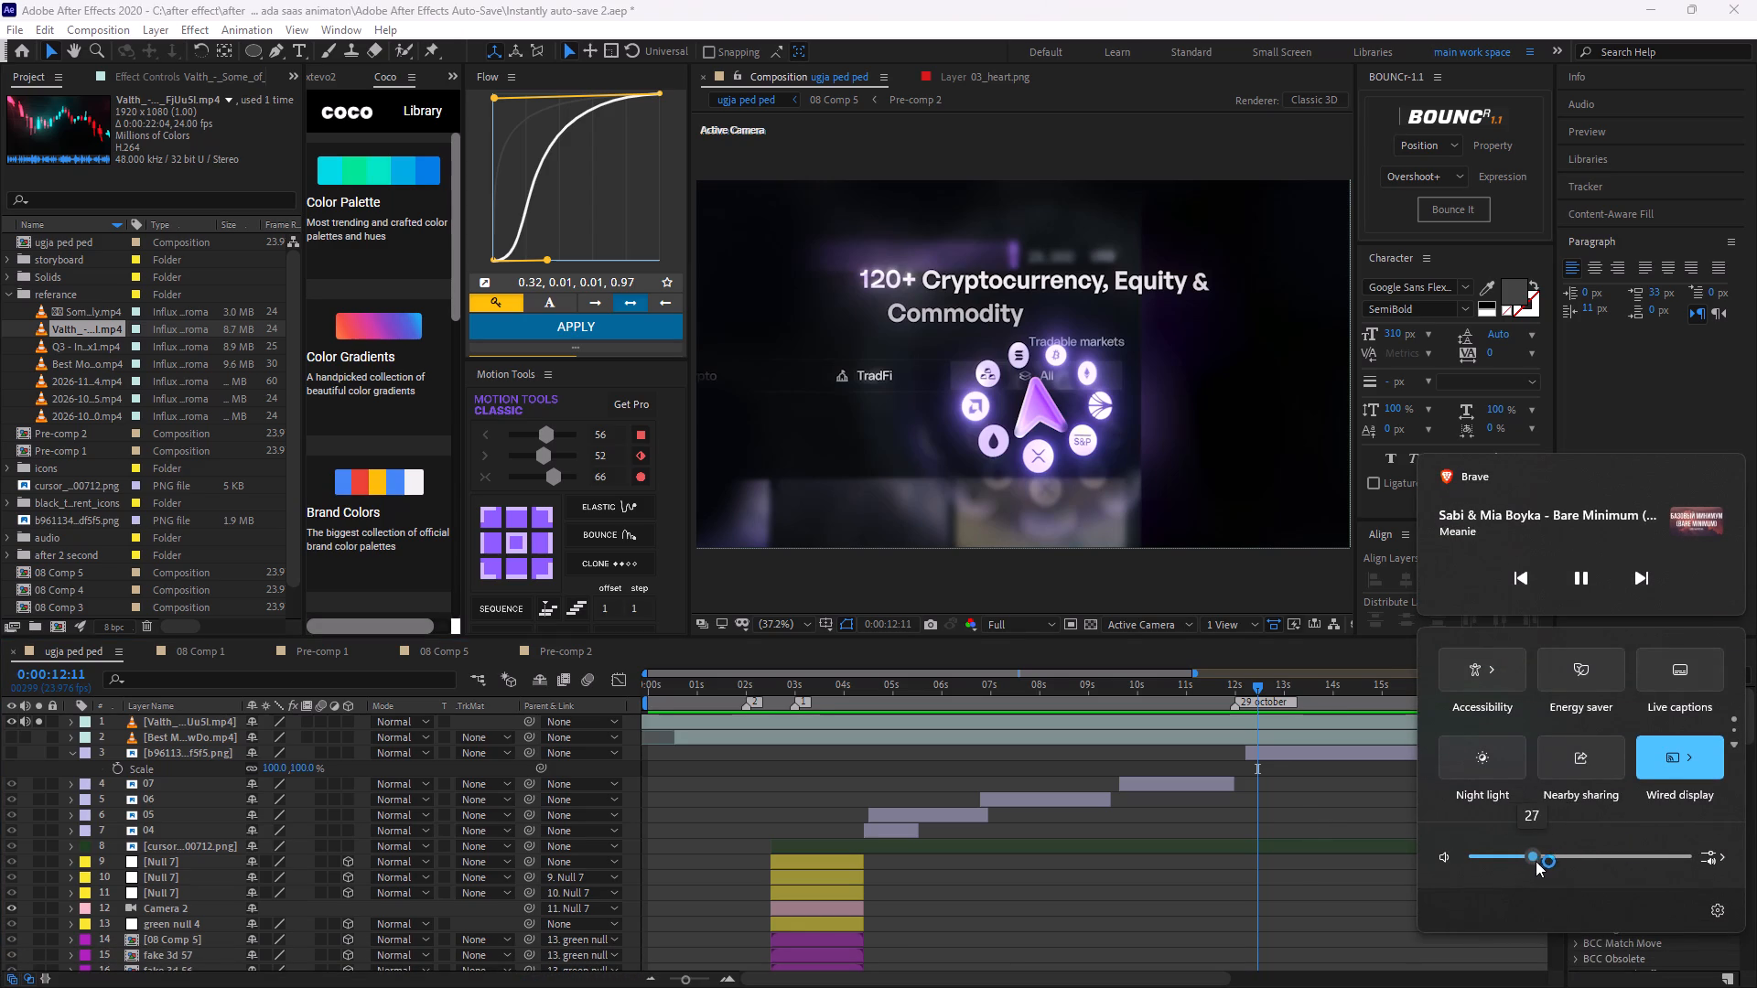
{"action": "left_click_drag", "start_coordinate": [1536, 861], "coordinate": [1536, 861]}
{"action": "left_click", "coordinate": [1300, 808]}
Replay the reference from 4:22 through the TradingView scene to the Start Assesment button with the purple cursor.
{"action": "left_click_drag", "start_coordinate": [1263, 681], "coordinate": [889, 740]}
{"action": "key", "text": "space"}
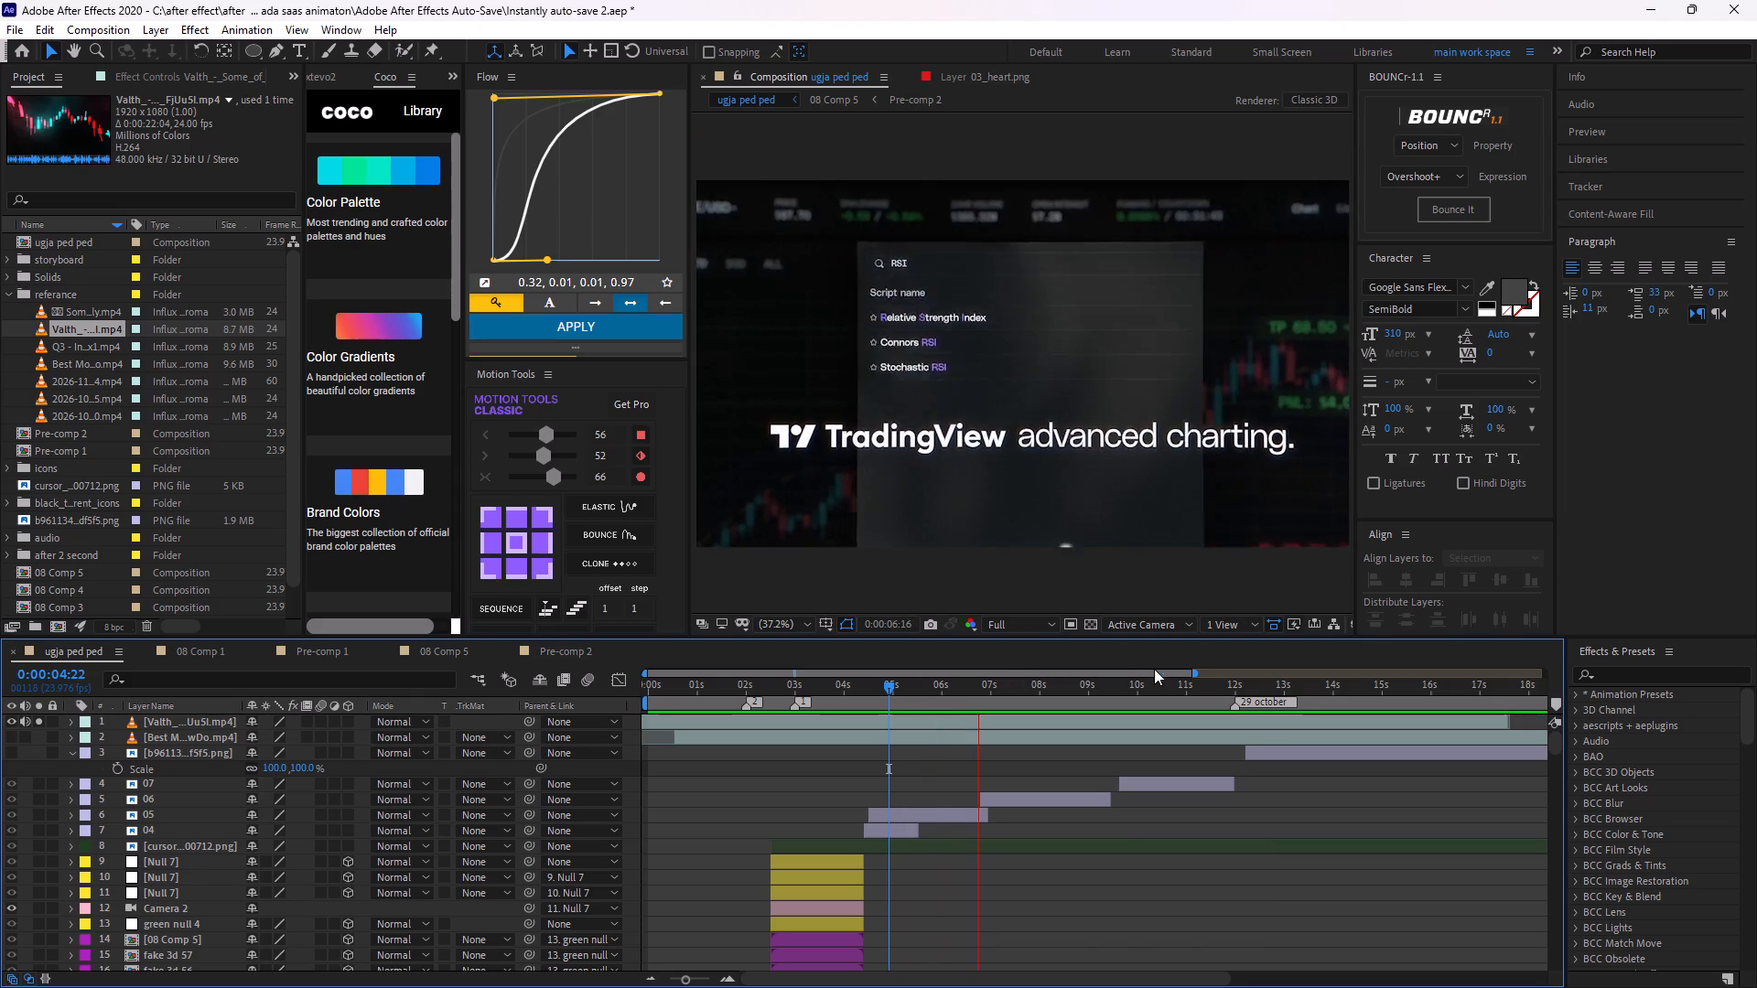
{"action": "key", "text": "v"}
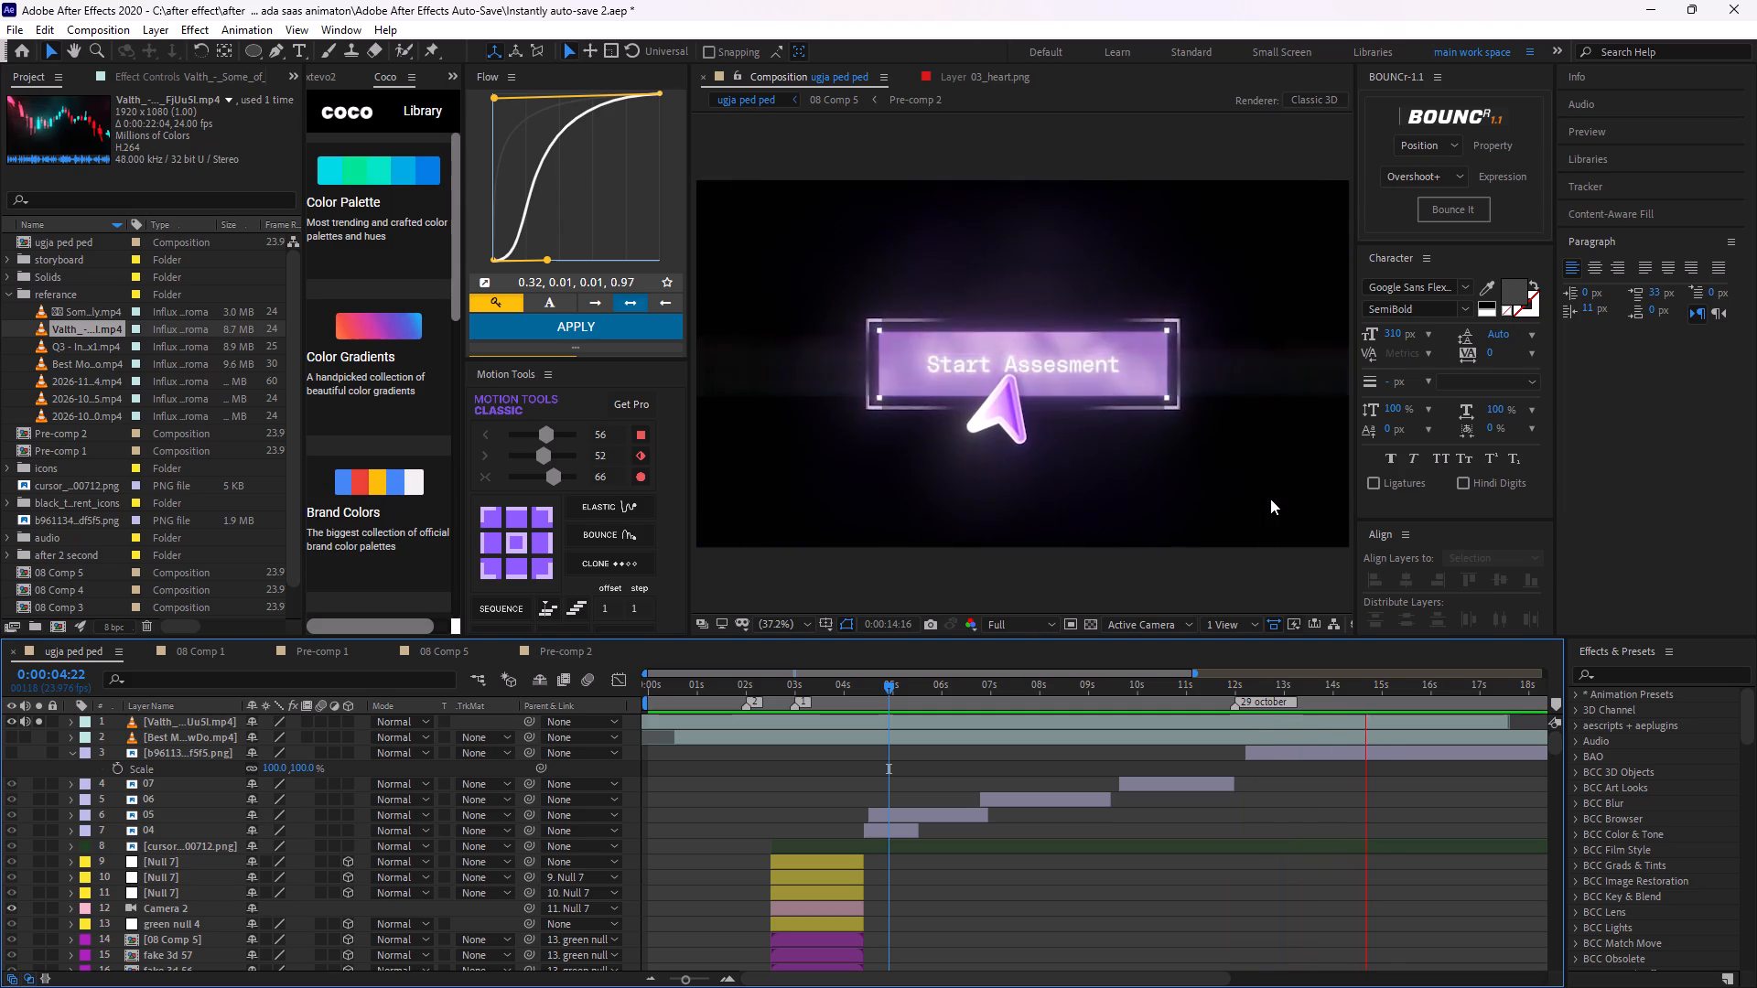
{"action": "key", "text": "space"}
Delete the Valth reference video layer from the ugja ped ped composition.
{"action": "left_click_drag", "start_coordinate": [1389, 682], "coordinate": [734, 733]}
{"action": "left_click", "coordinate": [775, 718]}
{"action": "key", "text": "BackSpace"}
{"action": "left_click", "coordinate": [793, 760]}
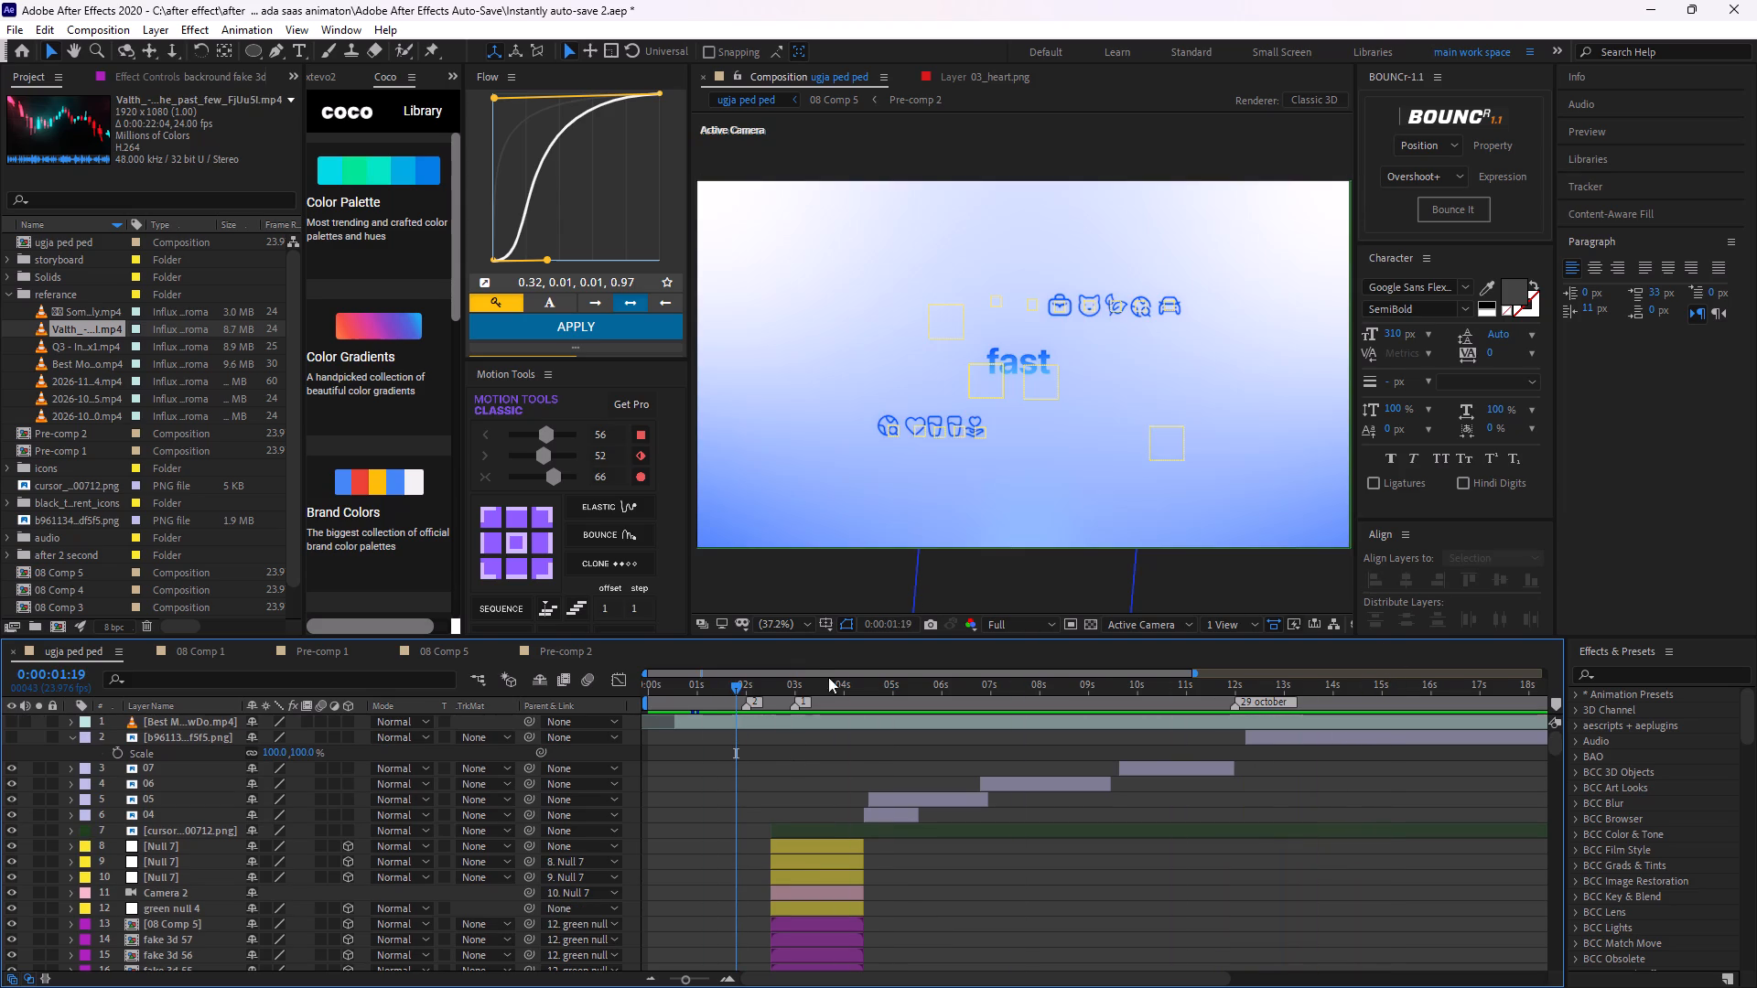
Add a null object above the cursor image layer, centre both layers' anchor points, and centre the null in the composition.
{"action": "left_click_drag", "start_coordinate": [732, 687], "coordinate": [802, 696]}
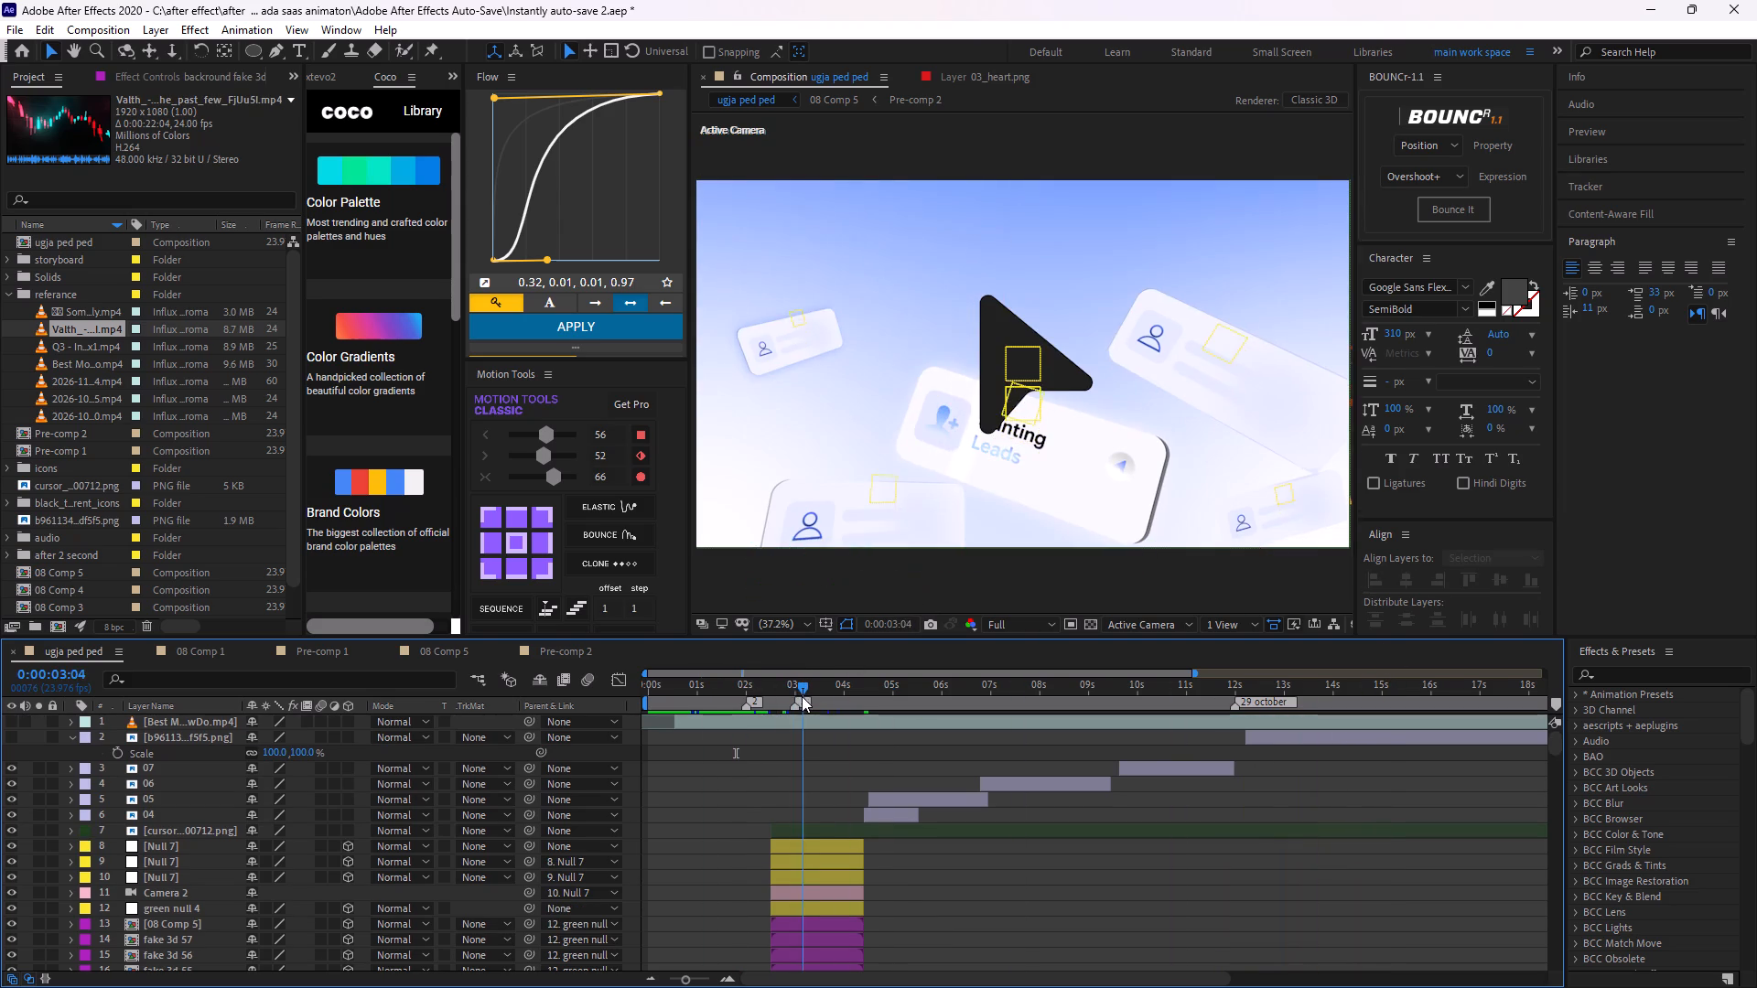
{"action": "left_click_drag", "start_coordinate": [802, 696], "coordinate": [788, 697]}
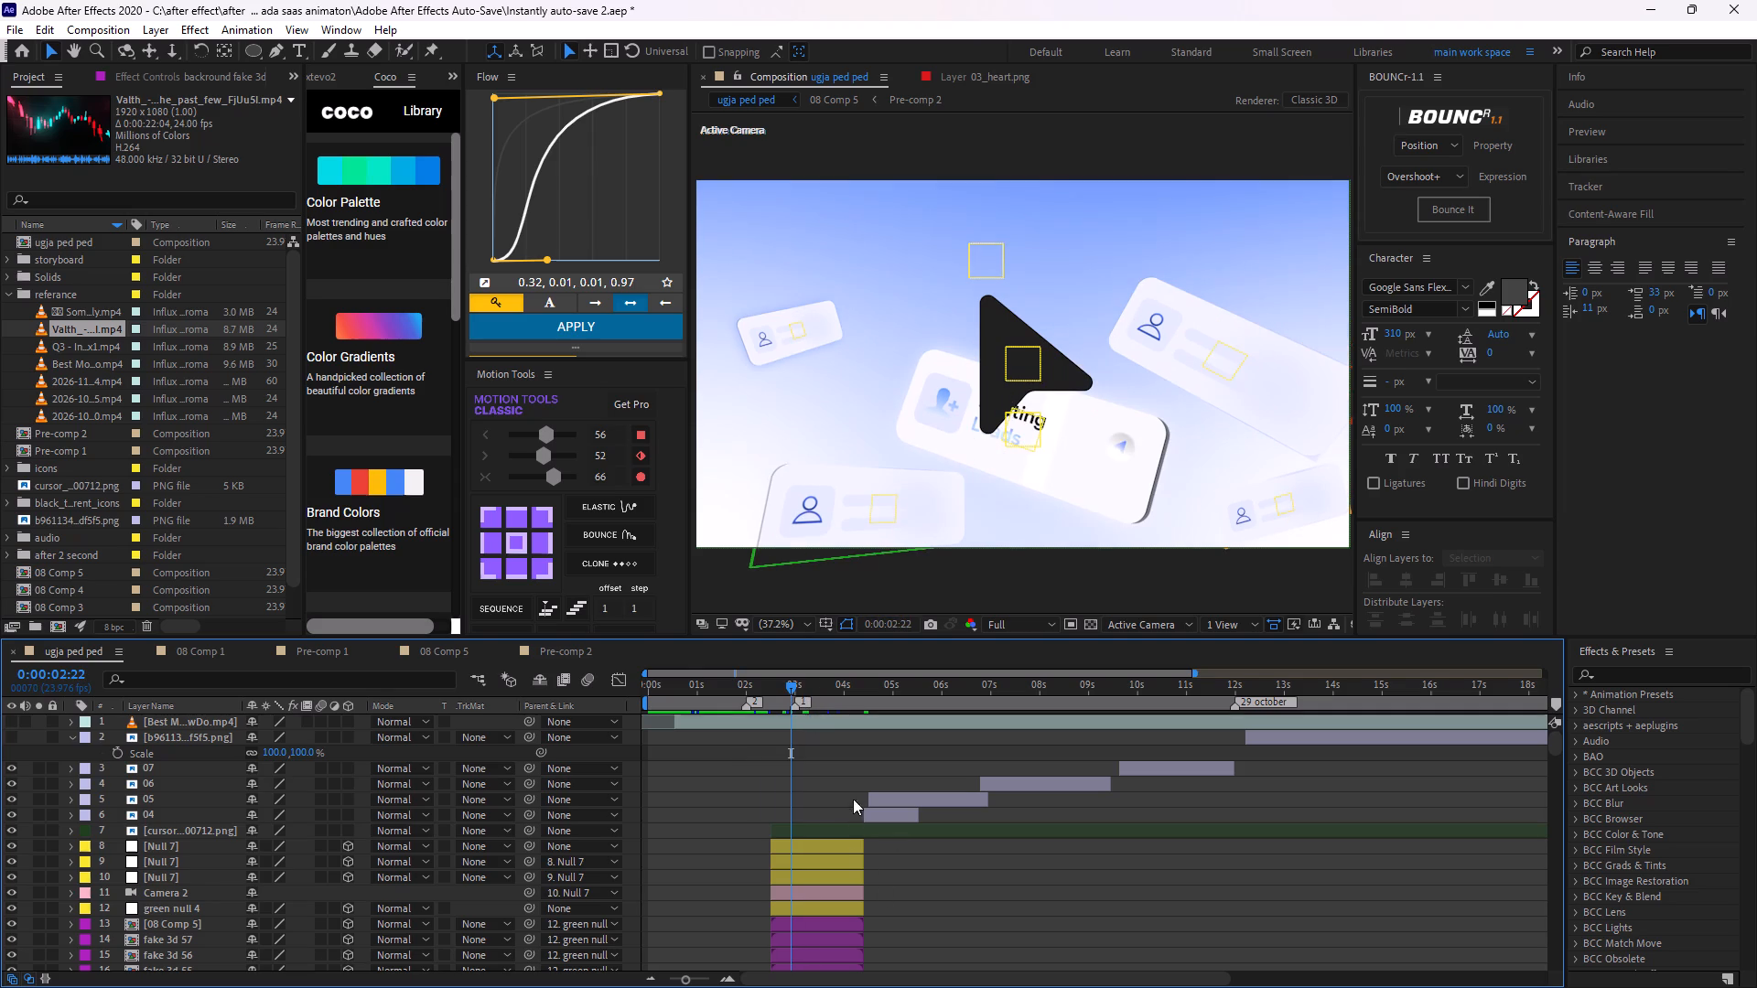
{"action": "left_click", "coordinate": [847, 832]}
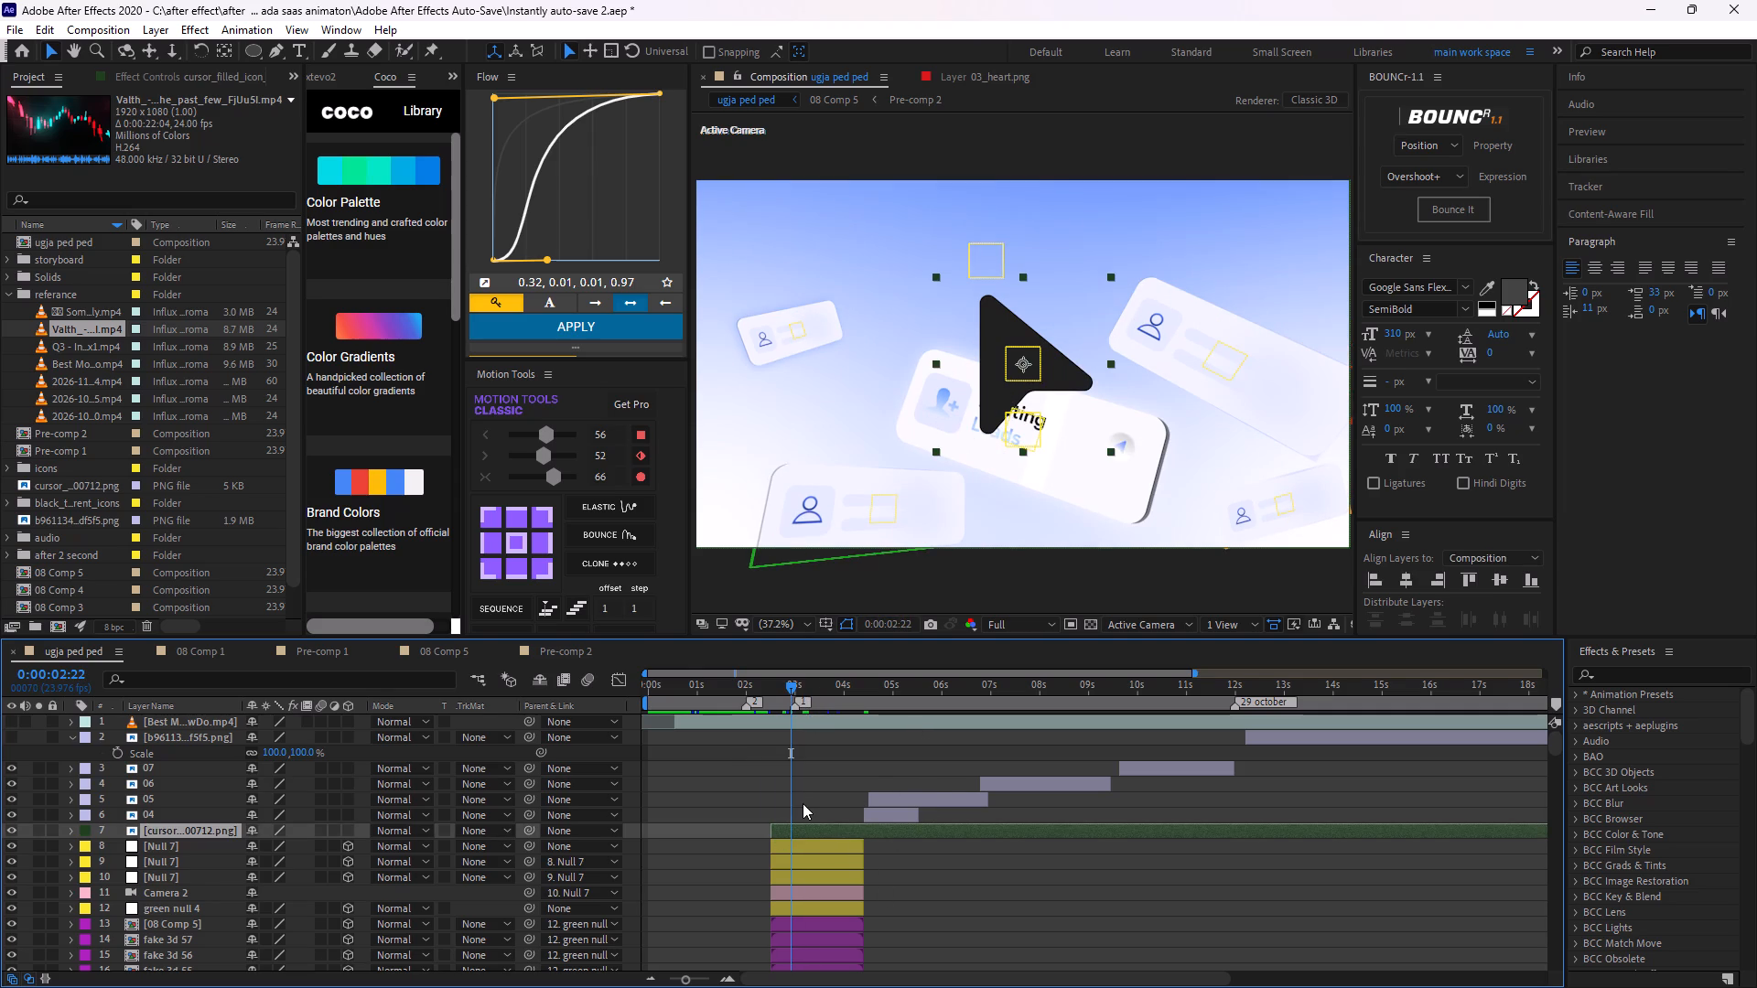
{"action": "key", "text": "ctrl+alt+shift+y"}
{"action": "left_click", "coordinate": [831, 830]}
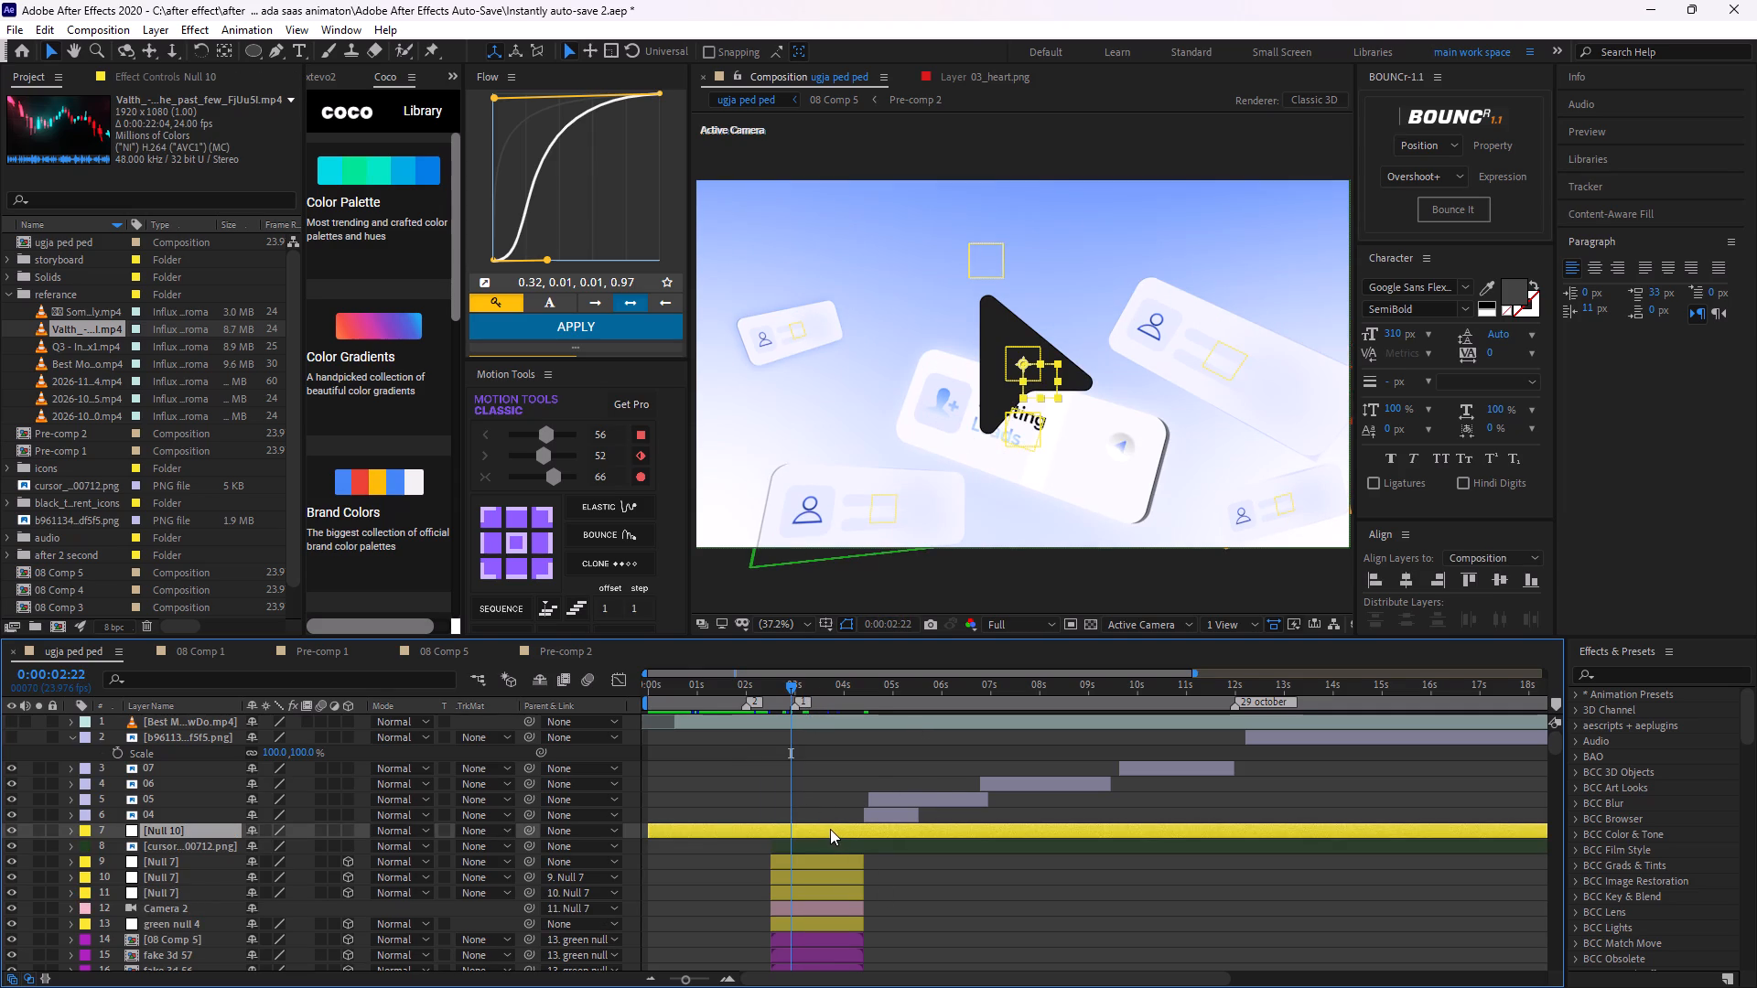
{"action": "left_click", "coordinate": [924, 878]}
{"action": "left_click", "coordinate": [821, 845]}
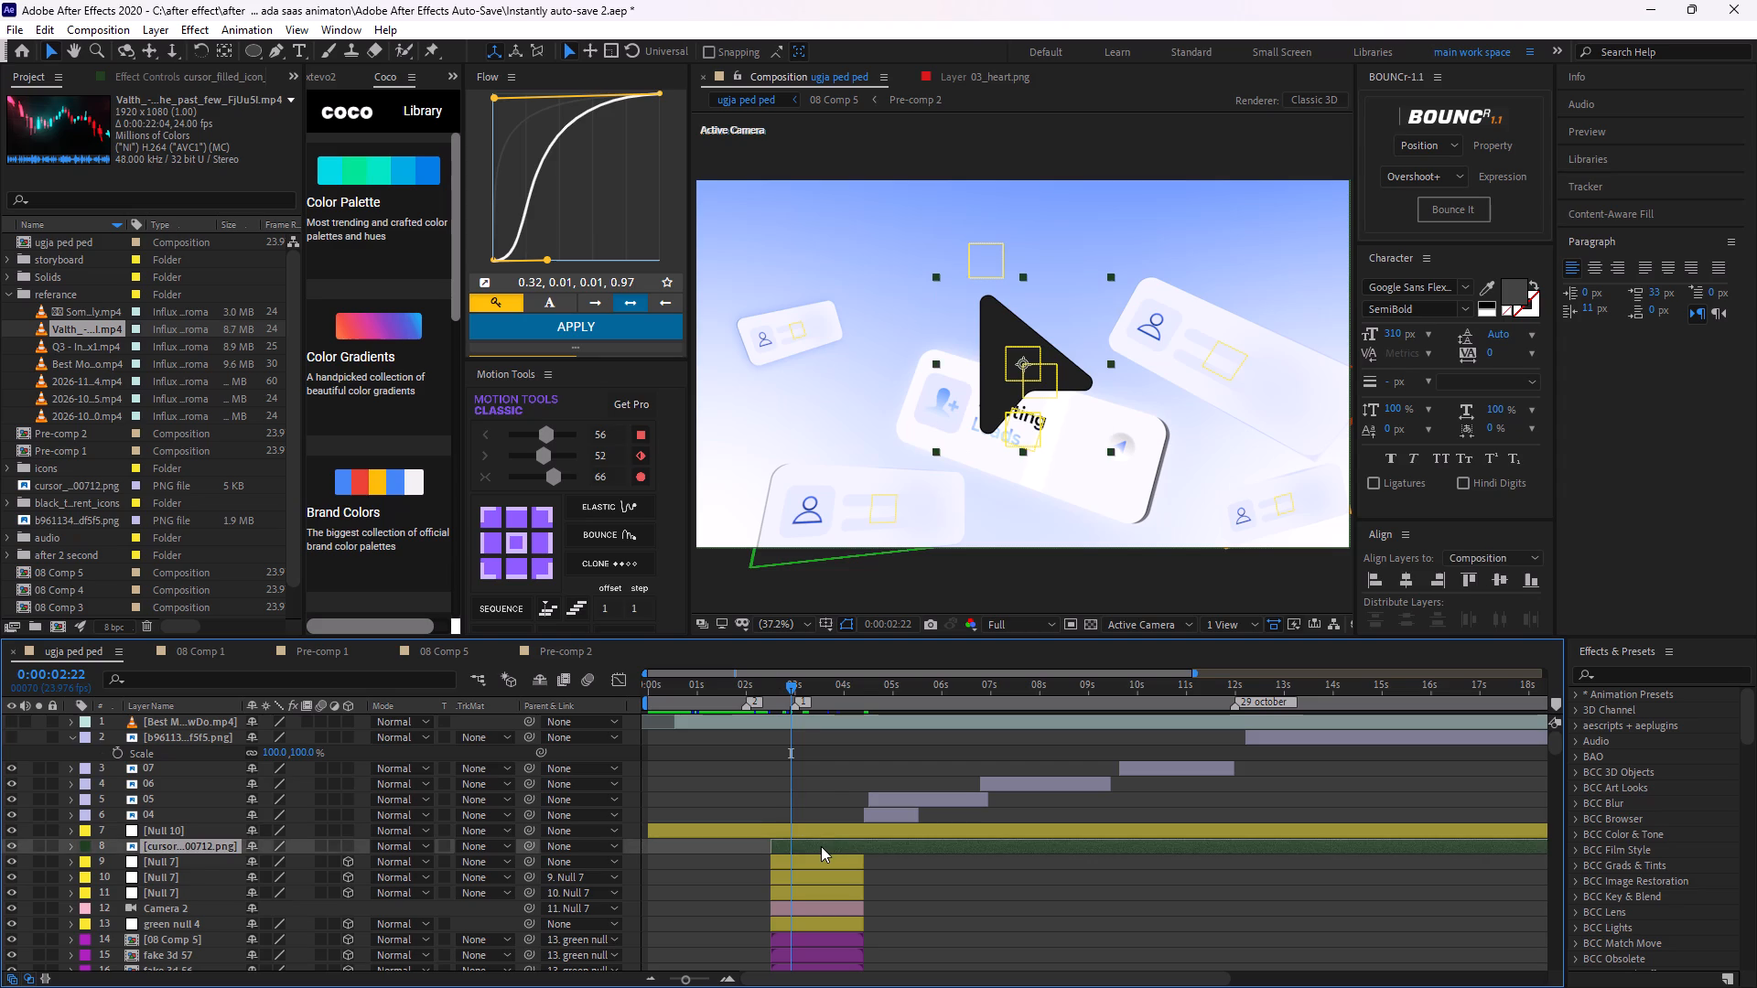
{"action": "key", "text": "ctrl+alt+Home"}
{"action": "key", "text": "ctrl+Home"}
{"action": "left_click", "coordinate": [871, 833]}
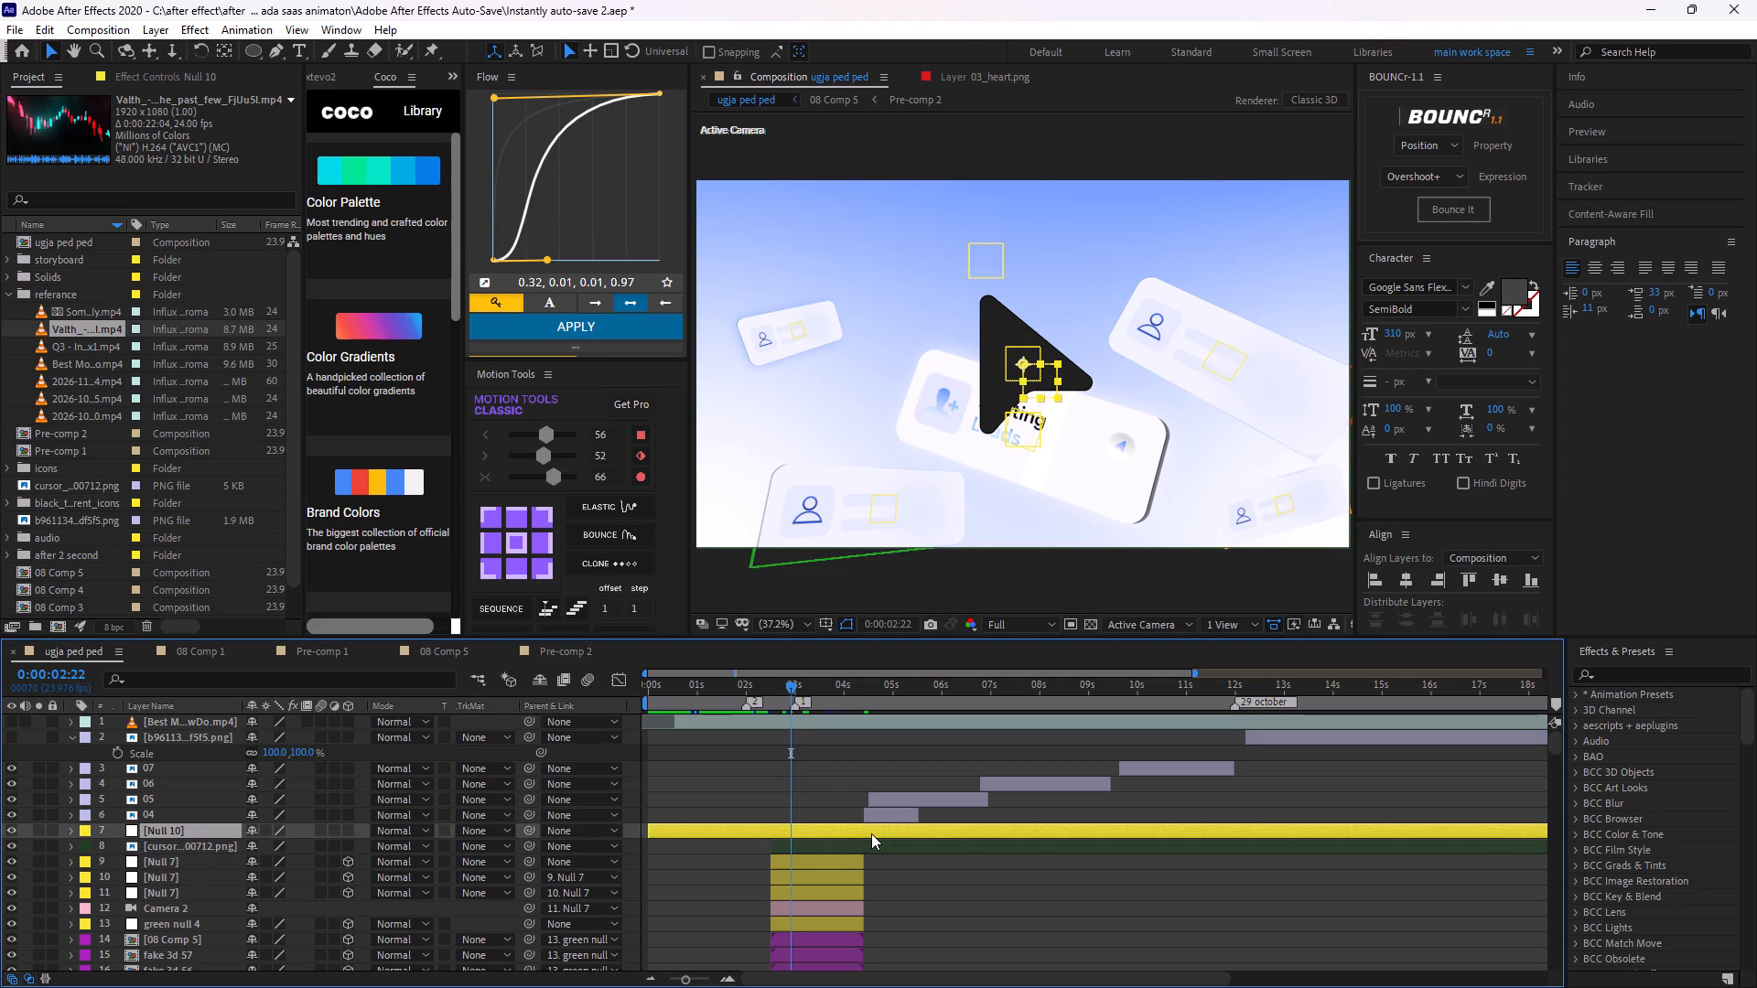
{"action": "key", "text": "ctrl+alt+Home"}
{"action": "key", "text": "ctrl+alt+Insert"}
{"action": "key", "text": "ctrl+Home"}
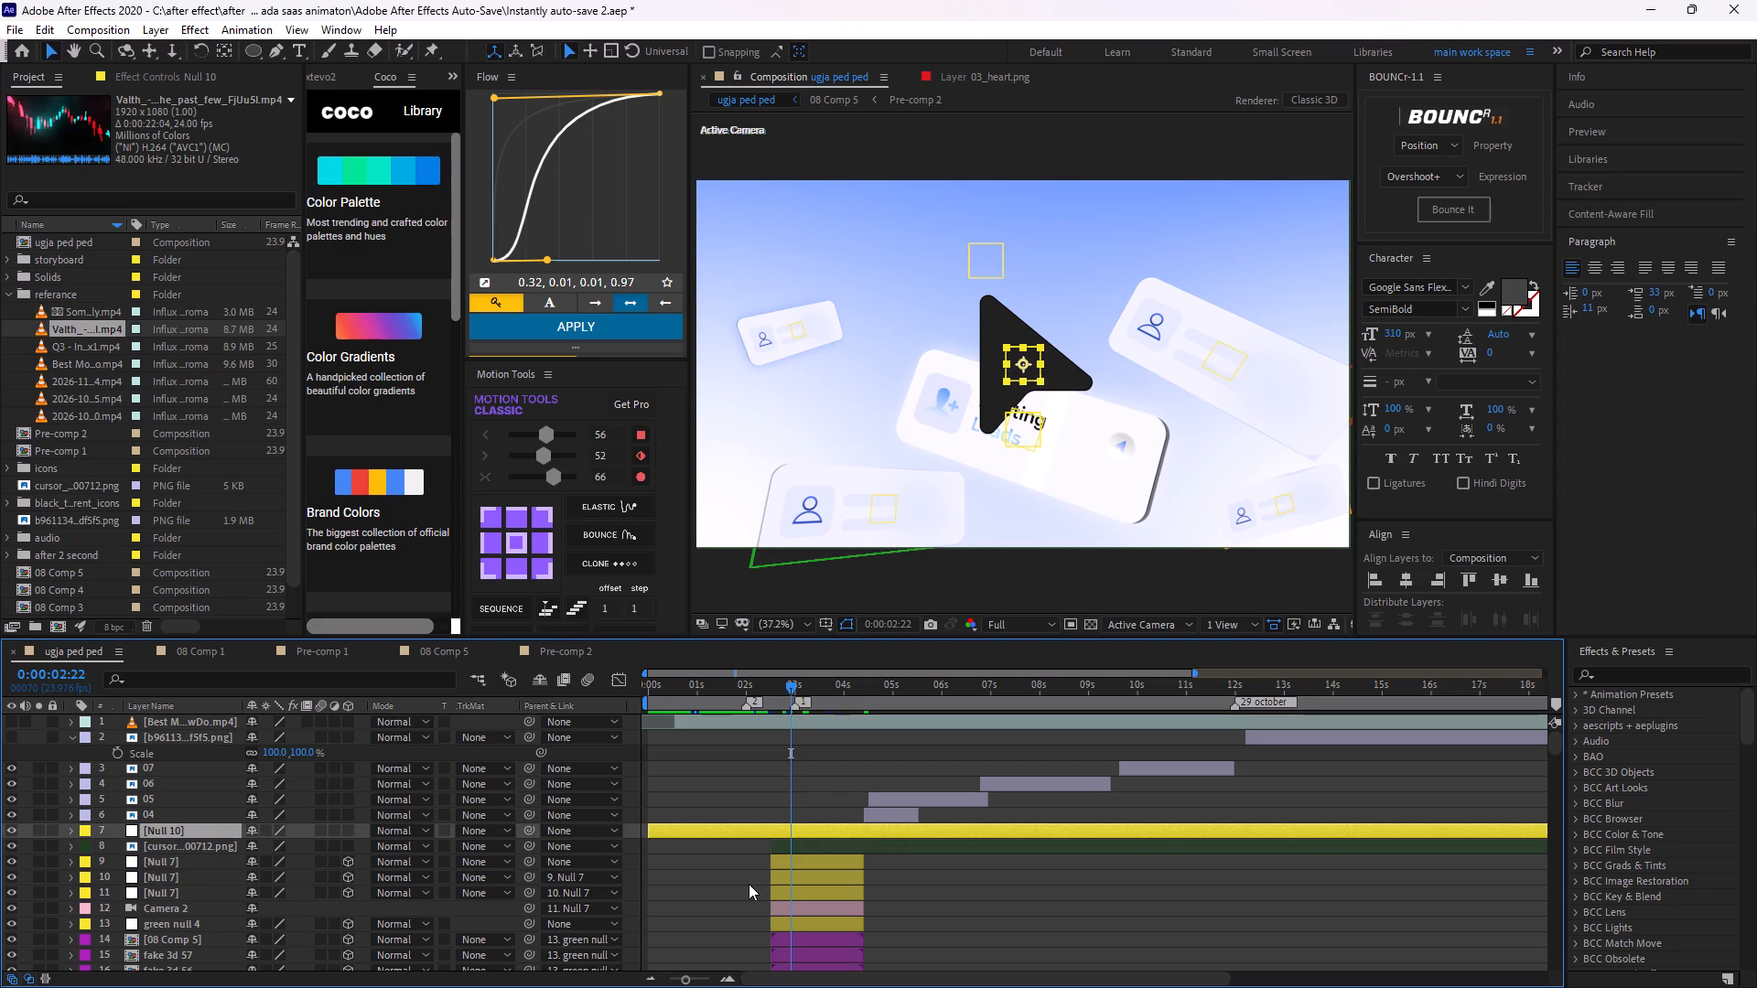
Duplicate the new null three times to get four nulls above the cursor layer.
{"action": "left_click", "coordinate": [915, 875]}
{"action": "left_click", "coordinate": [868, 840]}
{"action": "left_click", "coordinate": [841, 828]}
{"action": "key", "text": "ctrl+d"}
{"action": "key", "text": "ctrl+d"}
{"action": "key", "text": "ctrl+d"}
Split the four Null 10 layers at 0:00:02:13 and delete the portions after the split.
{"action": "left_click", "coordinate": [797, 891]}
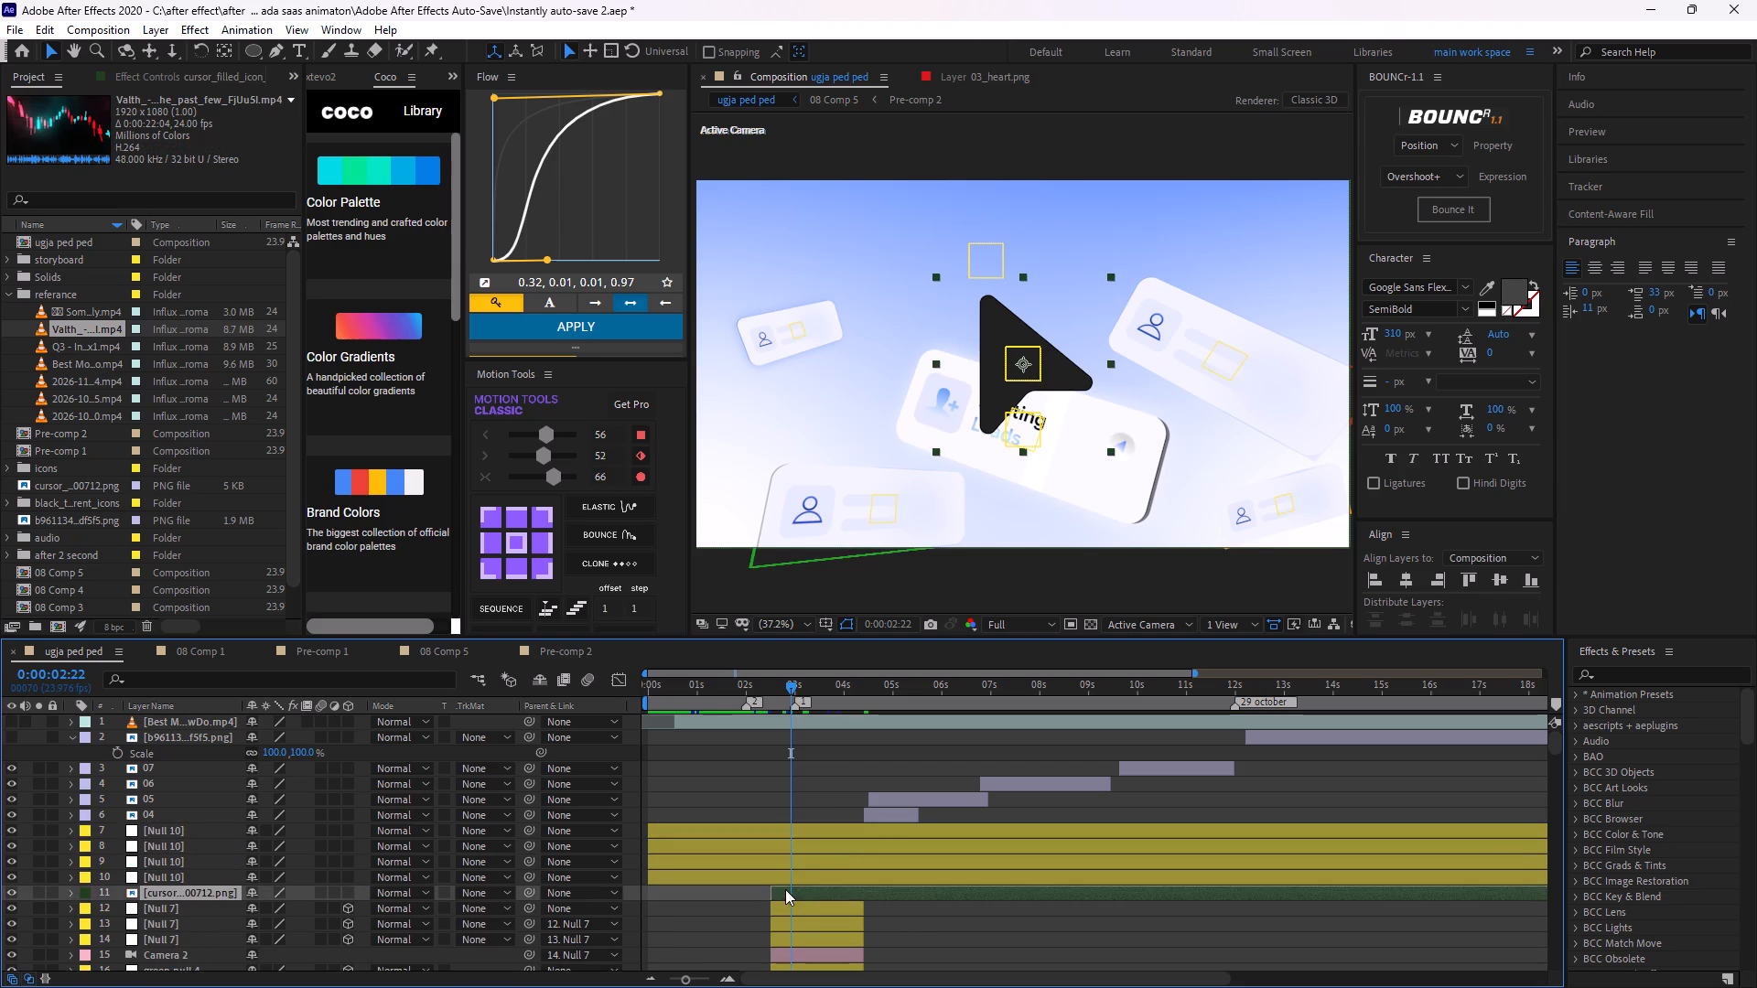
{"action": "left_click", "coordinate": [790, 874]}
{"action": "left_click_drag", "start_coordinate": [795, 685], "coordinate": [777, 815]}
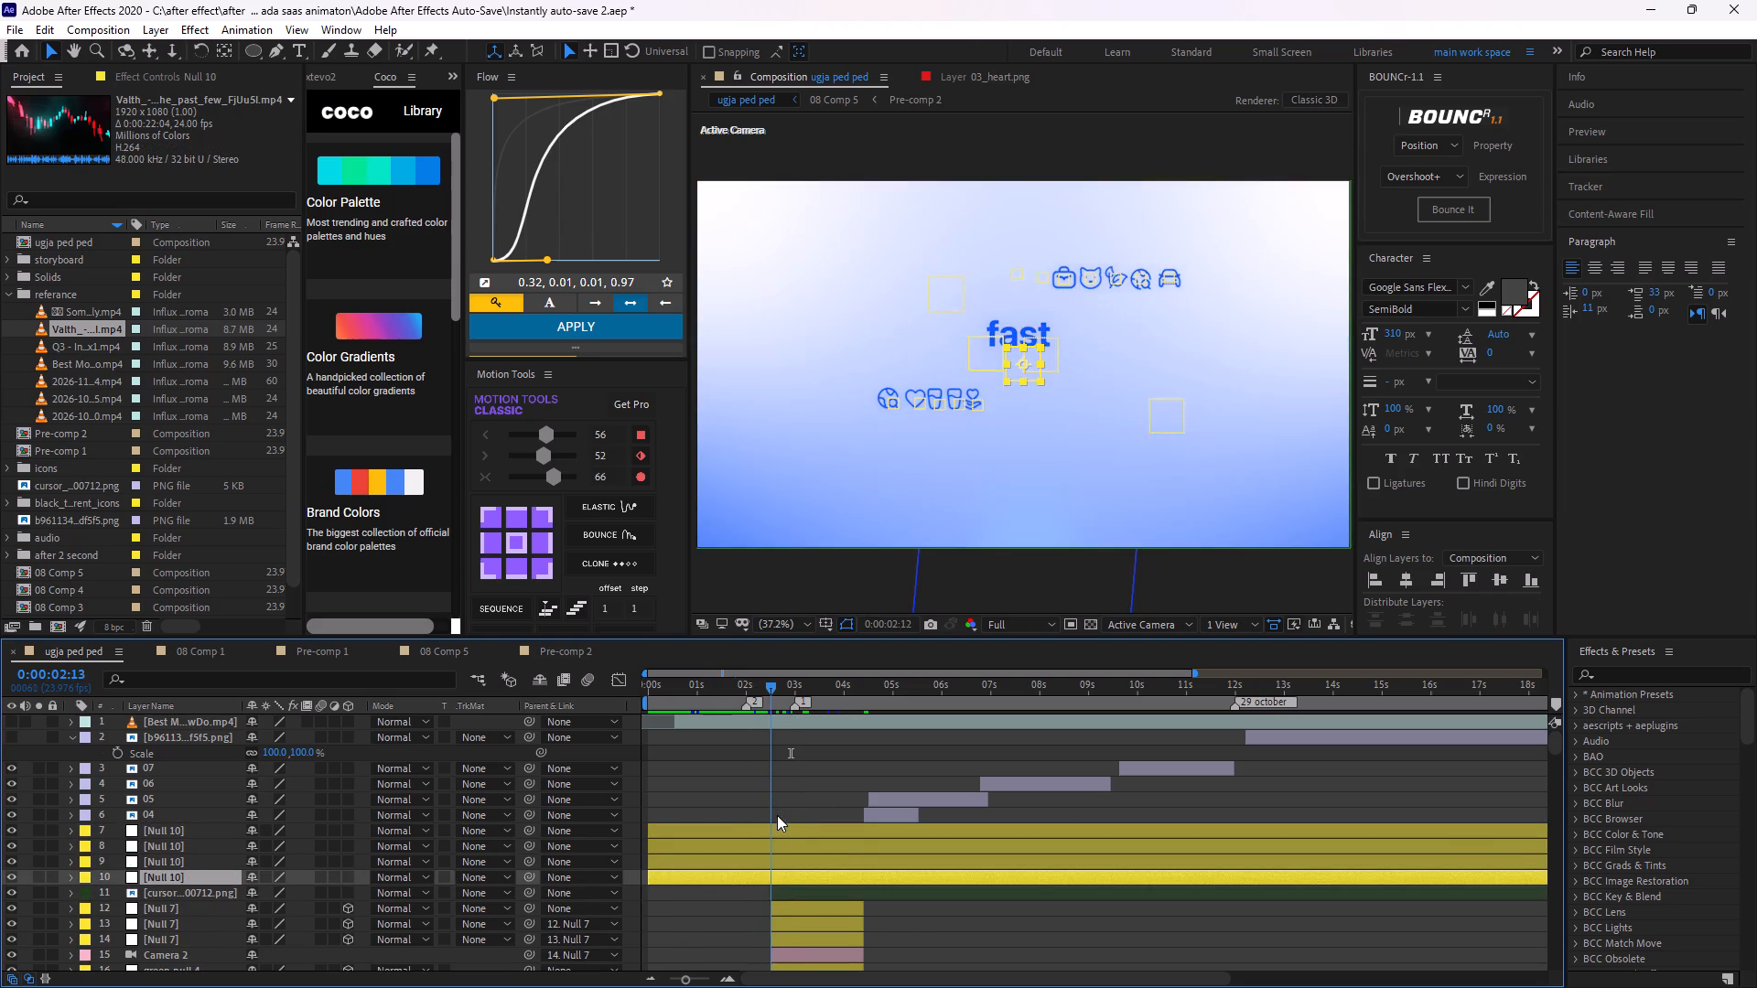
{"action": "left_click_drag", "start_coordinate": [777, 815], "coordinate": [779, 898]}
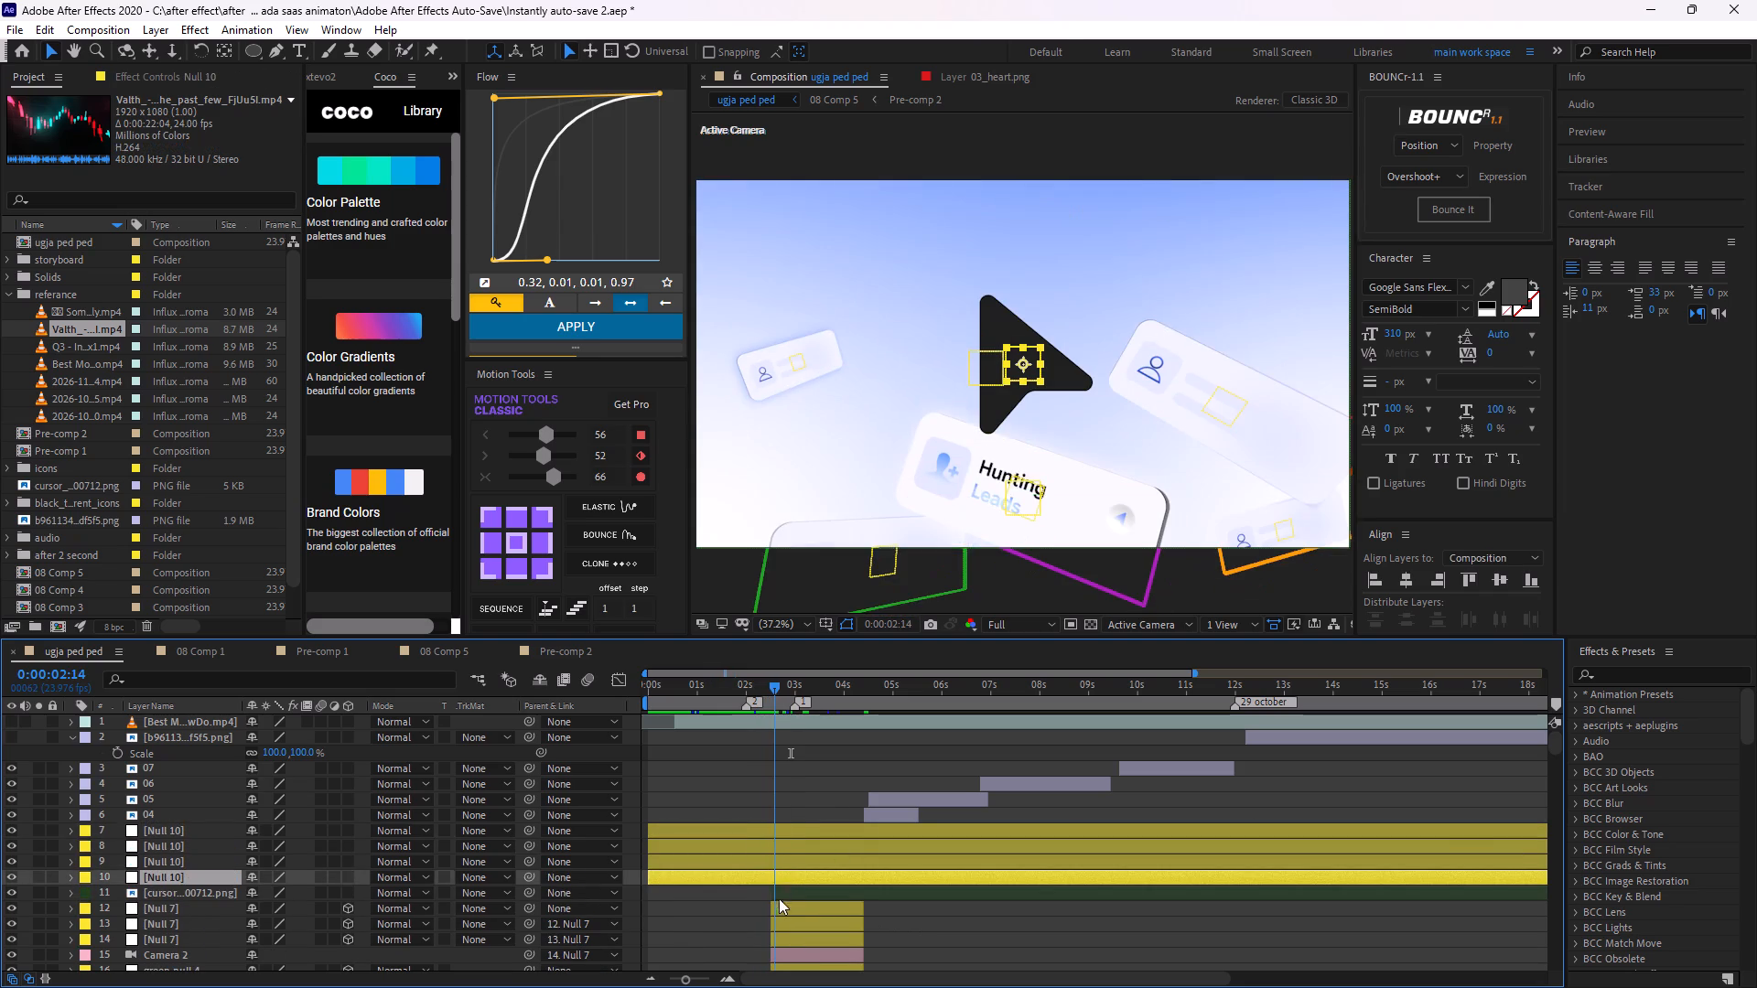
{"action": "left_click_drag", "start_coordinate": [779, 898], "coordinate": [777, 907]}
{"action": "left_click", "coordinate": [773, 881]}
{"action": "left_click", "coordinate": [784, 832], "text": "shift"}
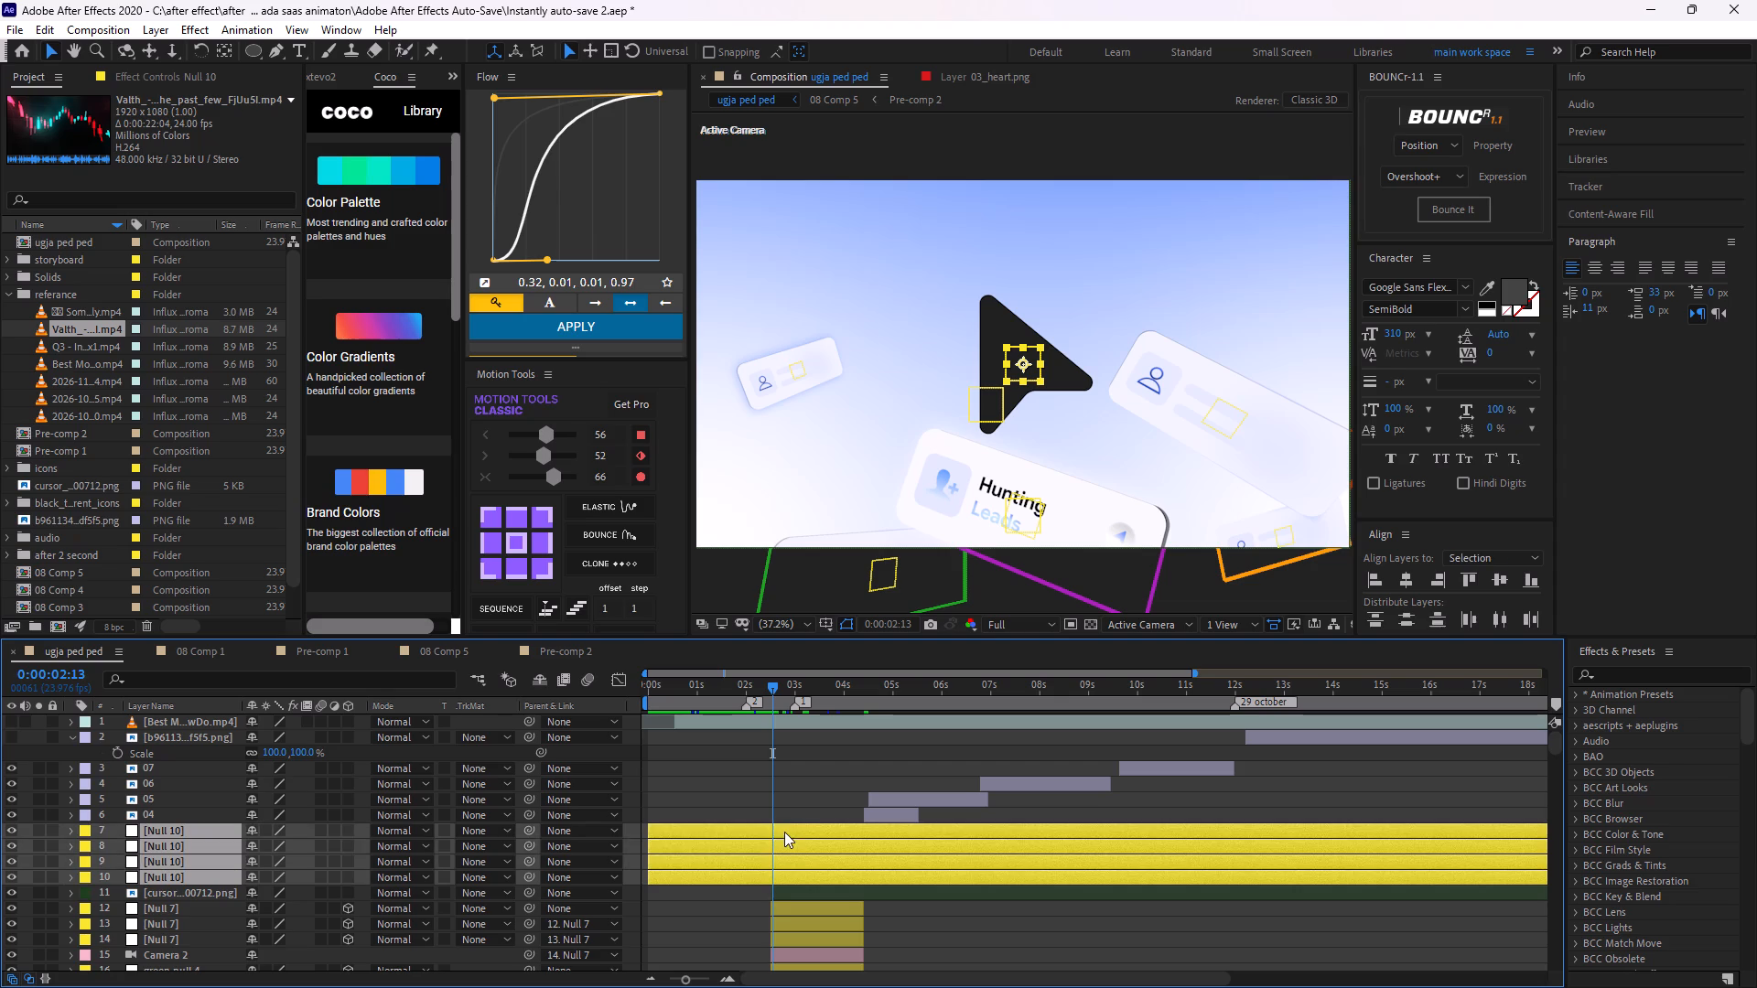
{"action": "key", "text": "ctrl+shift+d"}
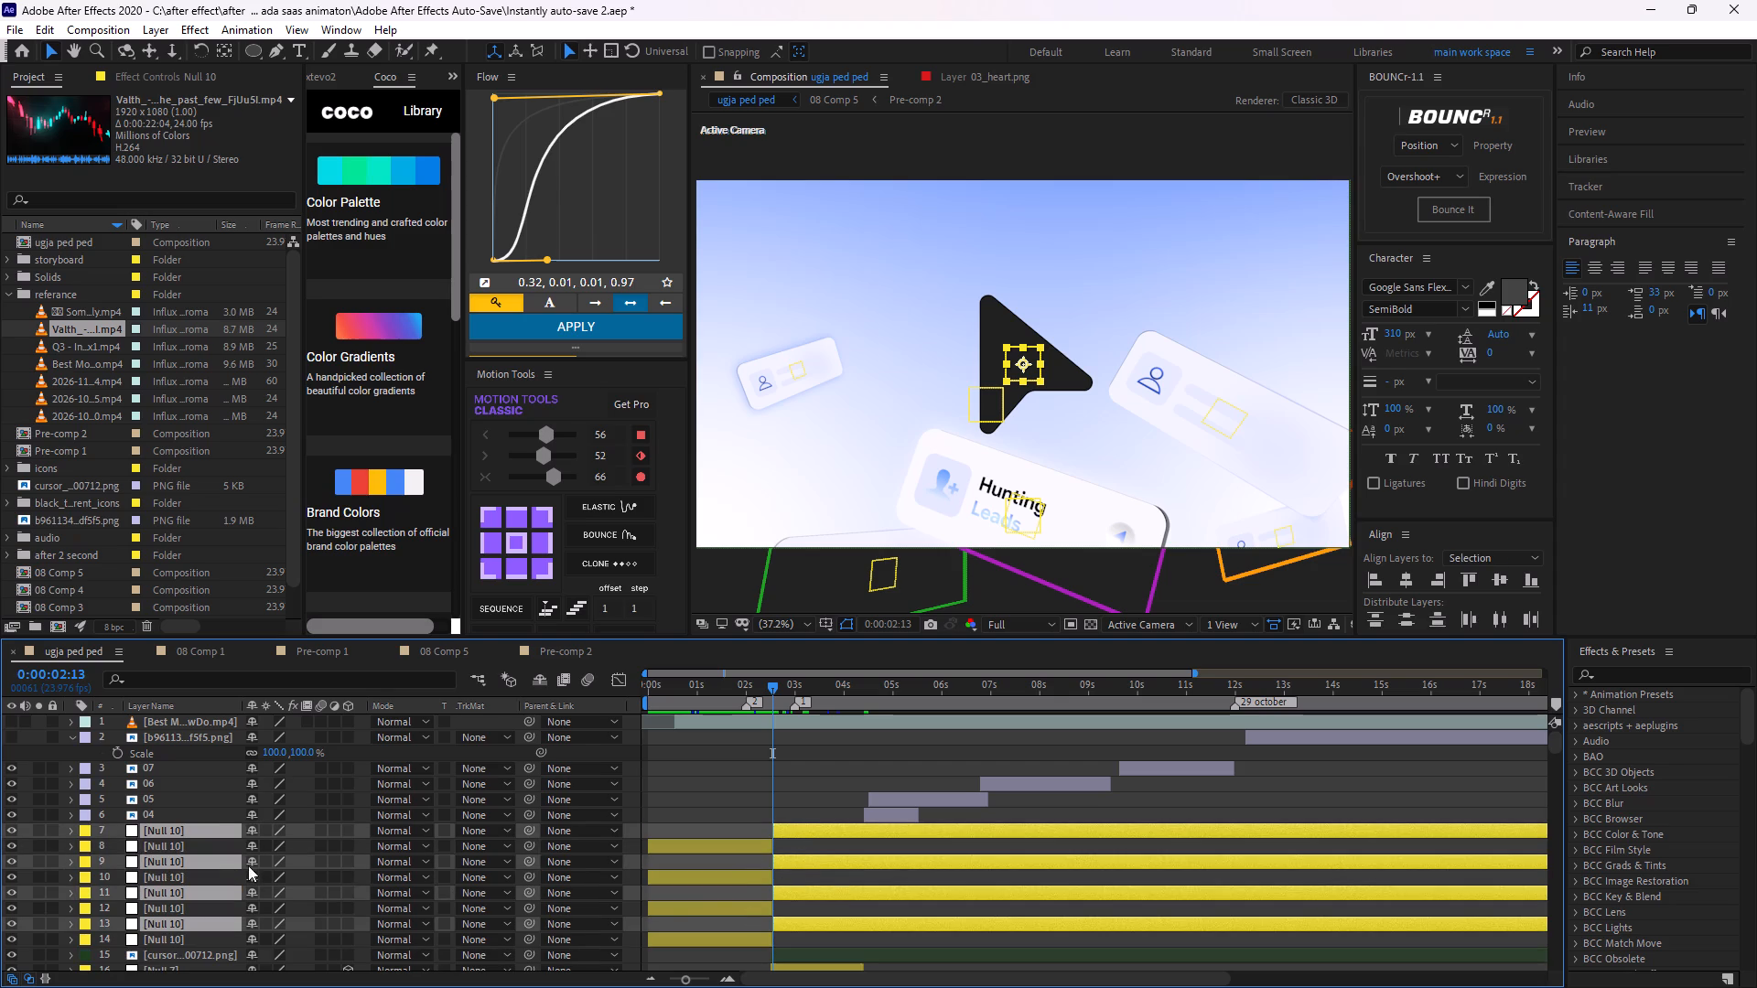
{"action": "left_click_drag", "start_coordinate": [218, 833], "coordinate": [228, 839]}
{"action": "left_click", "coordinate": [797, 877]}
{"action": "key", "text": "BackSpace"}
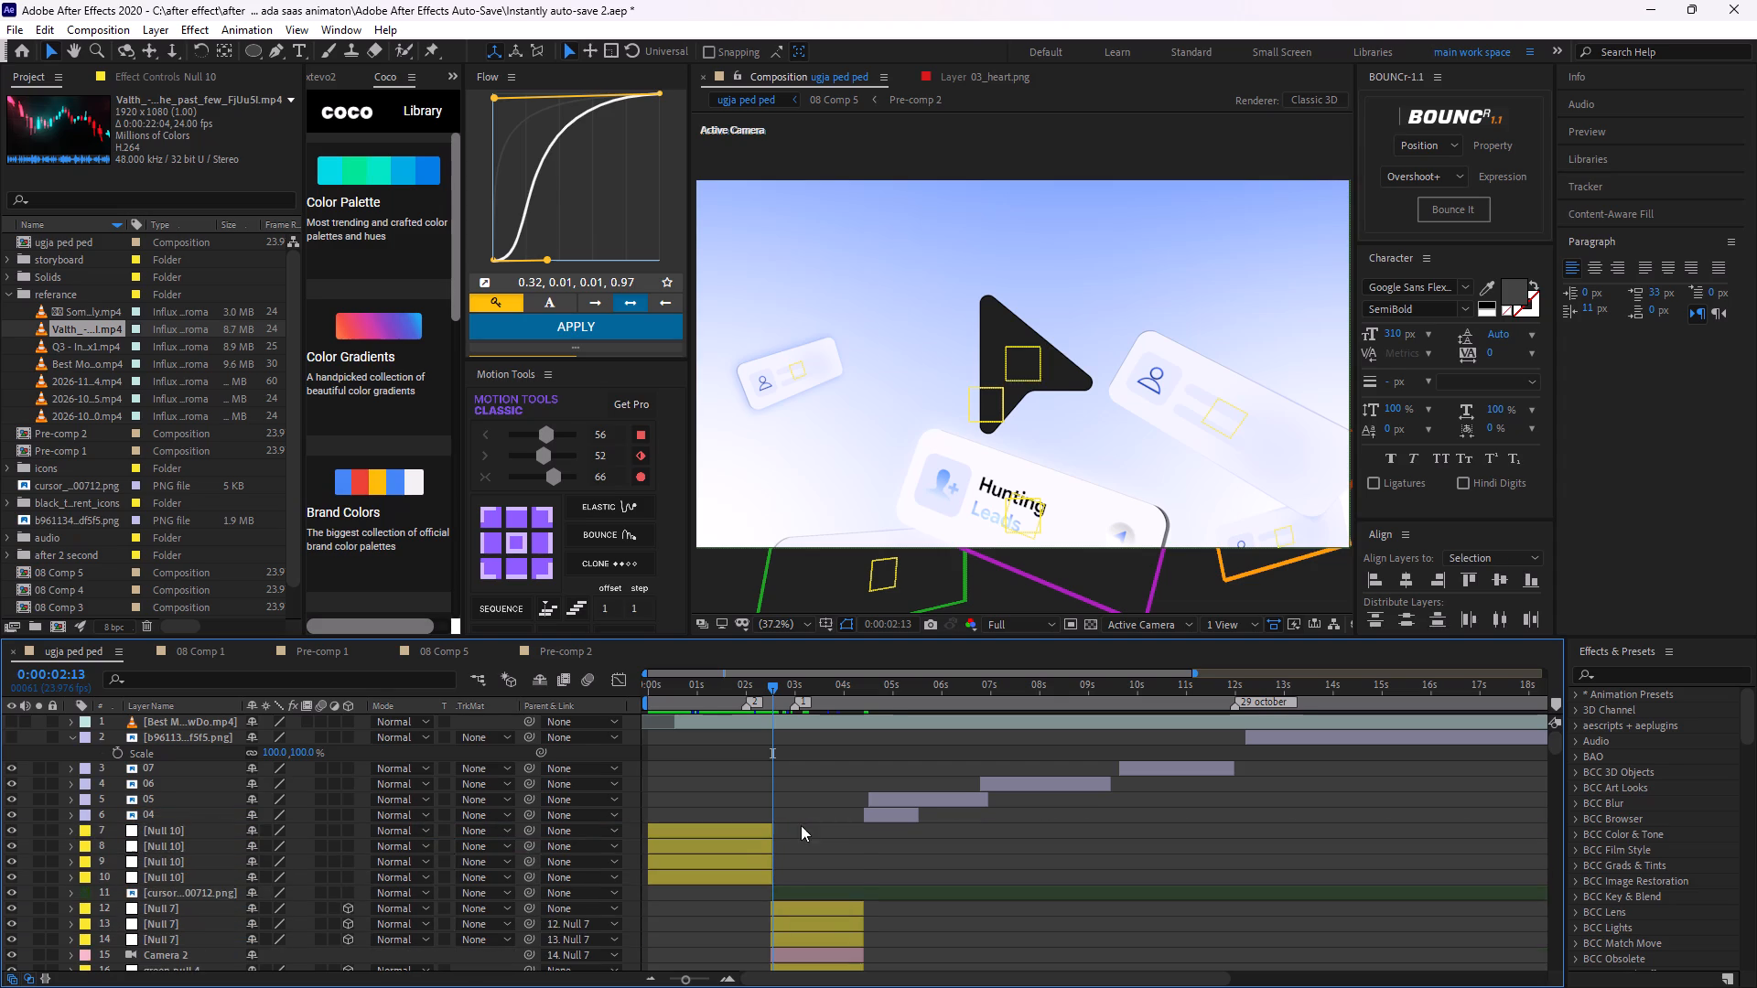
Shift the four trimmed Null 10 layers in time so they start at 0:00:02:12 together with the Hunting Leads shot.
{"action": "left_click", "coordinate": [717, 890]}
{"action": "left_click", "coordinate": [723, 884]}
{"action": "left_click", "coordinate": [740, 822], "text": "shift"}
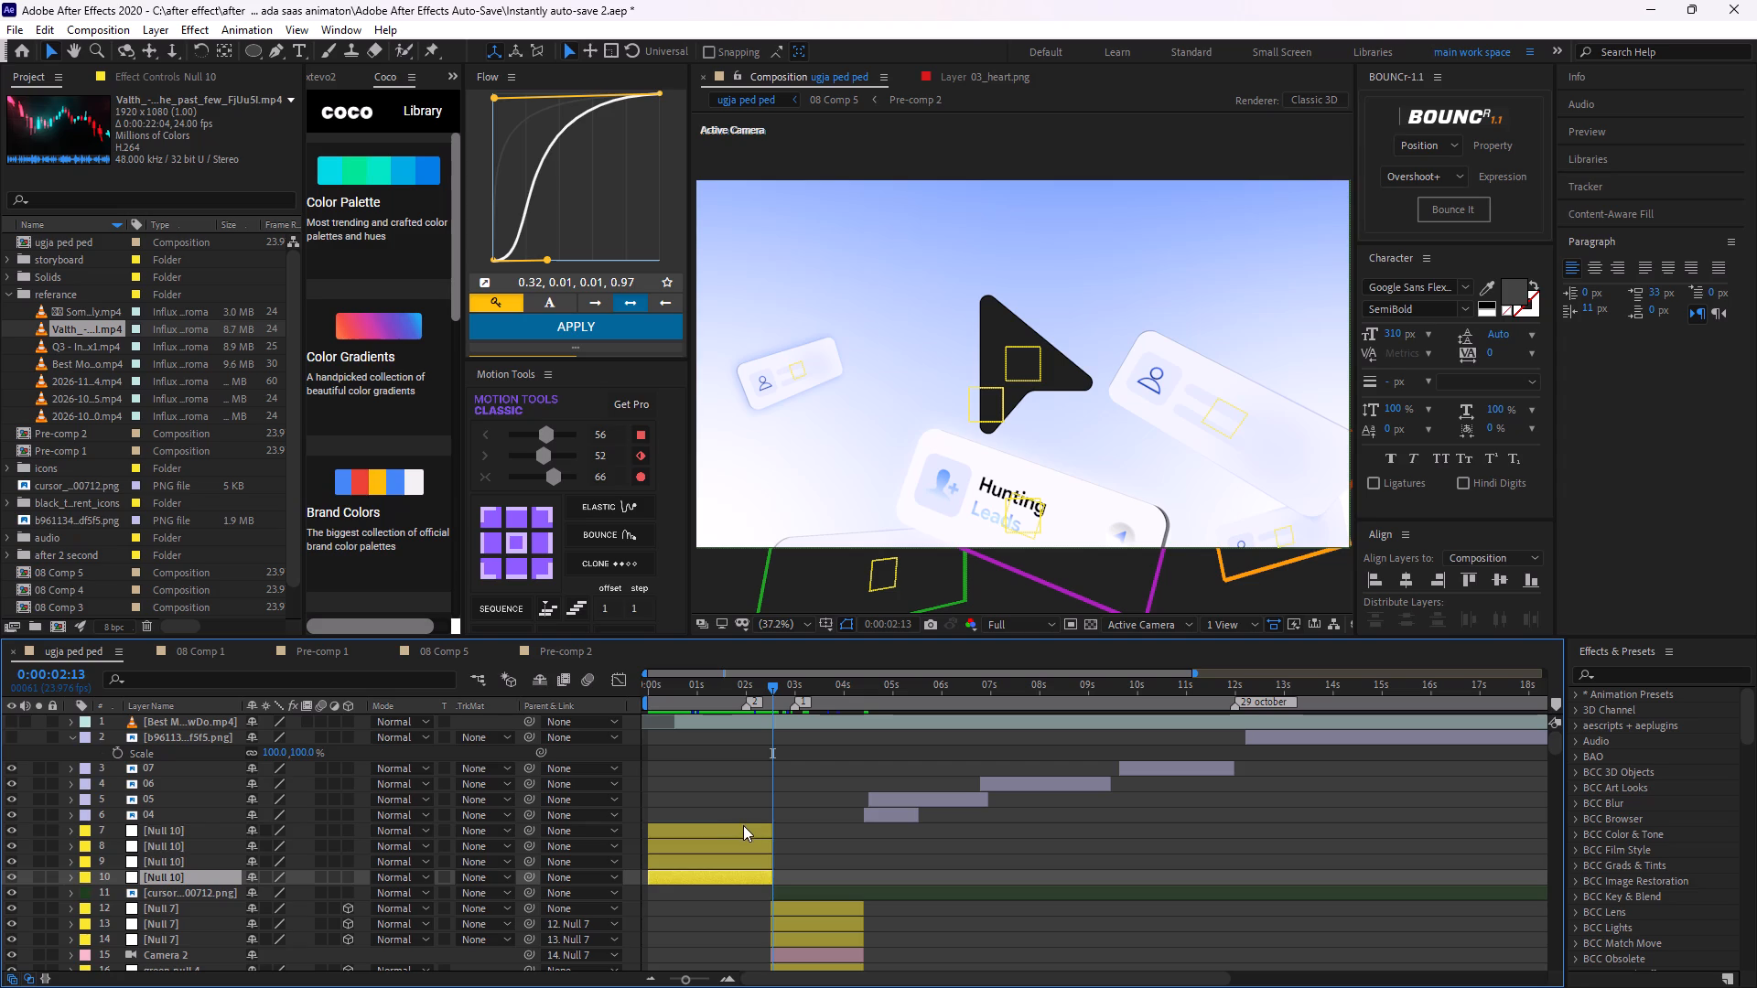
{"action": "left_click", "coordinate": [743, 825], "text": "shift"}
{"action": "left_click_drag", "start_coordinate": [717, 849], "coordinate": [843, 880]}
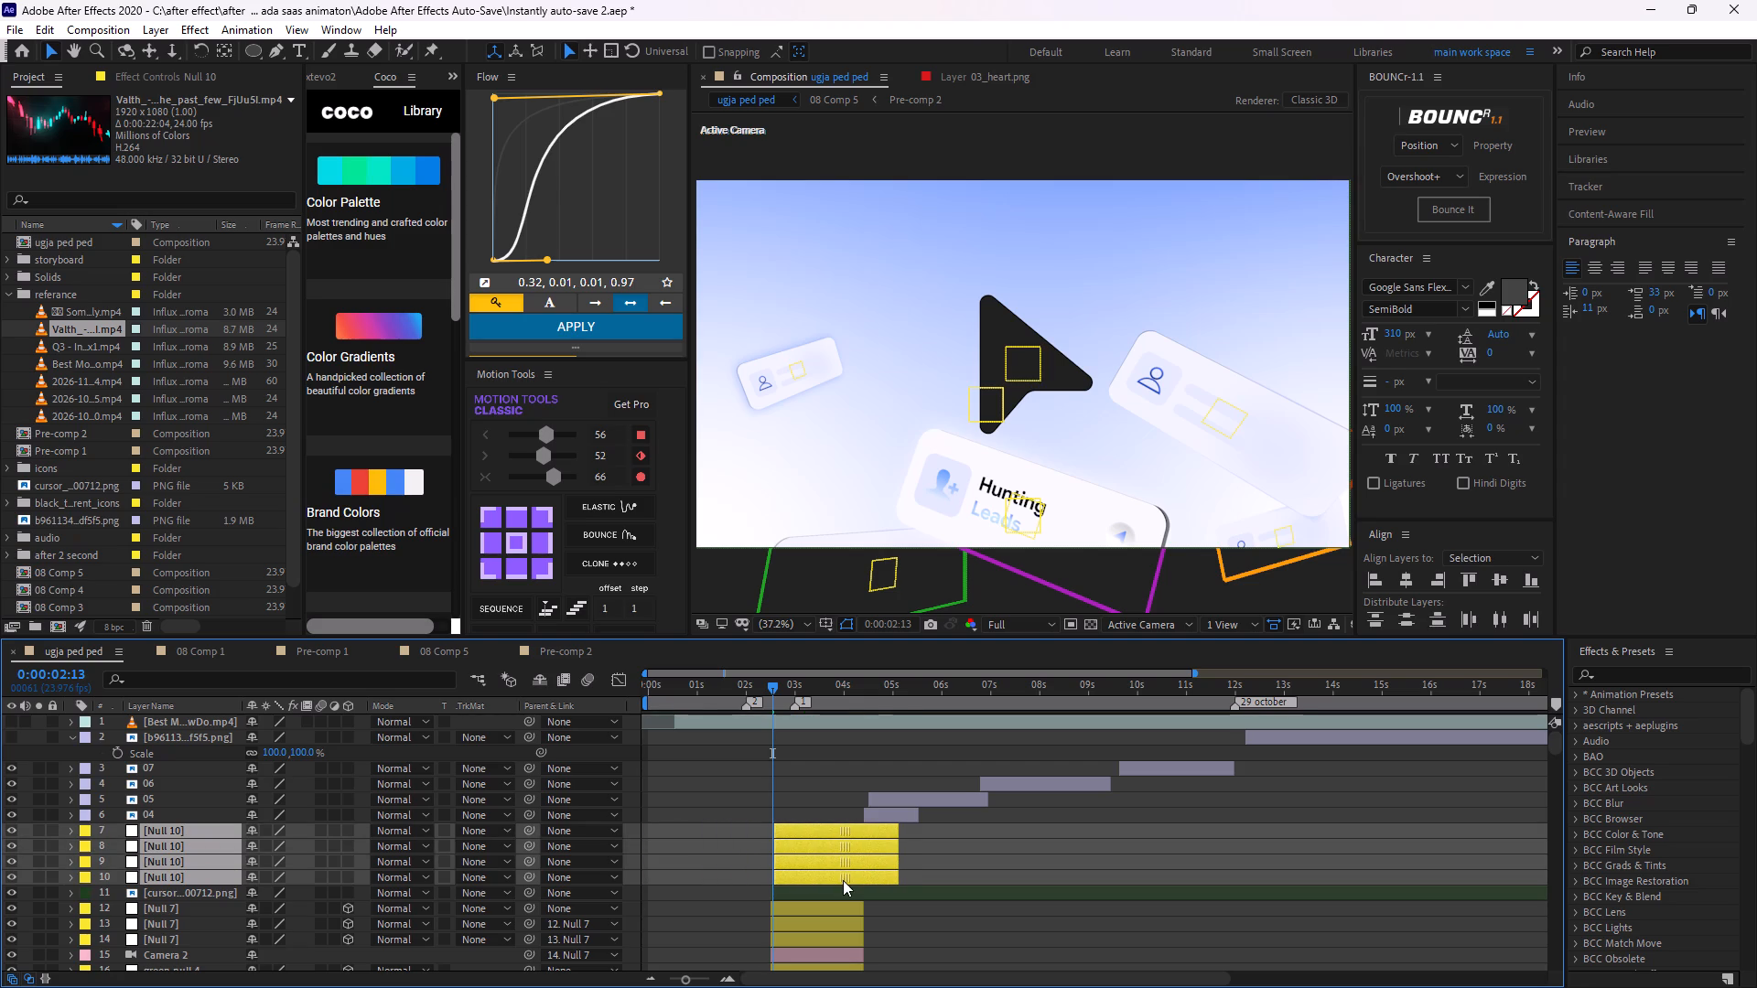
{"action": "left_click_drag", "start_coordinate": [843, 880], "coordinate": [842, 885]}
{"action": "scroll", "coordinate": [805, 898], "scroll_direction": "up", "scroll_amount": 2, "text": "alt"}
{"action": "scroll", "coordinate": [805, 898], "scroll_direction": "up", "scroll_amount": 1}
{"action": "middle_click_drag", "start_coordinate": [805, 898], "coordinate": [901, 835]}
{"action": "scroll", "coordinate": [811, 807], "scroll_direction": "up", "scroll_amount": 1, "text": "alt"}
{"action": "left_click_drag", "start_coordinate": [725, 682], "coordinate": [709, 736]}
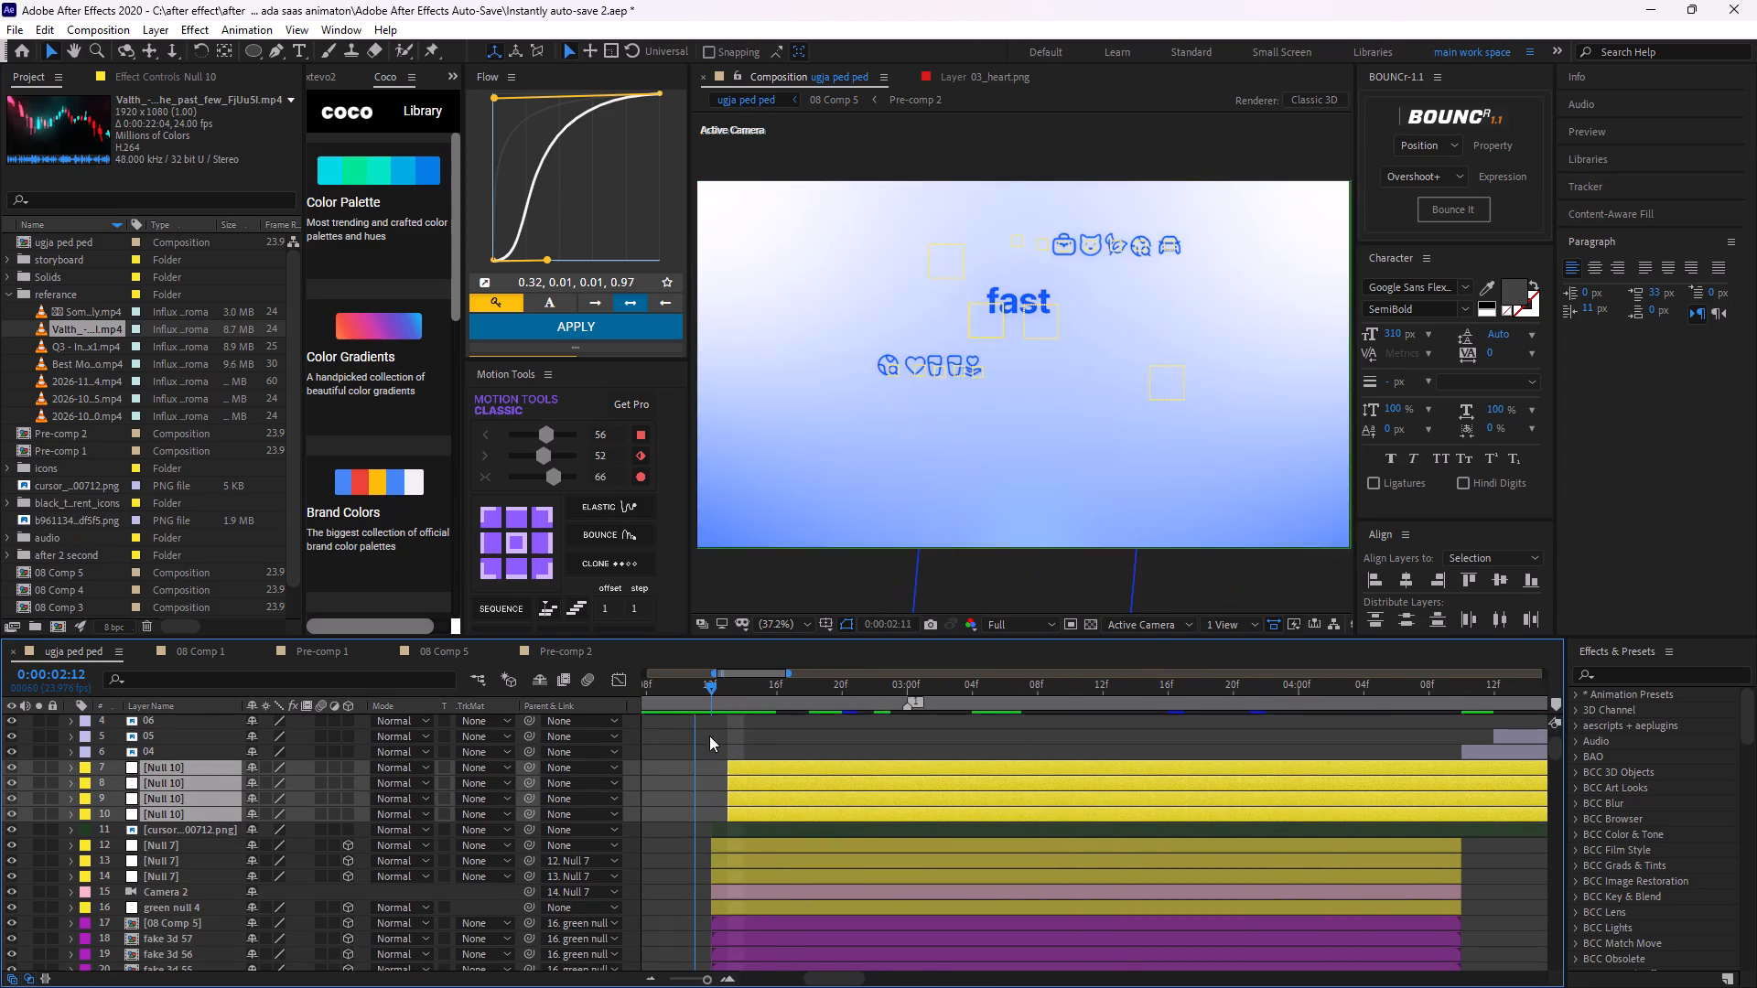
{"action": "left_click_drag", "start_coordinate": [709, 736], "coordinate": [710, 753]}
{"action": "left_click_drag", "start_coordinate": [740, 811], "coordinate": [723, 817]}
{"action": "left_click", "coordinate": [677, 784]}
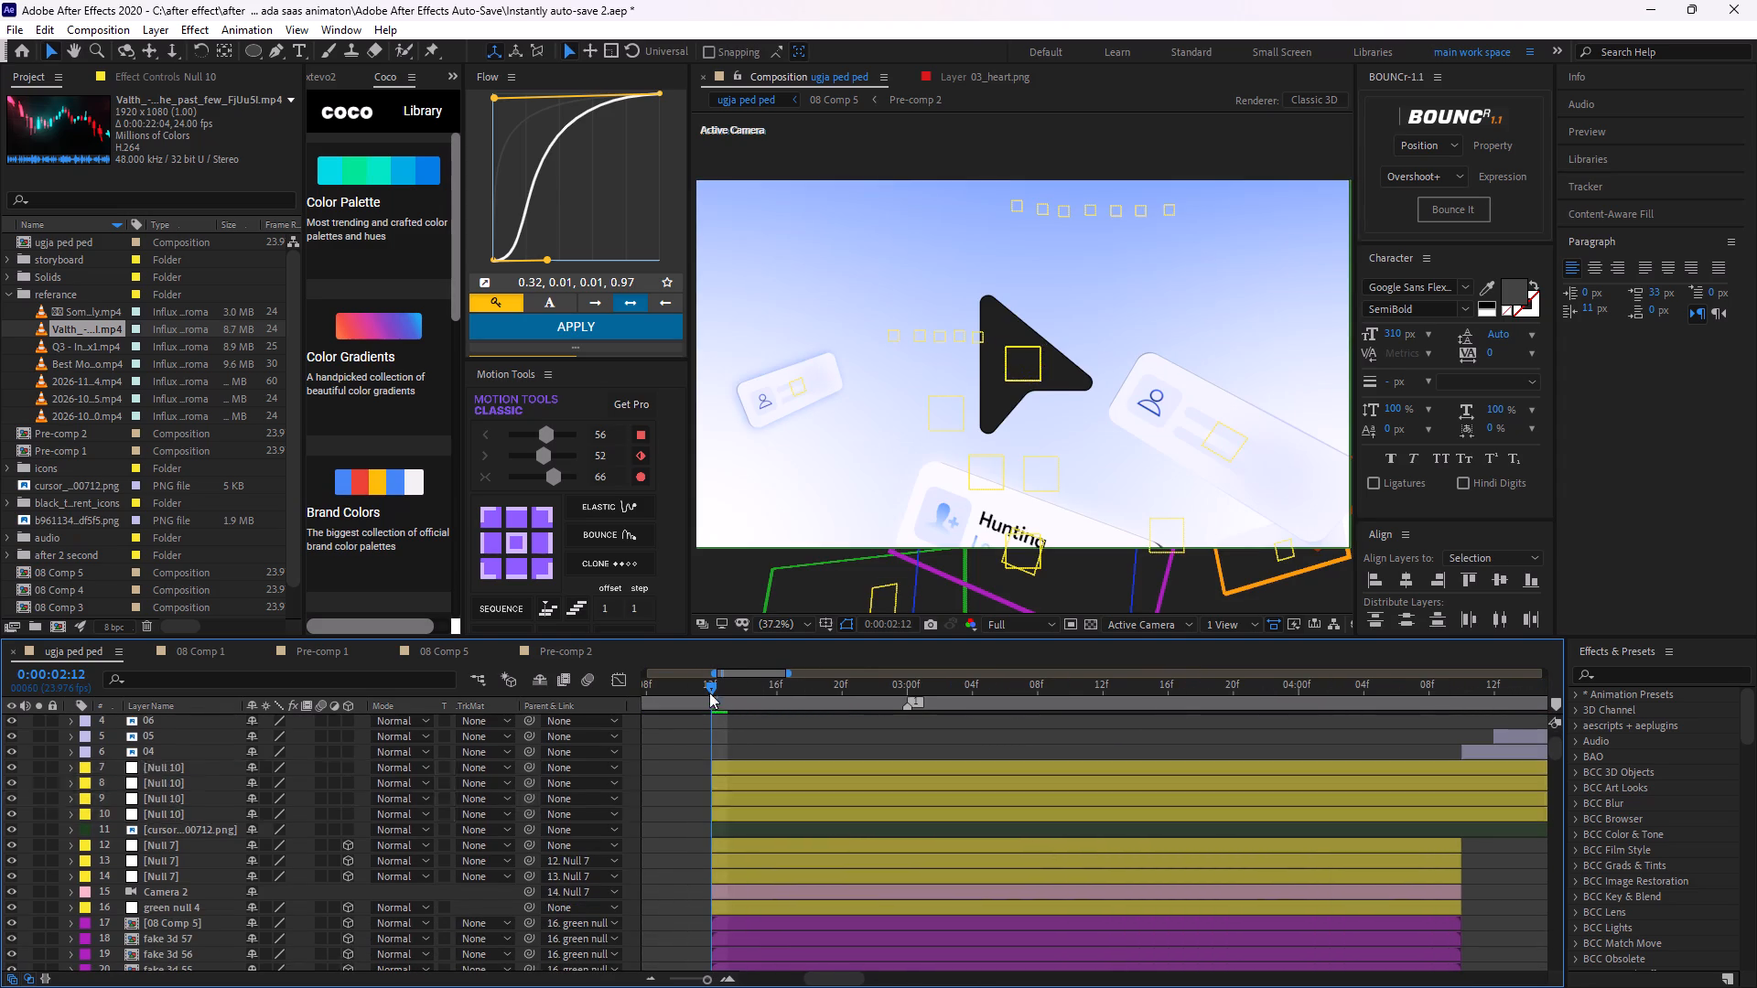
Scrub through the Hunting Leads shot, stop at 0:00:03:00, and apply the Gradient Ramp effect to the cursor image layer.
{"action": "left_click_drag", "start_coordinate": [711, 684], "coordinate": [953, 751]}
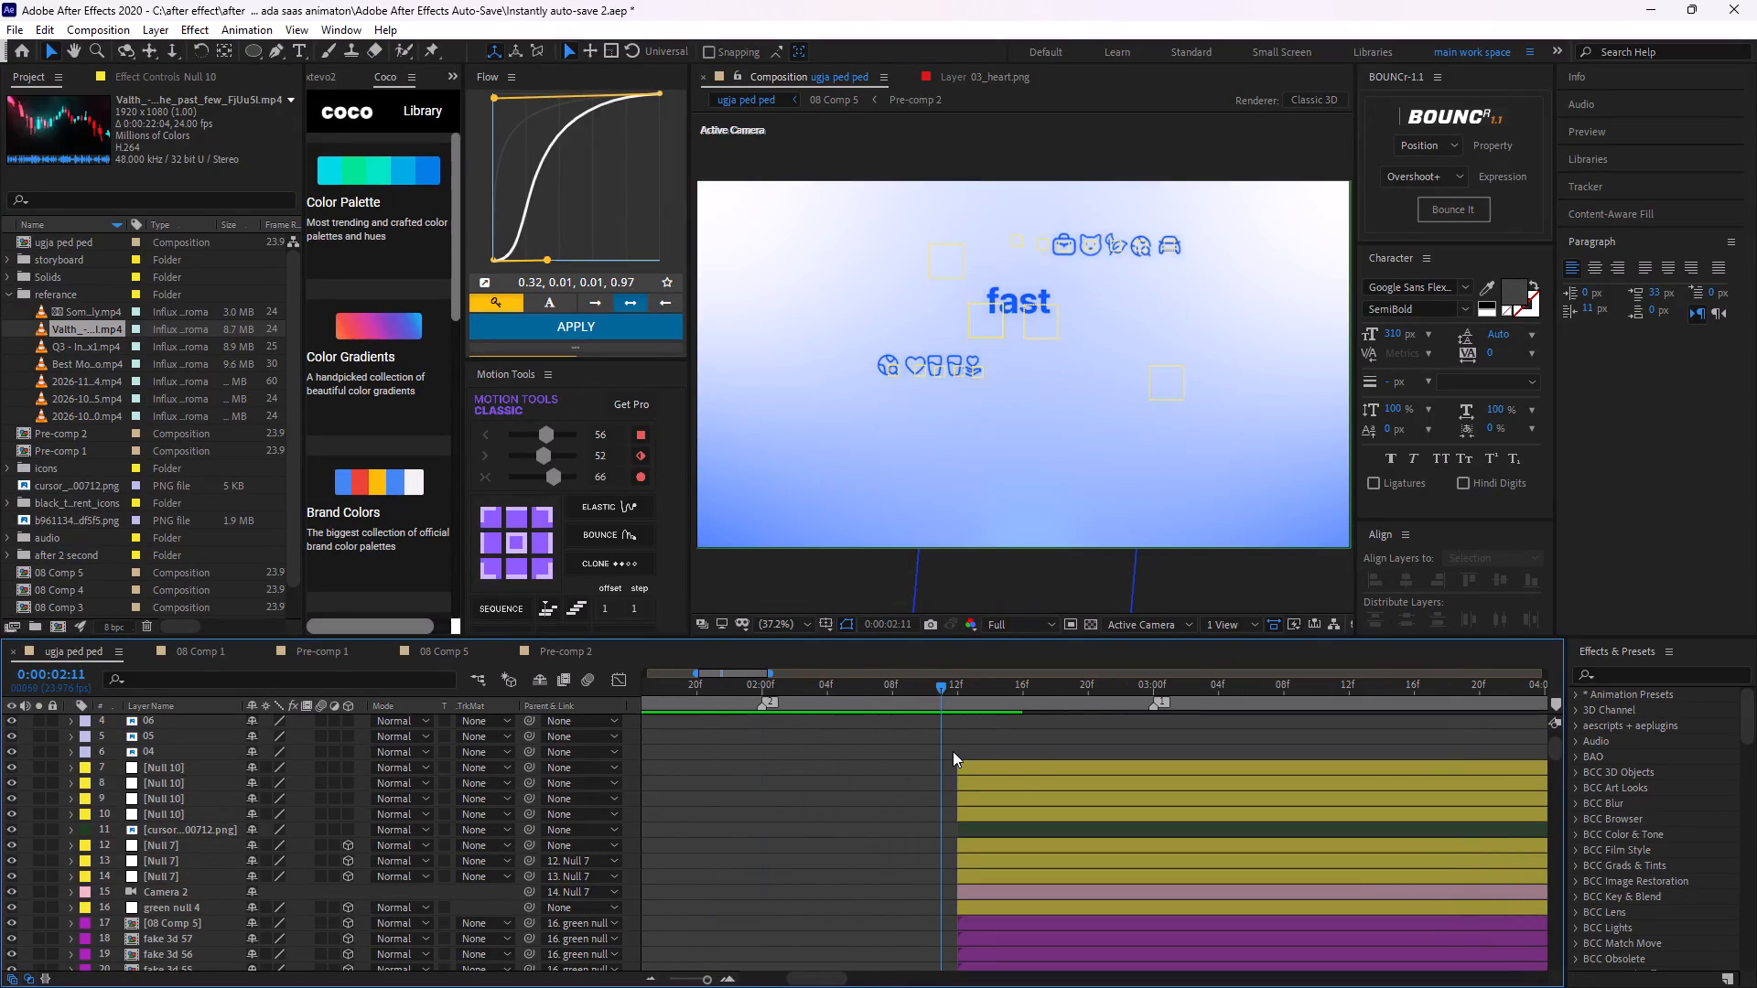
{"action": "left_click_drag", "start_coordinate": [953, 751], "coordinate": [1094, 719]}
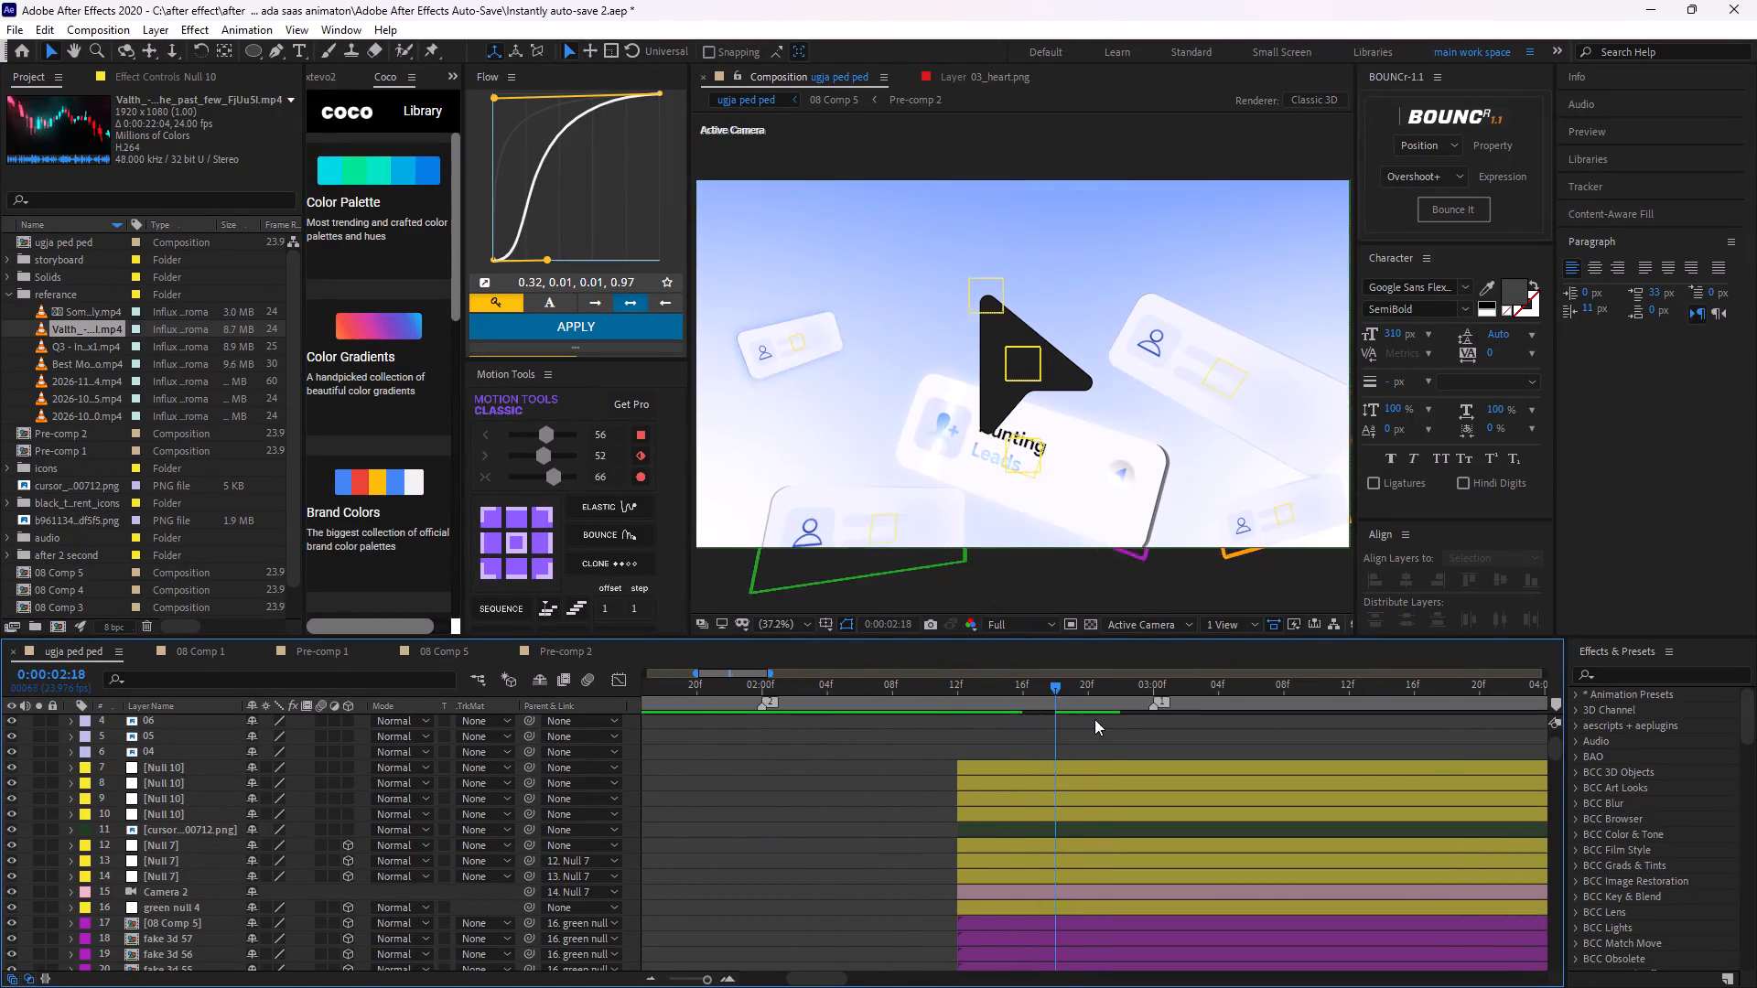
{"action": "left_click_drag", "start_coordinate": [1094, 719], "coordinate": [1252, 709]}
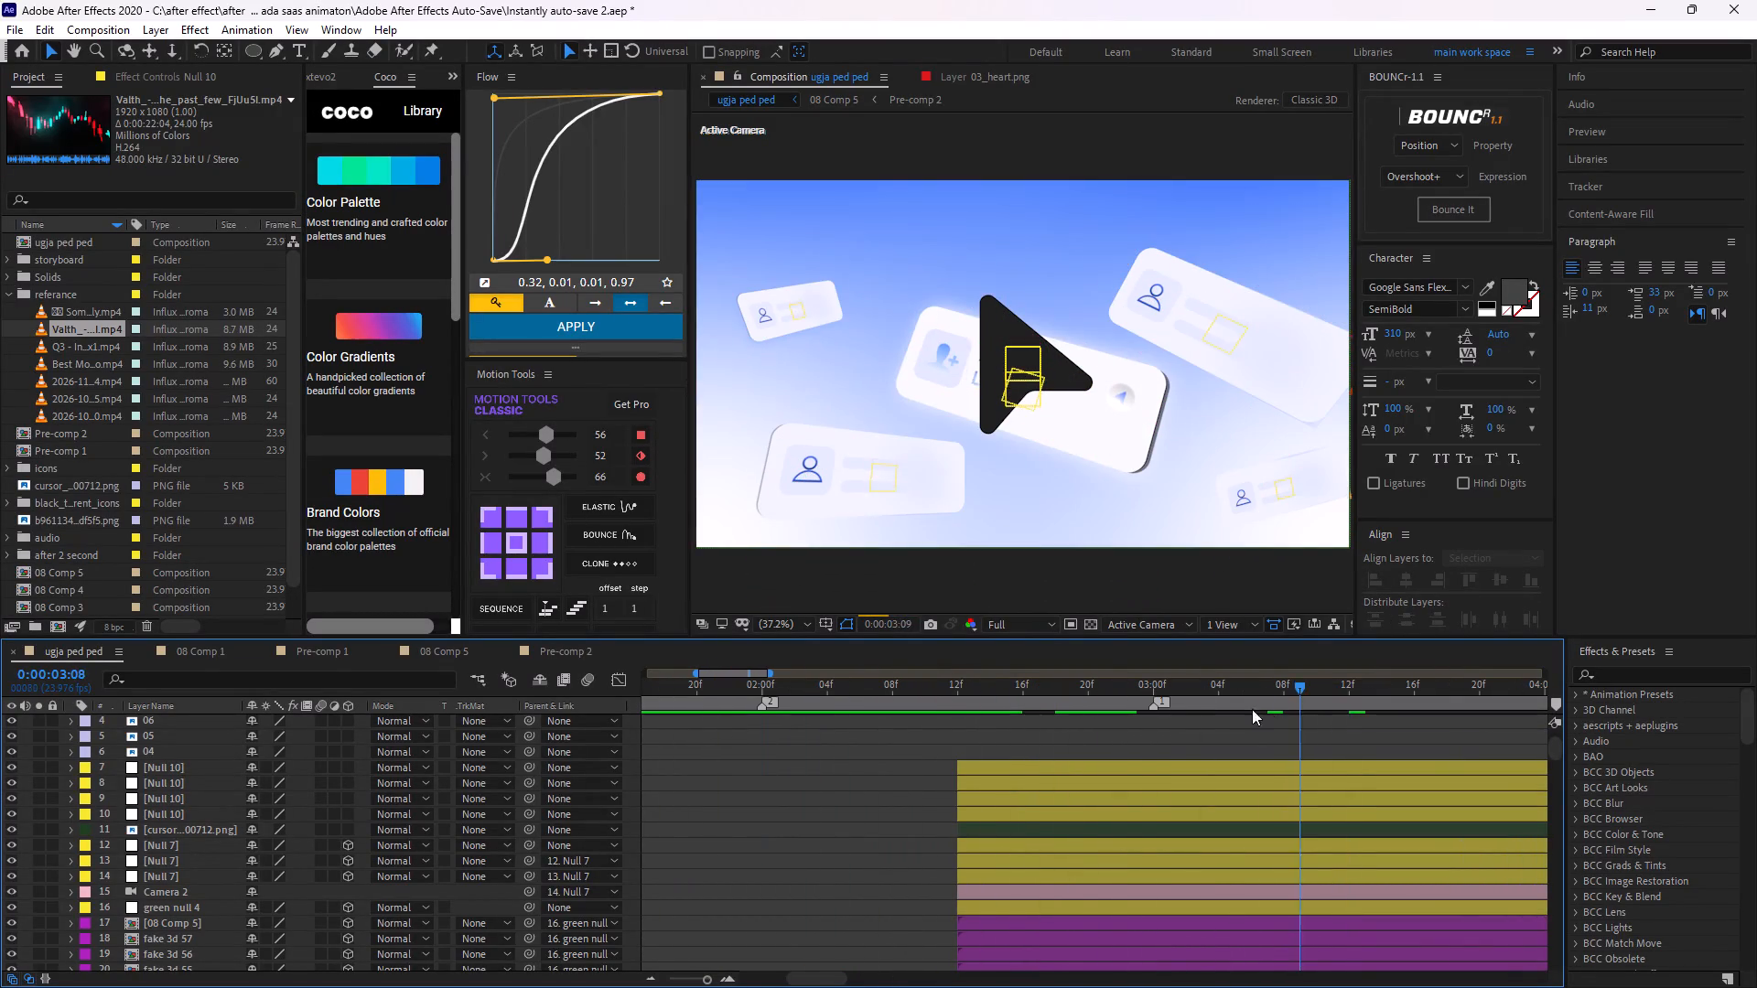
{"action": "left_click_drag", "start_coordinate": [1252, 709], "coordinate": [1147, 718]}
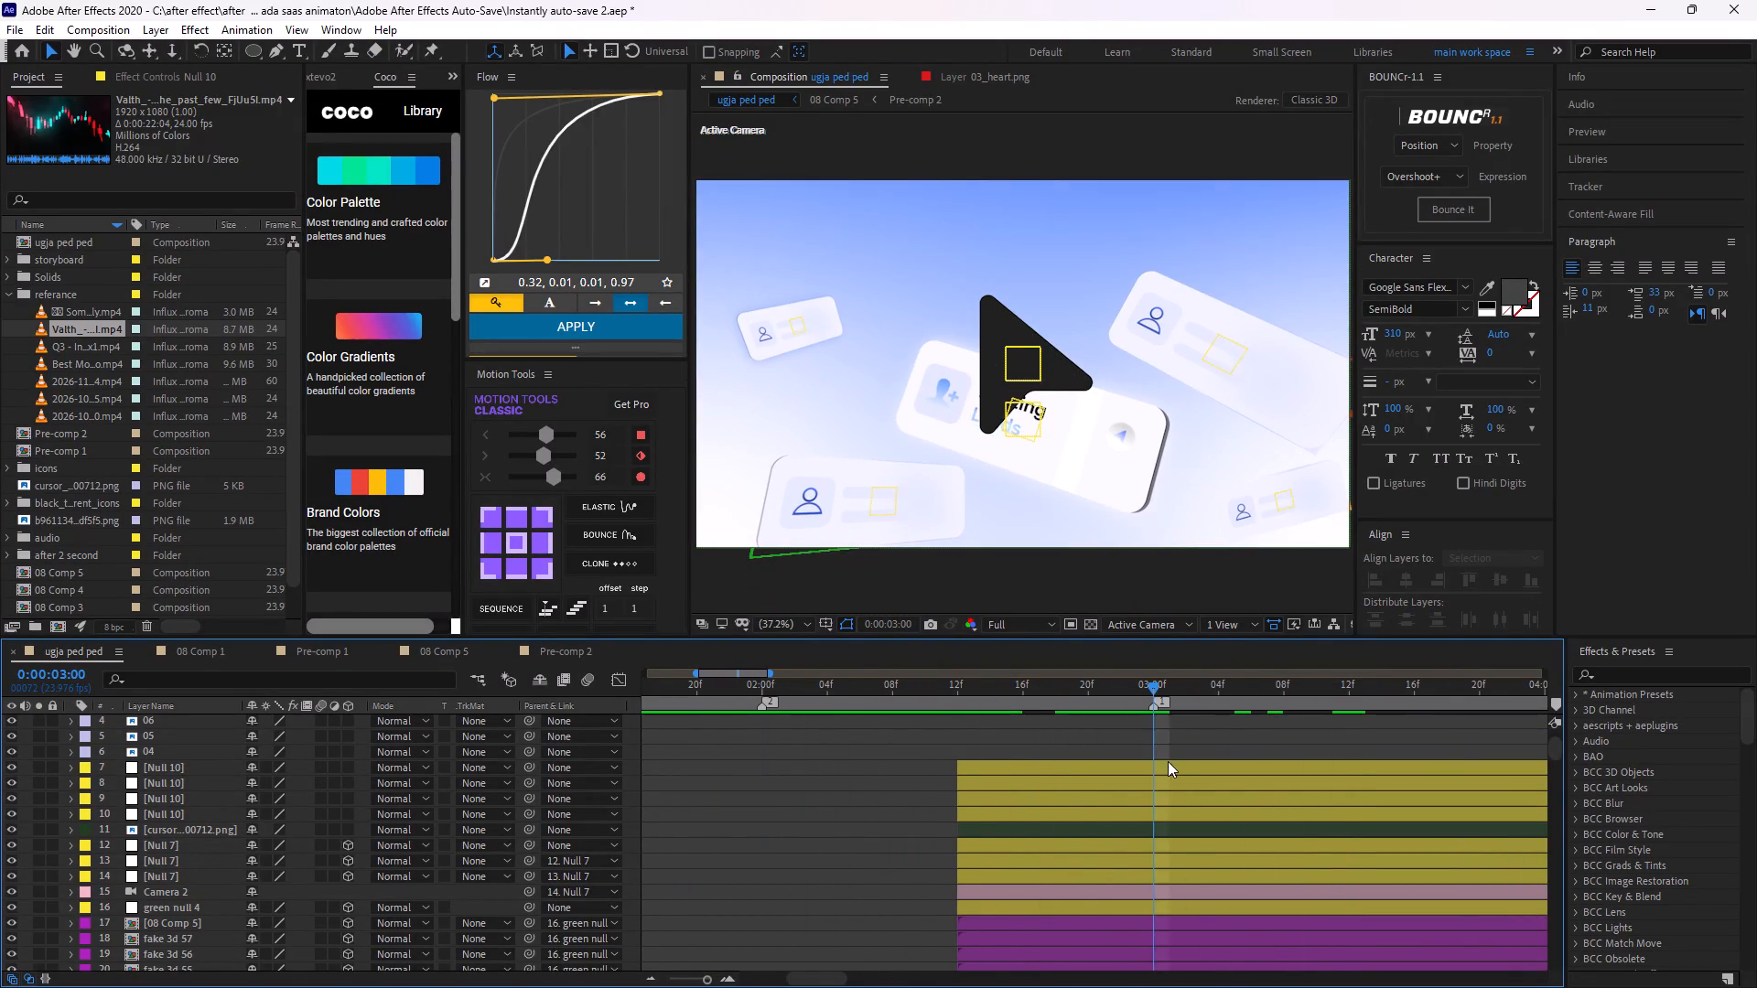
{"action": "middle_click_drag", "start_coordinate": [1168, 761], "coordinate": [1000, 745]}
{"action": "left_click", "coordinate": [965, 811]}
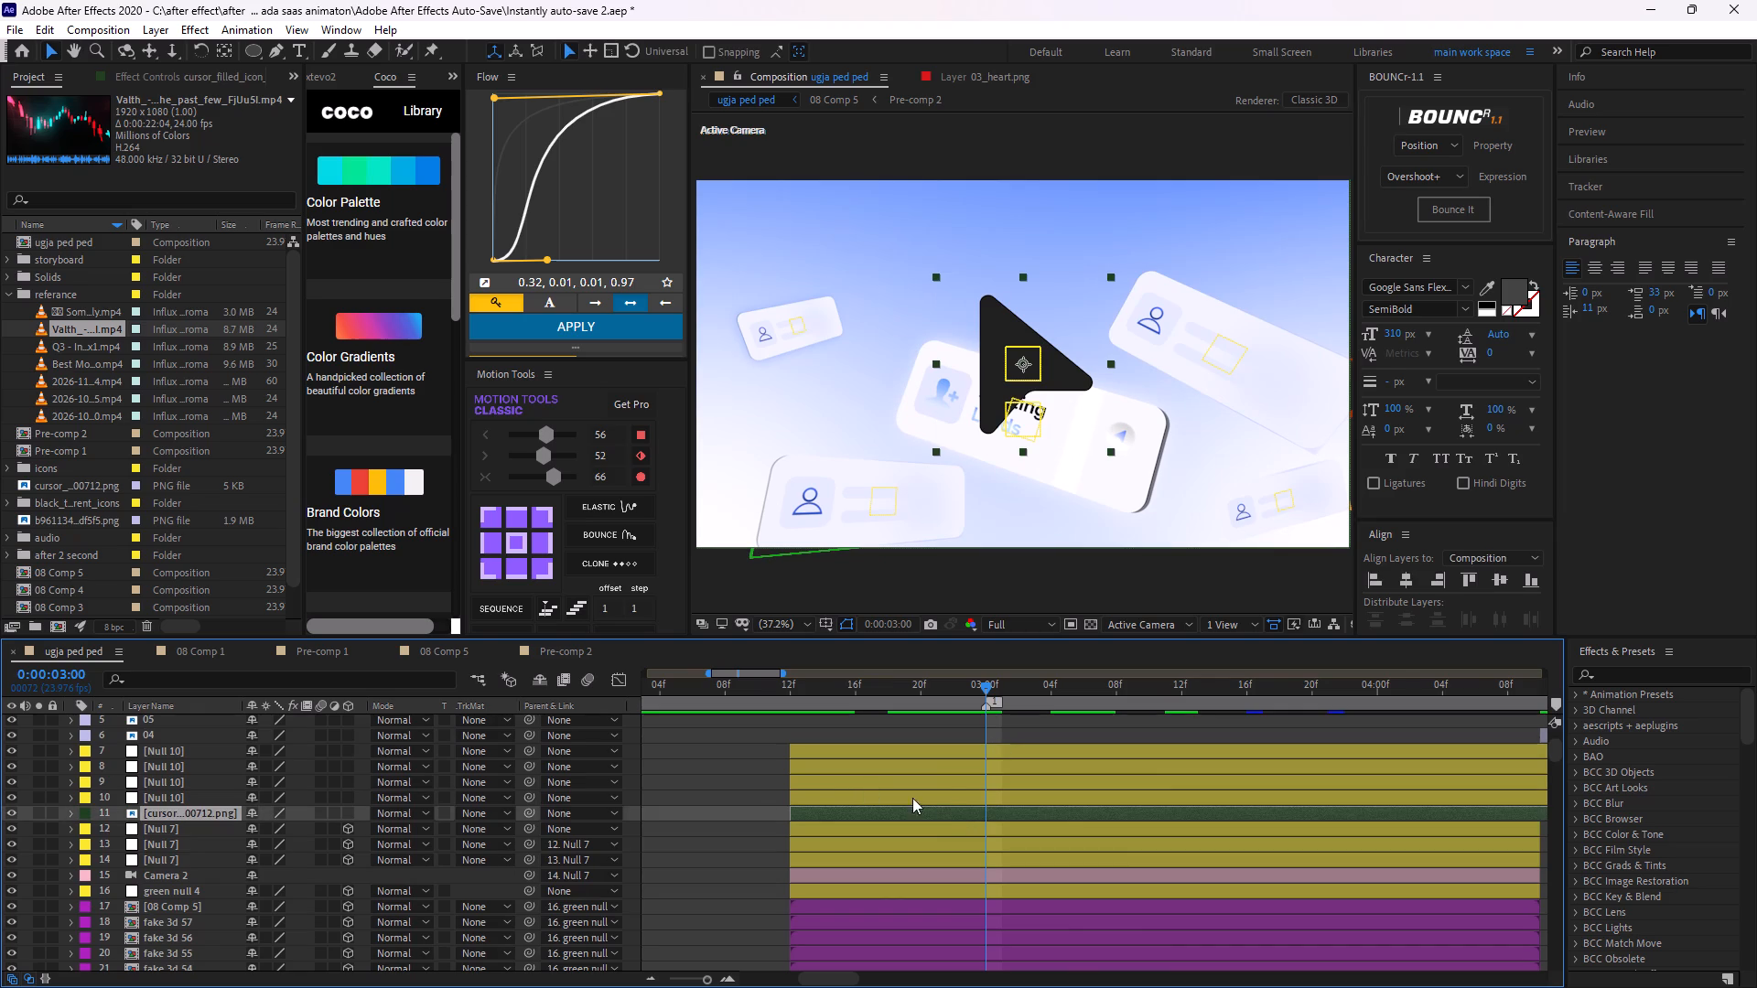
{"action": "key", "text": "ctrl+space"}
{"action": "key", "text": "ctrl+space"}
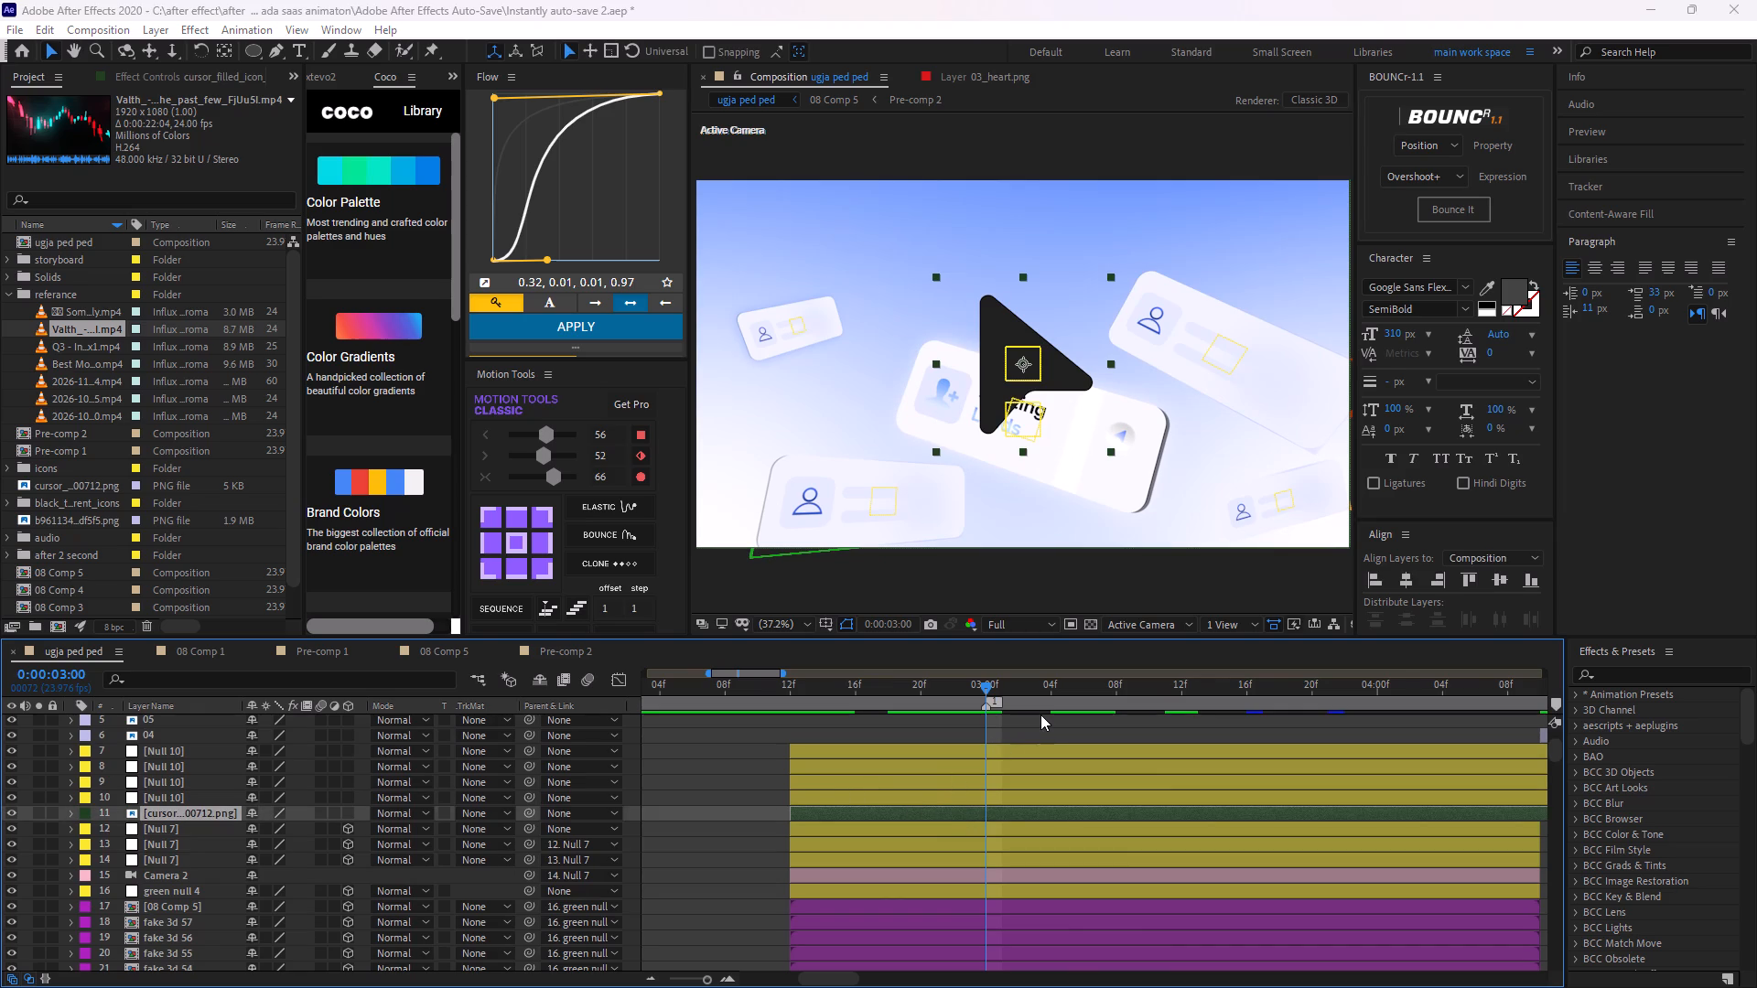
{"action": "type", "text": "gradie"}
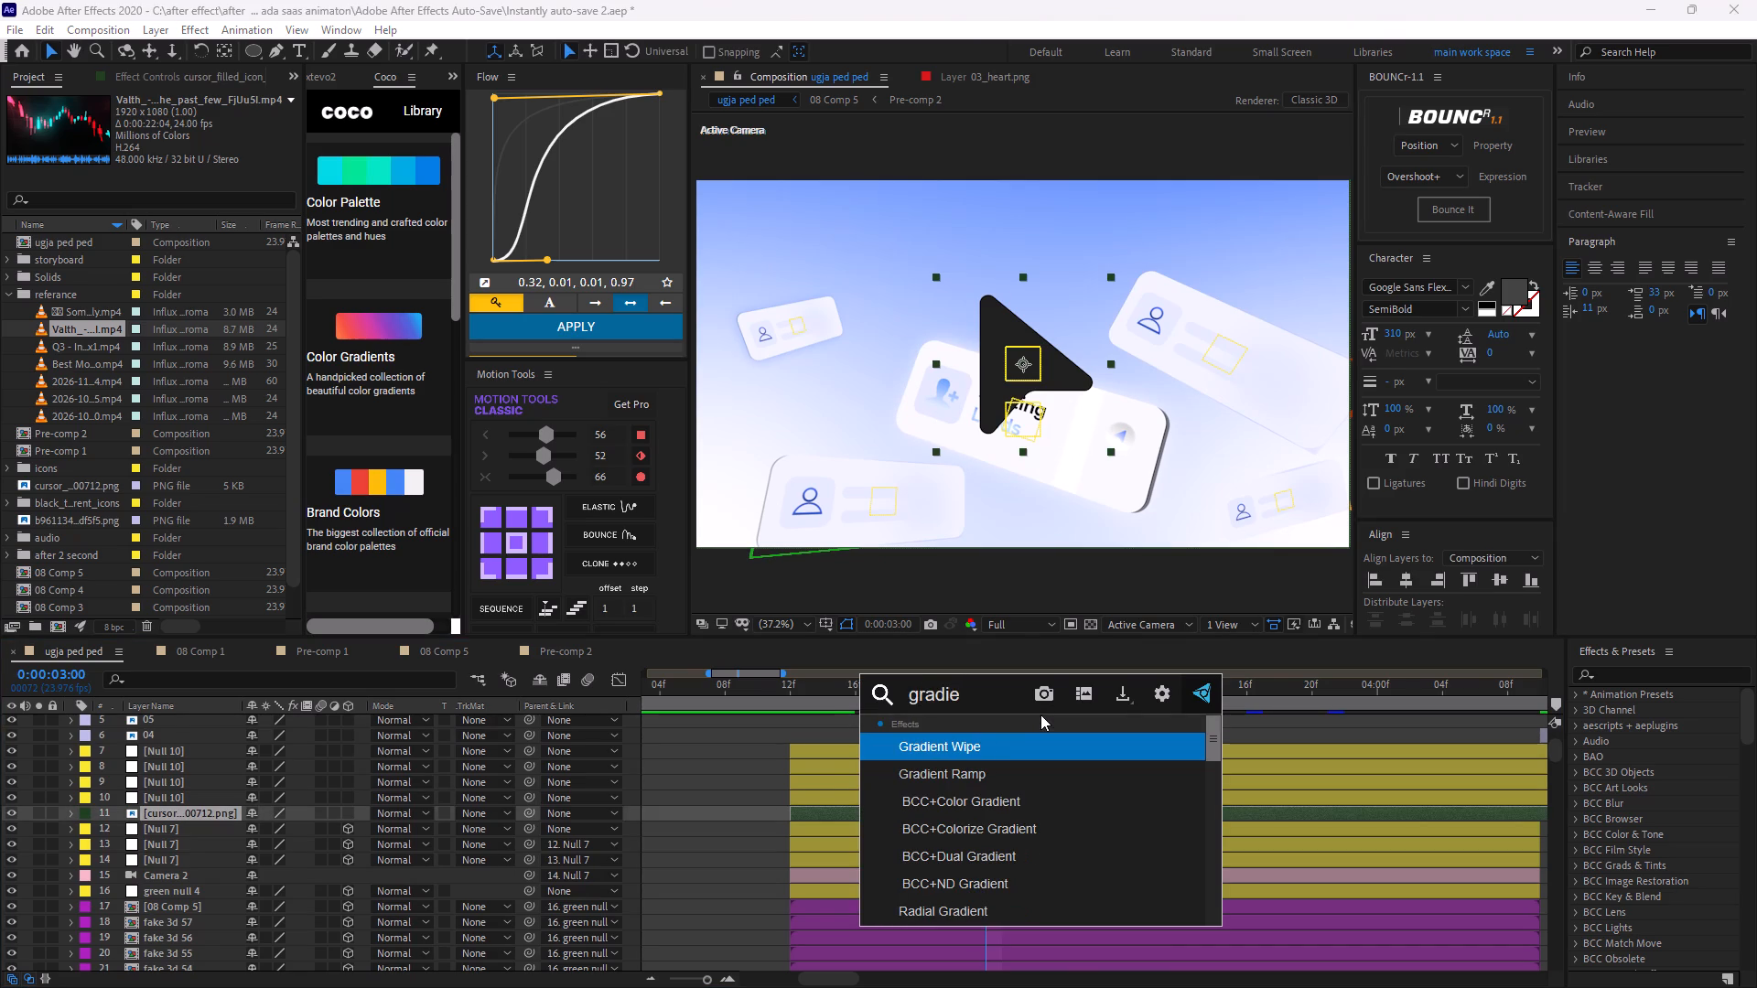
{"action": "key", "text": "Down"}
{"action": "key", "text": "Return"}
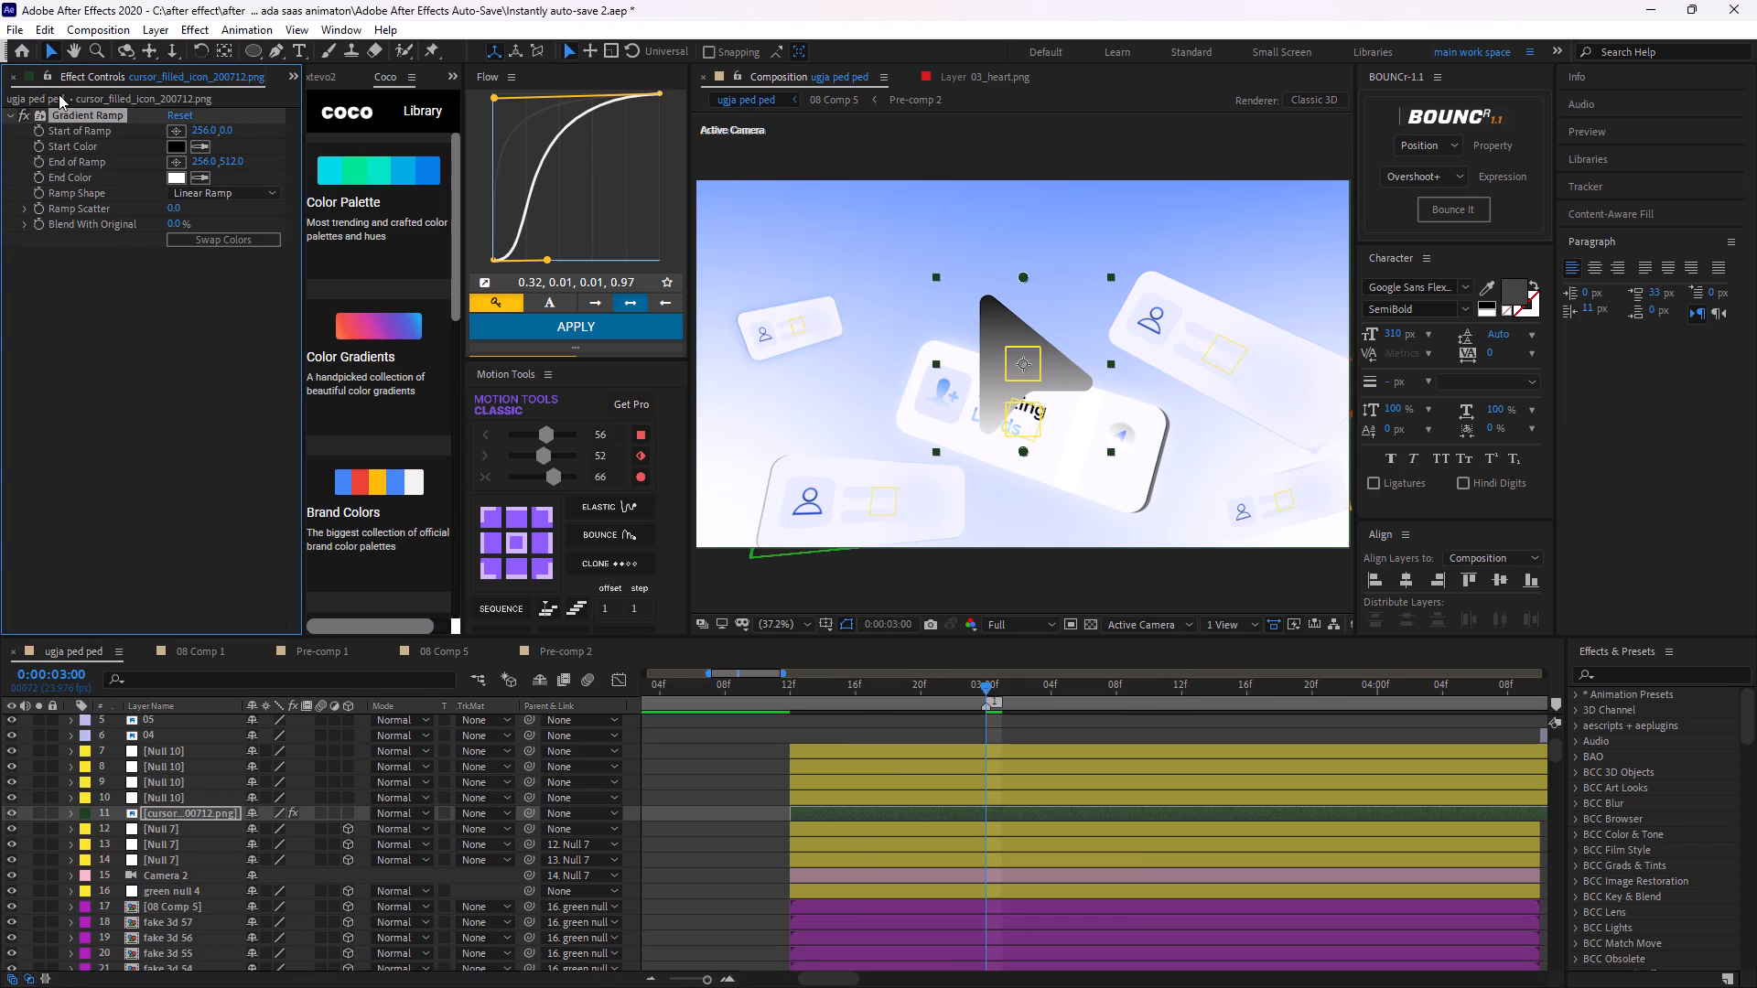
{"action": "scroll", "coordinate": [23, 81], "scroll_direction": "up", "scroll_amount": 1}
{"action": "left_click", "coordinate": [70, 368]}
{"action": "left_click", "coordinate": [86, 353]}
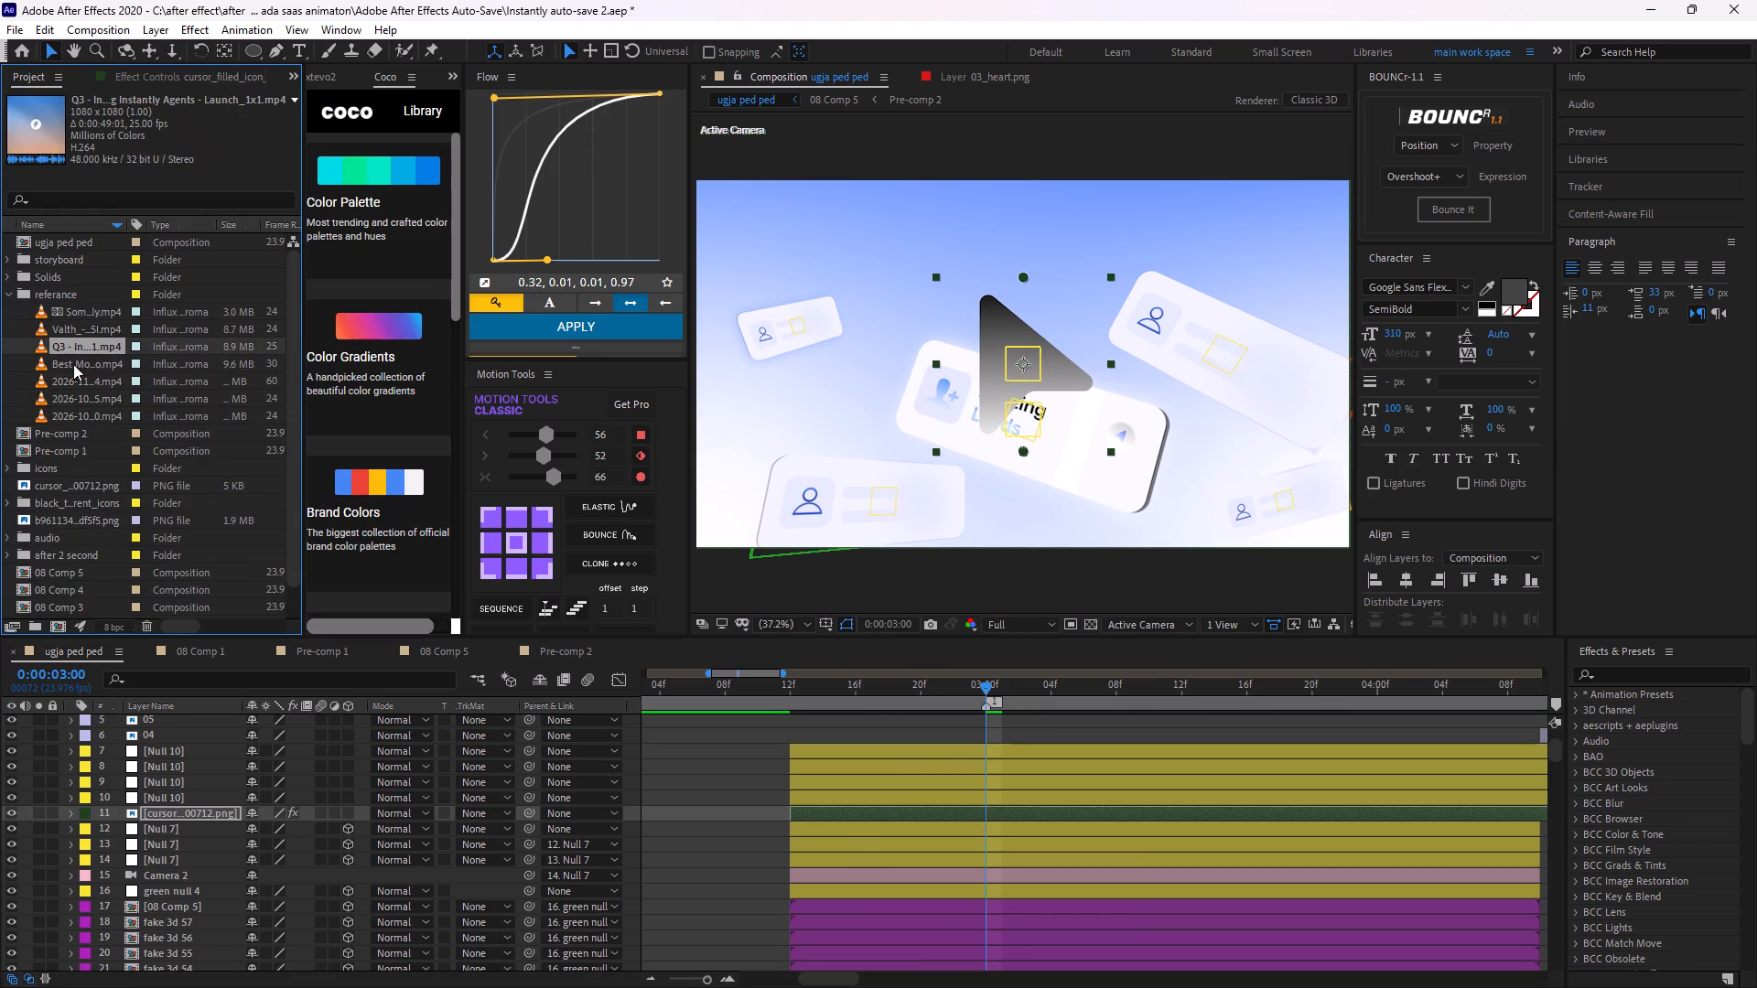
{"action": "left_click", "coordinate": [70, 374]}
{"action": "left_click", "coordinate": [70, 389]}
{"action": "left_click", "coordinate": [81, 398]}
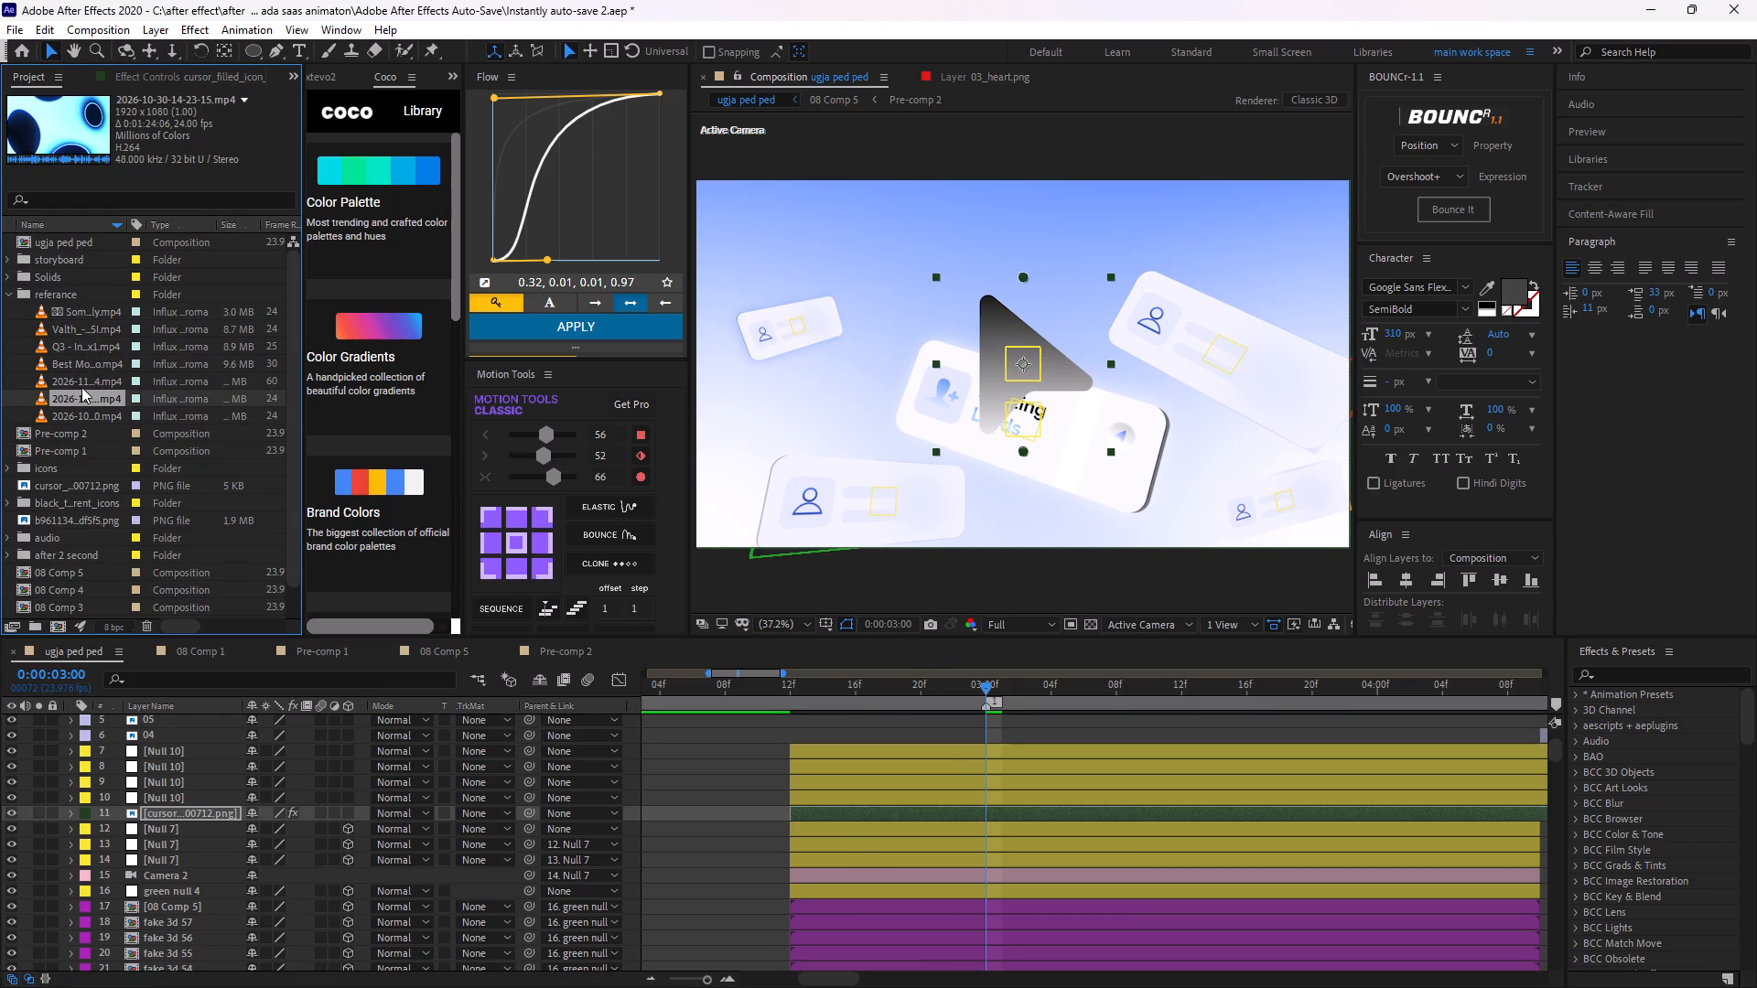
{"action": "left_click_drag", "start_coordinate": [83, 380], "coordinate": [550, 714]}
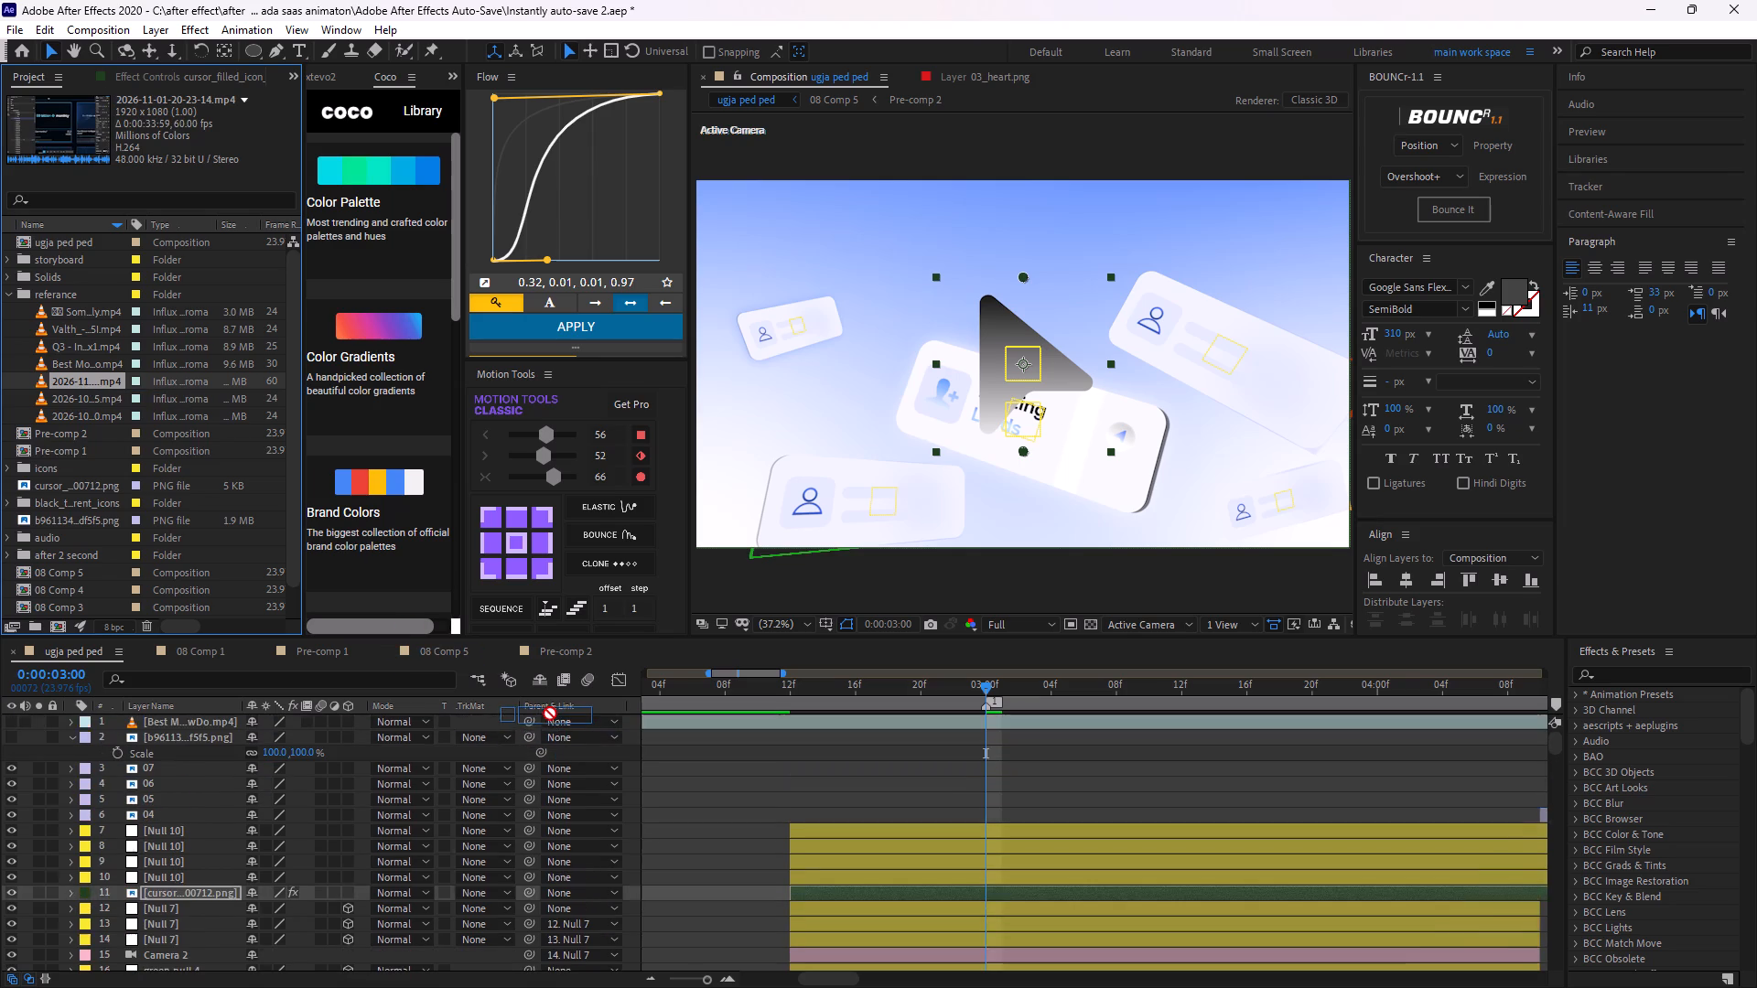
{"action": "left_click_drag", "start_coordinate": [550, 714], "coordinate": [555, 721]}
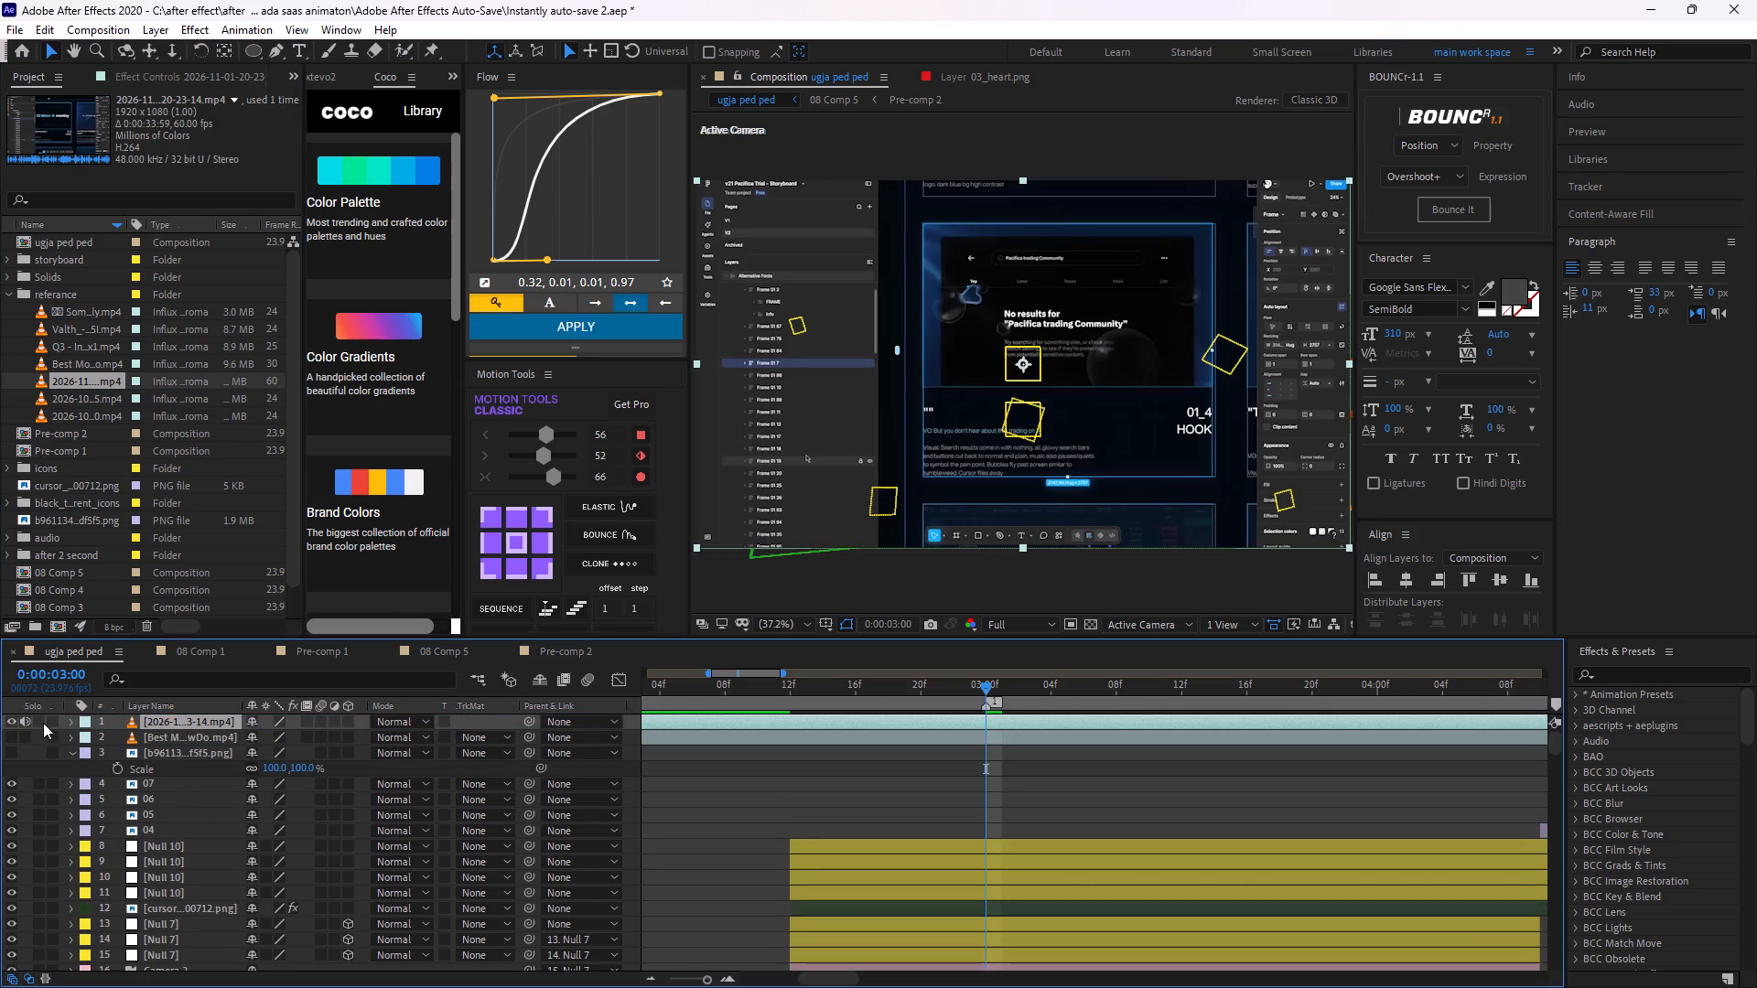
{"action": "left_click", "coordinate": [43, 723]}
{"action": "key", "text": "space"}
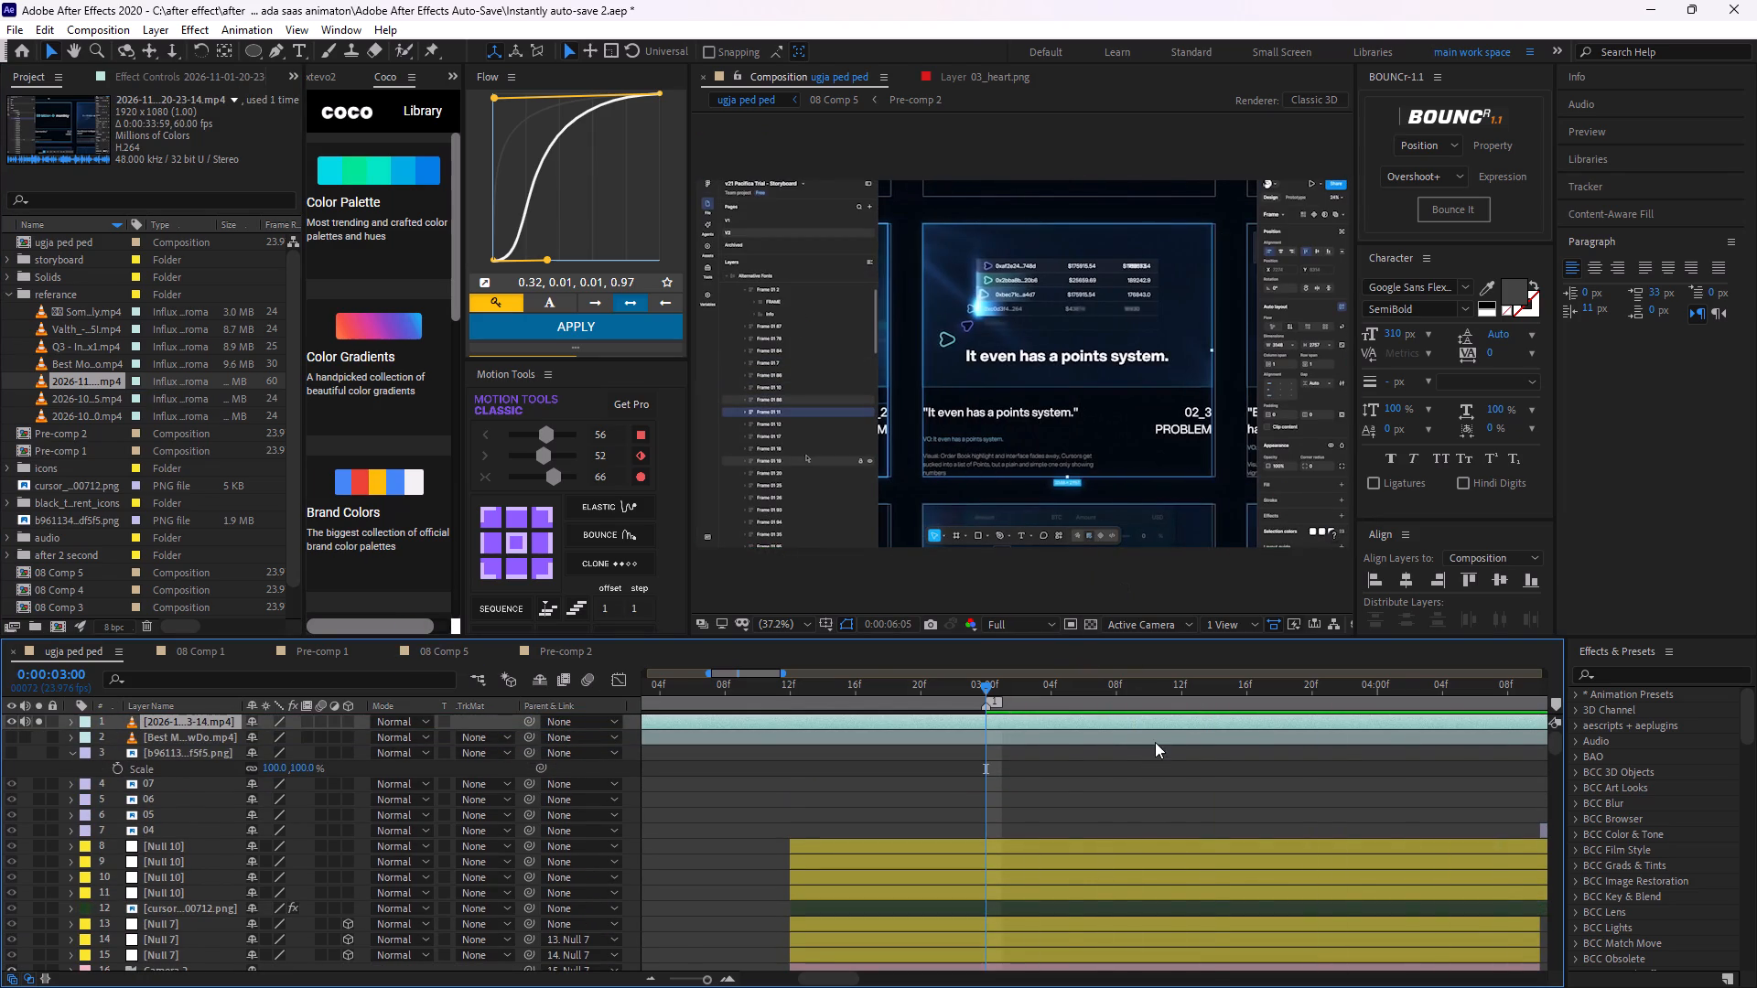
{"action": "key", "text": "space"}
{"action": "scroll", "coordinate": [1148, 759], "scroll_direction": "down", "scroll_amount": 3, "text": "alt"}
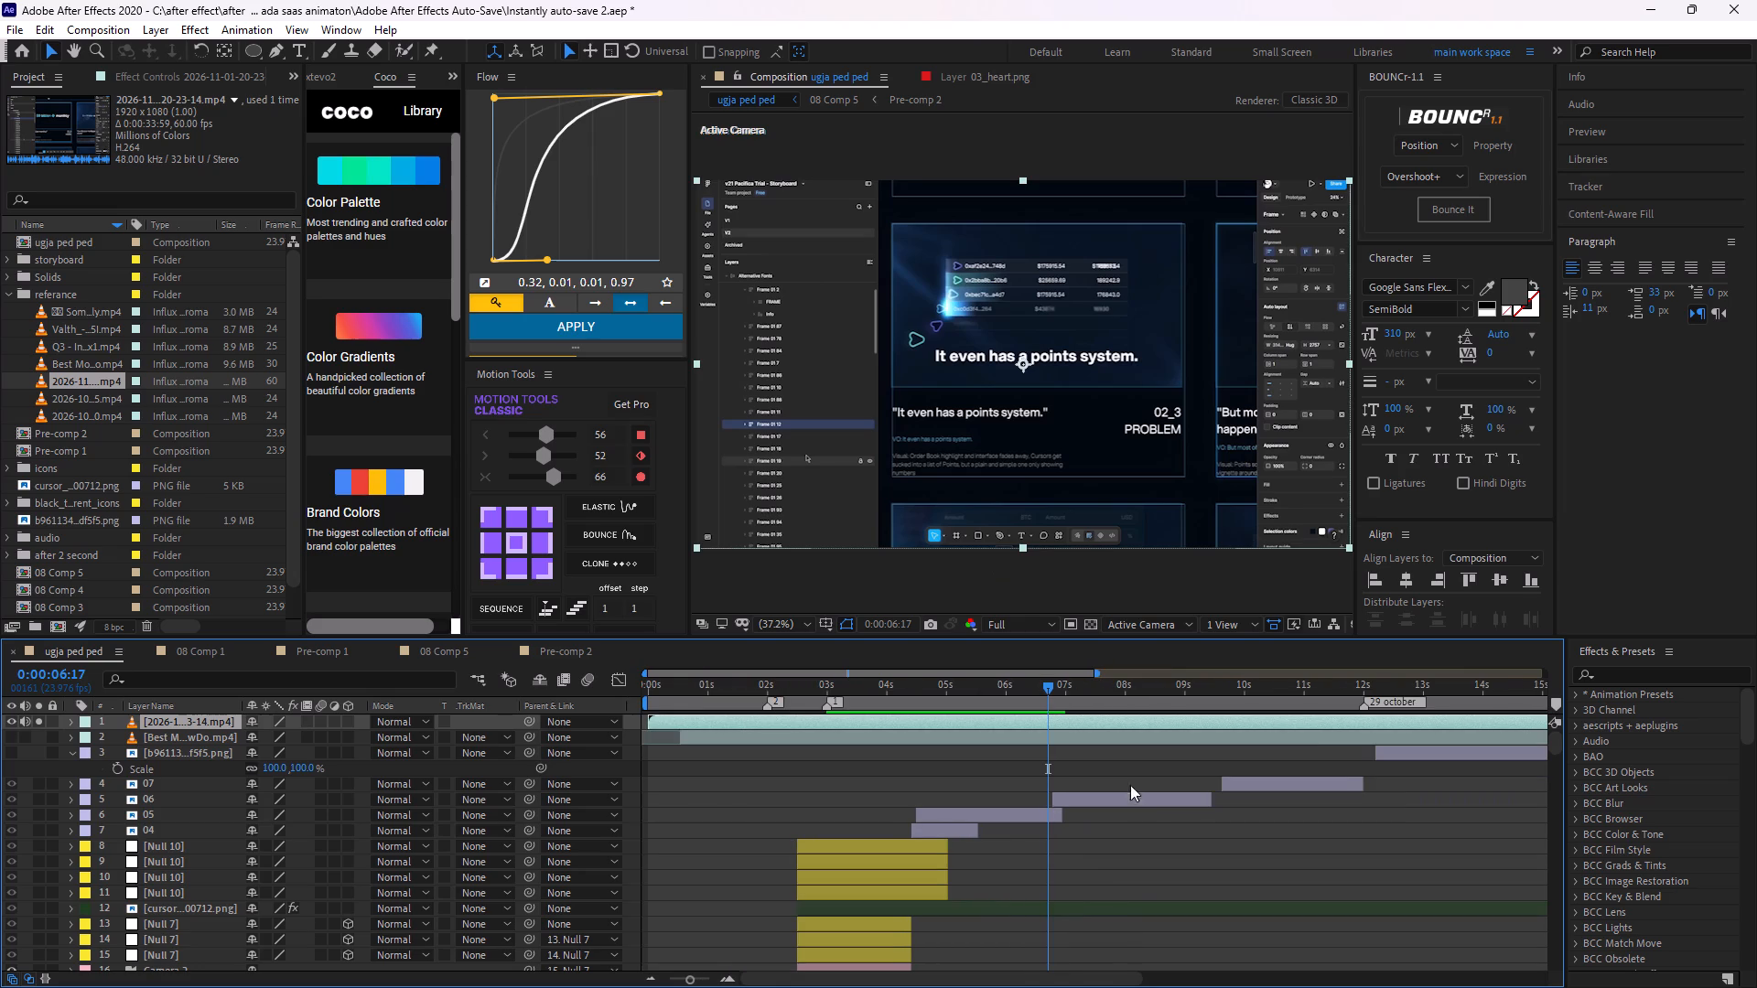
{"action": "key", "text": "space"}
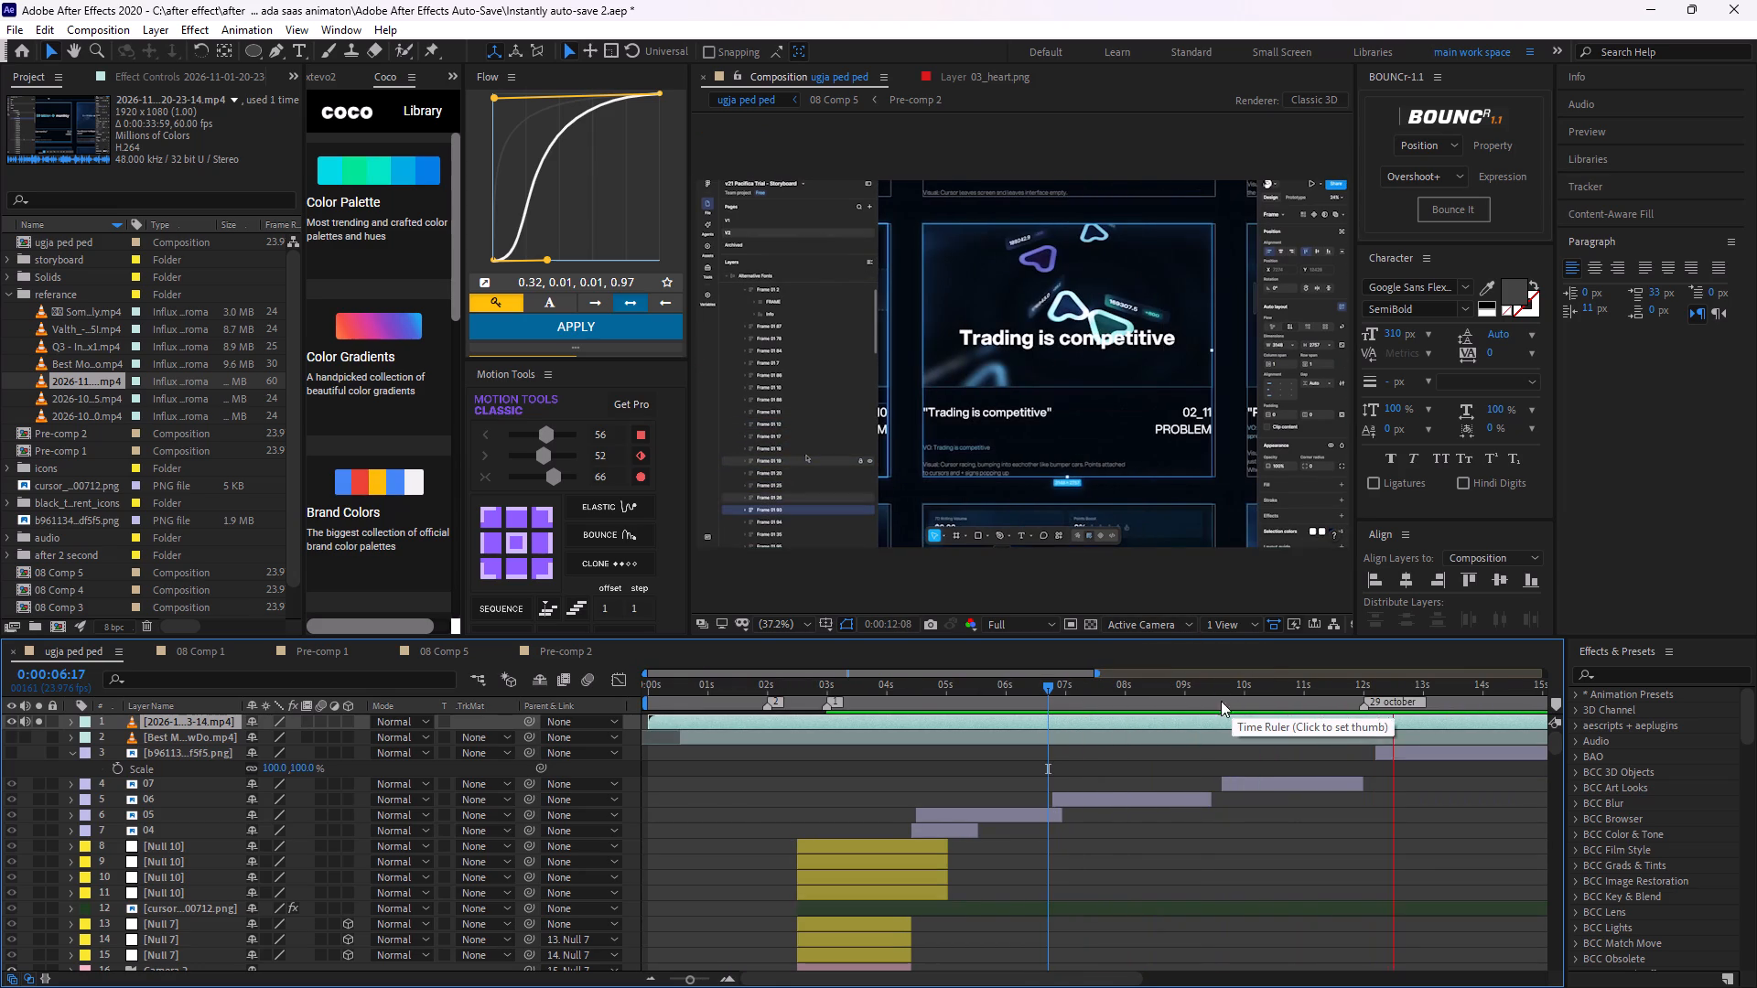
{"action": "key", "text": "space"}
{"action": "key", "text": "BackSpace"}
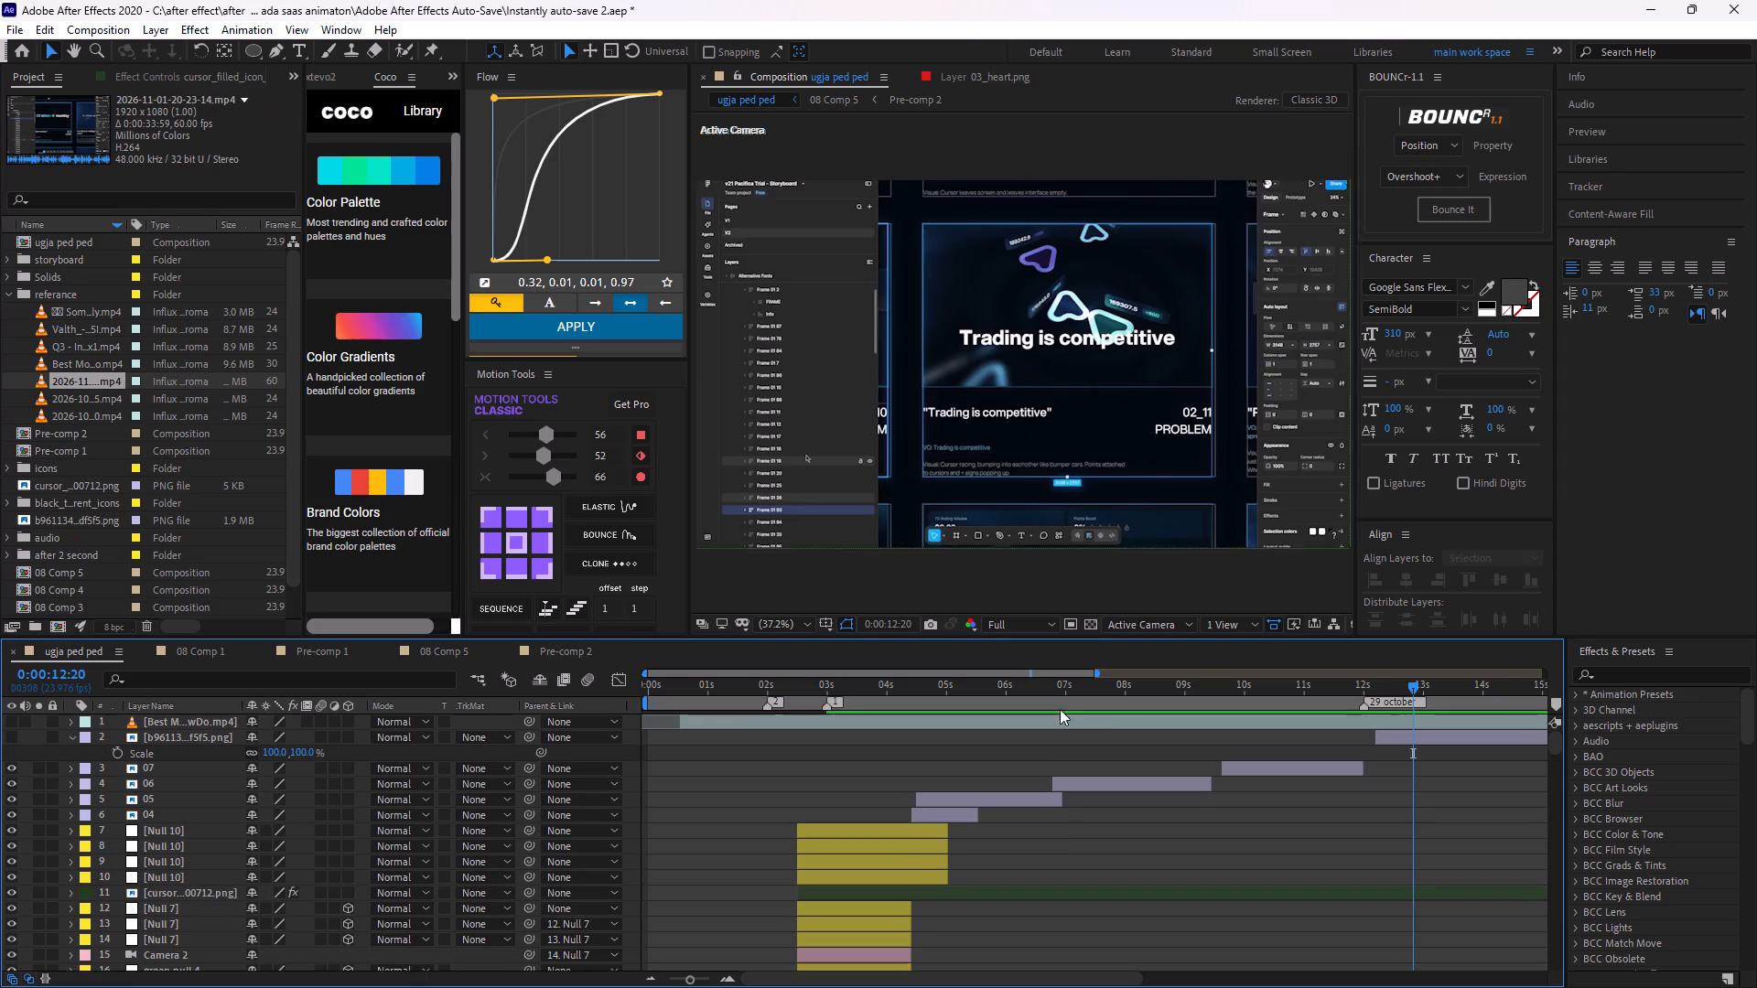
{"action": "left_click", "coordinate": [84, 372]}
{"action": "left_click", "coordinate": [75, 393]}
{"action": "left_click", "coordinate": [56, 410]}
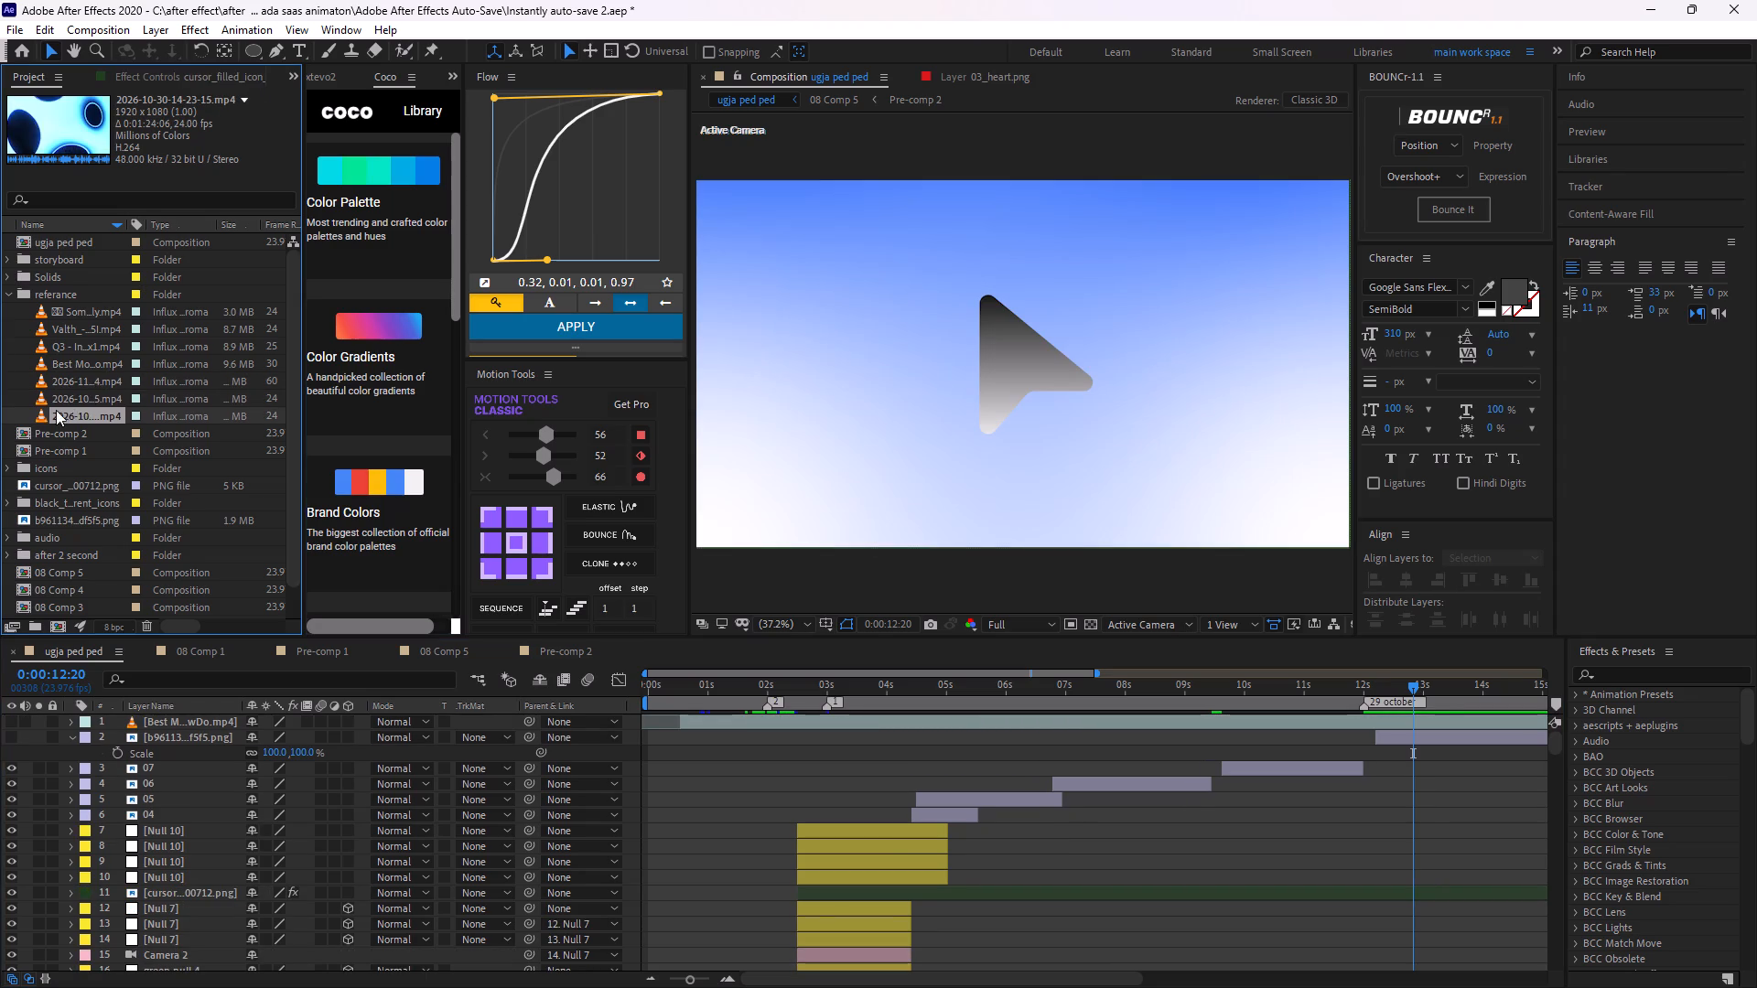
{"action": "left_click", "coordinate": [103, 396]}
{"action": "left_click", "coordinate": [90, 412]}
{"action": "left_click", "coordinate": [69, 407]}
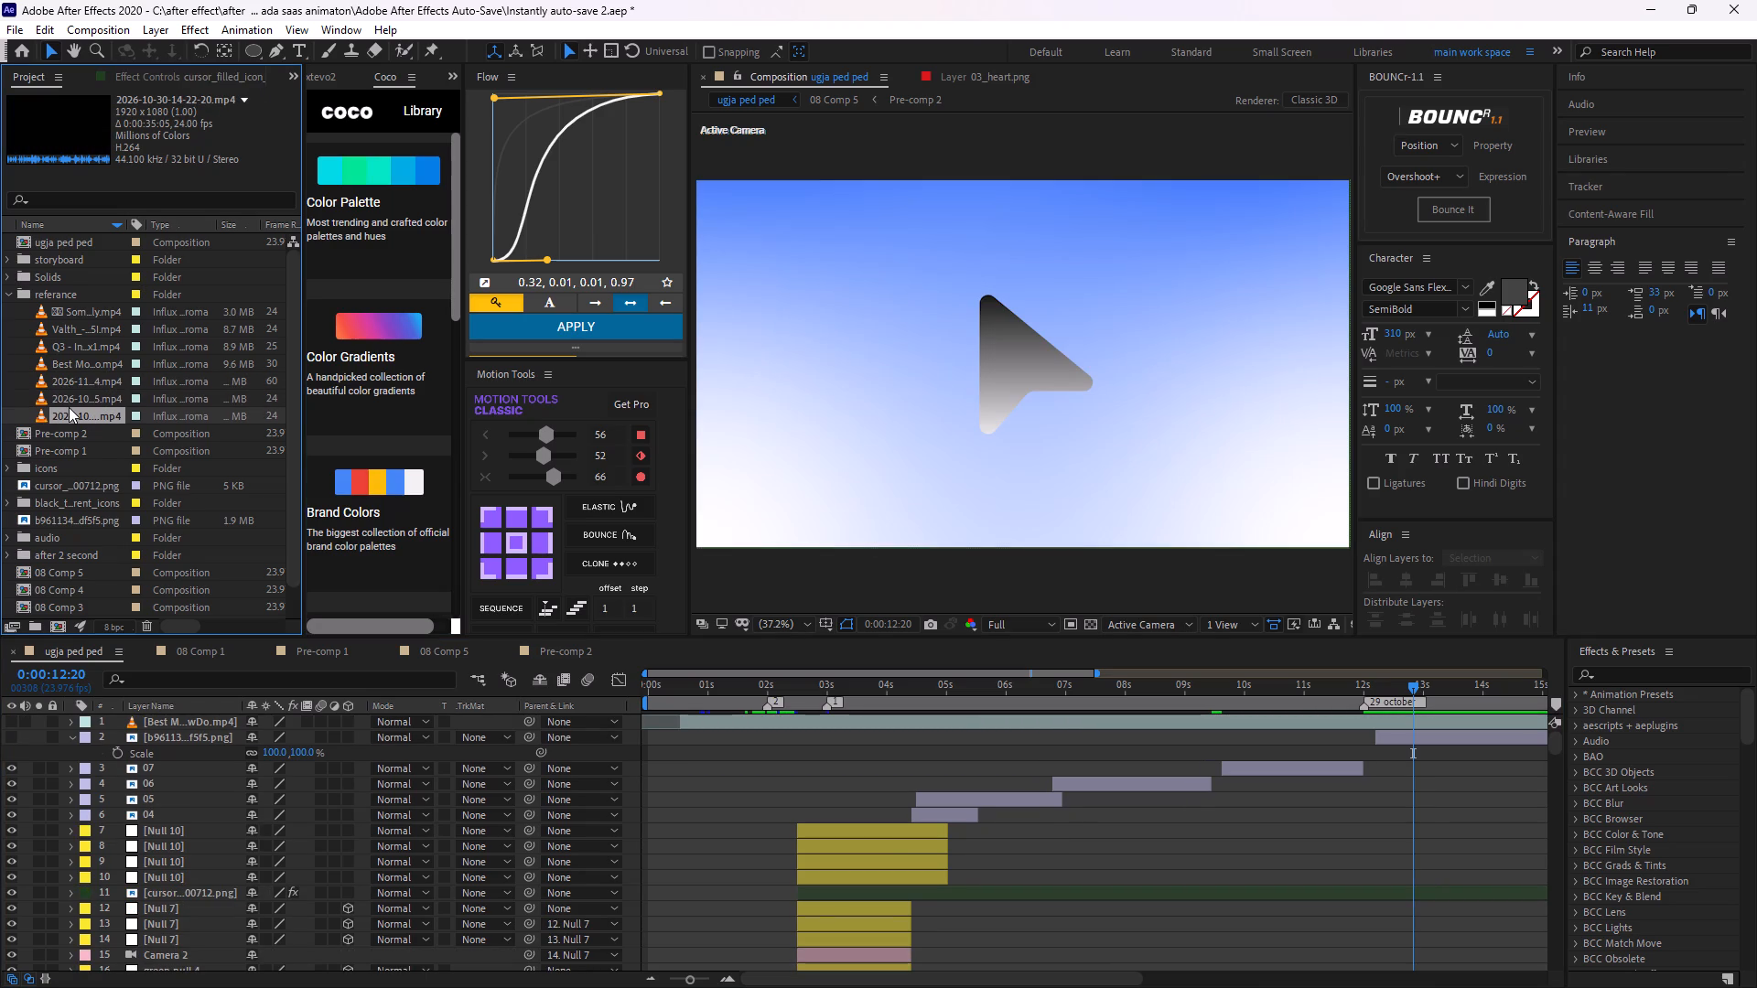
{"action": "double_click", "coordinate": [75, 418]}
{"action": "key", "text": "space"}
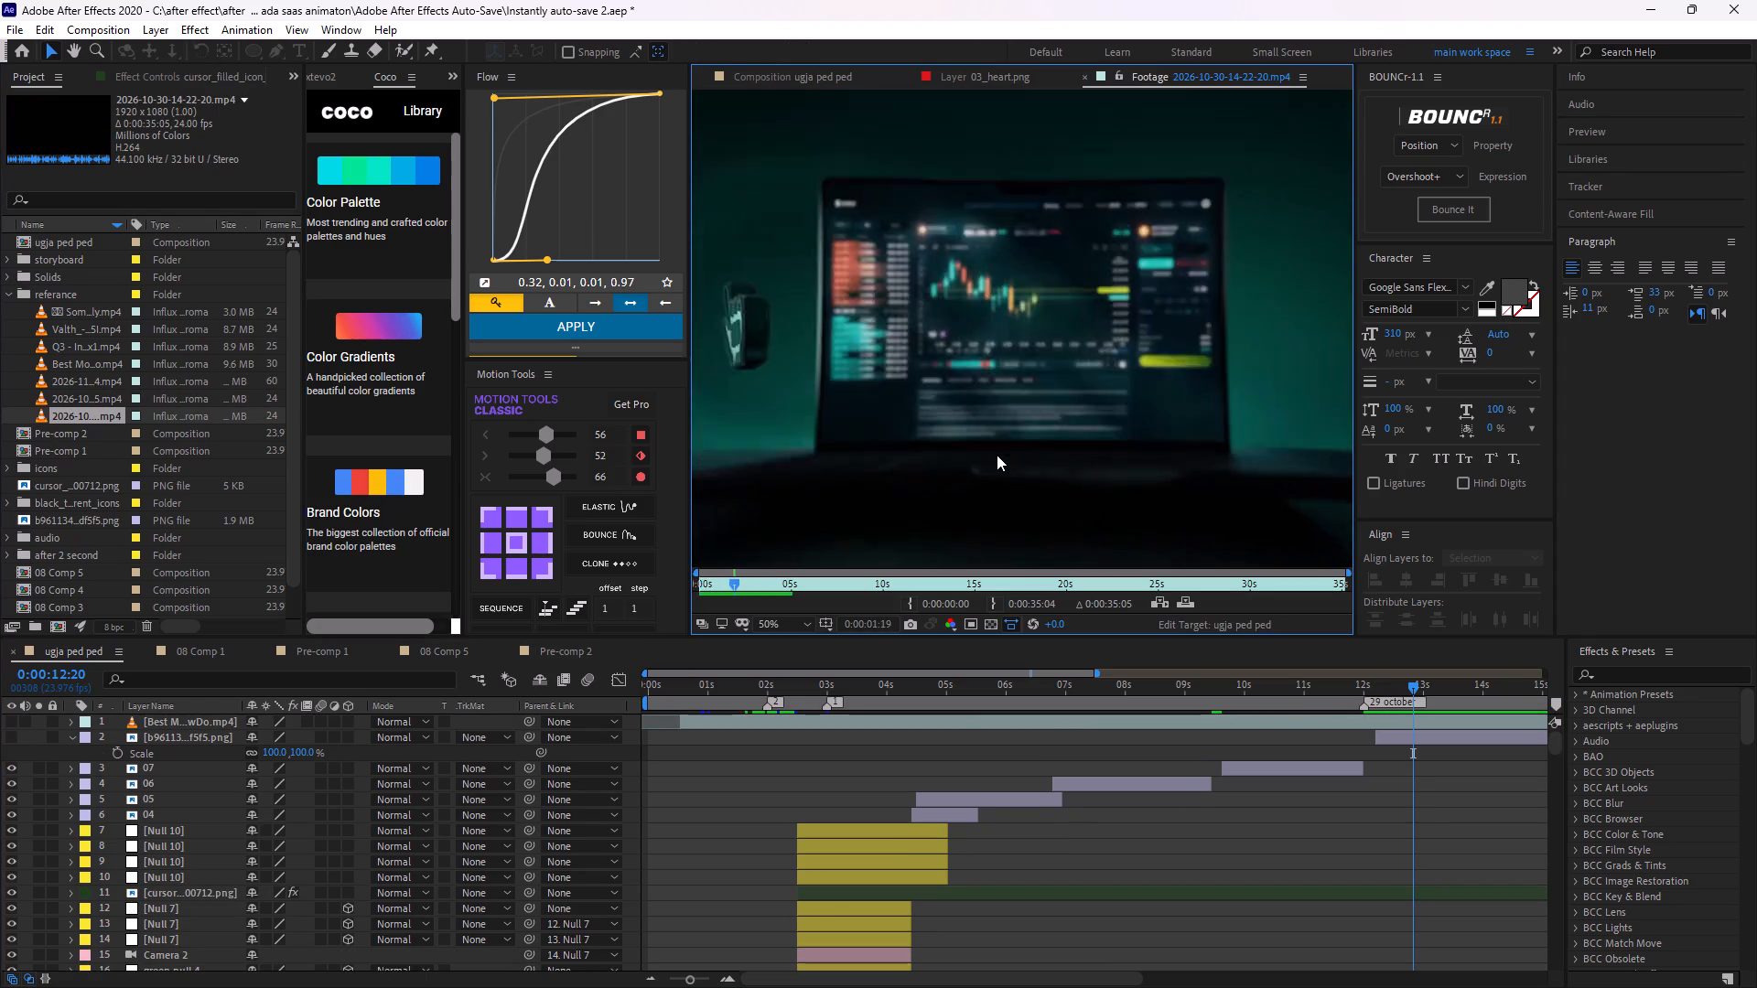
{"action": "key", "text": "space"}
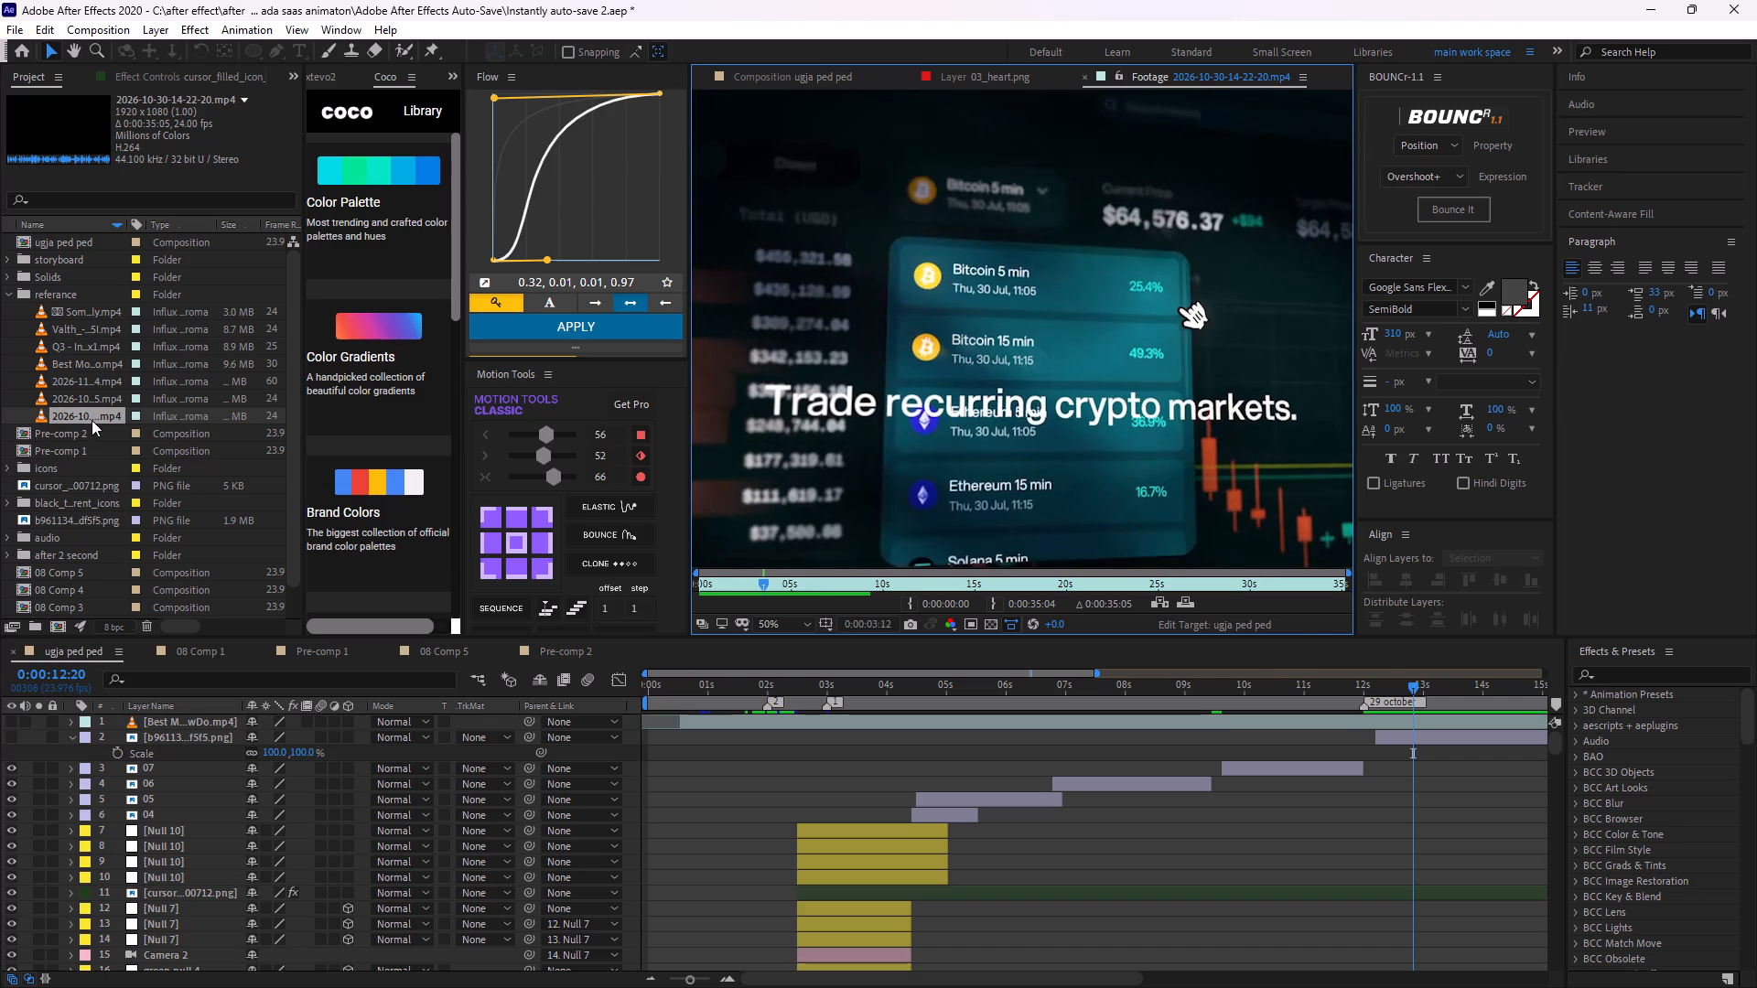
{"action": "left_click_drag", "start_coordinate": [92, 420], "coordinate": [219, 720]}
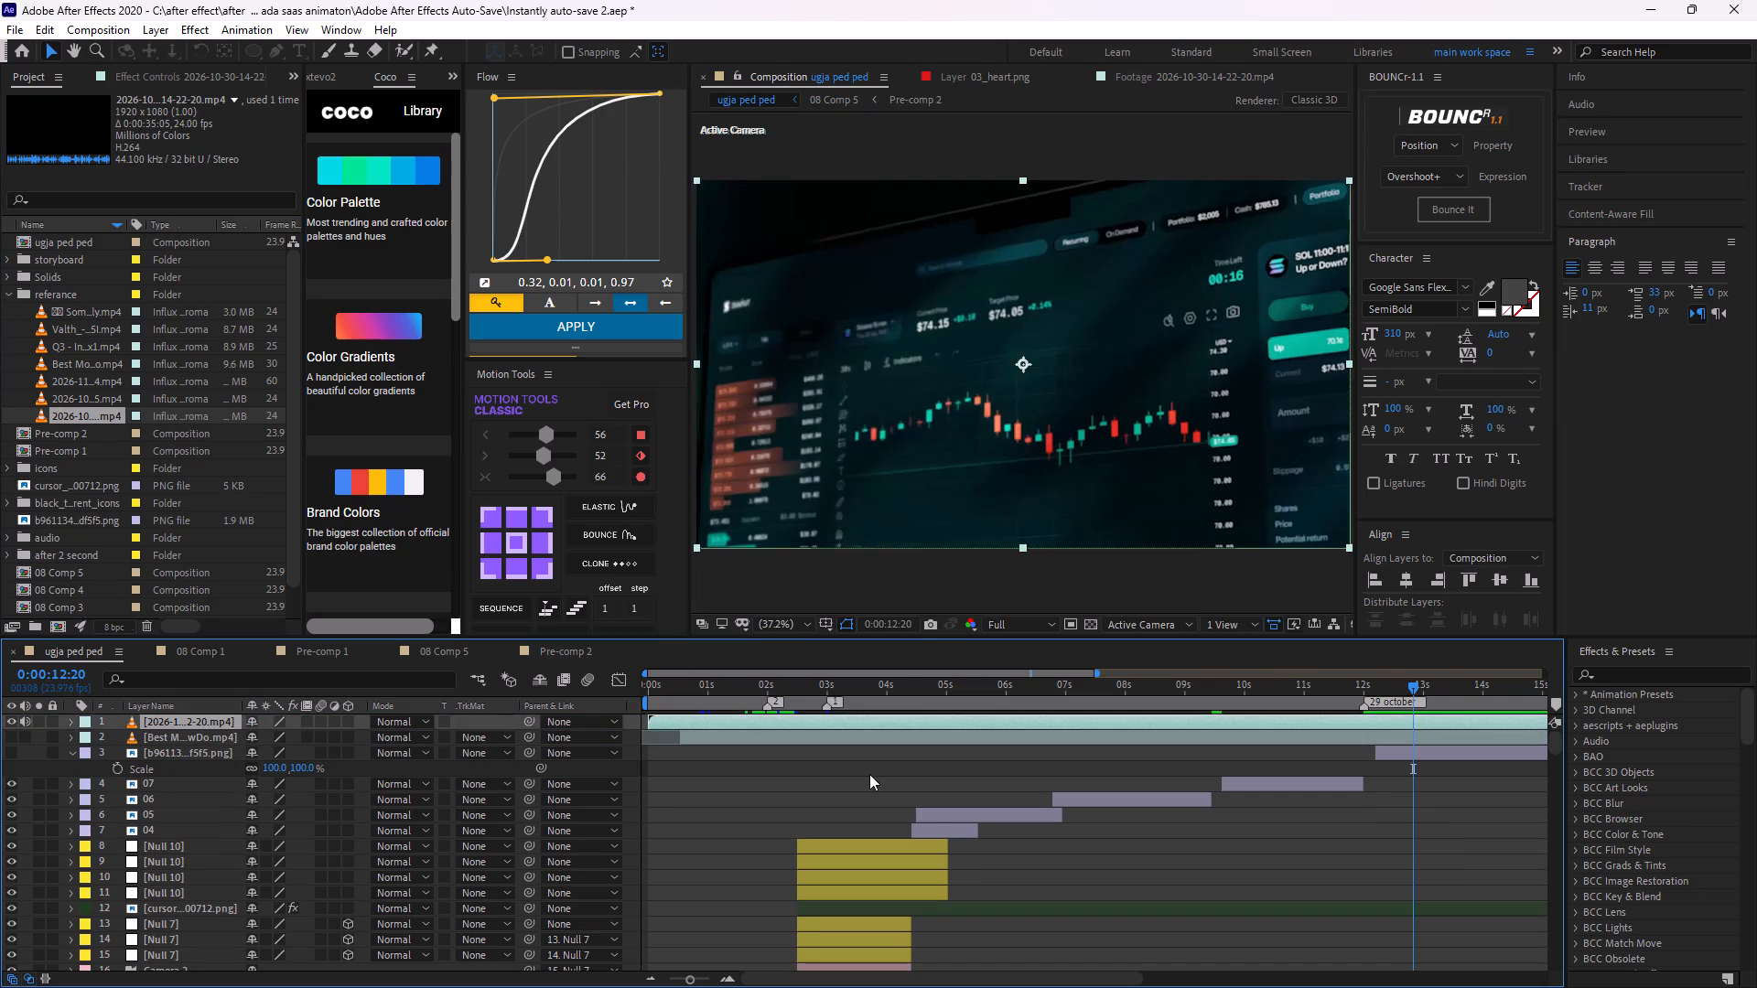
Repeatedly play and scrub the reference clip between about one and three seconds to study how the hand cursor approaches the laptop screen.
{"action": "left_click", "coordinate": [977, 764]}
{"action": "left_click_drag", "start_coordinate": [1412, 696], "coordinate": [781, 725]}
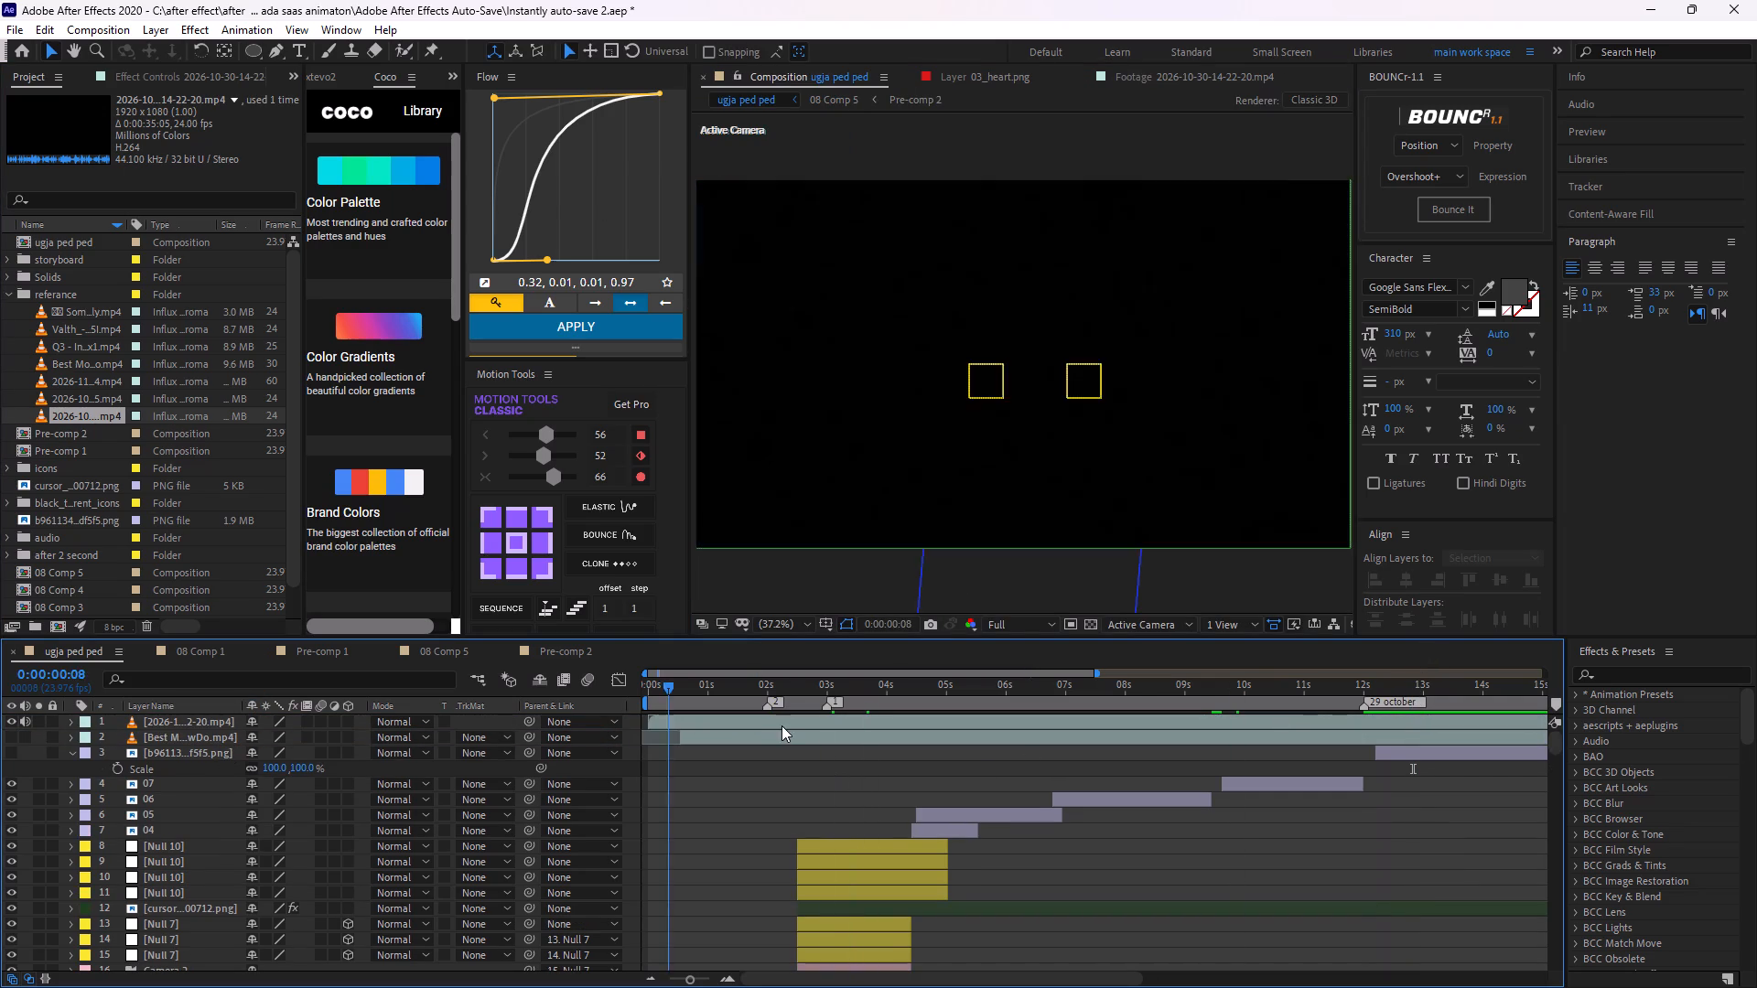
{"action": "left_click_drag", "start_coordinate": [781, 725], "coordinate": [726, 743]}
{"action": "key", "text": "space"}
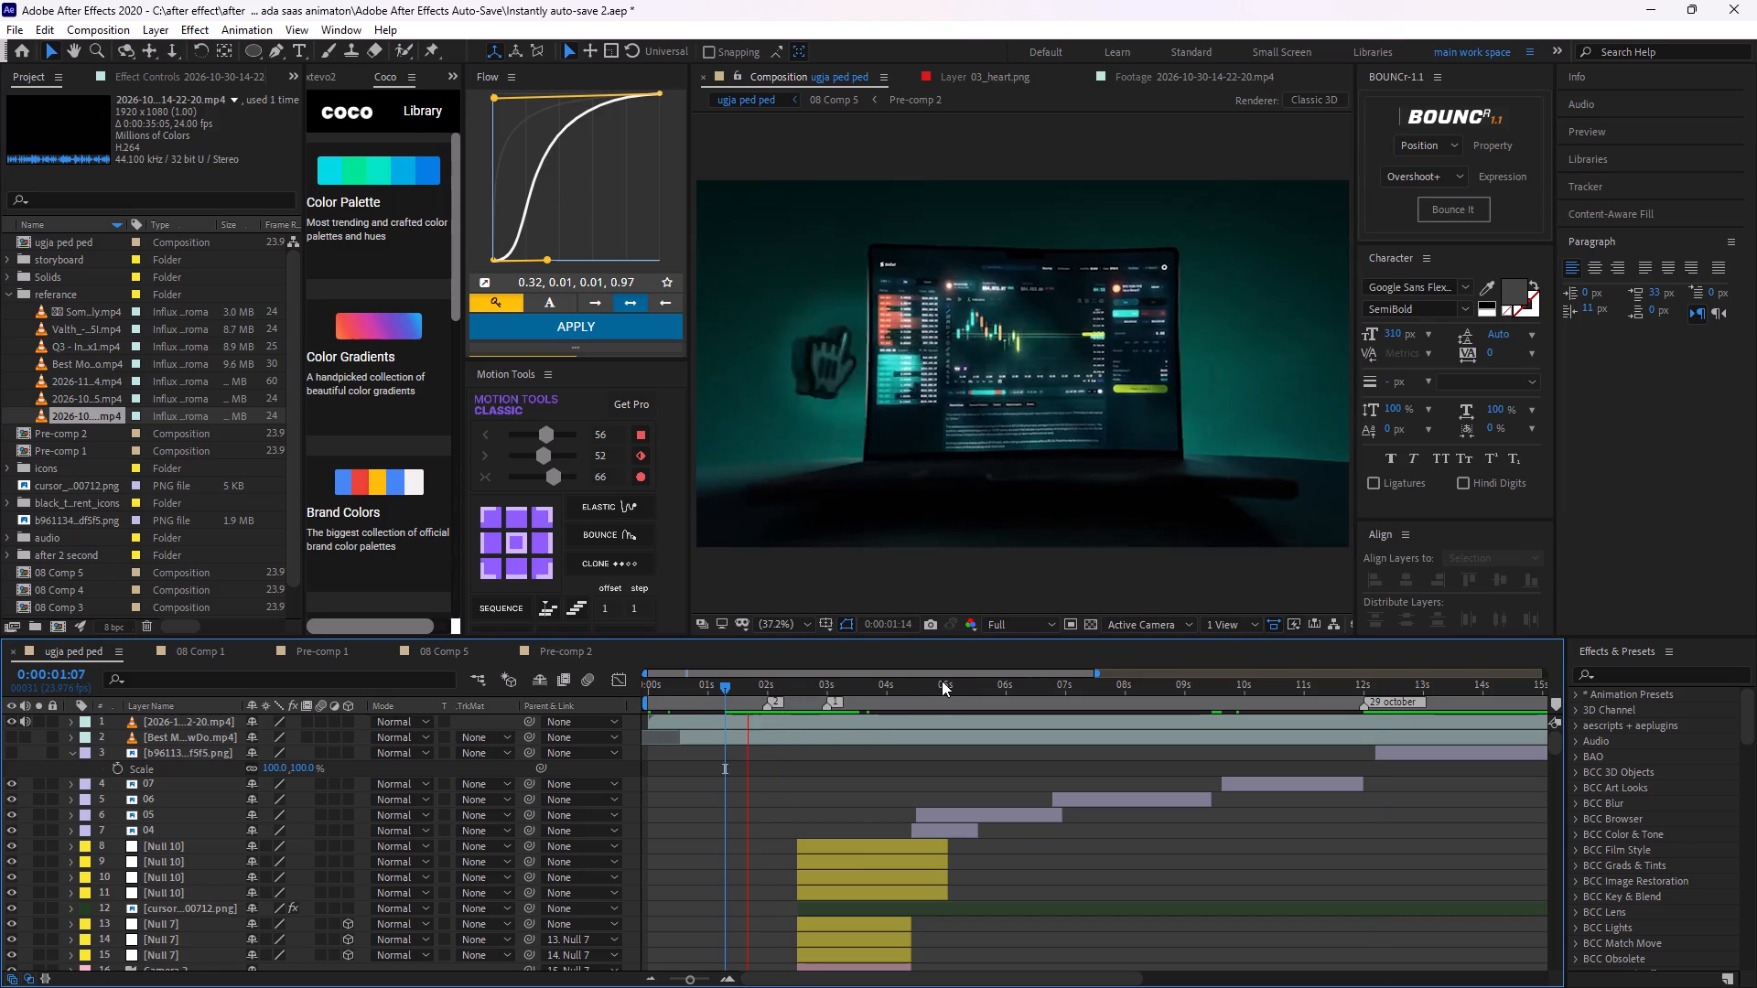
{"action": "key", "text": "space"}
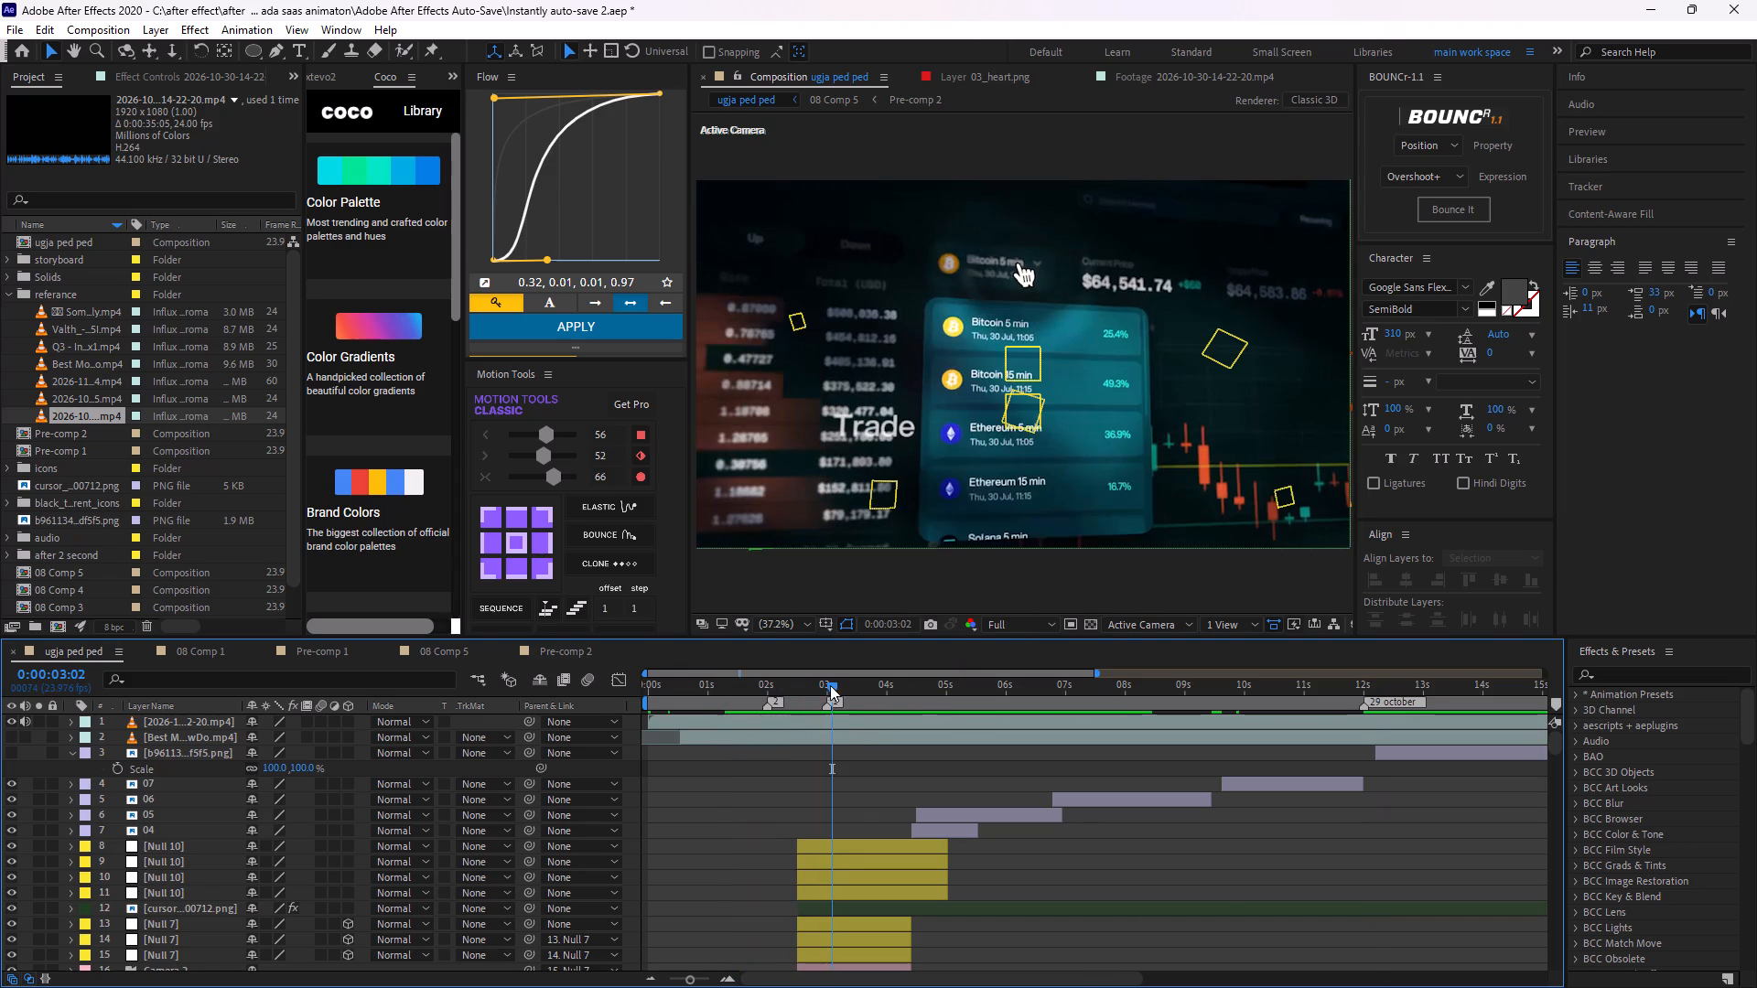
{"action": "left_click_drag", "start_coordinate": [837, 695], "coordinate": [772, 716]}
{"action": "key", "text": "space"}
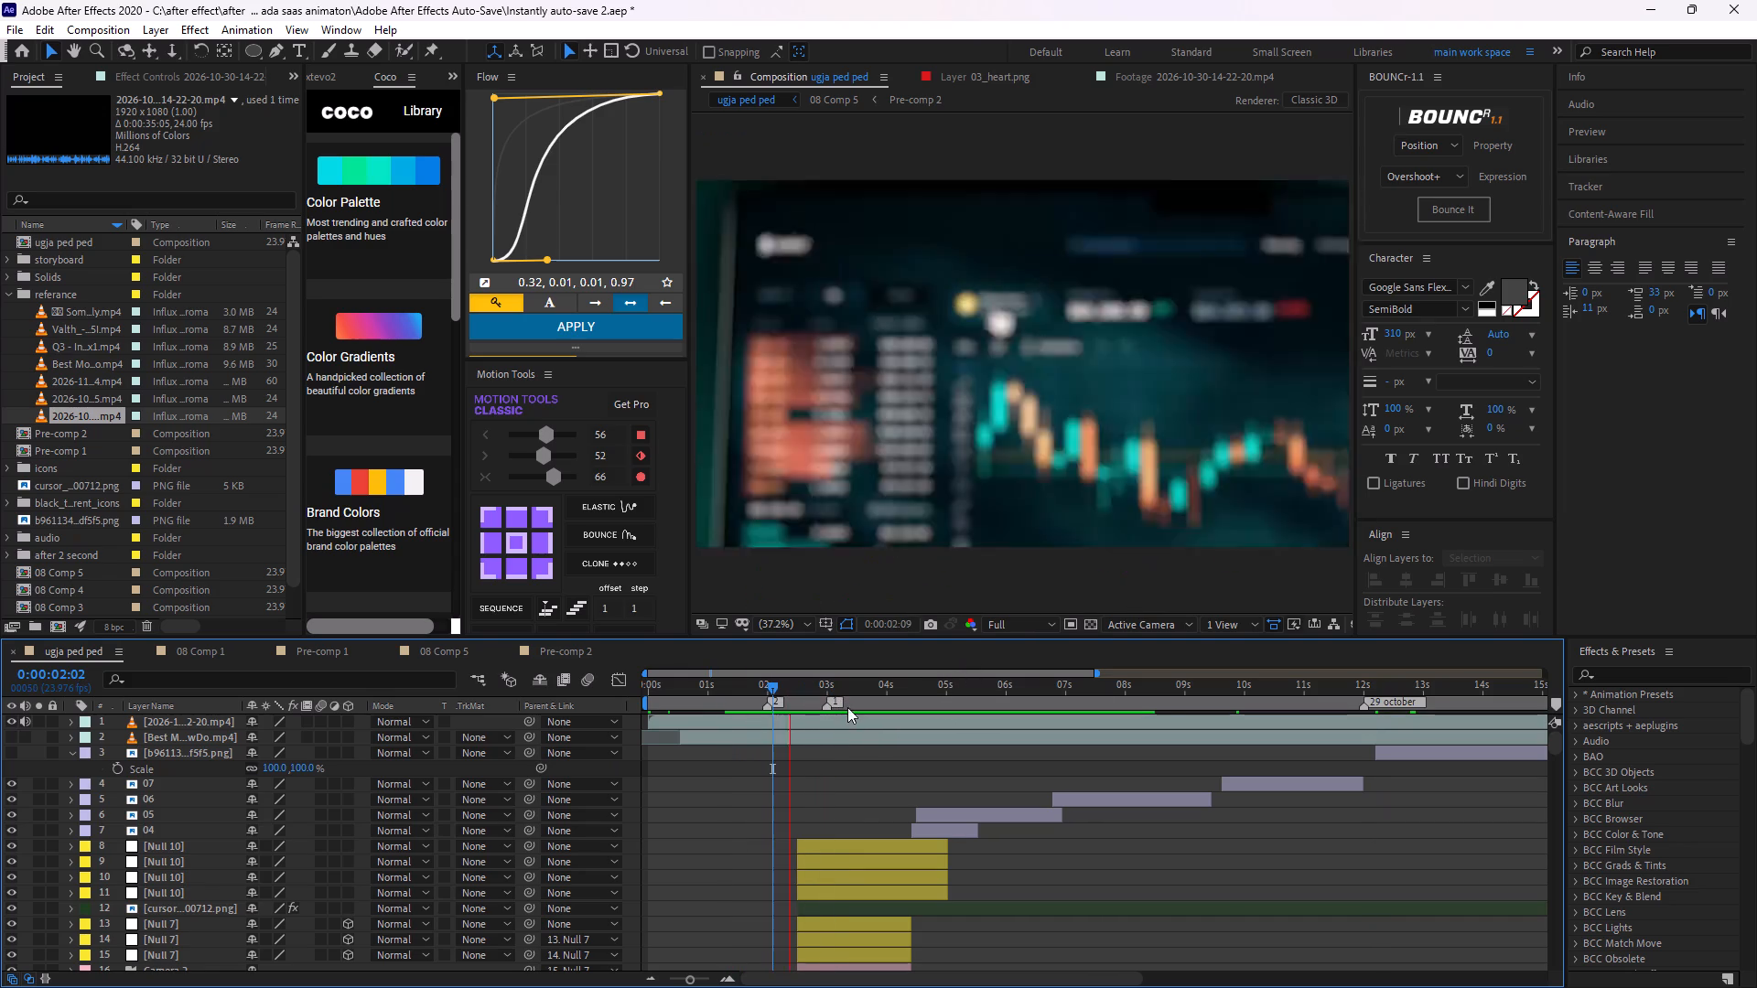
{"action": "key", "text": "space"}
{"action": "left_click_drag", "start_coordinate": [807, 689], "coordinate": [723, 723]}
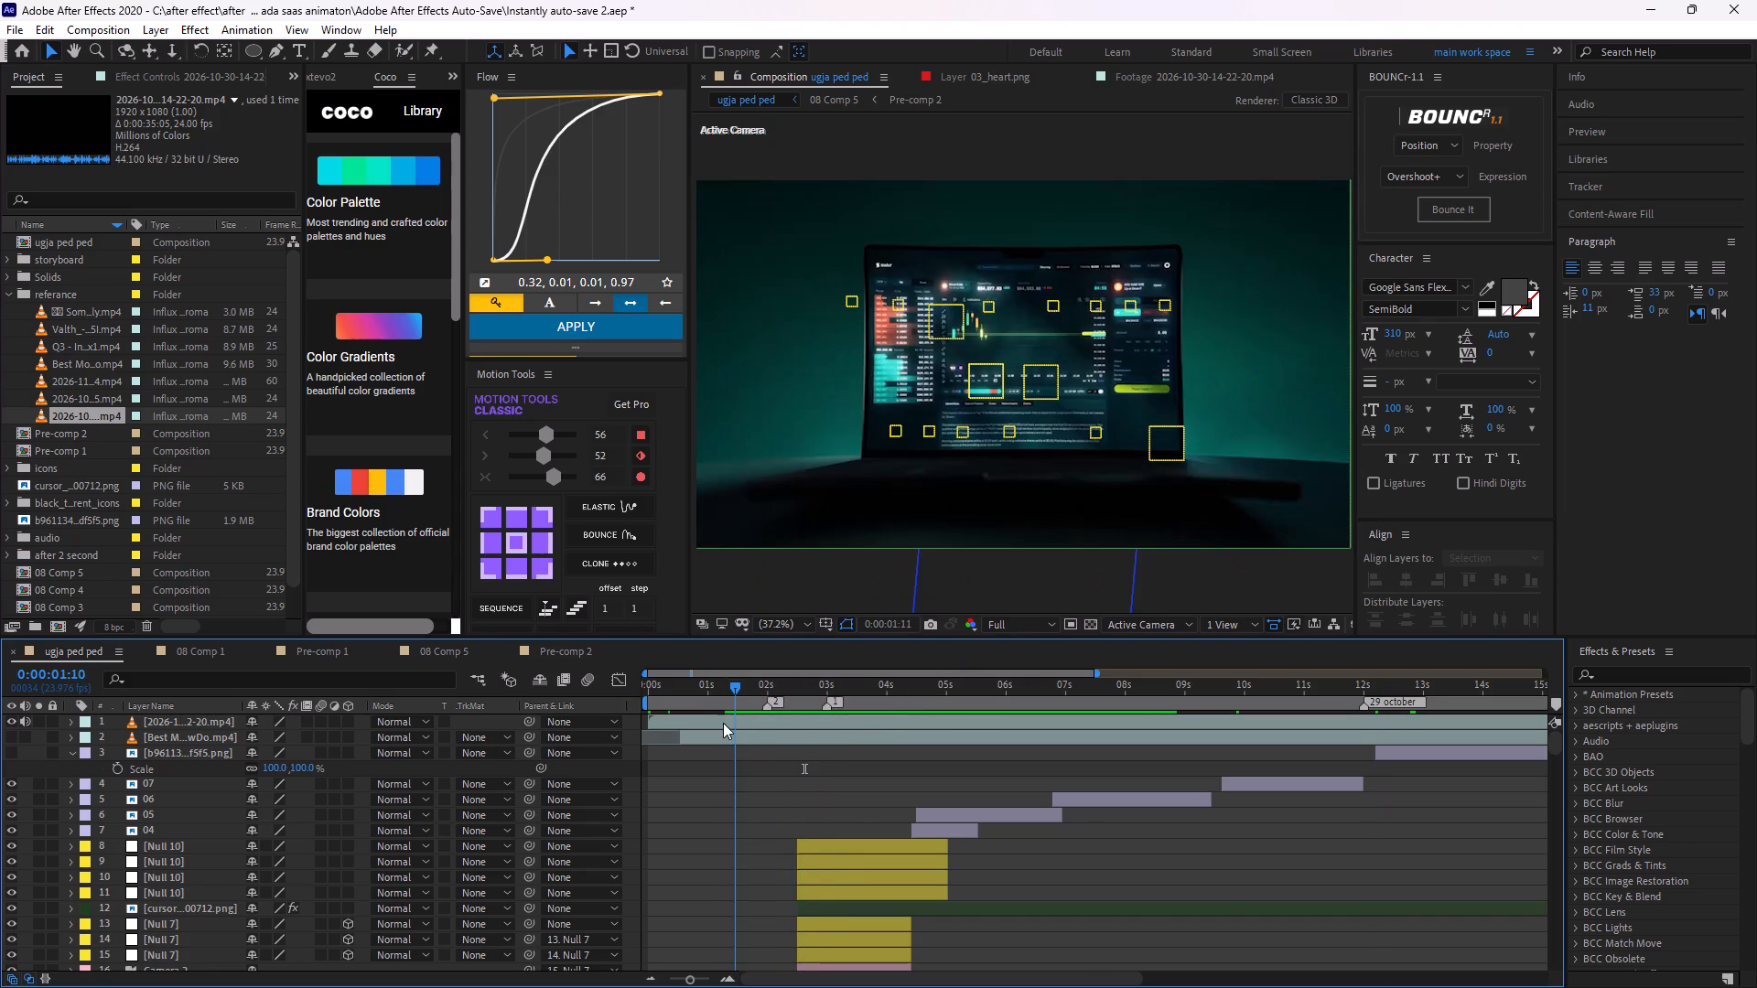
{"action": "left_click_drag", "start_coordinate": [723, 723], "coordinate": [770, 724]}
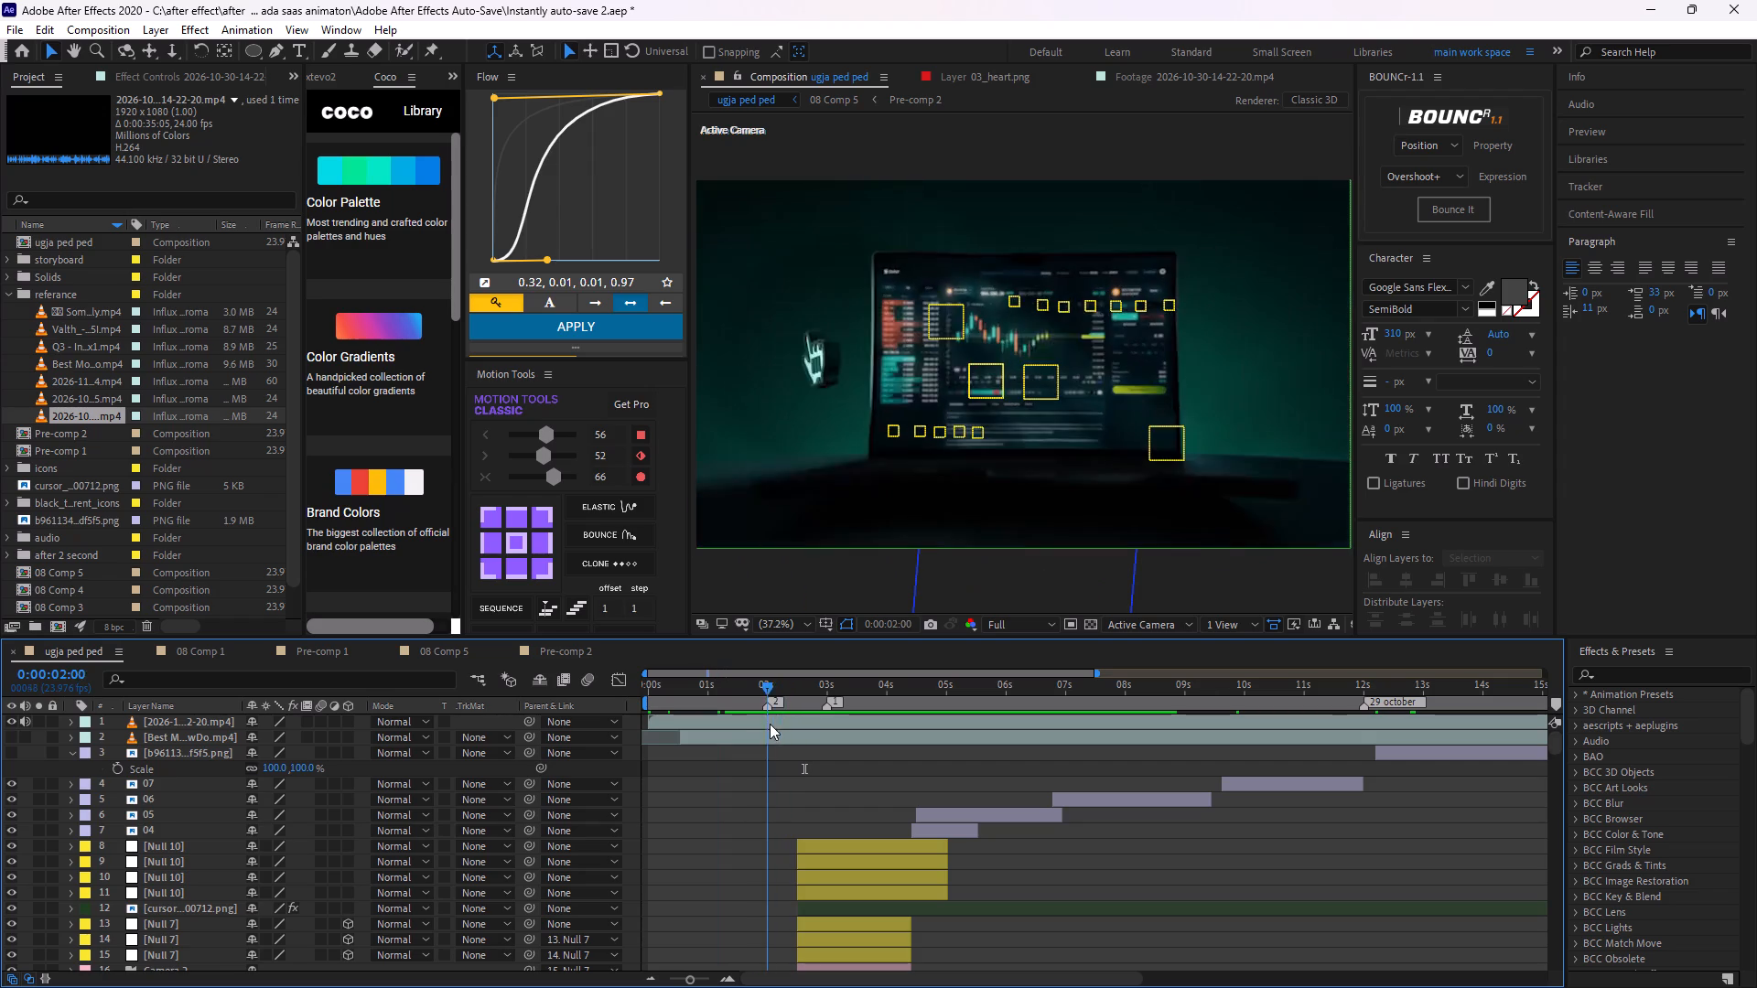
{"action": "left_click_drag", "start_coordinate": [770, 724], "coordinate": [743, 727]}
{"action": "key", "text": "space"}
{"action": "key", "text": "space"}
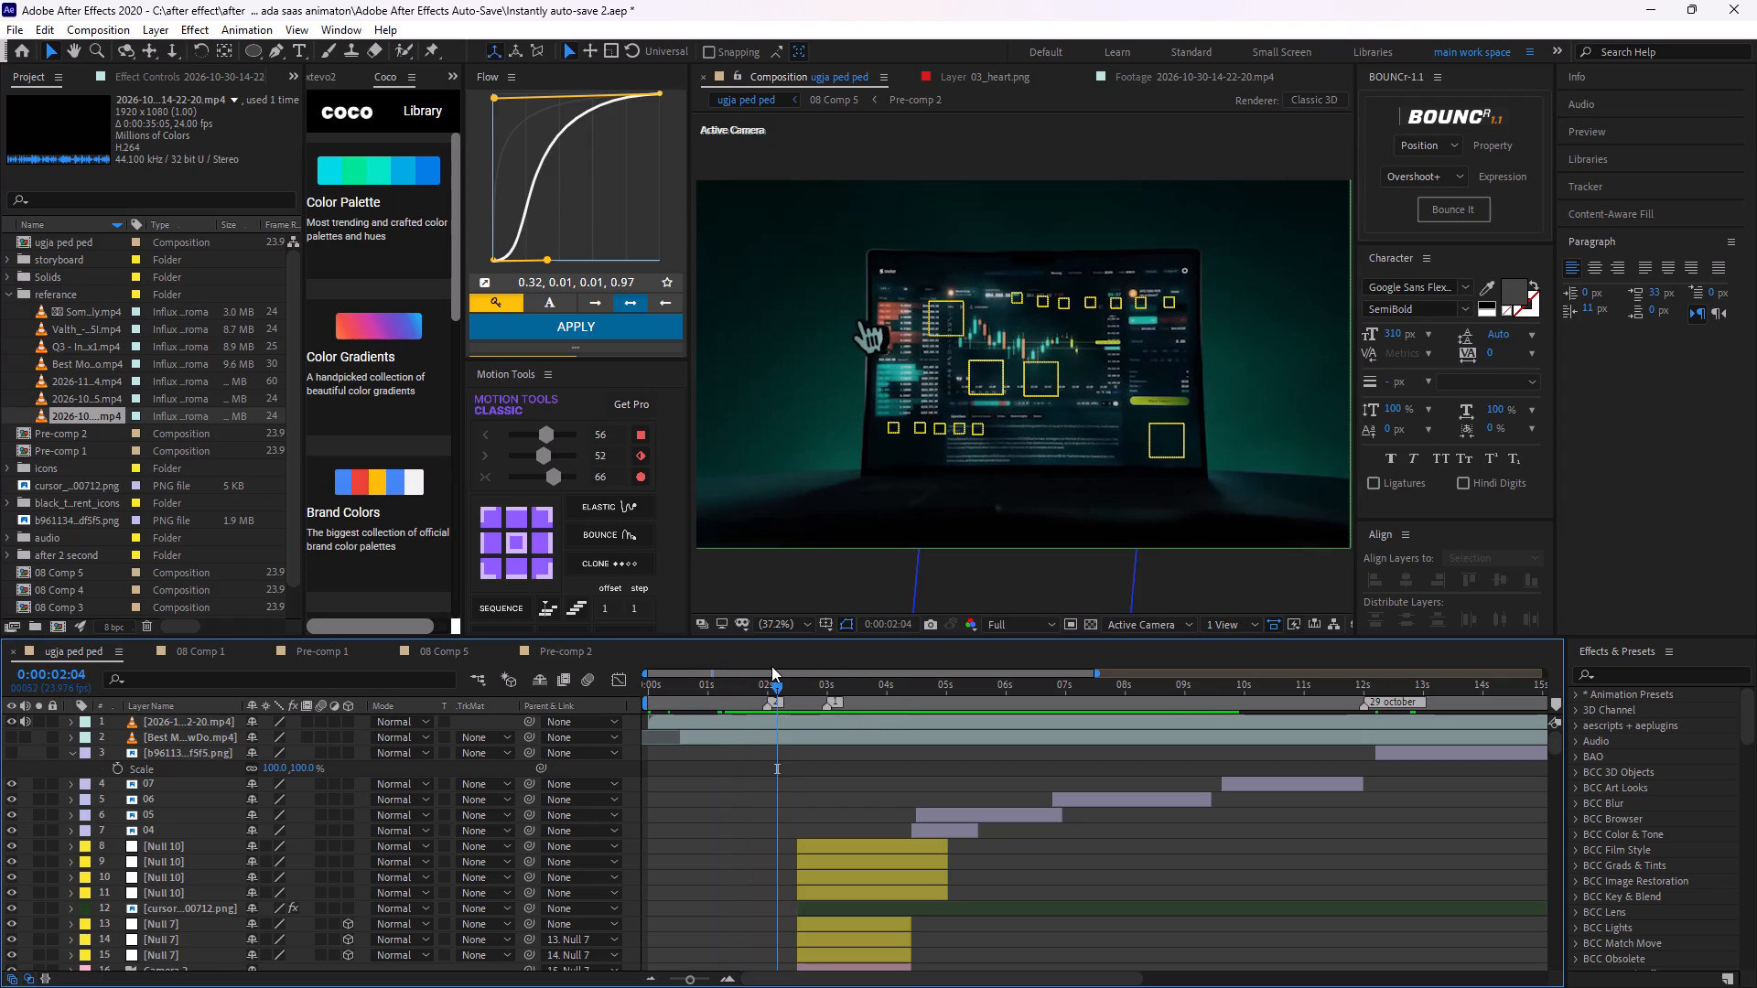
{"action": "left_click_drag", "start_coordinate": [777, 691], "coordinate": [743, 705]}
{"action": "key", "text": "space"}
{"action": "key", "text": "space"}
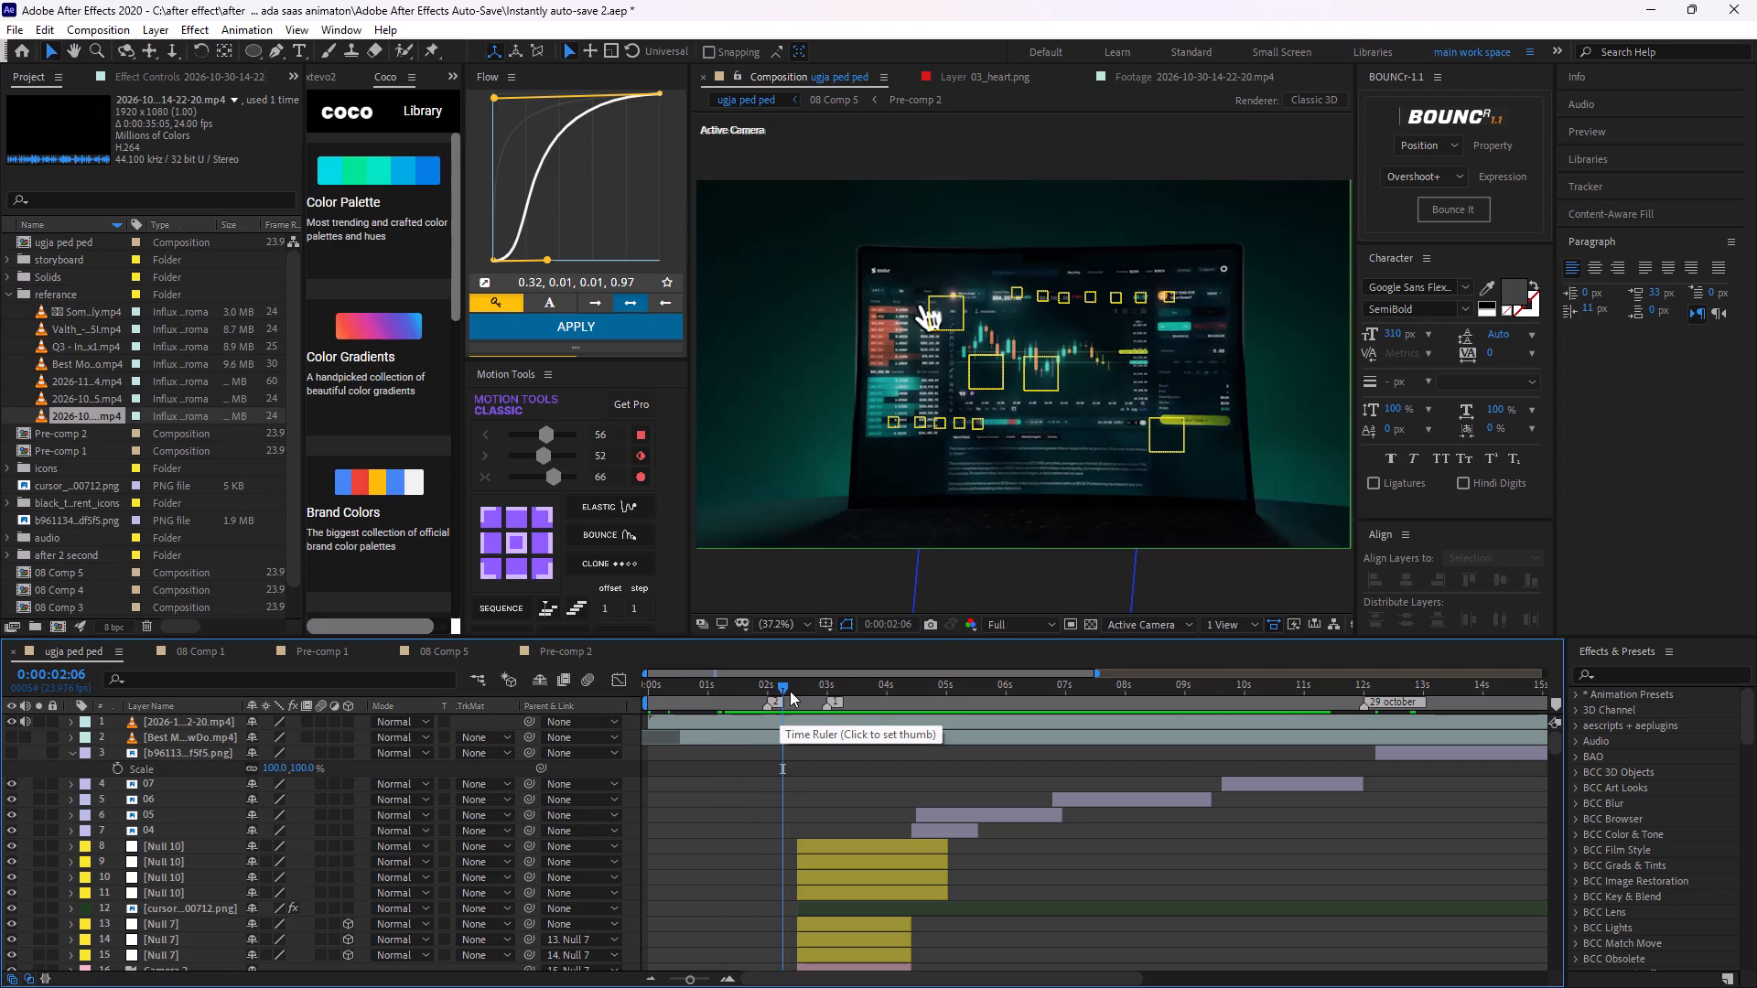
Replay the reference clip from 0:00:00:21 through the Trade recurring crypto markets shot to study the hand cursor's full movement.
{"action": "left_click_drag", "start_coordinate": [780, 688], "coordinate": [704, 719]}
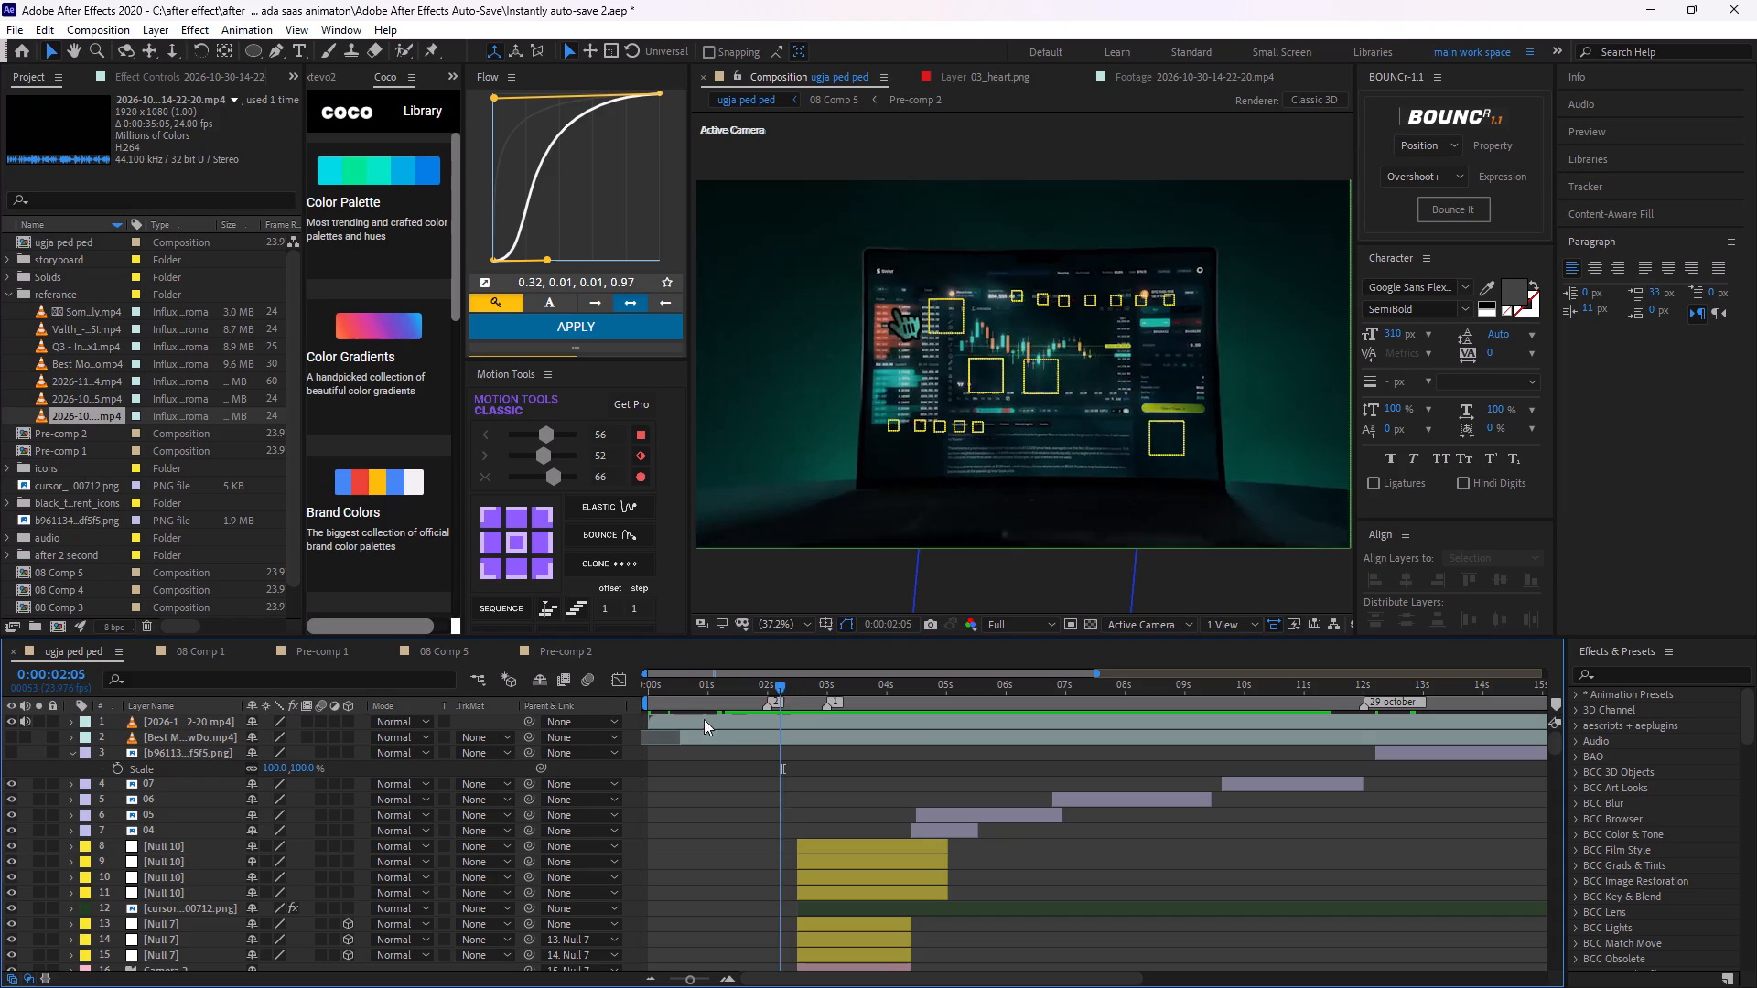
{"action": "left_click_drag", "start_coordinate": [704, 719], "coordinate": [698, 721]}
{"action": "key", "text": "space"}
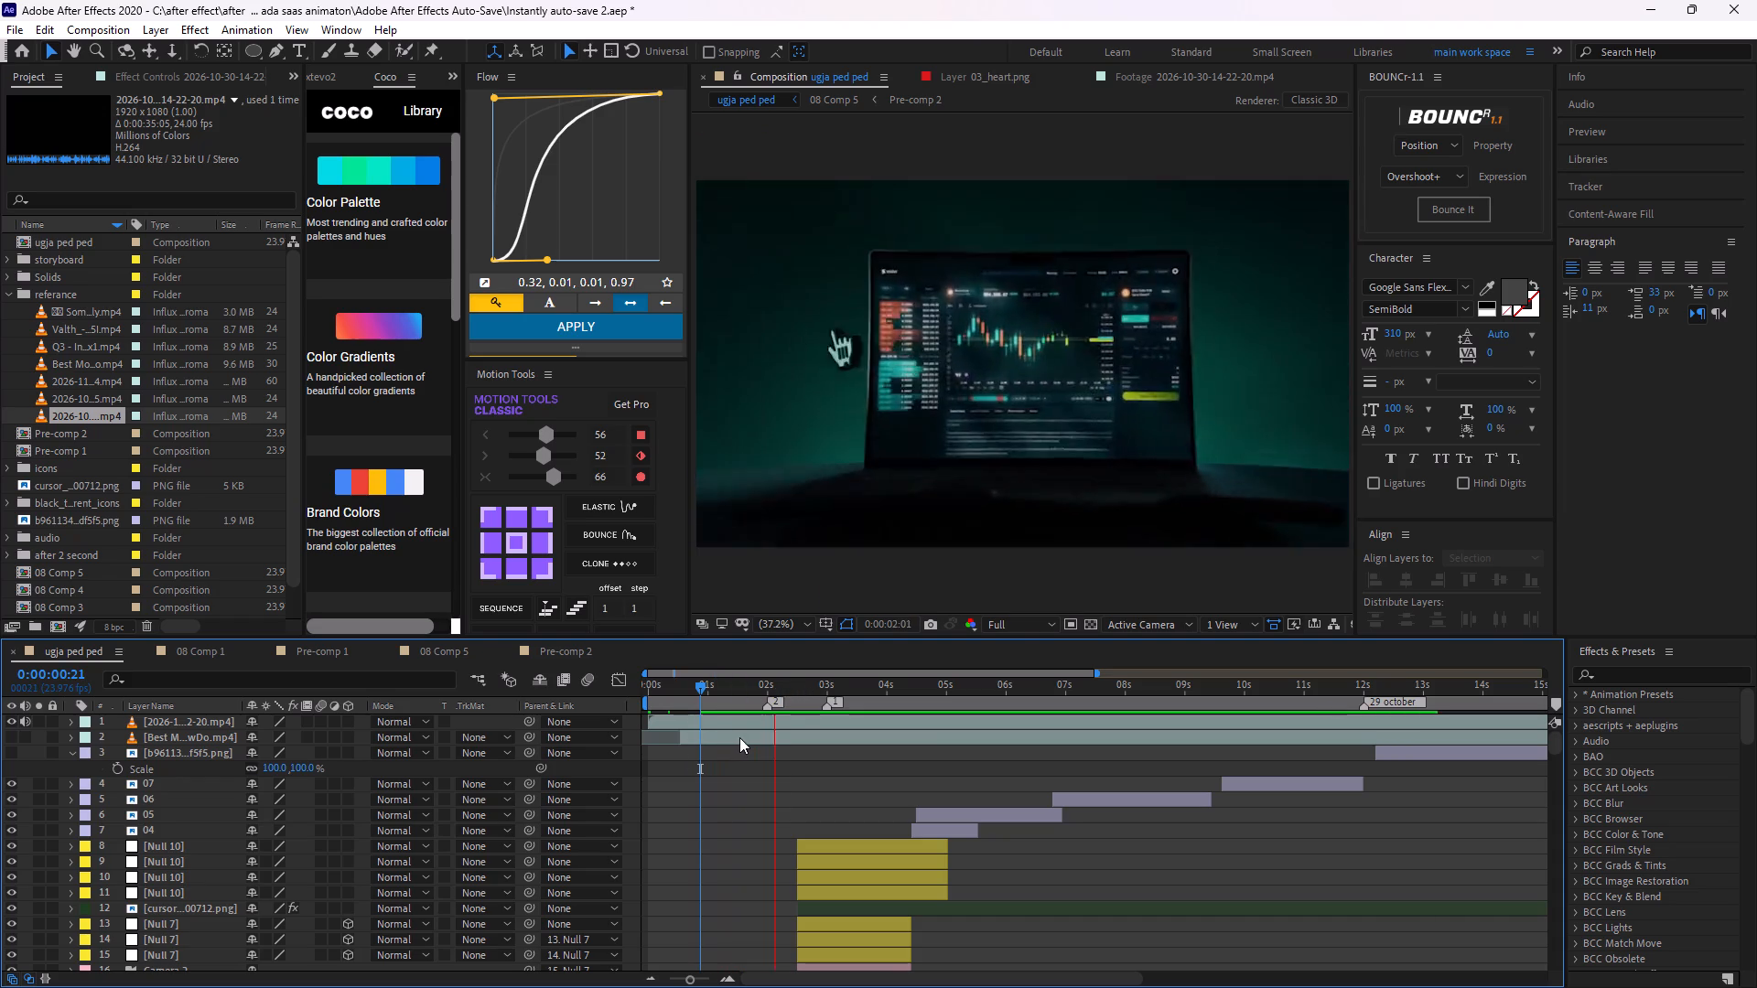
{"action": "key", "text": "space"}
{"action": "key", "text": "space"}
{"action": "key", "text": "space"}
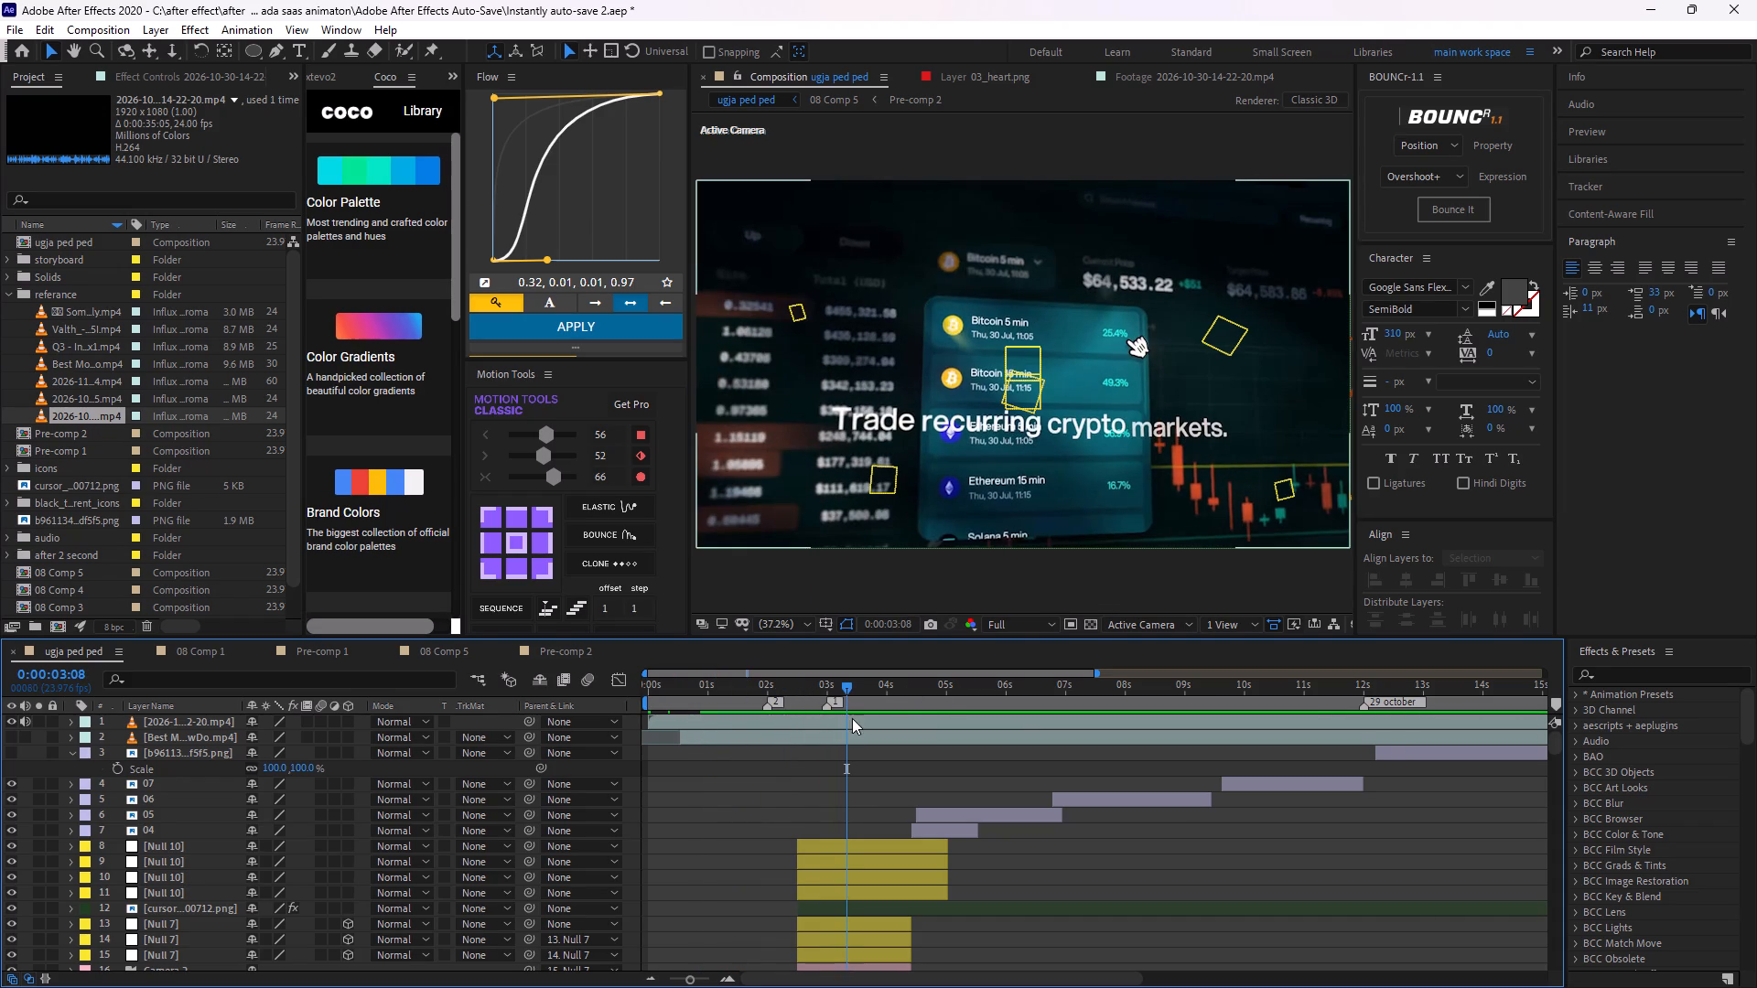
{"action": "key", "text": "space"}
{"action": "key", "text": "space"}
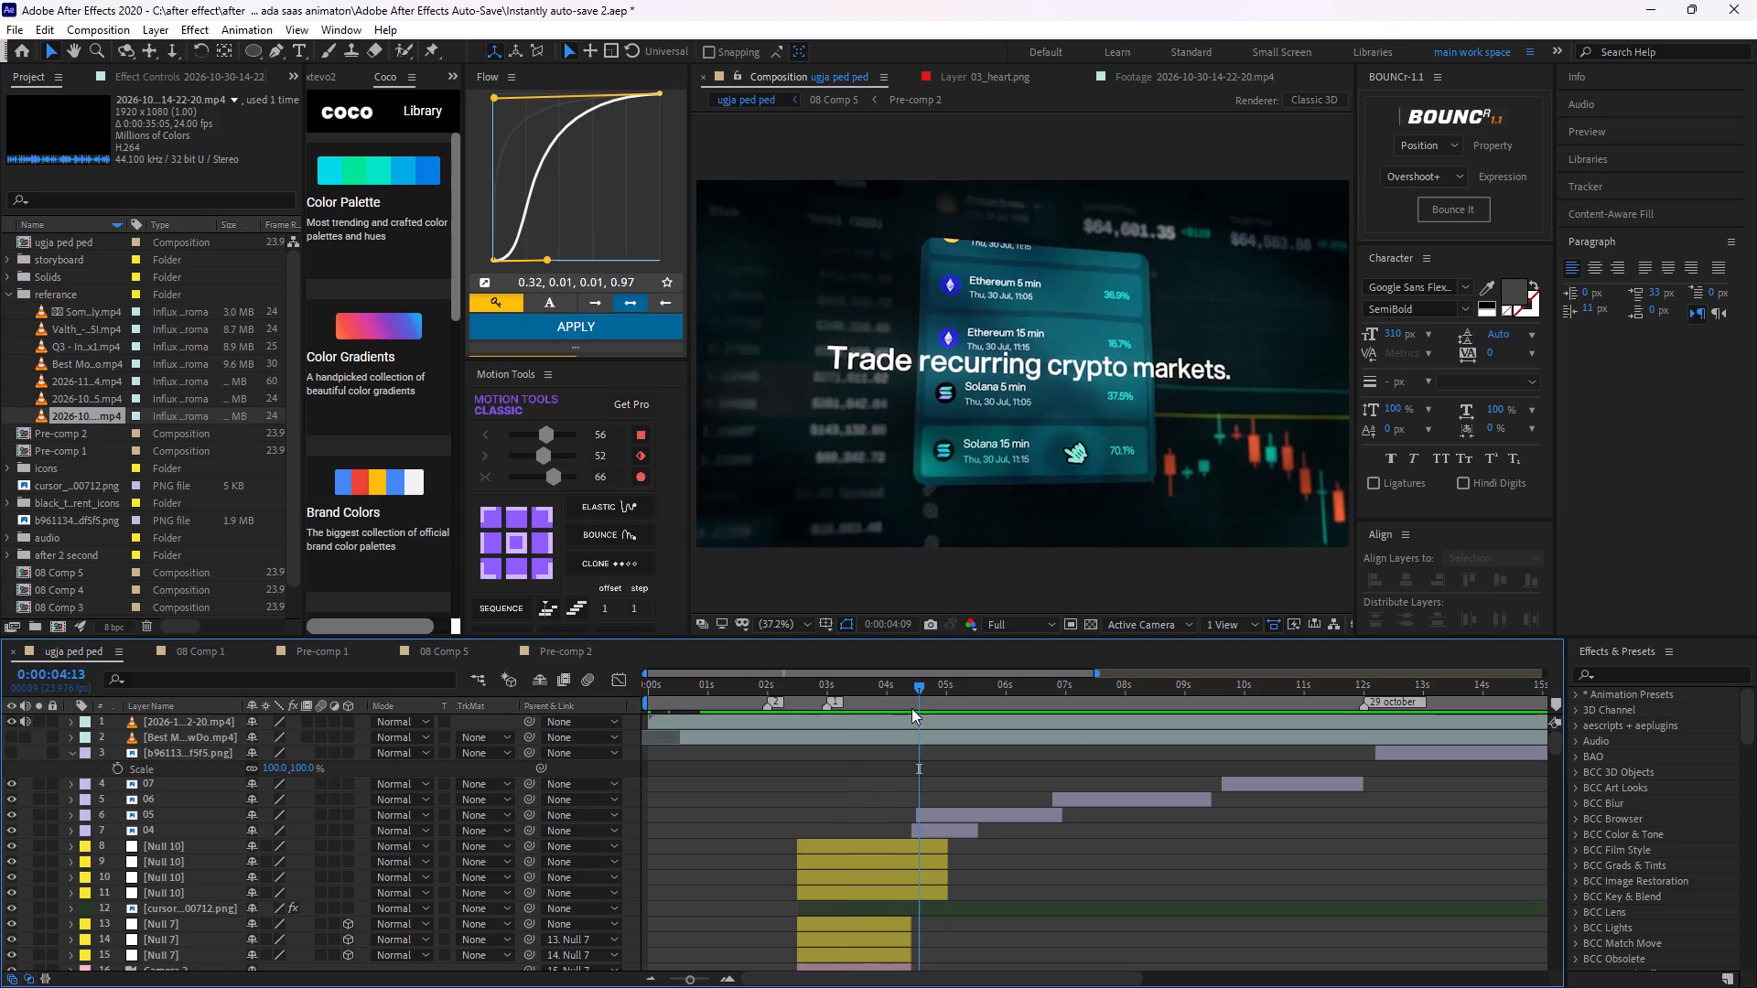
{"action": "key", "text": "space"}
{"action": "key", "text": "space"}
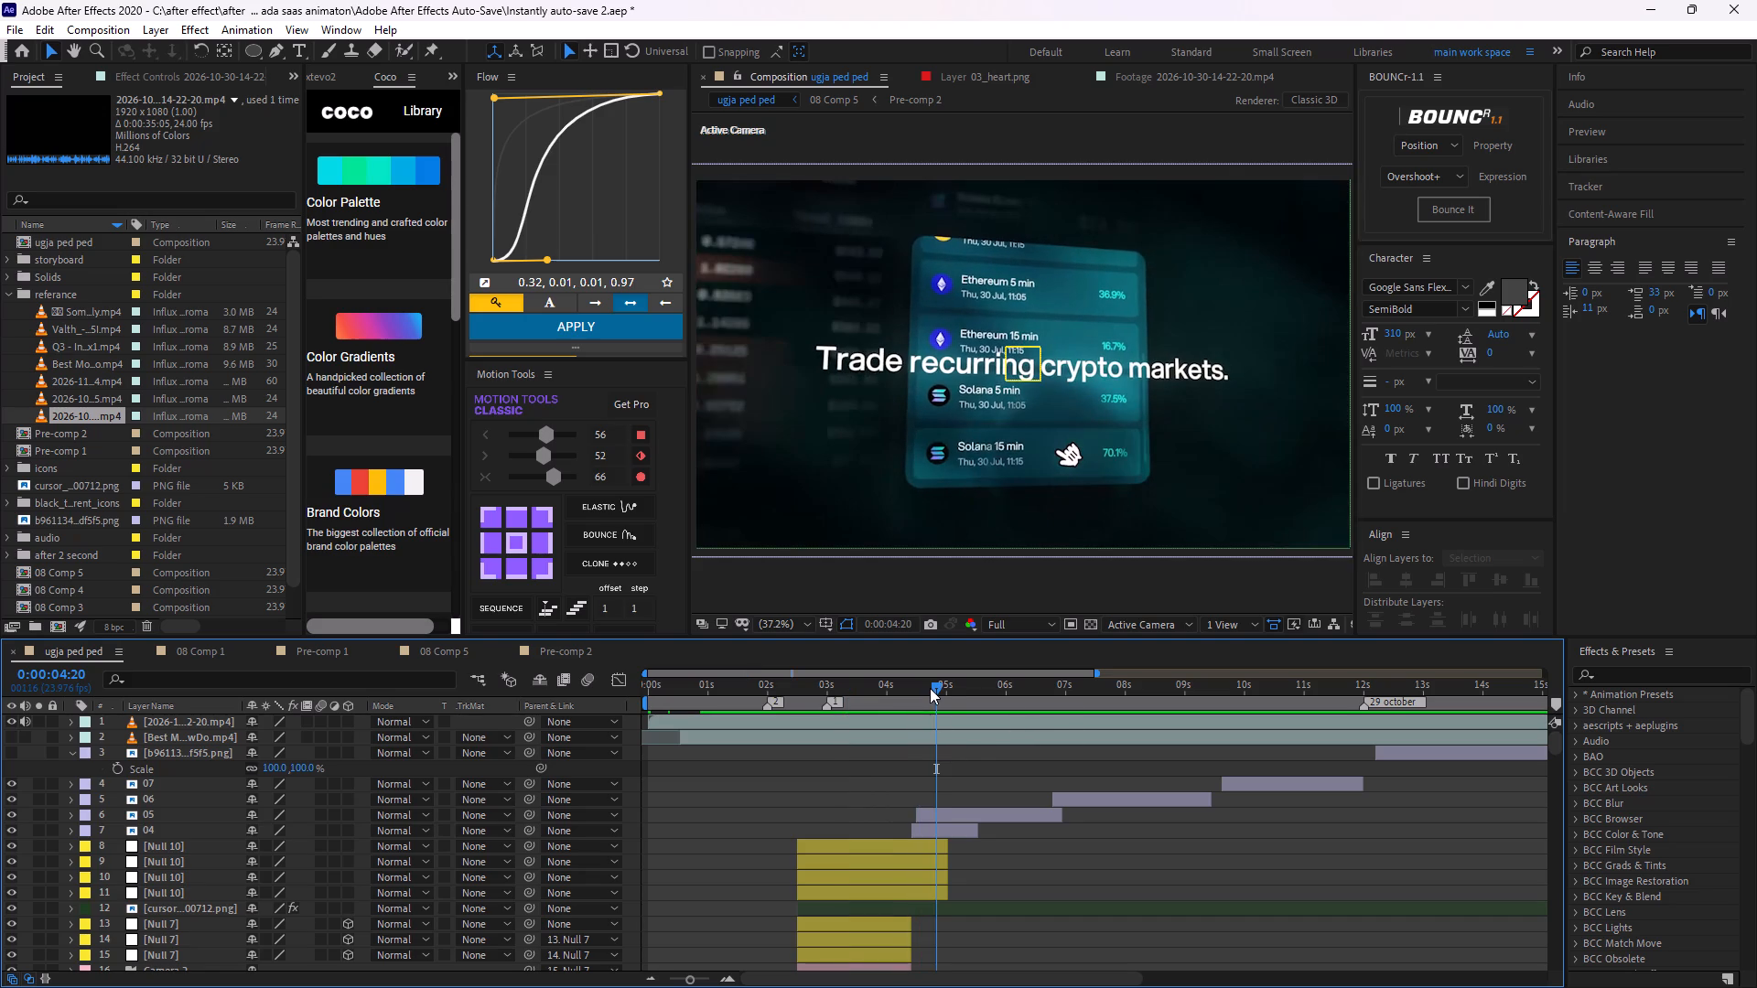
{"action": "left_click_drag", "start_coordinate": [932, 686], "coordinate": [831, 713]}
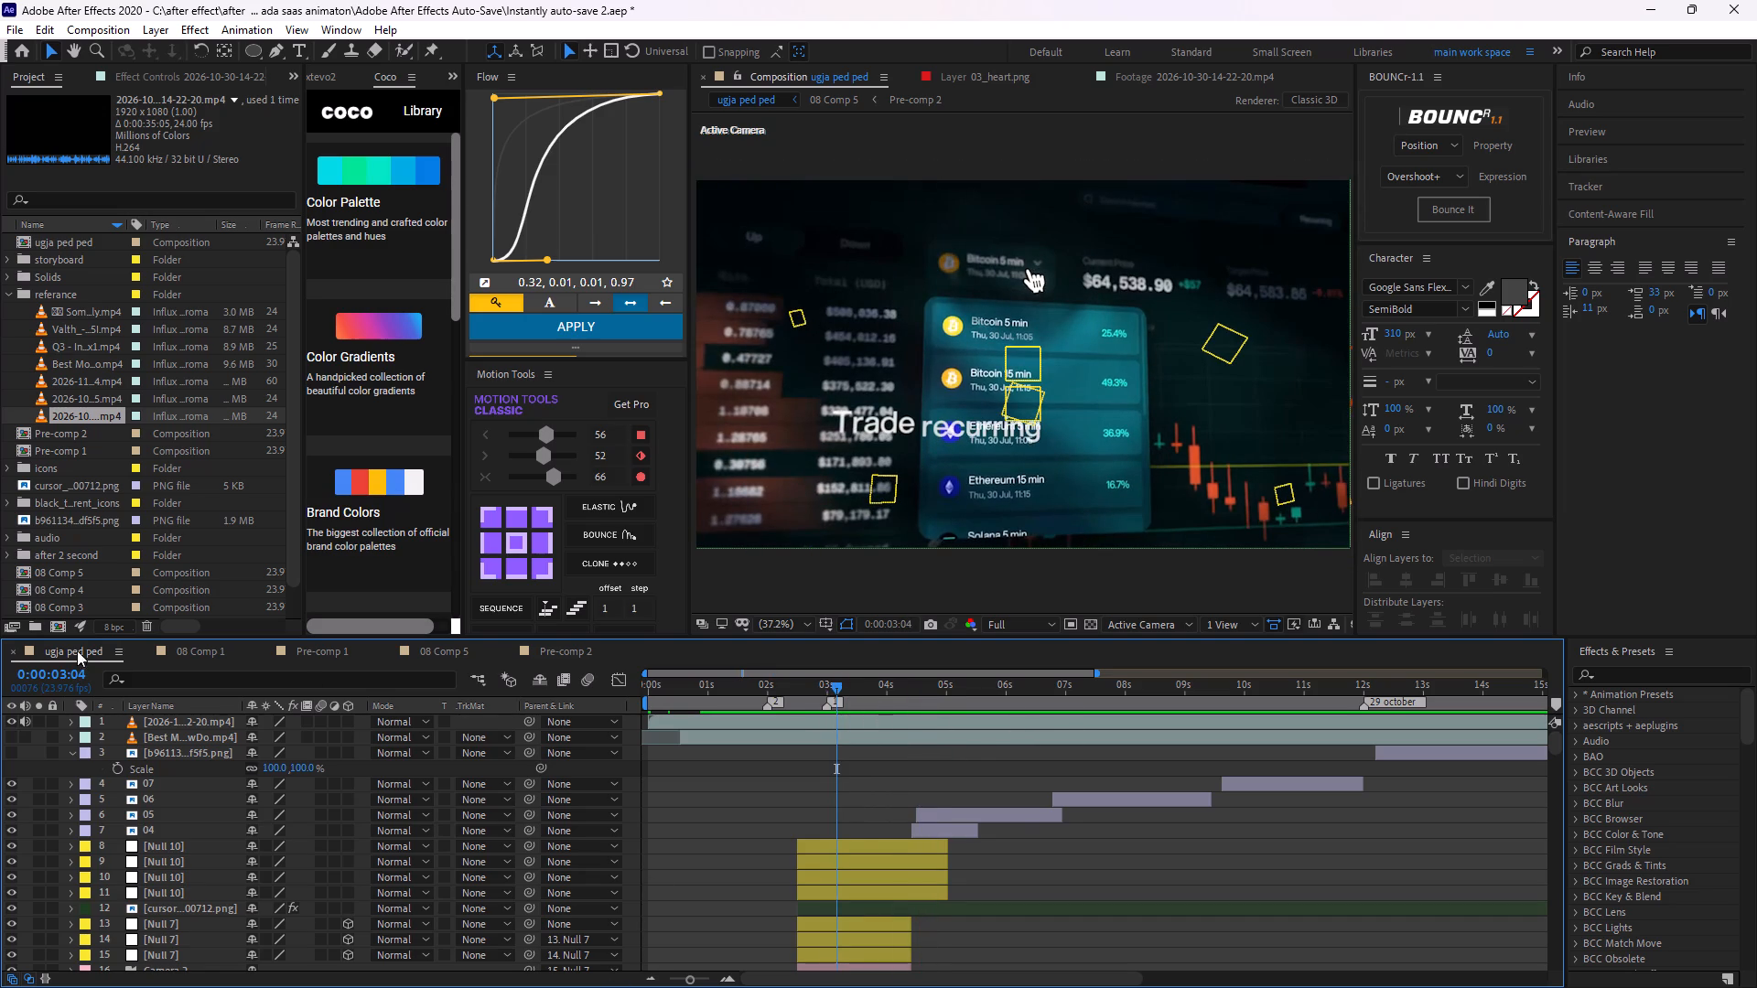
{"action": "key", "text": "space"}
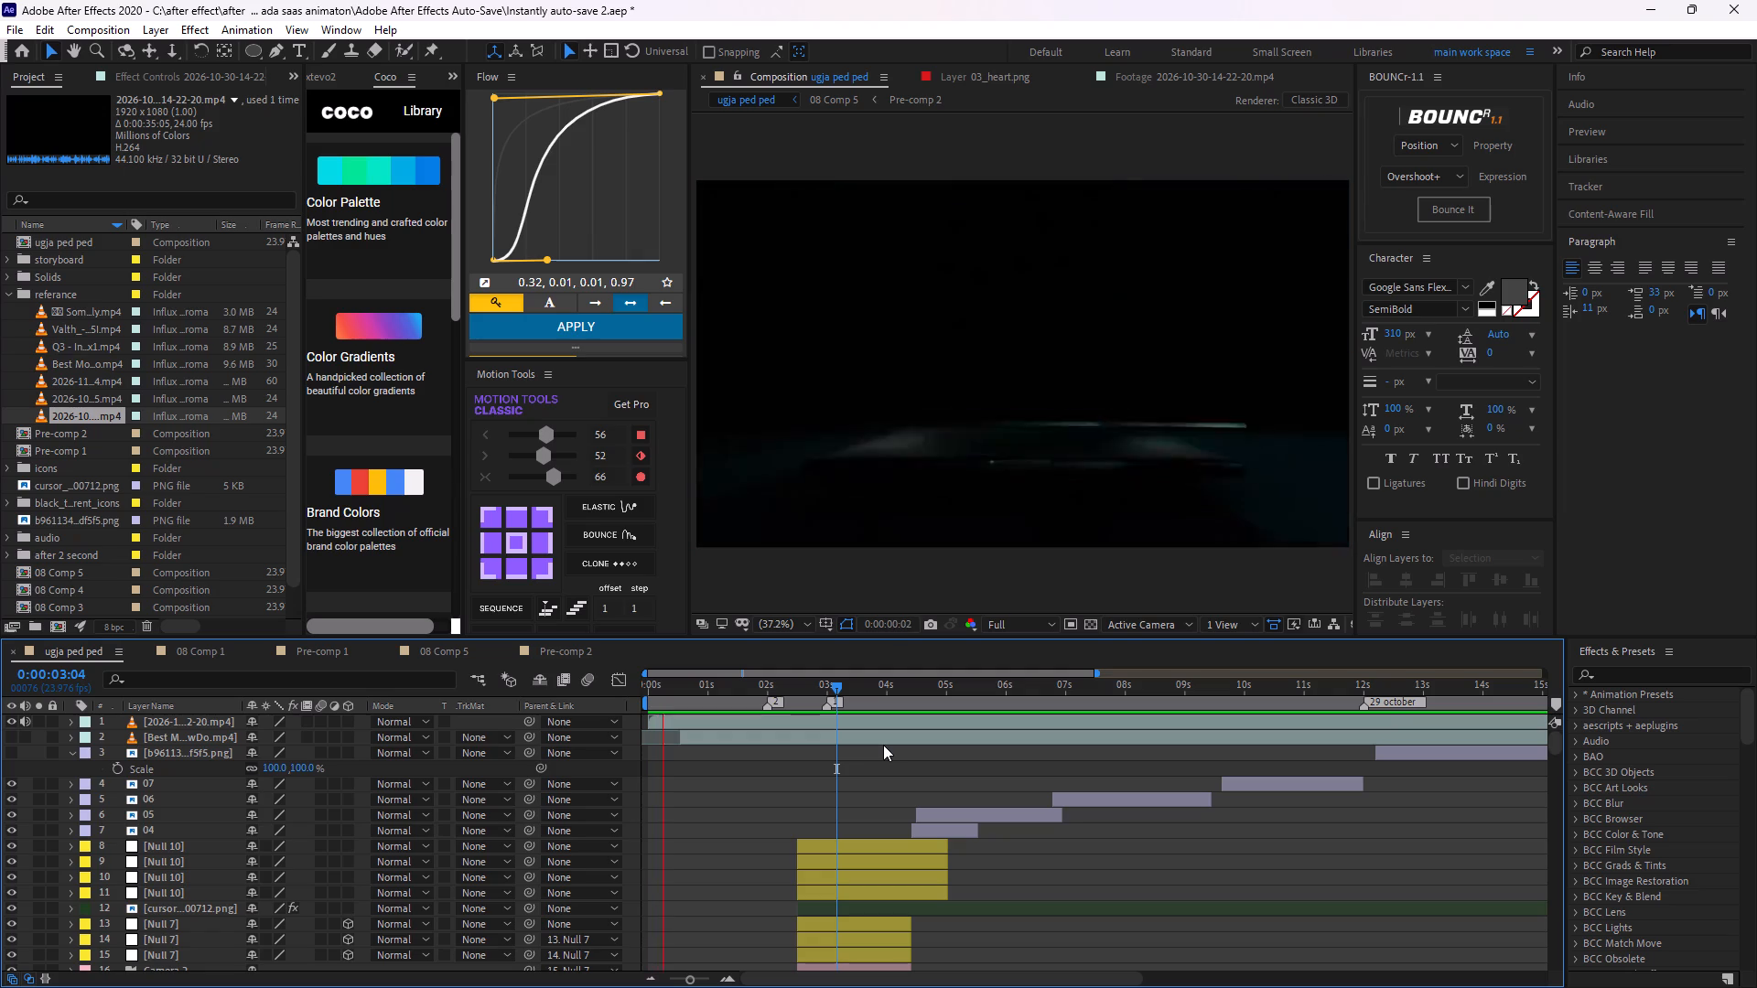
{"action": "key", "text": "space"}
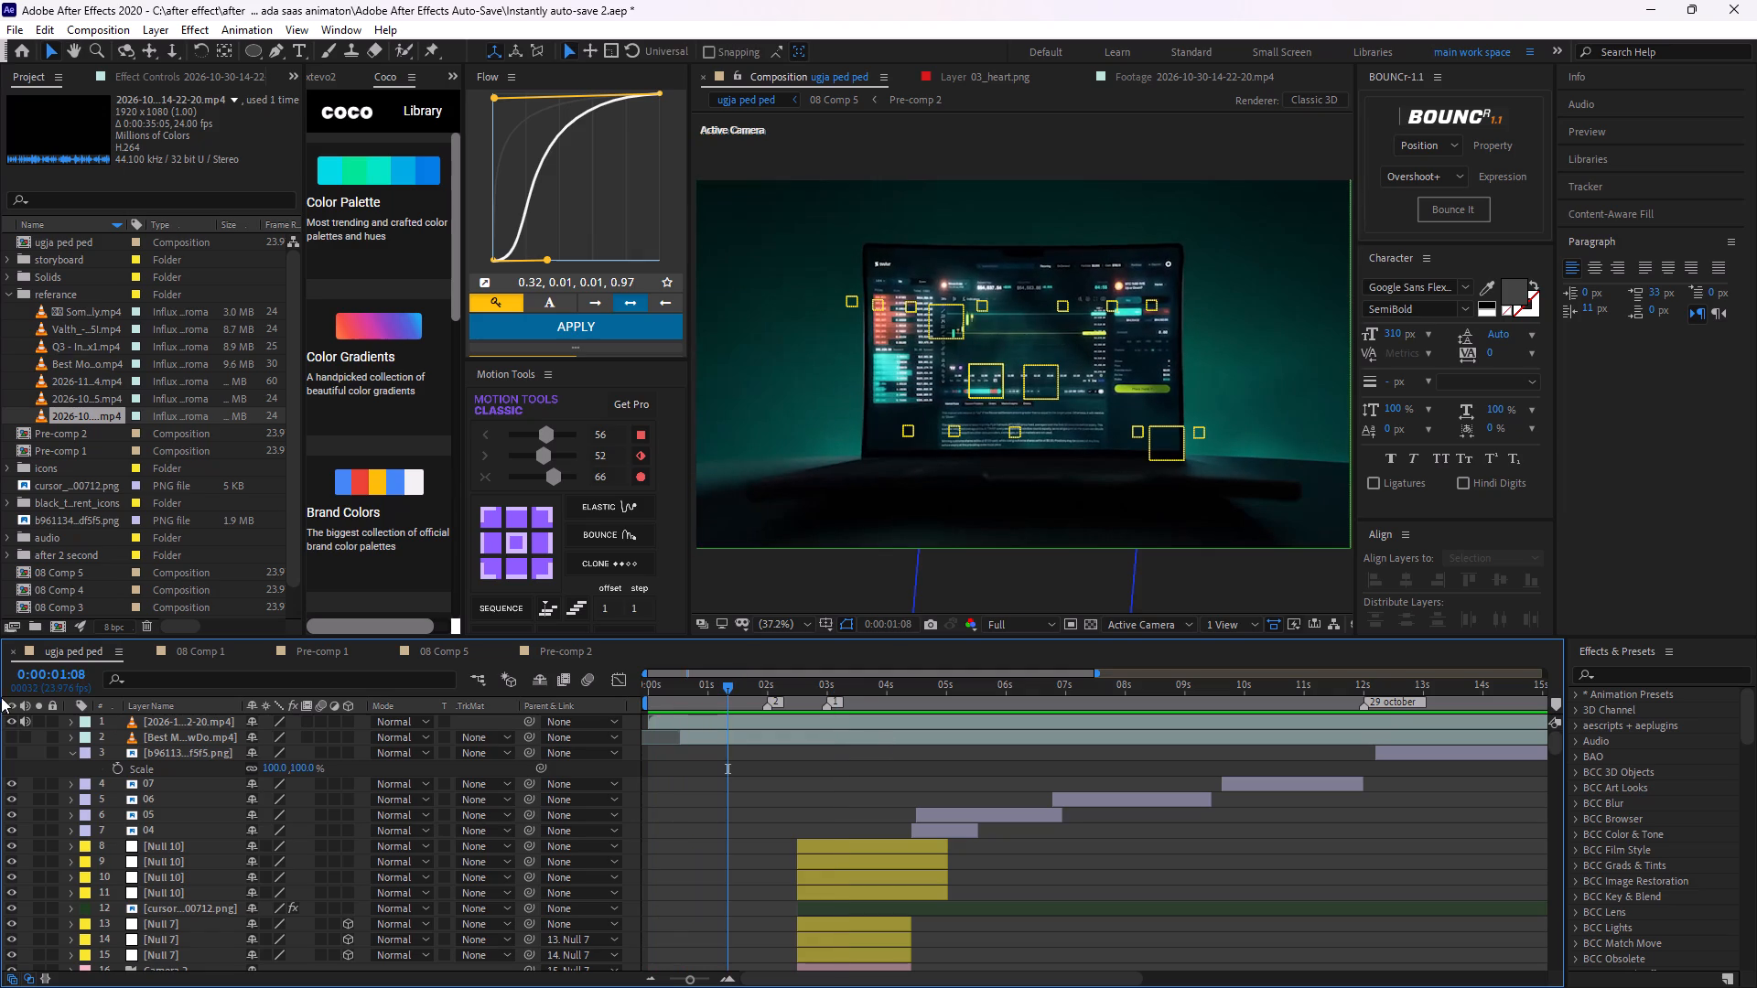
Hide and mute the reference clip layer, then play the animation from 0:00:01:08 into the start of the Hunting Leads shot.
{"action": "left_click", "coordinate": [28, 712]}
{"action": "left_click", "coordinate": [21, 715]}
{"action": "left_click", "coordinate": [14, 724]}
{"action": "left_click", "coordinate": [1110, 875]}
{"action": "key", "text": "space"}
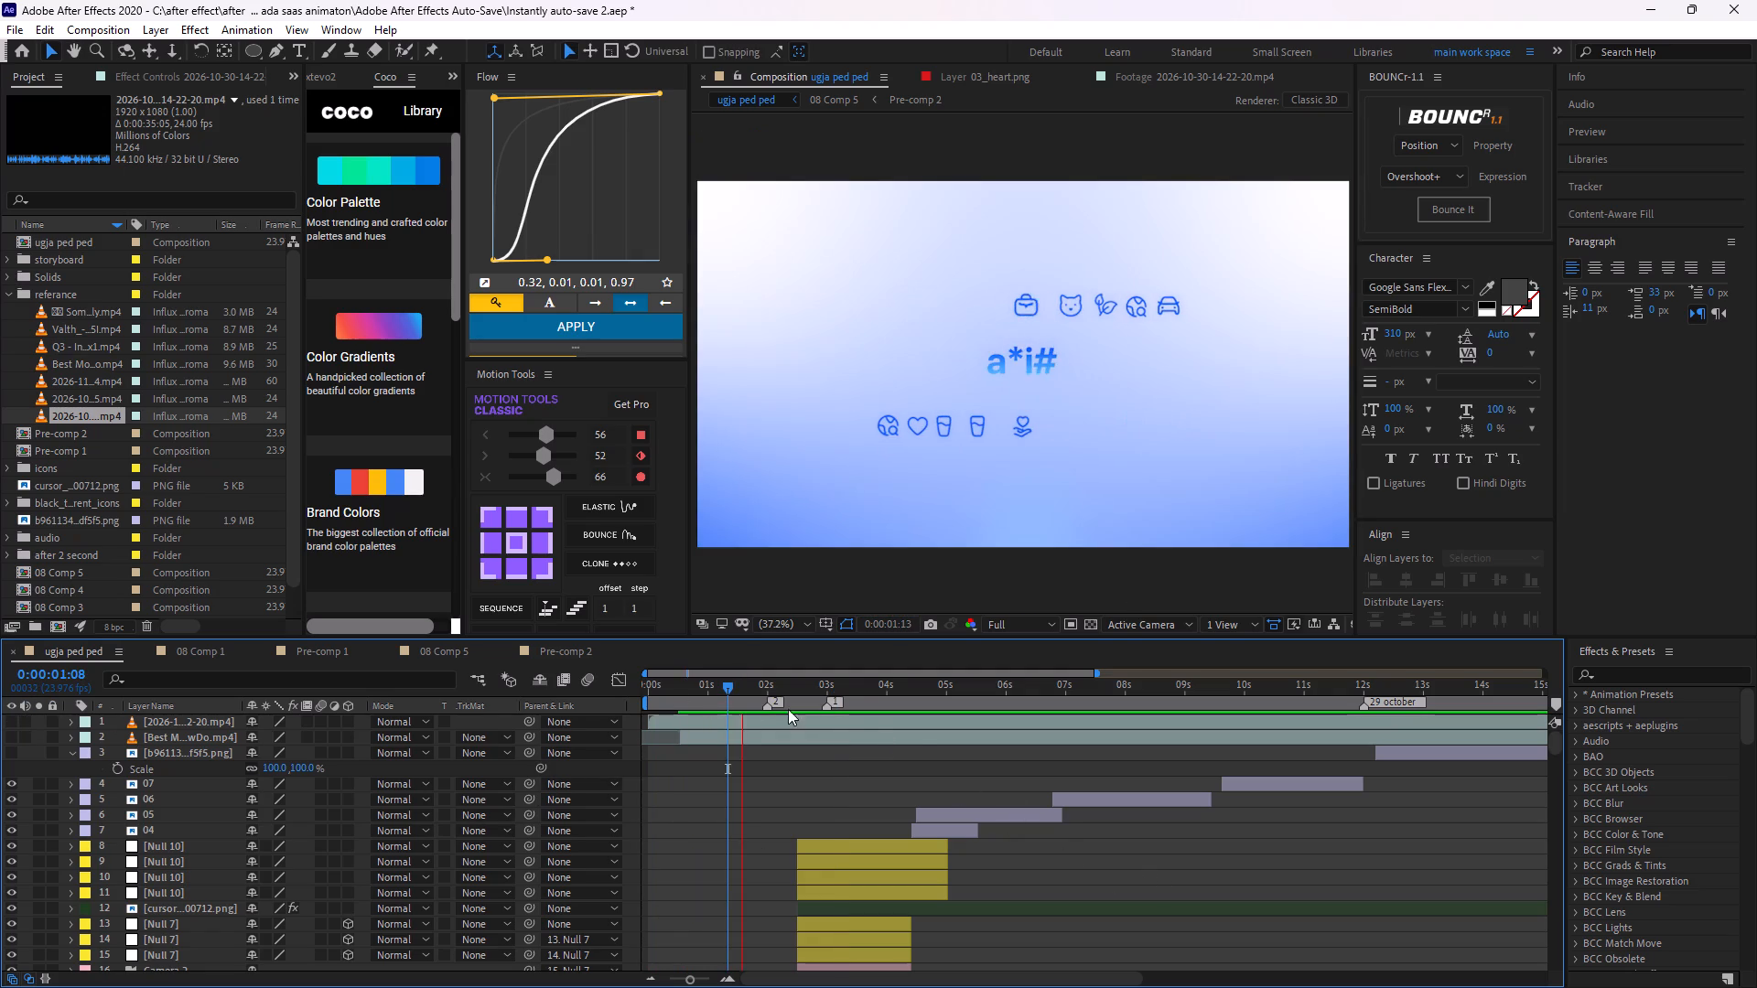
{"action": "key", "text": "space"}
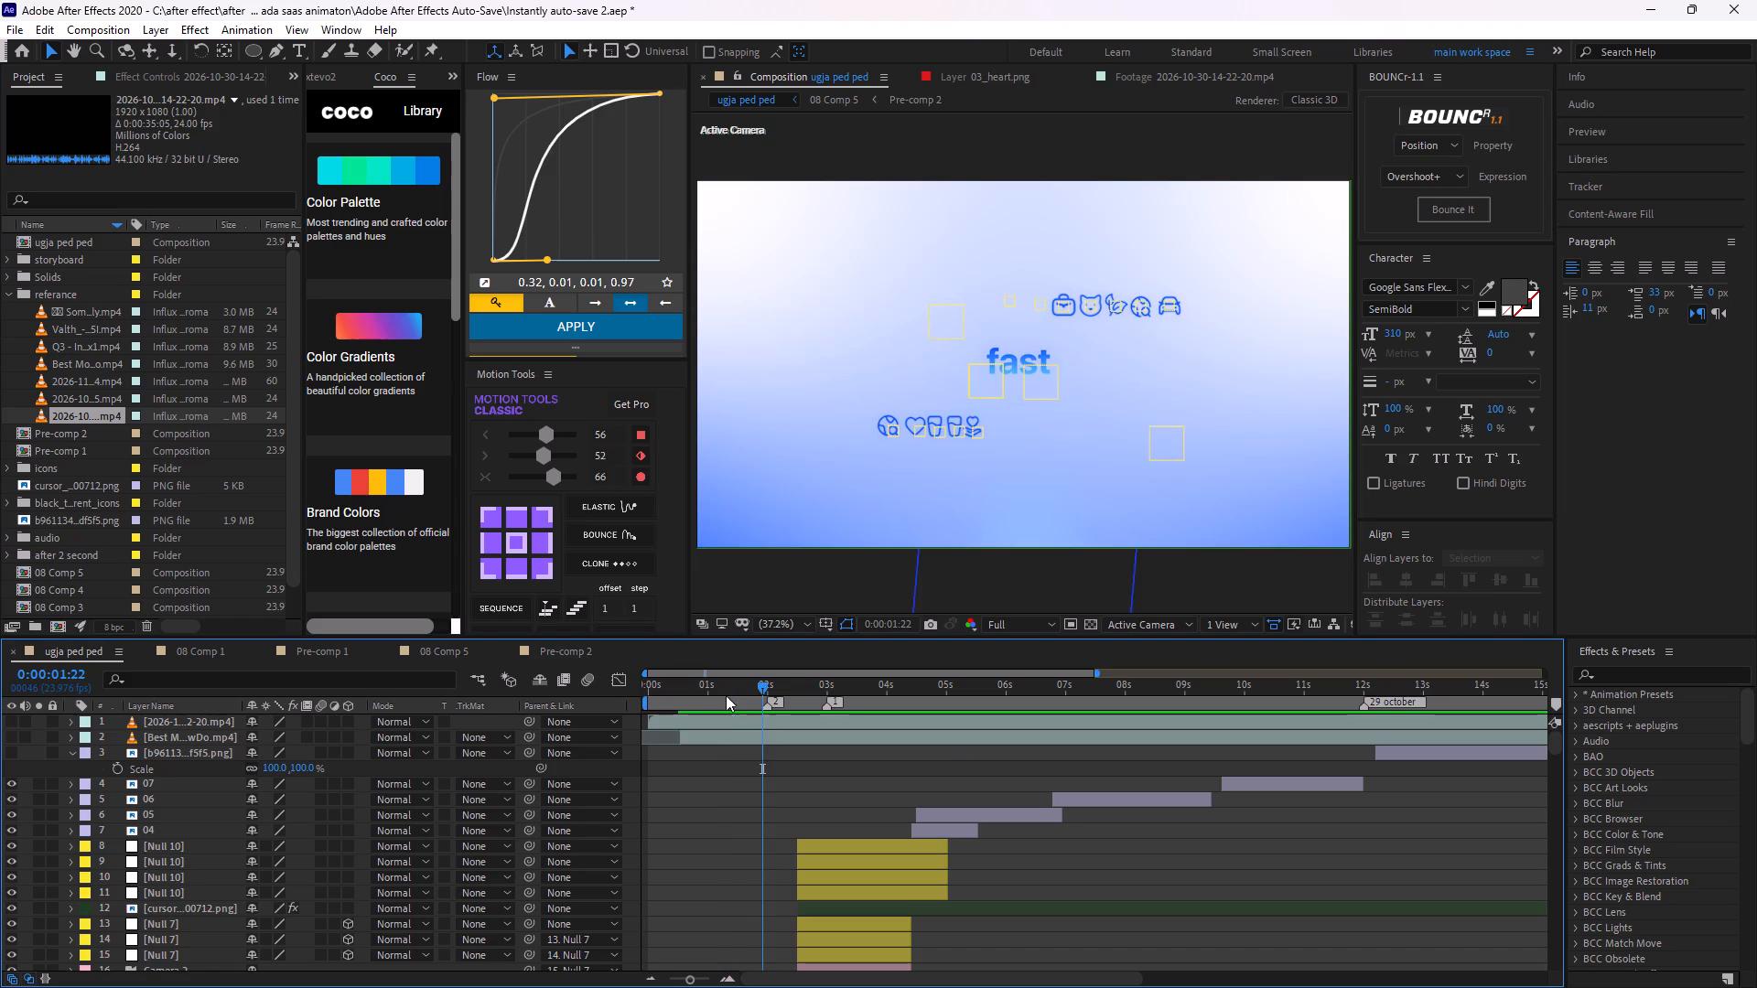
{"action": "left_click_drag", "start_coordinate": [767, 686], "coordinate": [803, 809]}
{"action": "key", "text": "space"}
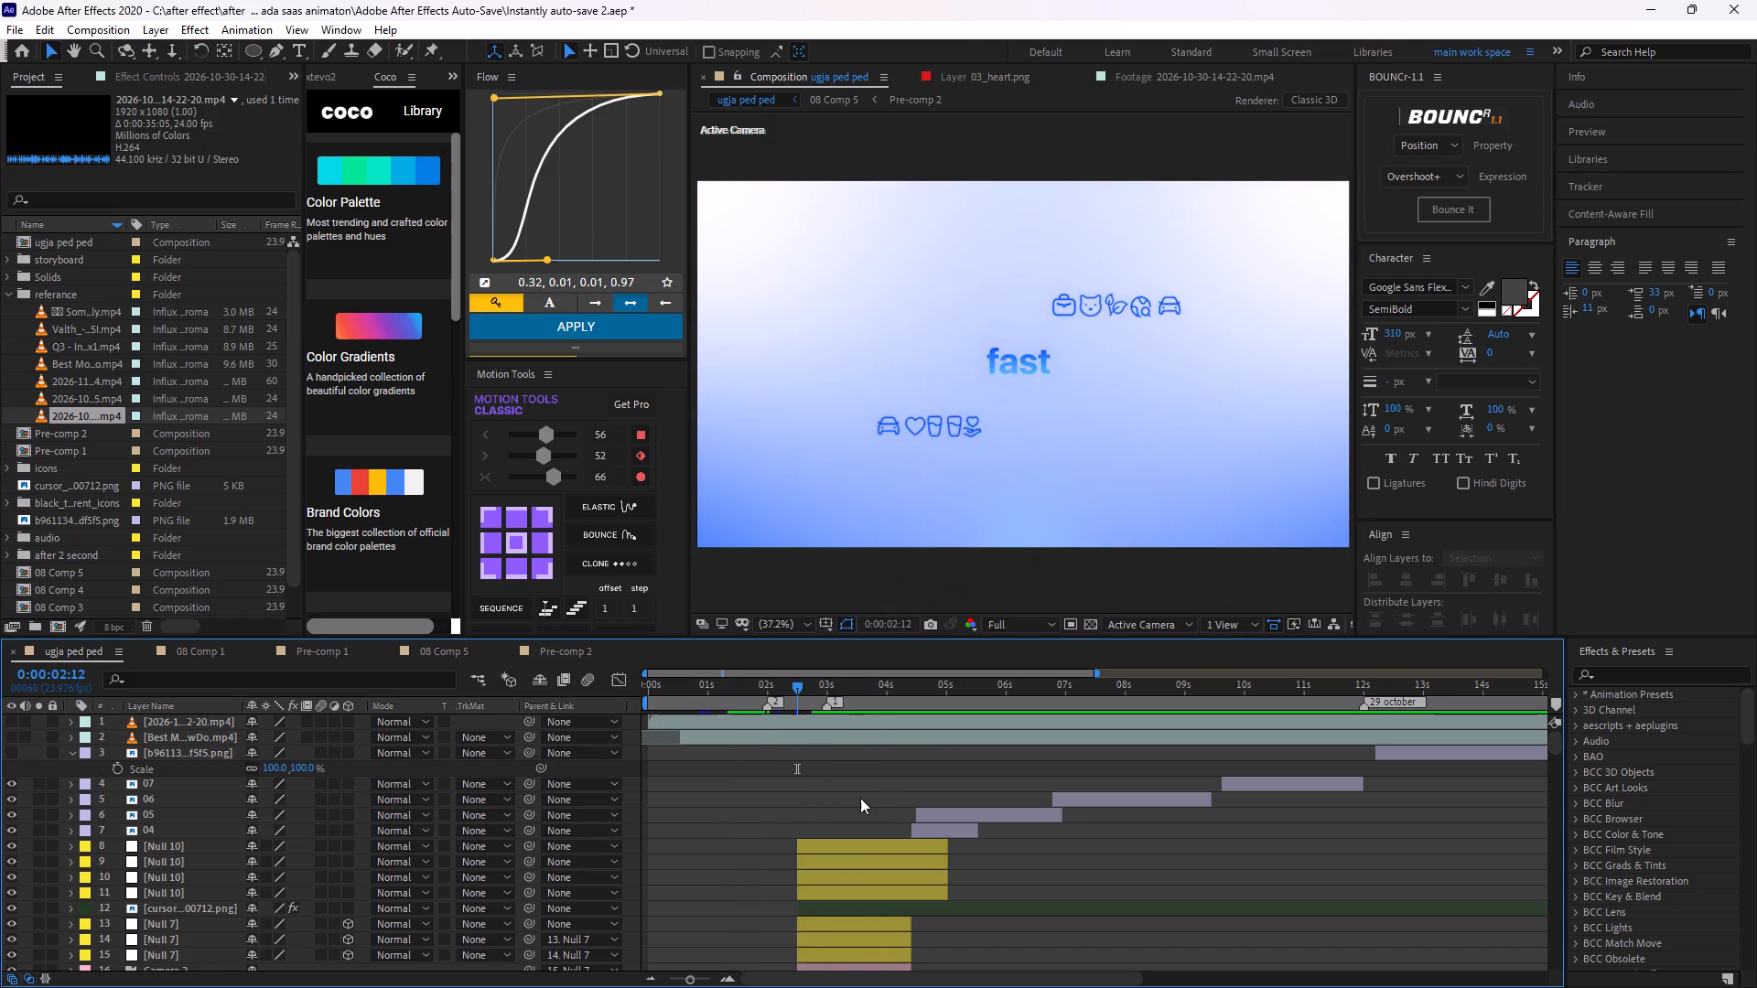
{"action": "key", "text": "space"}
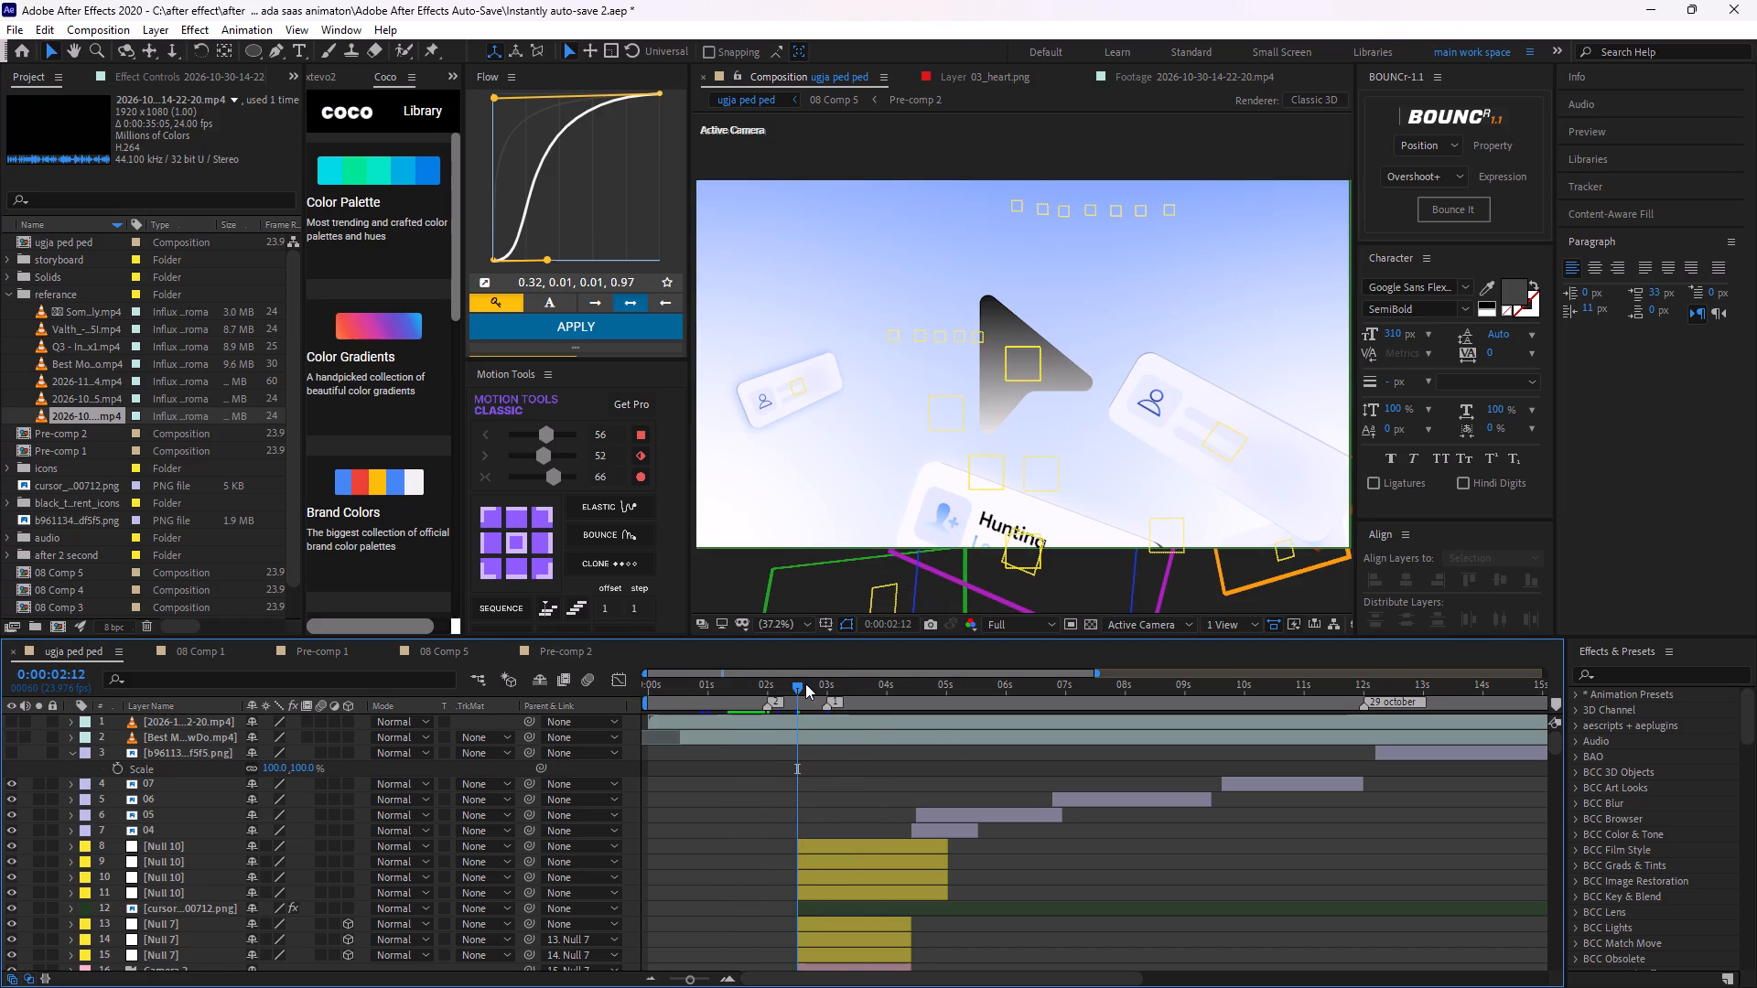
{"action": "key", "text": "space"}
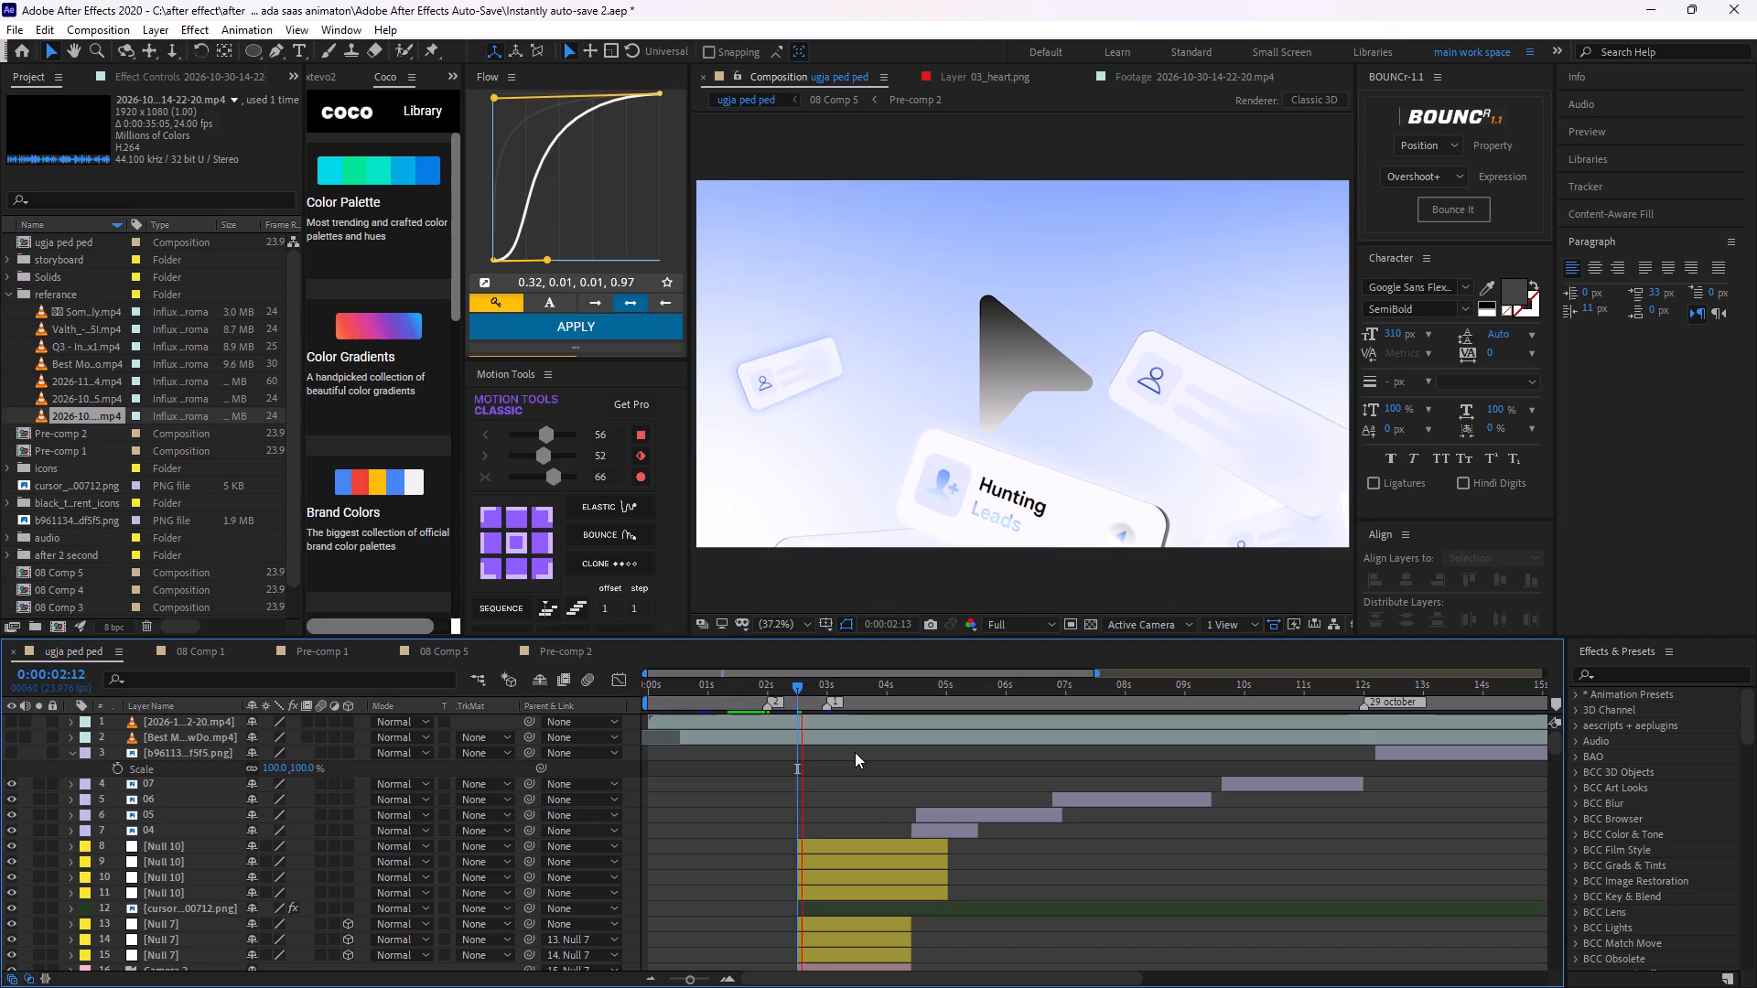
{"action": "key", "text": "space"}
Show and unmute the reference clip layer and scrub back to 0:00:01:17 to view the hand cursor's entrance beside the laptop.
{"action": "left_click", "coordinate": [828, 722]}
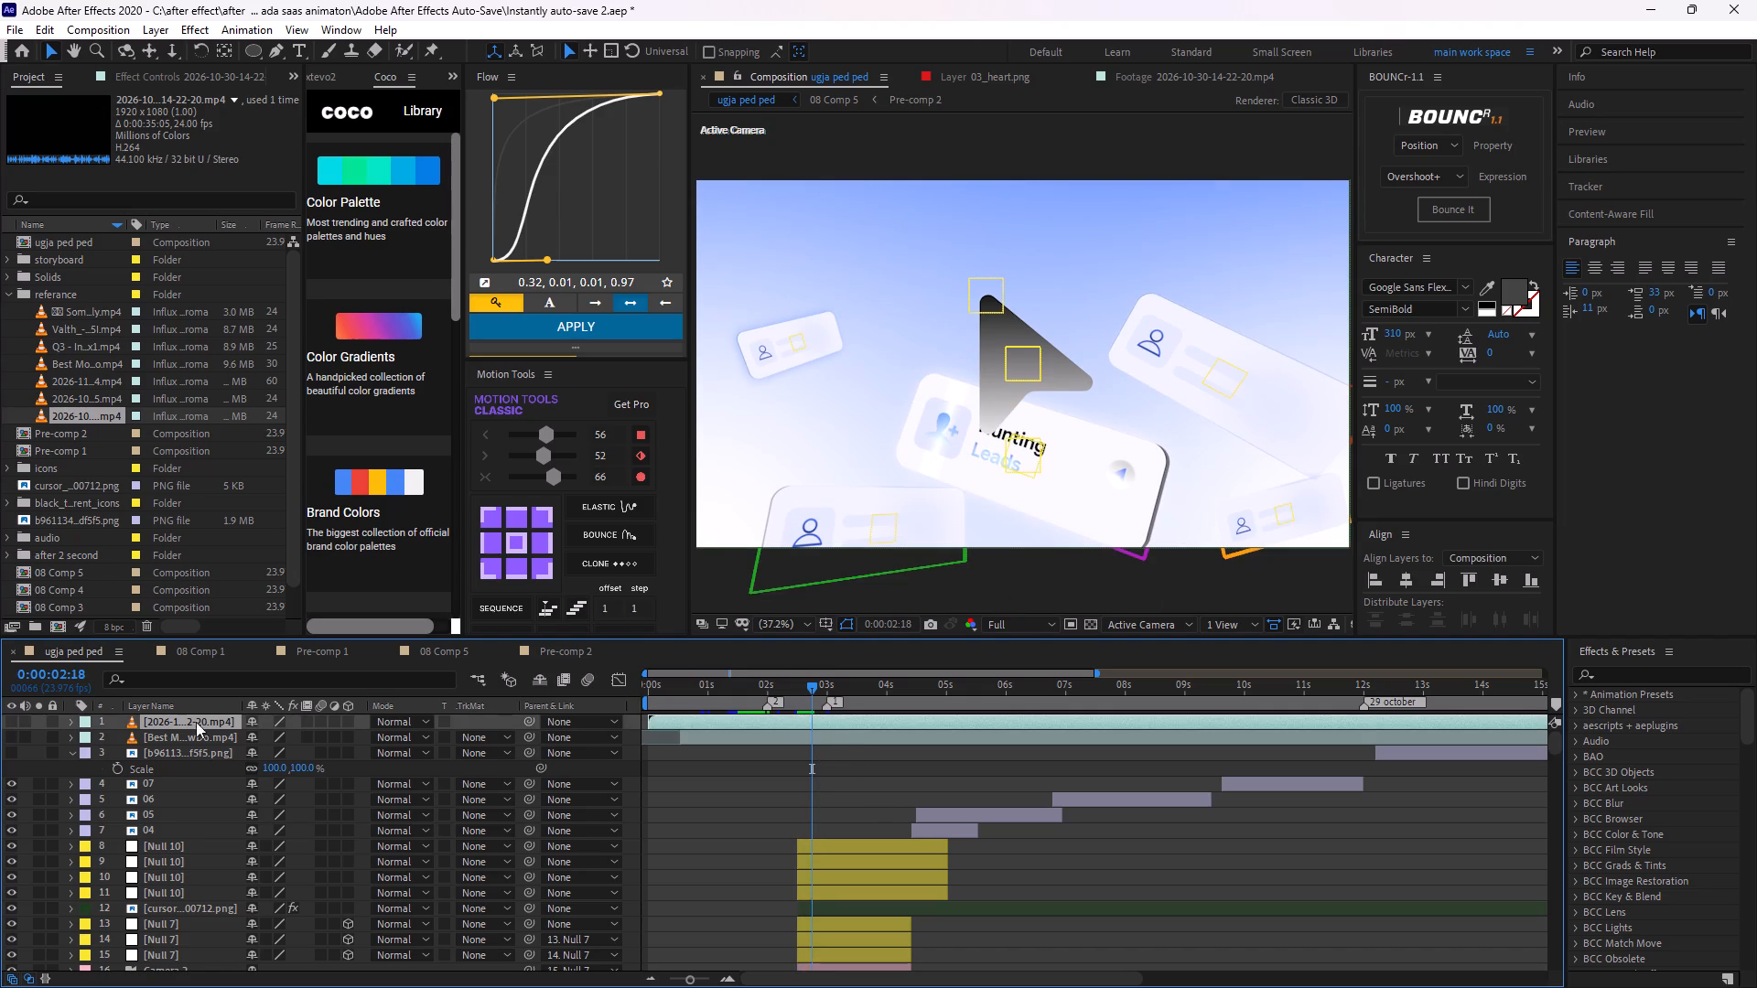
{"action": "left_click", "coordinate": [20, 717]}
{"action": "left_click", "coordinate": [10, 720]}
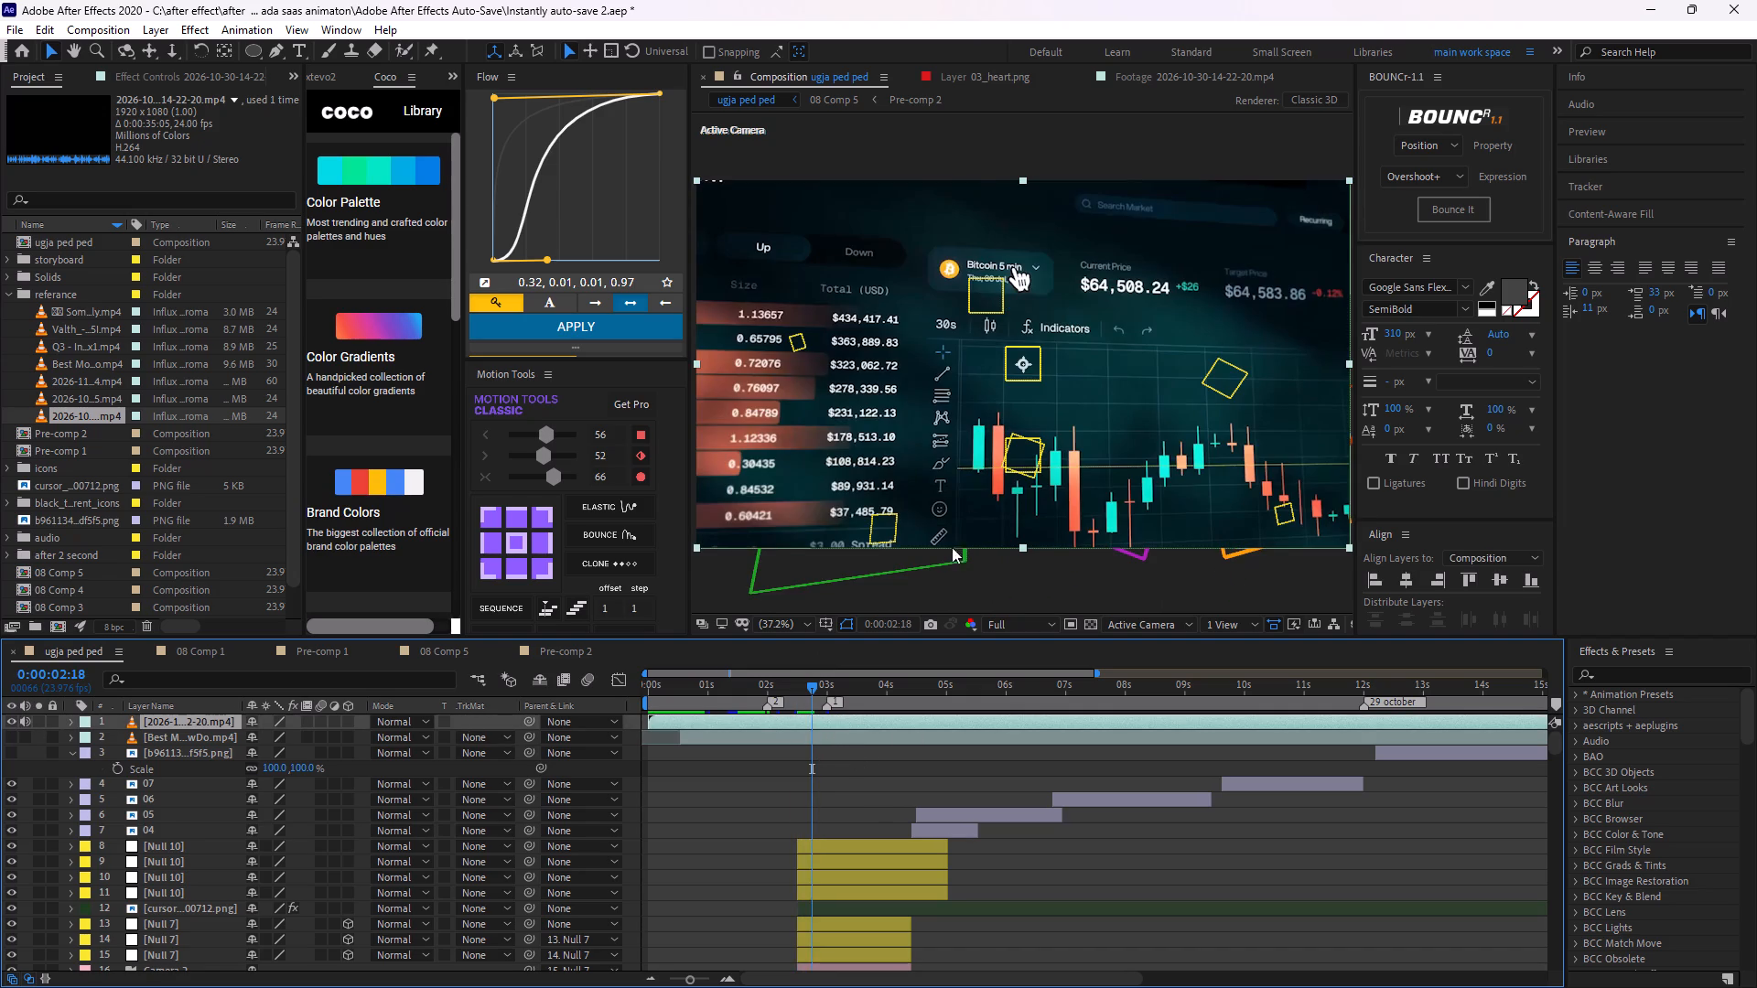
{"action": "left_click_drag", "start_coordinate": [810, 689], "coordinate": [754, 703]}
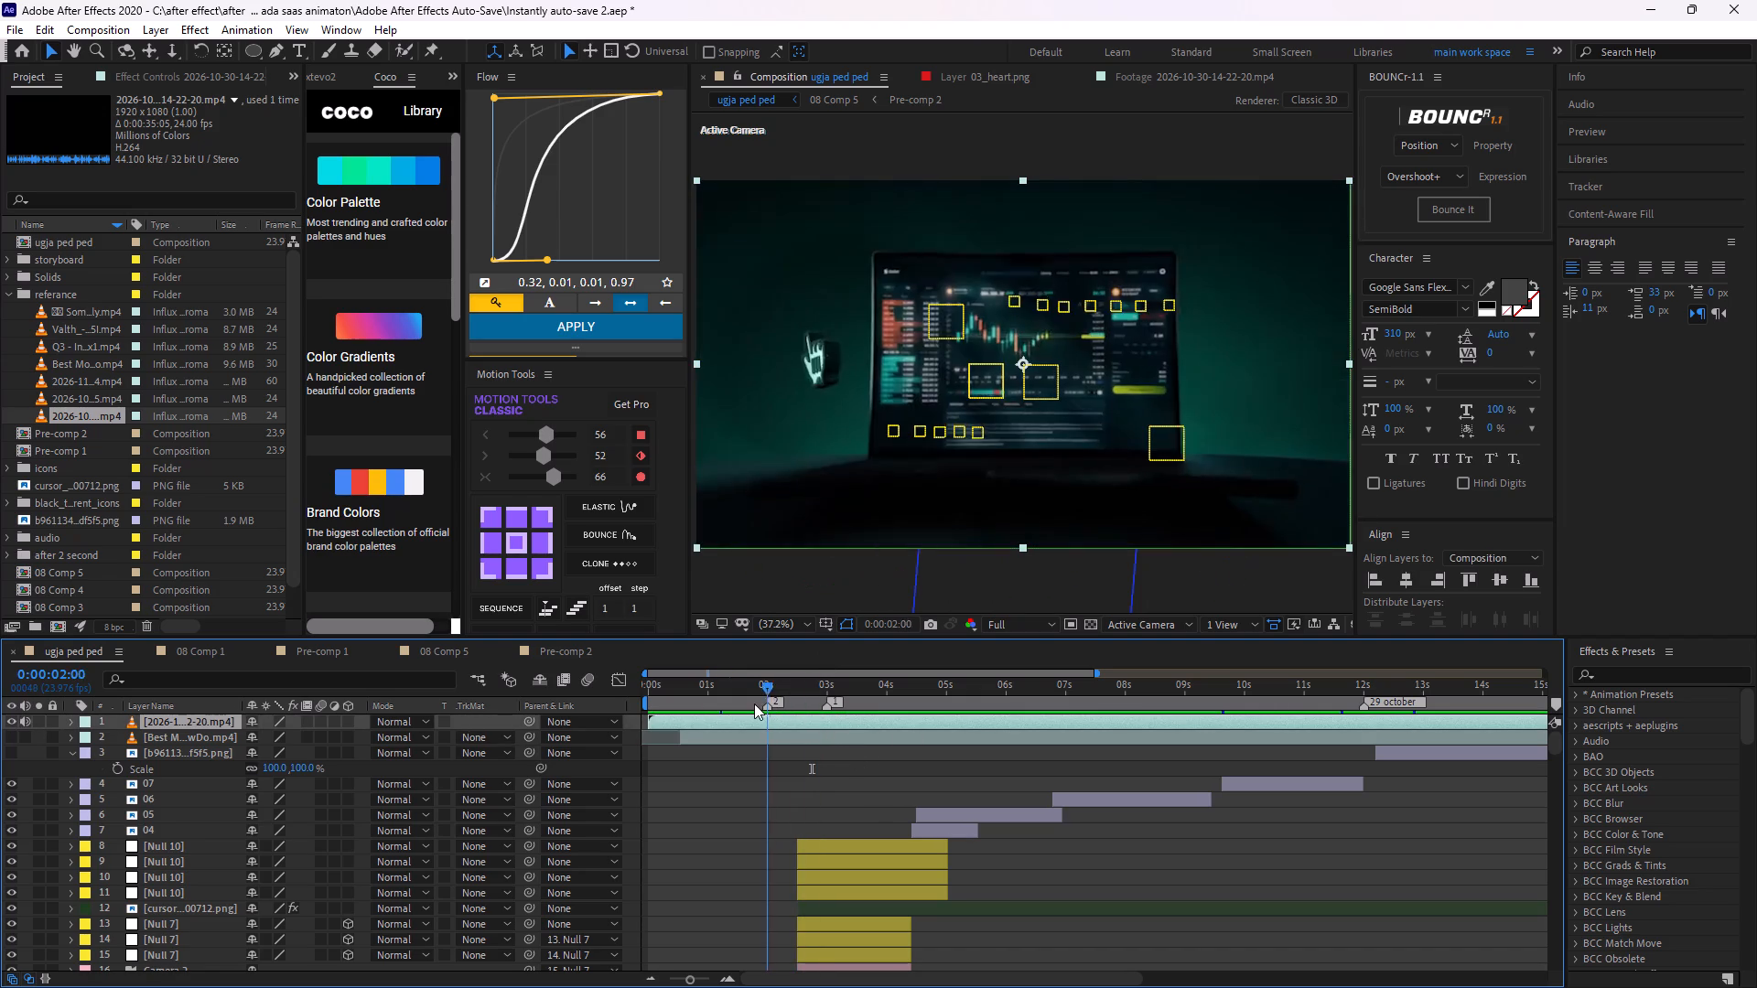
{"action": "left_click_drag", "start_coordinate": [754, 703], "coordinate": [748, 713]}
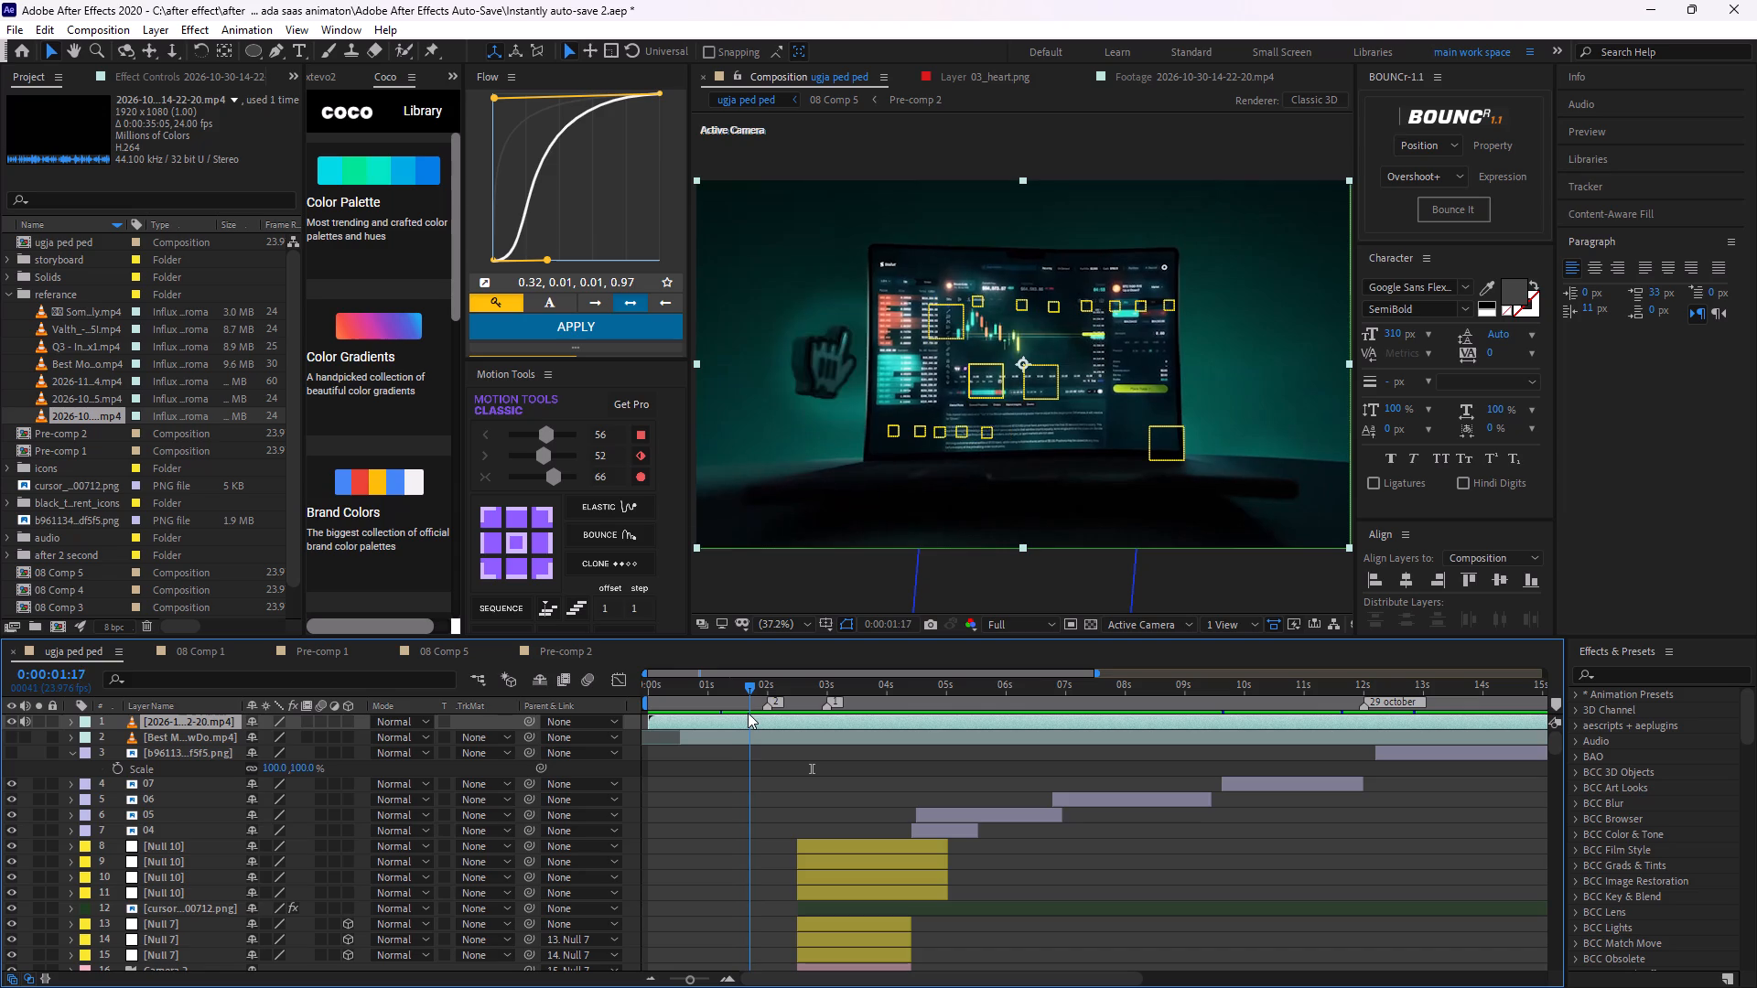
{"action": "left_click_drag", "start_coordinate": [748, 713], "coordinate": [748, 717]}
{"action": "left_click", "coordinate": [863, 790]}
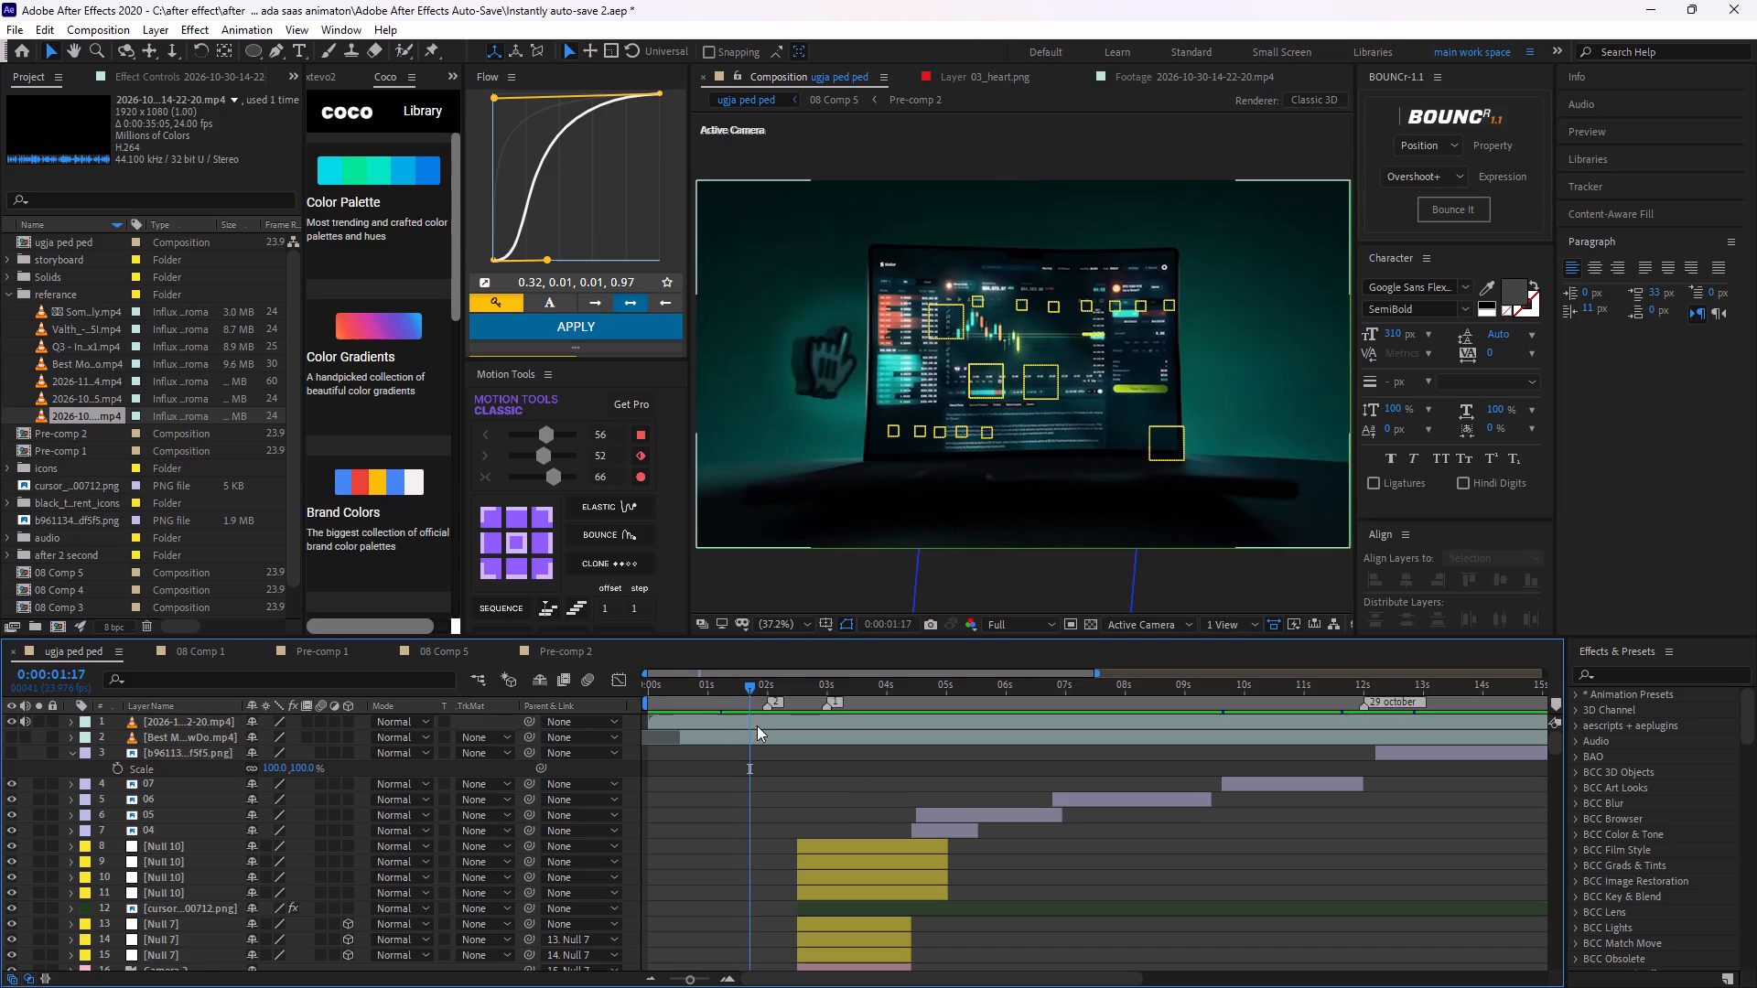
{"action": "left_click", "coordinate": [760, 725]}
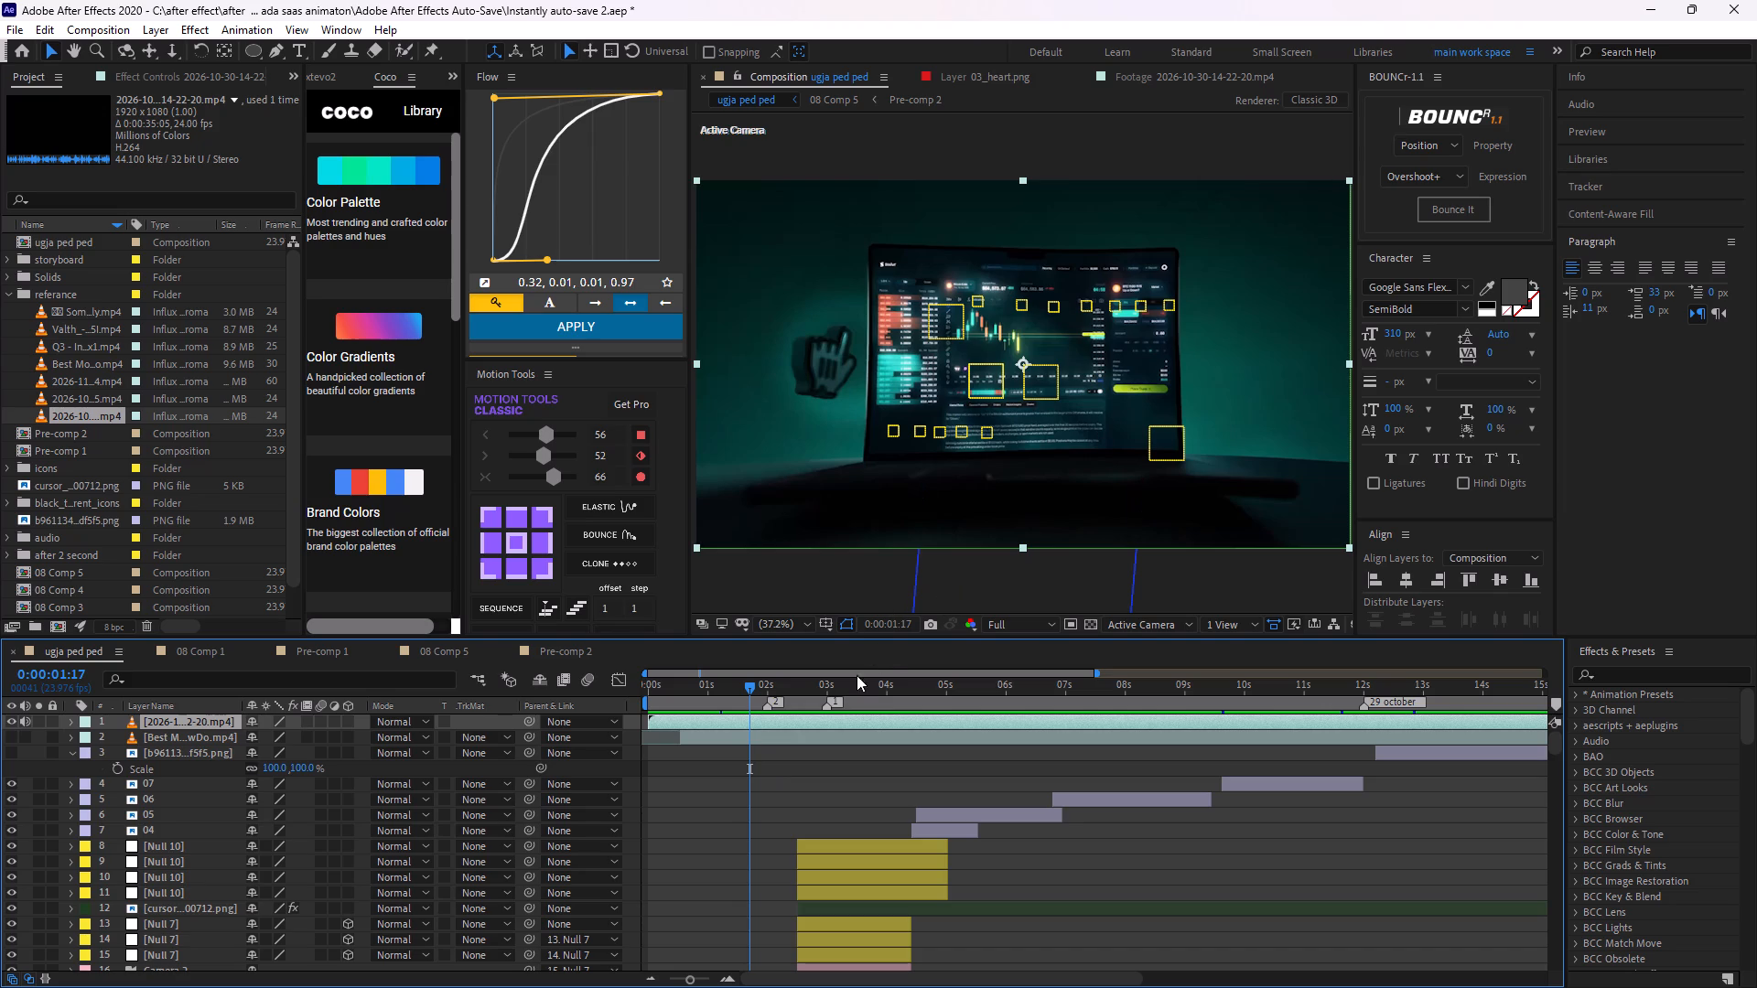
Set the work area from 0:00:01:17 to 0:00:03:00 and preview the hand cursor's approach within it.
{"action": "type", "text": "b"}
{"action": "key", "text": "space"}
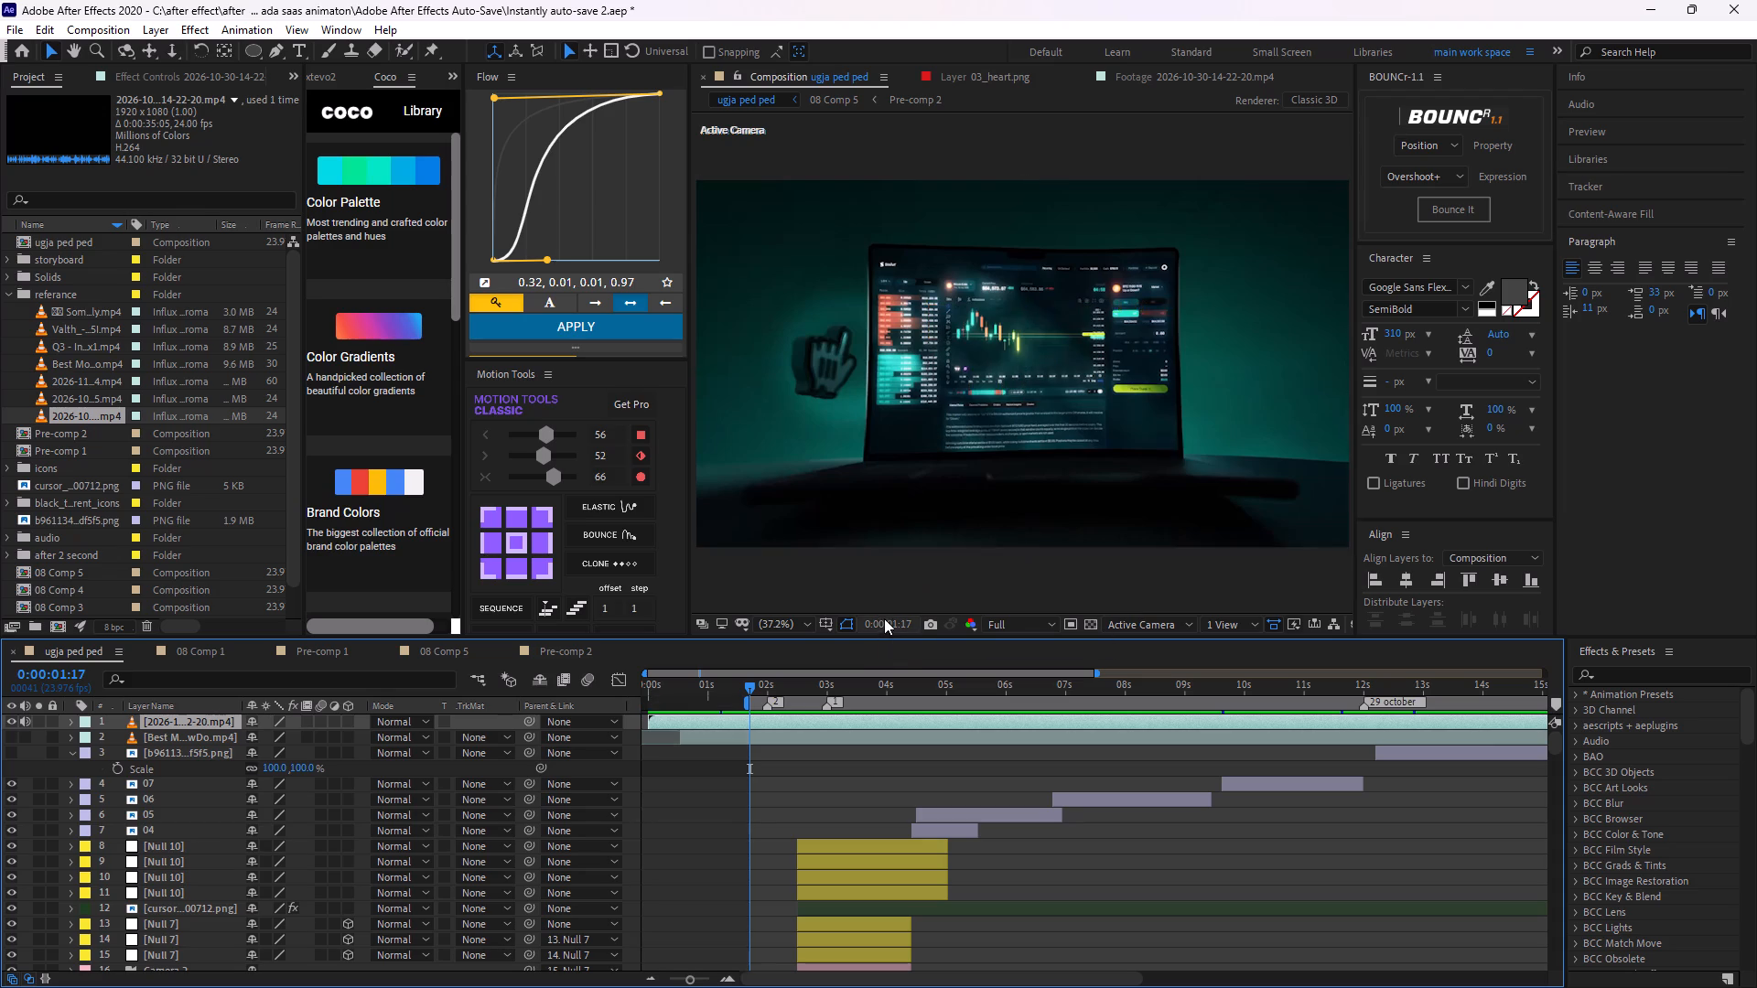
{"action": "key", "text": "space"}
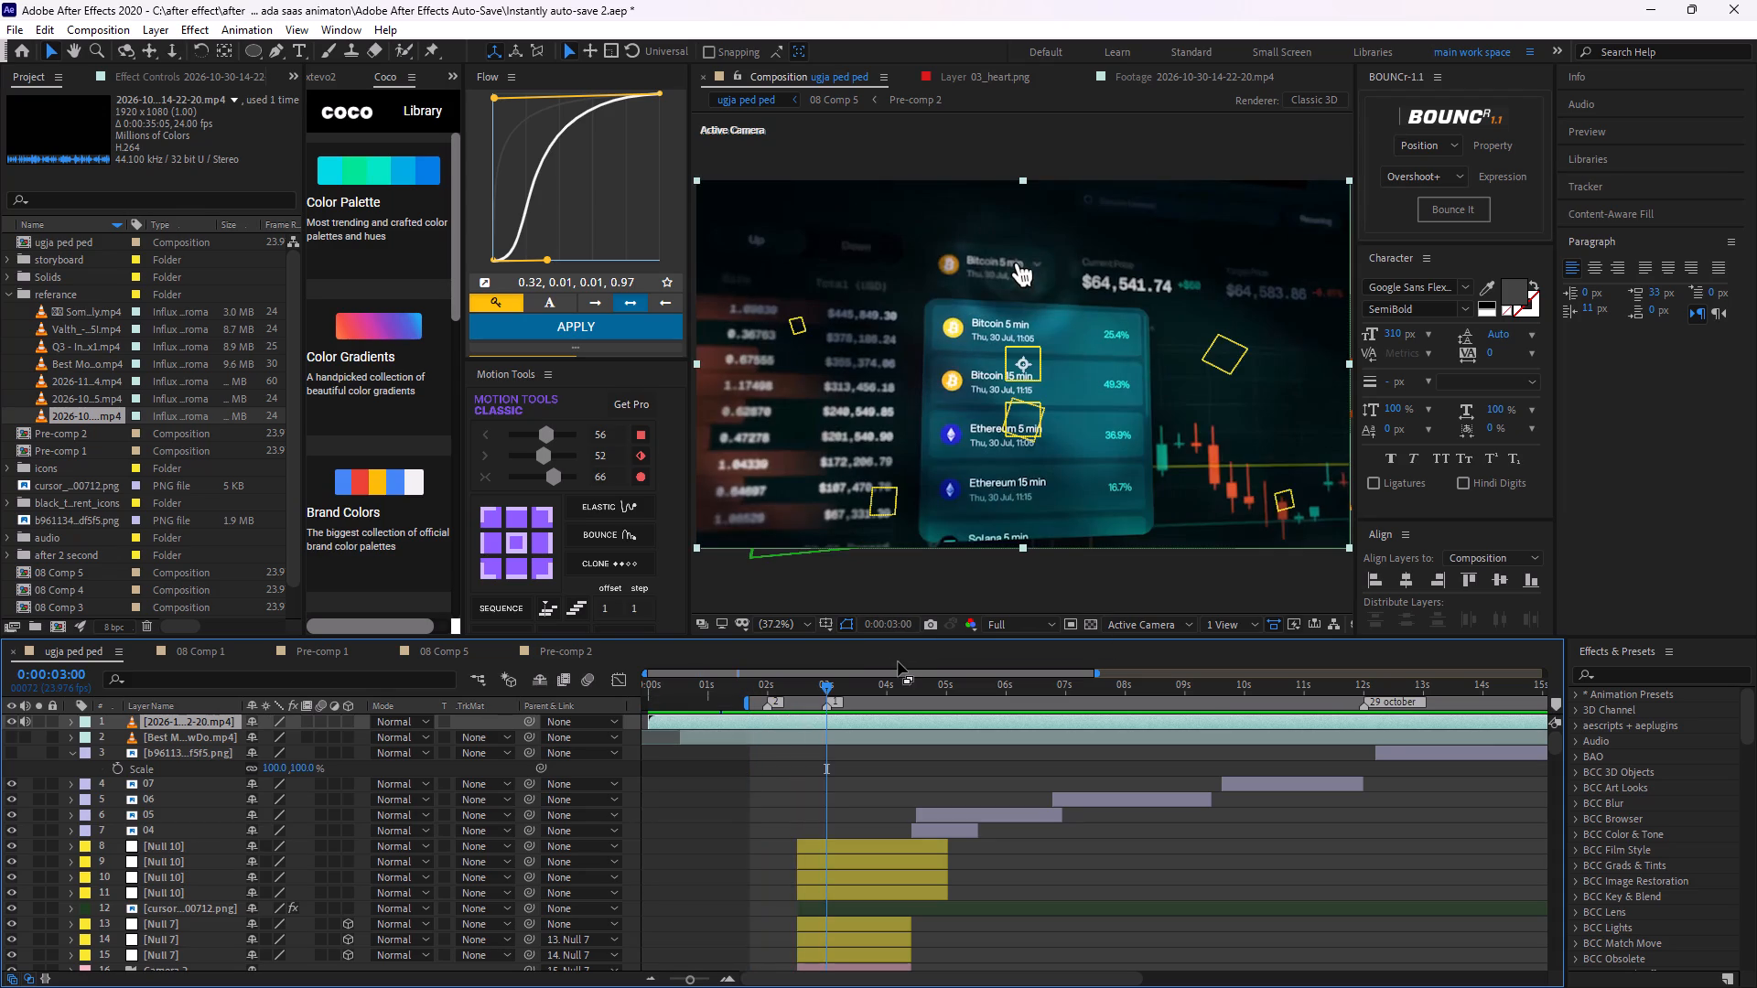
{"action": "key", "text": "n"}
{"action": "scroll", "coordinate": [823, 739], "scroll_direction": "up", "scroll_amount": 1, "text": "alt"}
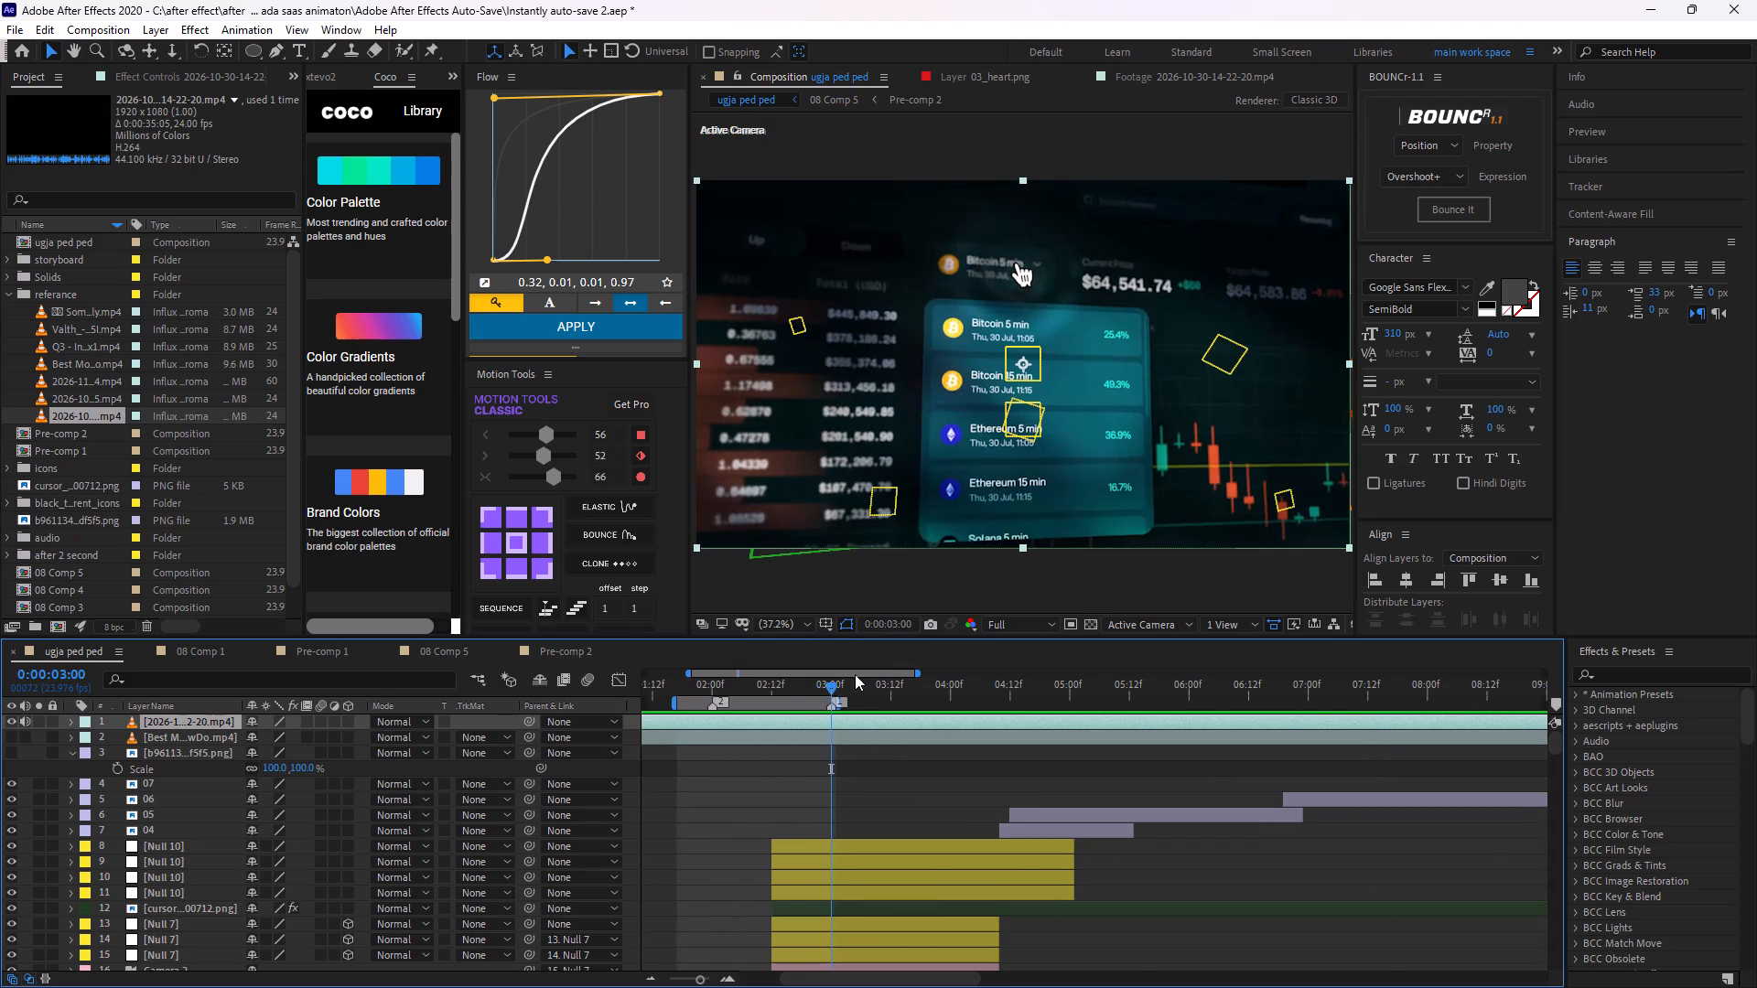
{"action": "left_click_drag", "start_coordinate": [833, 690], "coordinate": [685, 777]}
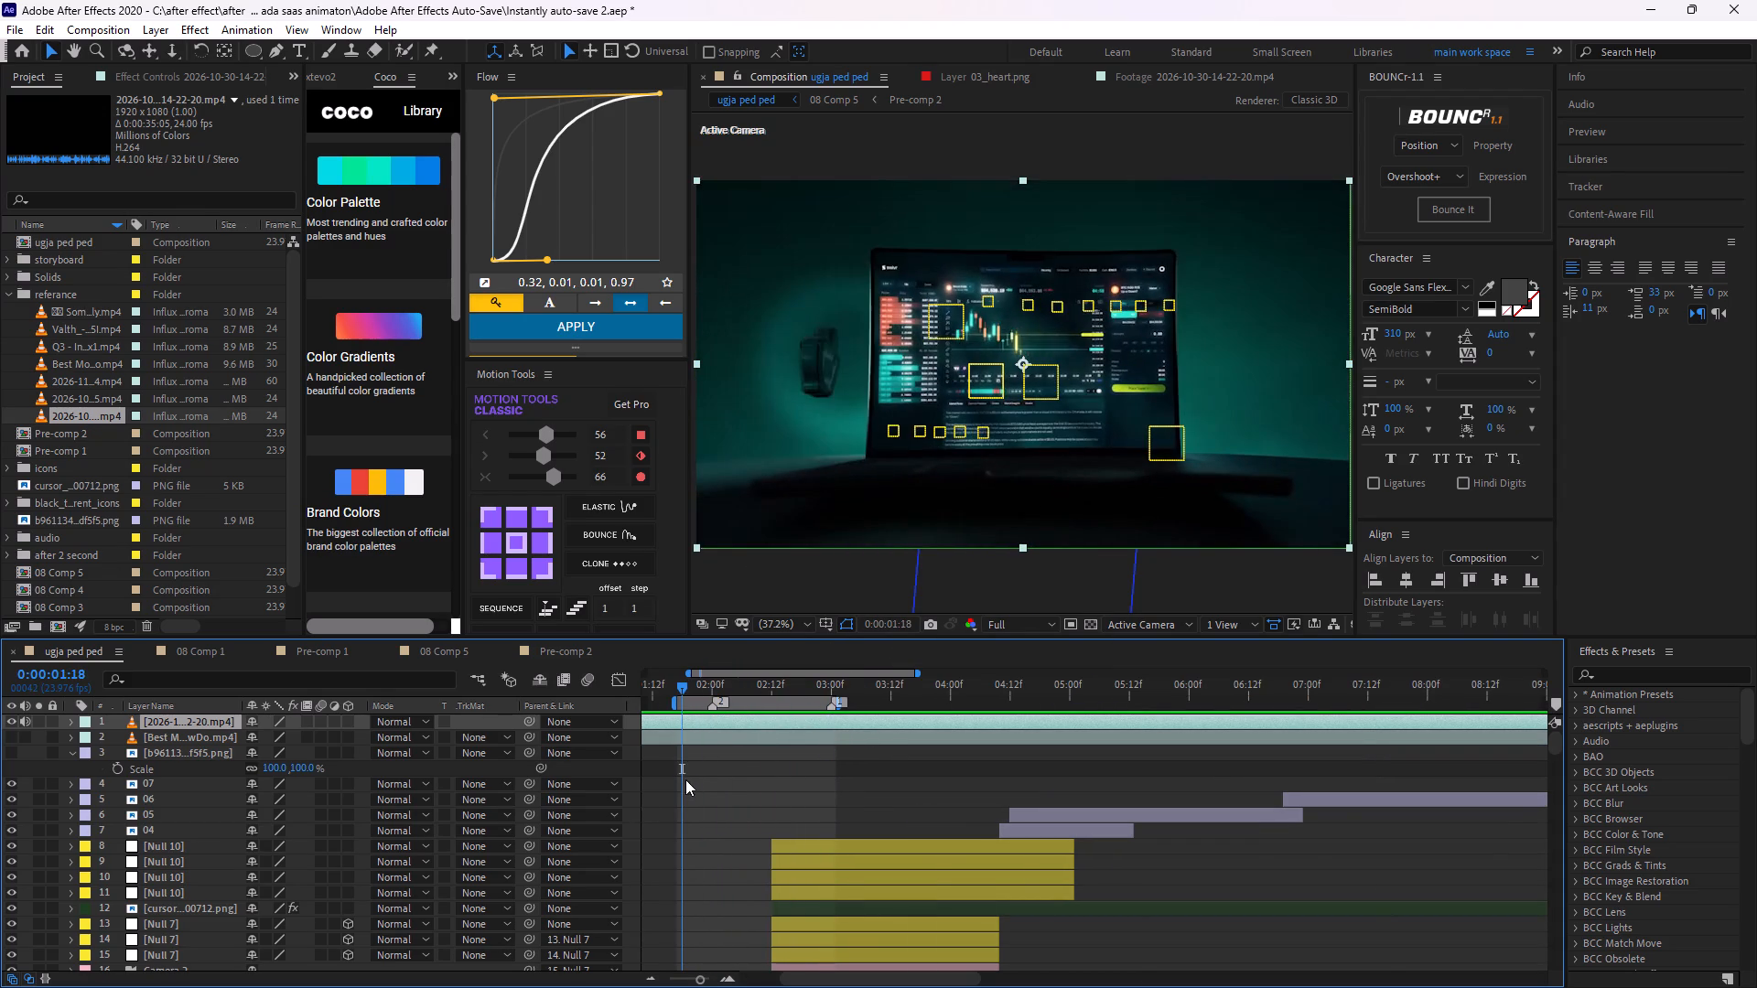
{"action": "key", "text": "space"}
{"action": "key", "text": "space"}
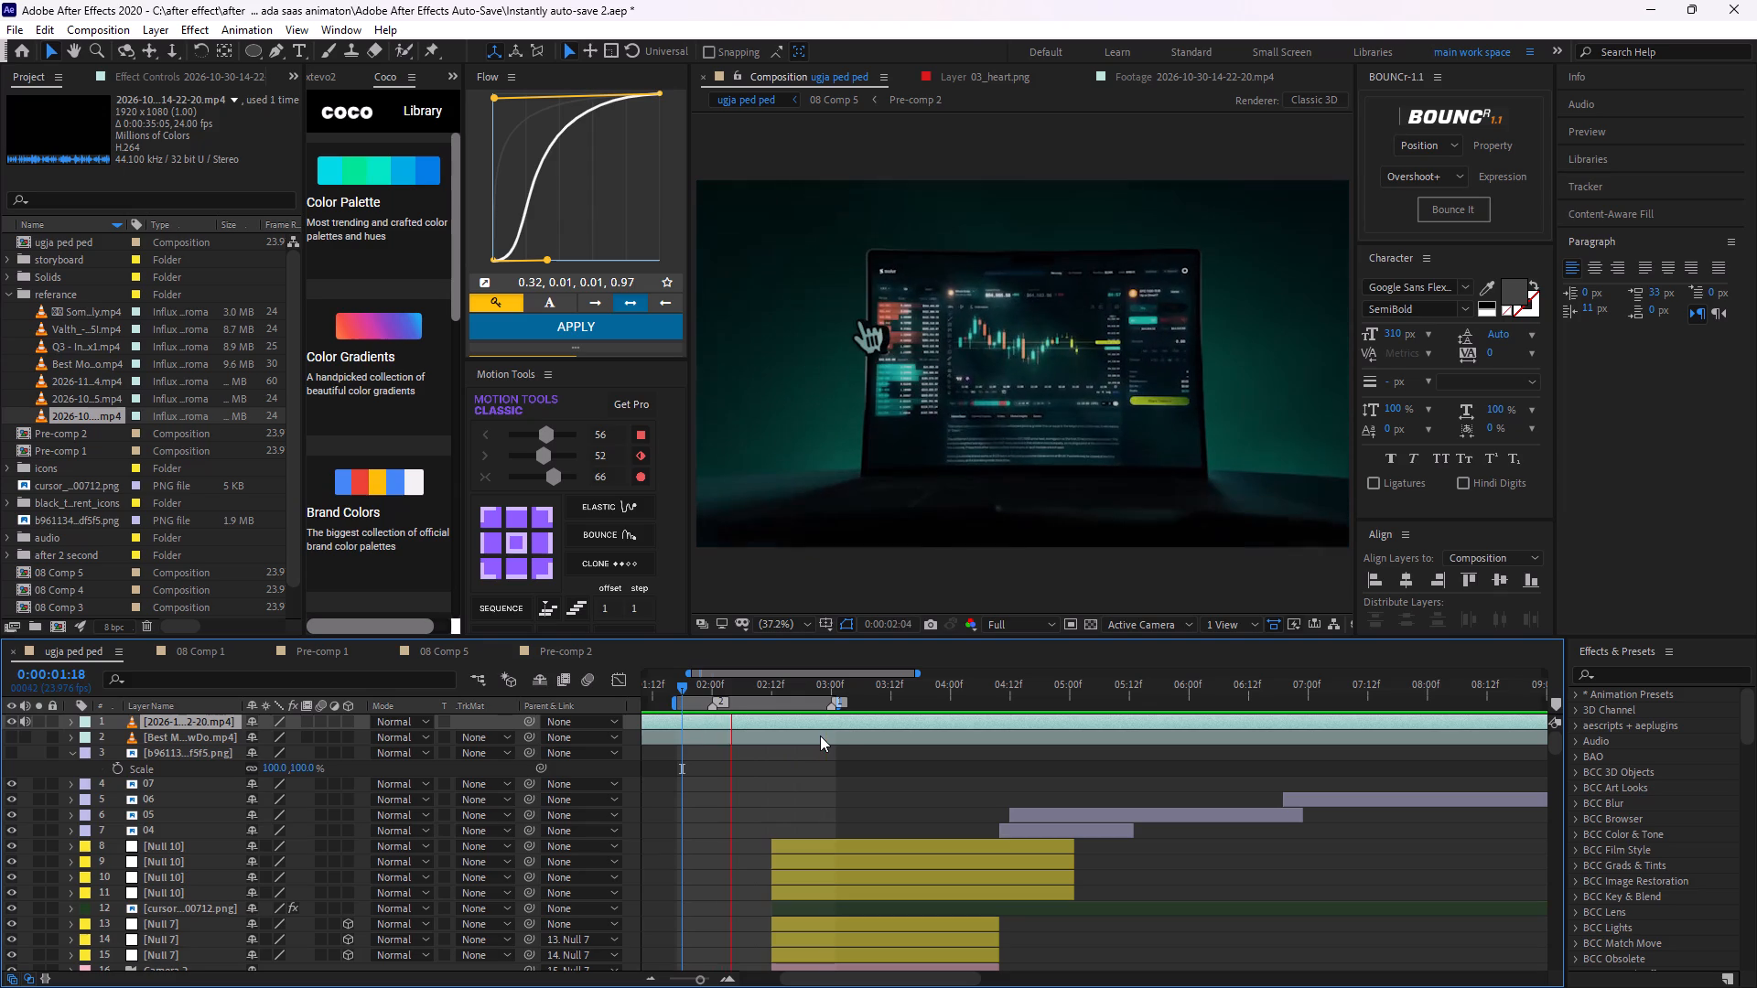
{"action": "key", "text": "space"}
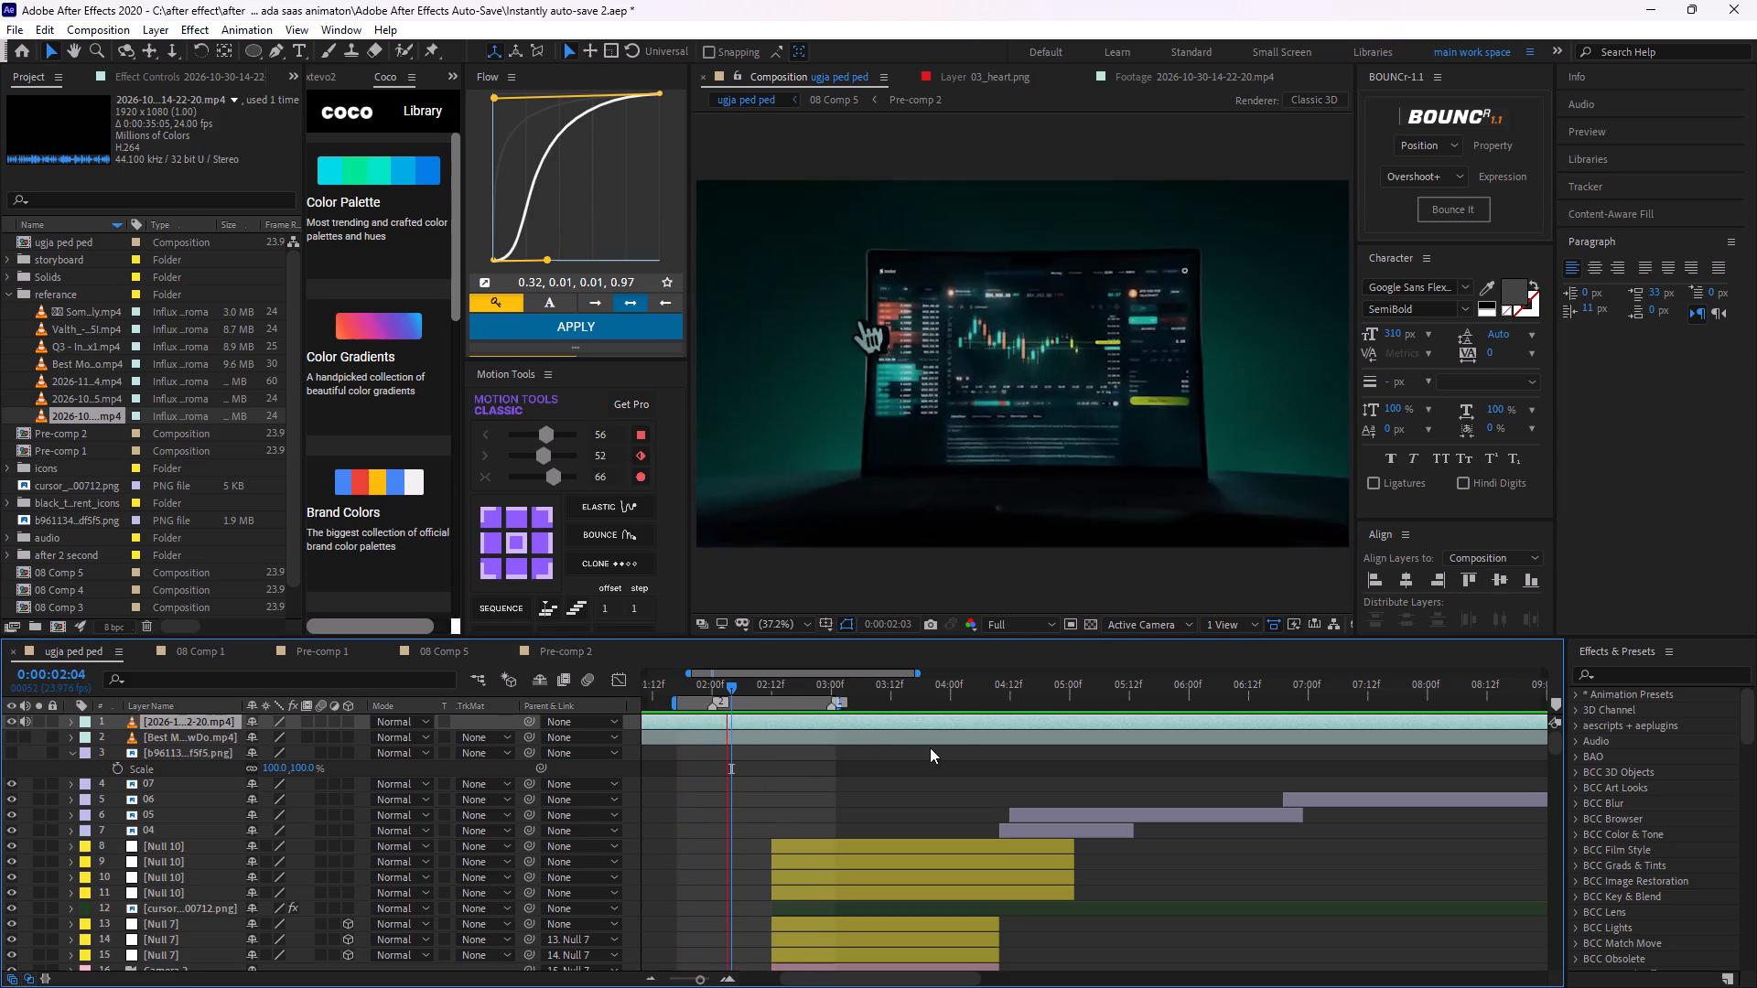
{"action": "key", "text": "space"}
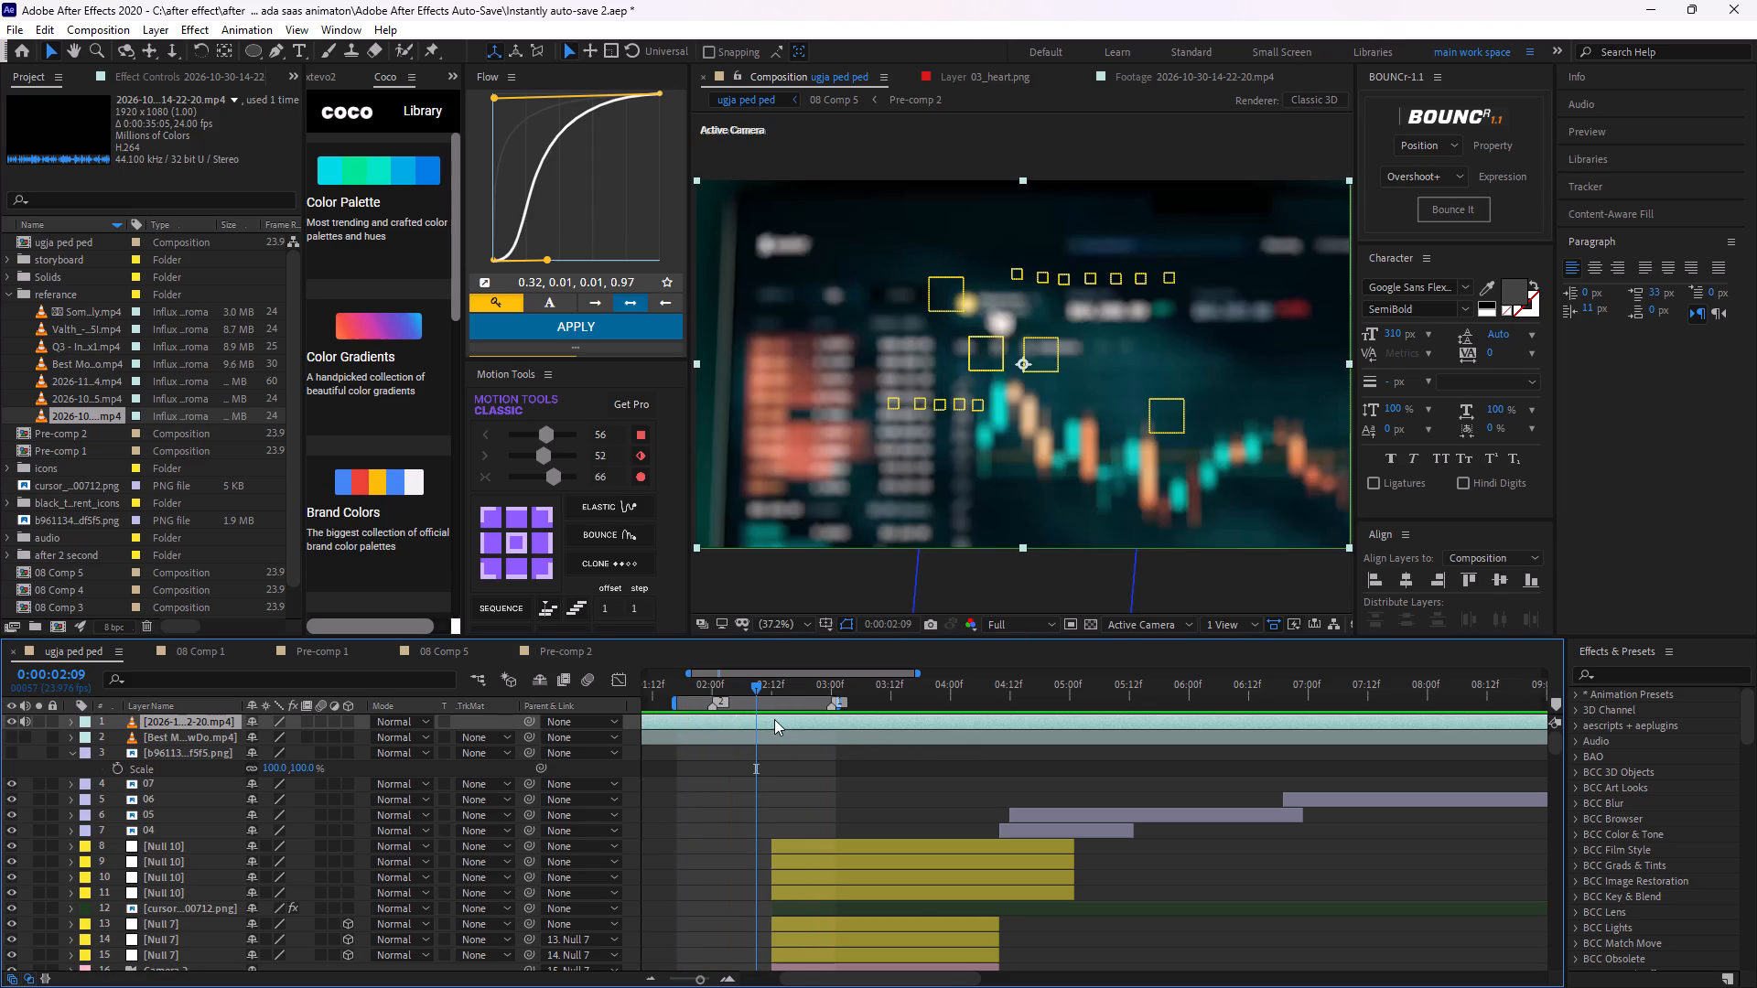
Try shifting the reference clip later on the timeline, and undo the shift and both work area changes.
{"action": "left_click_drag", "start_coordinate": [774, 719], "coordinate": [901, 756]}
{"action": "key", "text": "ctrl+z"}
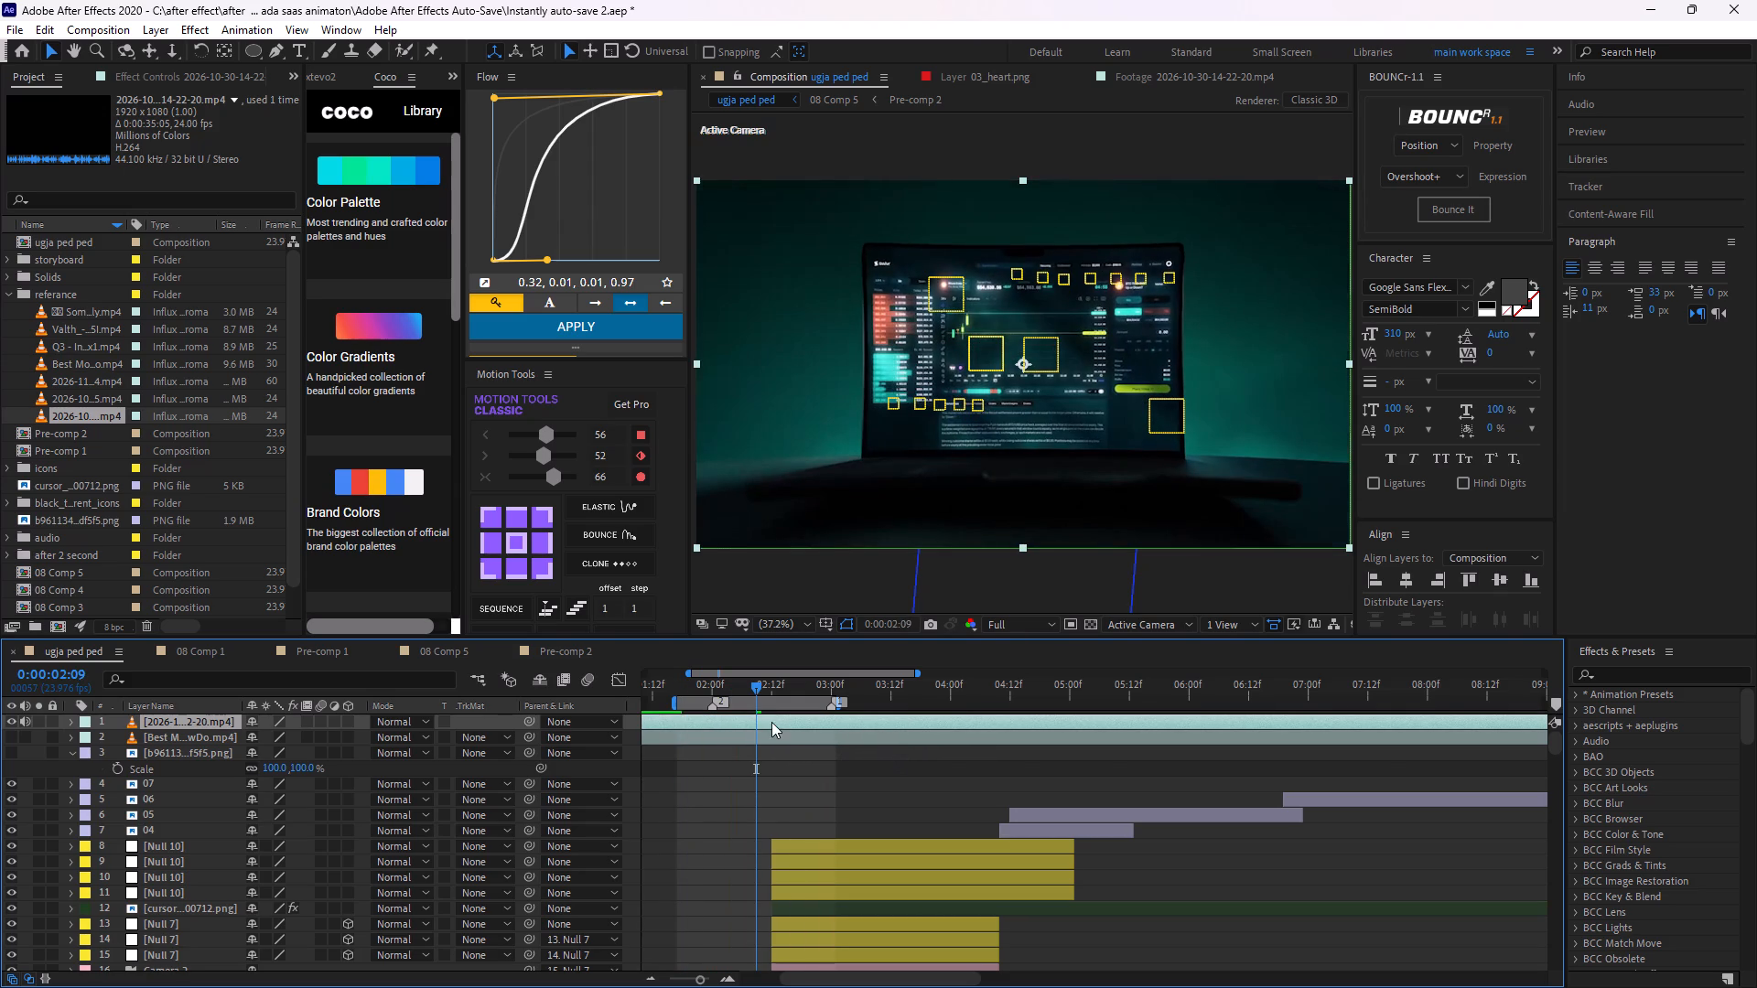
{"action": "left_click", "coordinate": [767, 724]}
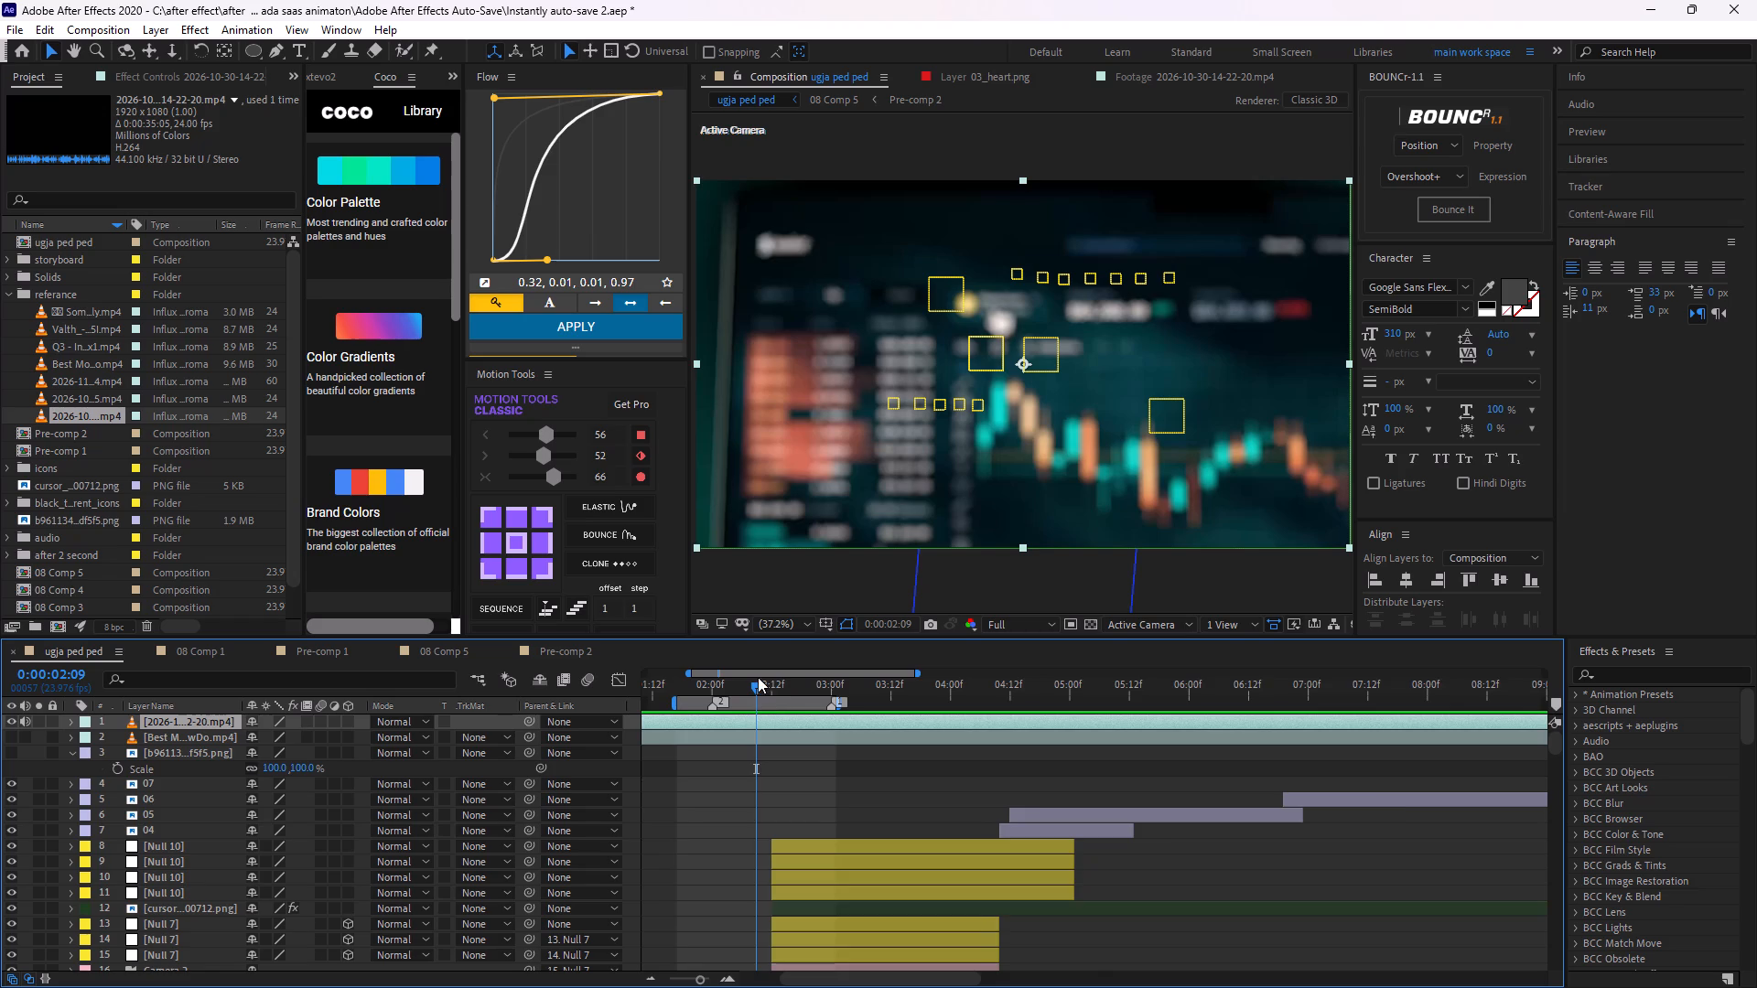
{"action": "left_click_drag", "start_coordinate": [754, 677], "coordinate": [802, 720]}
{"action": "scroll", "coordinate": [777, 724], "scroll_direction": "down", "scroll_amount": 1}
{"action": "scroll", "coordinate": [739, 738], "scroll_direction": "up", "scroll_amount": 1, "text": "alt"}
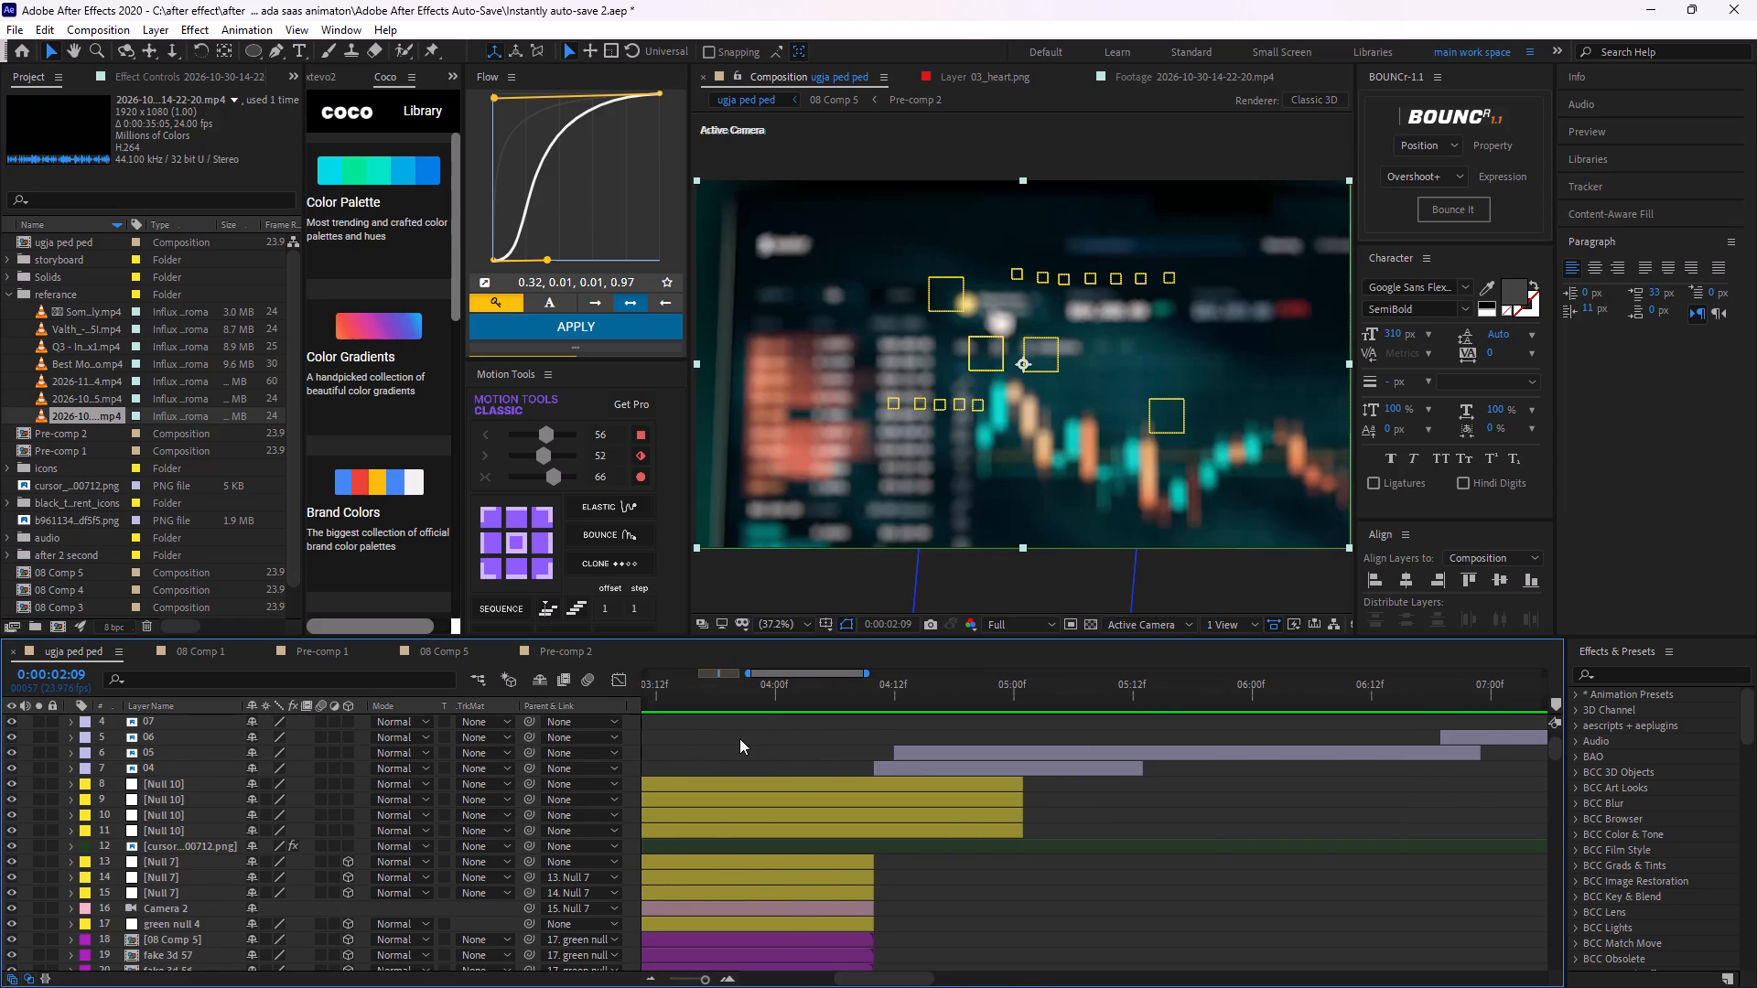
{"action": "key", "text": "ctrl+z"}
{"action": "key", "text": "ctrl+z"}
Shift the reference clip later on the timeline so its hand cursor enters shortly after 0:00:03:00.
{"action": "scroll", "coordinate": [760, 749], "scroll_direction": "down", "scroll_amount": 1, "text": "alt"}
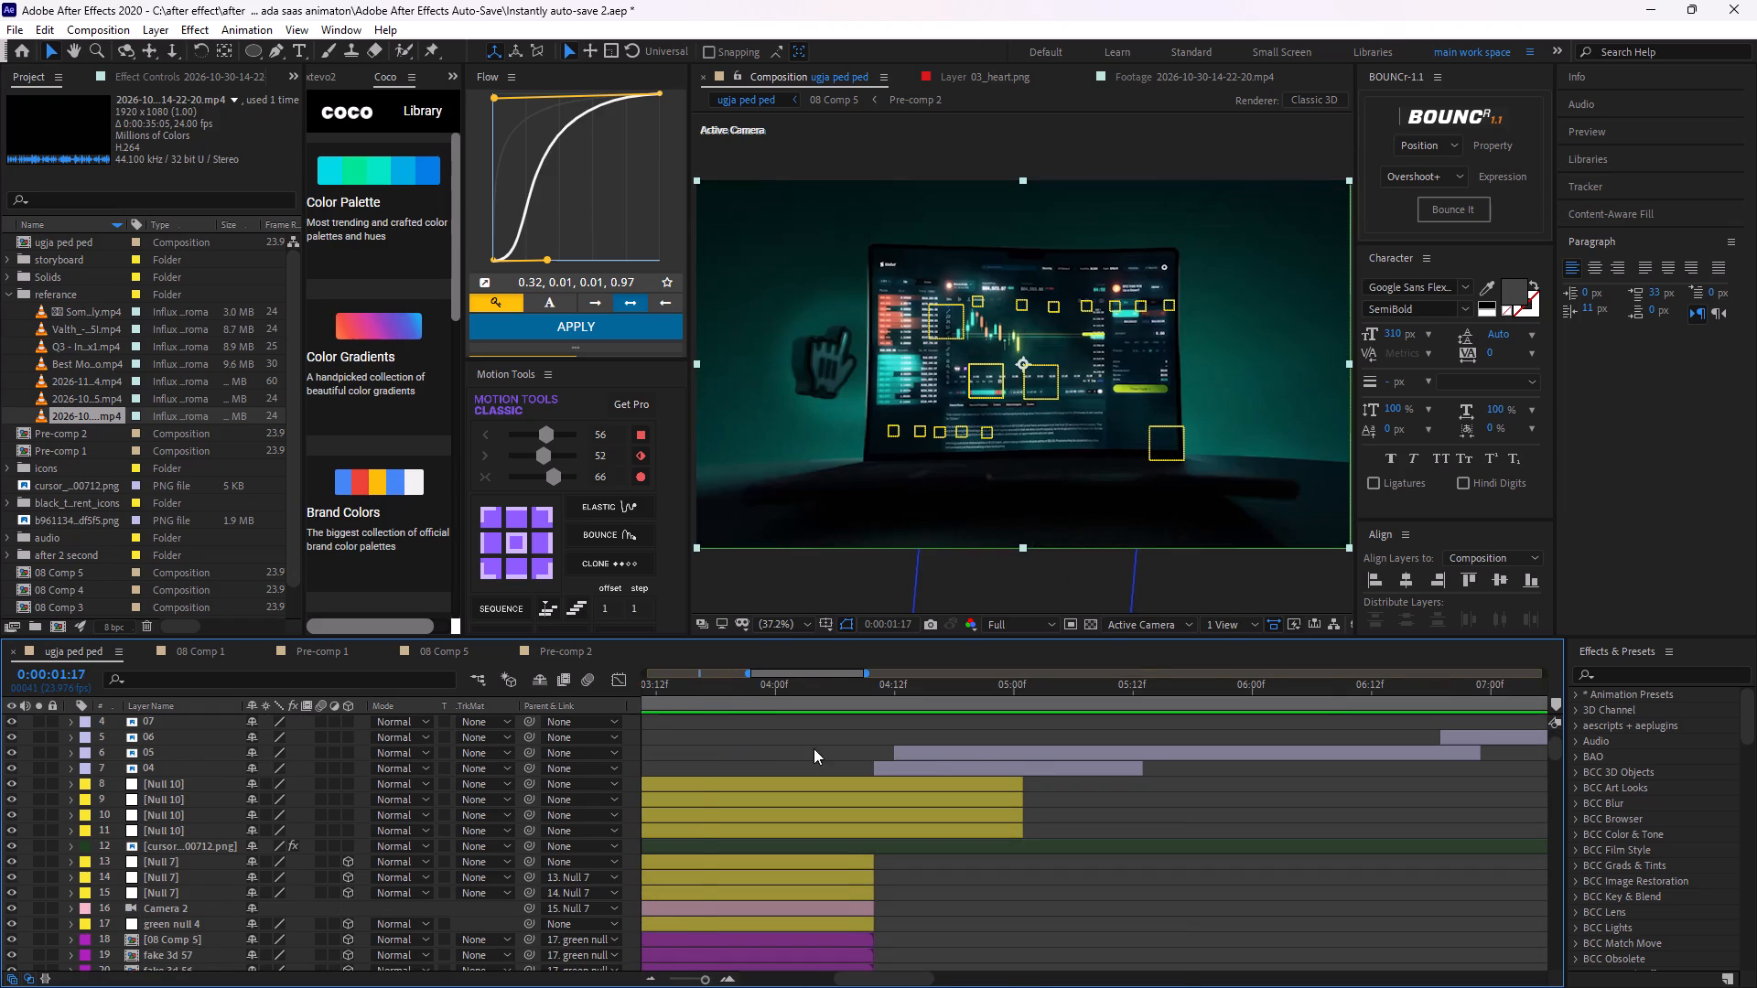
{"action": "scroll", "coordinate": [814, 748], "scroll_direction": "down", "scroll_amount": 1, "text": "alt"}
{"action": "left_click_drag", "start_coordinate": [653, 684], "coordinate": [731, 715]}
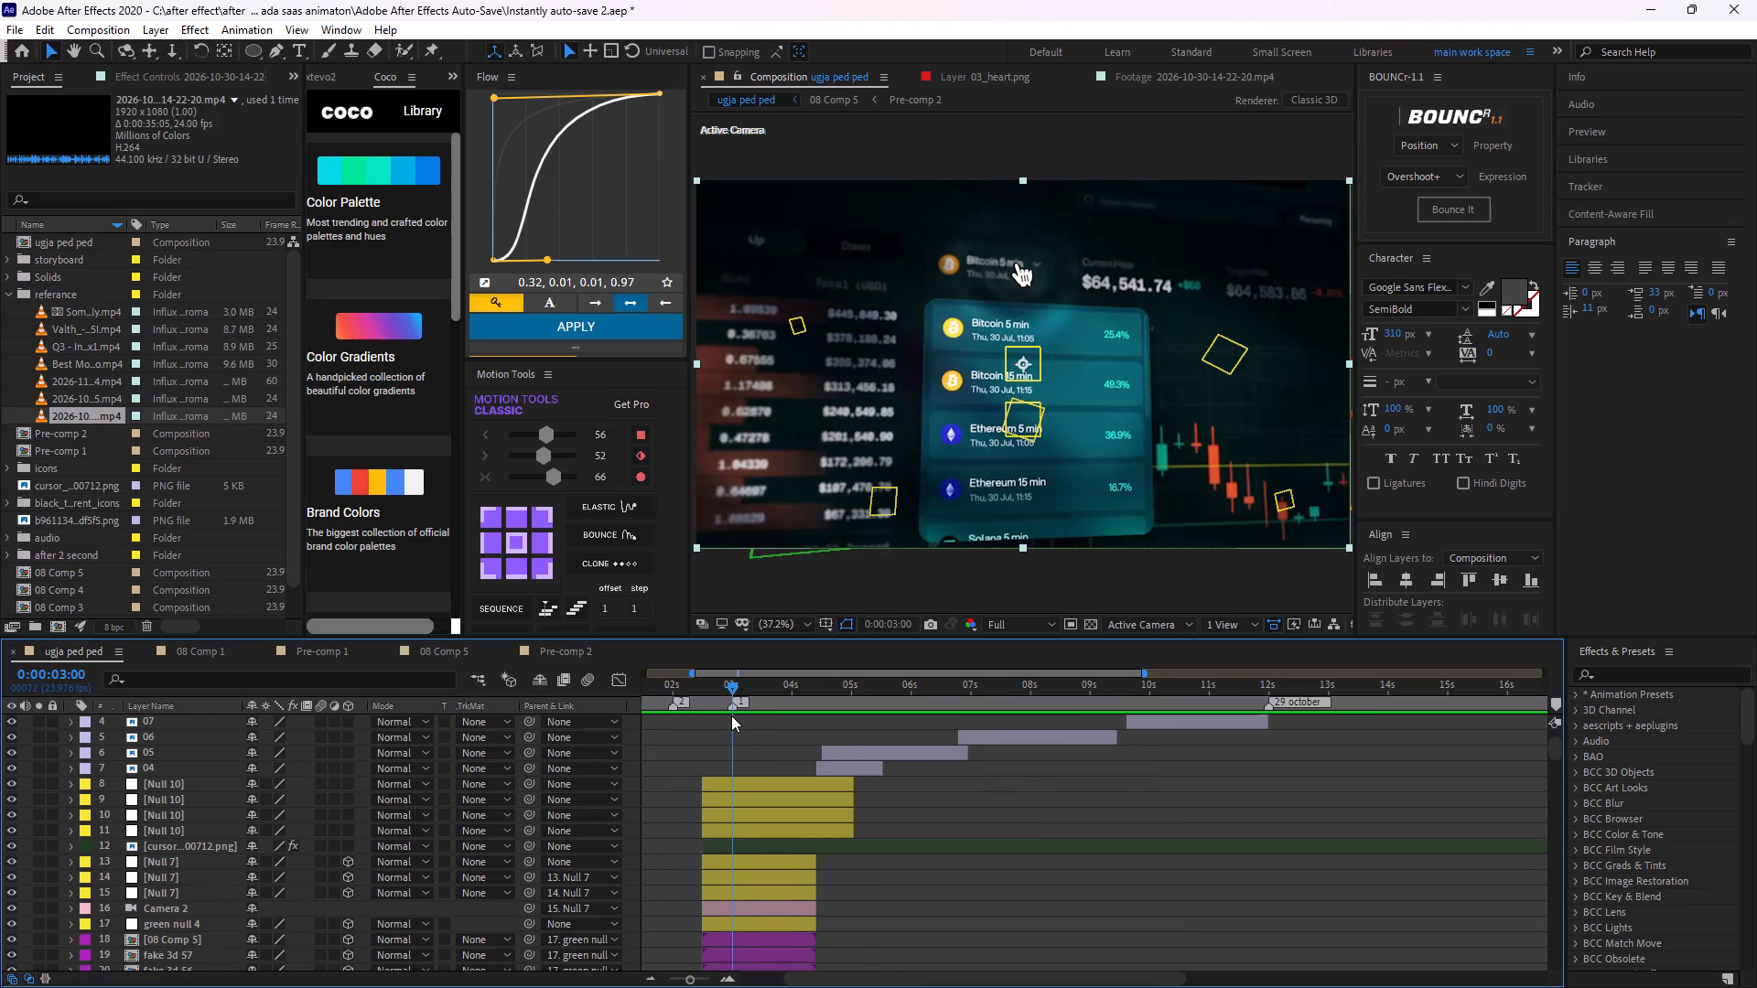
{"action": "left_click_drag", "start_coordinate": [731, 715], "coordinate": [729, 715]}
{"action": "scroll", "coordinate": [733, 719], "scroll_direction": "up", "scroll_amount": 4}
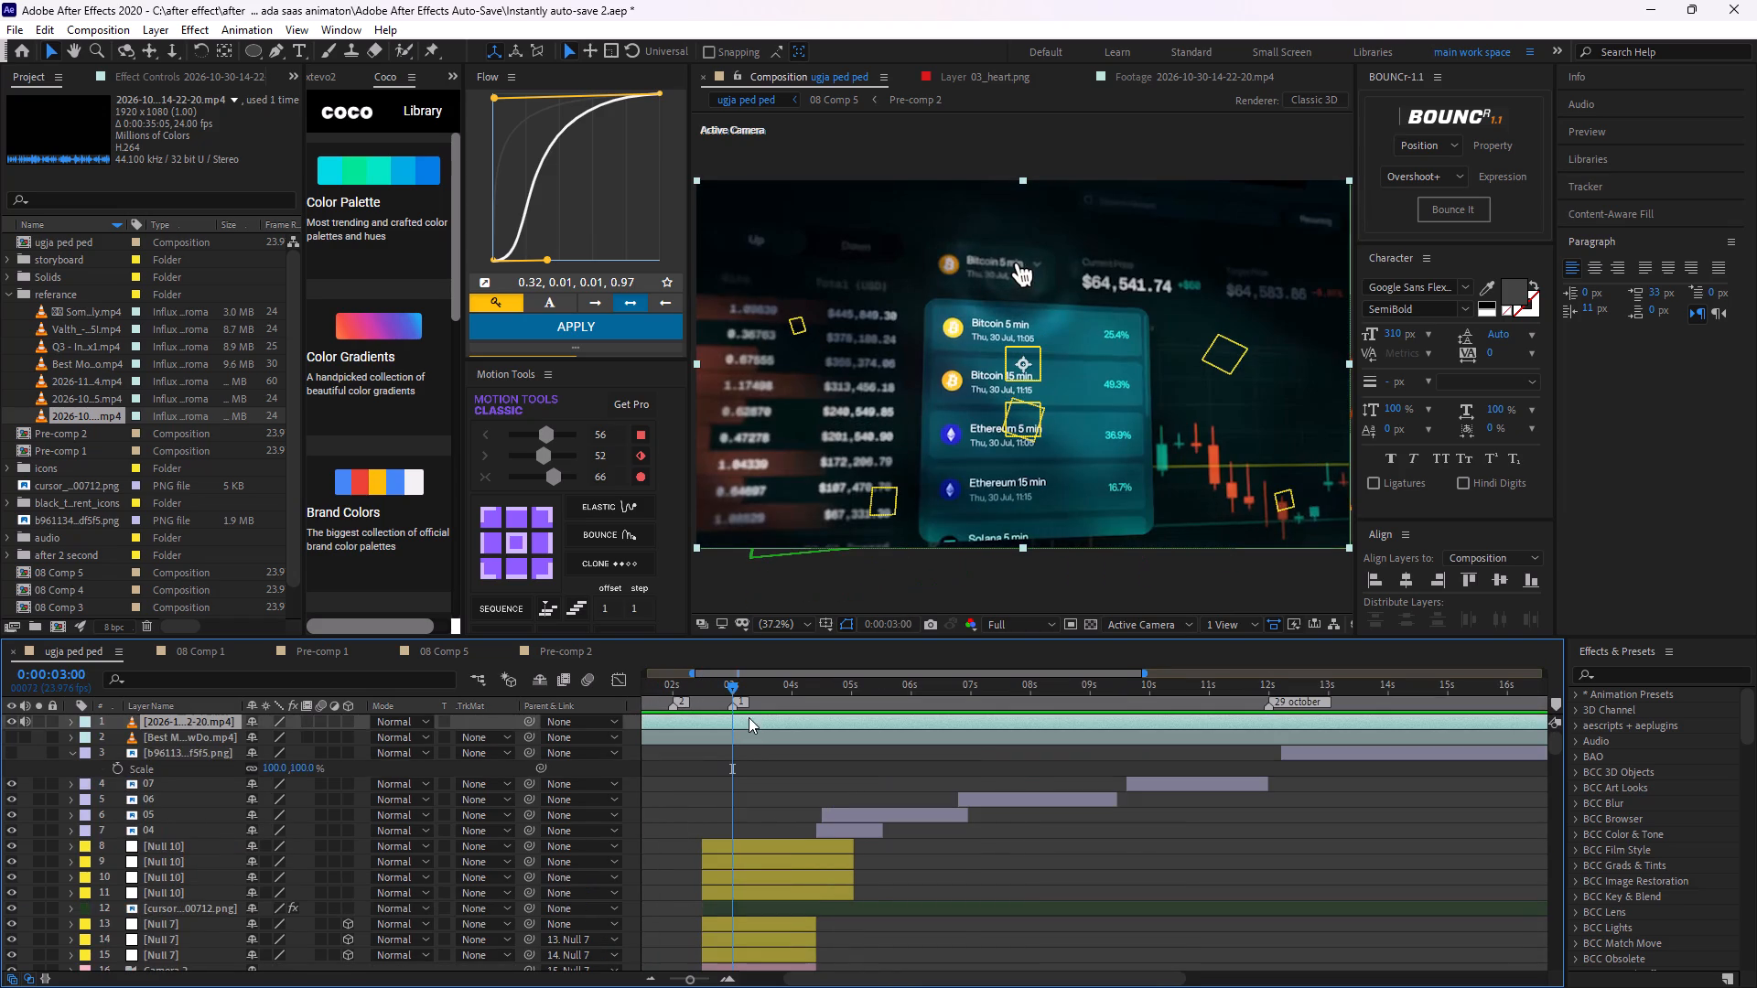
{"action": "left_click_drag", "start_coordinate": [749, 717], "coordinate": [833, 729]}
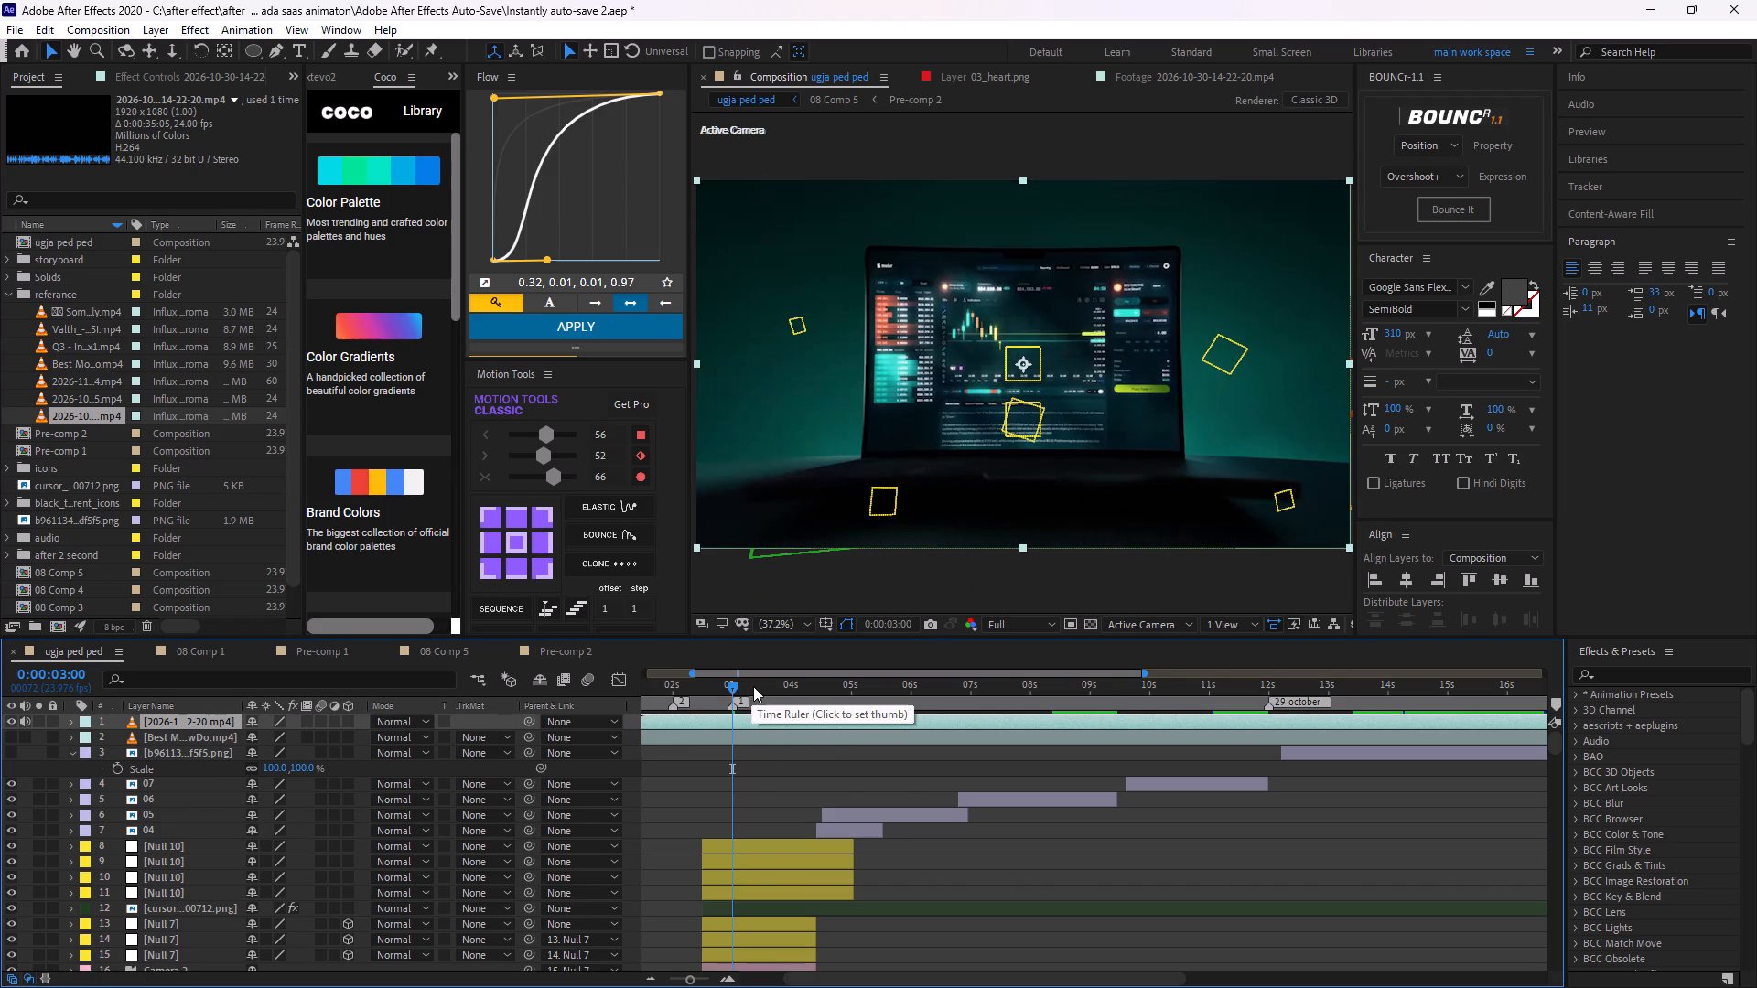
Replay the shifted reference clip from around 0:00:02:16 to 0:00:05:00 to study the timing of the hand cursor's entrance.
{"action": "key", "text": "space"}
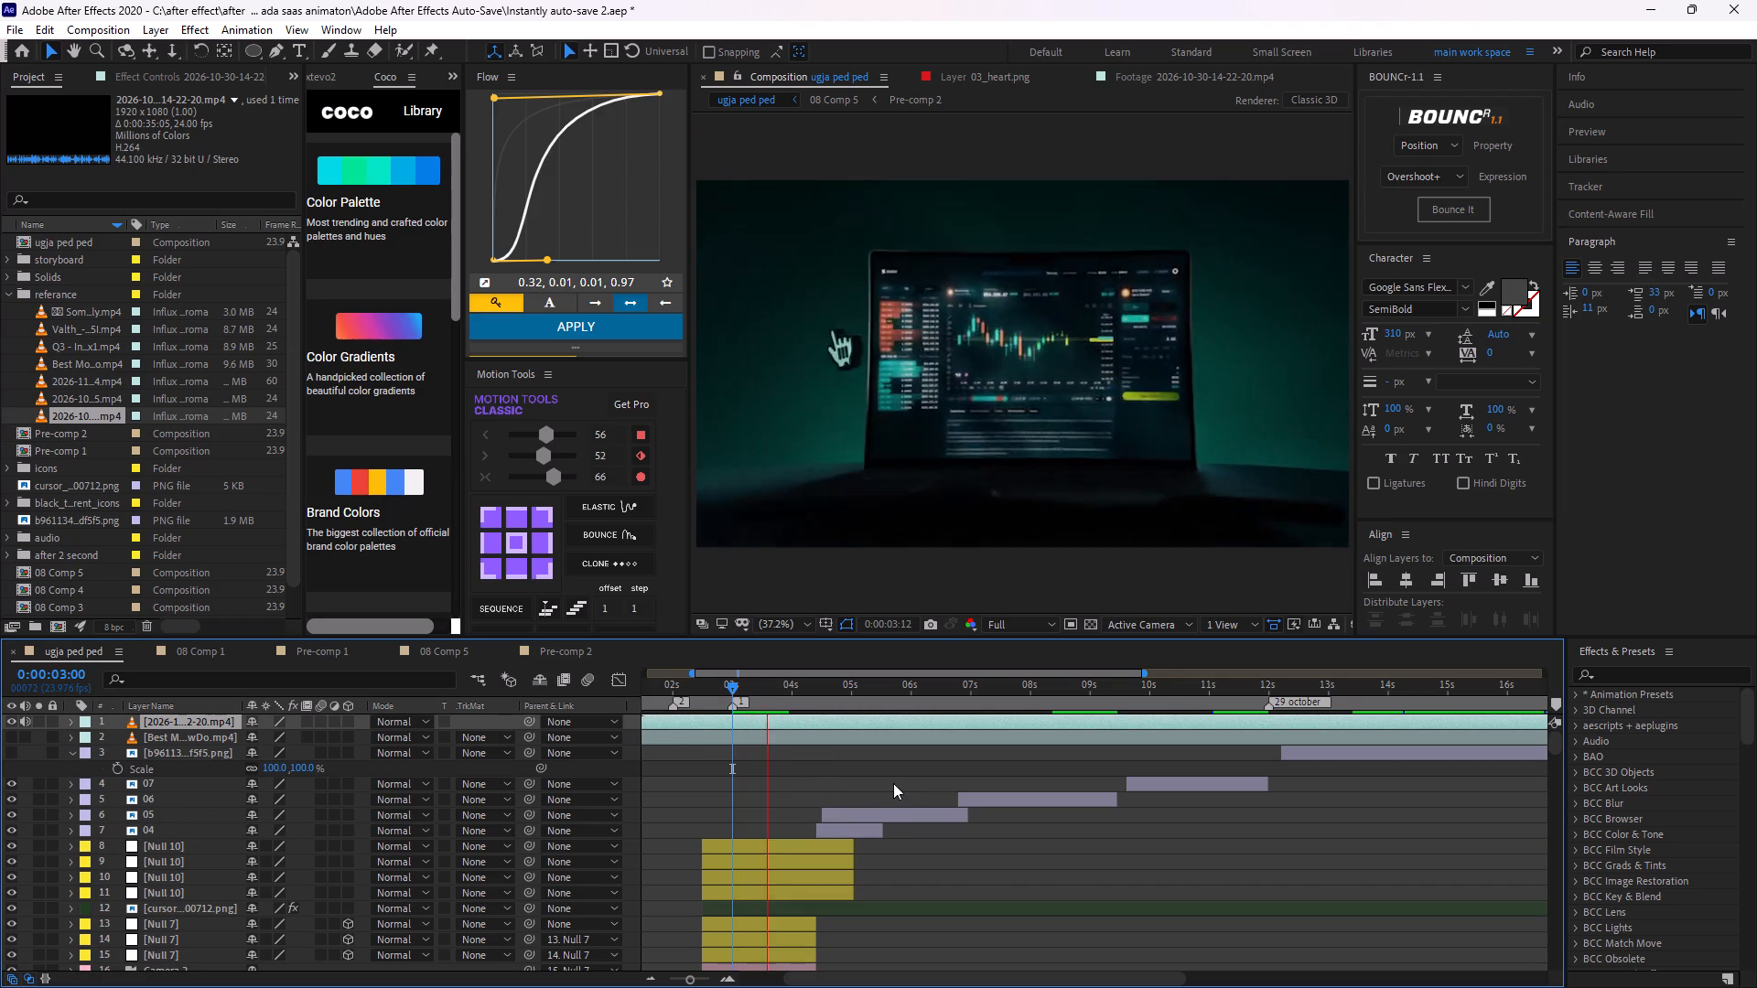
{"action": "key", "text": "space"}
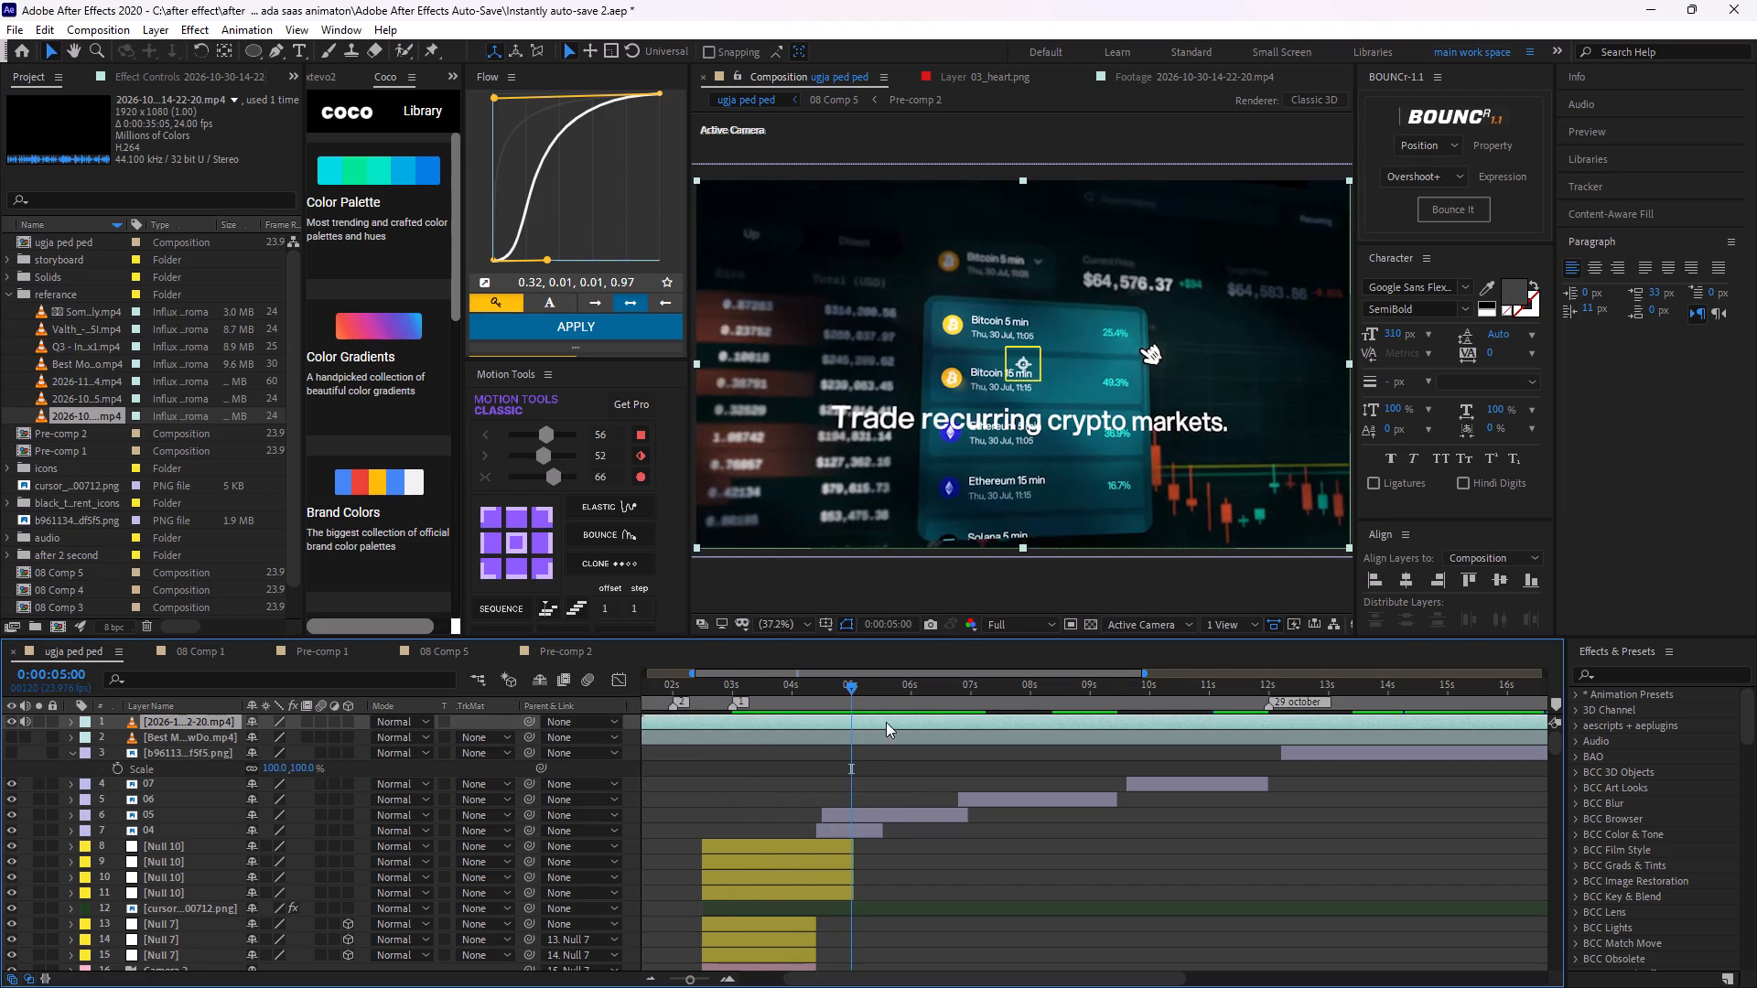
{"action": "left_click_drag", "start_coordinate": [854, 687], "coordinate": [717, 736]}
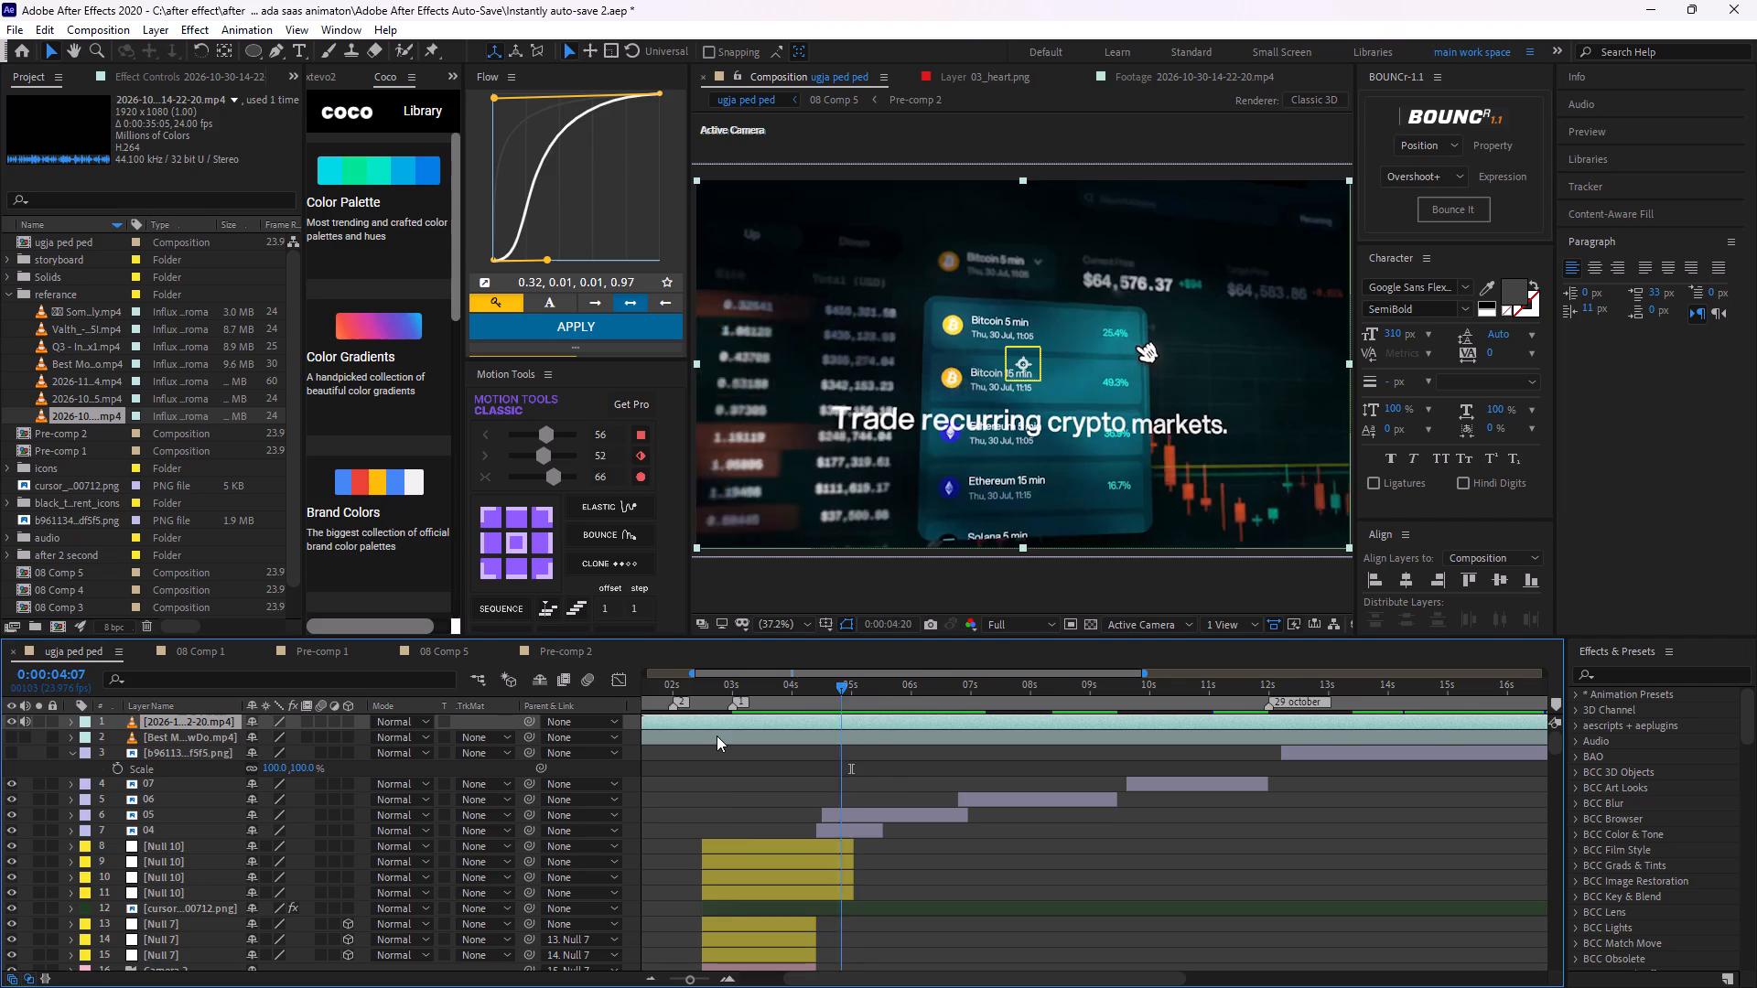
{"action": "left_click_drag", "start_coordinate": [717, 736], "coordinate": [714, 736]}
{"action": "key", "text": "space"}
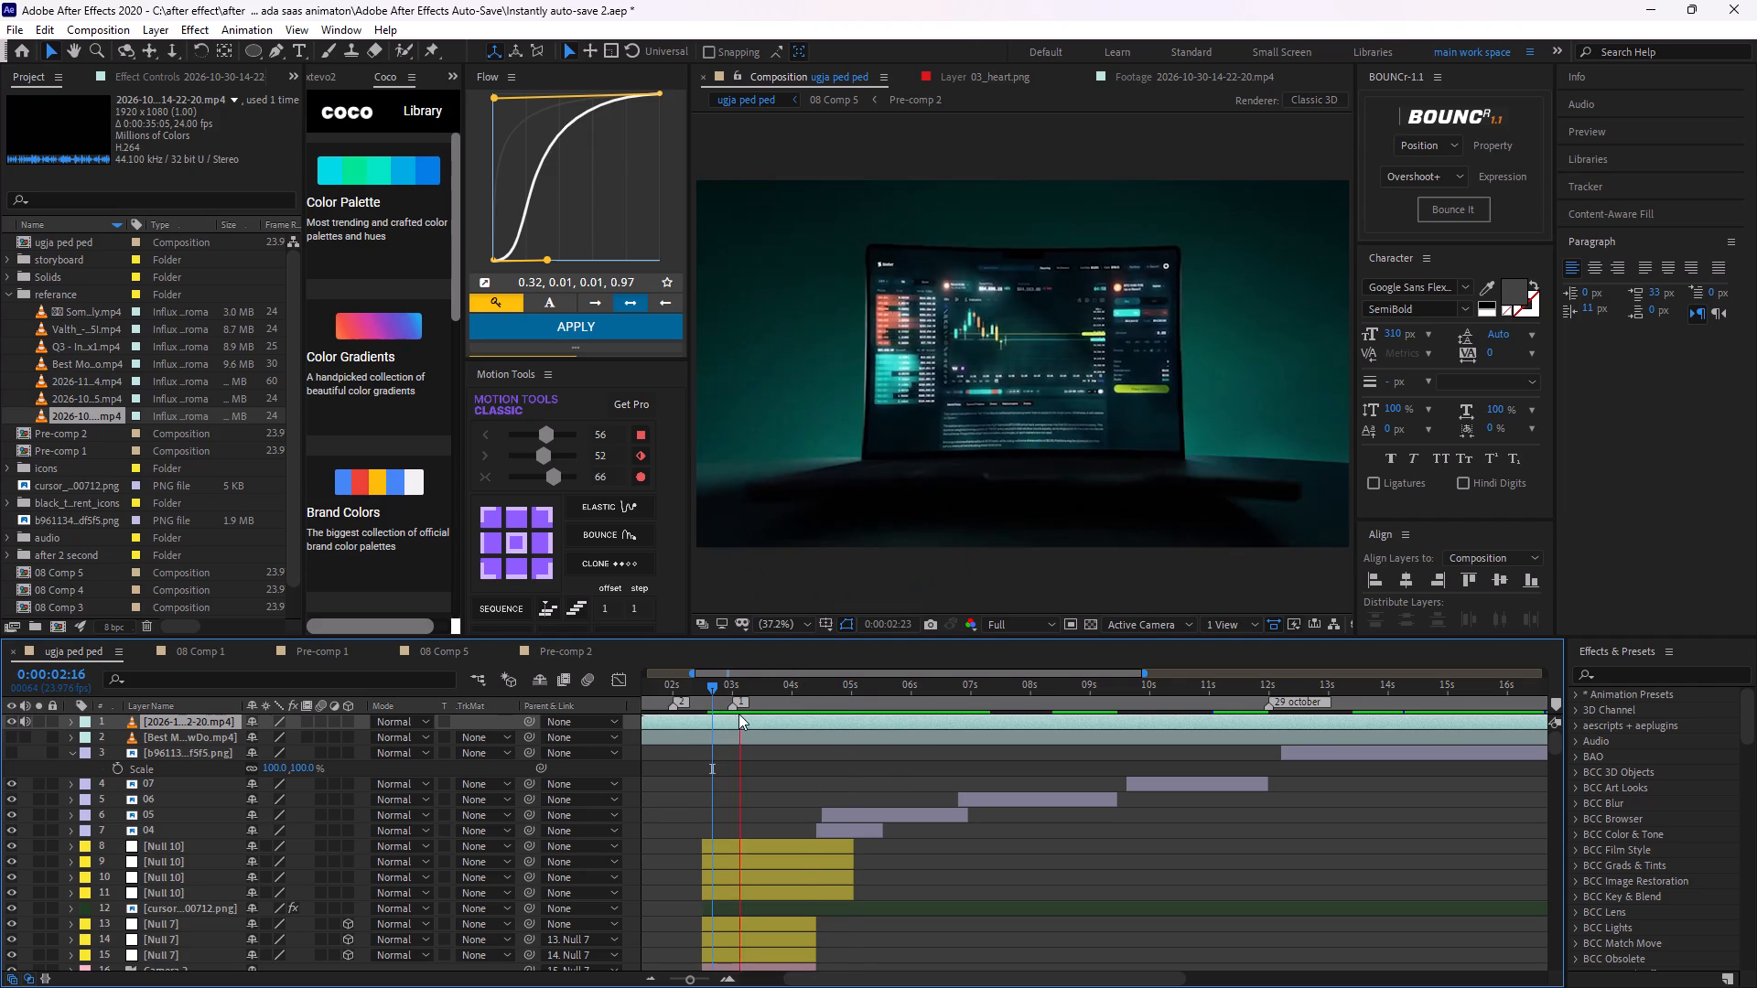
{"action": "key", "text": "space"}
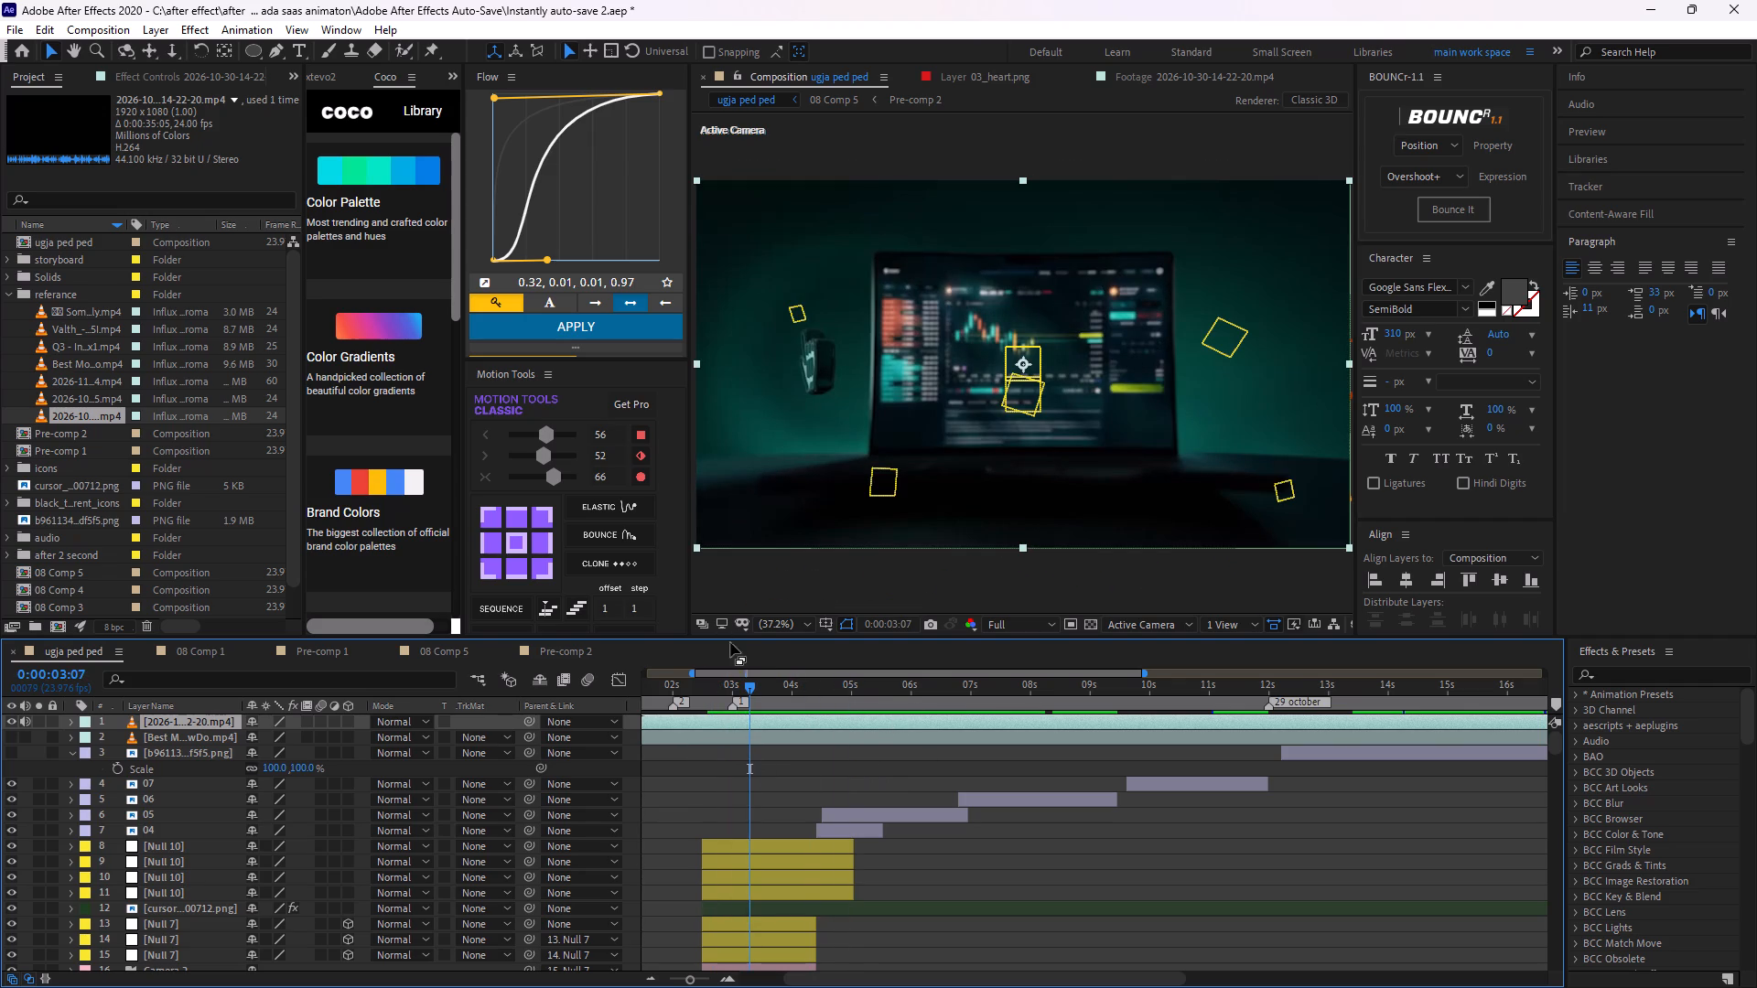
{"action": "left_click_drag", "start_coordinate": [754, 683], "coordinate": [730, 751]}
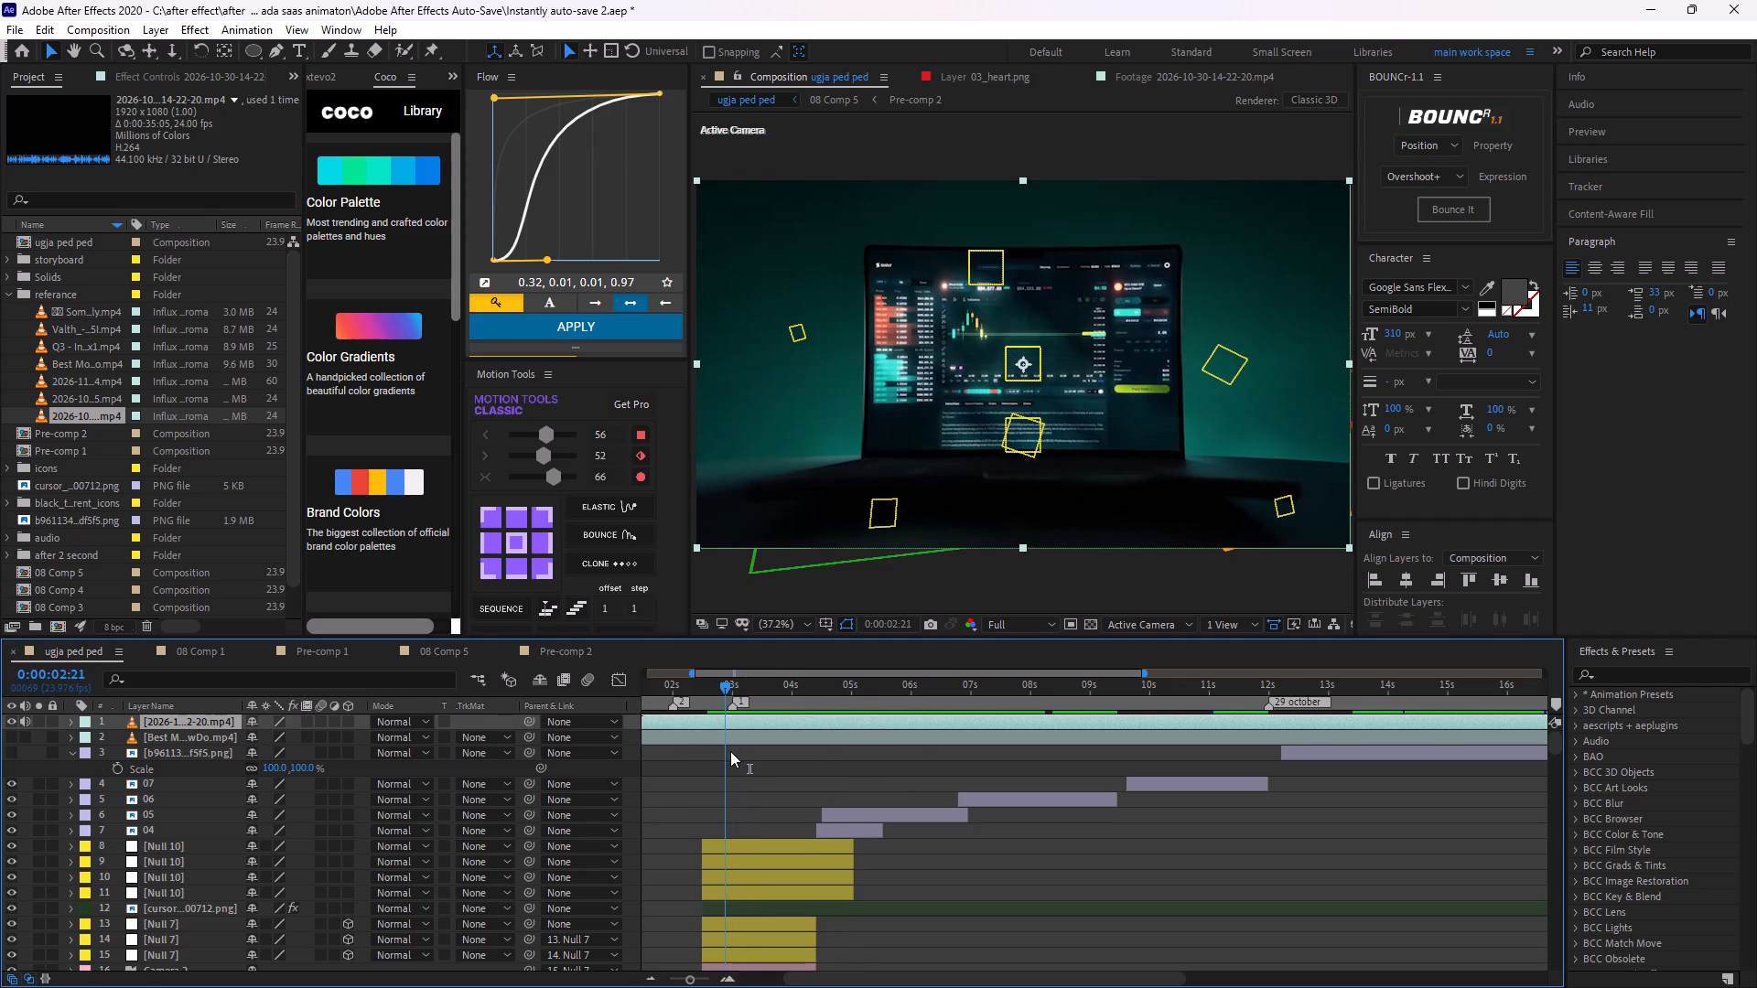
{"action": "left_click_drag", "start_coordinate": [730, 751], "coordinate": [732, 766]}
{"action": "key", "text": "space"}
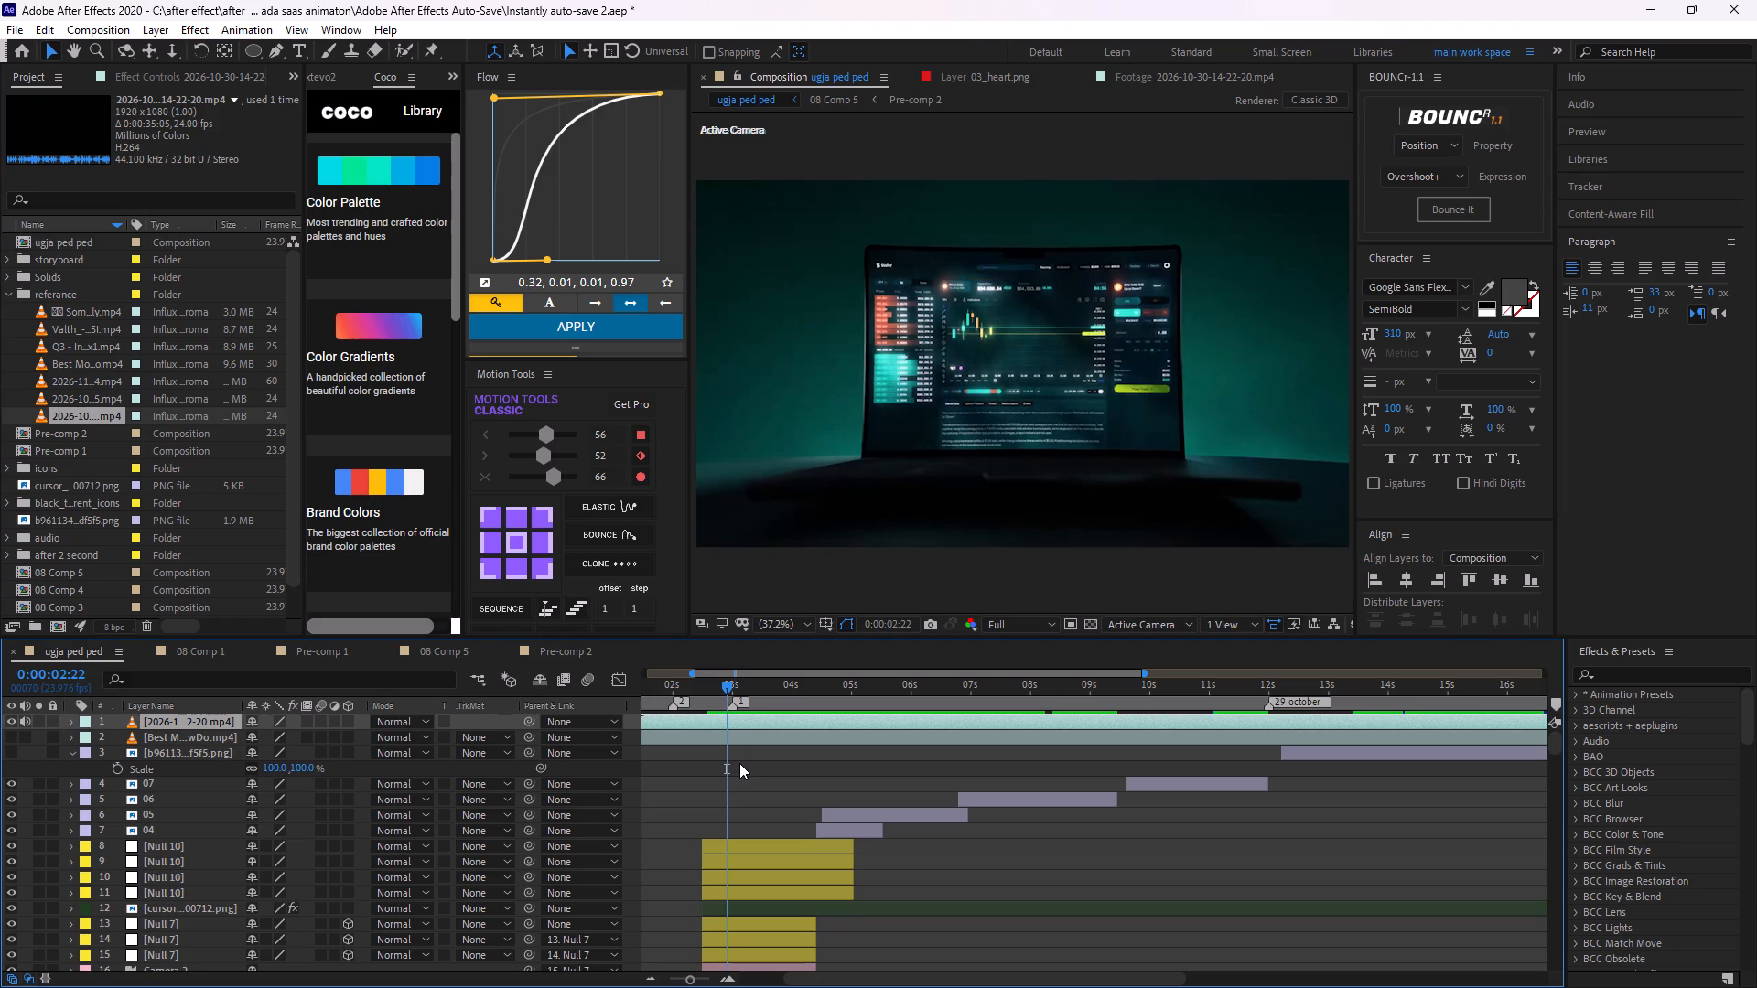
{"action": "key", "text": "space"}
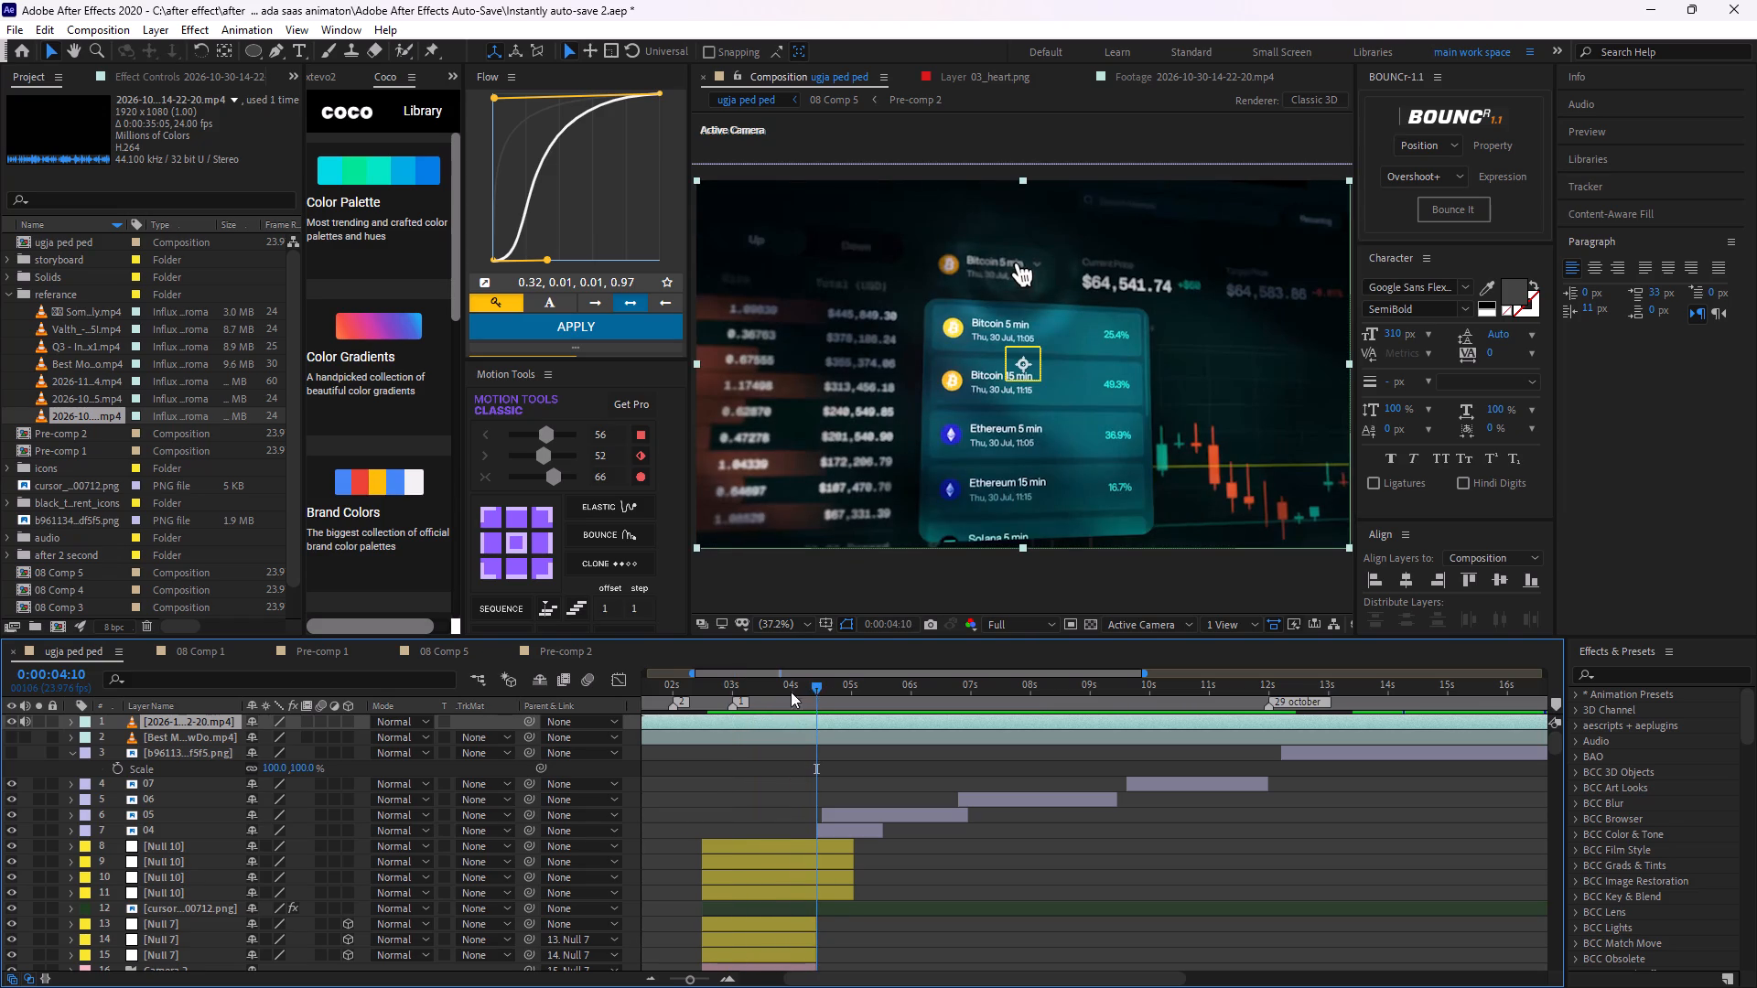
{"action": "left_click_drag", "start_coordinate": [815, 682], "coordinate": [783, 688]}
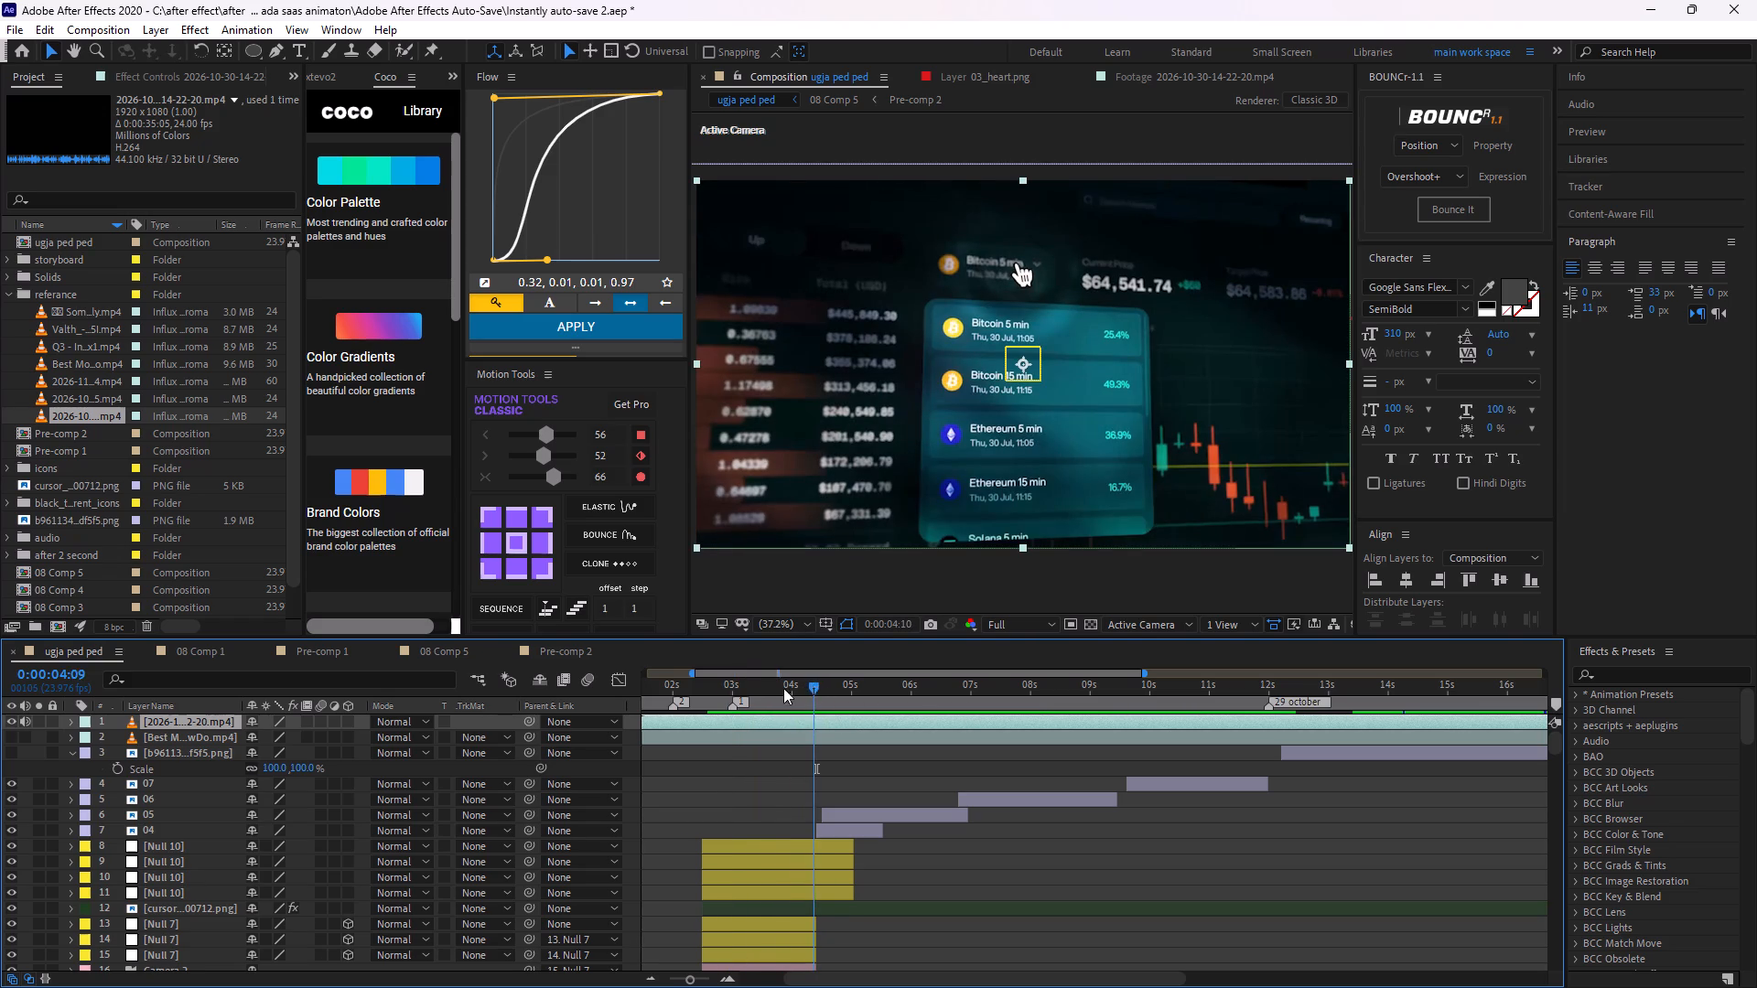
{"action": "left_click_drag", "start_coordinate": [783, 688], "coordinate": [728, 708]}
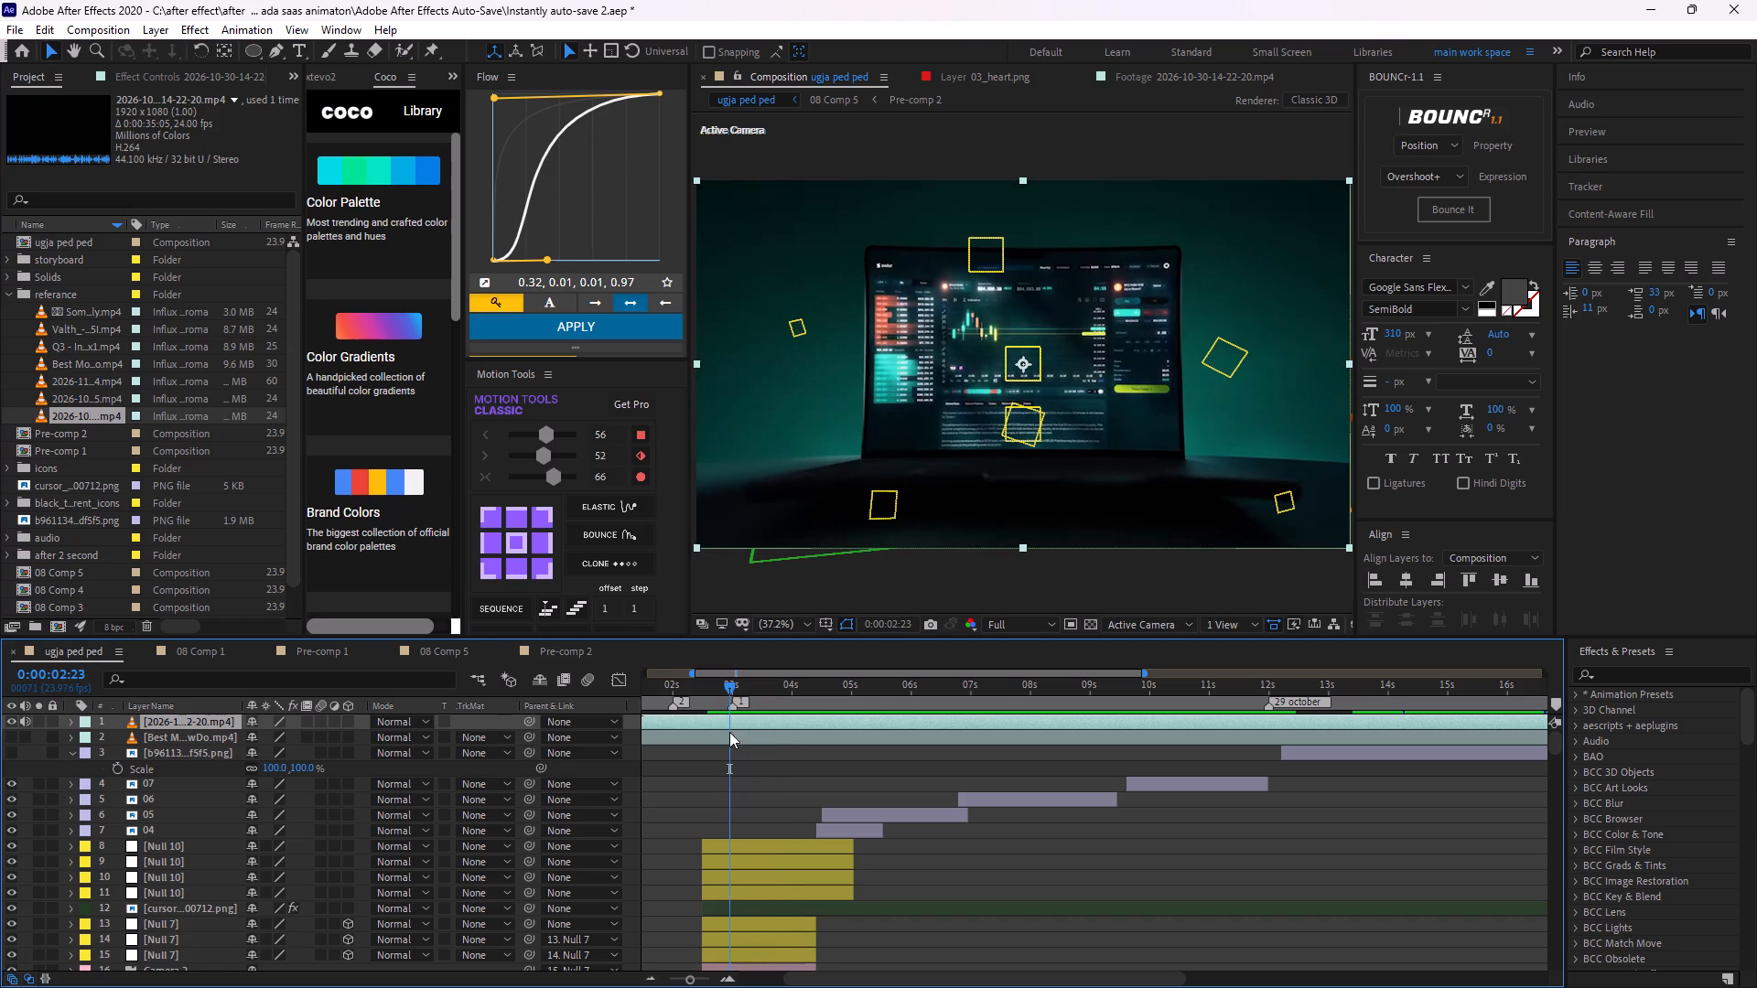
Move the playhead to 0:00:02:18, and mute and hide the reference clip layer.
{"action": "scroll", "coordinate": [750, 707], "scroll_direction": "up", "scroll_amount": 2, "text": "alt"}
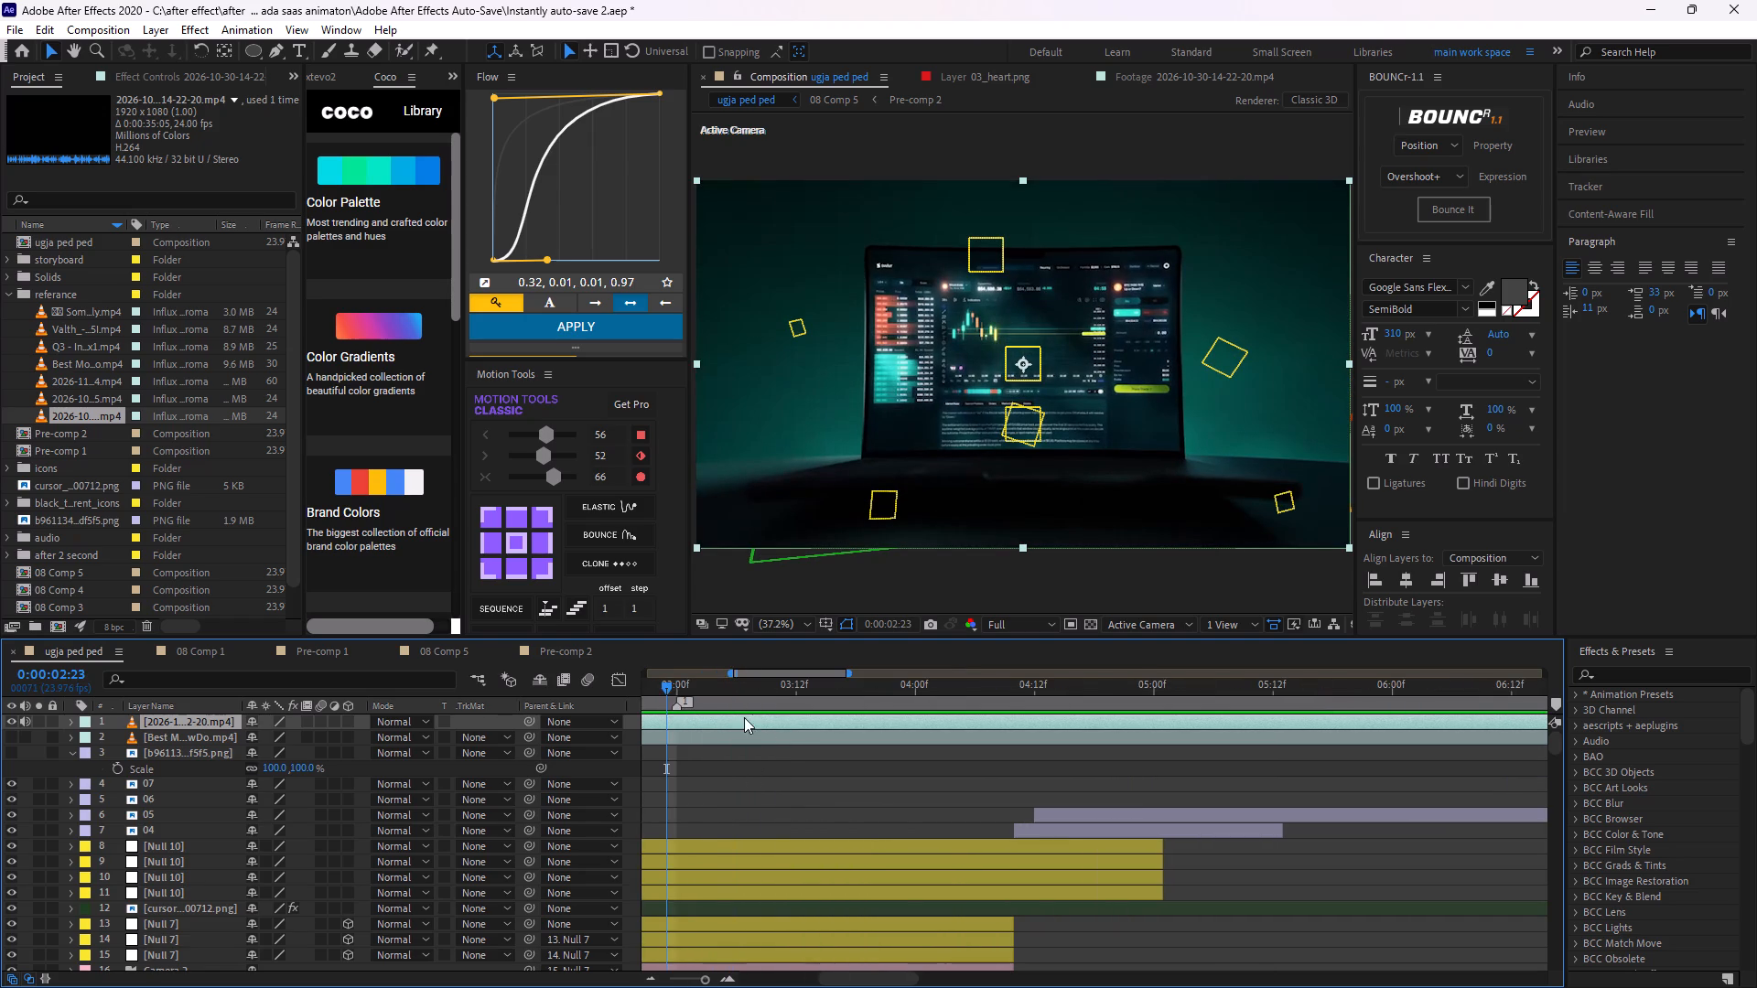
{"action": "middle_click_drag", "start_coordinate": [744, 722], "coordinate": [969, 693]}
{"action": "left_click_drag", "start_coordinate": [719, 684], "coordinate": [667, 711]}
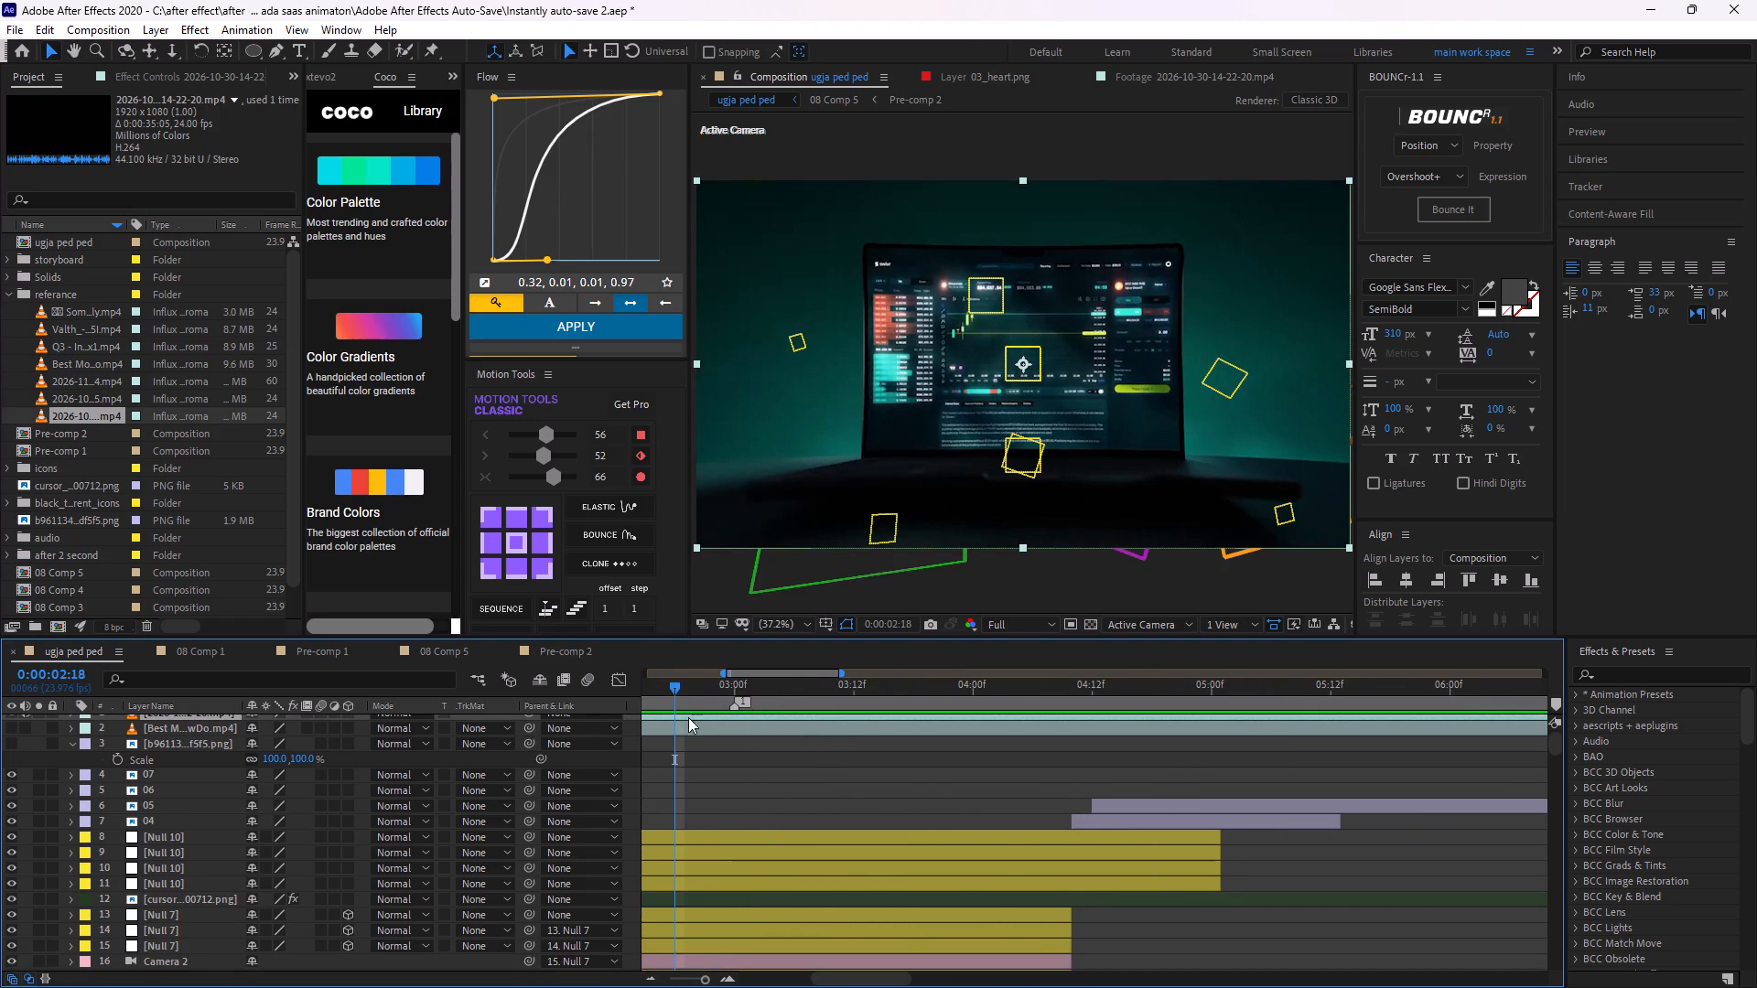
{"action": "scroll", "coordinate": [63, 736], "scroll_direction": "up", "scroll_amount": 2}
{"action": "left_click", "coordinate": [23, 717]}
{"action": "left_click", "coordinate": [5, 719]}
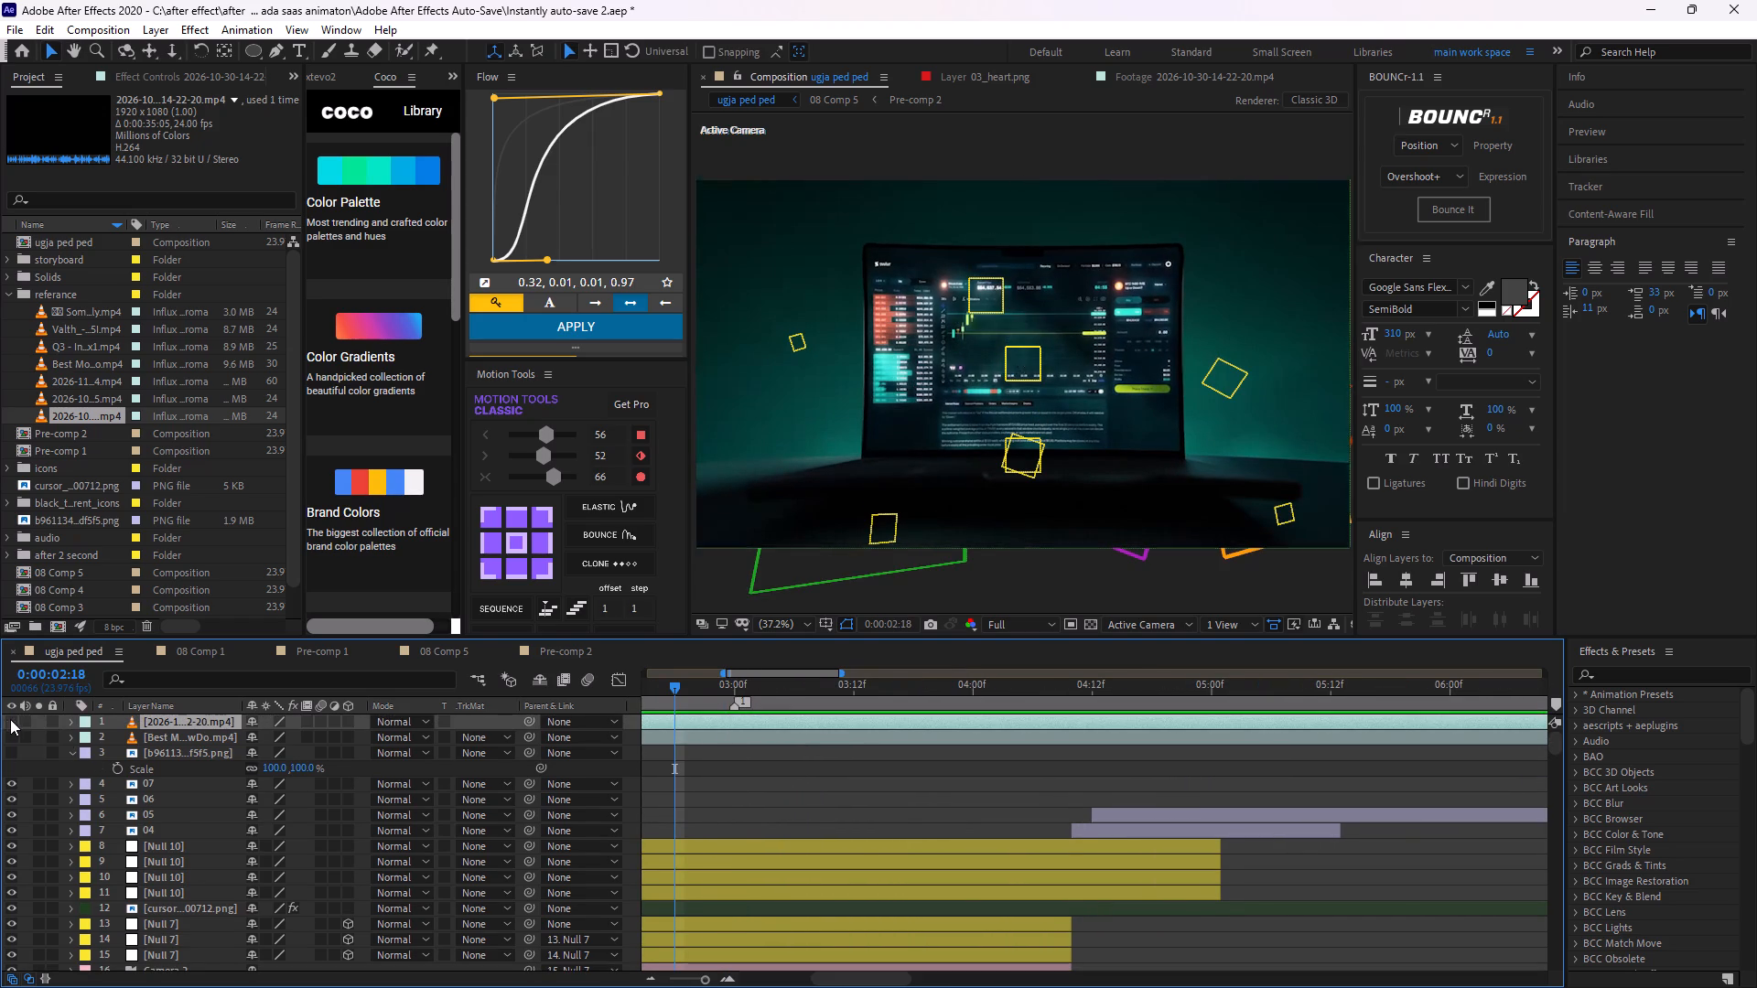
Set the Gradient Ramp's Start Color on the cursor image layer to bright blue 3C8AFF, after trying other hues.
{"action": "middle_click_drag", "start_coordinate": [827, 807], "coordinate": [991, 724]}
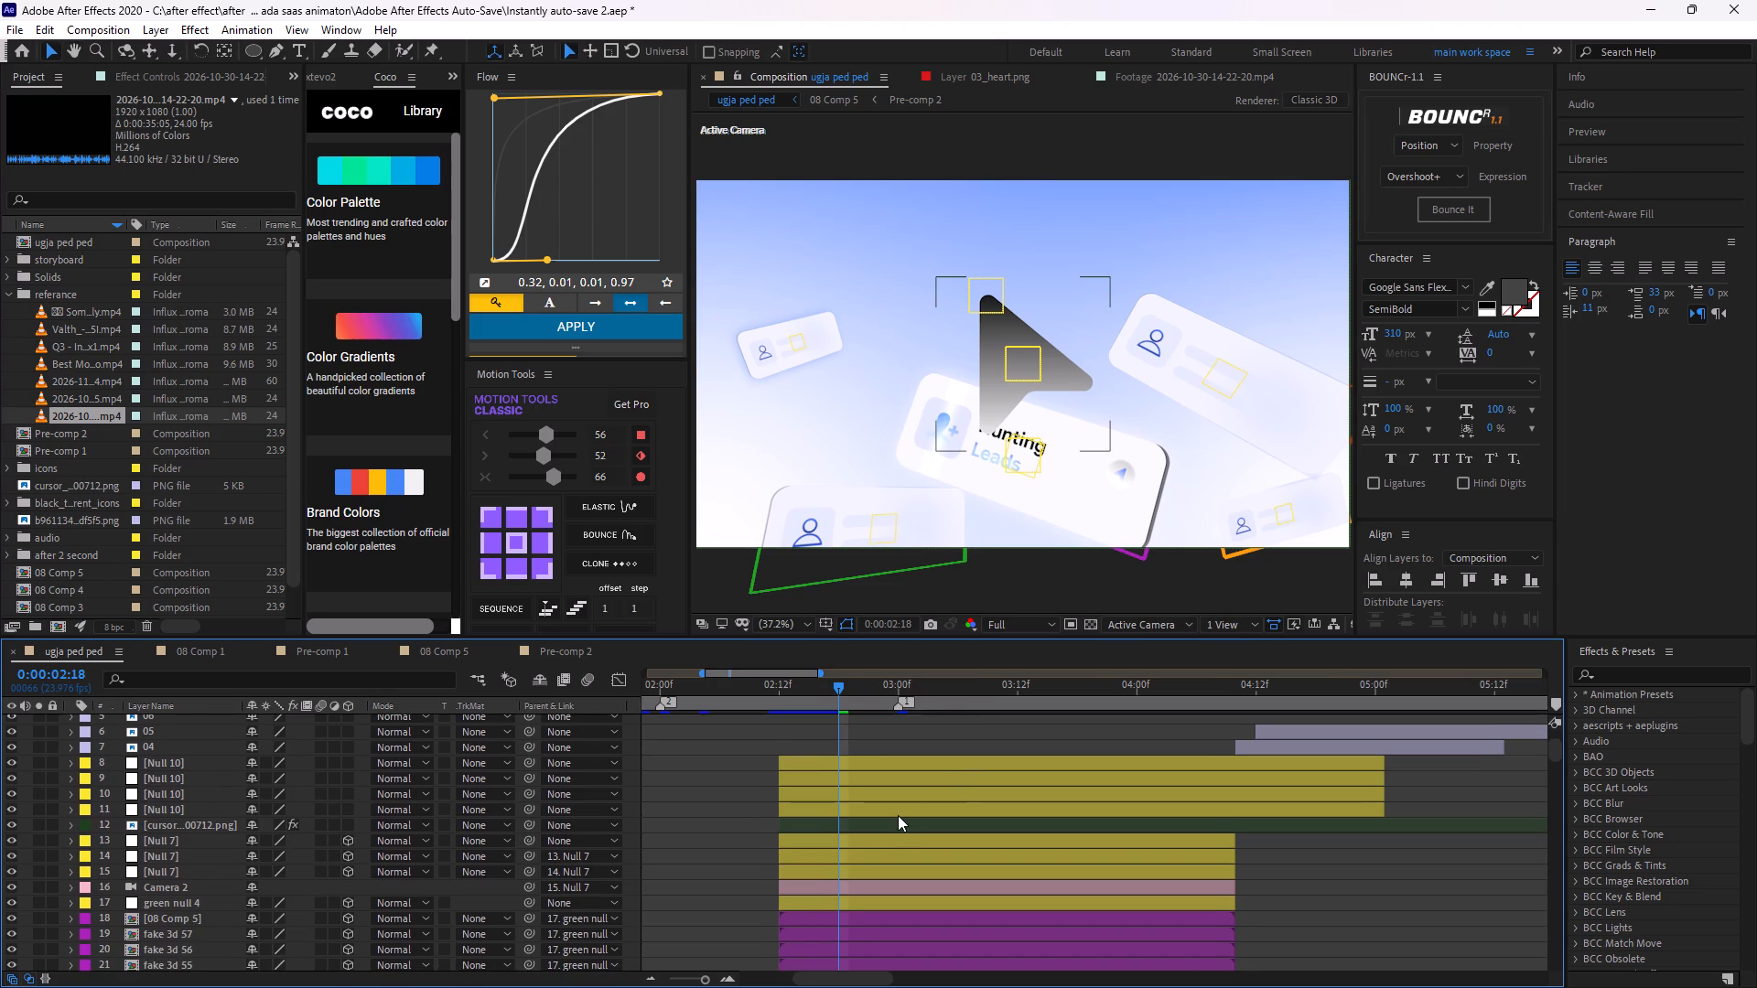
{"action": "left_click", "coordinate": [881, 828]}
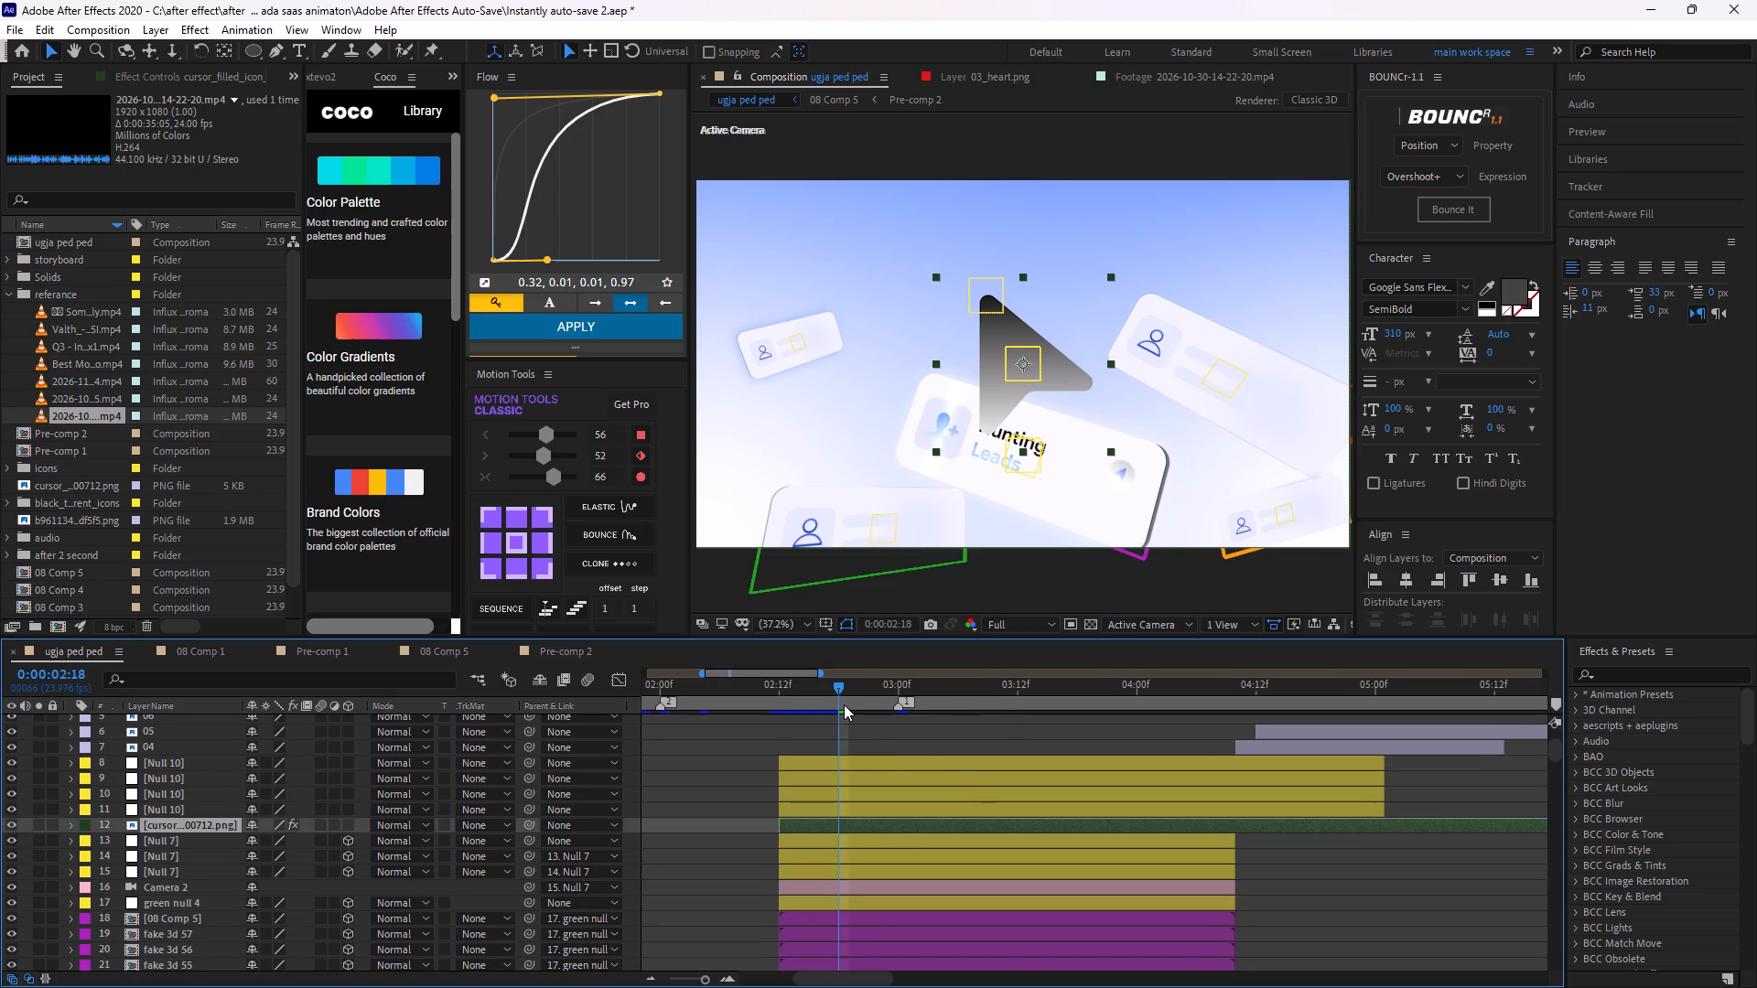
{"action": "key", "text": "ctrl+space"}
{"action": "left_click", "coordinate": [751, 779]}
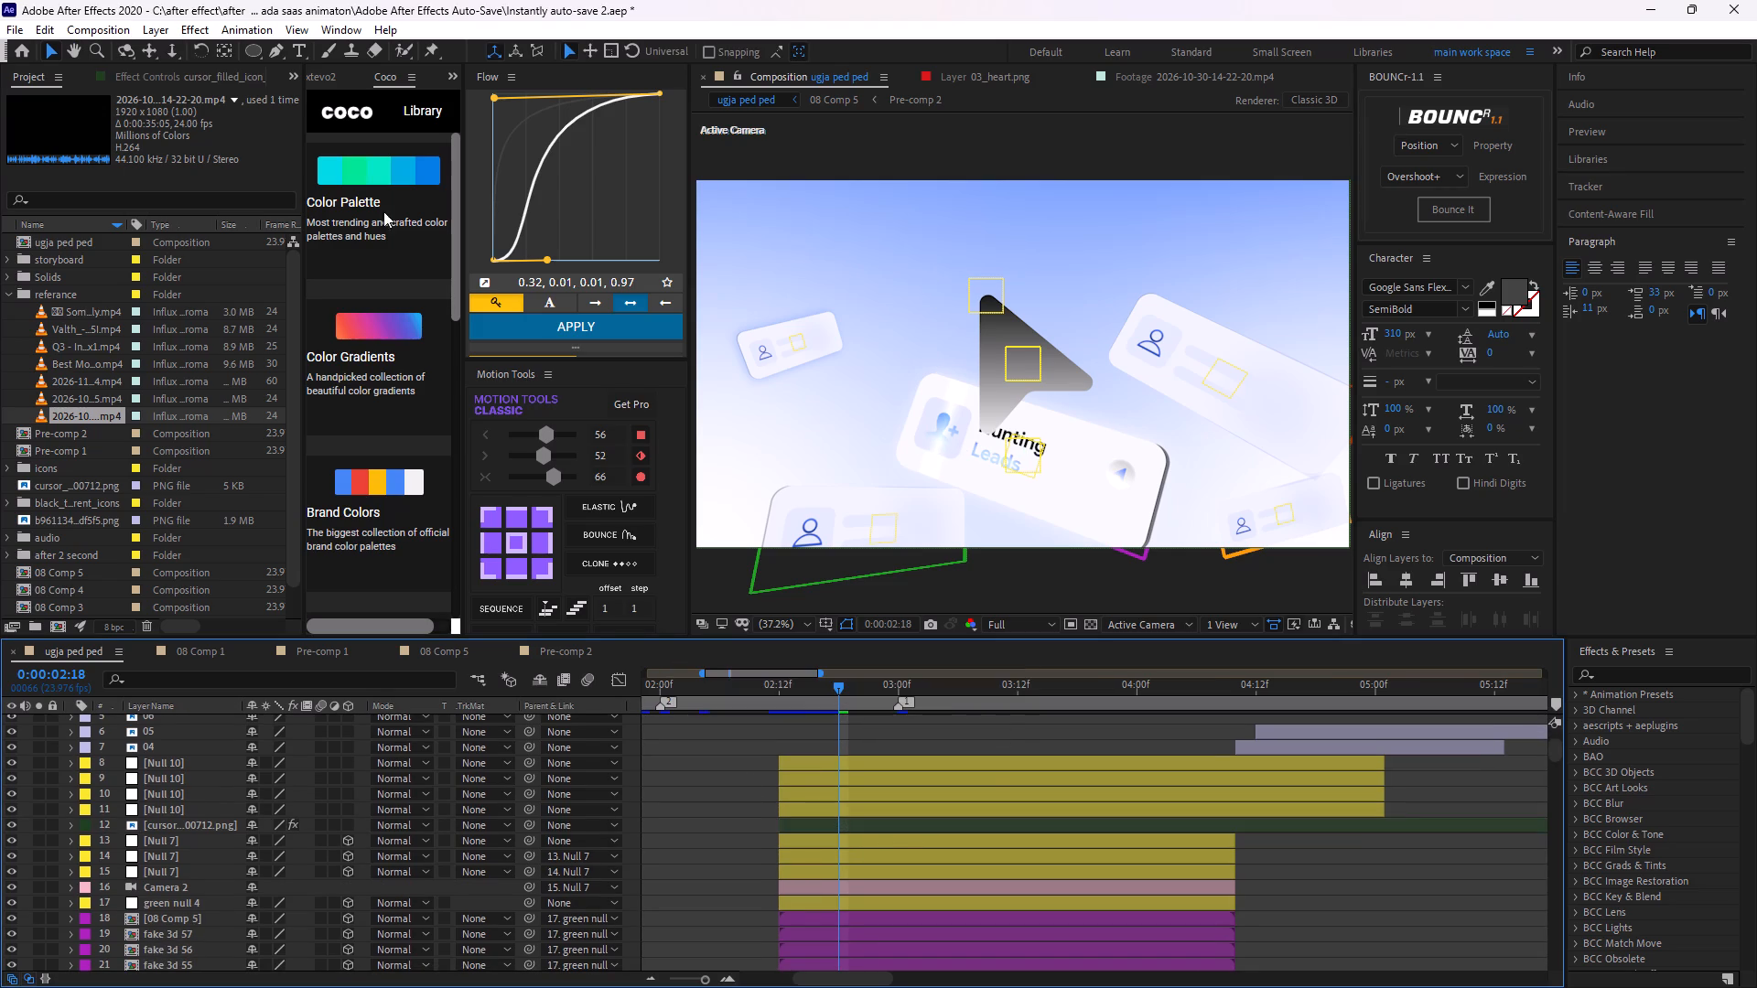
{"action": "left_click_drag", "start_coordinate": [169, 76], "coordinate": [169, 65]}
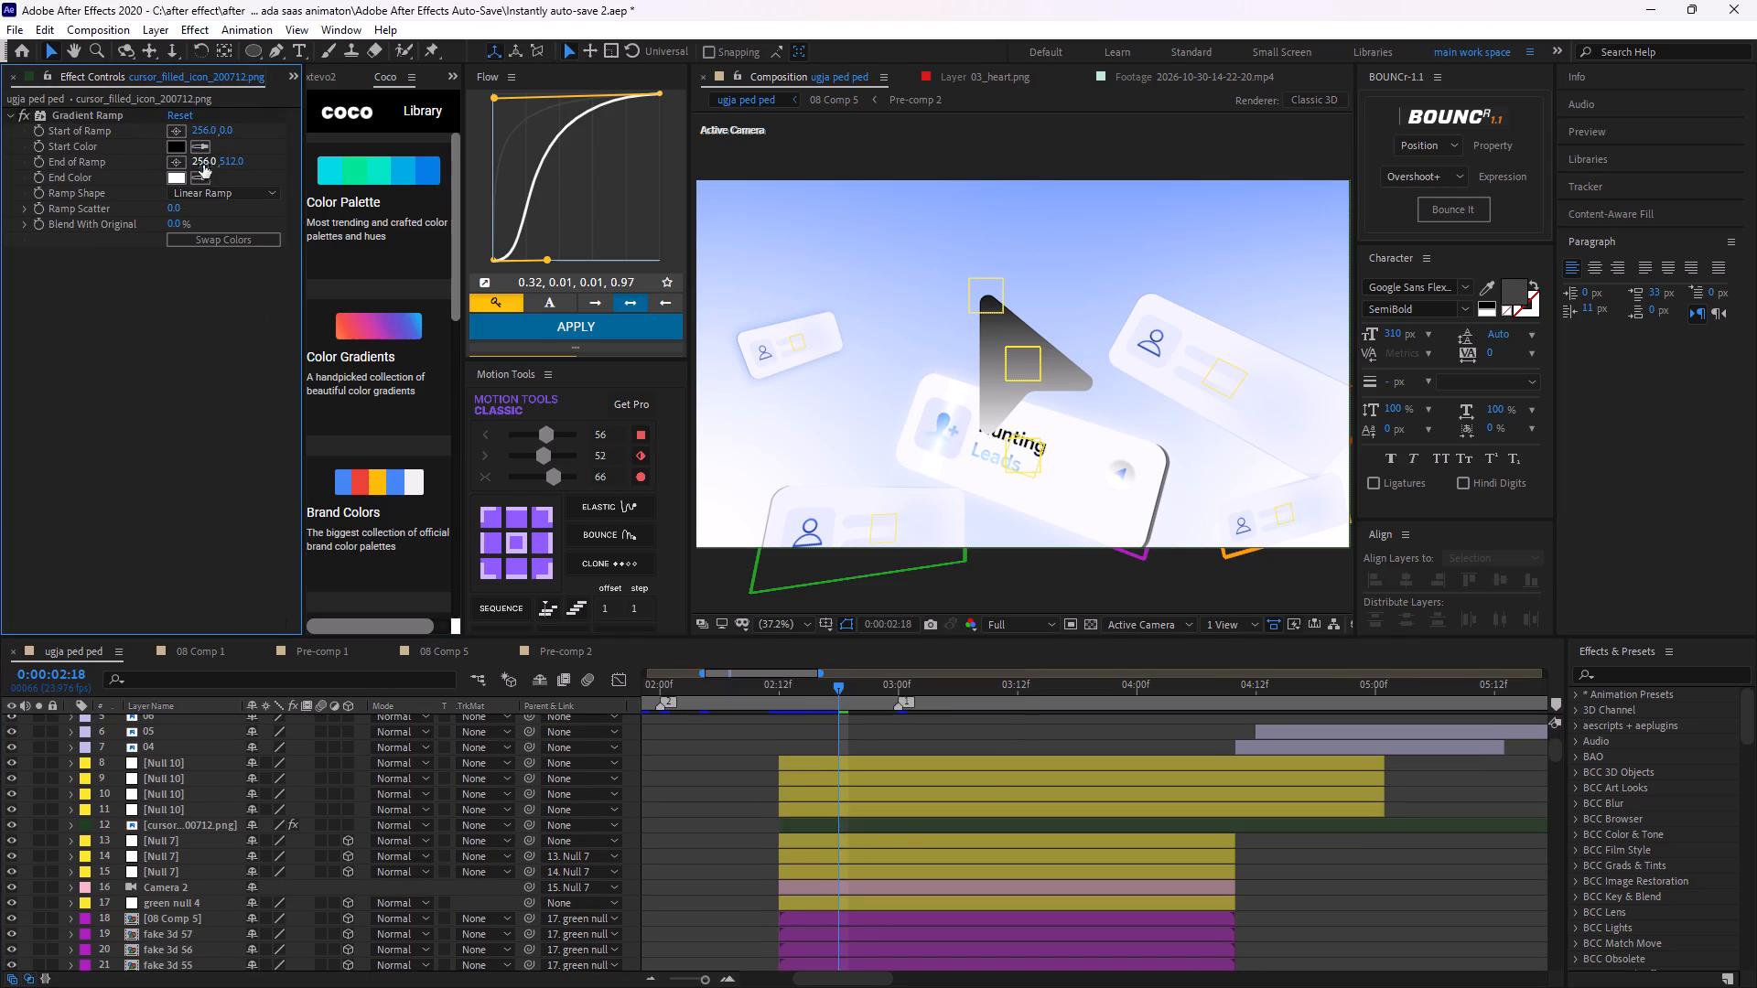
{"action": "left_click", "coordinate": [182, 148]}
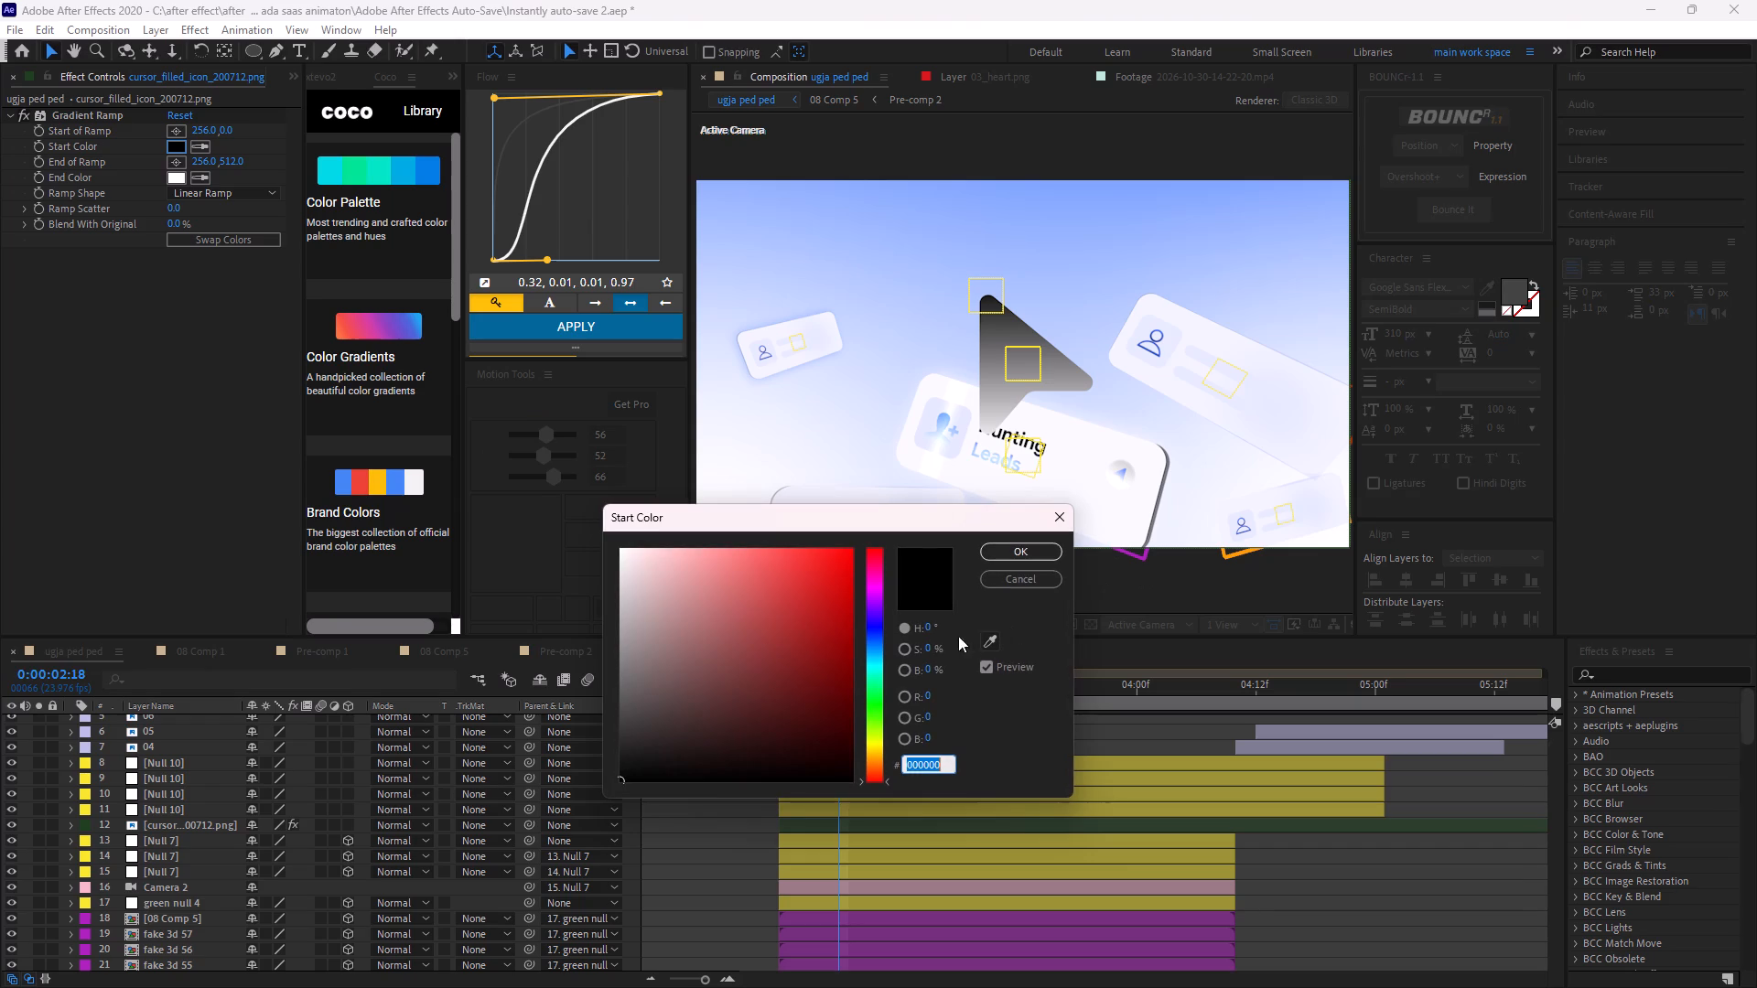
{"action": "left_click_drag", "start_coordinate": [737, 584], "coordinate": [856, 526]}
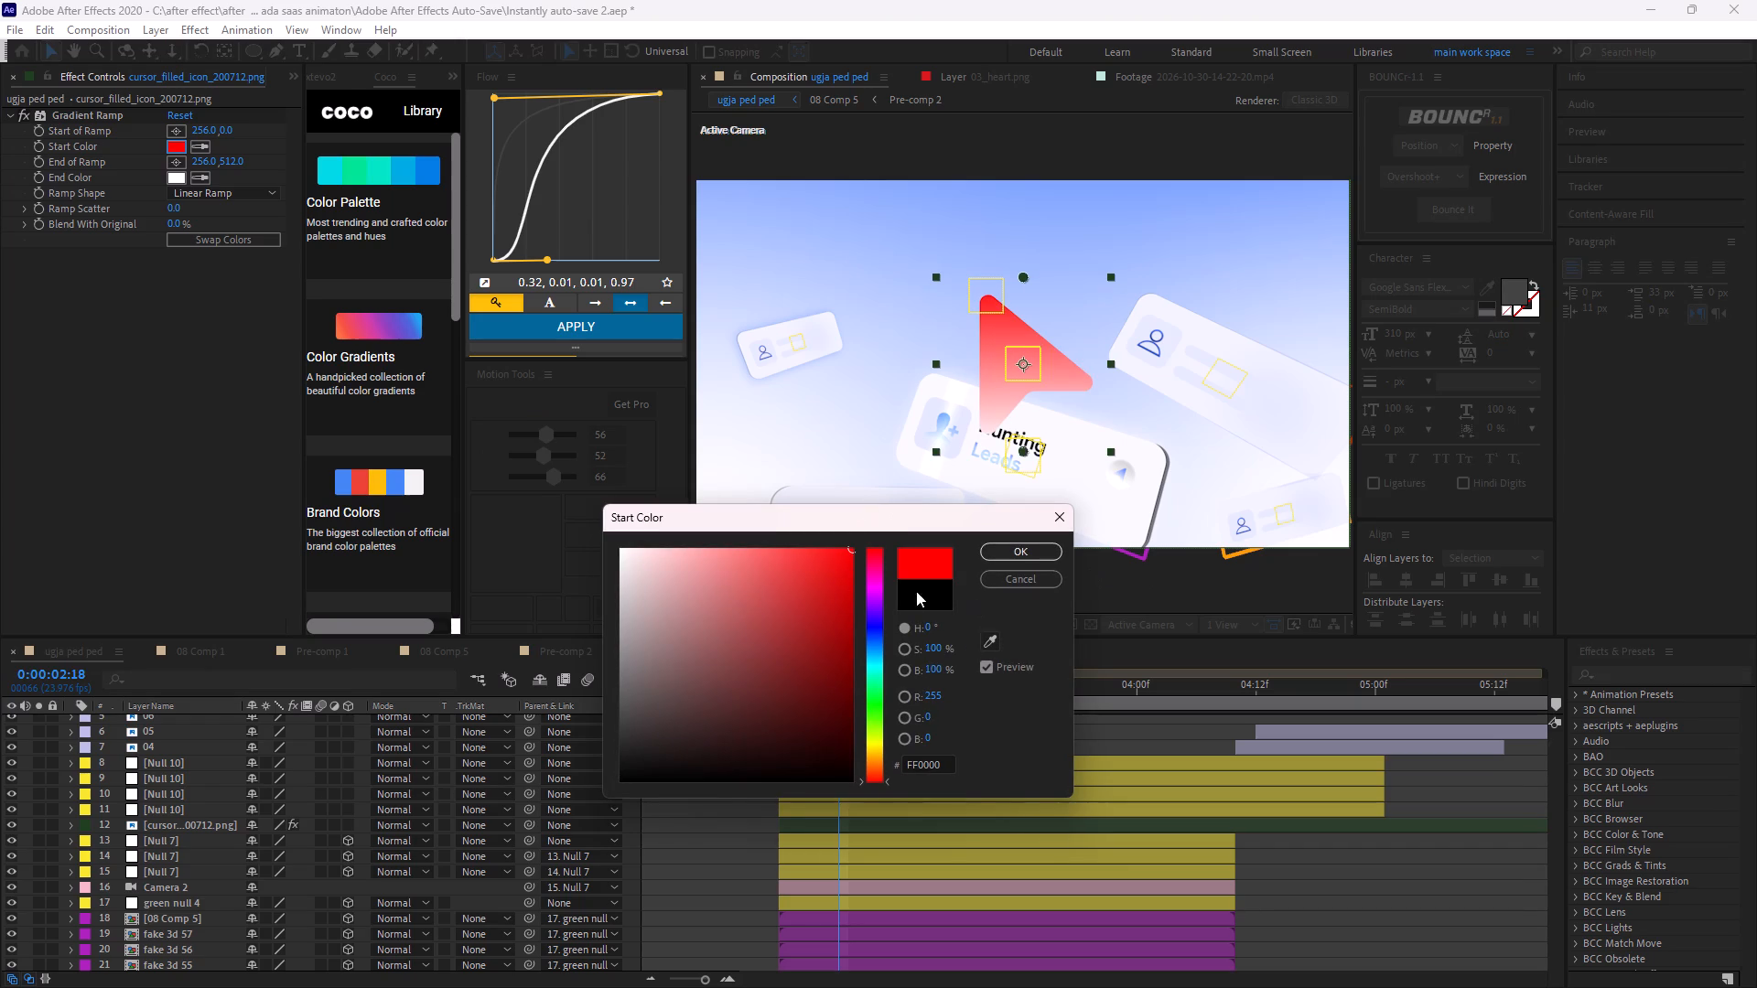
{"action": "left_click_drag", "start_coordinate": [814, 606], "coordinate": [575, 650]}
{"action": "left_click_drag", "start_coordinate": [877, 605], "coordinate": [873, 616]}
{"action": "left_click_drag", "start_coordinate": [674, 614], "coordinate": [770, 528]}
{"action": "left_click_drag", "start_coordinate": [876, 606], "coordinate": [881, 634]}
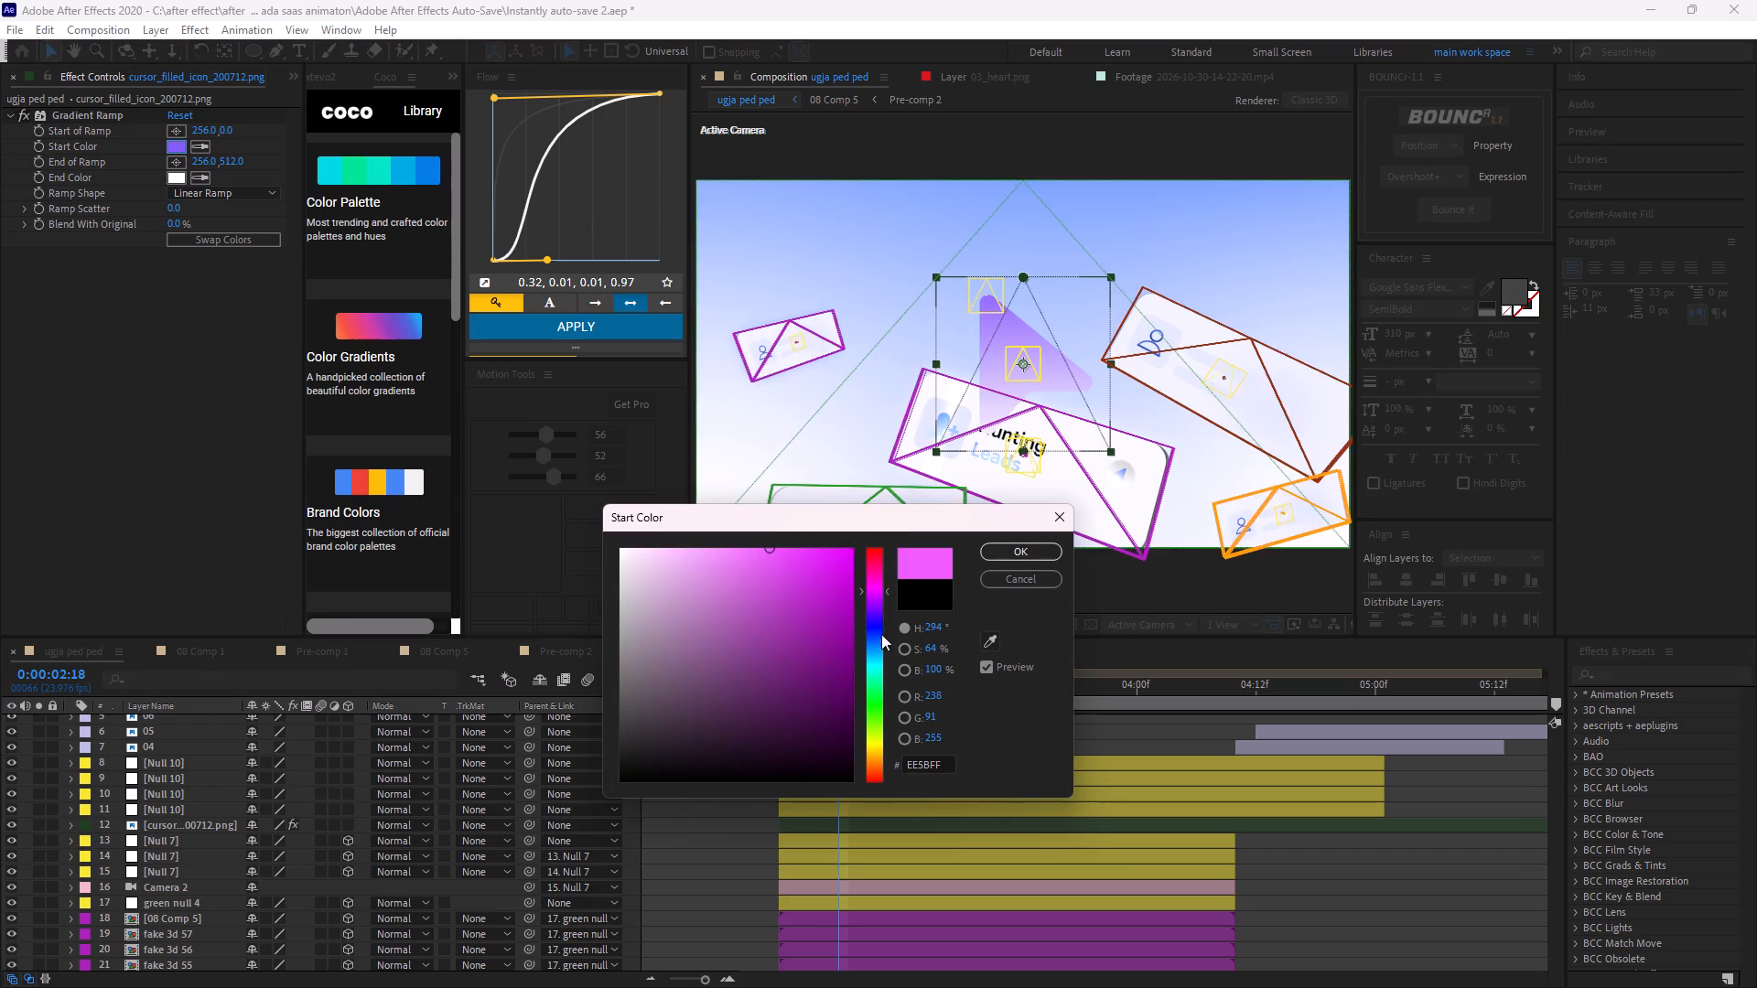
{"action": "left_click_drag", "start_coordinate": [881, 634], "coordinate": [878, 712]}
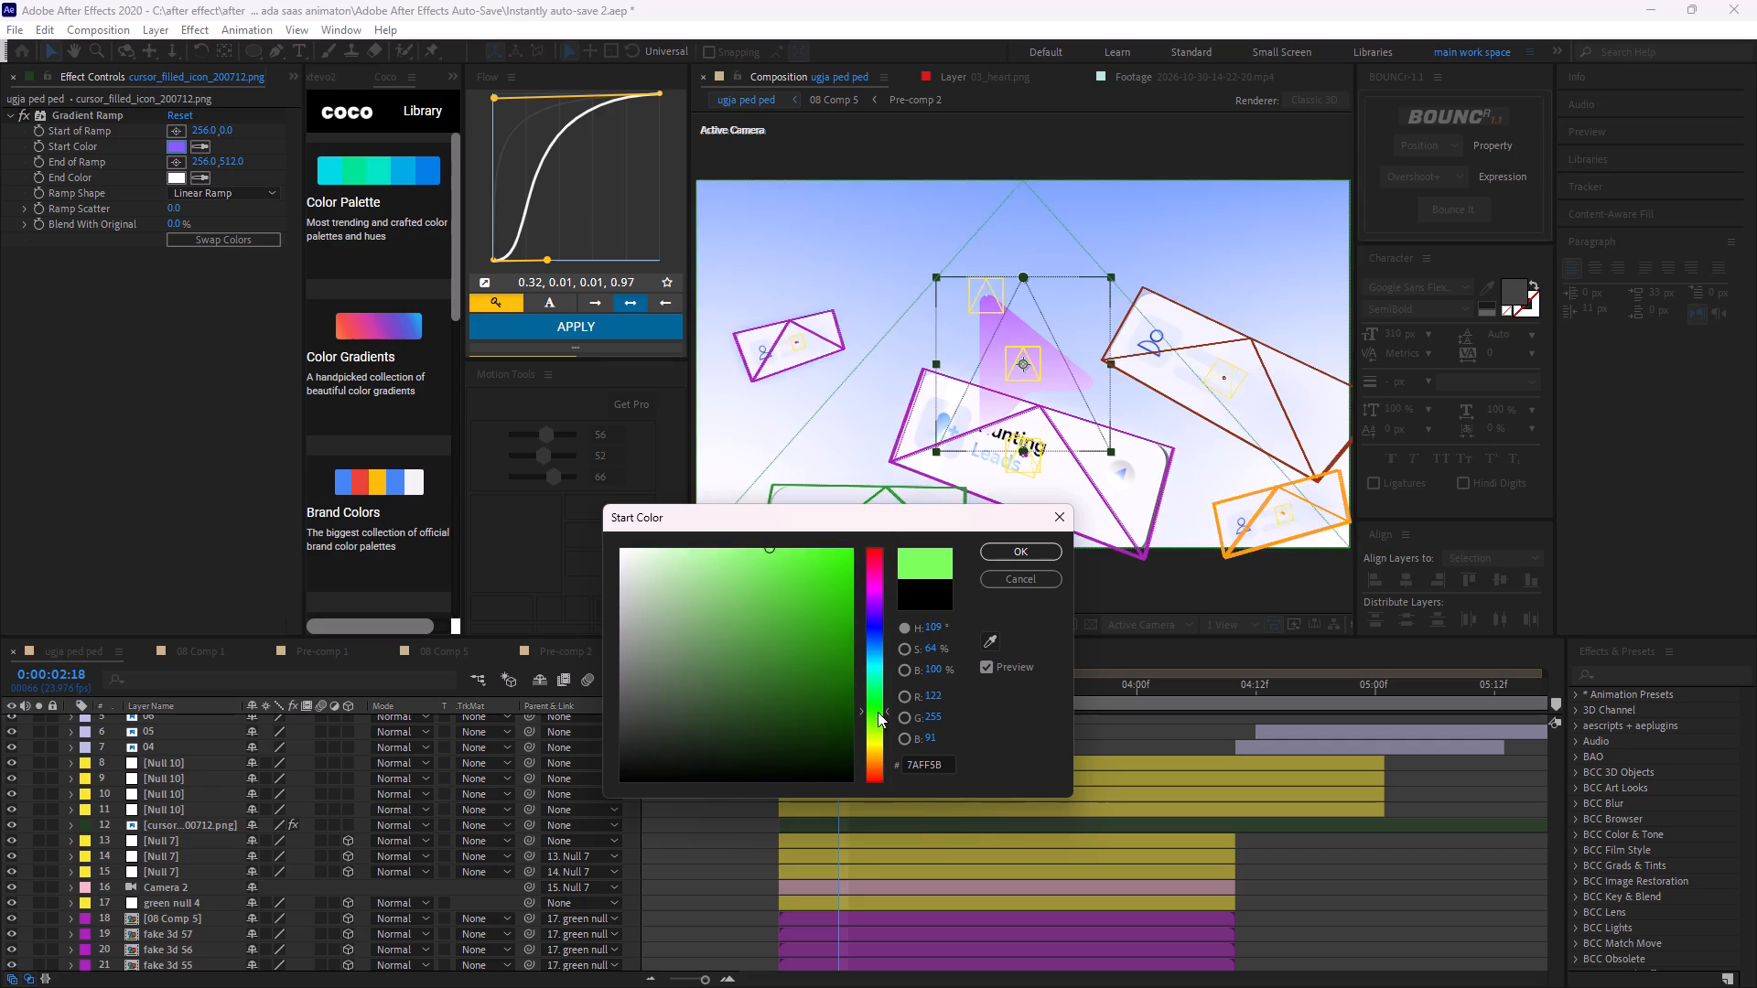
{"action": "left_click_drag", "start_coordinate": [878, 712], "coordinate": [868, 614]}
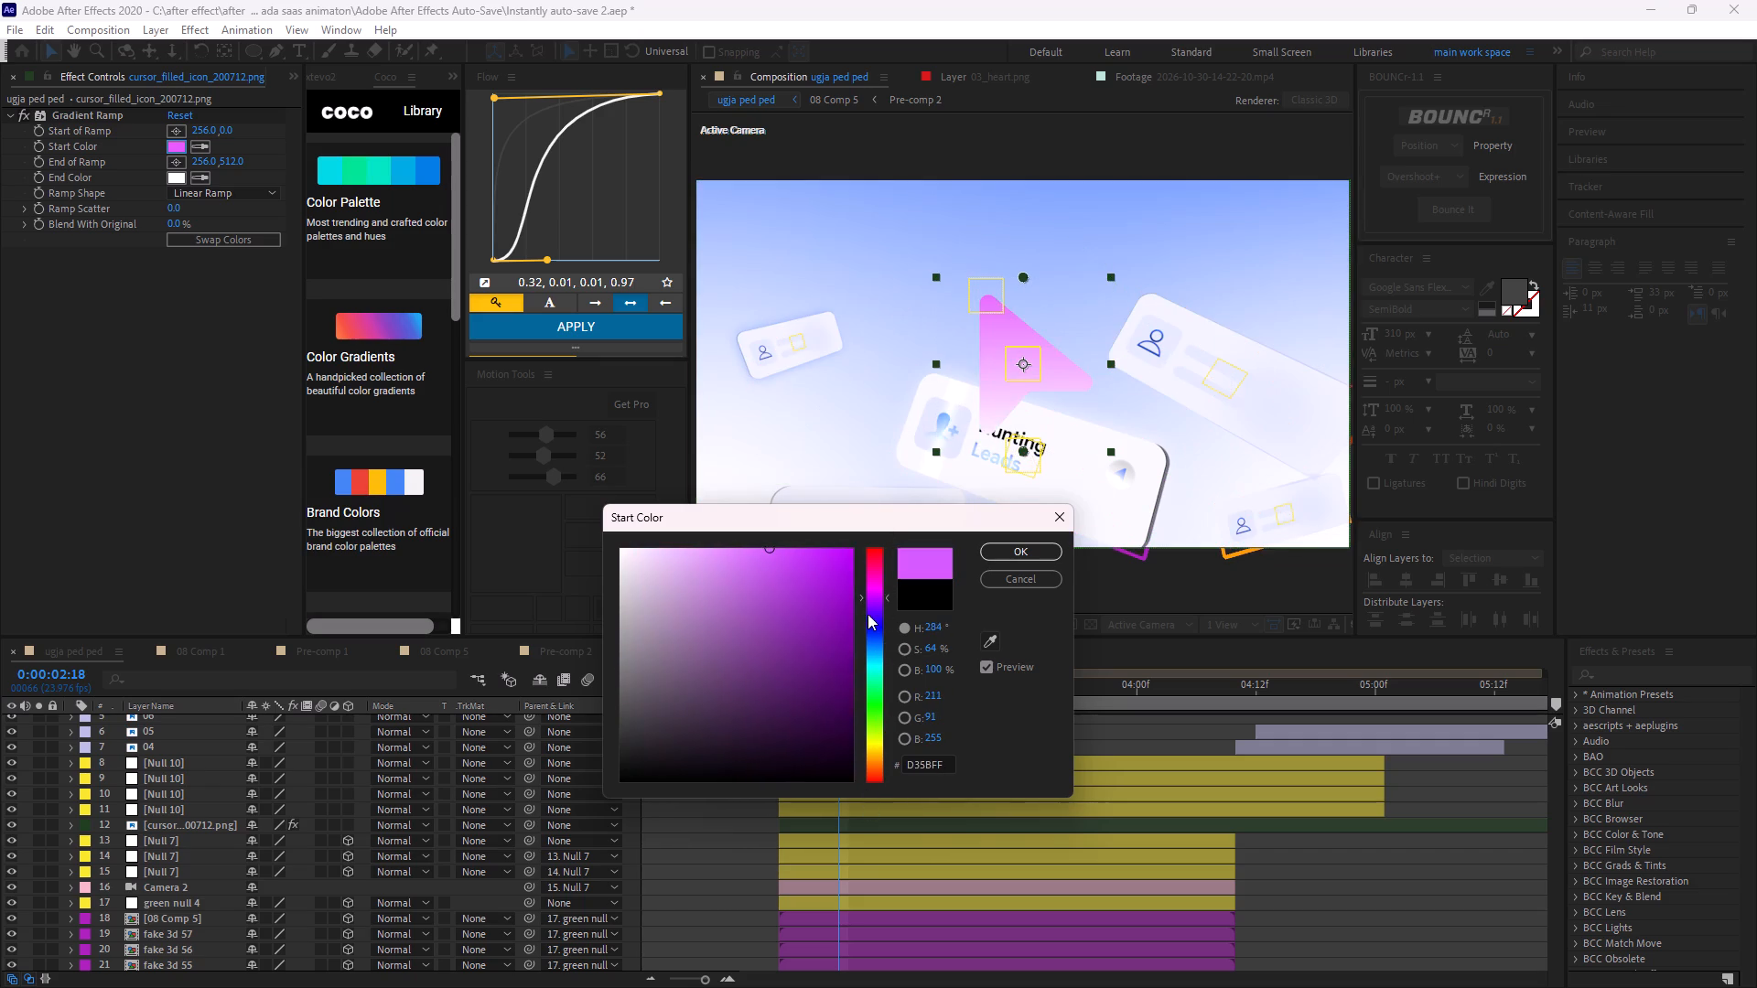
{"action": "left_click_drag", "start_coordinate": [868, 614], "coordinate": [873, 609]}
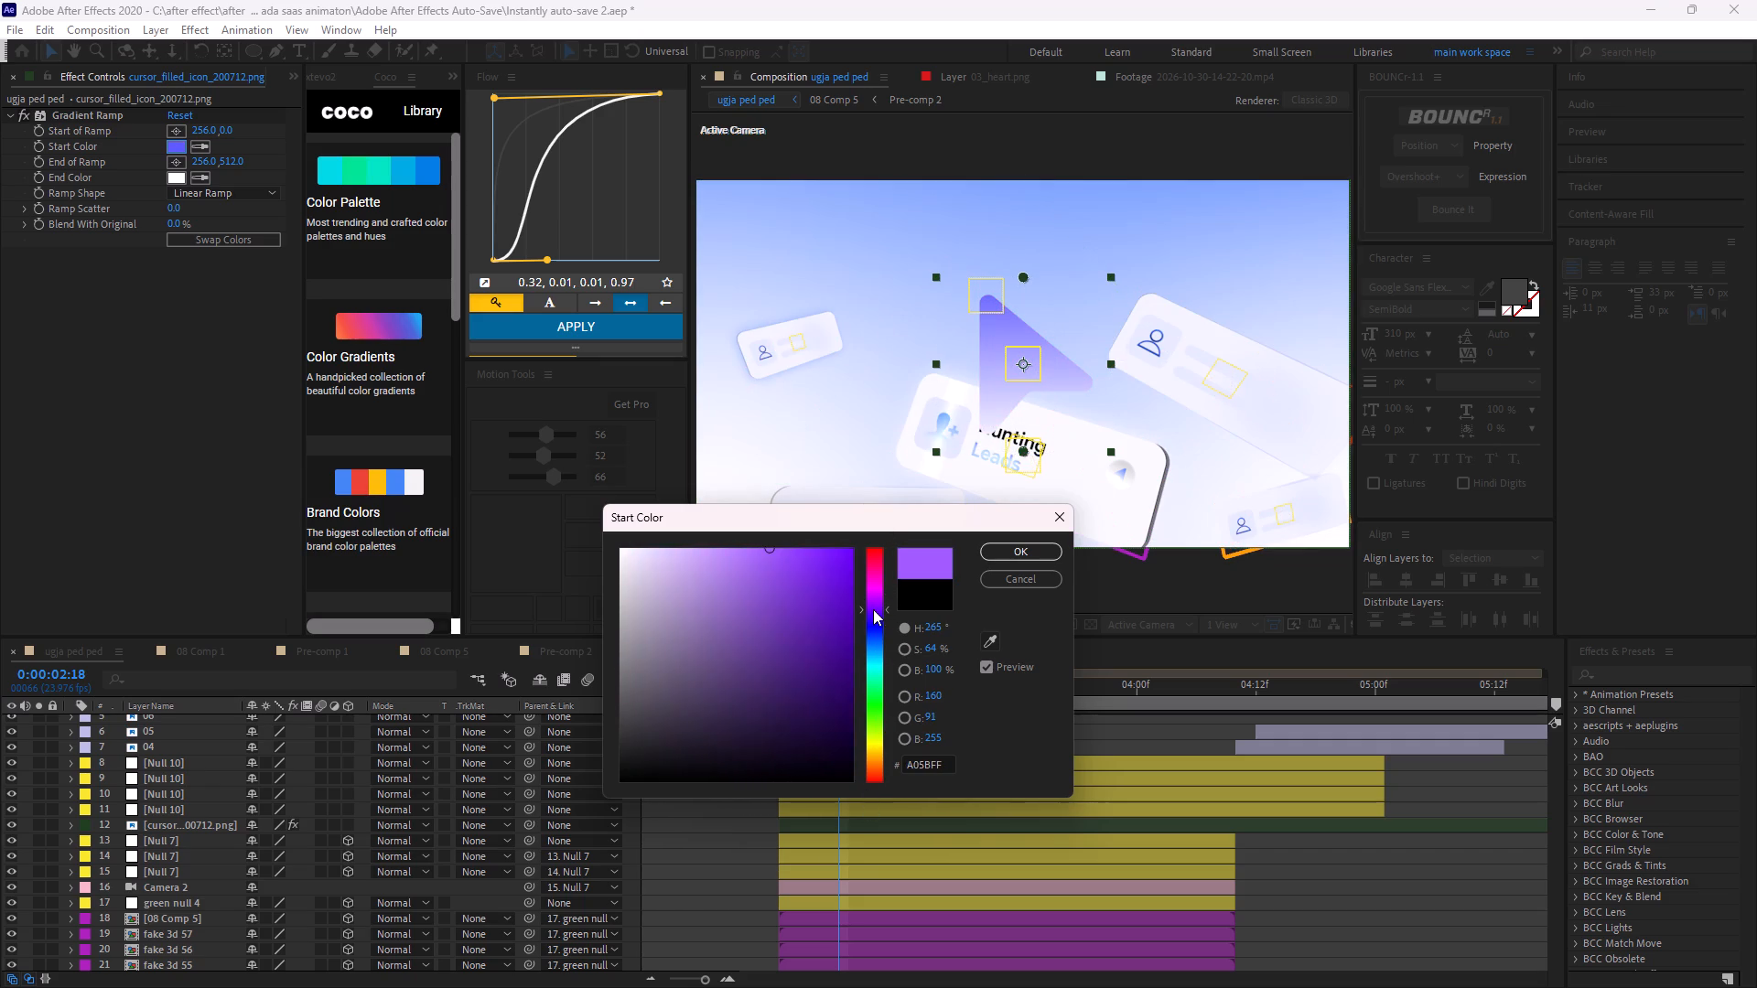
{"action": "left_click_drag", "start_coordinate": [873, 609], "coordinate": [878, 641]}
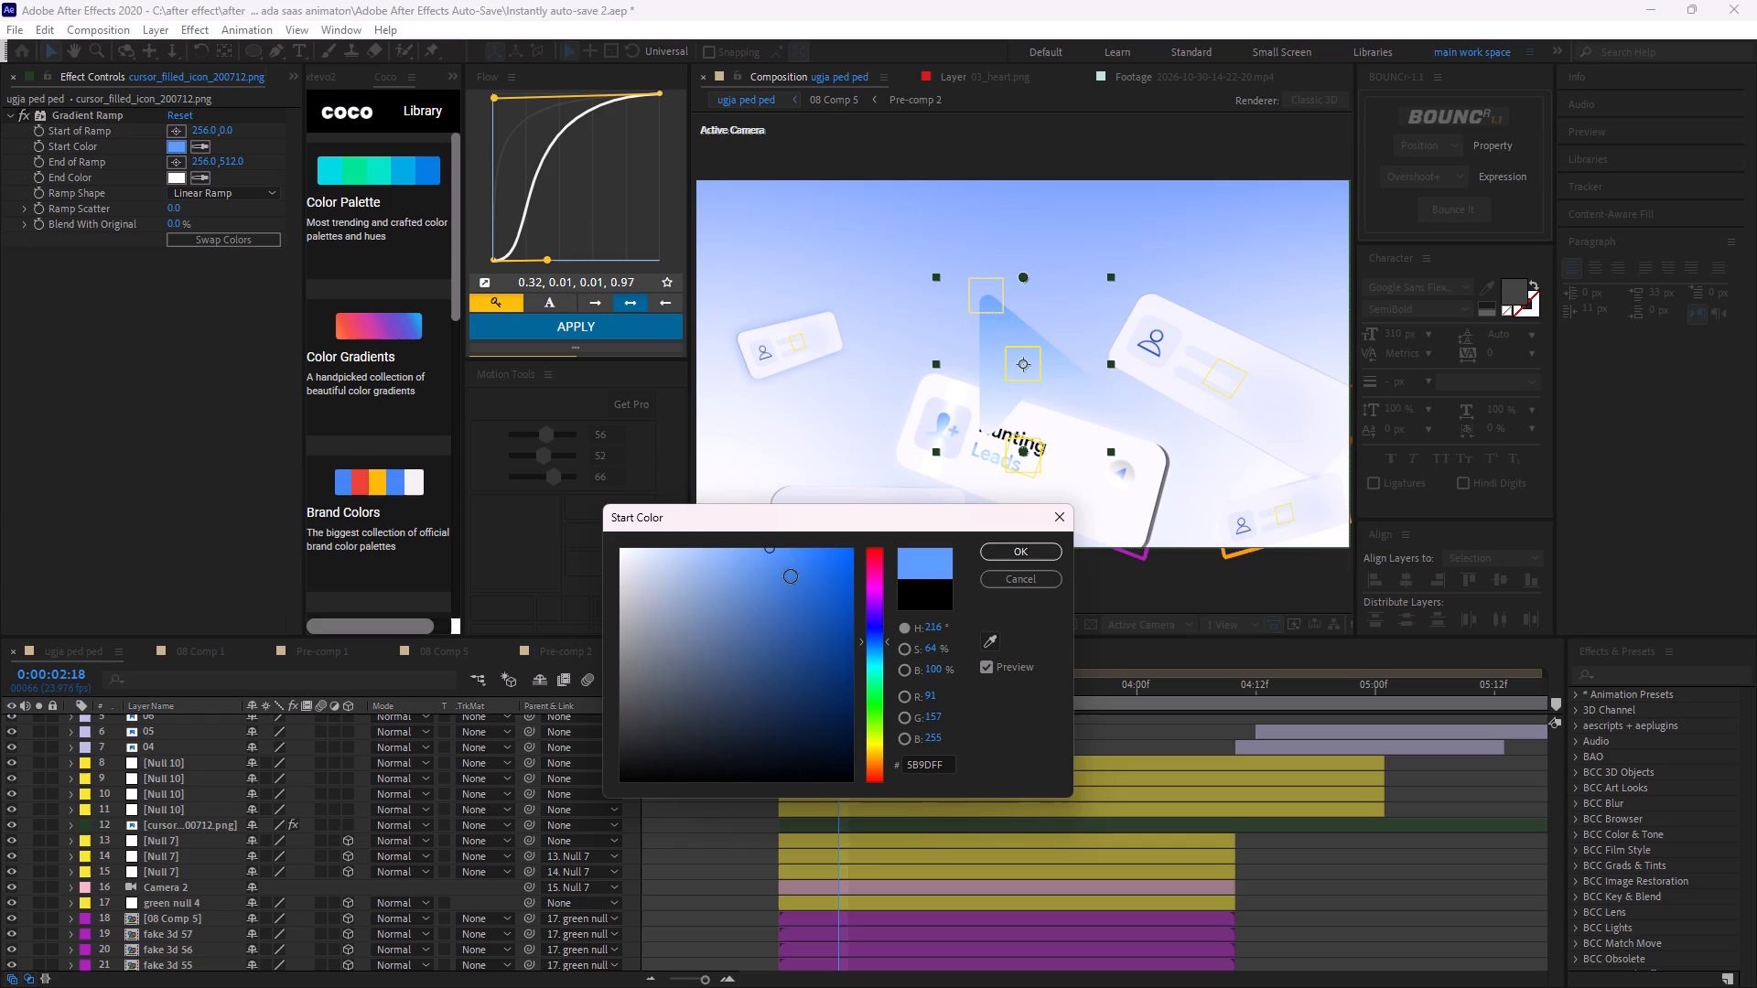
{"action": "left_click_drag", "start_coordinate": [771, 553], "coordinate": [758, 539]}
{"action": "left_click_drag", "start_coordinate": [758, 539], "coordinate": [780, 473]}
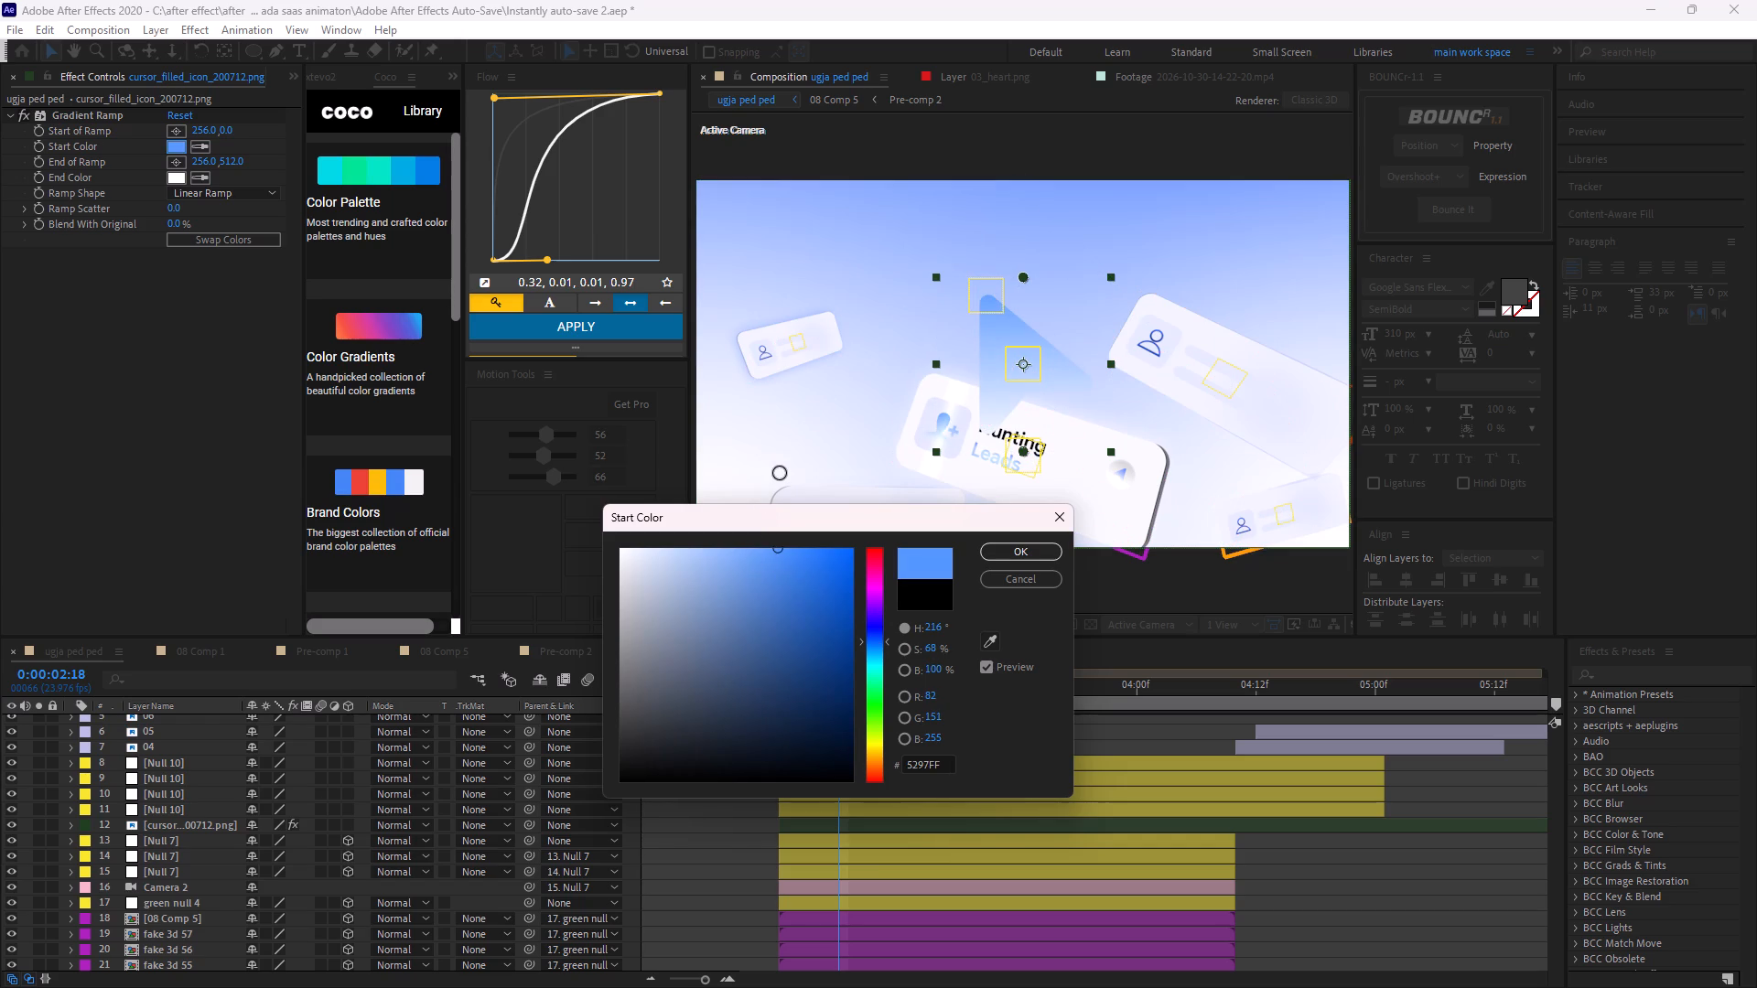
{"action": "left_click_drag", "start_coordinate": [780, 473], "coordinate": [798, 453]}
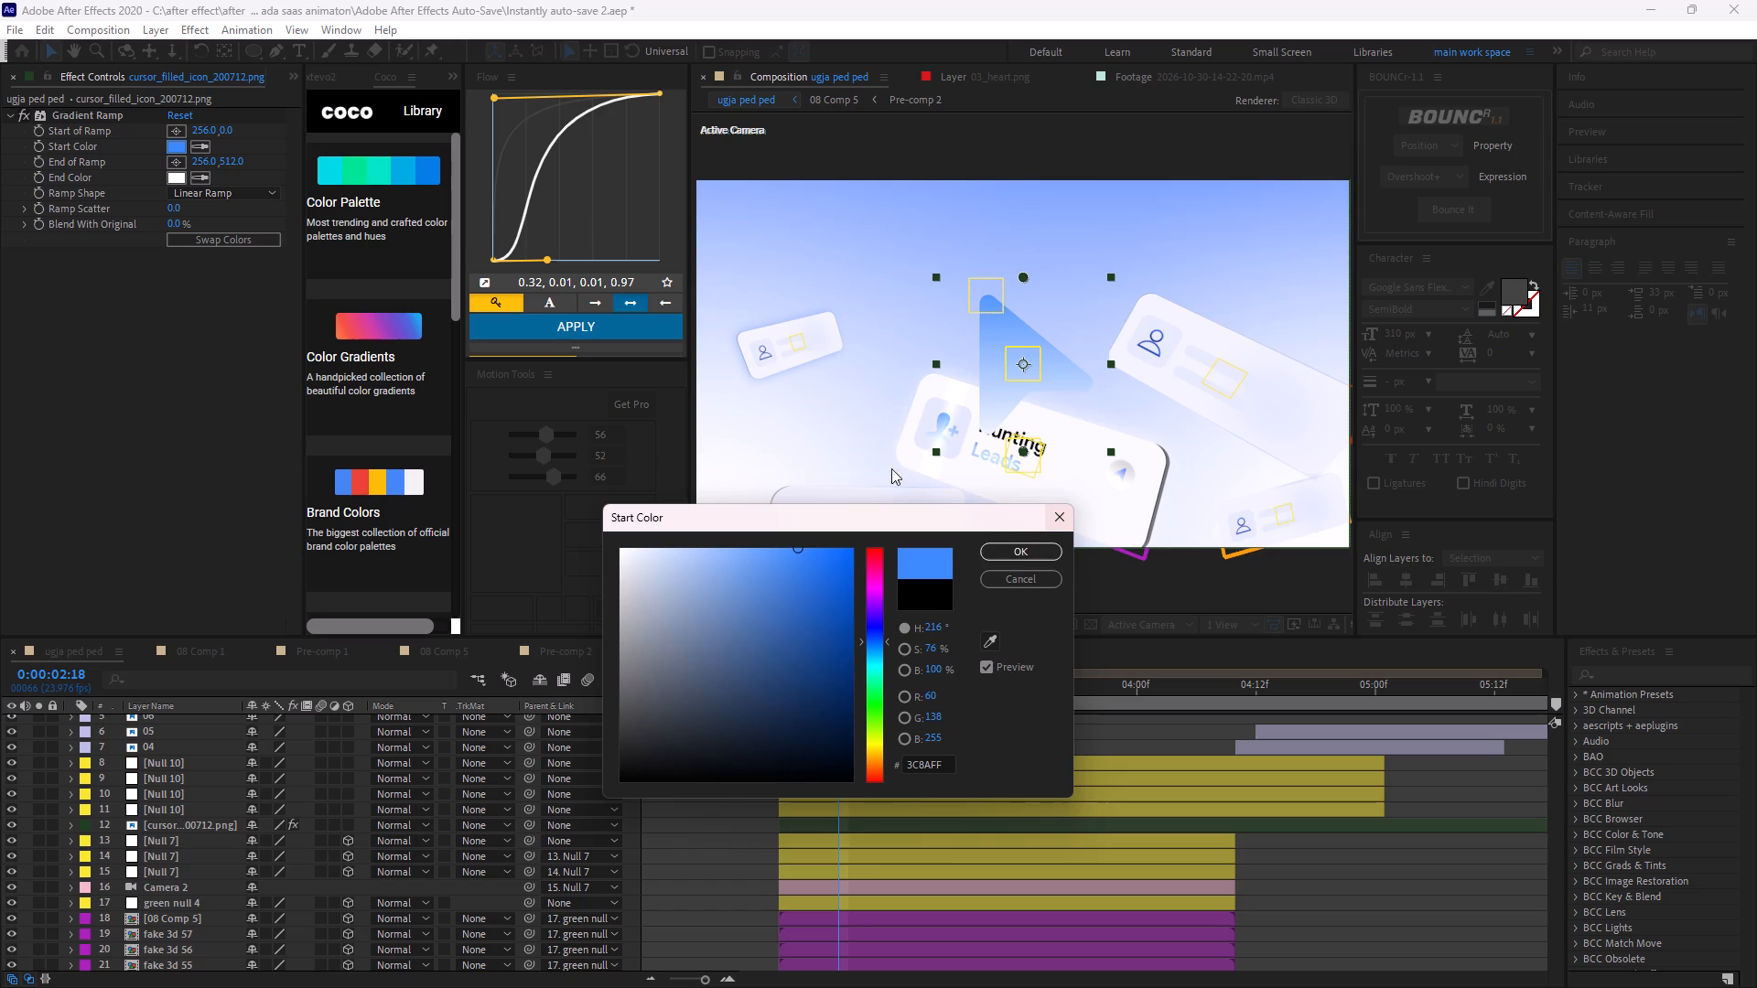
{"action": "left_click", "coordinate": [1041, 556]}
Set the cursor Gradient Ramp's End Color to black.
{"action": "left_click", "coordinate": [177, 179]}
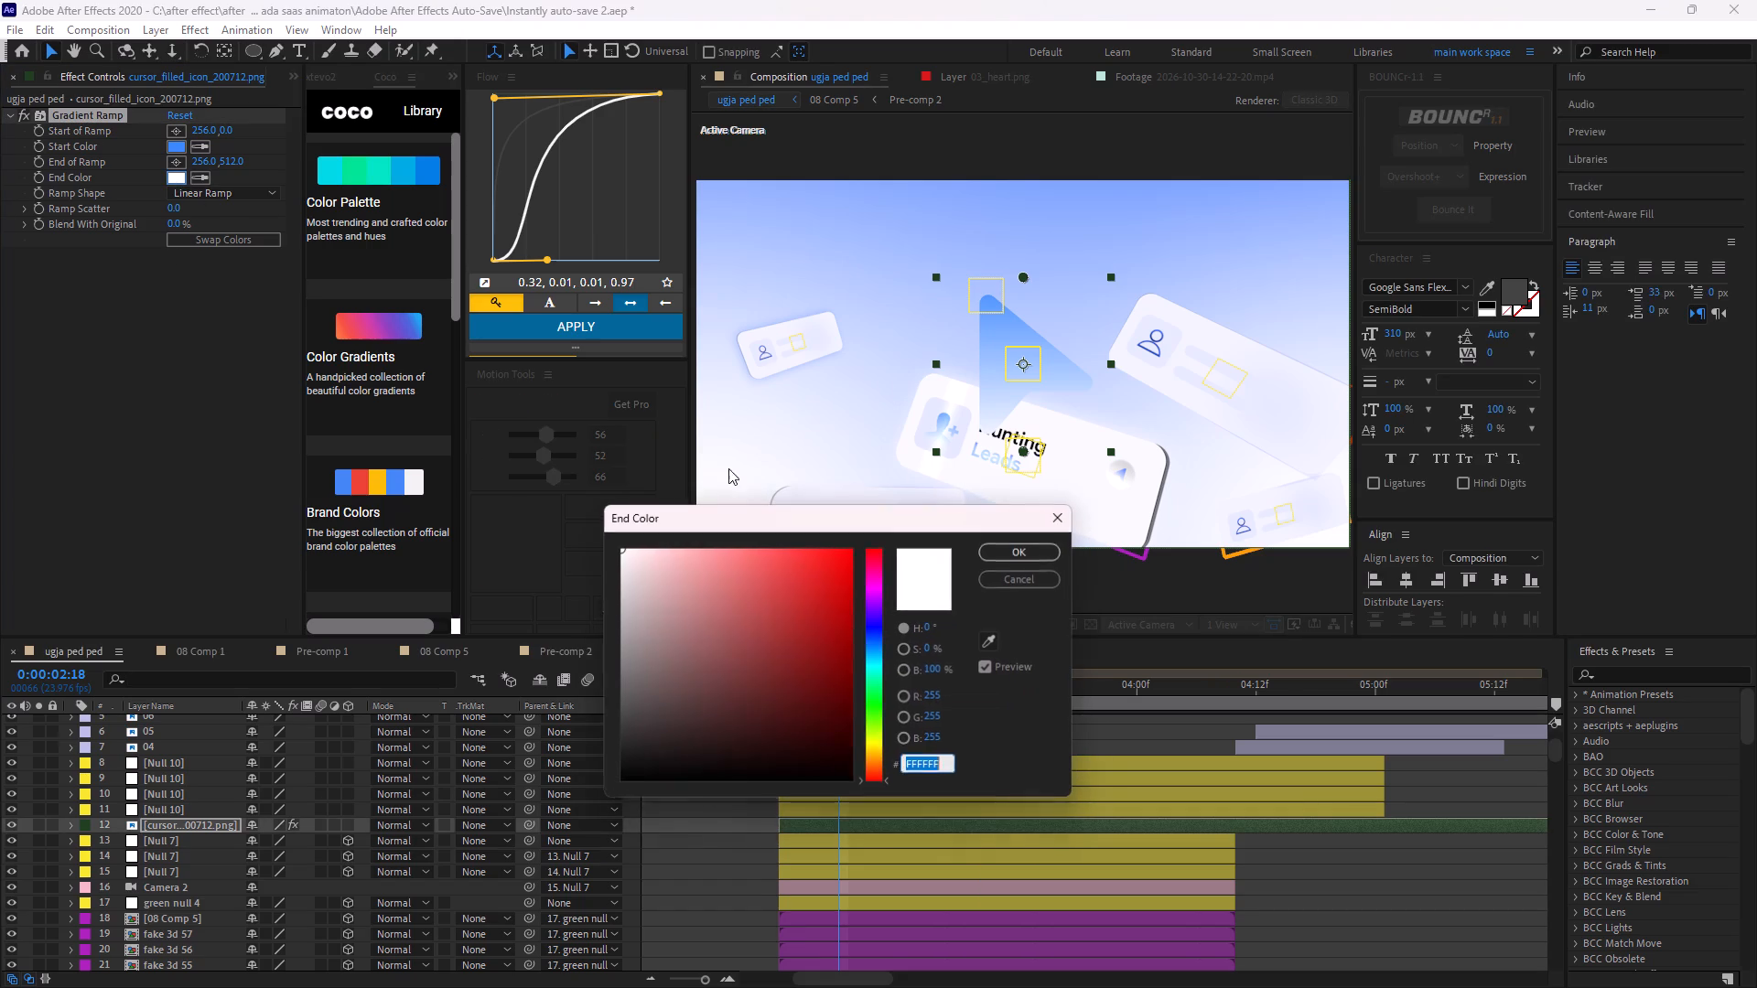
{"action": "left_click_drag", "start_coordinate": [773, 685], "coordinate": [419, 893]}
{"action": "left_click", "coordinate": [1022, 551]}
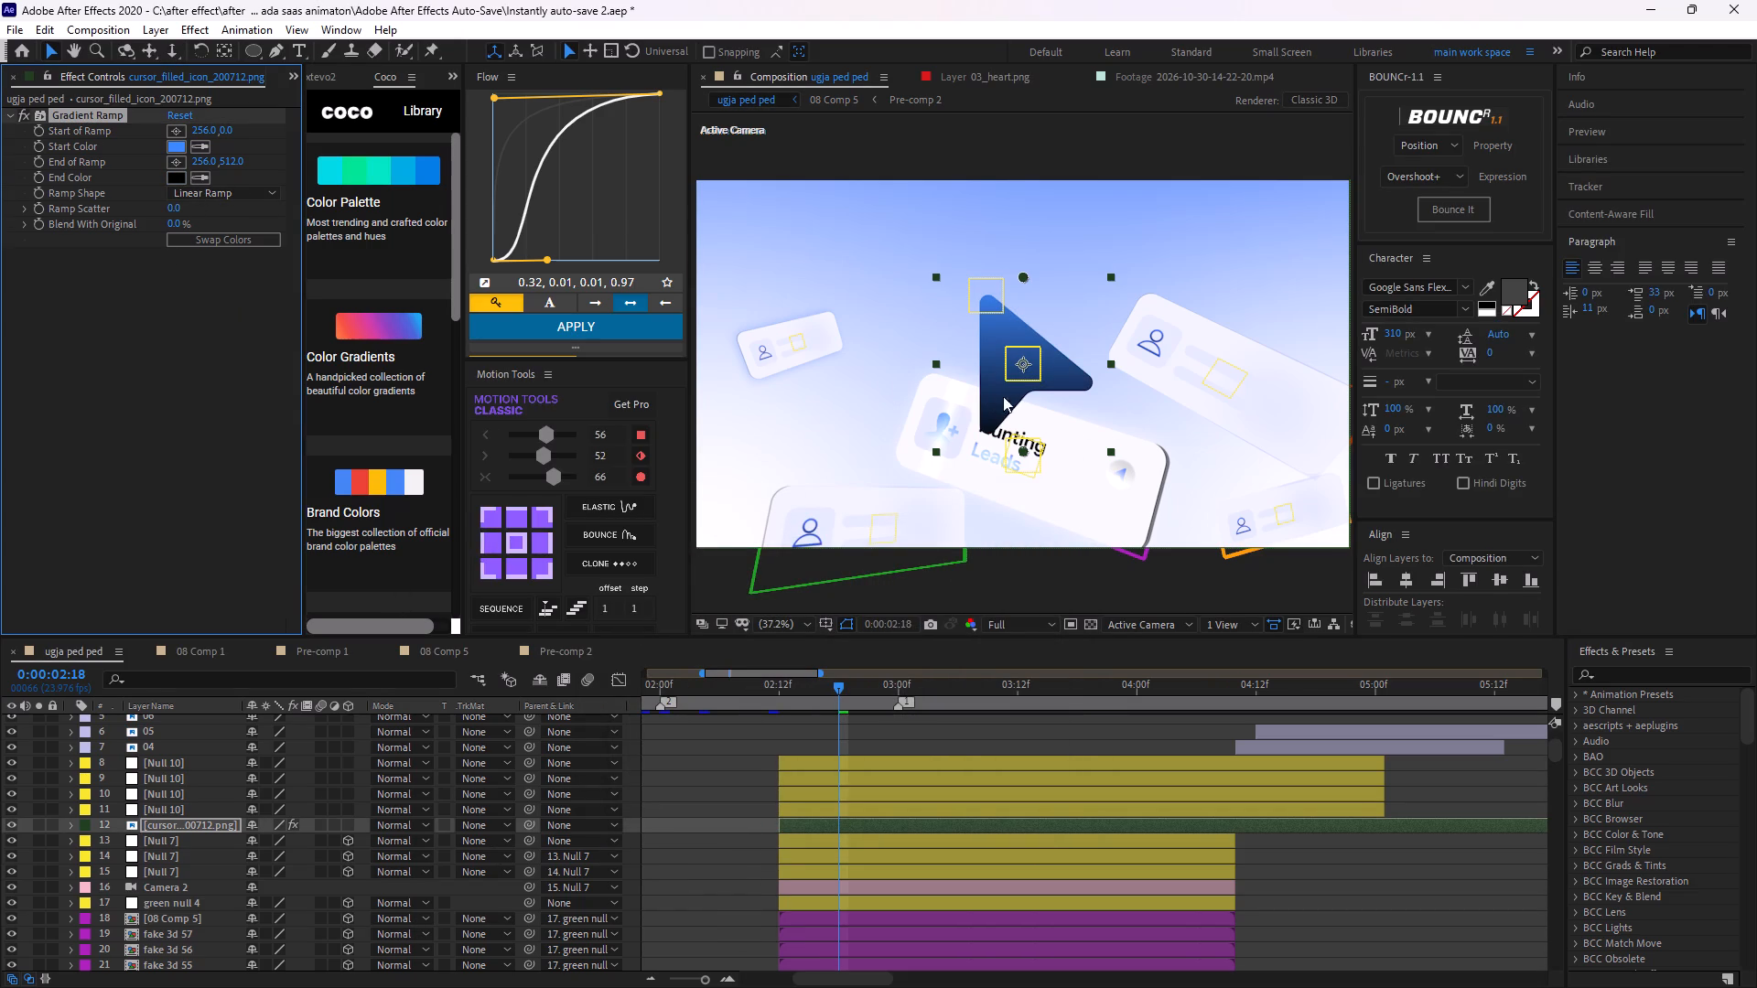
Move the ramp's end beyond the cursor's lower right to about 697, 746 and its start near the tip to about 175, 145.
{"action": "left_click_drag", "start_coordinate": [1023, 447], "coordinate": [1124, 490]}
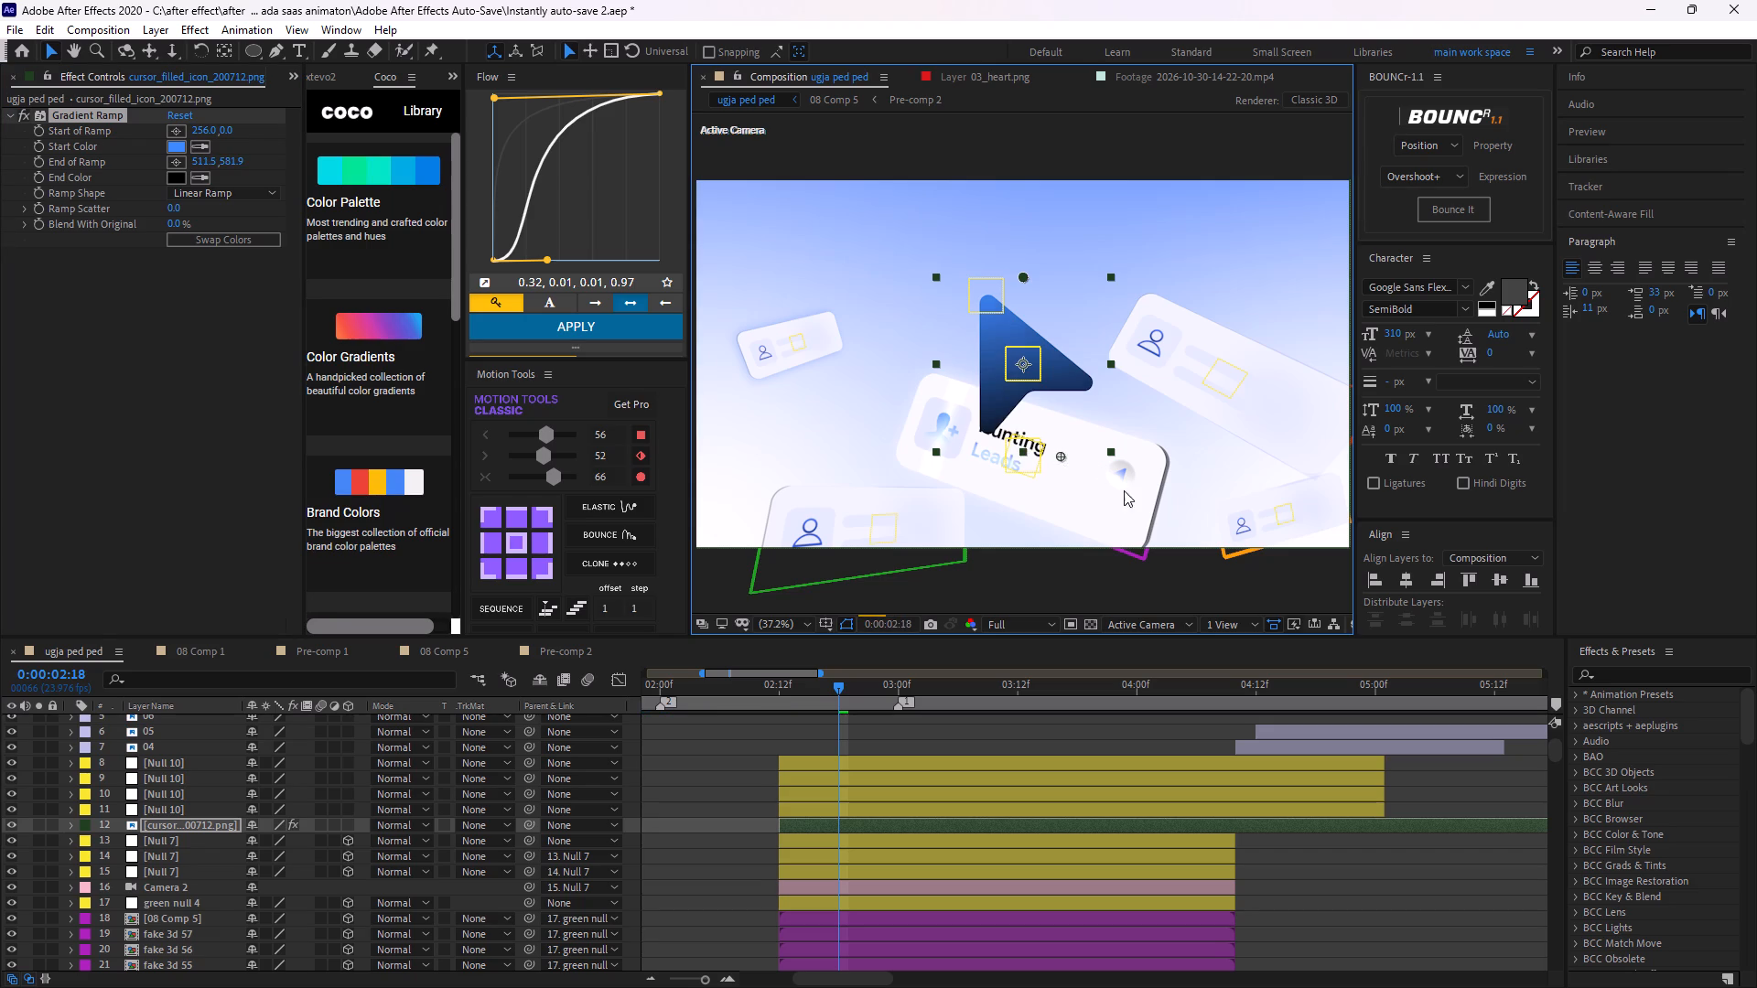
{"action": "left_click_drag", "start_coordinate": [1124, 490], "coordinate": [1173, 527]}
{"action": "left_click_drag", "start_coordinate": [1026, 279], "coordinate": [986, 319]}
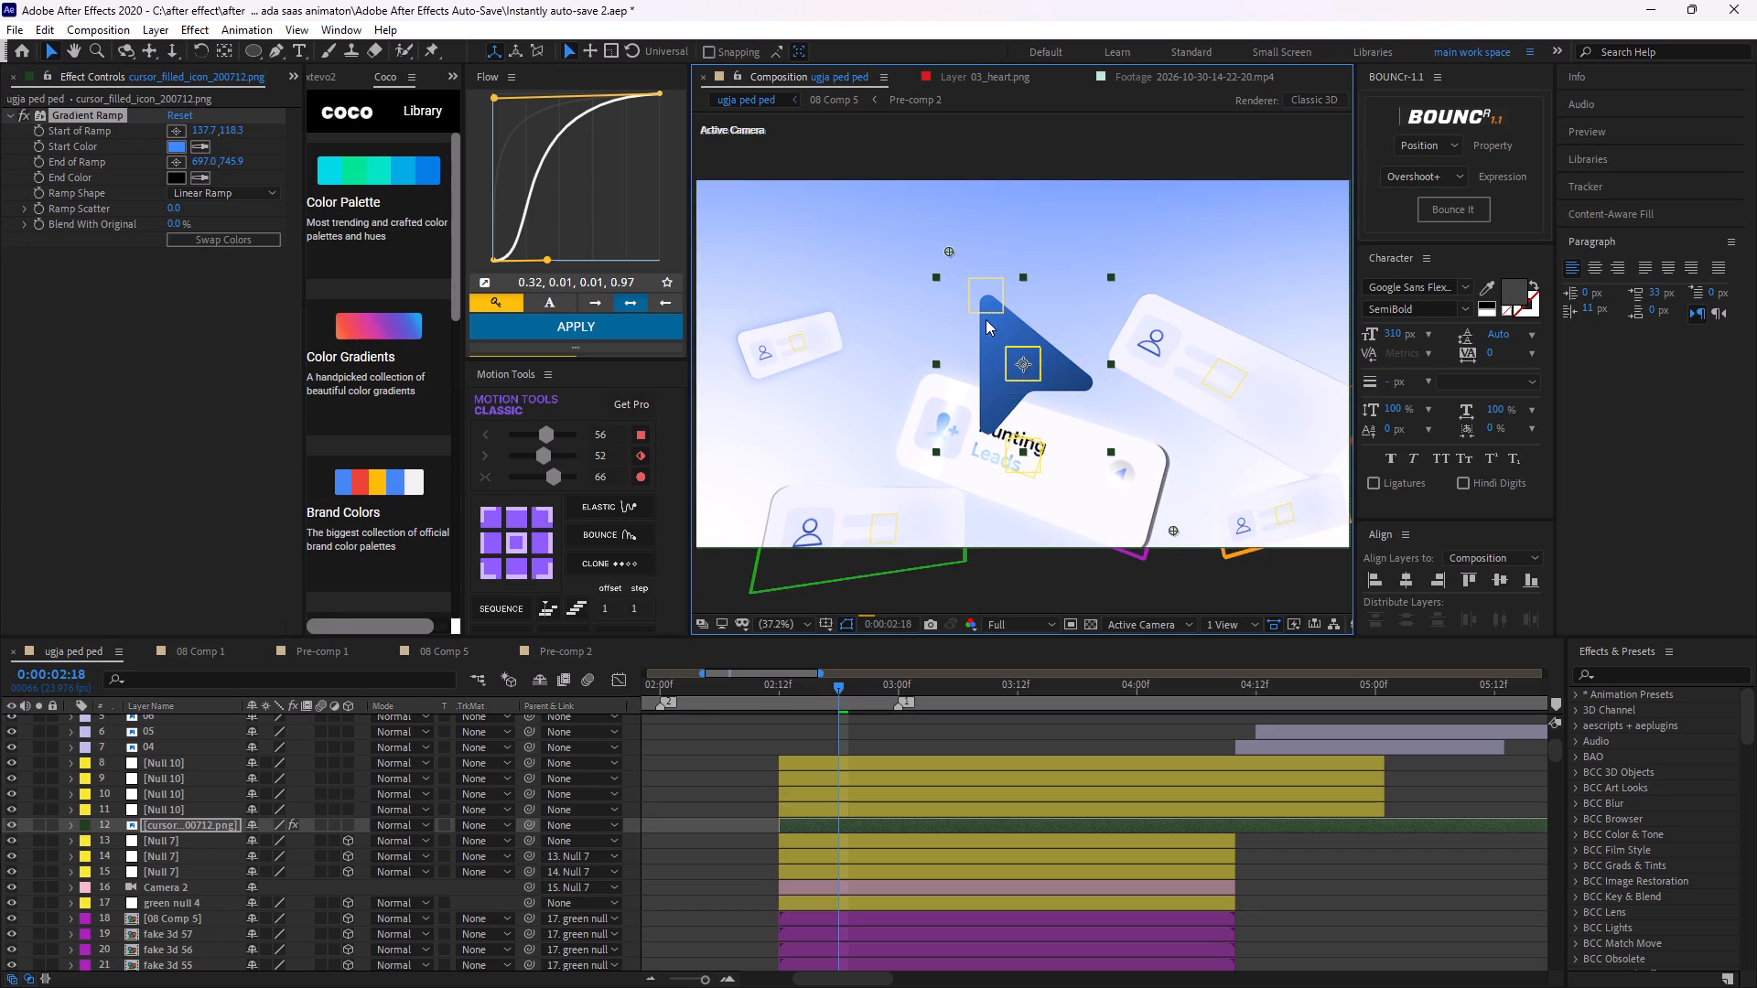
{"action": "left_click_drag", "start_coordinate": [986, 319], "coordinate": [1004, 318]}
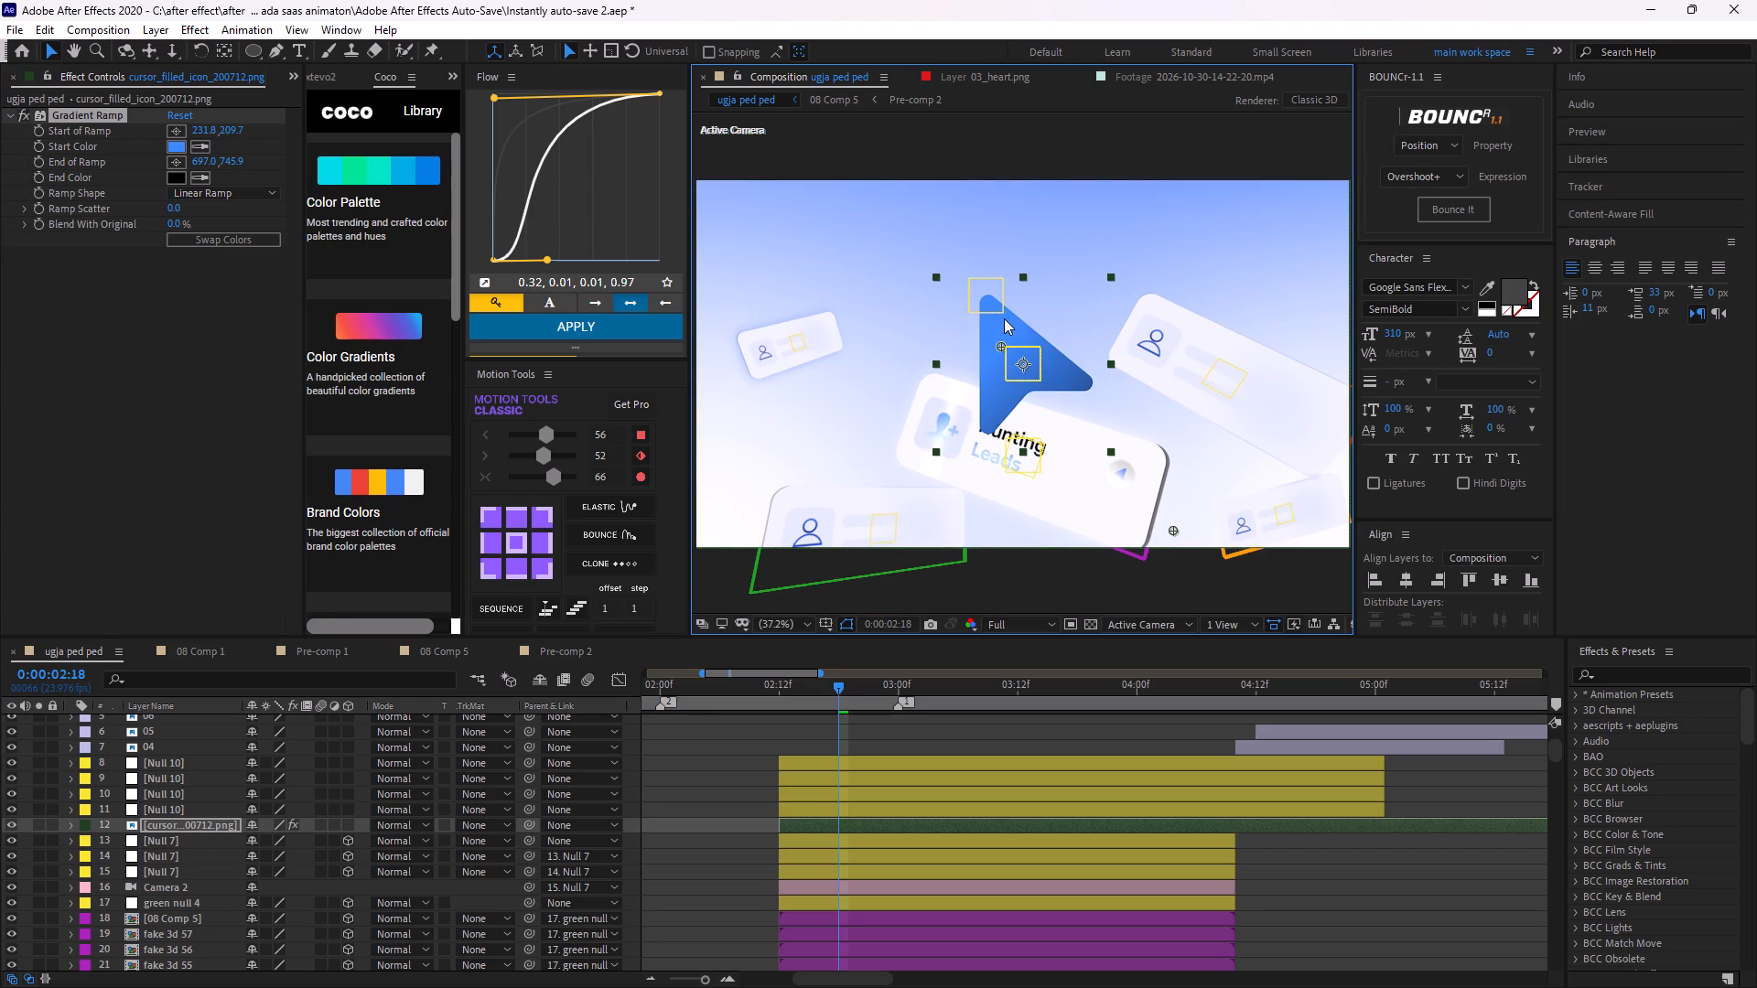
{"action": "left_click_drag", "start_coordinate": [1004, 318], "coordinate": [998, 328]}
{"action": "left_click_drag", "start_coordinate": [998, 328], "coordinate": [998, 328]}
Change the cursor Gradient Ramp's End Color to white FFFFFF.
{"action": "left_click", "coordinate": [175, 180]}
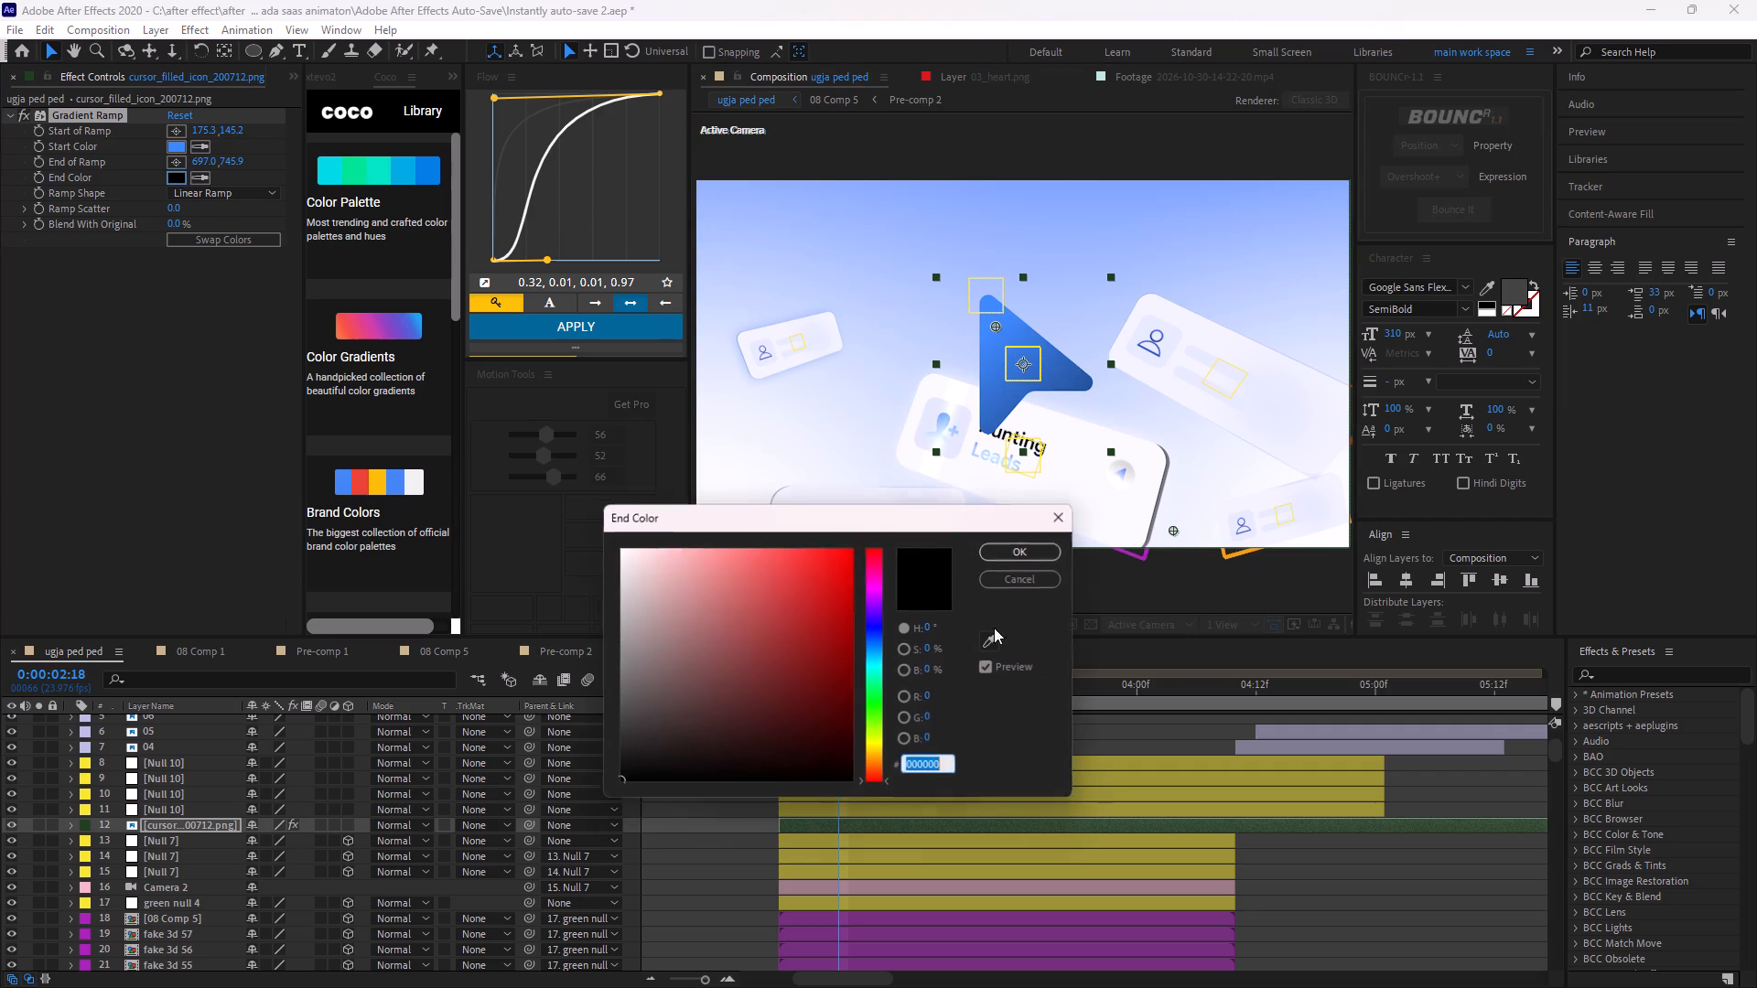
{"action": "left_click_drag", "start_coordinate": [709, 665], "coordinate": [505, 643]}
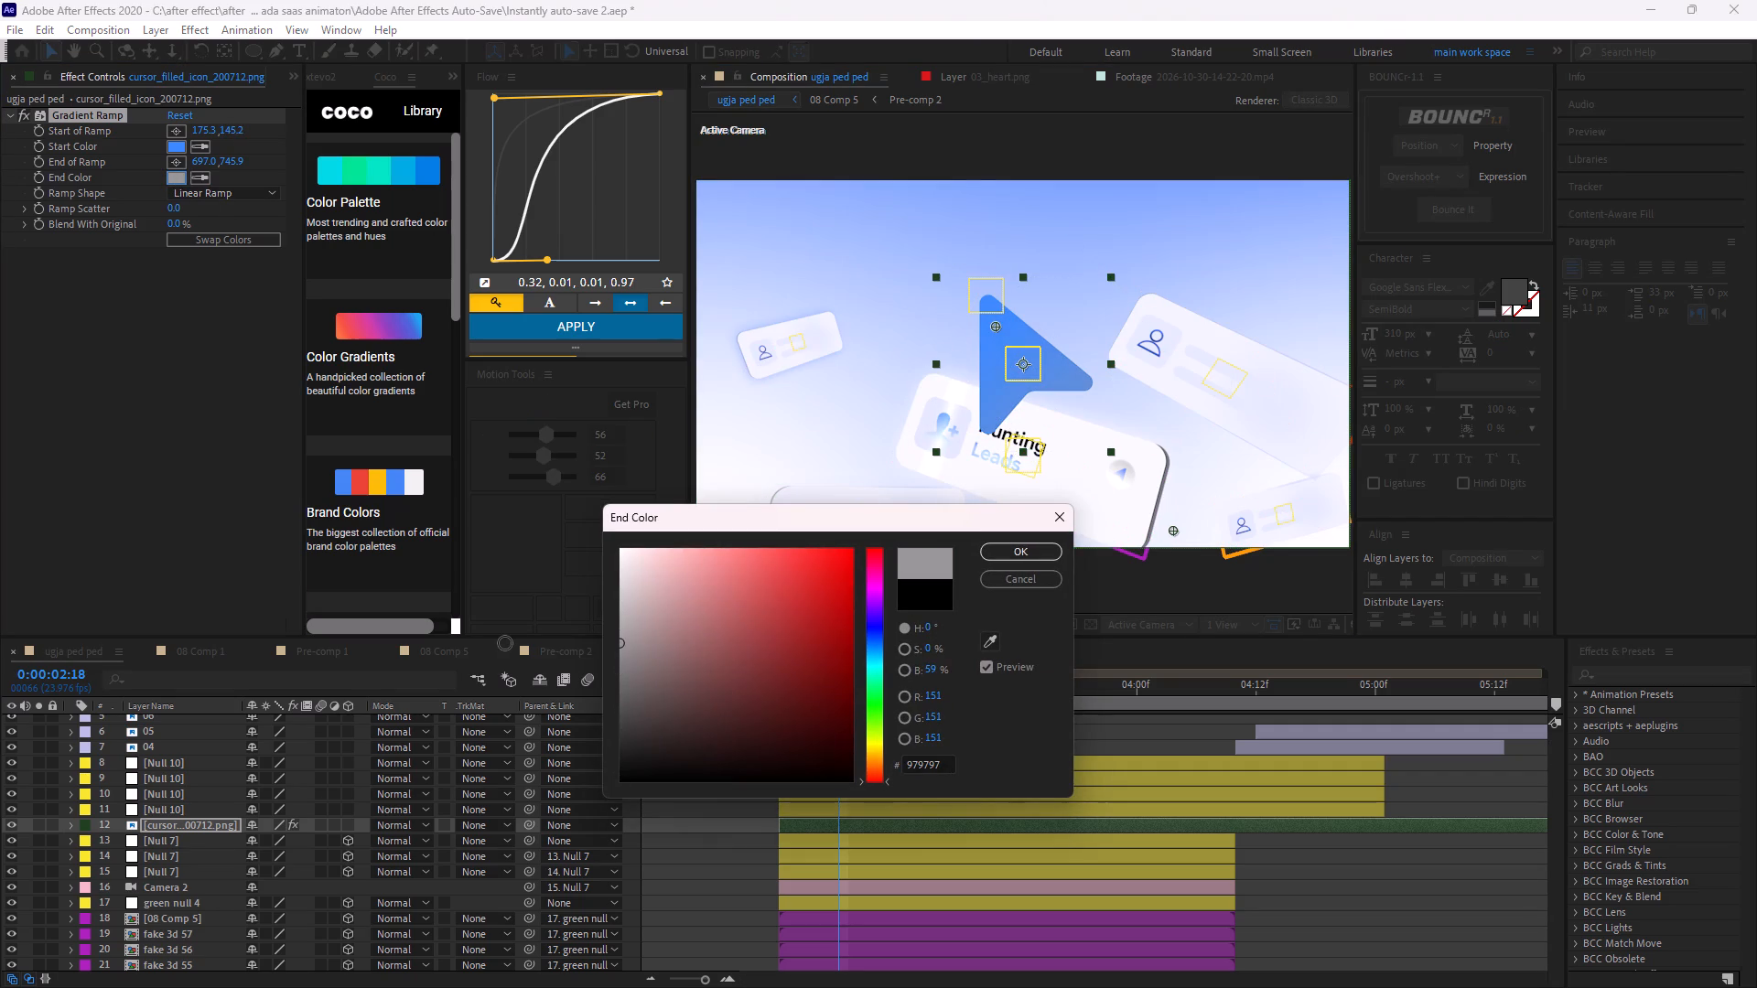
{"action": "left_click_drag", "start_coordinate": [505, 643], "coordinate": [491, 486]}
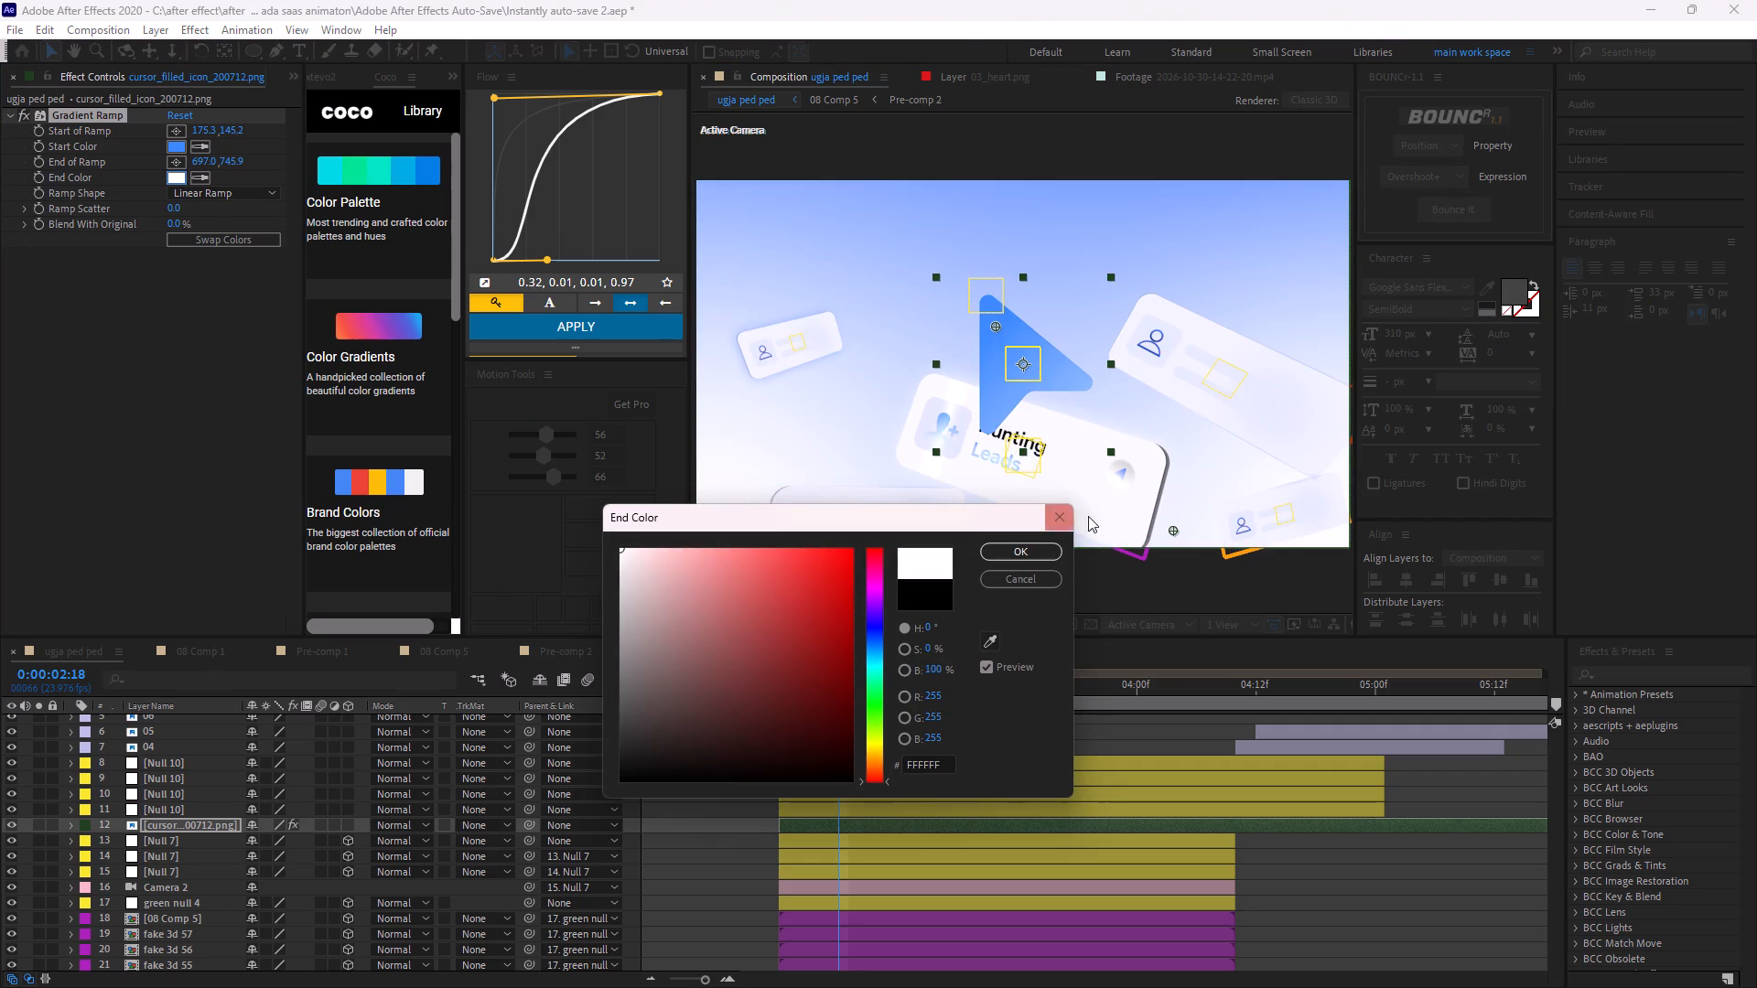
{"action": "left_click", "coordinate": [1022, 556]}
Reposition the cursor's gradient diagonally, with the ramp start at the tip near 156, 83 and the ramp end near 323, 415.
{"action": "left_click_drag", "start_coordinate": [1178, 536], "coordinate": [1065, 469]}
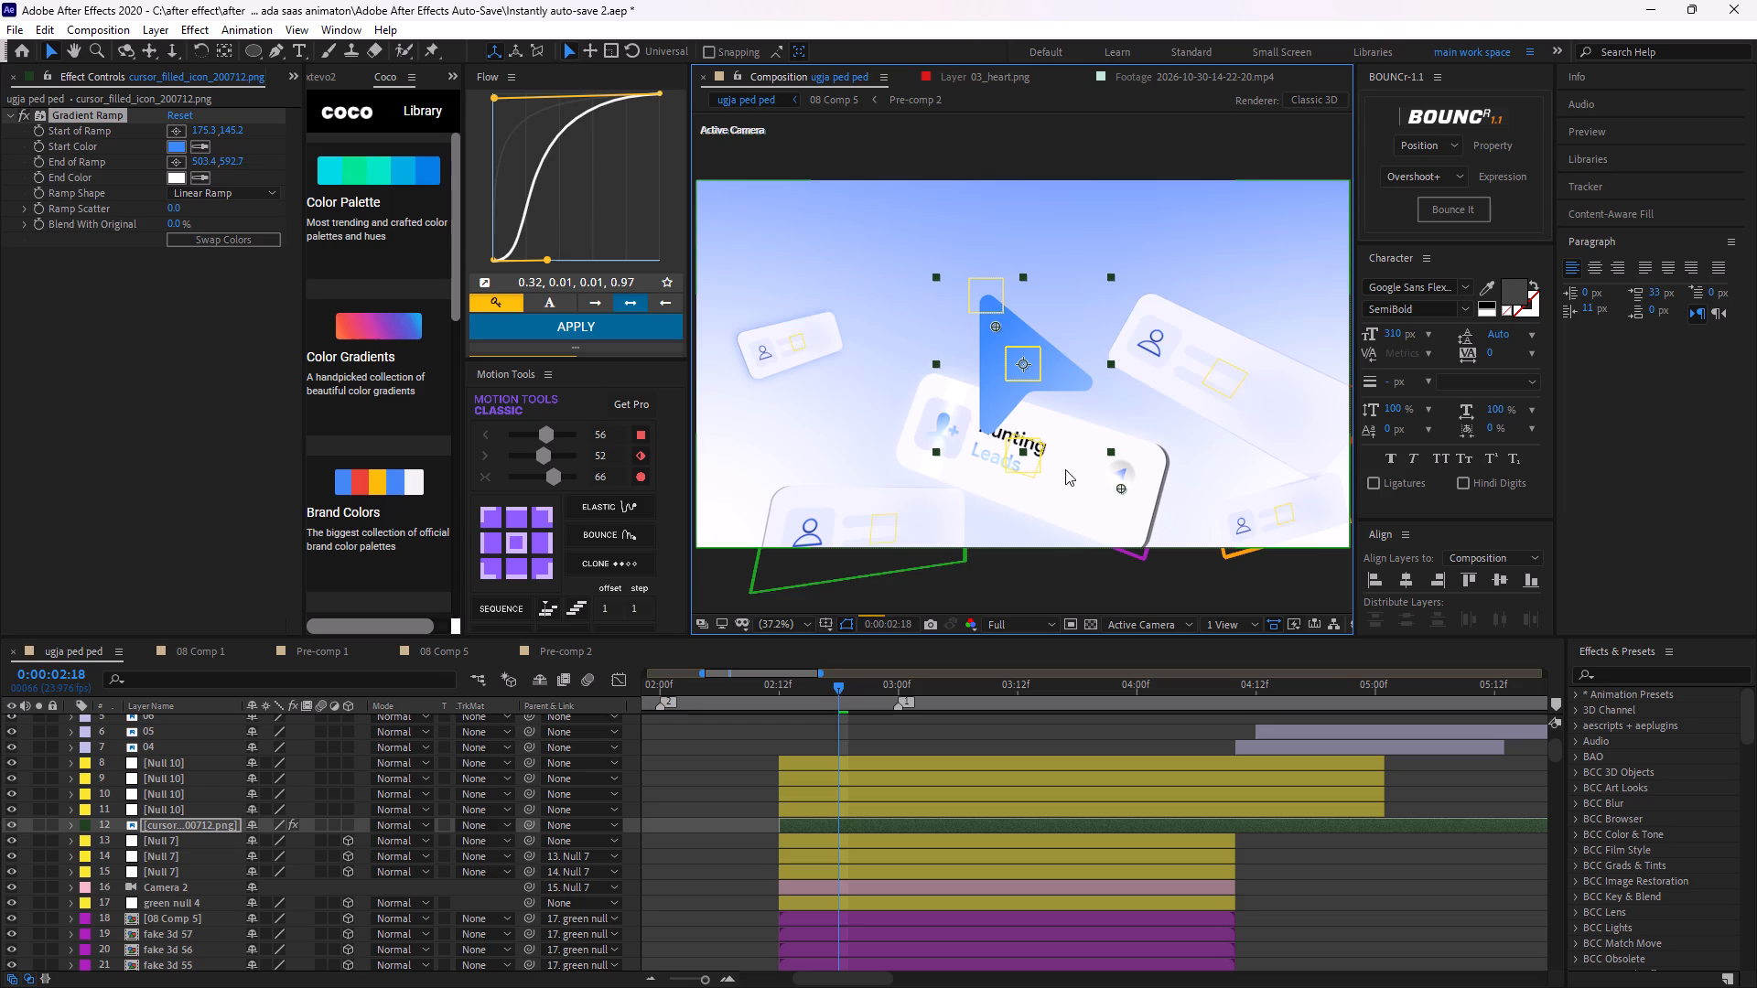
{"action": "left_click_drag", "start_coordinate": [1065, 469], "coordinate": [1036, 402]}
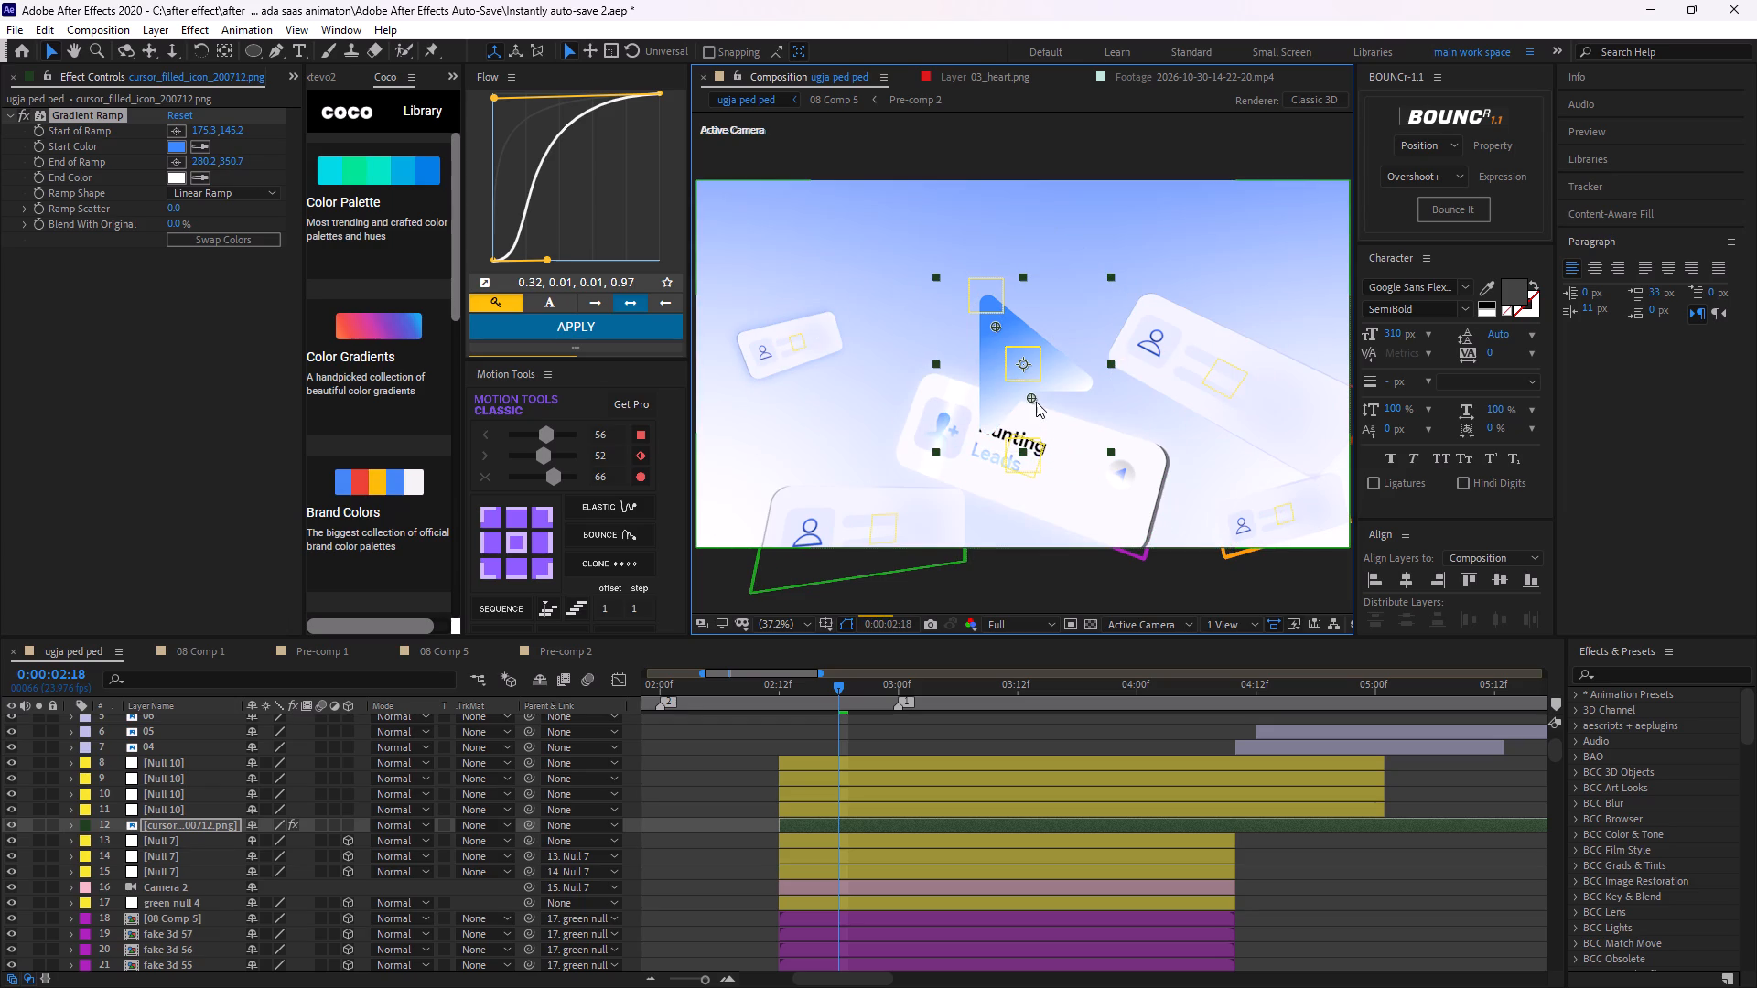
{"action": "left_click_drag", "start_coordinate": [1036, 402], "coordinate": [1040, 410]}
{"action": "left_click_drag", "start_coordinate": [1040, 410], "coordinate": [1030, 401]}
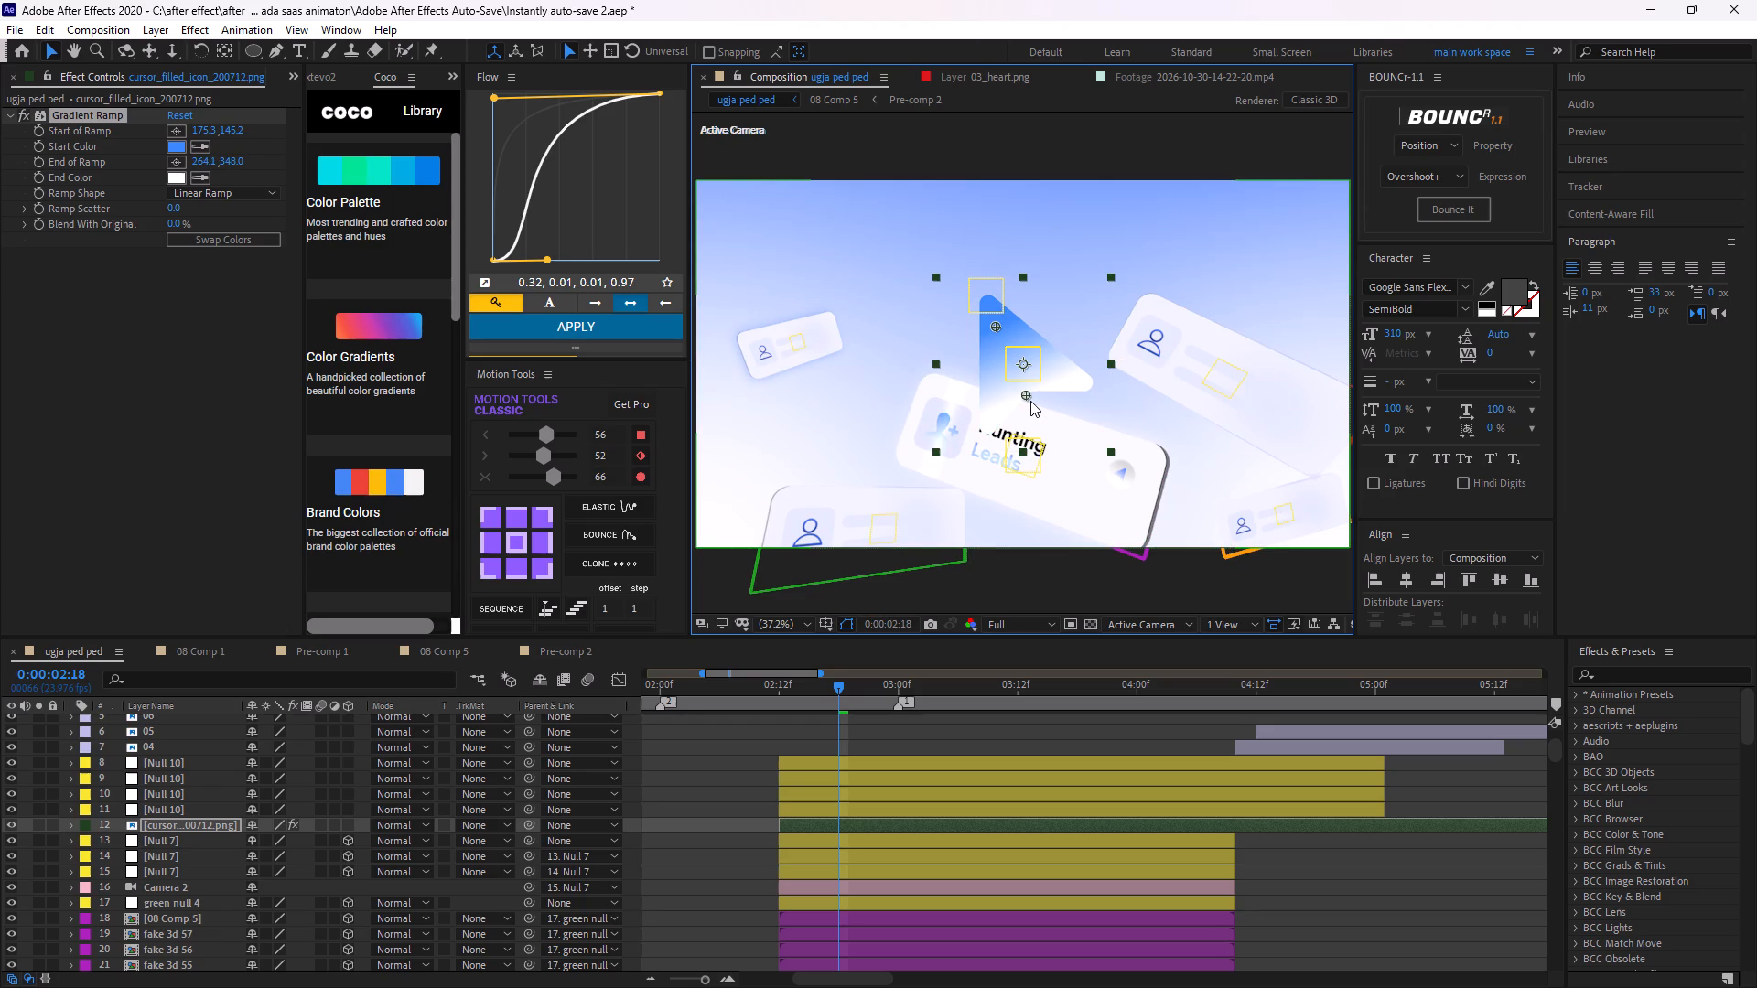
{"action": "left_click_drag", "start_coordinate": [1030, 401], "coordinate": [1041, 395]}
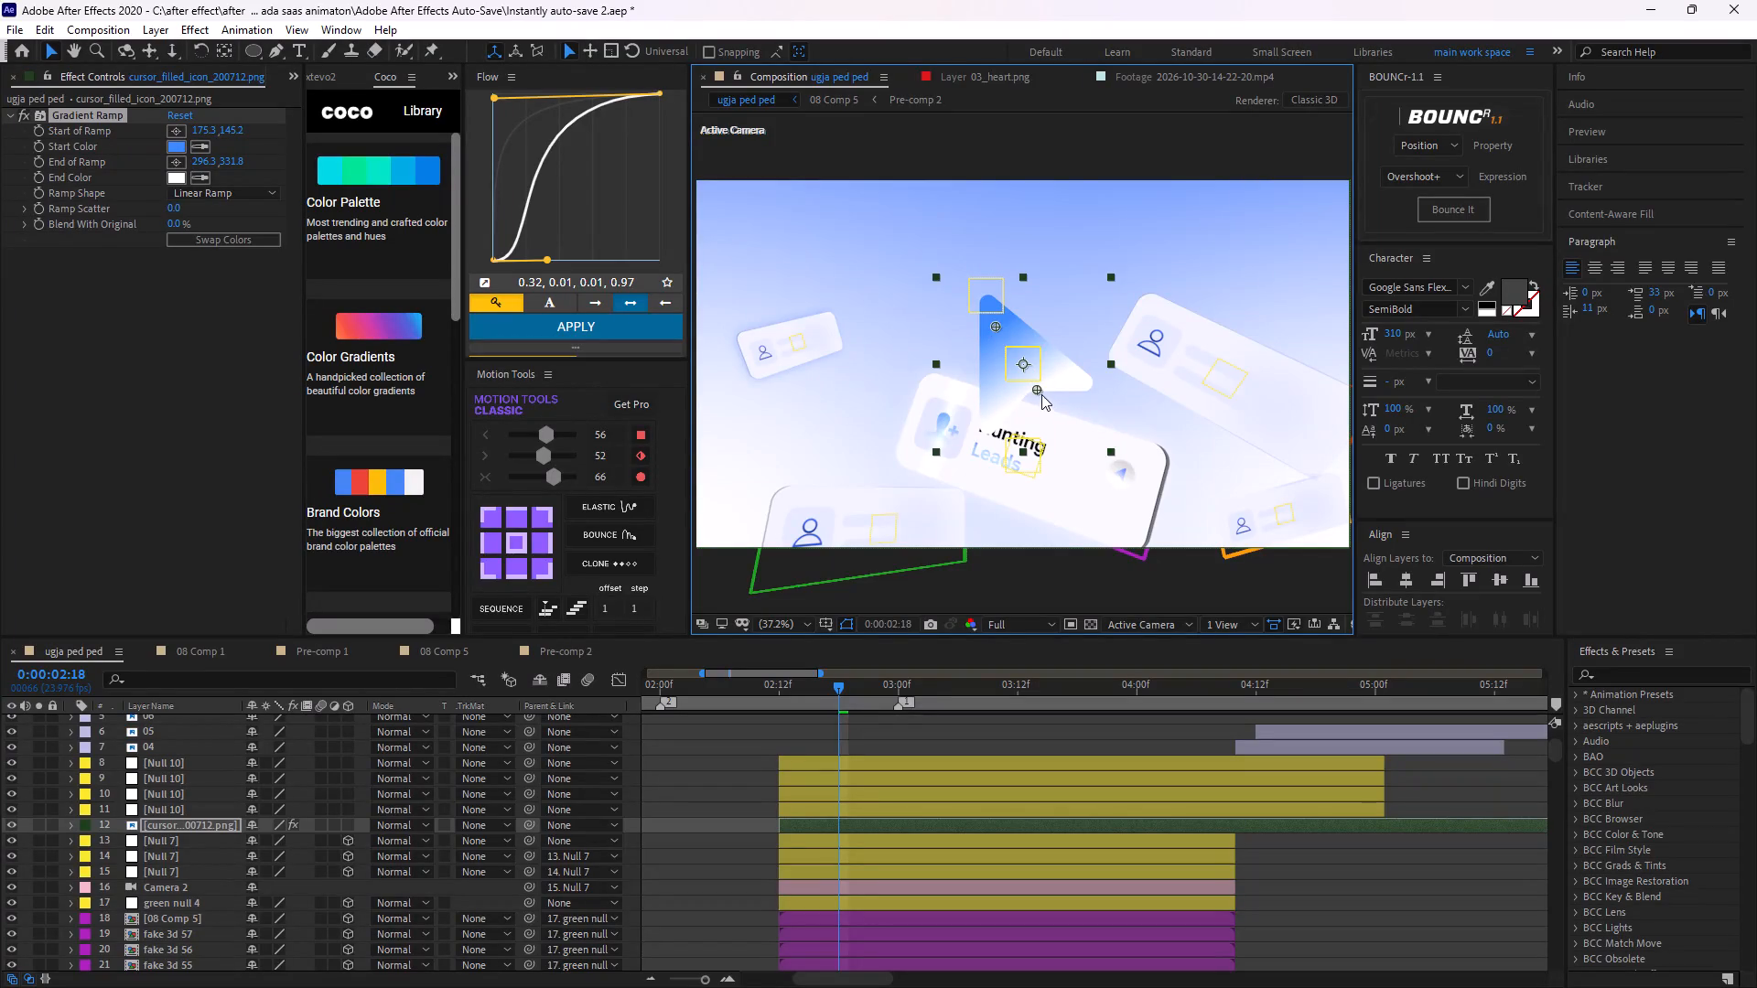
{"action": "left_click_drag", "start_coordinate": [1040, 393], "coordinate": [1030, 396]}
{"action": "left_click_drag", "start_coordinate": [998, 321], "coordinate": [1027, 365]}
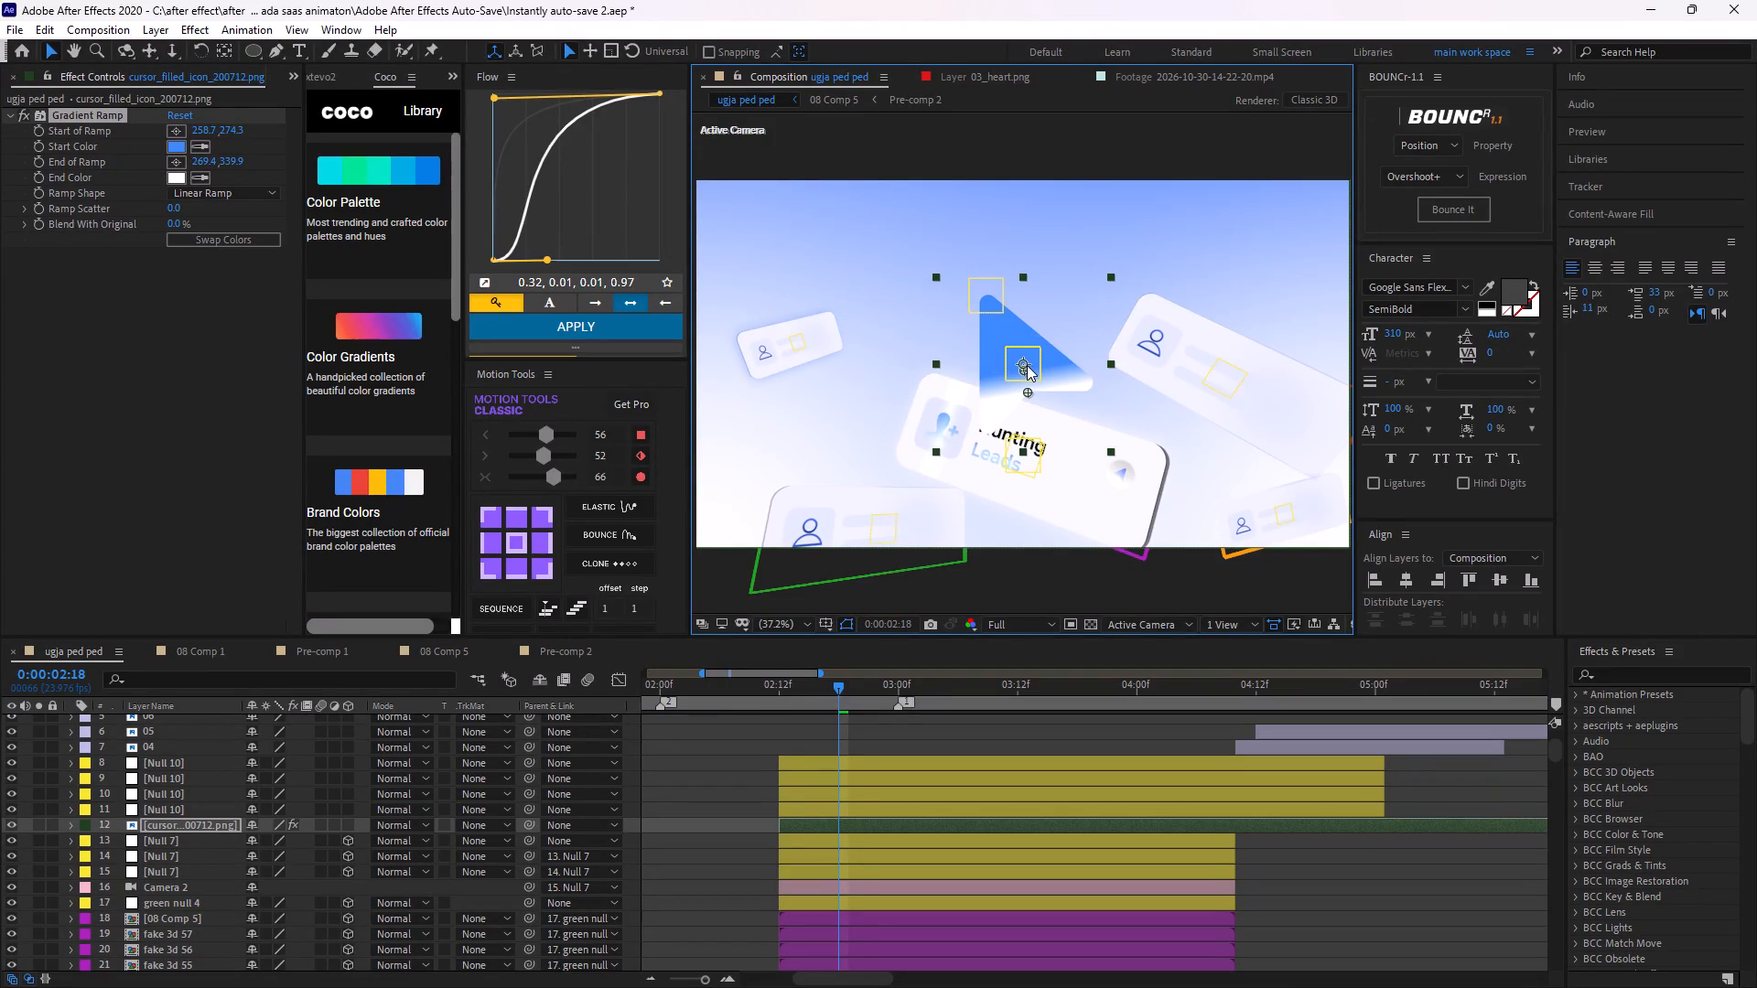
{"action": "left_click_drag", "start_coordinate": [1027, 365], "coordinate": [1029, 386]}
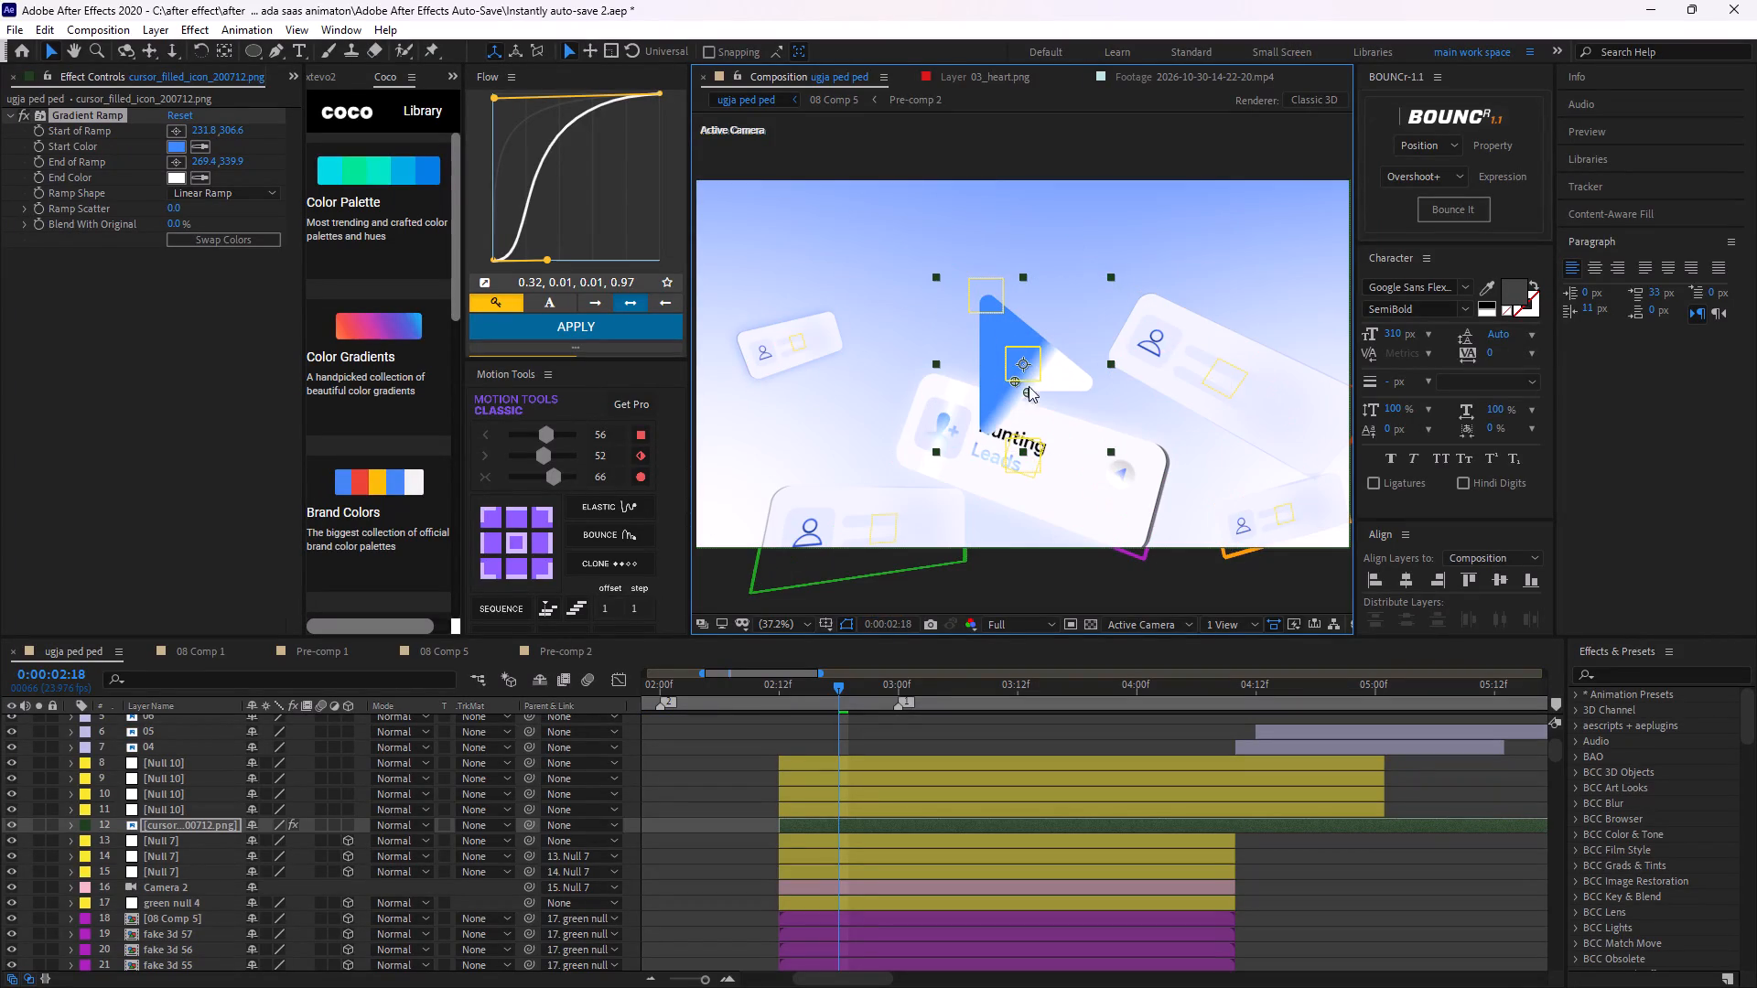
{"action": "left_click_drag", "start_coordinate": [1029, 386], "coordinate": [1007, 335]}
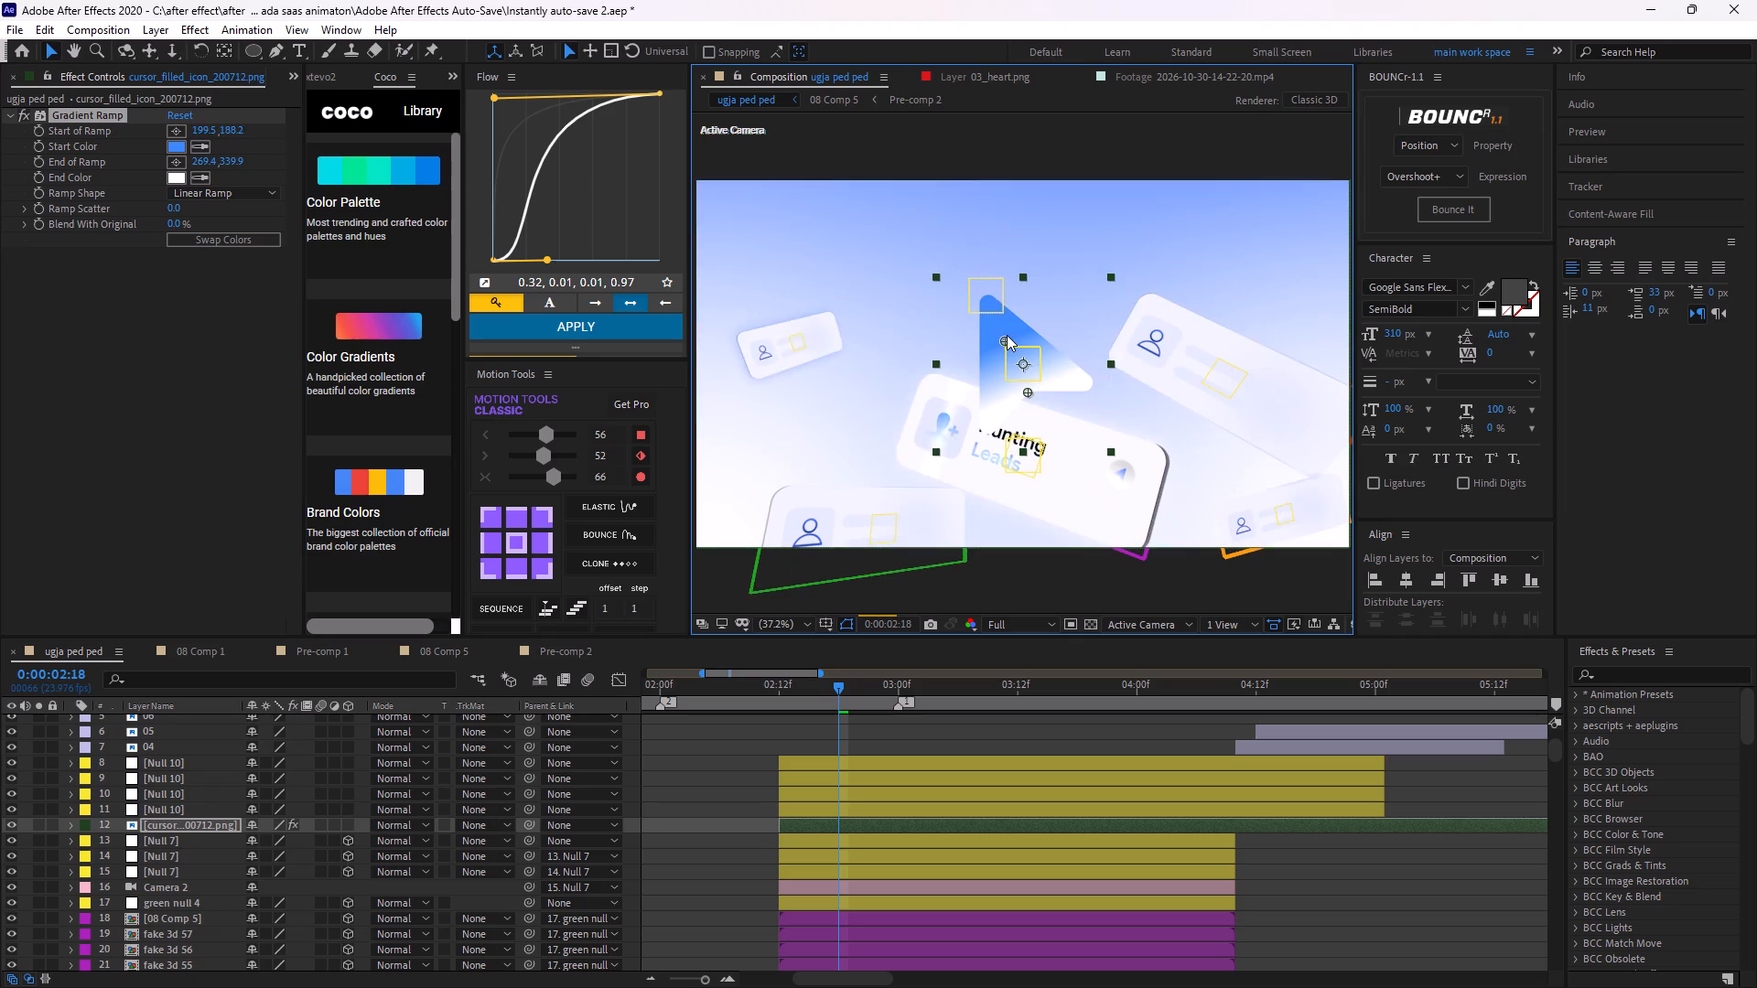
{"action": "left_click_drag", "start_coordinate": [1007, 335], "coordinate": [987, 301]}
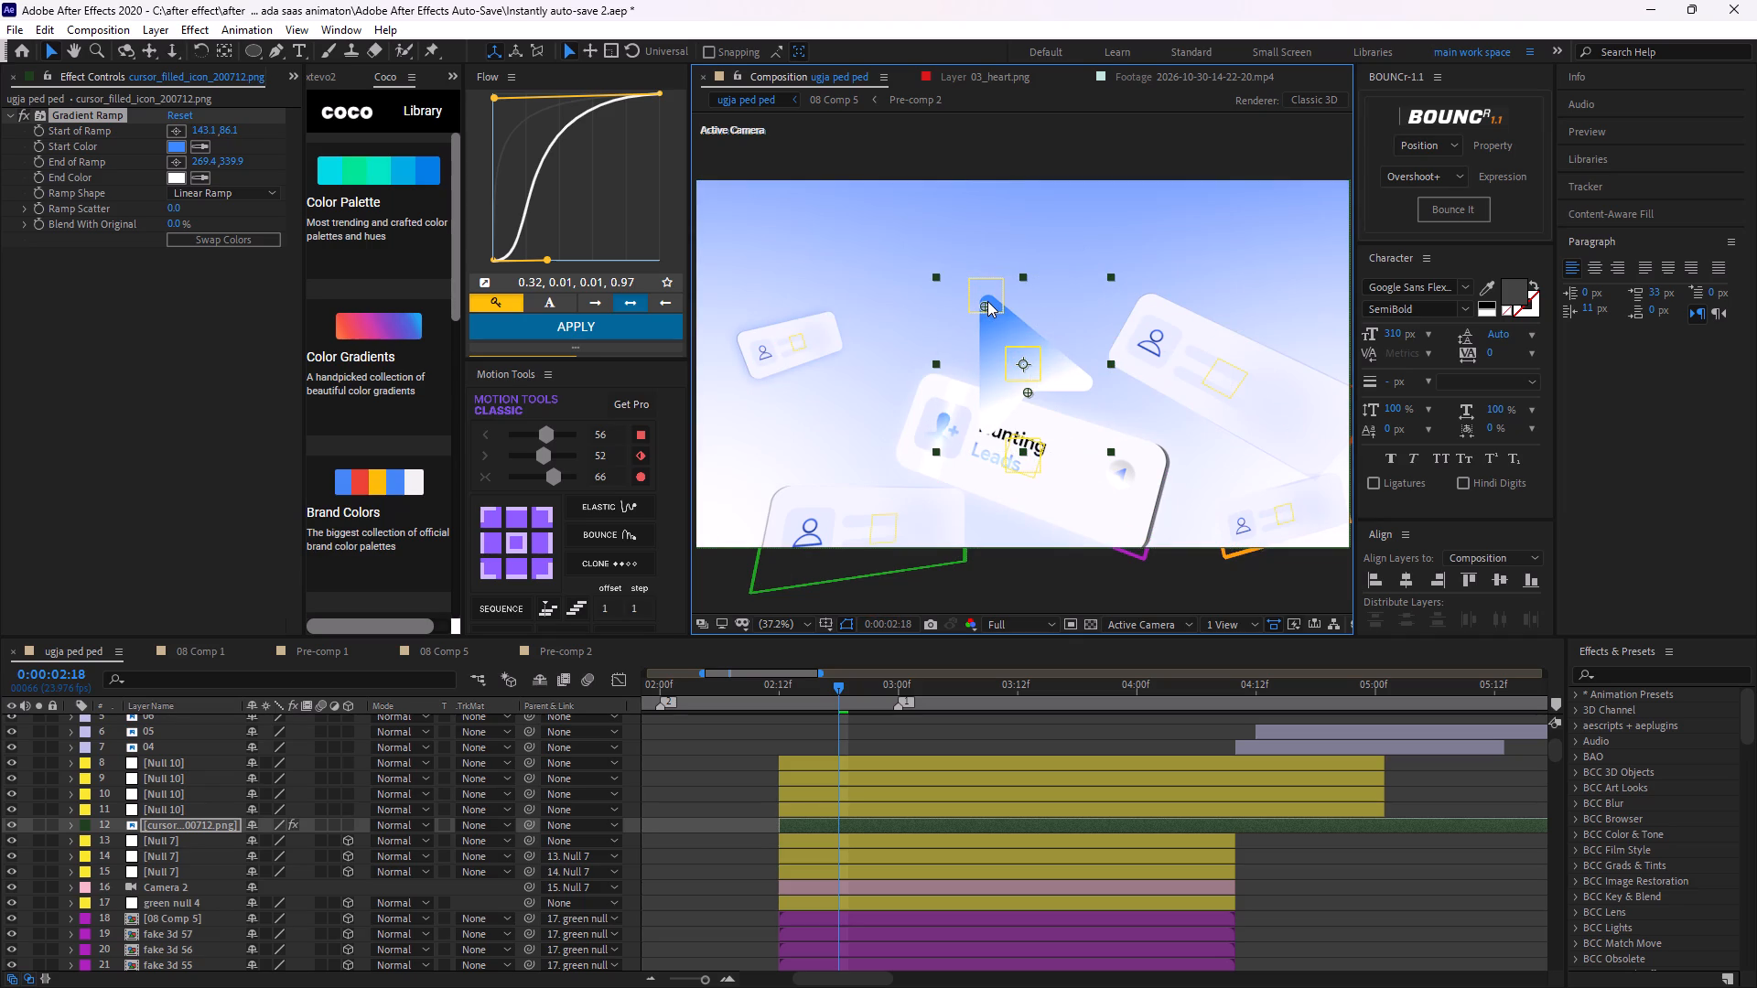
{"action": "left_click_drag", "start_coordinate": [987, 301], "coordinate": [992, 300]}
{"action": "left_click_drag", "start_coordinate": [1031, 392], "coordinate": [1077, 429]}
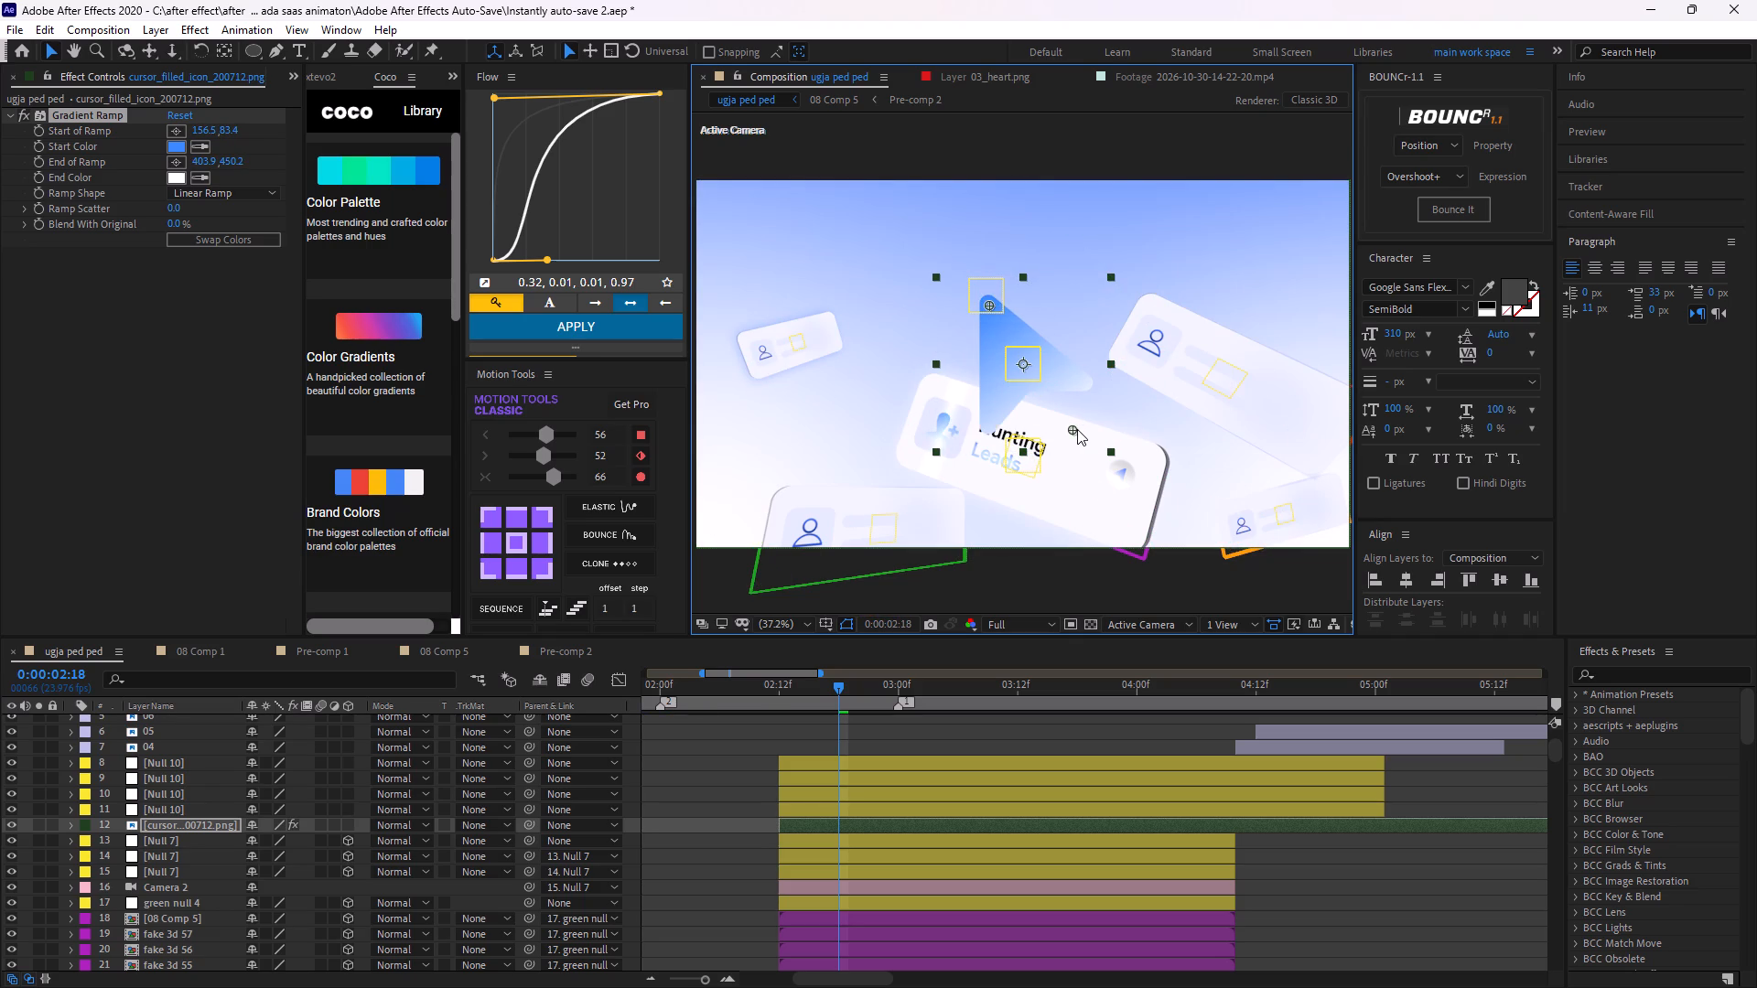
{"action": "left_click_drag", "start_coordinate": [1077, 429], "coordinate": [1050, 417]}
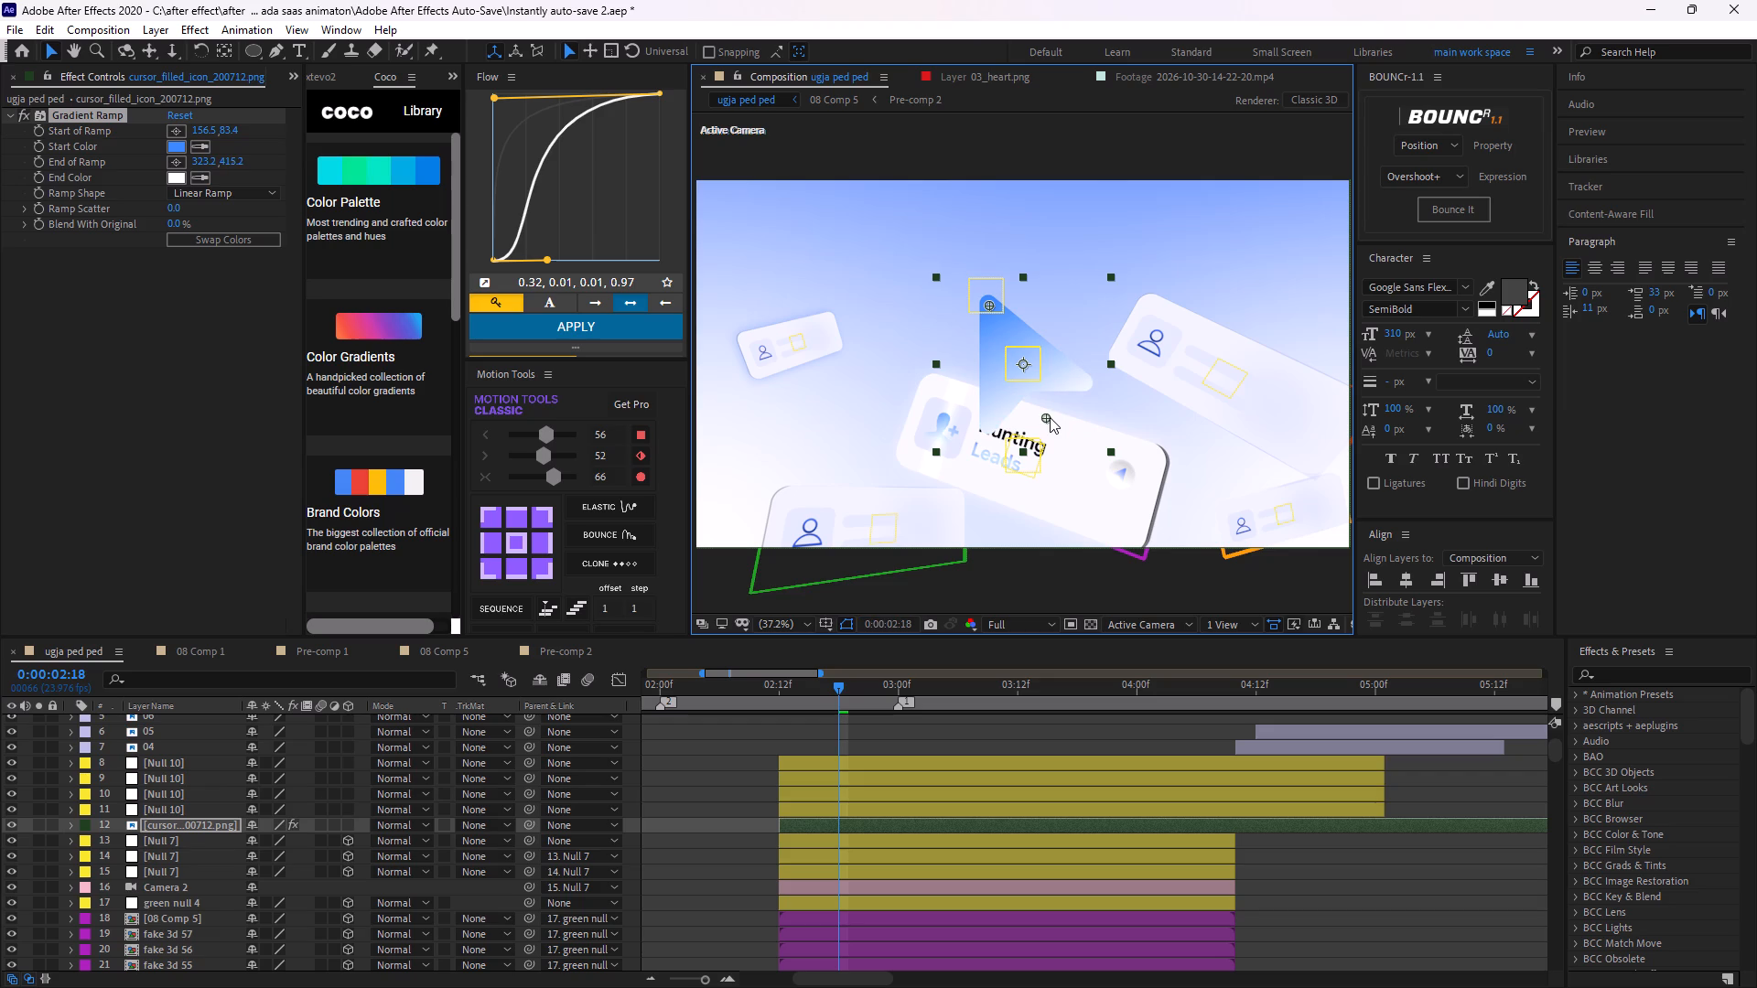
Nudge the end of the cursor's gradient ramp slightly inward to about 304, 404.
{"action": "left_click_drag", "start_coordinate": [1050, 417], "coordinate": [1043, 413]}
Set the cursor Gradient Ramp's Start Color to a more saturated blue, 0066FF.
{"action": "left_click", "coordinate": [1018, 688]}
{"action": "left_click", "coordinate": [1020, 736]}
{"action": "left_click_drag", "start_coordinate": [1022, 686], "coordinate": [877, 707]}
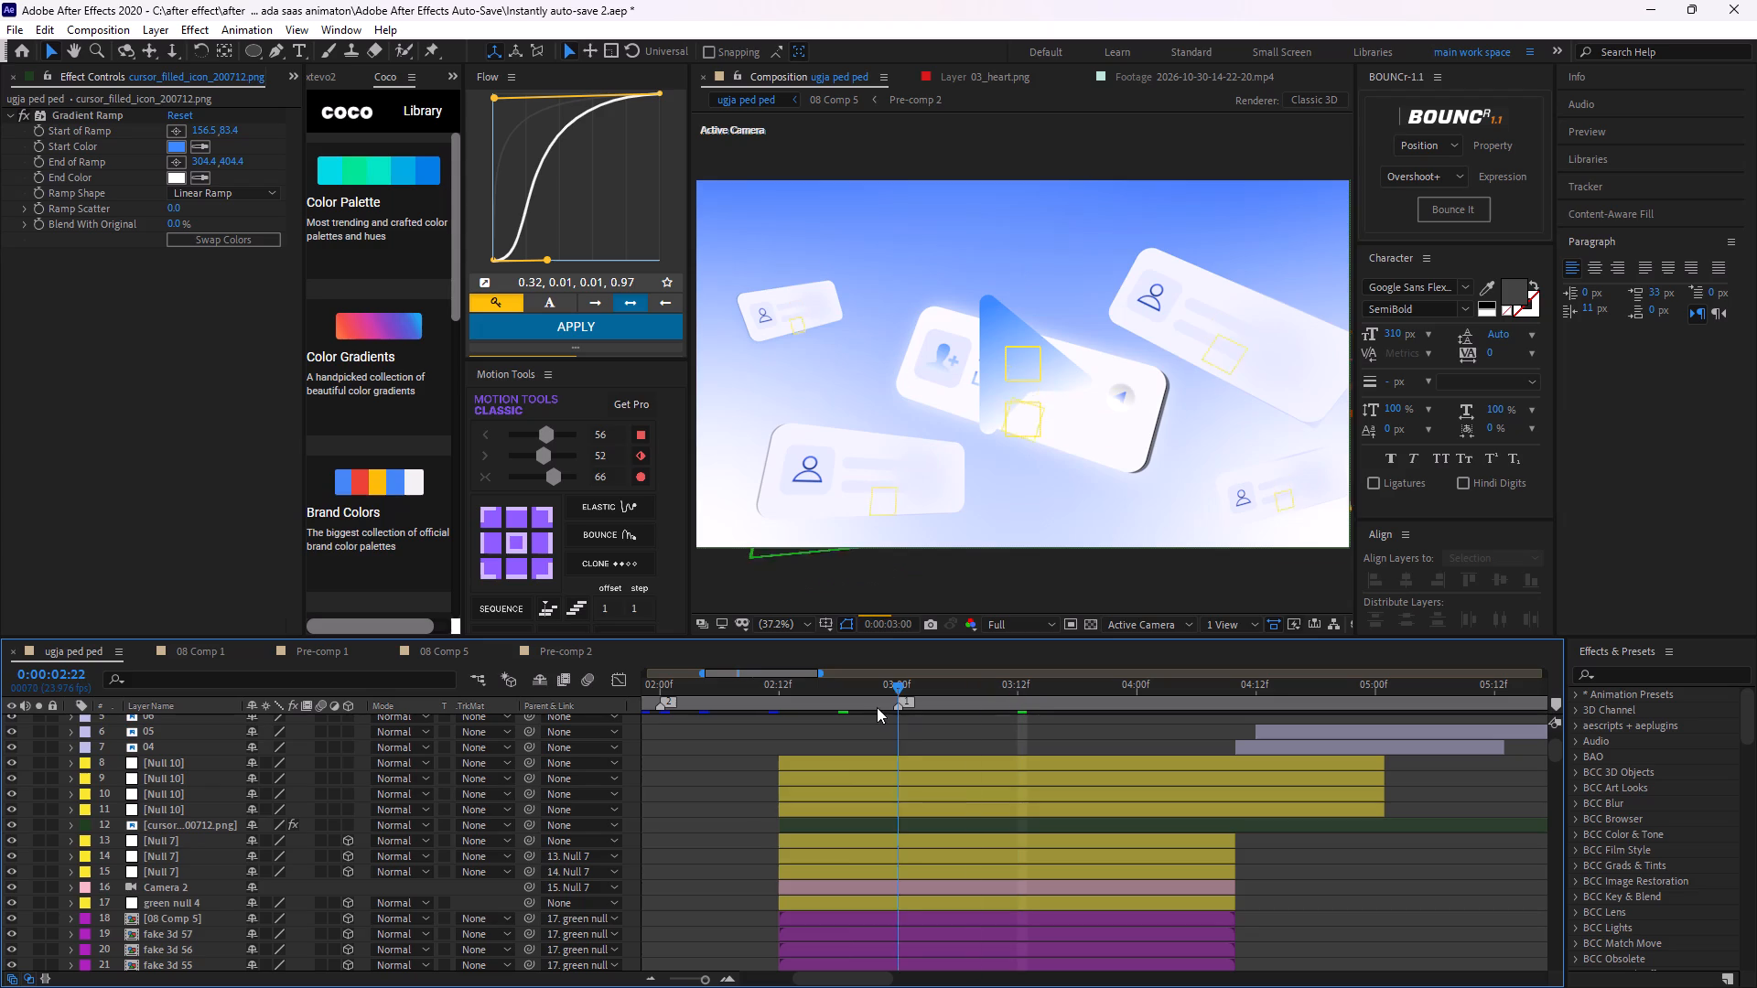
{"action": "left_click_drag", "start_coordinate": [877, 707], "coordinate": [866, 750]}
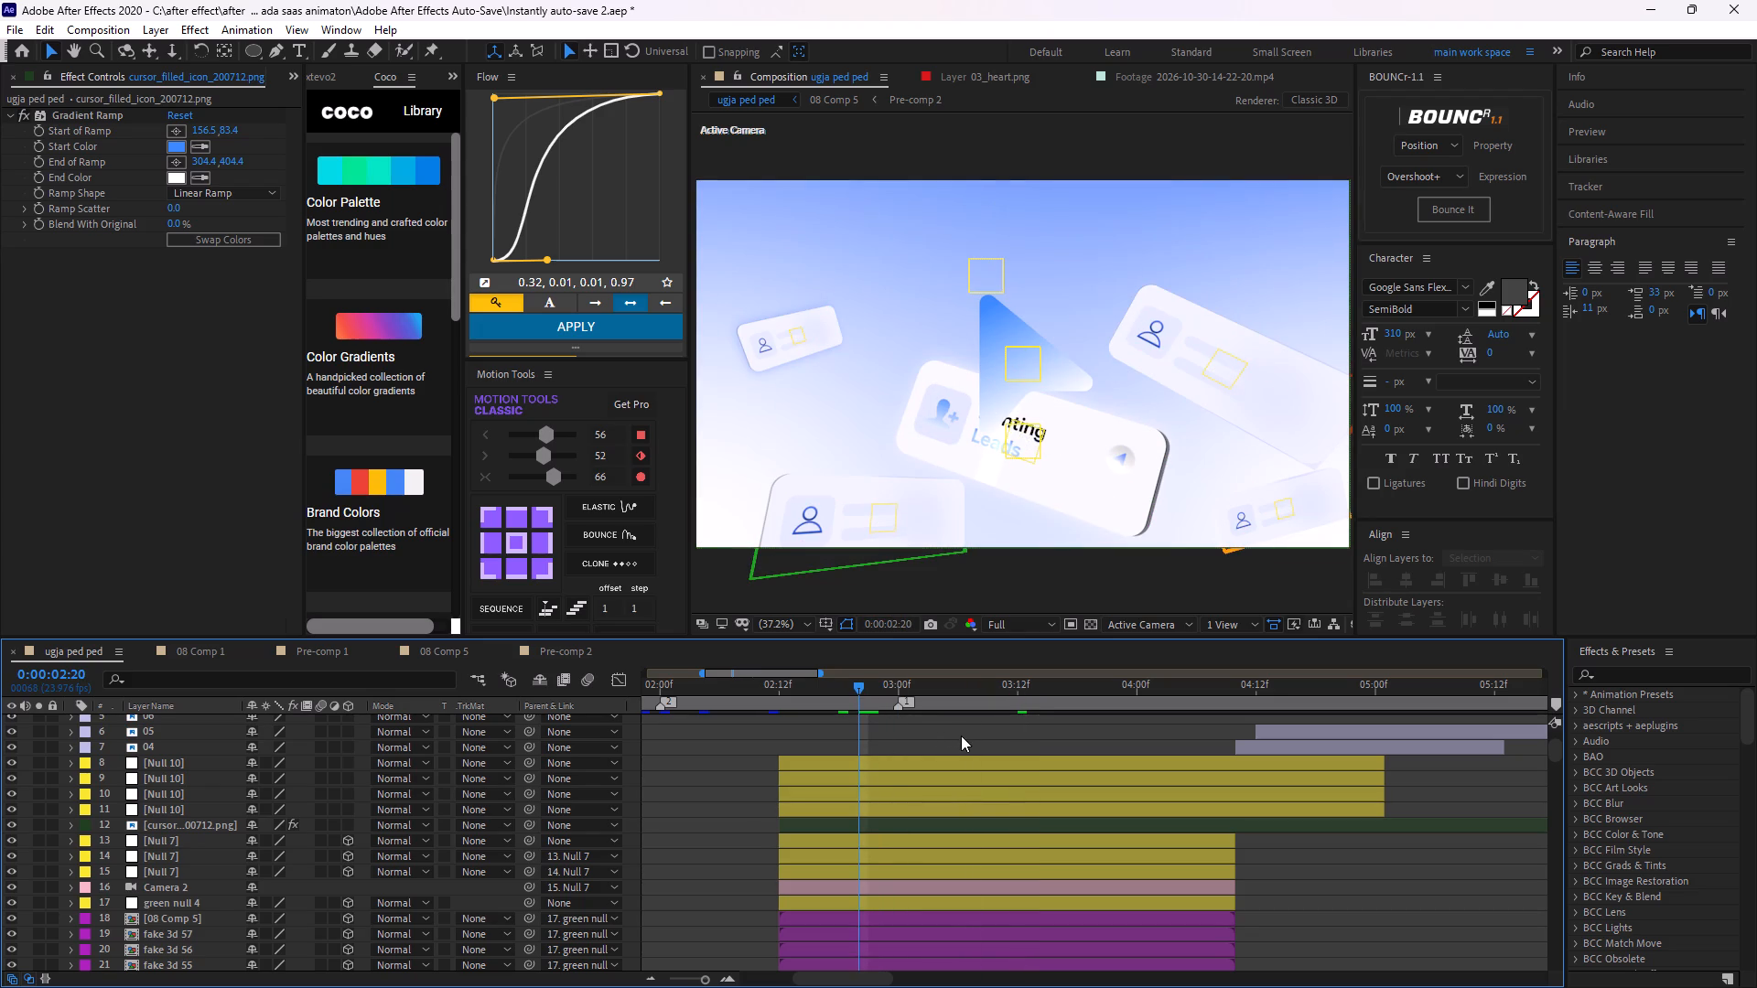
{"action": "left_click", "coordinate": [177, 150]}
{"action": "left_click_drag", "start_coordinate": [754, 597], "coordinate": [896, 498]}
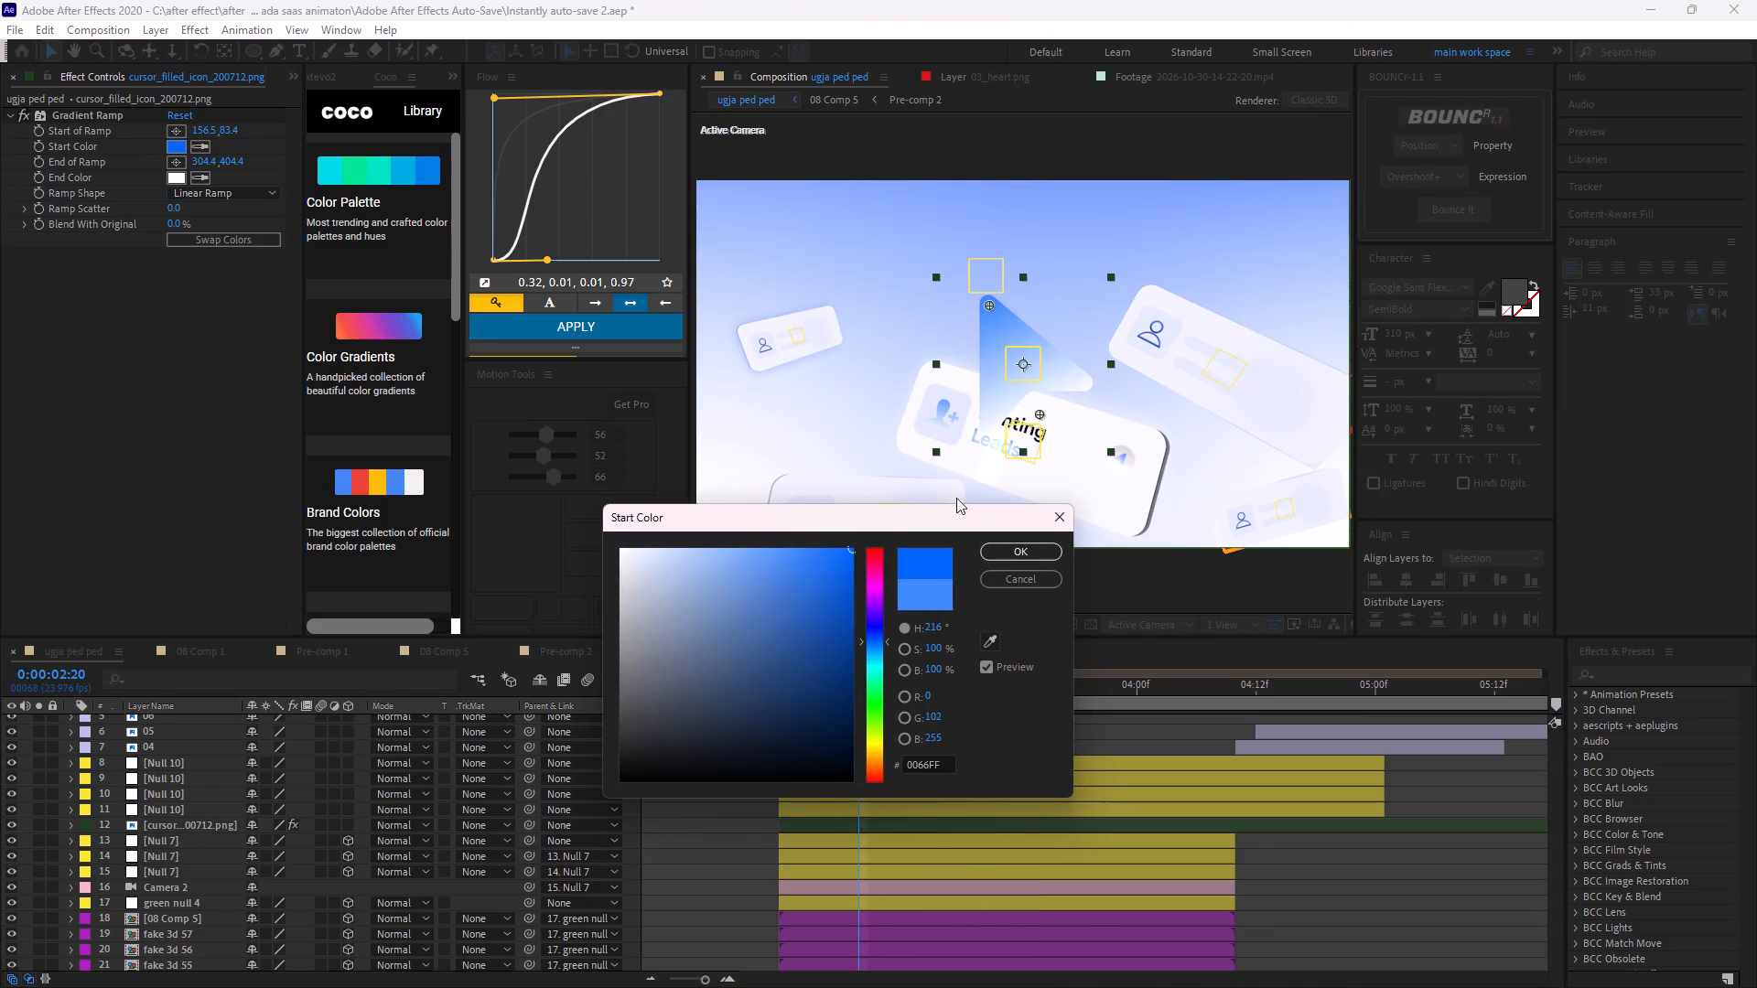
{"action": "left_click", "coordinate": [1027, 543]}
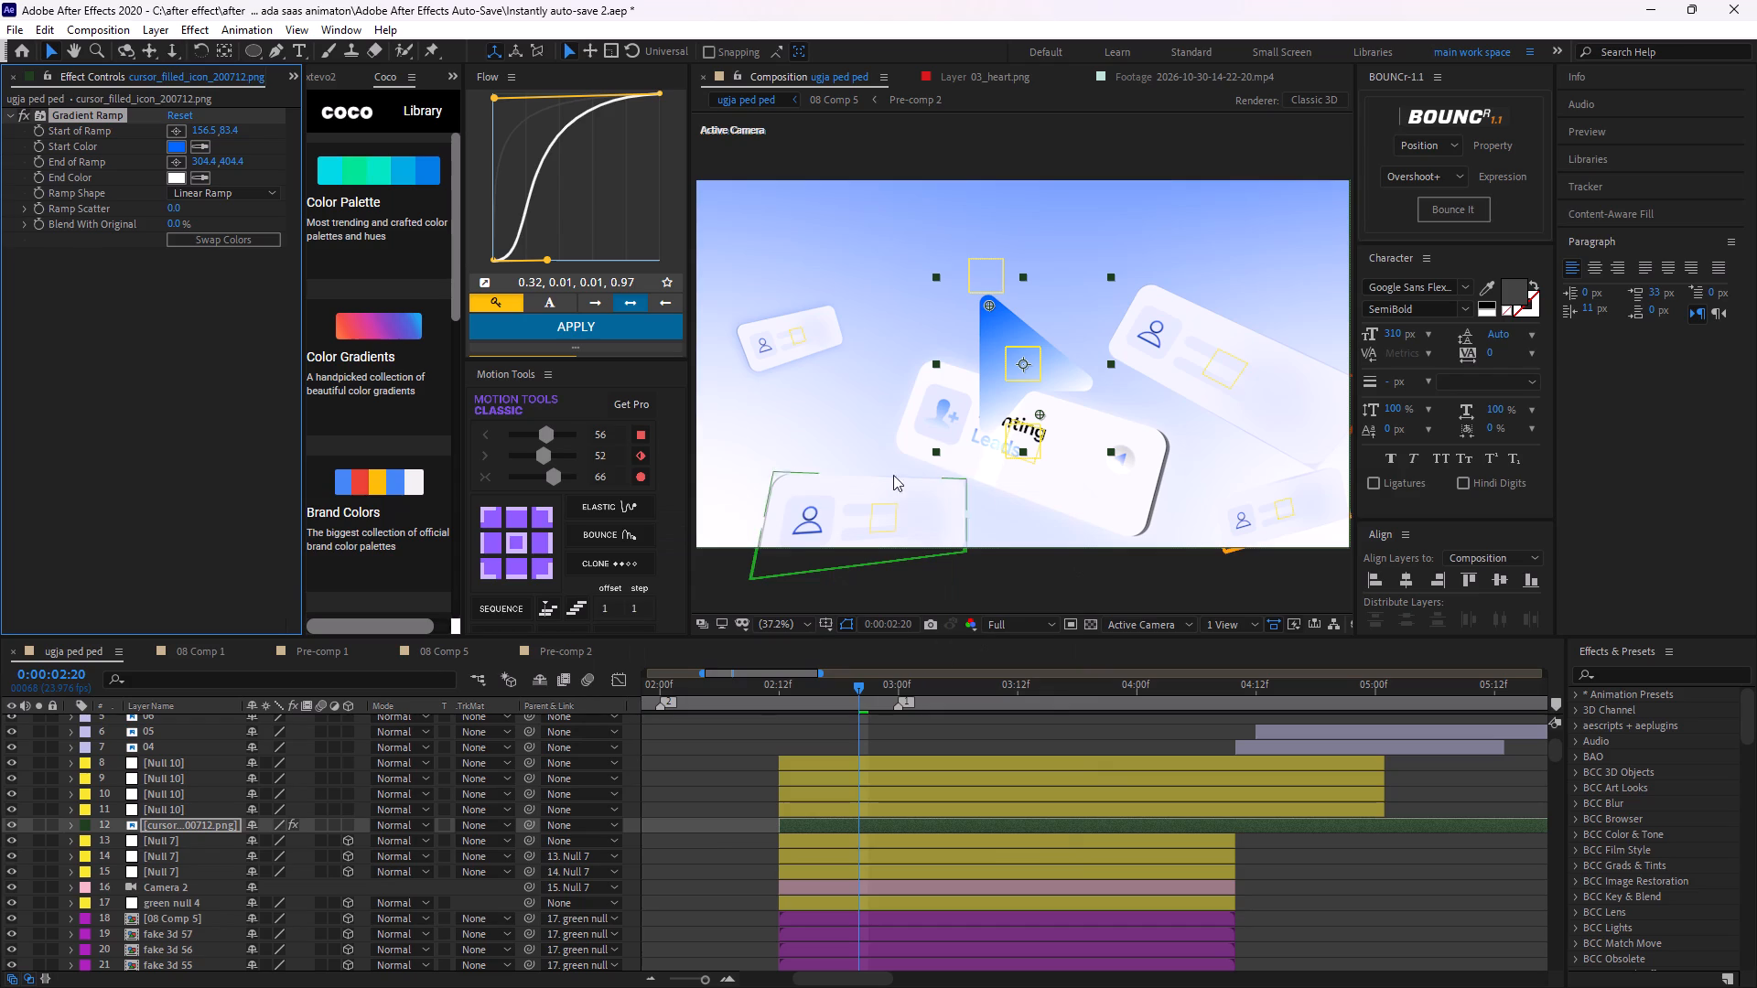
Move the playhead to 0:00:02:21 and make the cursor layer and all four Null 10 layers 3D.
{"action": "left_click", "coordinate": [994, 704]}
{"action": "scroll", "coordinate": [1006, 454], "scroll_direction": "down", "scroll_amount": 1}
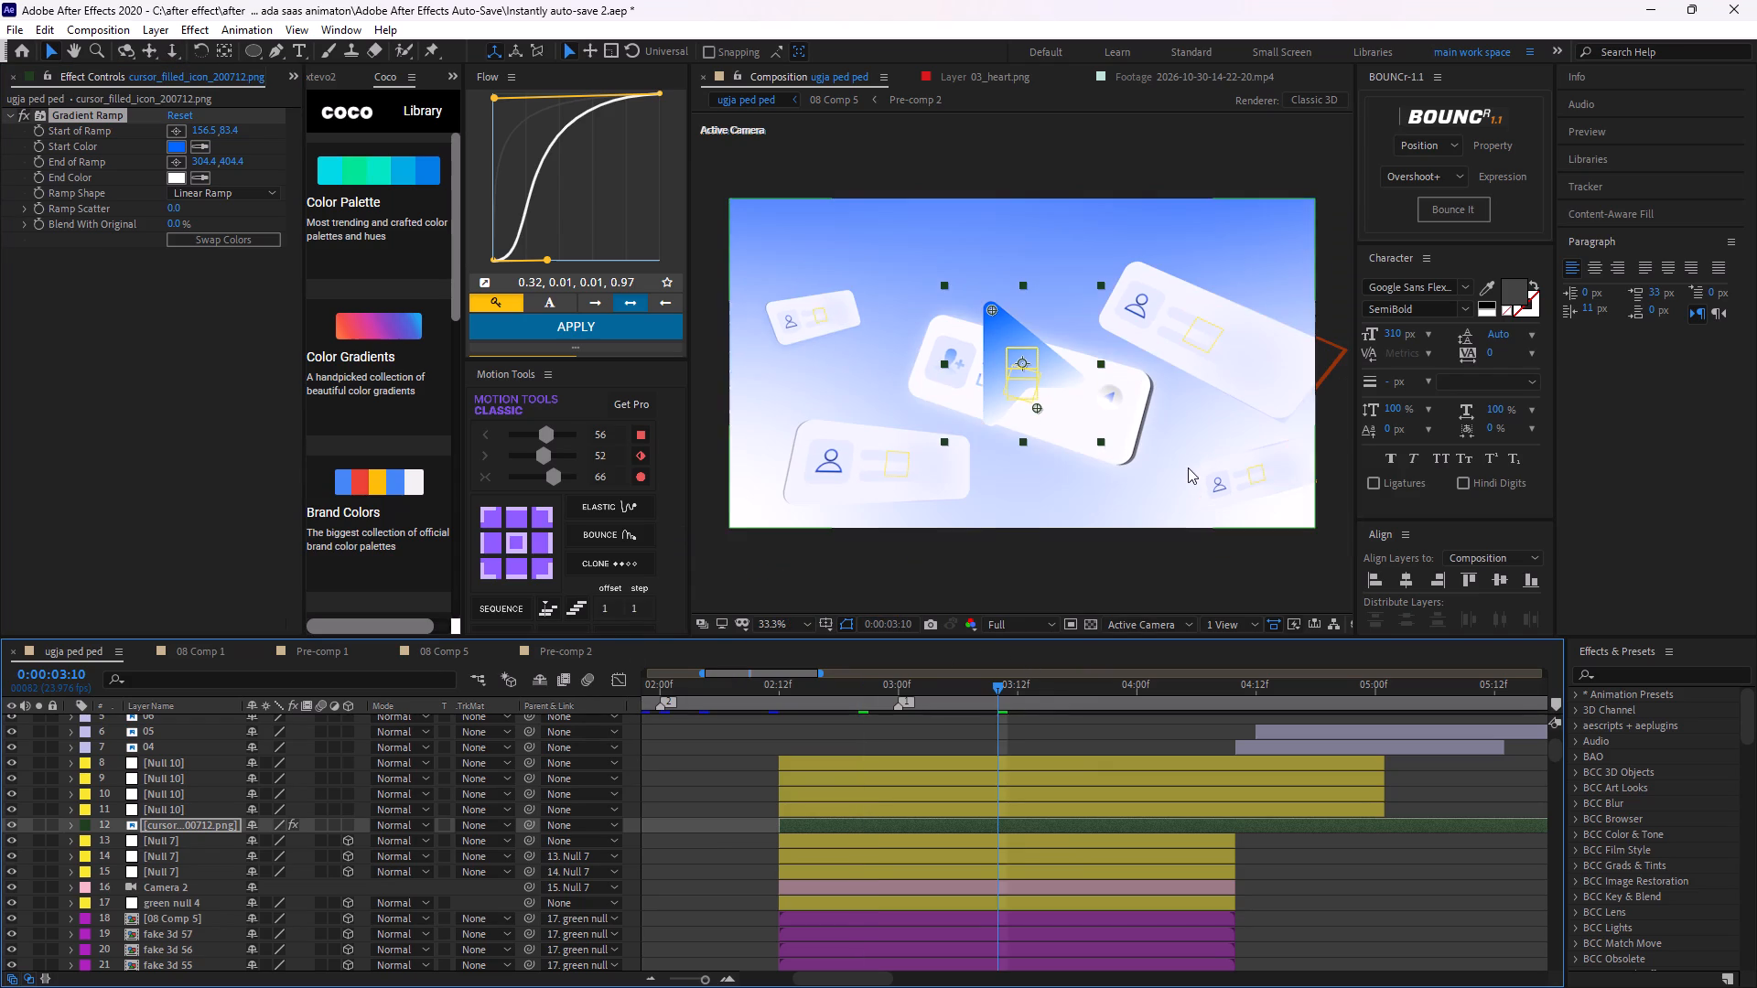
{"action": "middle_click_drag", "start_coordinate": [1188, 467], "coordinate": [1097, 390]}
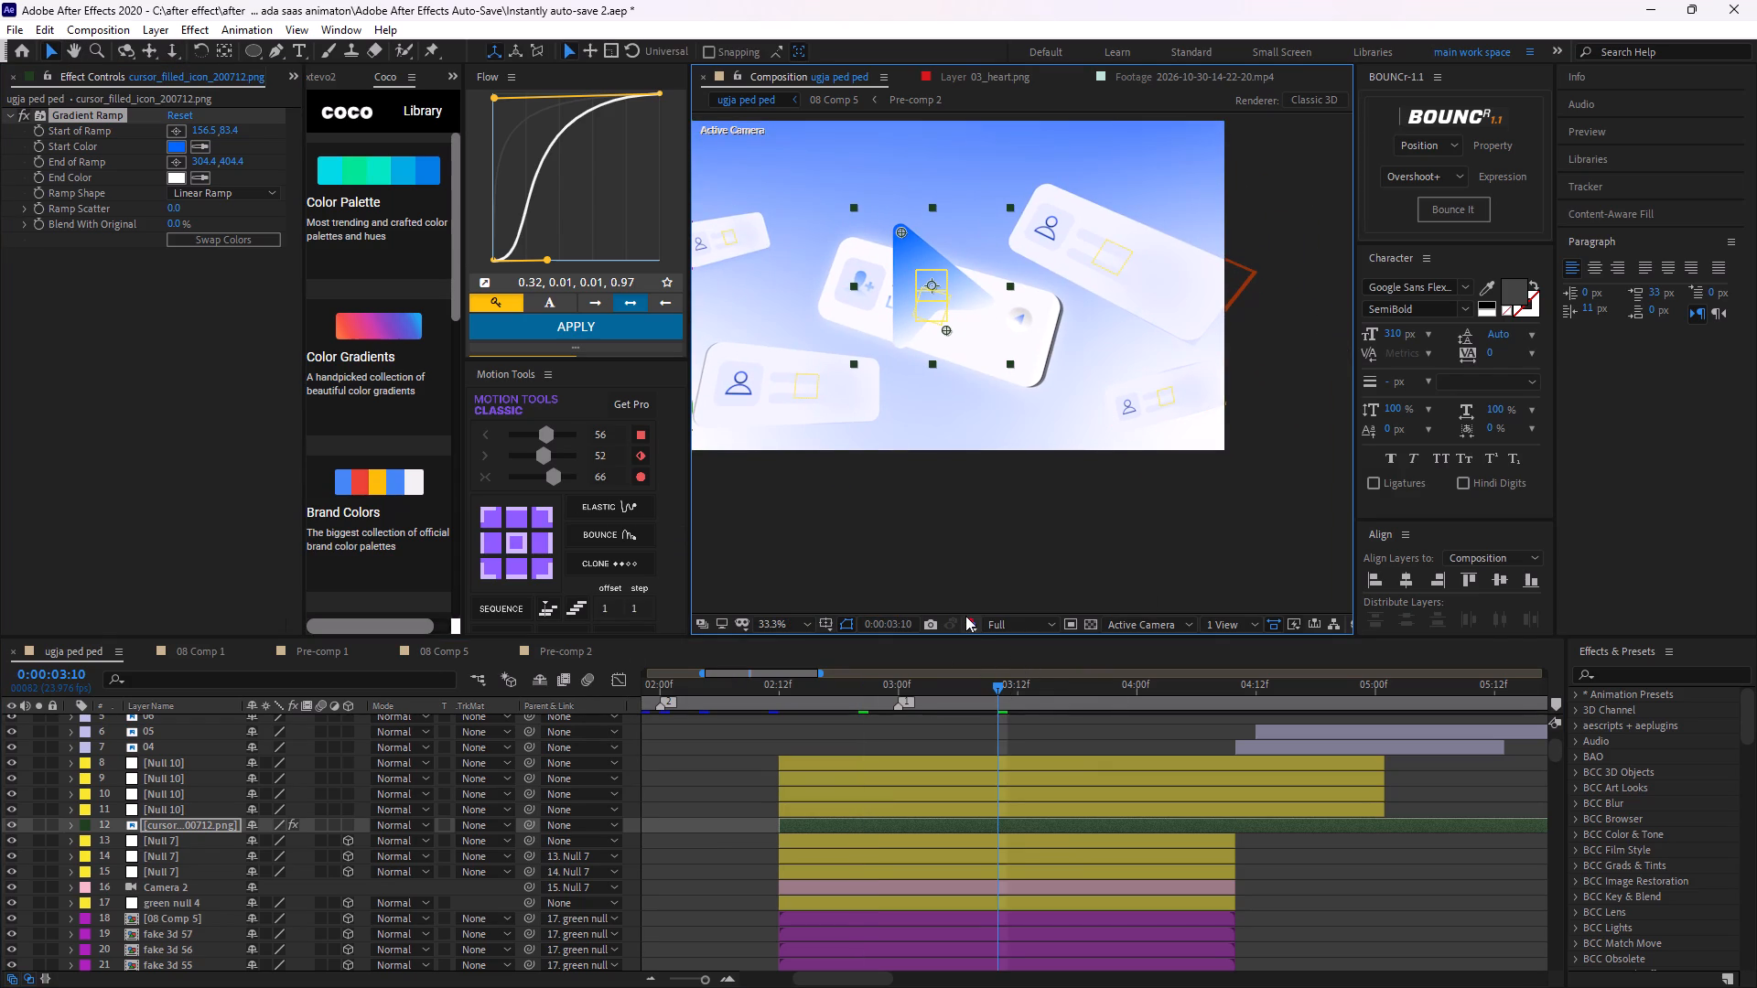
{"action": "left_click_drag", "start_coordinate": [999, 690], "coordinate": [883, 717]}
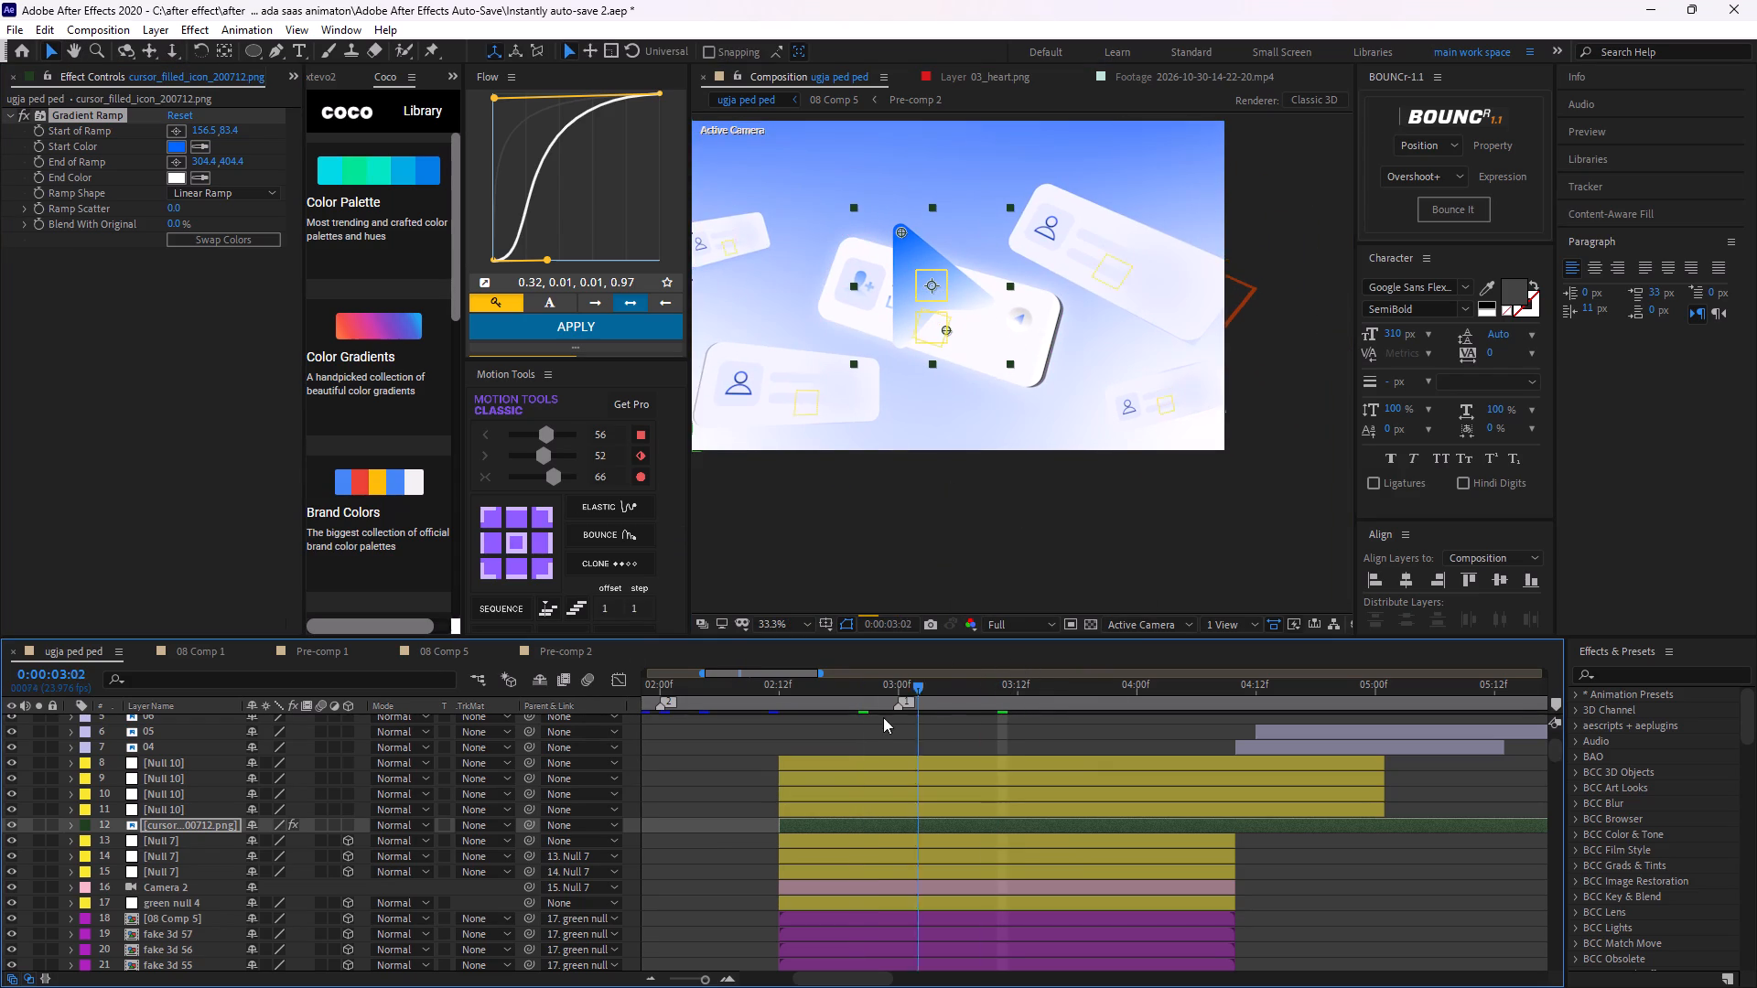
{"action": "left_click_drag", "start_coordinate": [883, 717], "coordinate": [838, 721]}
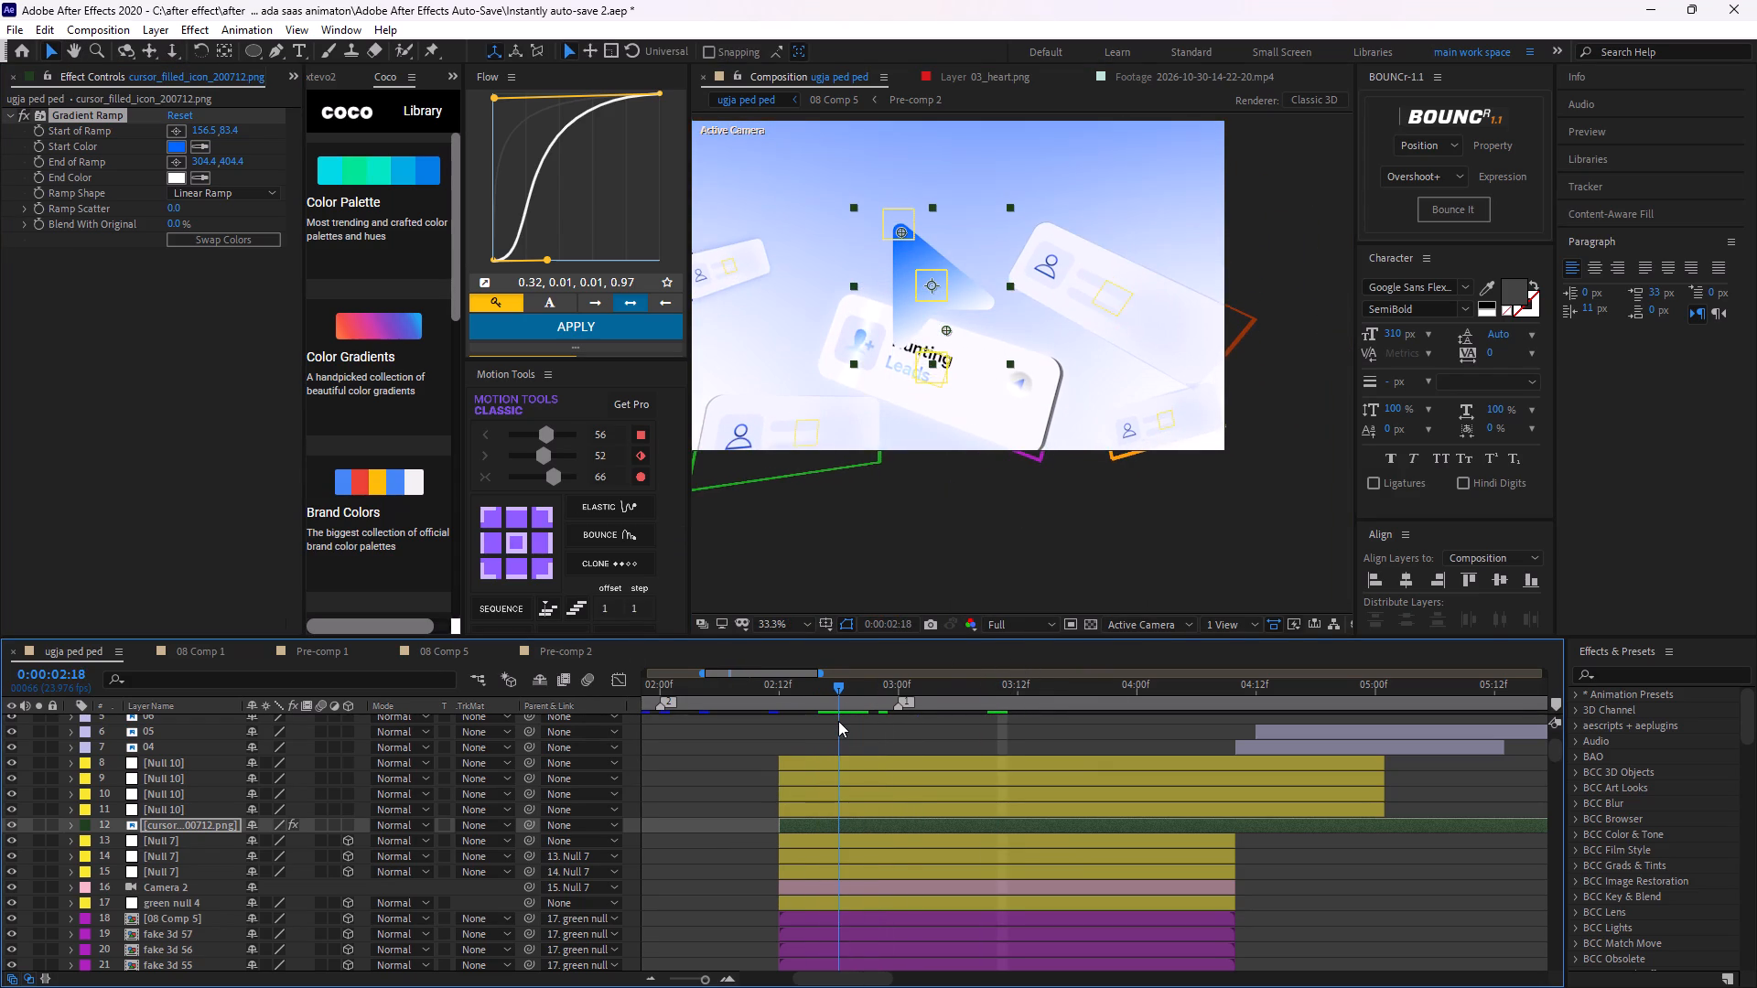
{"action": "left_click_drag", "start_coordinate": [838, 721], "coordinate": [869, 734]}
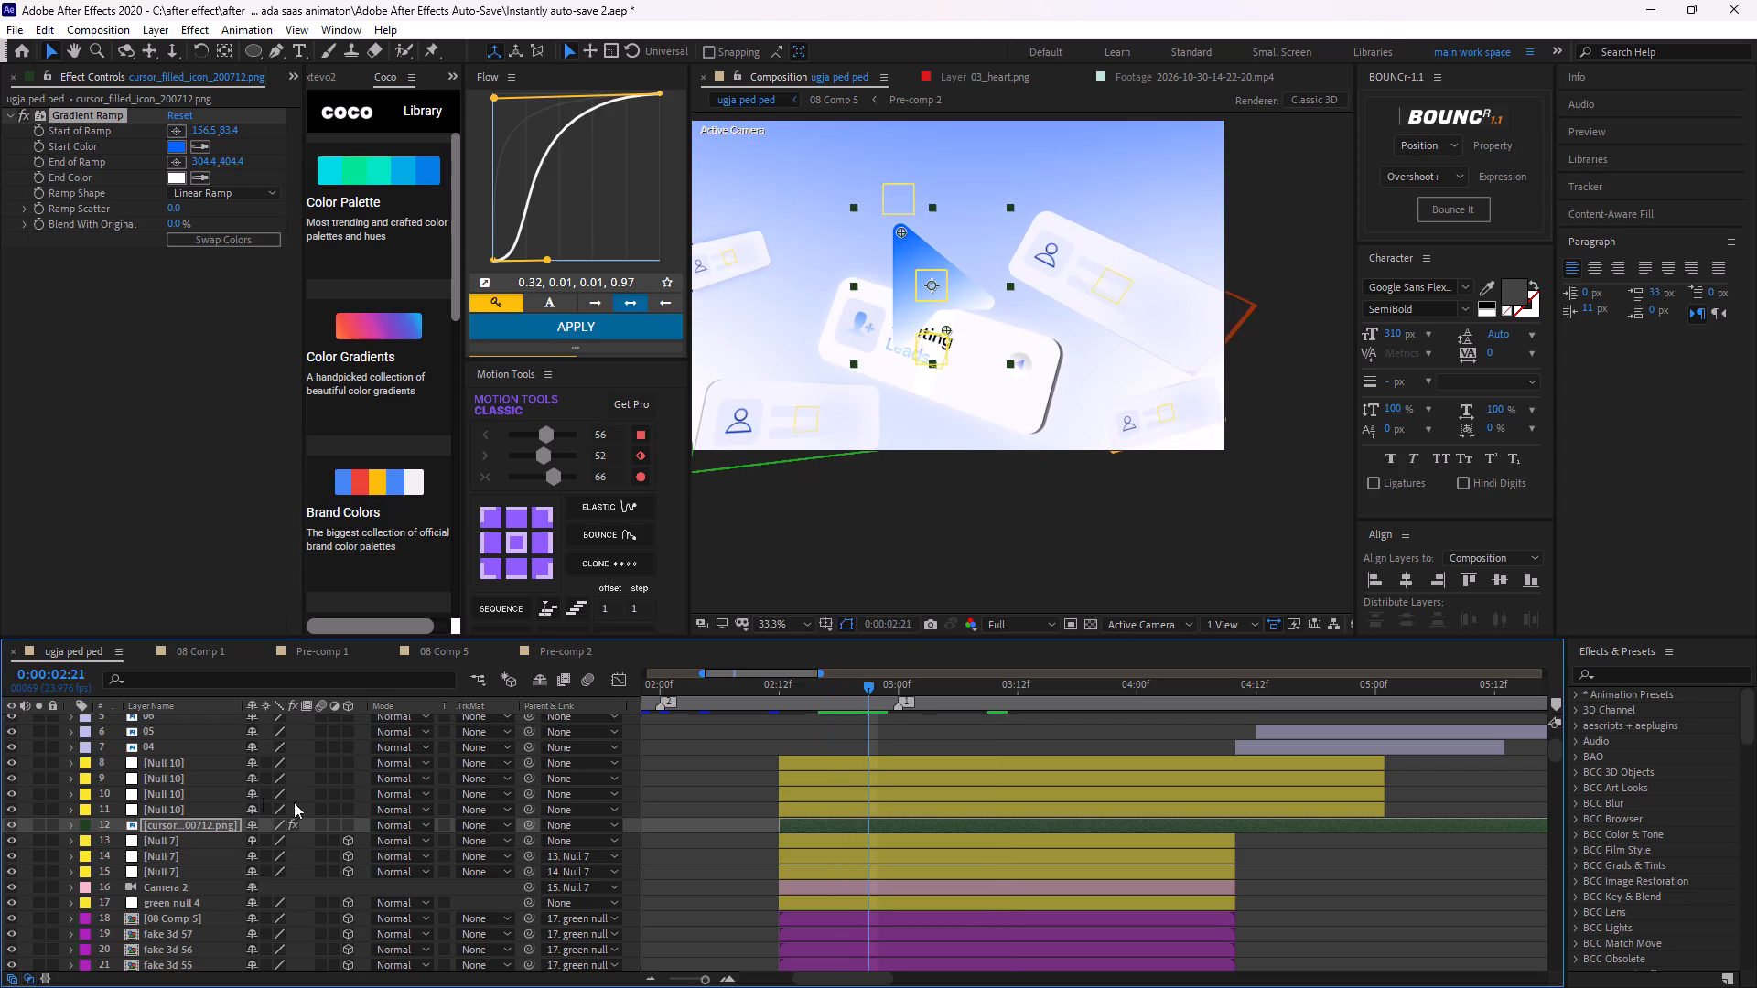
{"action": "left_click", "coordinate": [342, 825]}
{"action": "left_click_drag", "start_coordinate": [350, 781], "coordinate": [350, 819]}
{"action": "left_click", "coordinate": [350, 759]}
{"action": "left_click", "coordinate": [743, 793]}
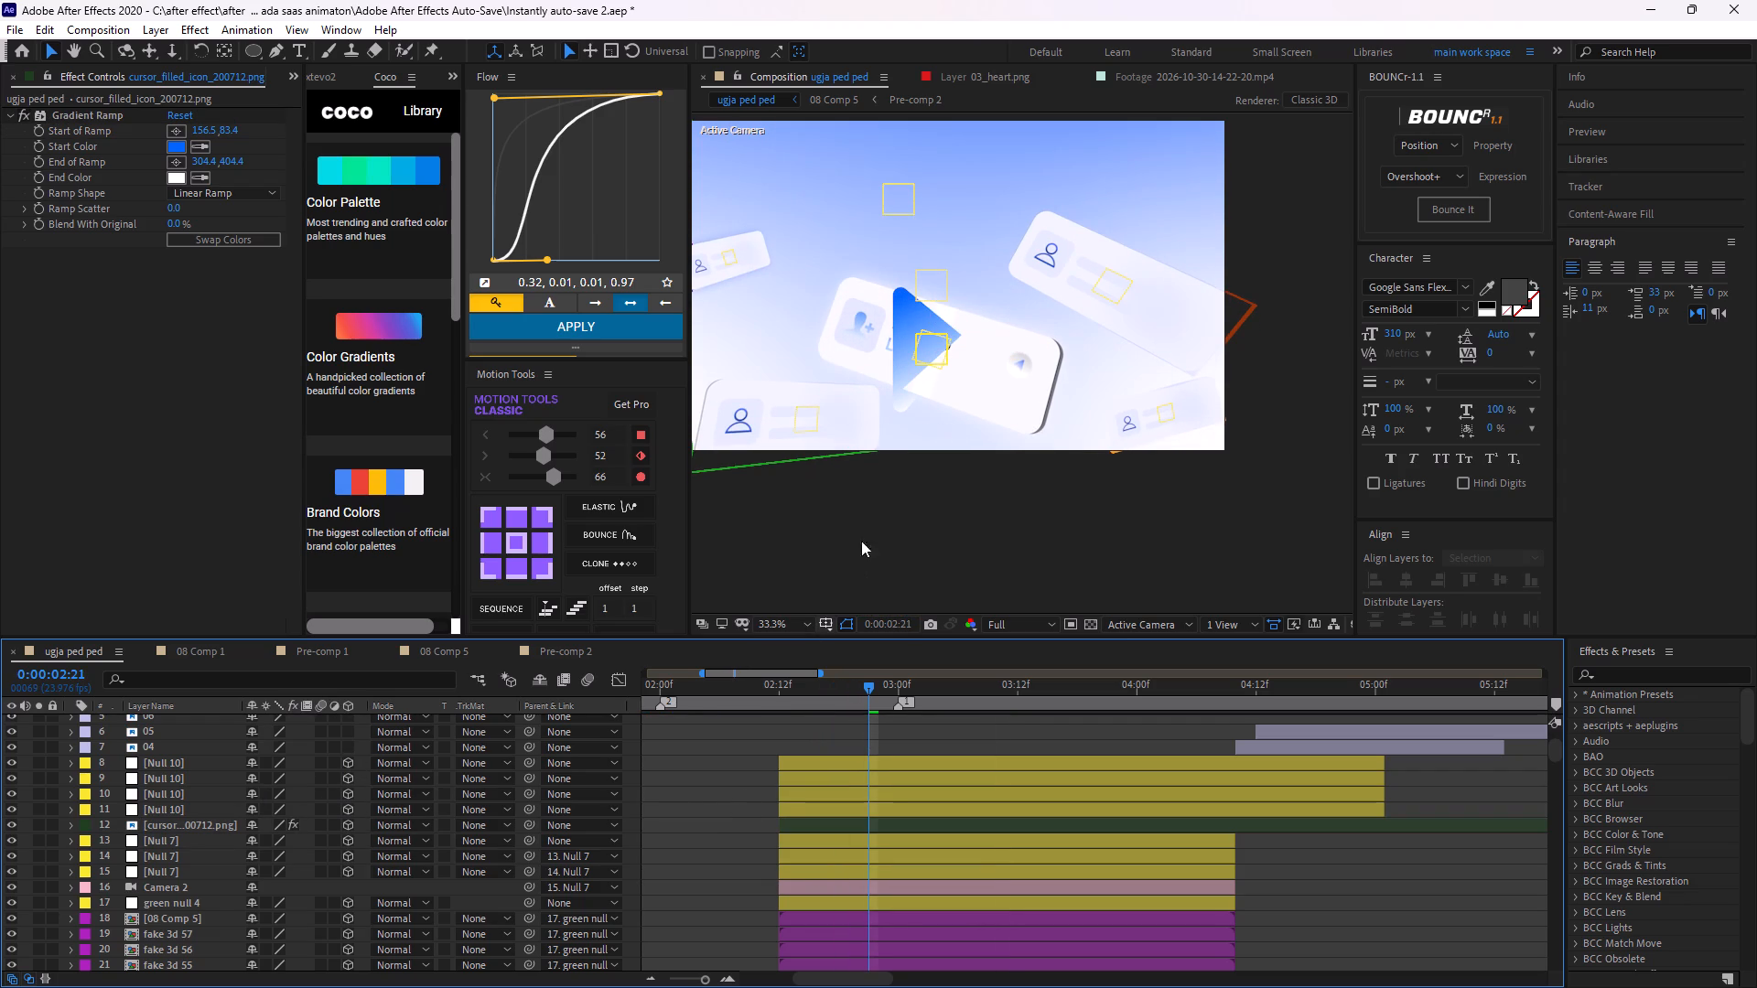
Bring the cursor layer toward the camera by setting its Z position to -300.
{"action": "left_click", "coordinate": [888, 821]}
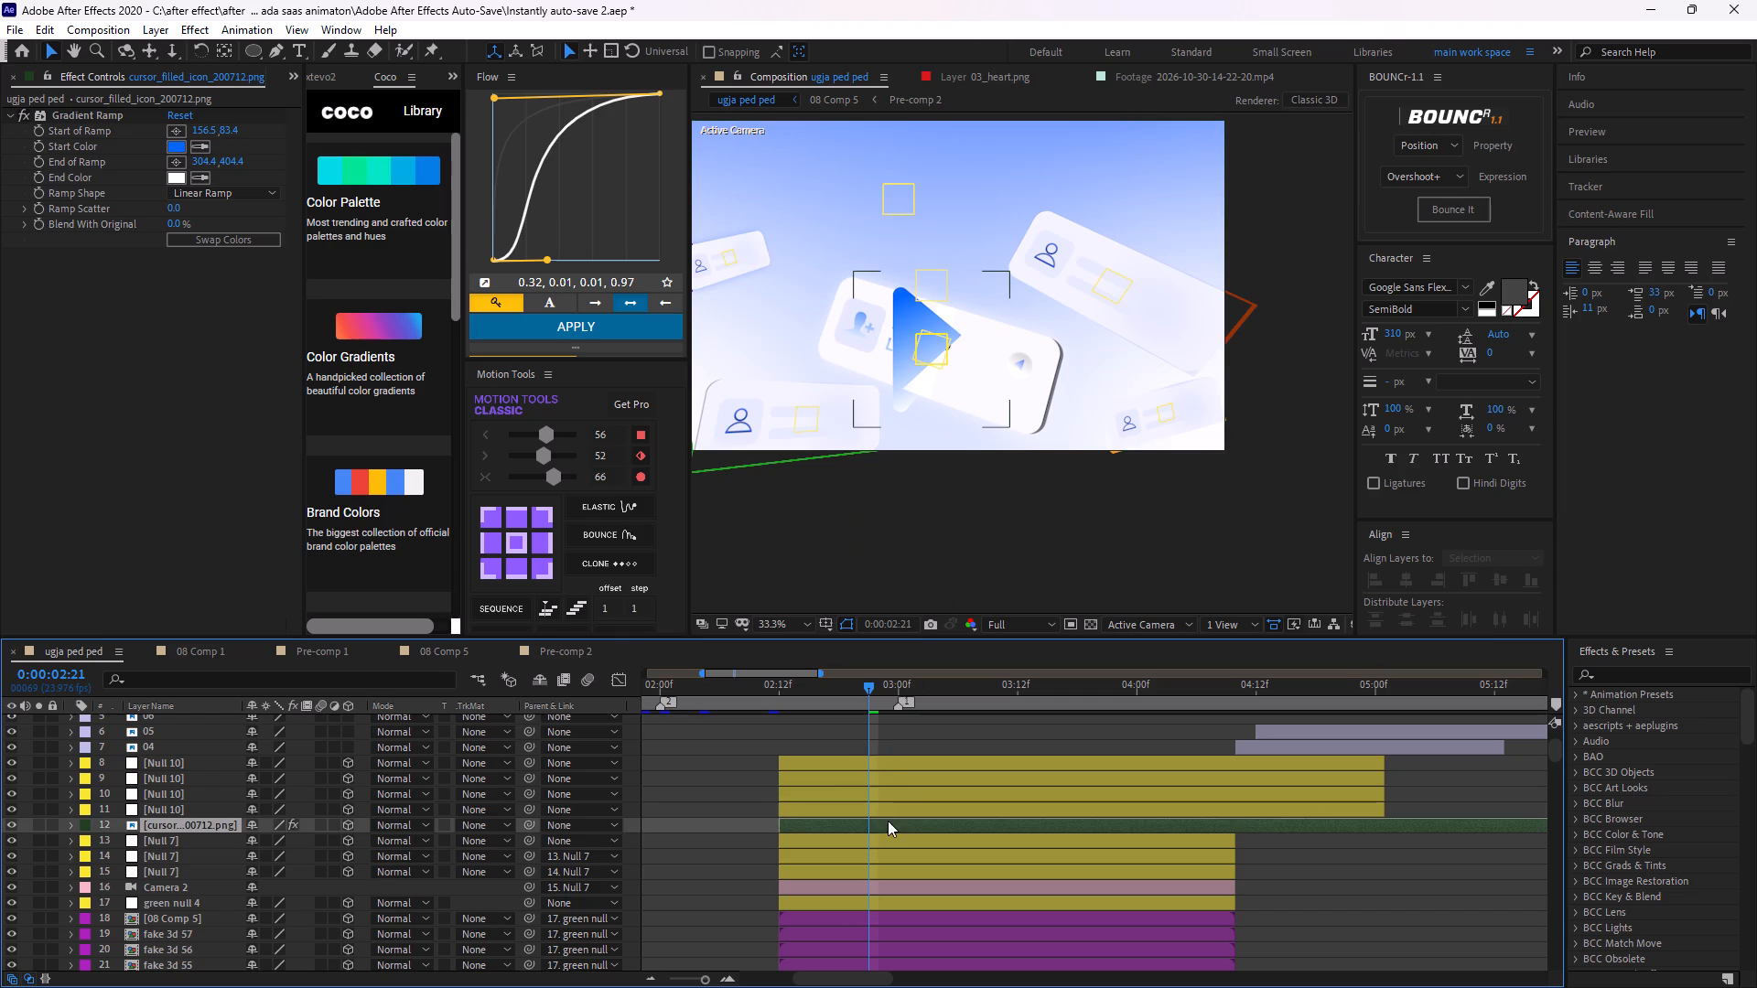
{"action": "key", "text": "p"}
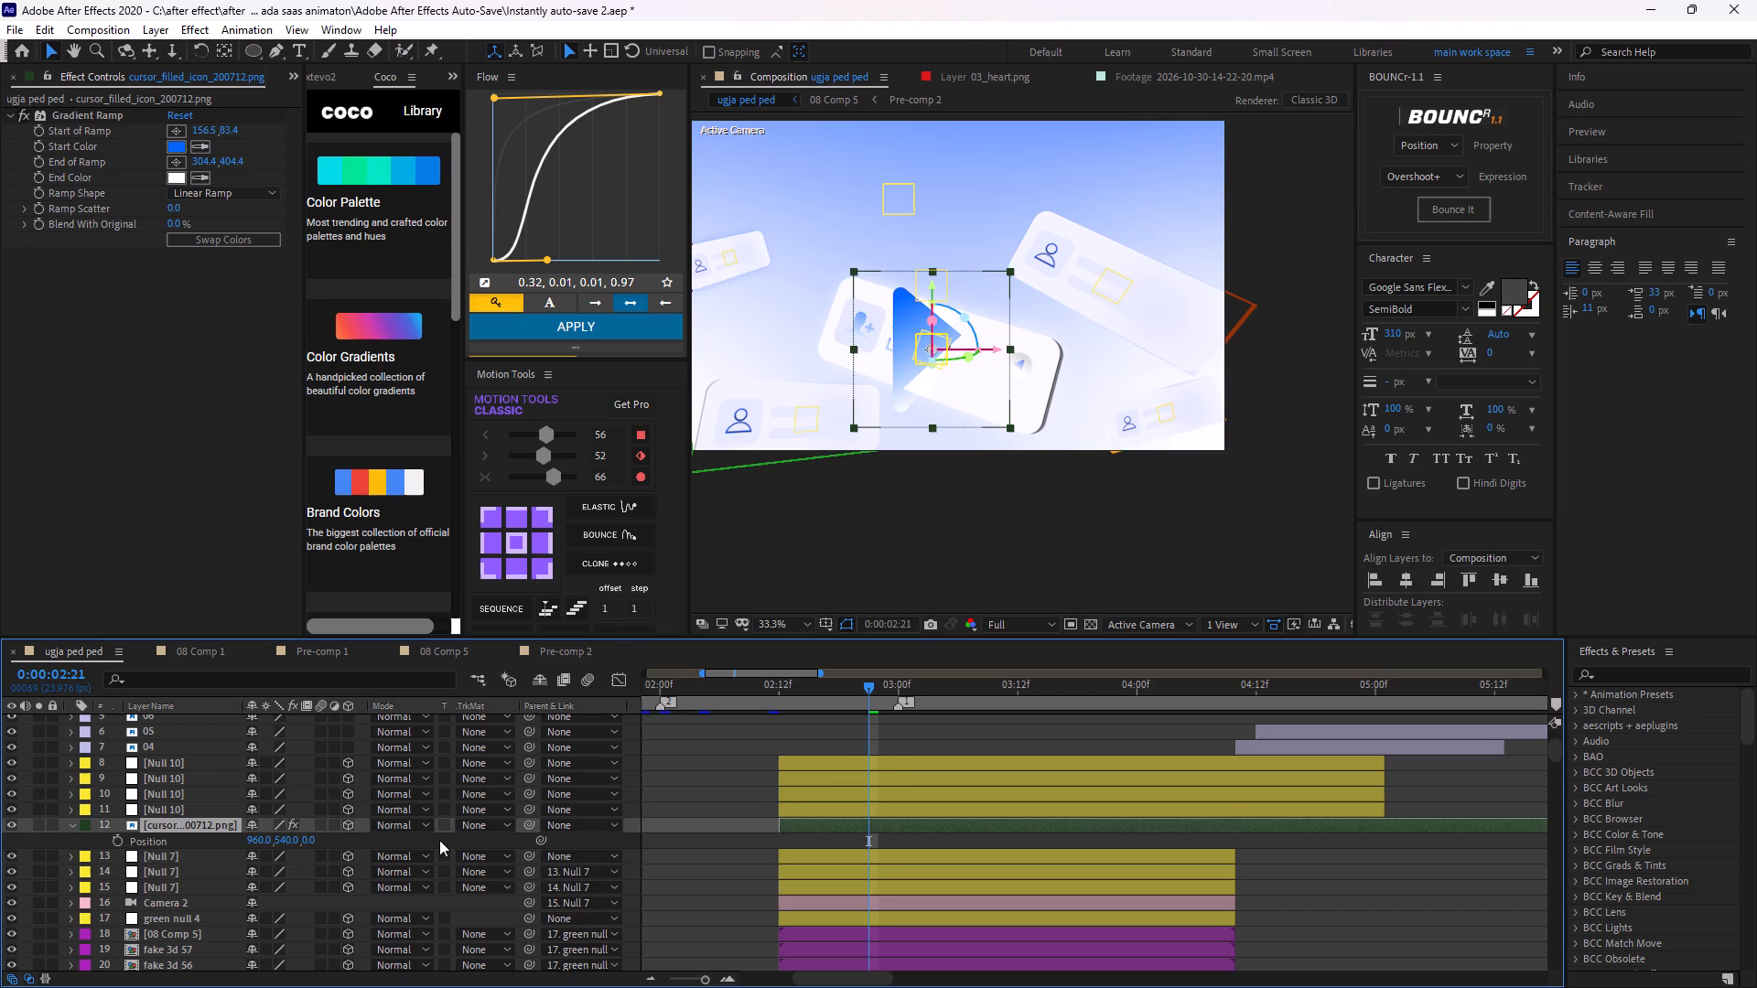
{"action": "left_click_drag", "start_coordinate": [307, 842], "coordinate": [60, 845]}
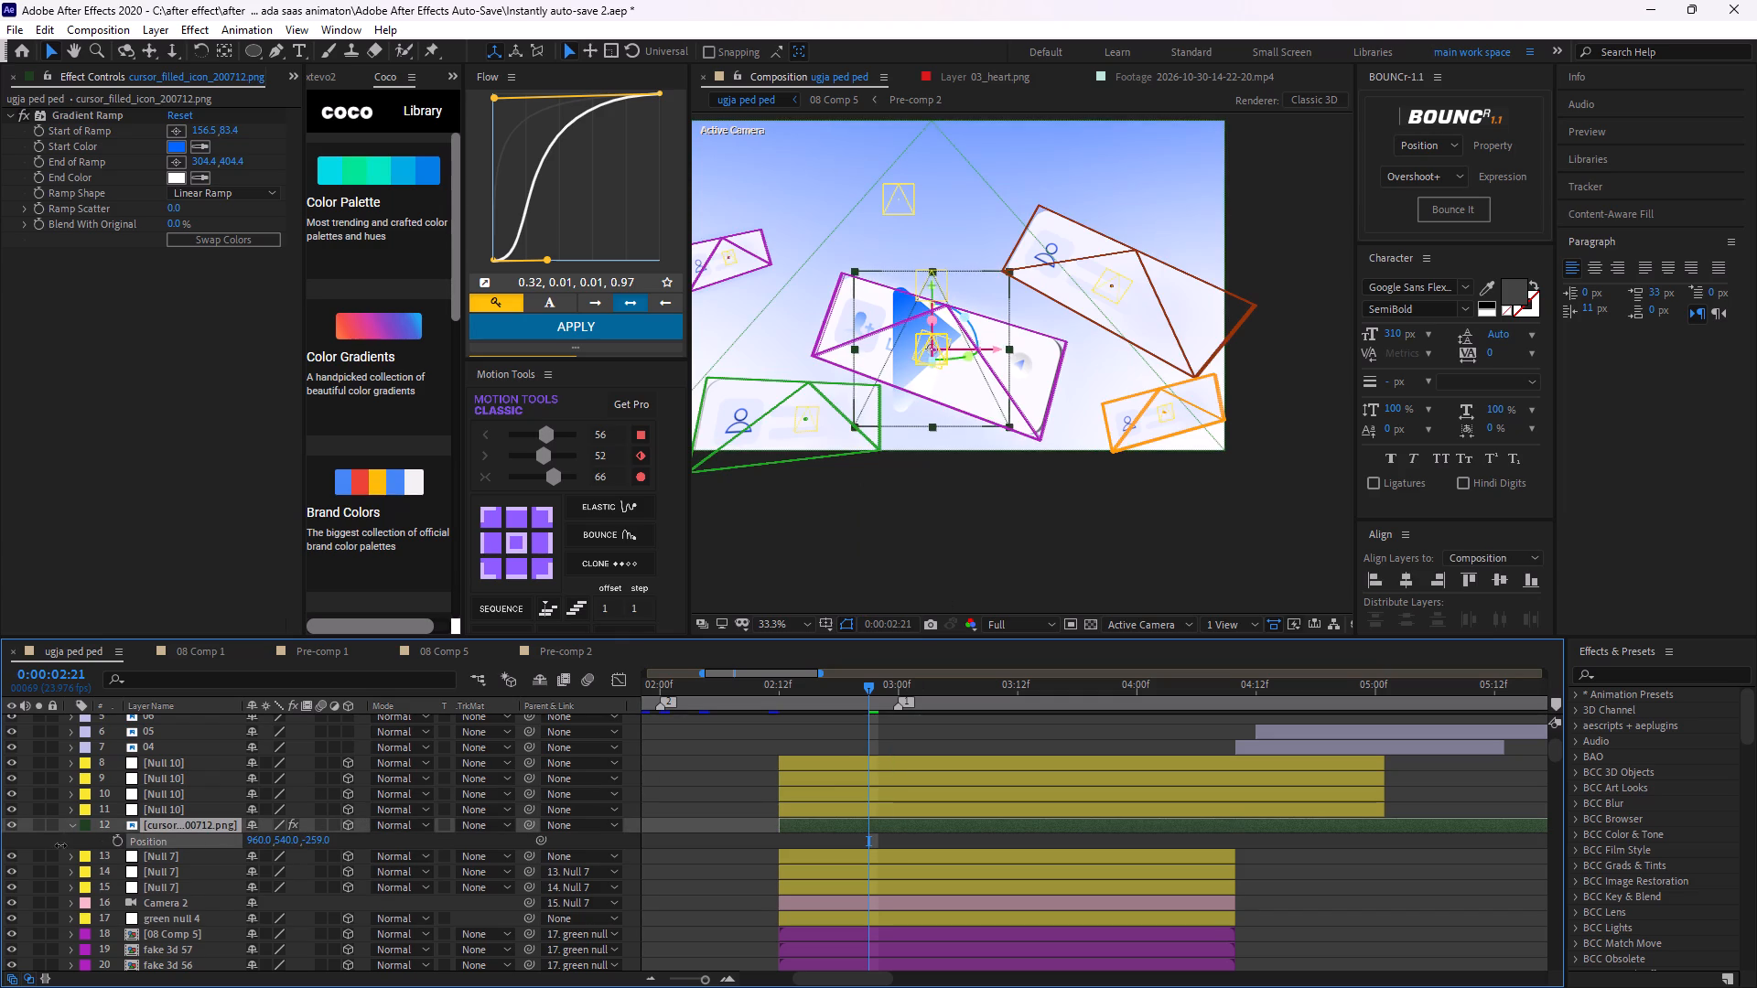
{"action": "left_click_drag", "start_coordinate": [60, 845], "coordinate": [0, 826]}
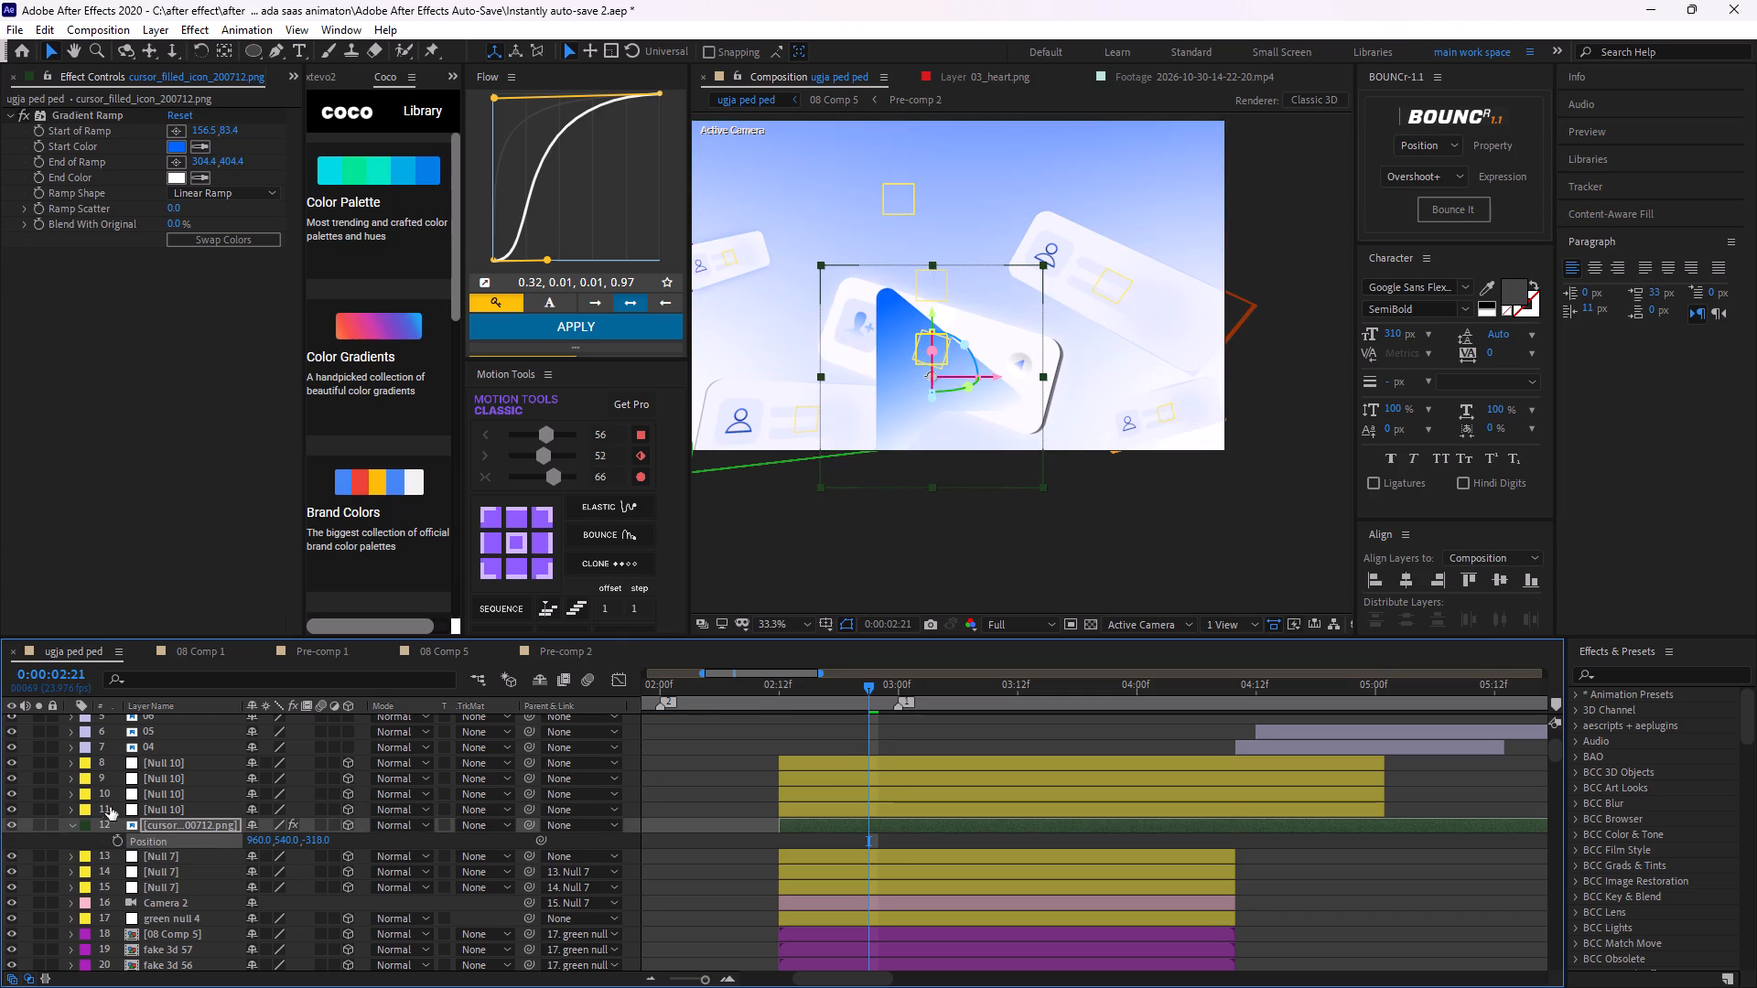
{"action": "left_click_drag", "start_coordinate": [326, 845], "coordinate": [283, 843]}
{"action": "left_click", "coordinate": [325, 840]}
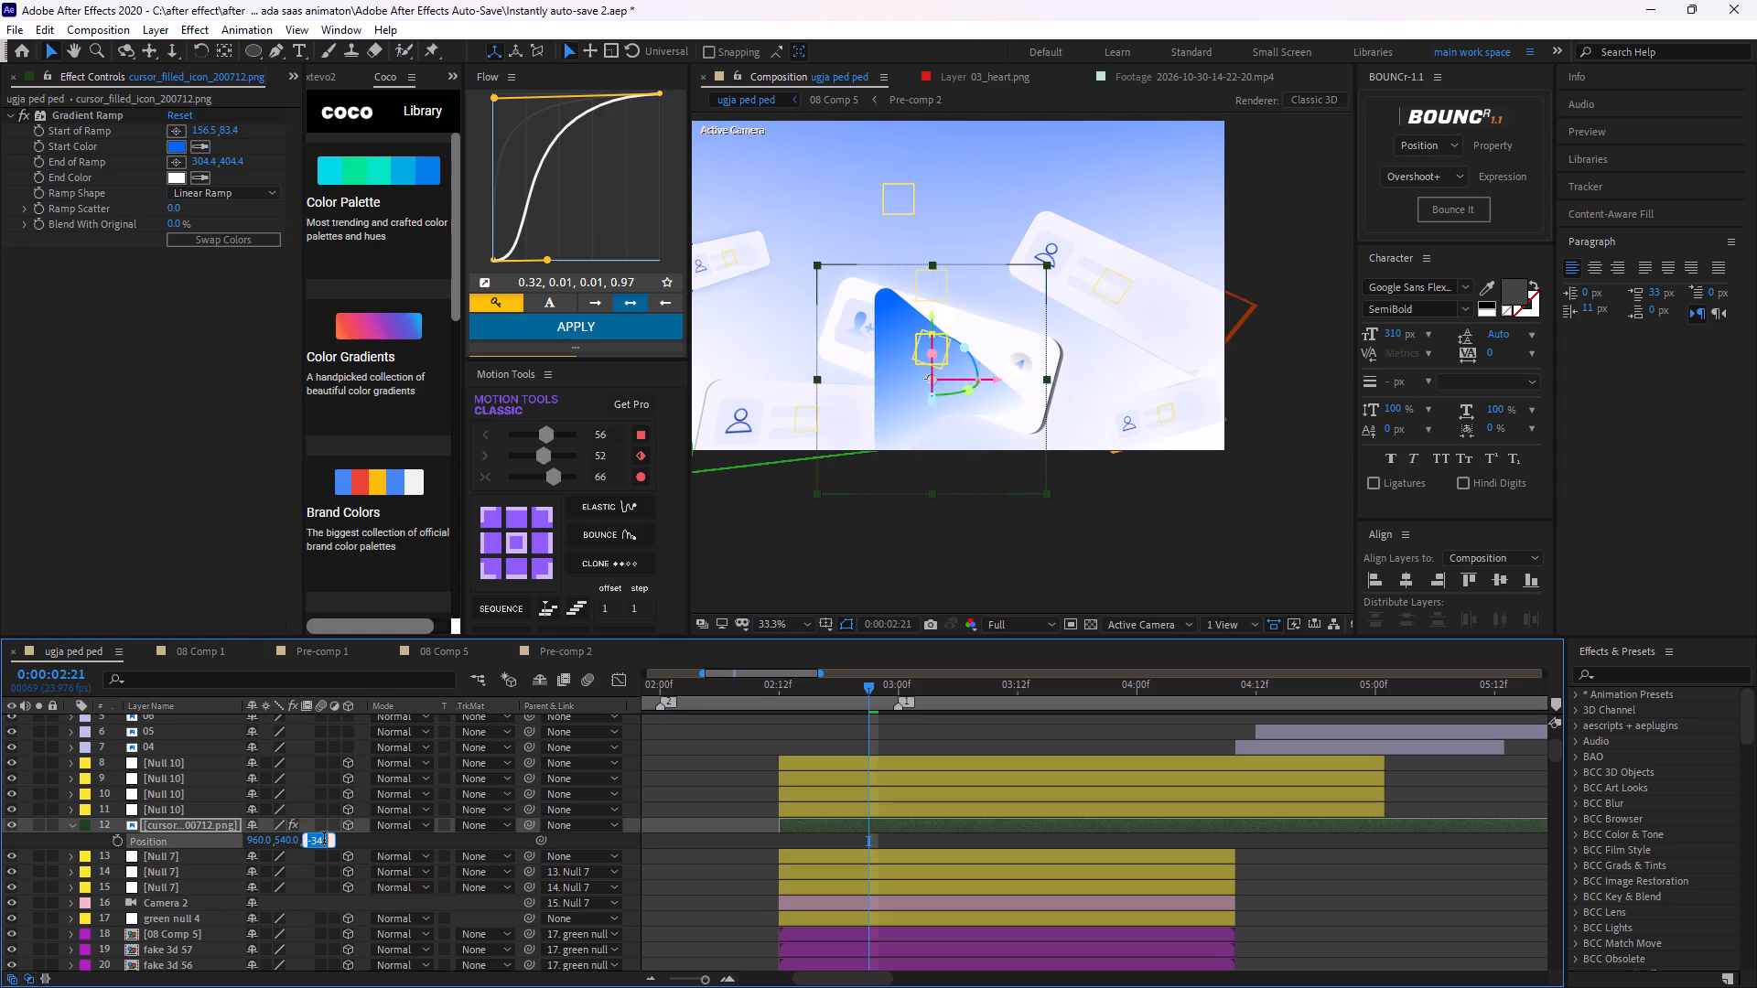
{"action": "key", "text": "minus"}
{"action": "type", "text": "300"}
{"action": "key", "text": "Return"}
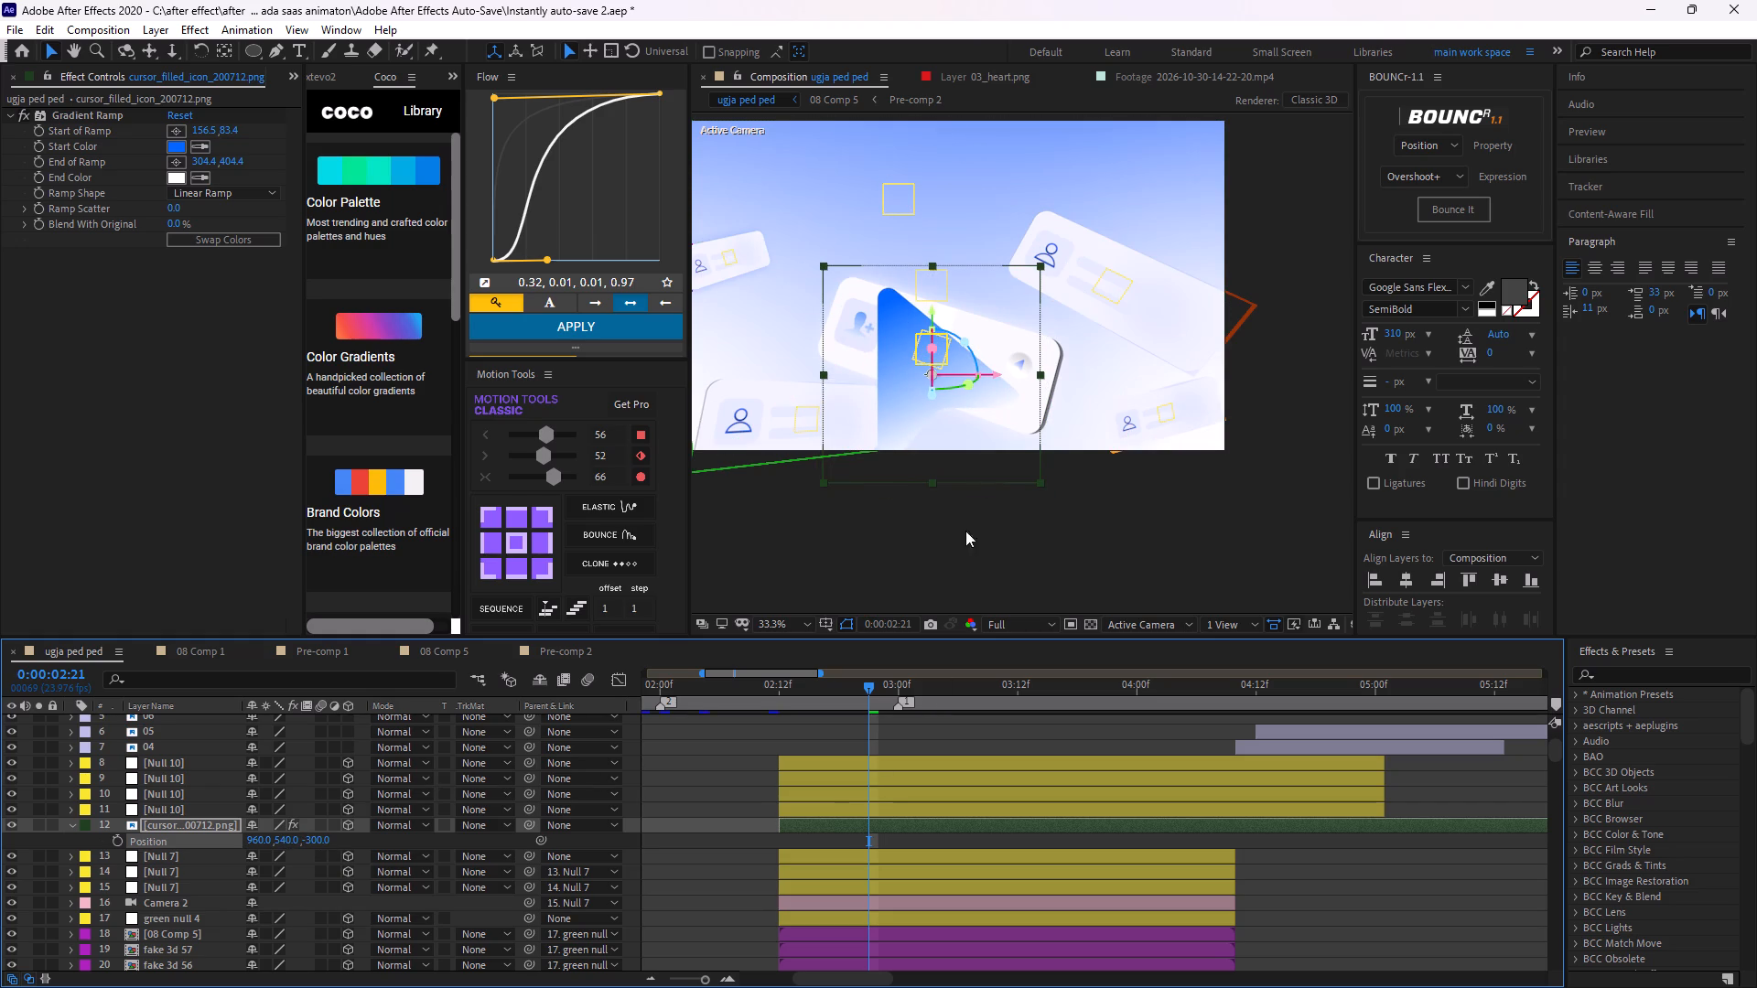
Scale the cursor layer down uniformly to 41%.
{"action": "key", "text": "s"}
{"action": "left_click_drag", "start_coordinate": [329, 846], "coordinate": [310, 849]}
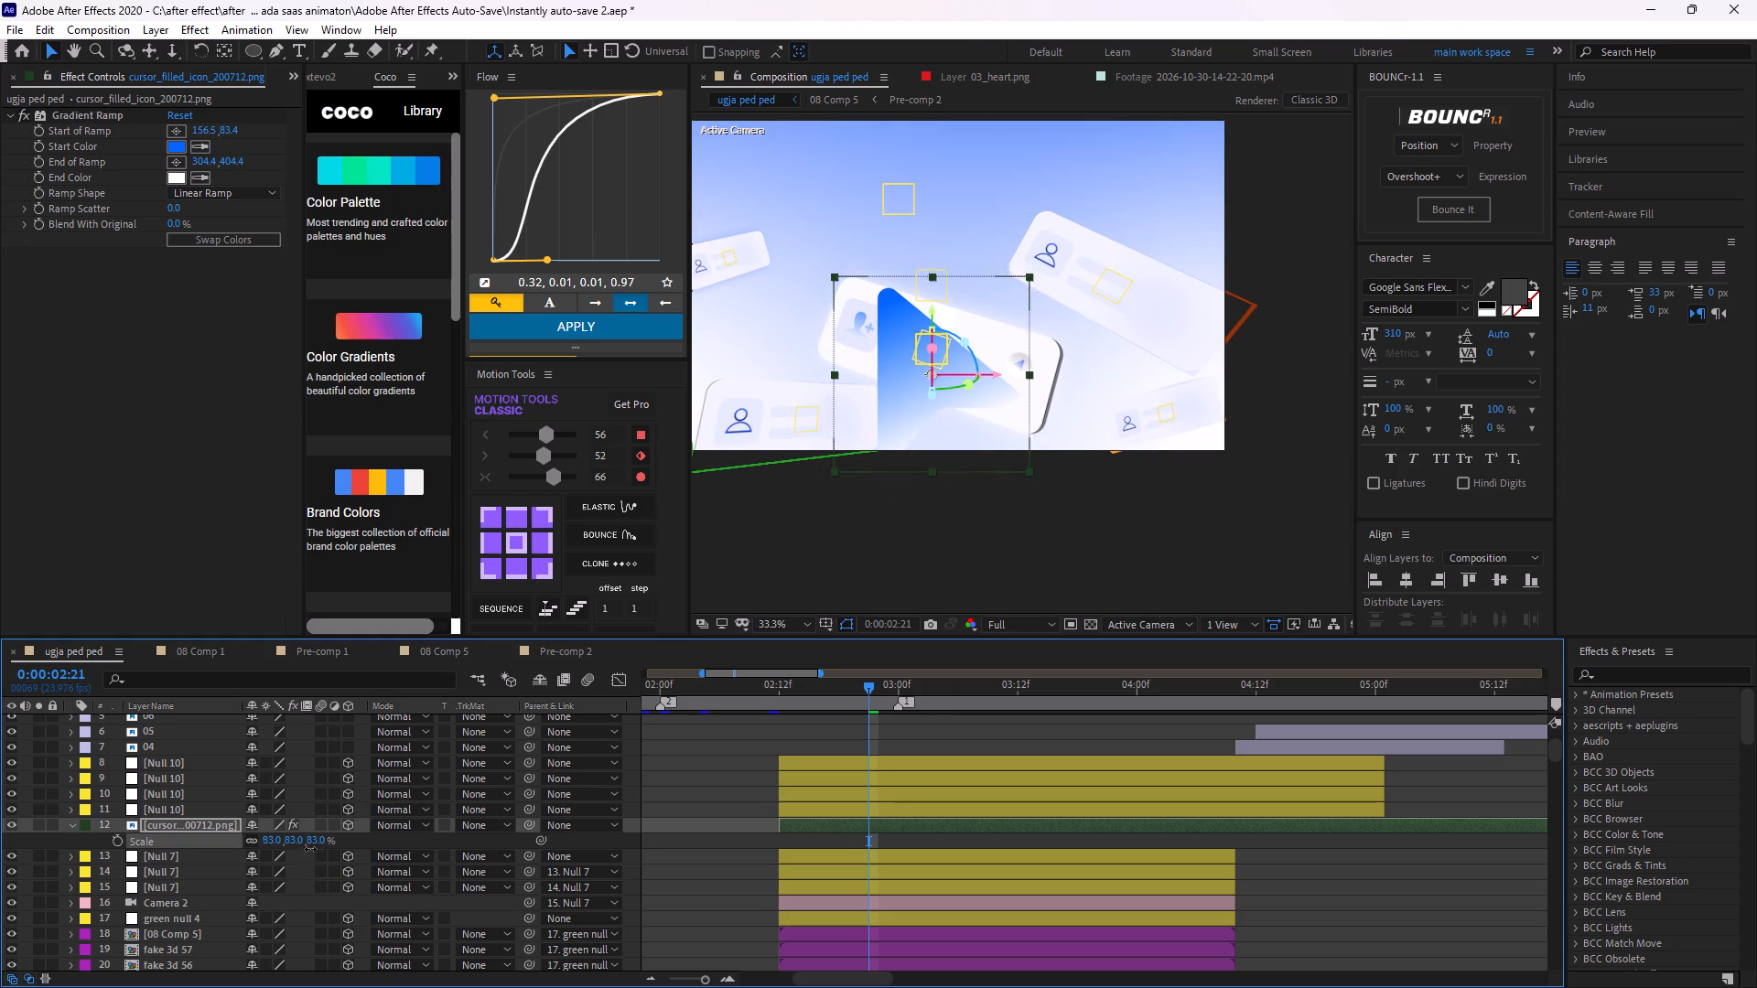
{"action": "left_click_drag", "start_coordinate": [310, 849], "coordinate": [285, 856]}
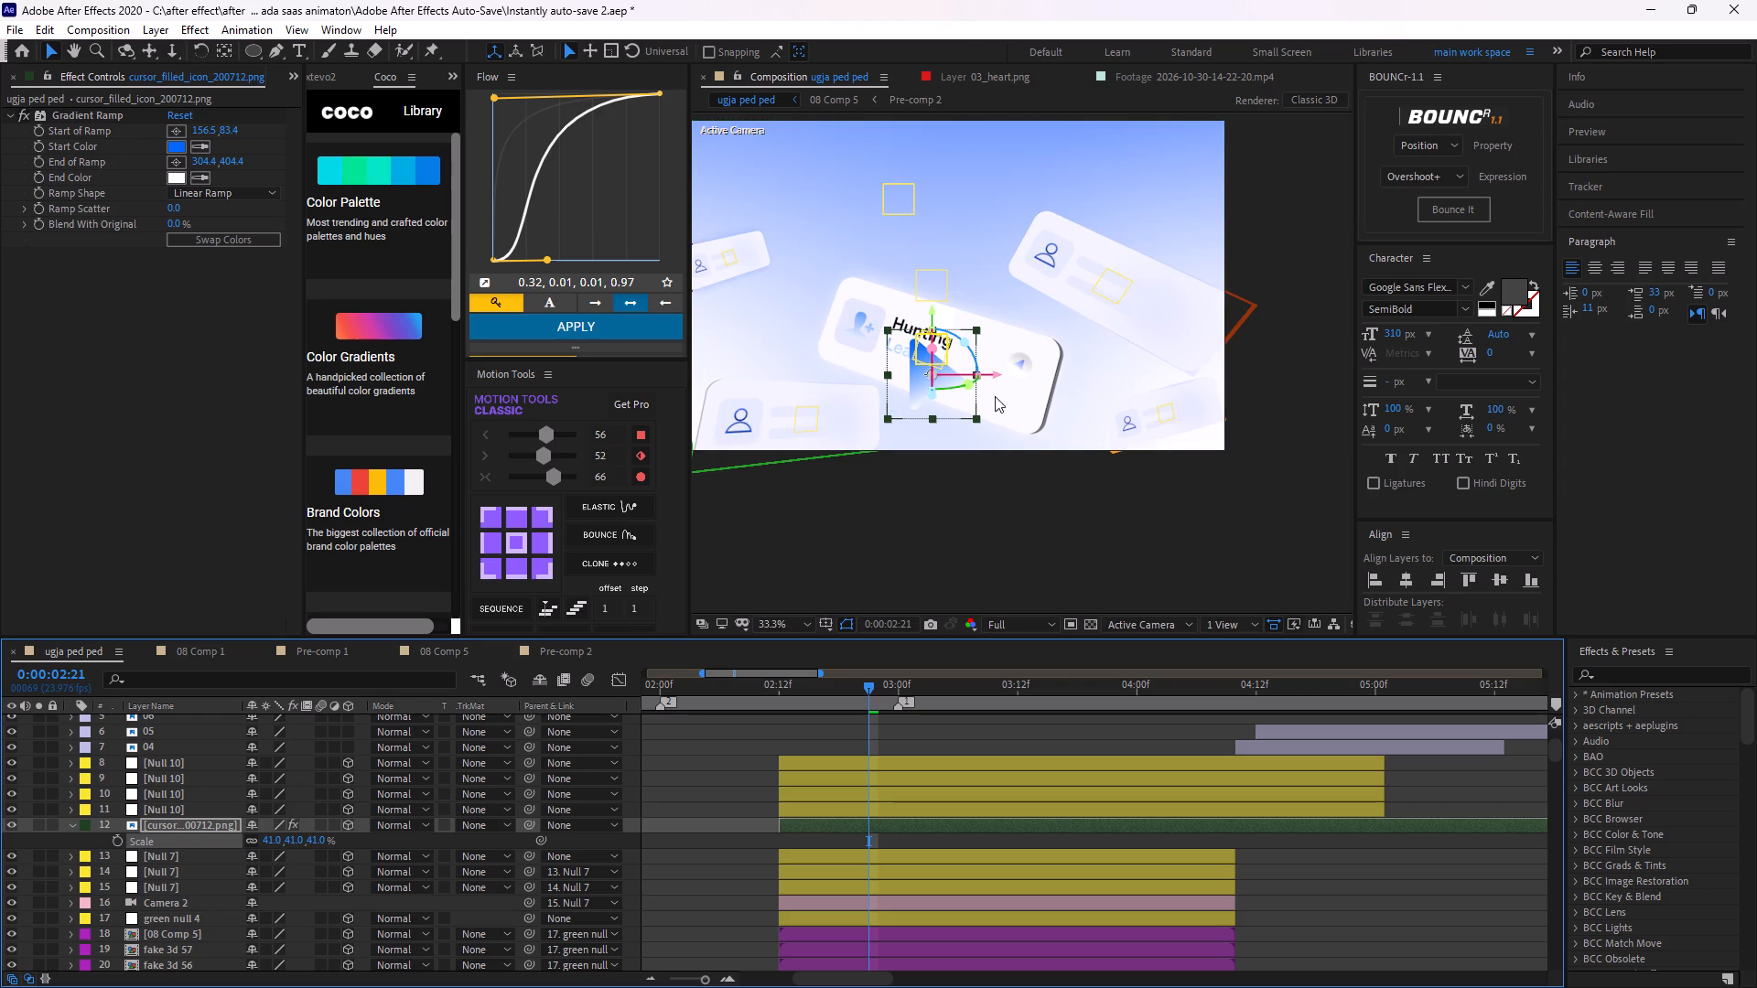
Parent the cursor layer to the Null 10 directly above it, layer 11.
{"action": "left_click", "coordinate": [848, 819]}
{"action": "left_click", "coordinate": [723, 781]}
{"action": "left_click", "coordinate": [788, 819]}
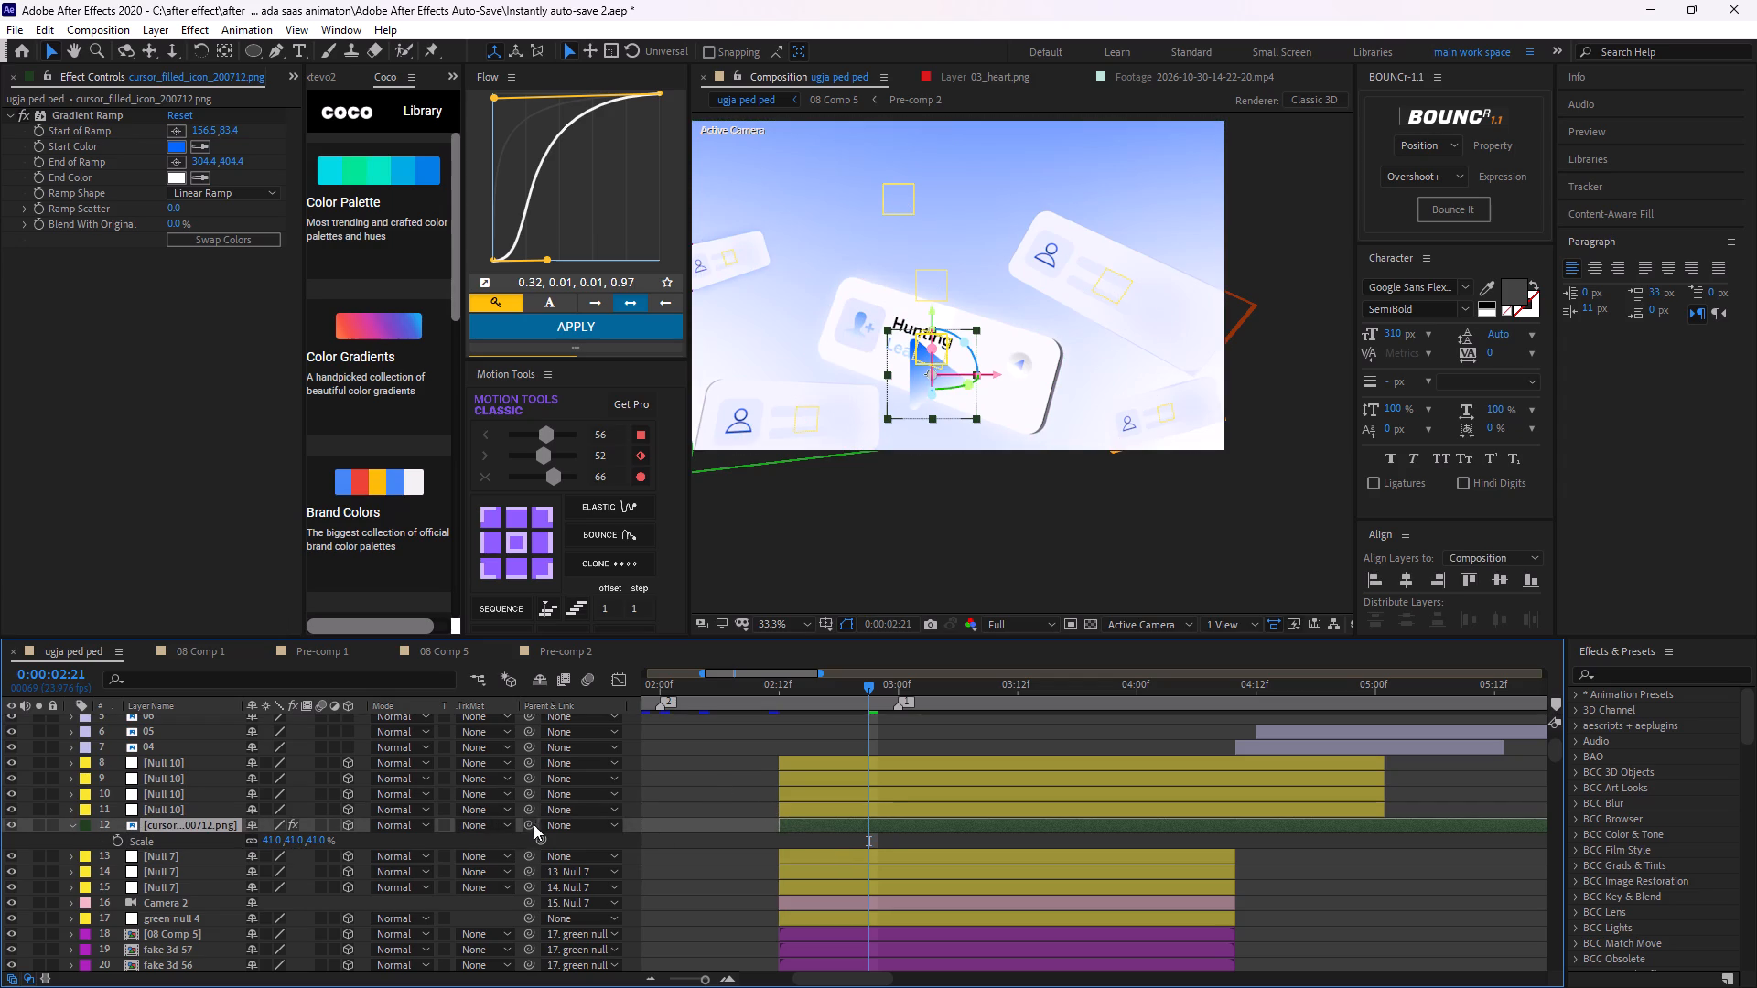
{"action": "left_click_drag", "start_coordinate": [535, 823], "coordinate": [200, 806]}
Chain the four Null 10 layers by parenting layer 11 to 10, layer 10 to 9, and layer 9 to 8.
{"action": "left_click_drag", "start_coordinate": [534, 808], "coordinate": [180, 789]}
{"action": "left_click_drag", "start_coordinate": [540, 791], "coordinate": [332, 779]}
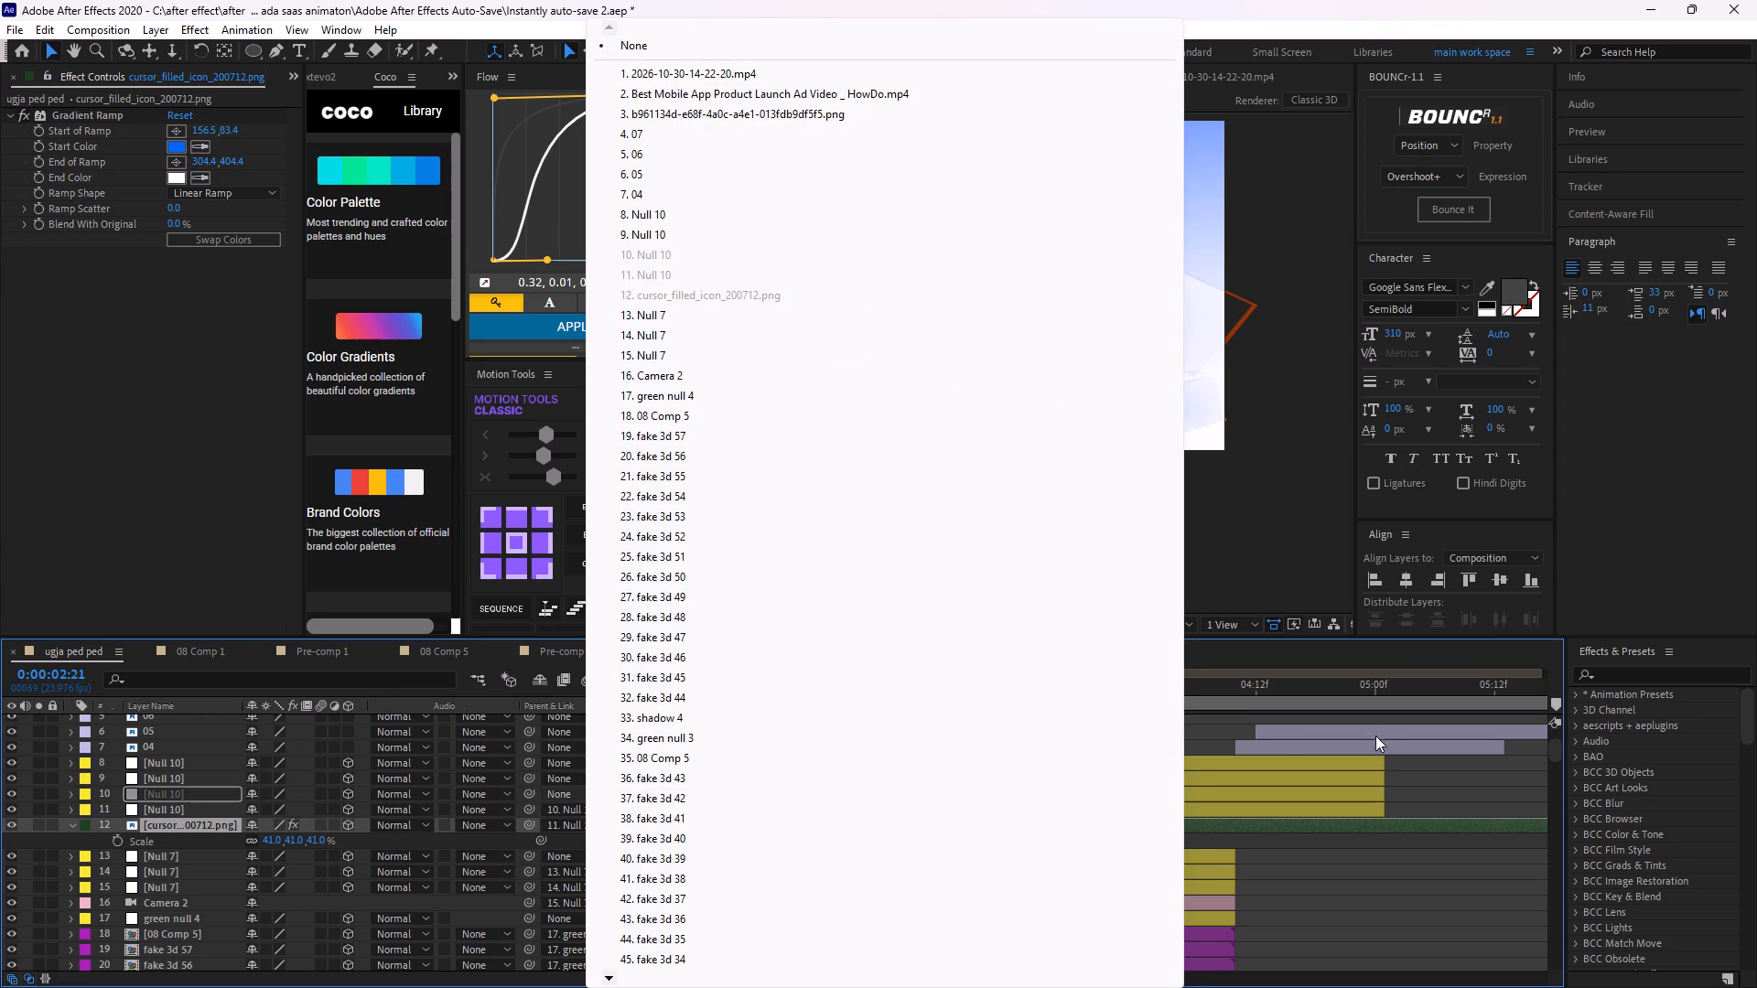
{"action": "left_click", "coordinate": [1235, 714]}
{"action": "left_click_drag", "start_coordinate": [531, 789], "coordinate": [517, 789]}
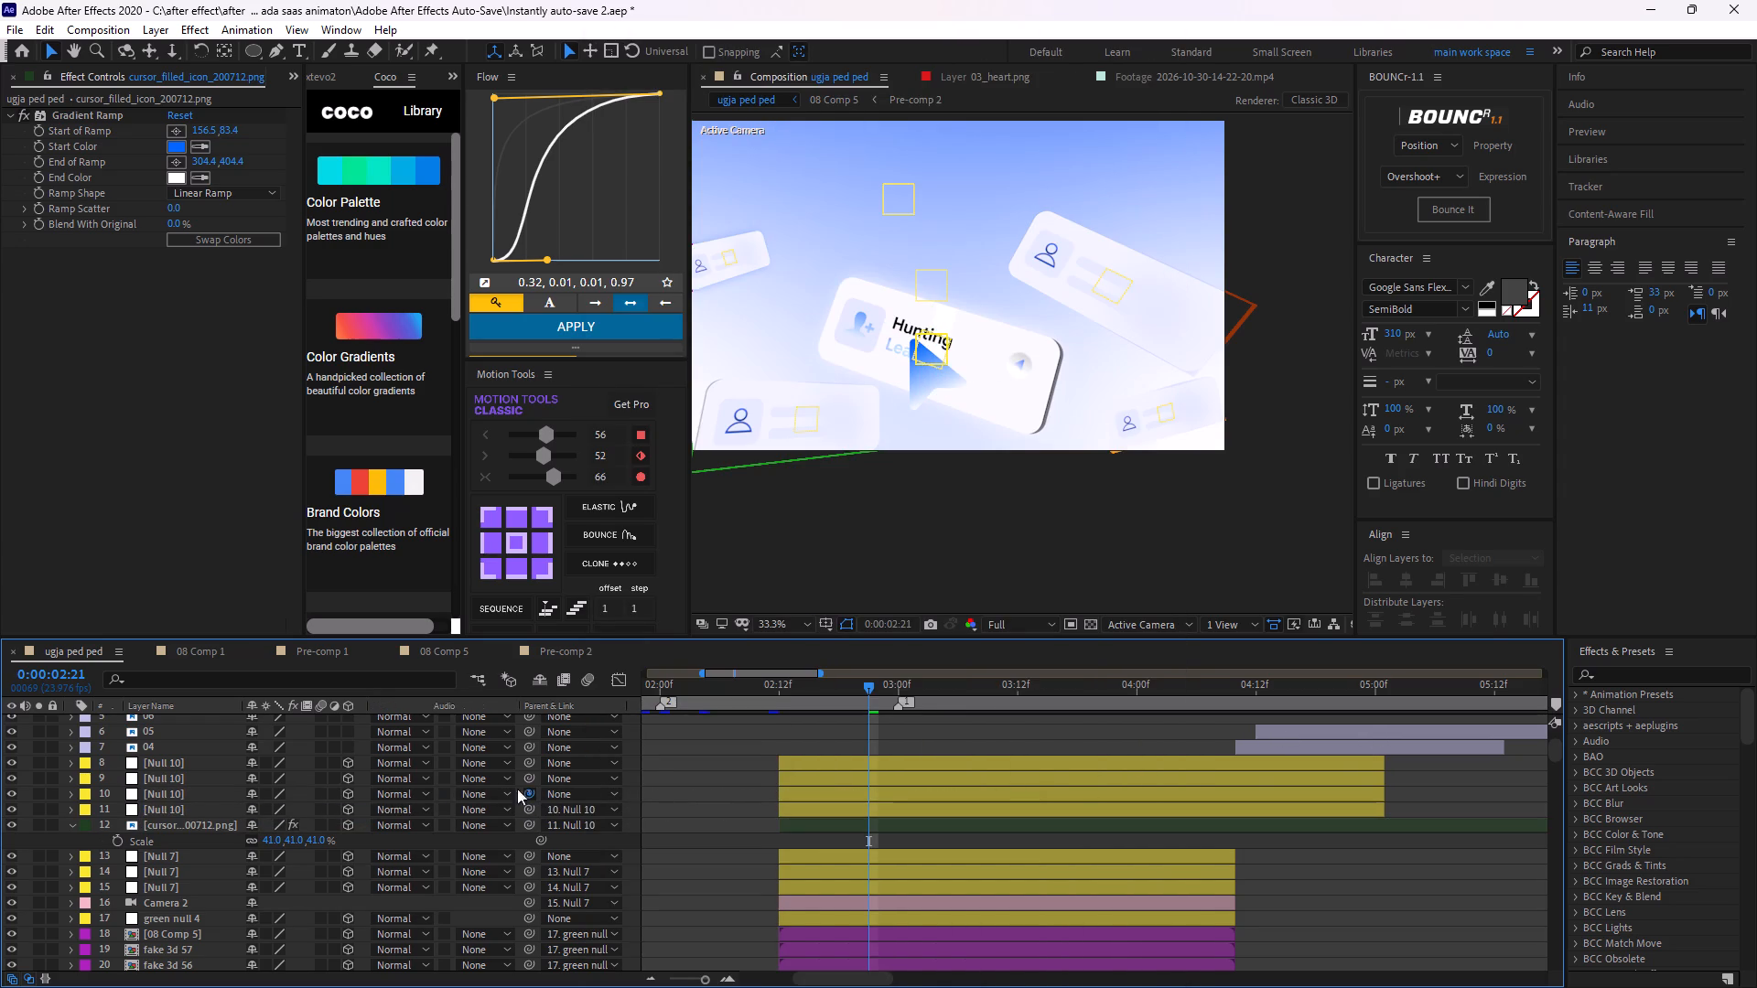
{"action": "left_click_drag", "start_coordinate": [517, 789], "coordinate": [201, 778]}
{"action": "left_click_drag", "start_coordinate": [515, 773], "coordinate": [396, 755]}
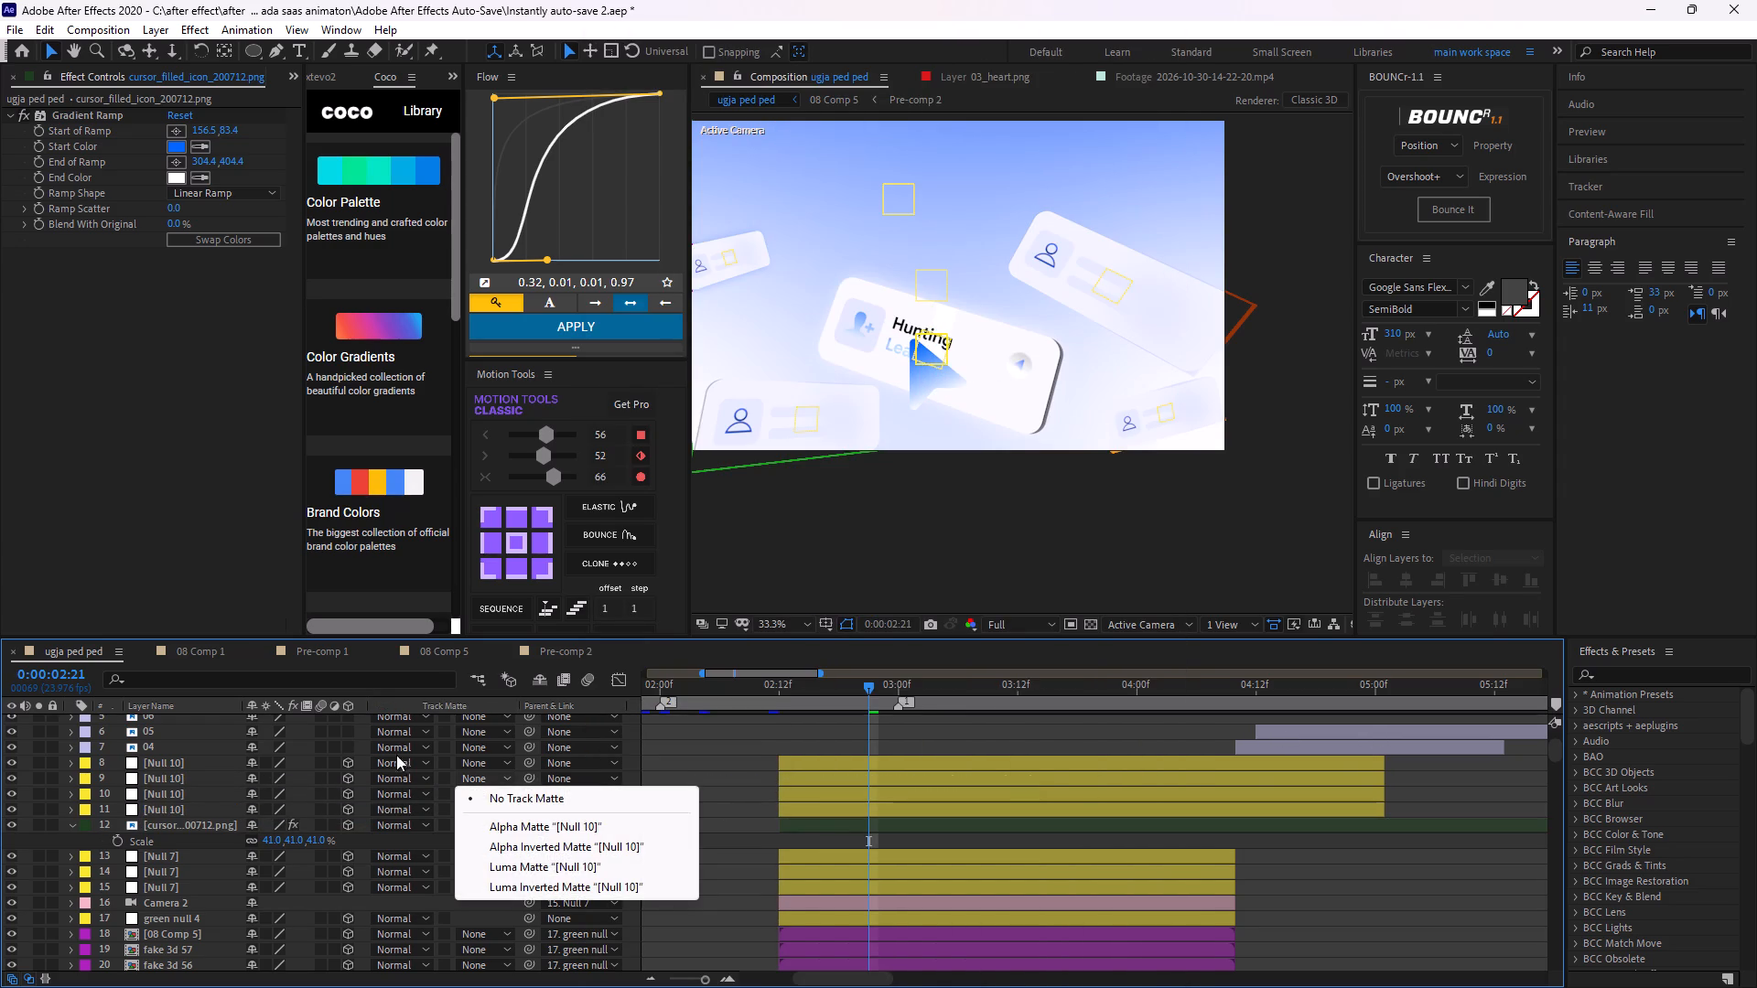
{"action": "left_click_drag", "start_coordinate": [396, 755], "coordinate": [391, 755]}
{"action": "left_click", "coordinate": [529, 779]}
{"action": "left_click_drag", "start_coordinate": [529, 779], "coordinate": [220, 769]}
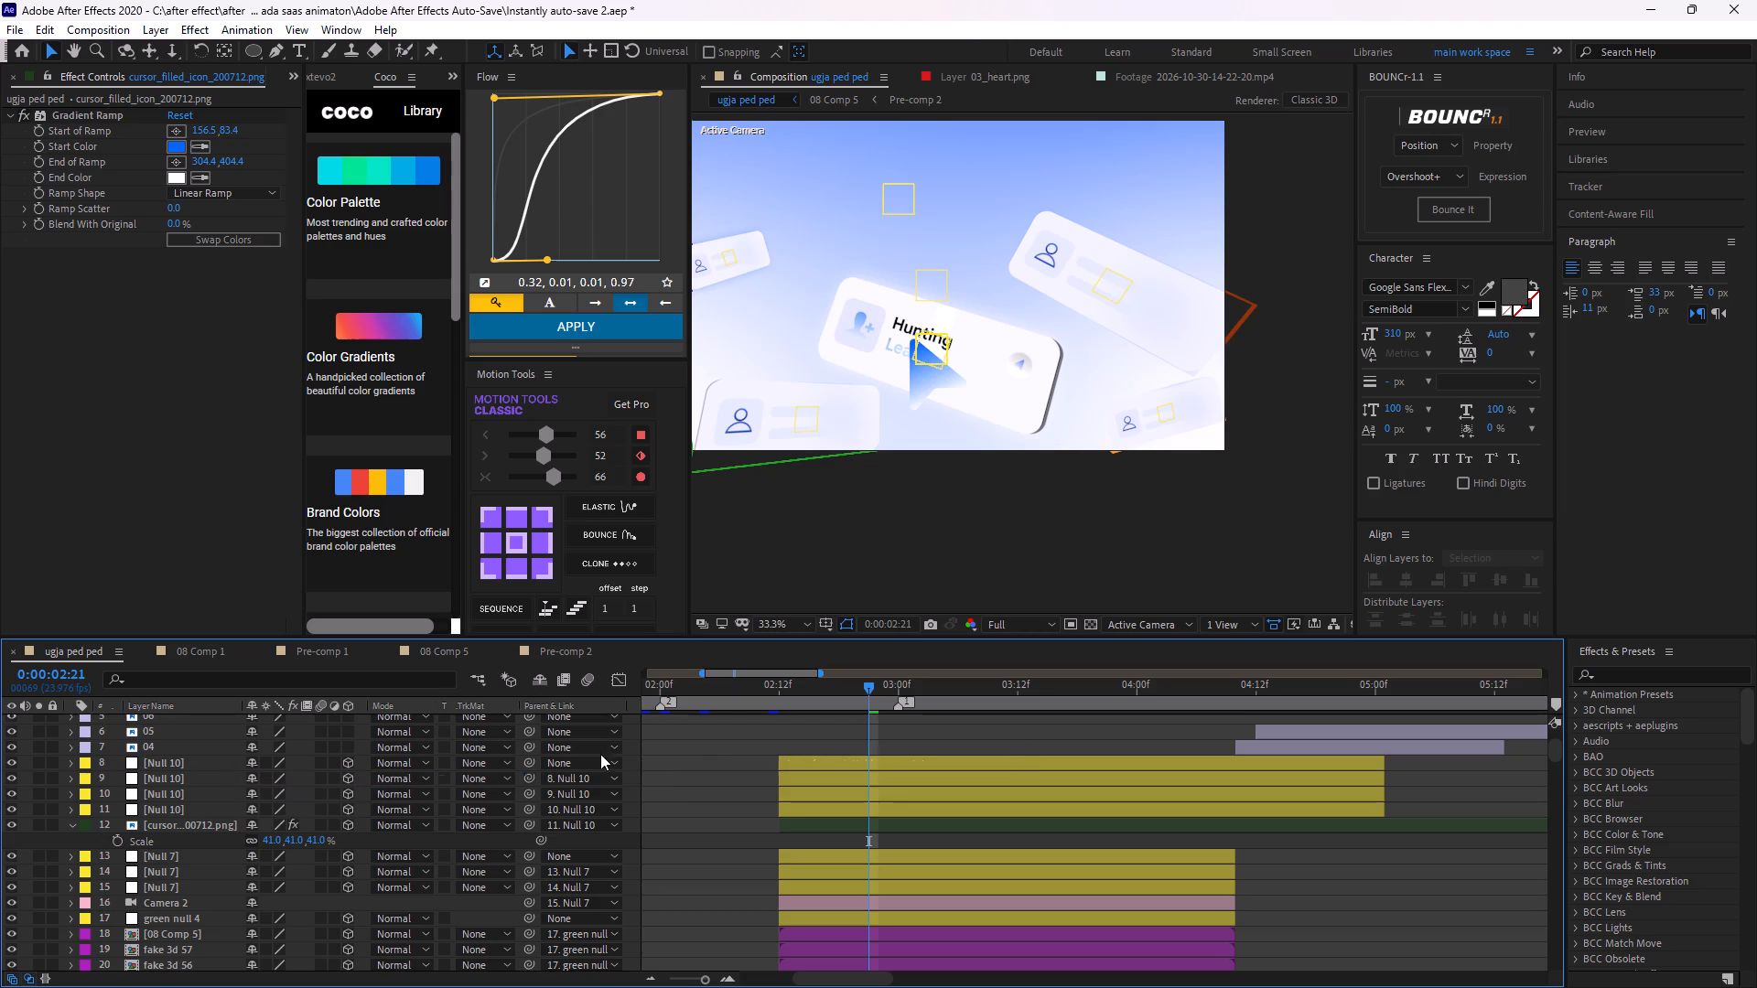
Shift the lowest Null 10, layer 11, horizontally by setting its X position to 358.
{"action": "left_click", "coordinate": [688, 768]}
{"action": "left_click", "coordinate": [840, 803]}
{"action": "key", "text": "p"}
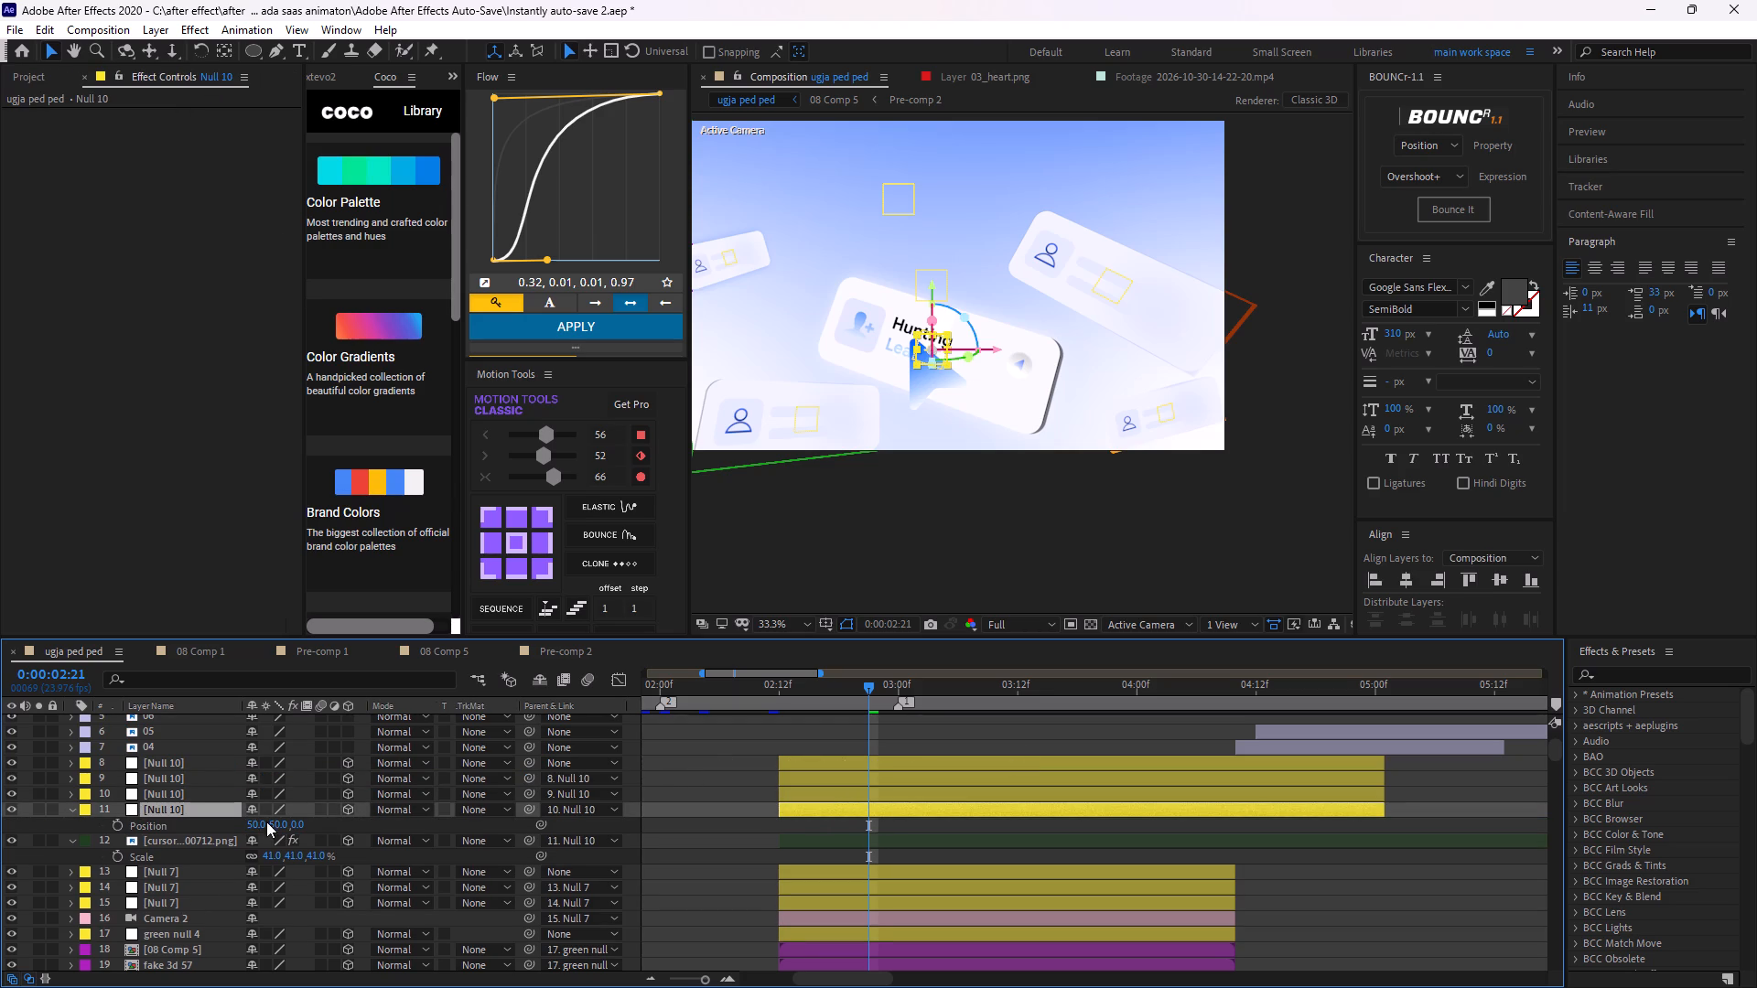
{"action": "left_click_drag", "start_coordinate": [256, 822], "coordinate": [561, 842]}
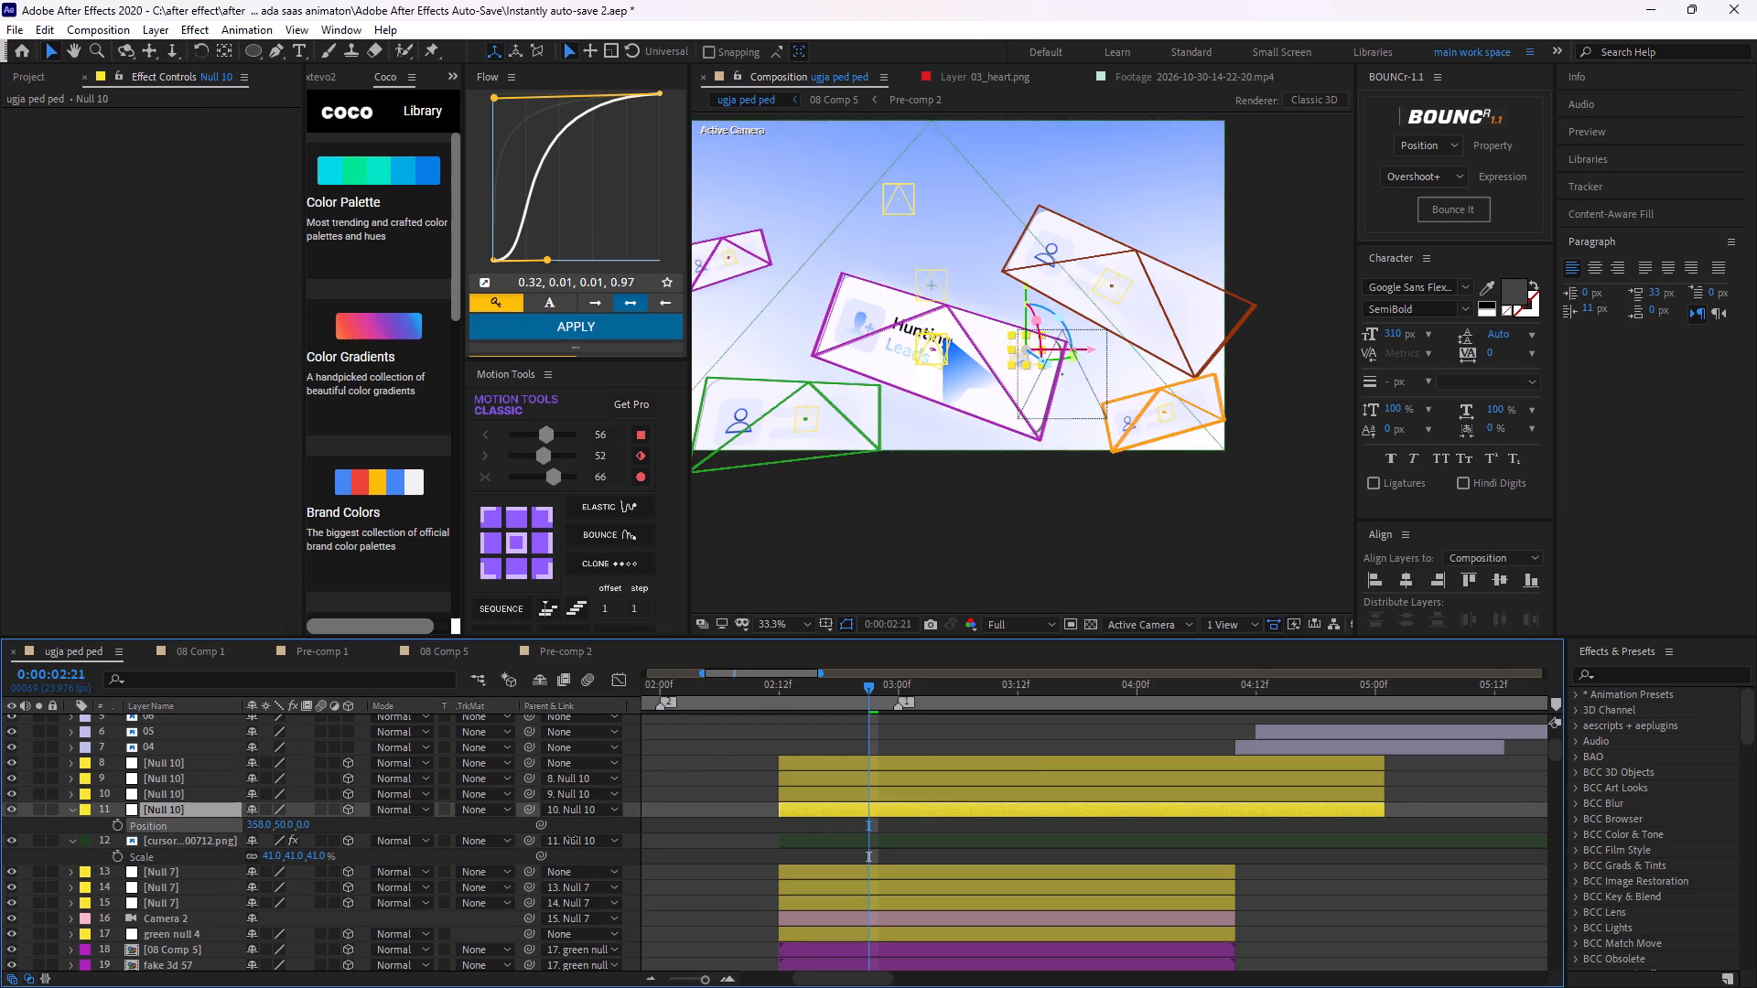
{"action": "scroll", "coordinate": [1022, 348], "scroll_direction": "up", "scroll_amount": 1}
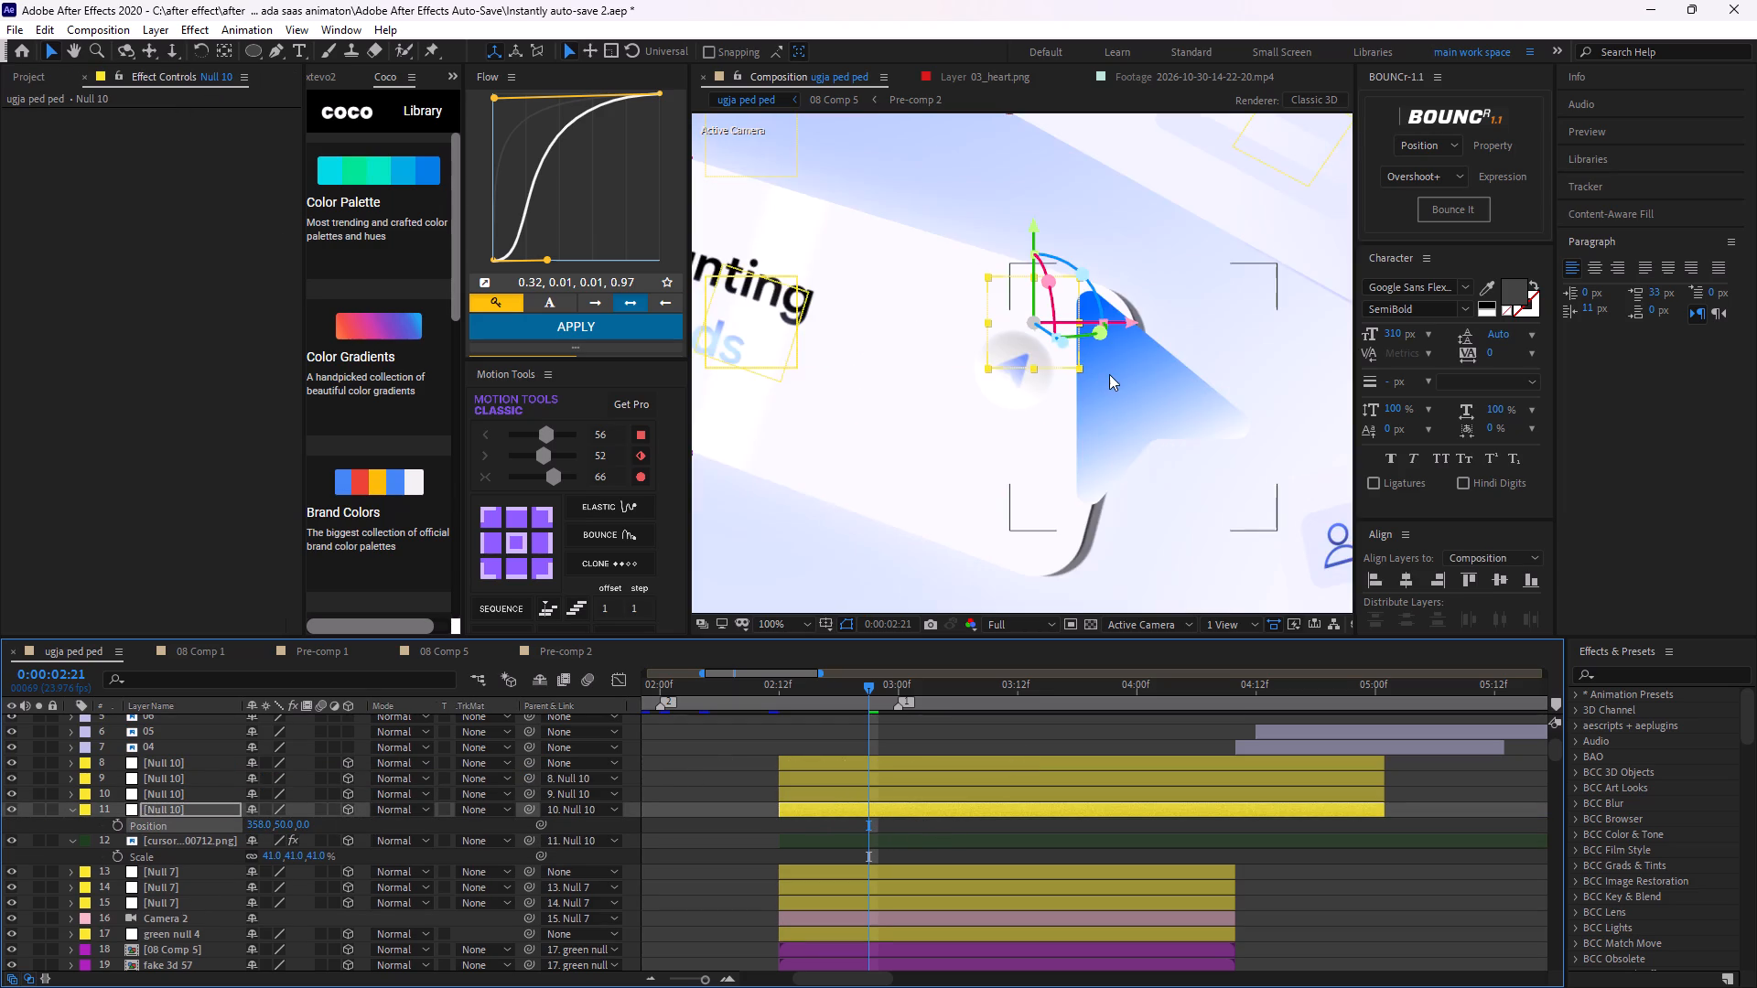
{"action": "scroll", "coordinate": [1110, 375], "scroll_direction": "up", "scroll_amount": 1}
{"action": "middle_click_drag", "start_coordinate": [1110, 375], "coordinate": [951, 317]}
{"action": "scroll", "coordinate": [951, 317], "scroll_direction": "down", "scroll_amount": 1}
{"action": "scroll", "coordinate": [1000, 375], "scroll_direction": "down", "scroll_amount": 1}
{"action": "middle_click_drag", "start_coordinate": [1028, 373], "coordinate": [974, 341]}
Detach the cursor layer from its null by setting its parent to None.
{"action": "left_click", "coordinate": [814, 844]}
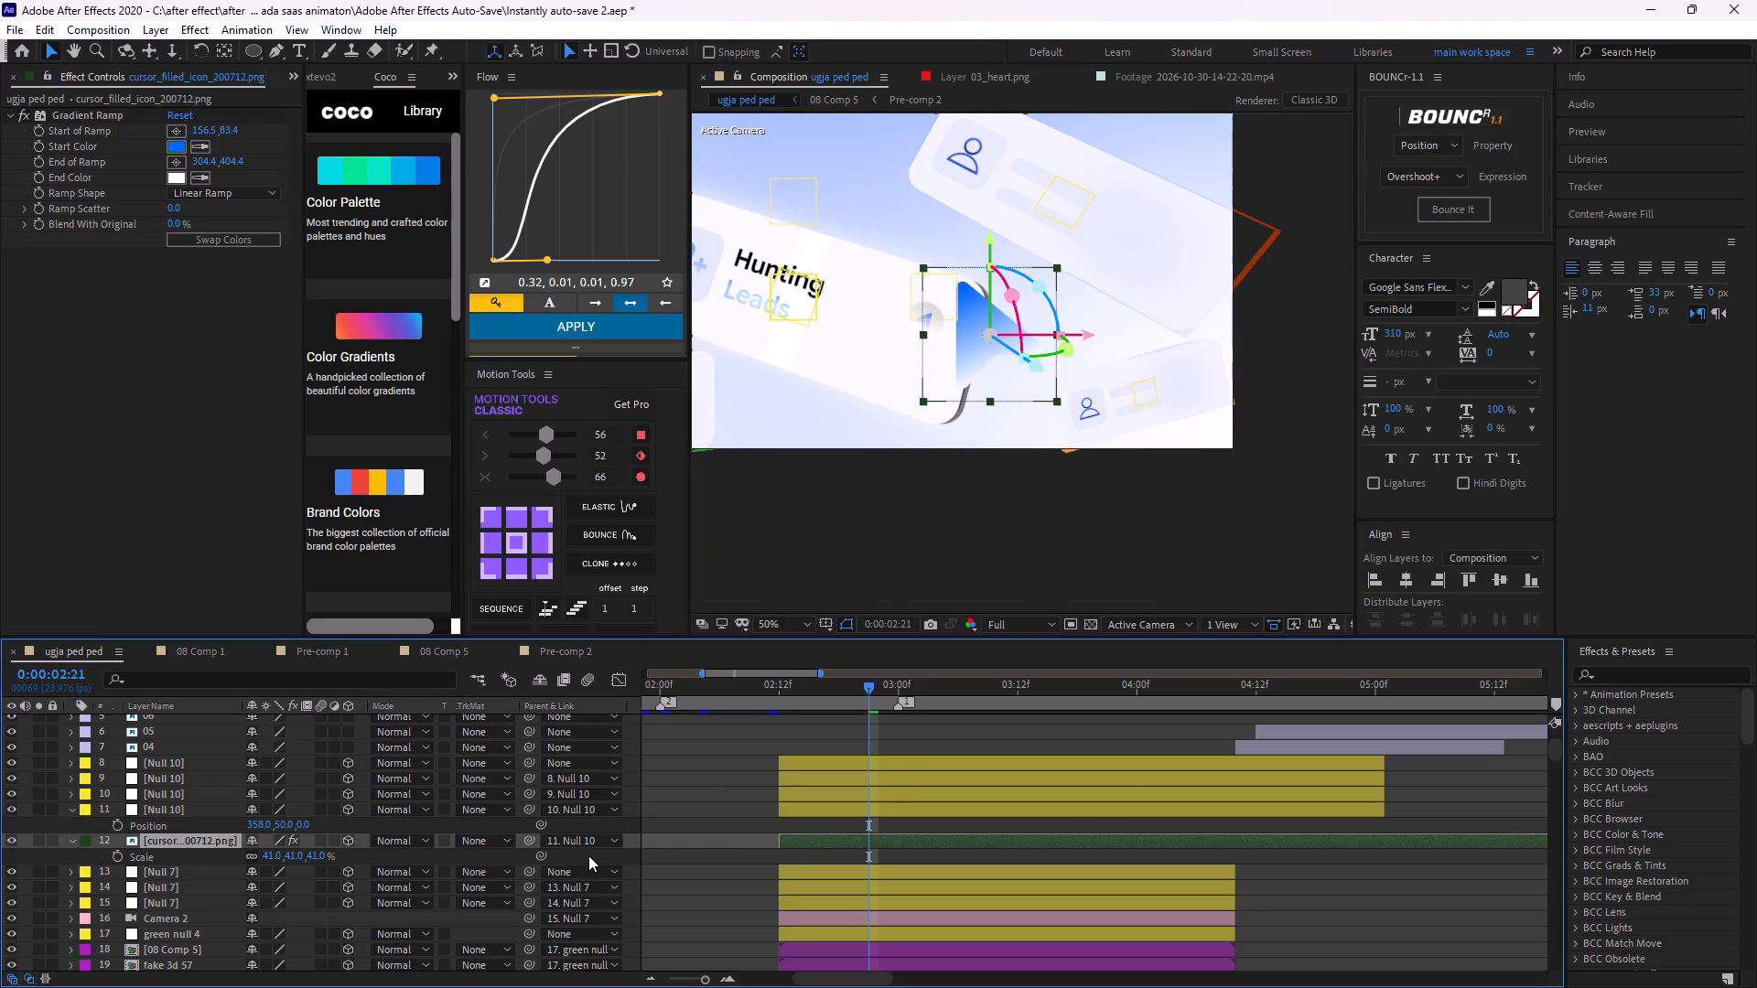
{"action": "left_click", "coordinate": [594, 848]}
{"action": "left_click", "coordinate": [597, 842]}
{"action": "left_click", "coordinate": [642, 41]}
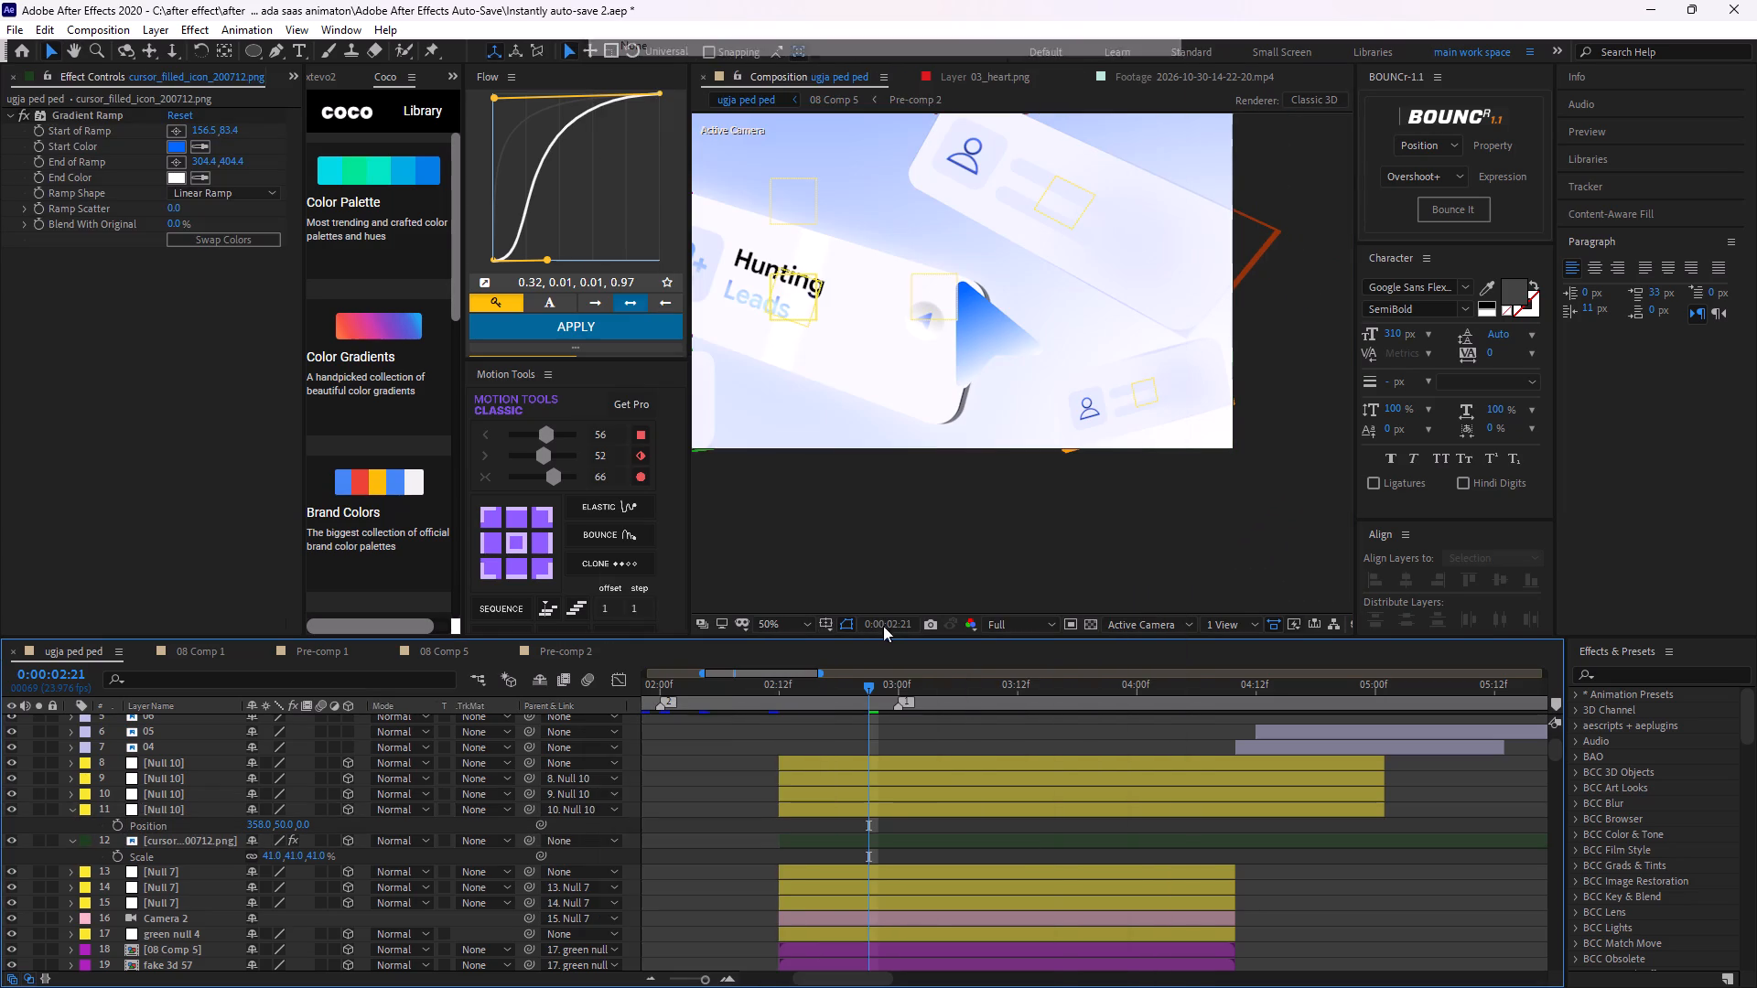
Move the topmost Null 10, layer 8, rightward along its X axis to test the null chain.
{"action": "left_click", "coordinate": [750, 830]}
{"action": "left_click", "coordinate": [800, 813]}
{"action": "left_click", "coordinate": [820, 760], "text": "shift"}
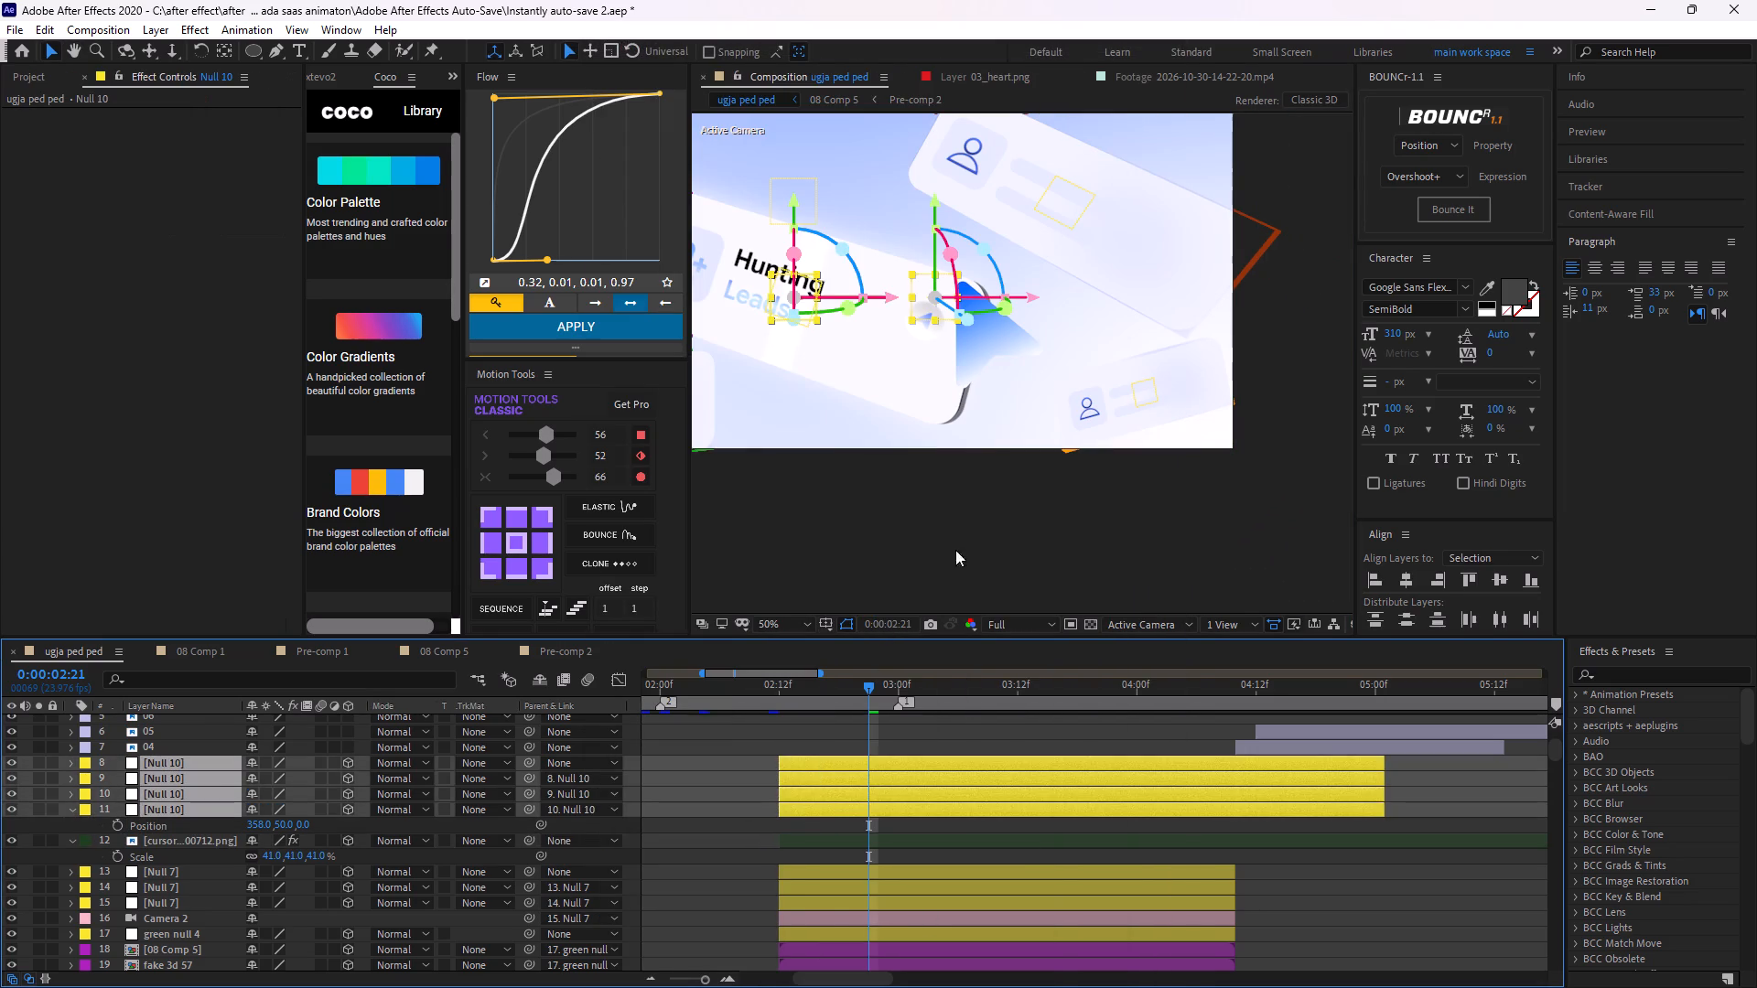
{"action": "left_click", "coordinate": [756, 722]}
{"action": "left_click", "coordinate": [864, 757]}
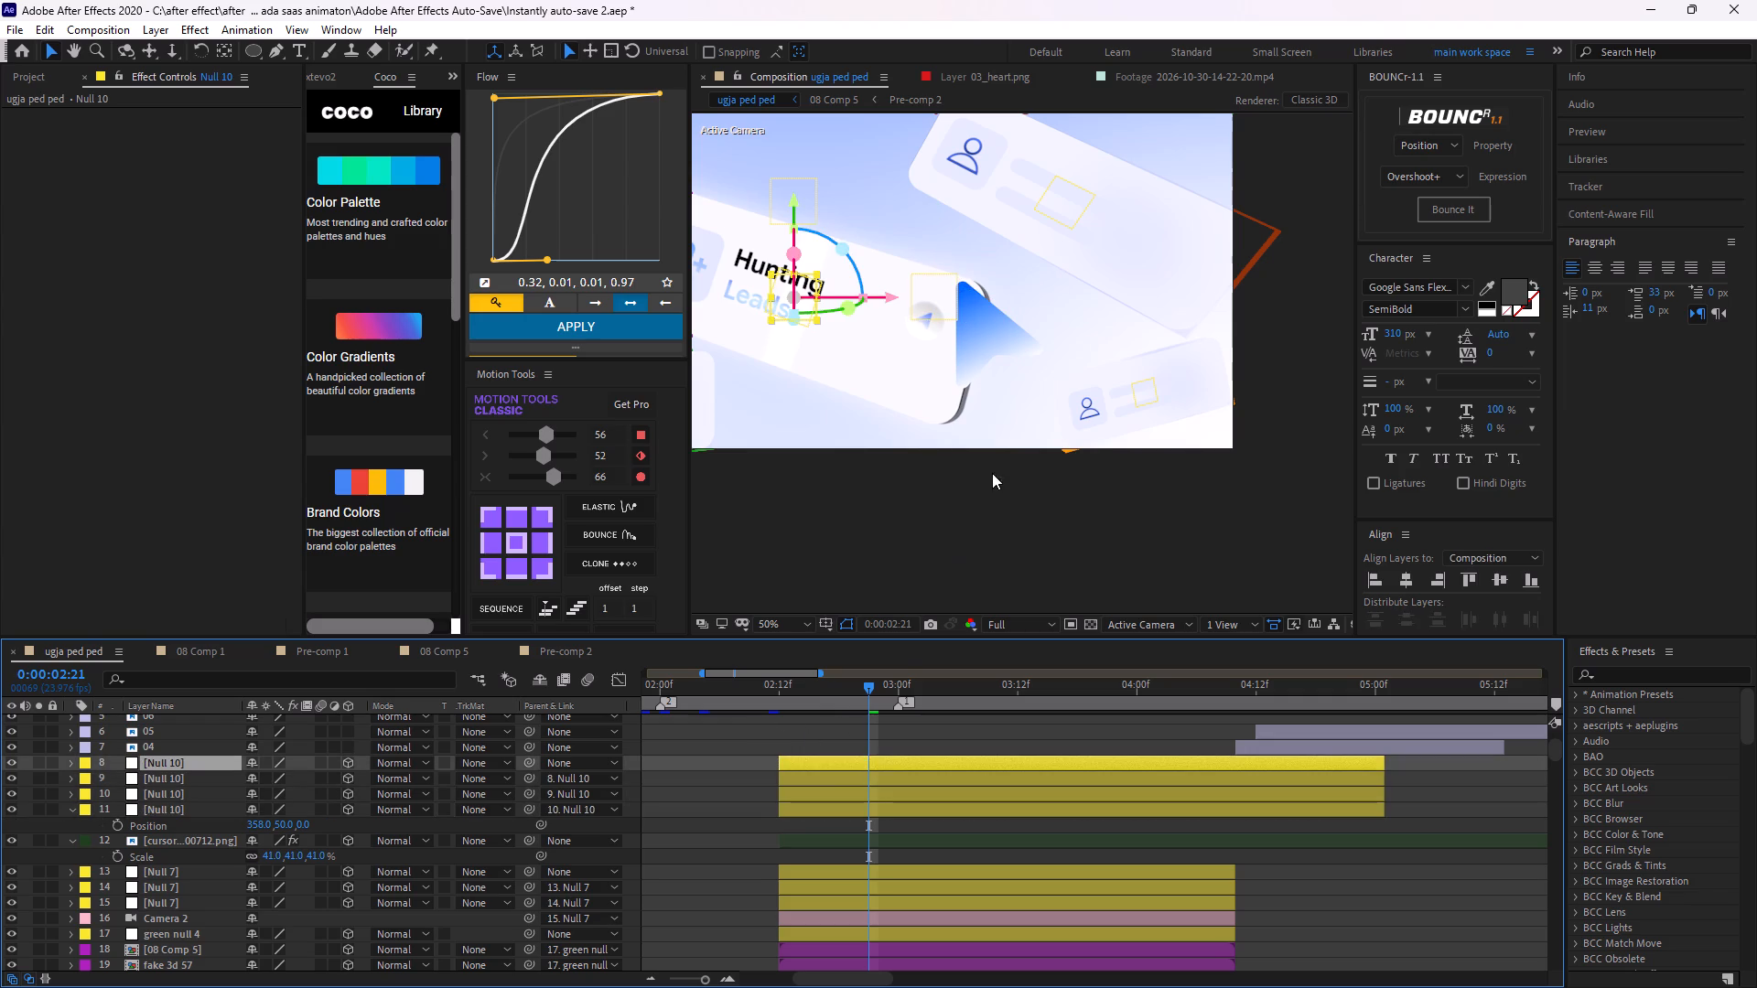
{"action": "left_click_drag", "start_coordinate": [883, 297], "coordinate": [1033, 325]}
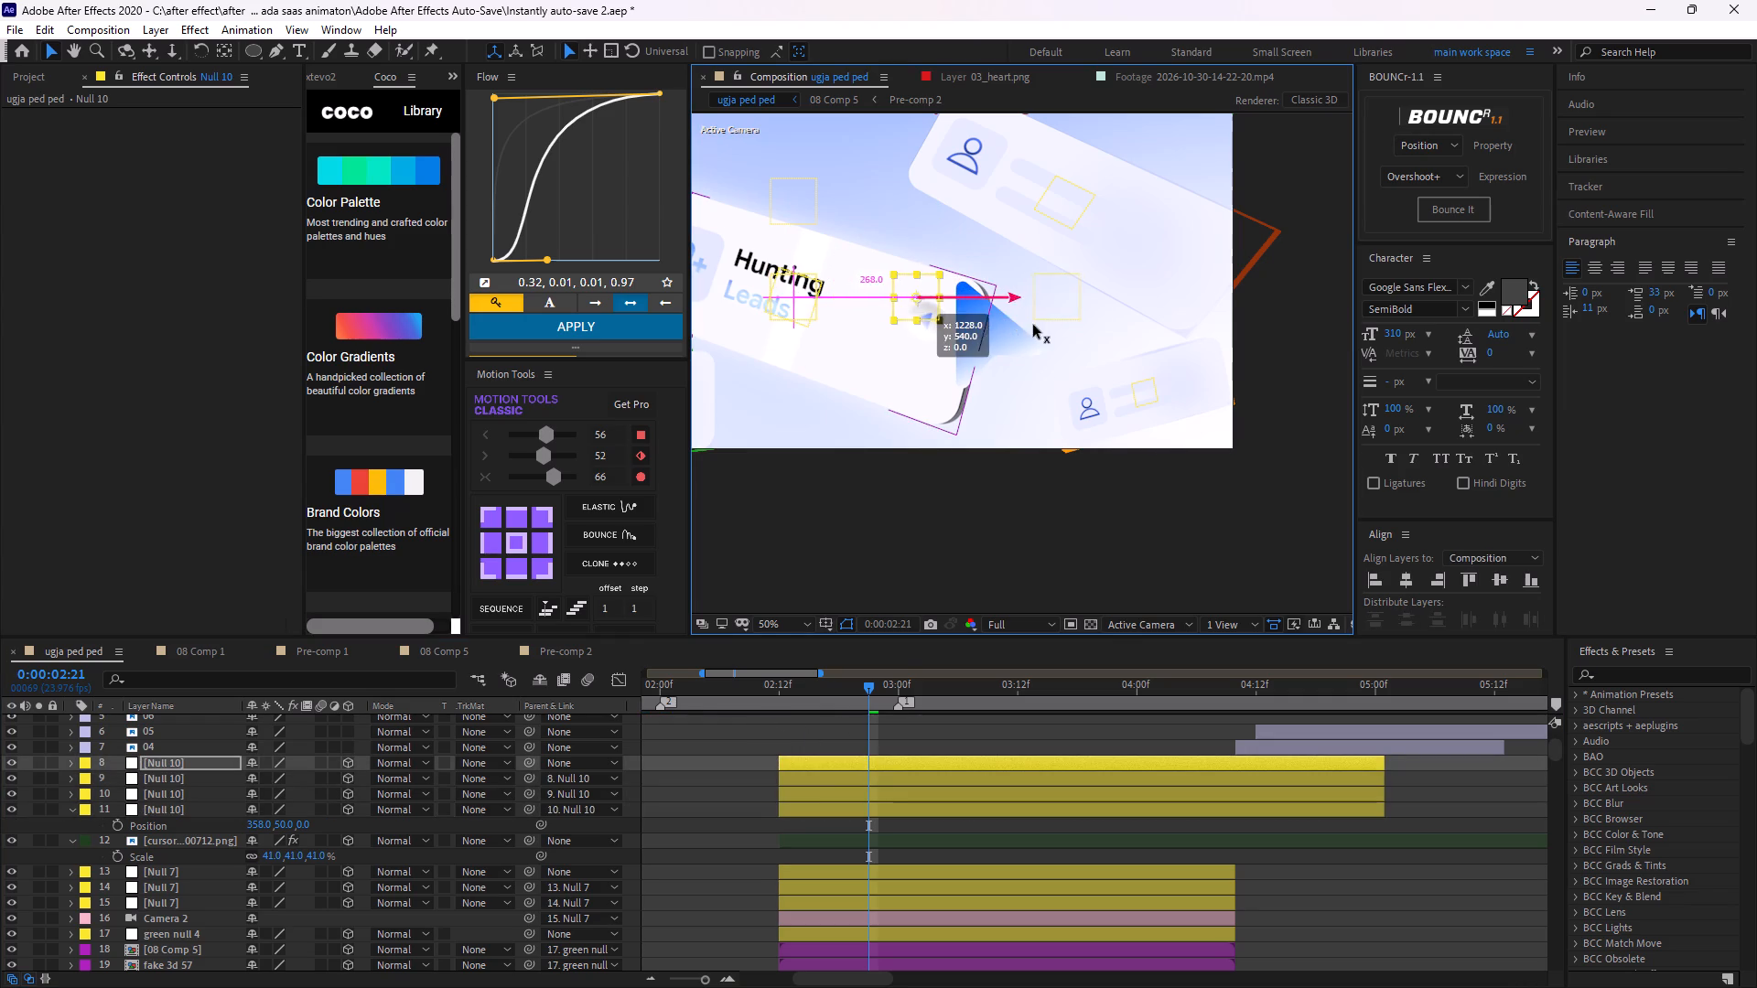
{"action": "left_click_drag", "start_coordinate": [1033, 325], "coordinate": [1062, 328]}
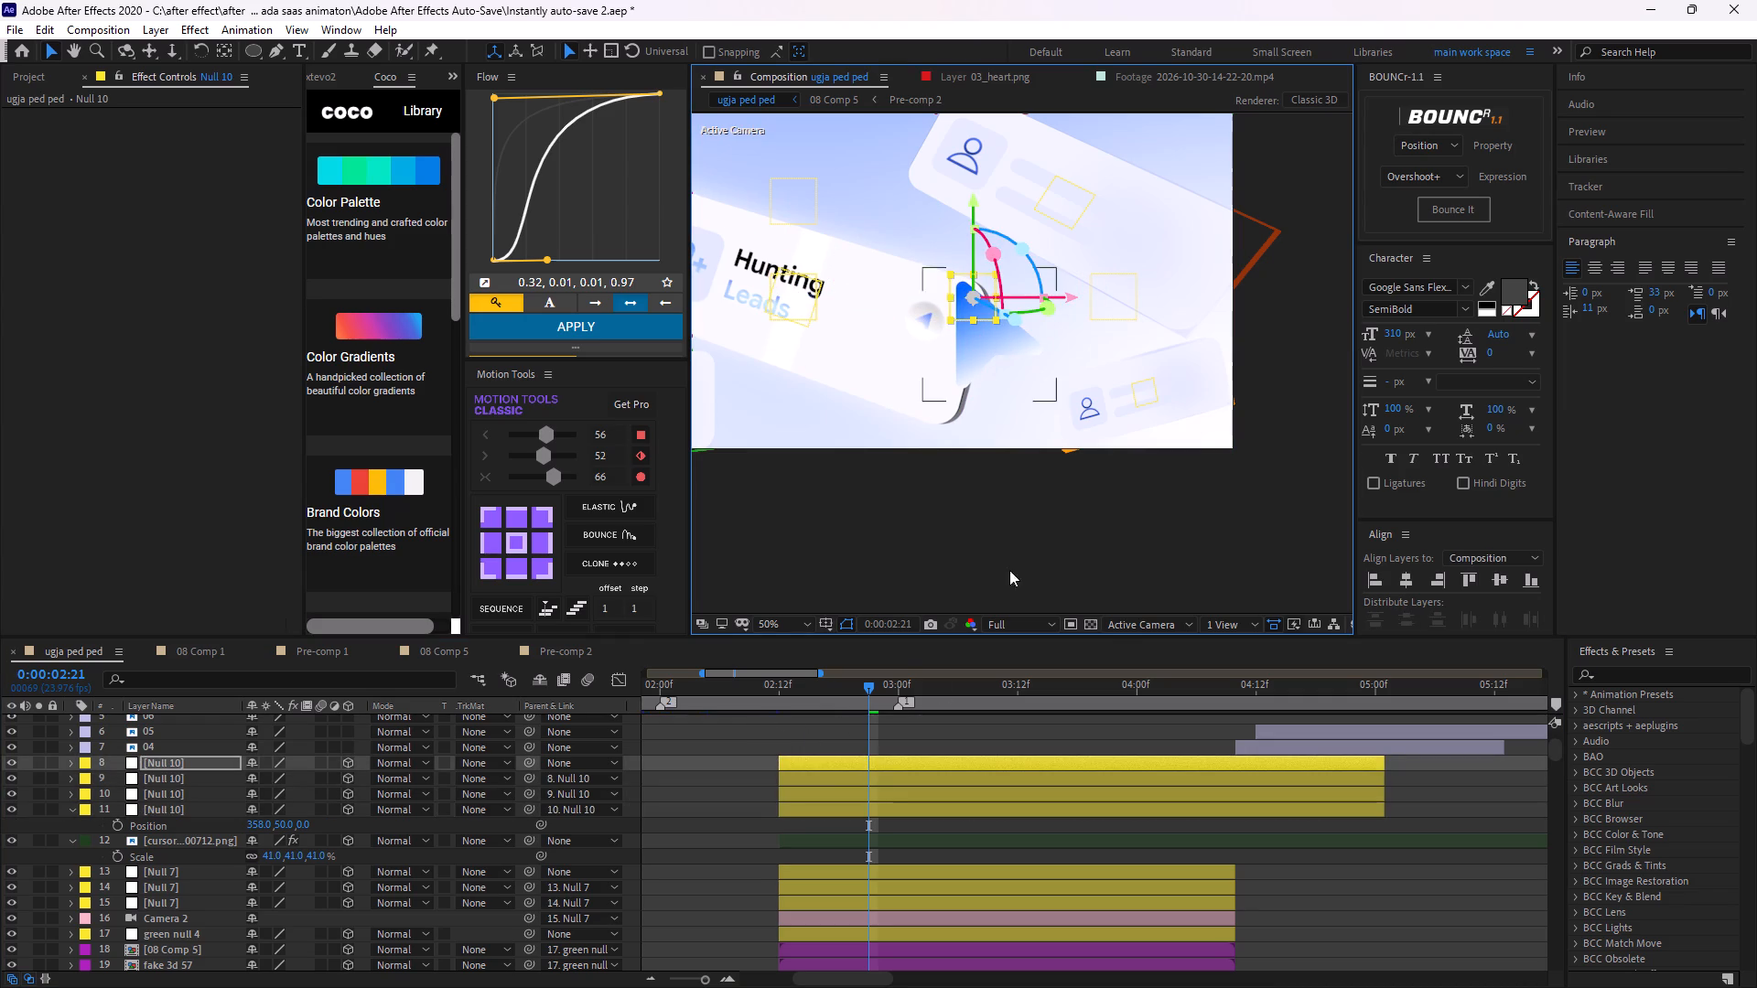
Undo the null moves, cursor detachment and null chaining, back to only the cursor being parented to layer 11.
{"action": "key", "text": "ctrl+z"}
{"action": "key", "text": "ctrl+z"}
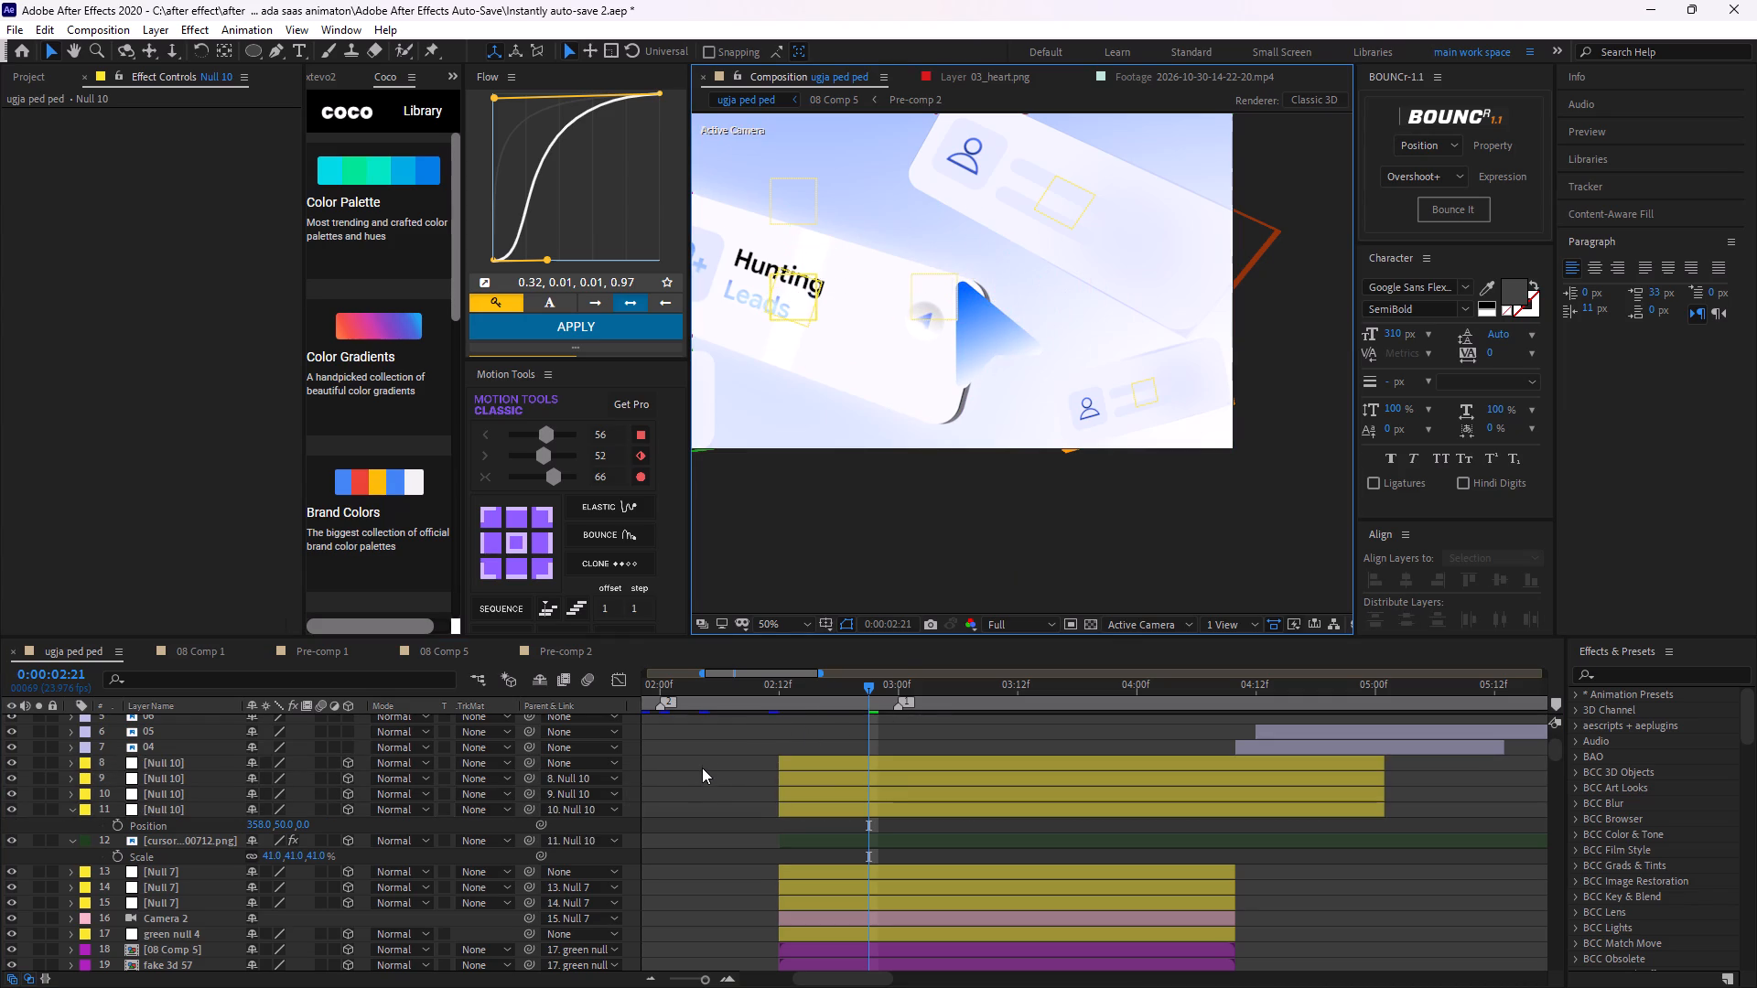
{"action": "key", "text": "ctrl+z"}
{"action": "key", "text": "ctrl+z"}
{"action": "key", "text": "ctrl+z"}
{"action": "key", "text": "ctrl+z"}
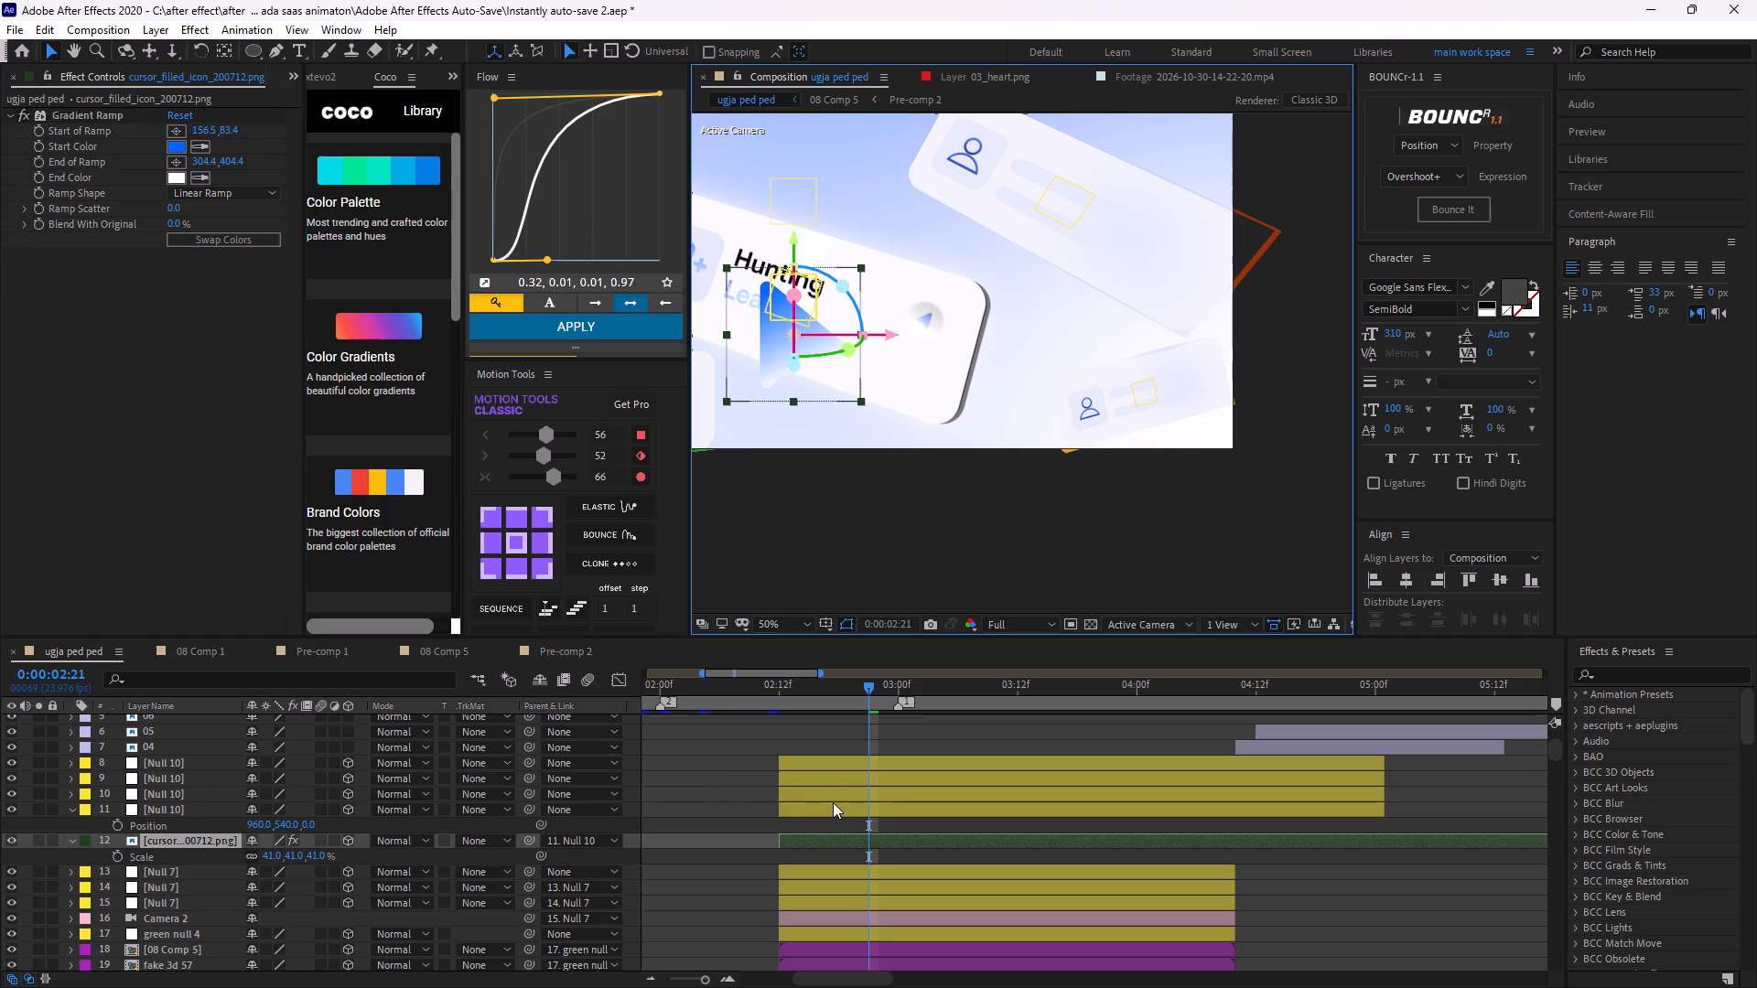
Undo the cursor layer's parenting to the lowest Null 10, layer 11.
{"action": "left_click", "coordinate": [833, 802]}
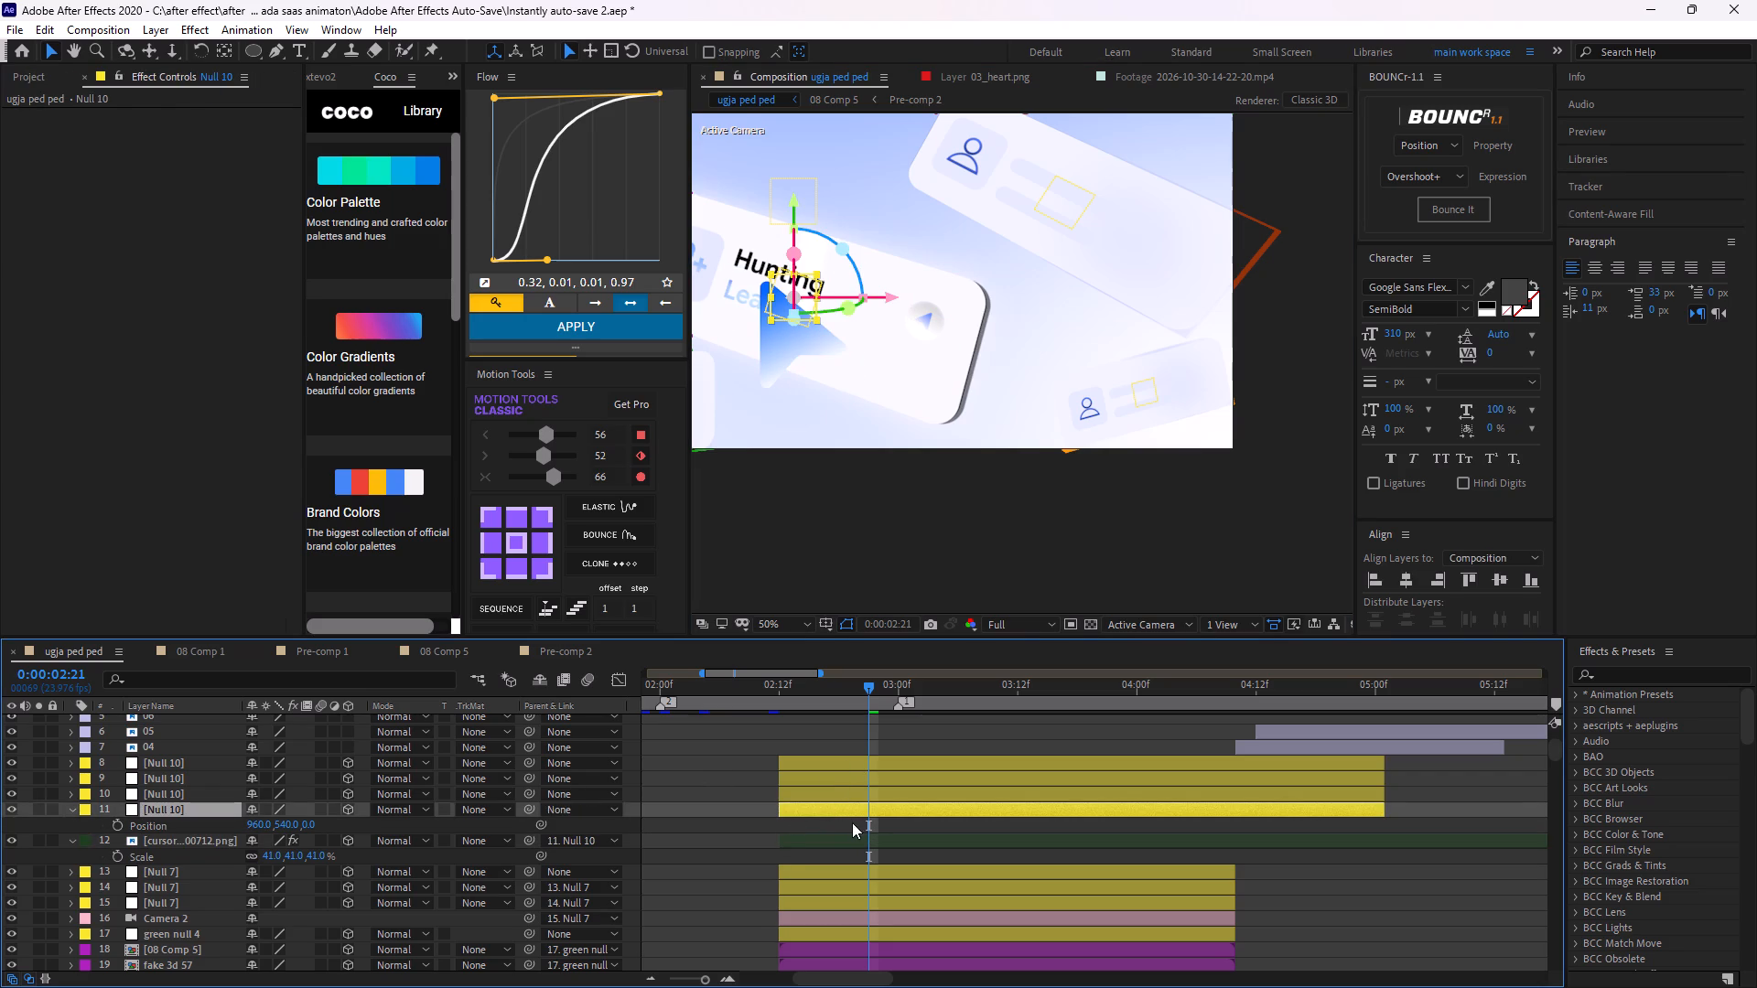
{"action": "key", "text": "ctrl+z"}
Center the cursor layer's anchor point in its content and center the cursor in the composition view.
{"action": "left_click", "coordinate": [794, 809]}
{"action": "middle_click_drag", "start_coordinate": [871, 382], "coordinate": [963, 323]}
{"action": "left_click", "coordinate": [878, 844]}
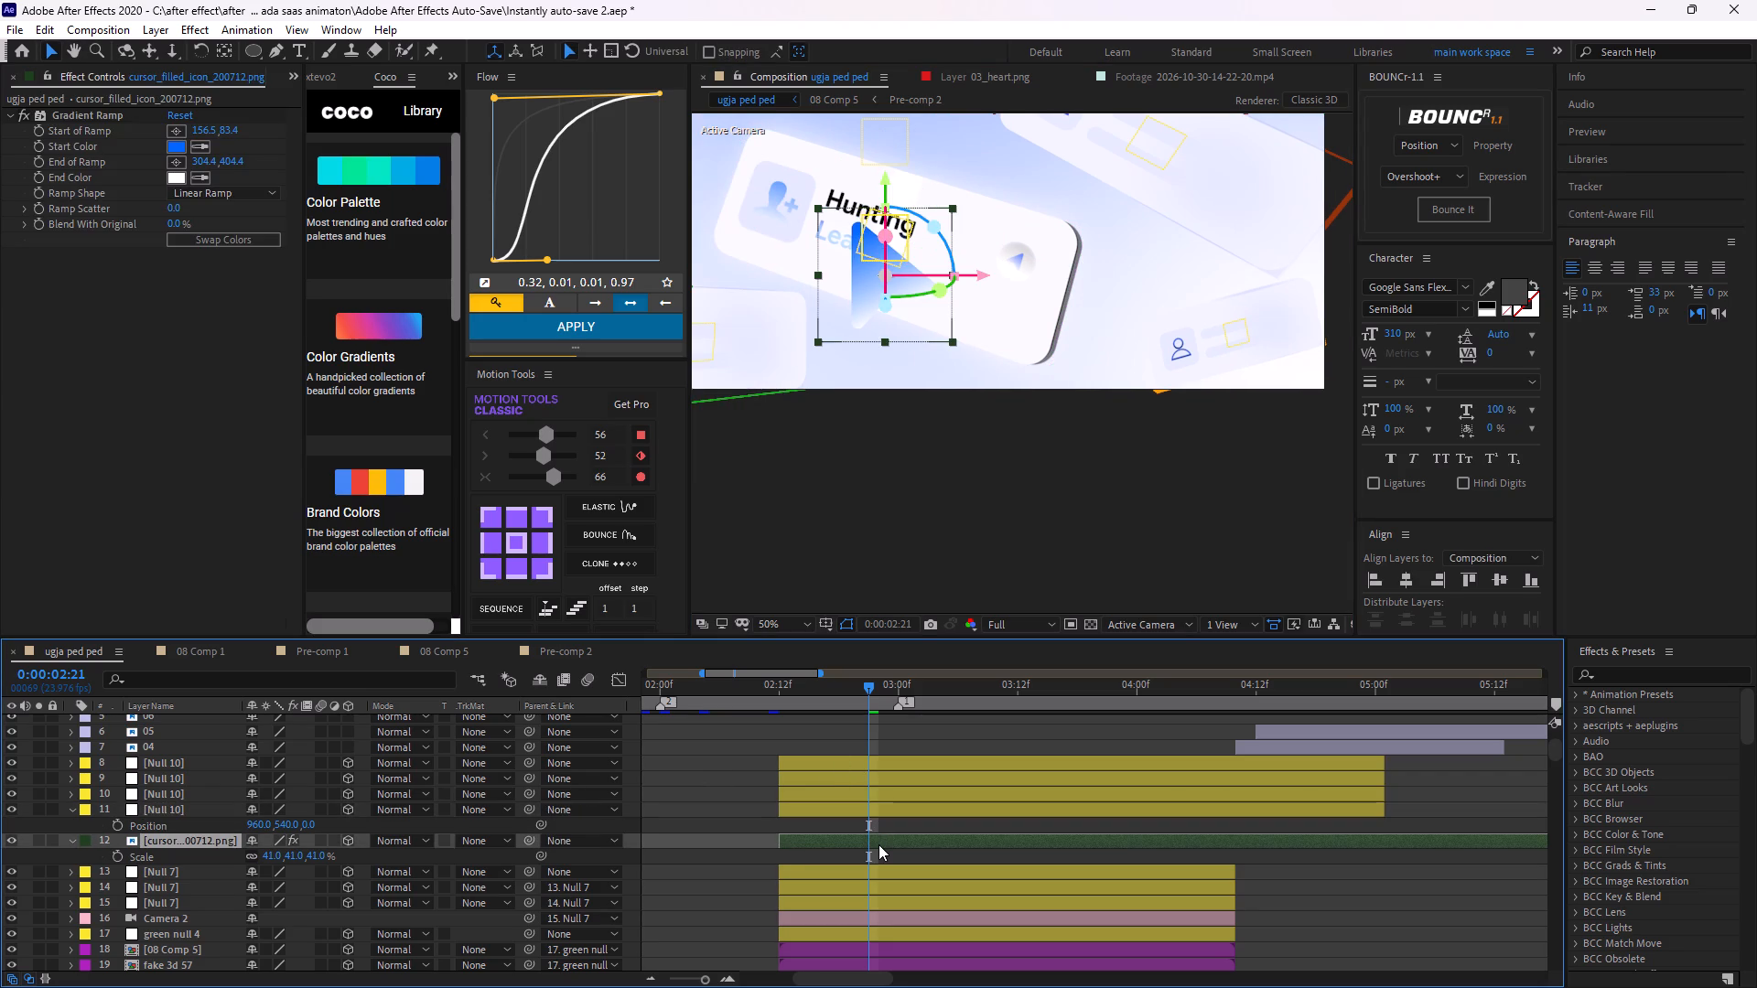
{"action": "key", "text": "ctrl+alt+Home"}
{"action": "key", "text": "ctrl+Home"}
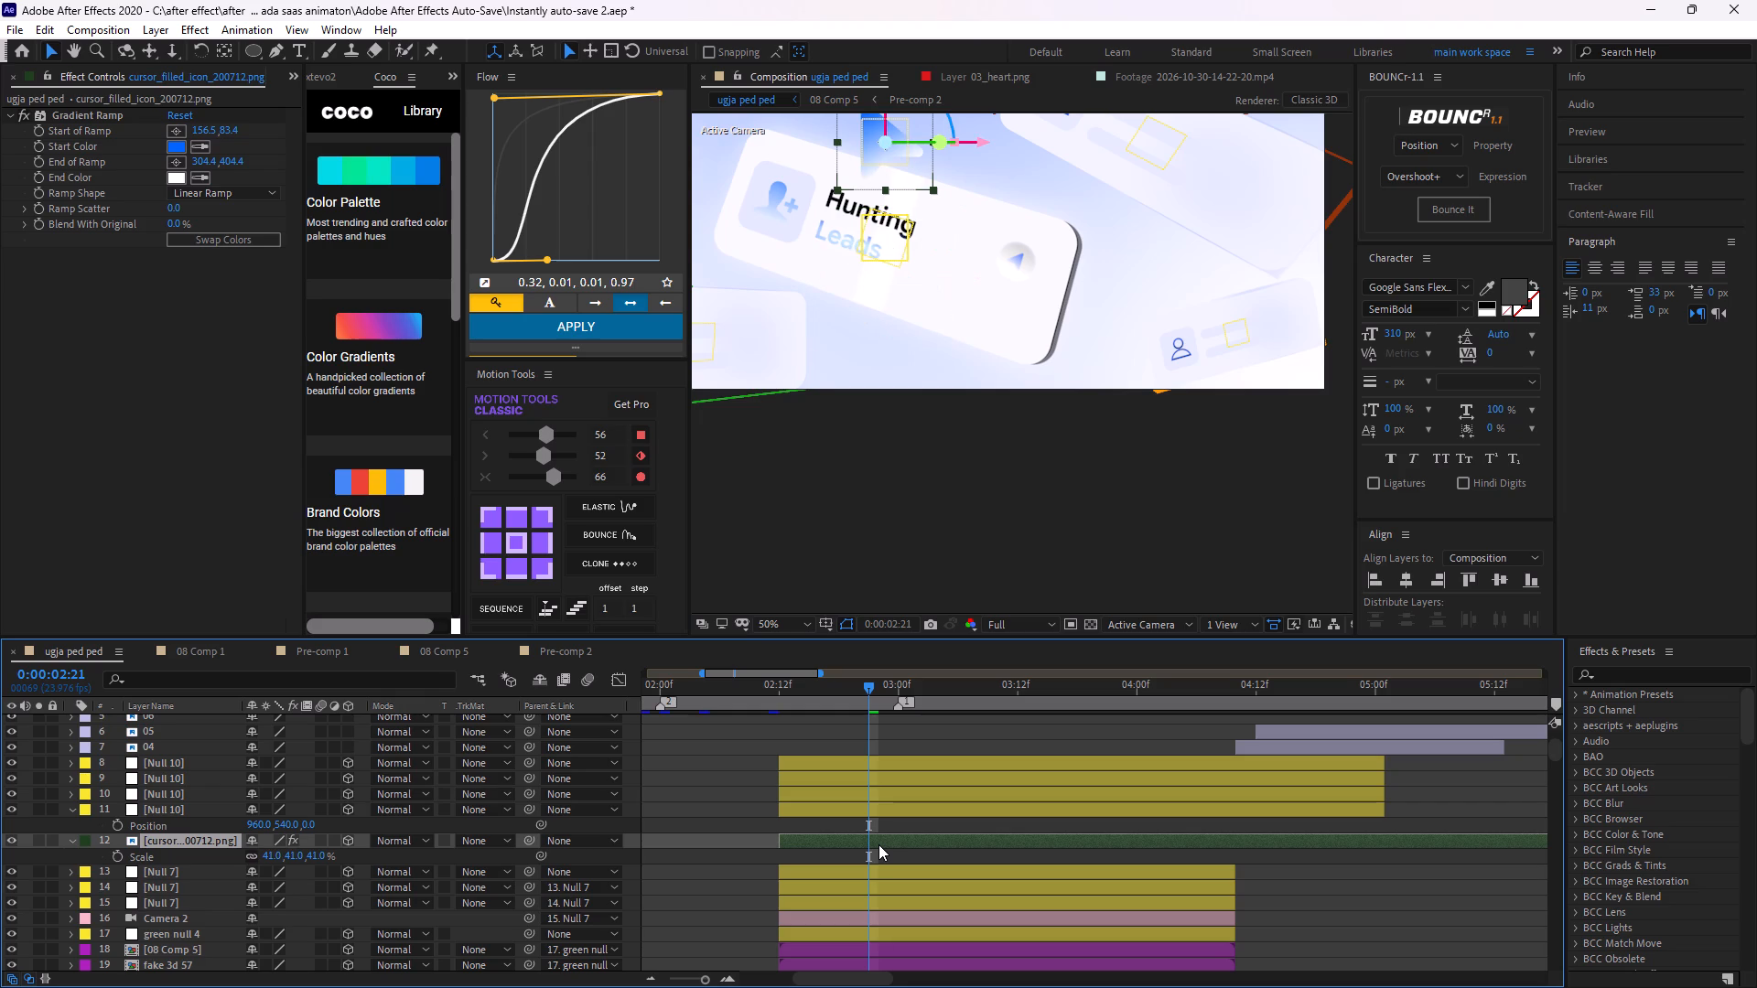
Set the cursor layer's Z position to -300.
{"action": "middle_click_drag", "start_coordinate": [911, 218], "coordinate": [961, 289]}
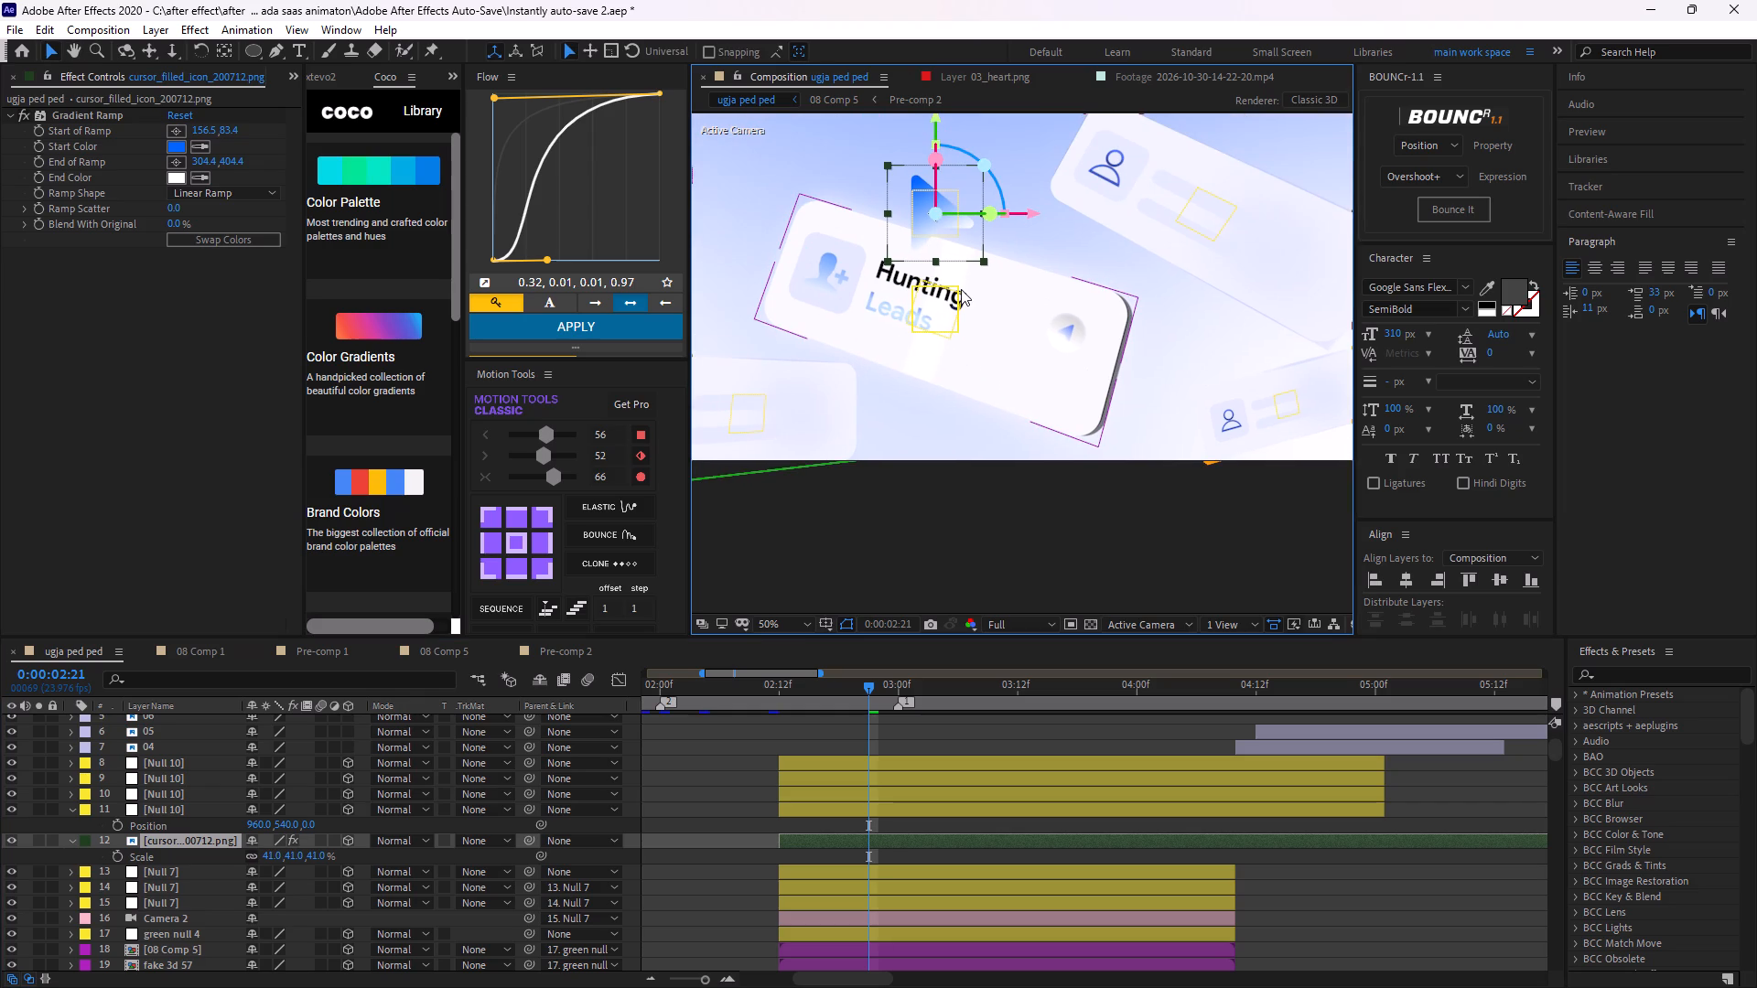
{"action": "key", "text": "p"}
{"action": "left_click", "coordinate": [308, 856]}
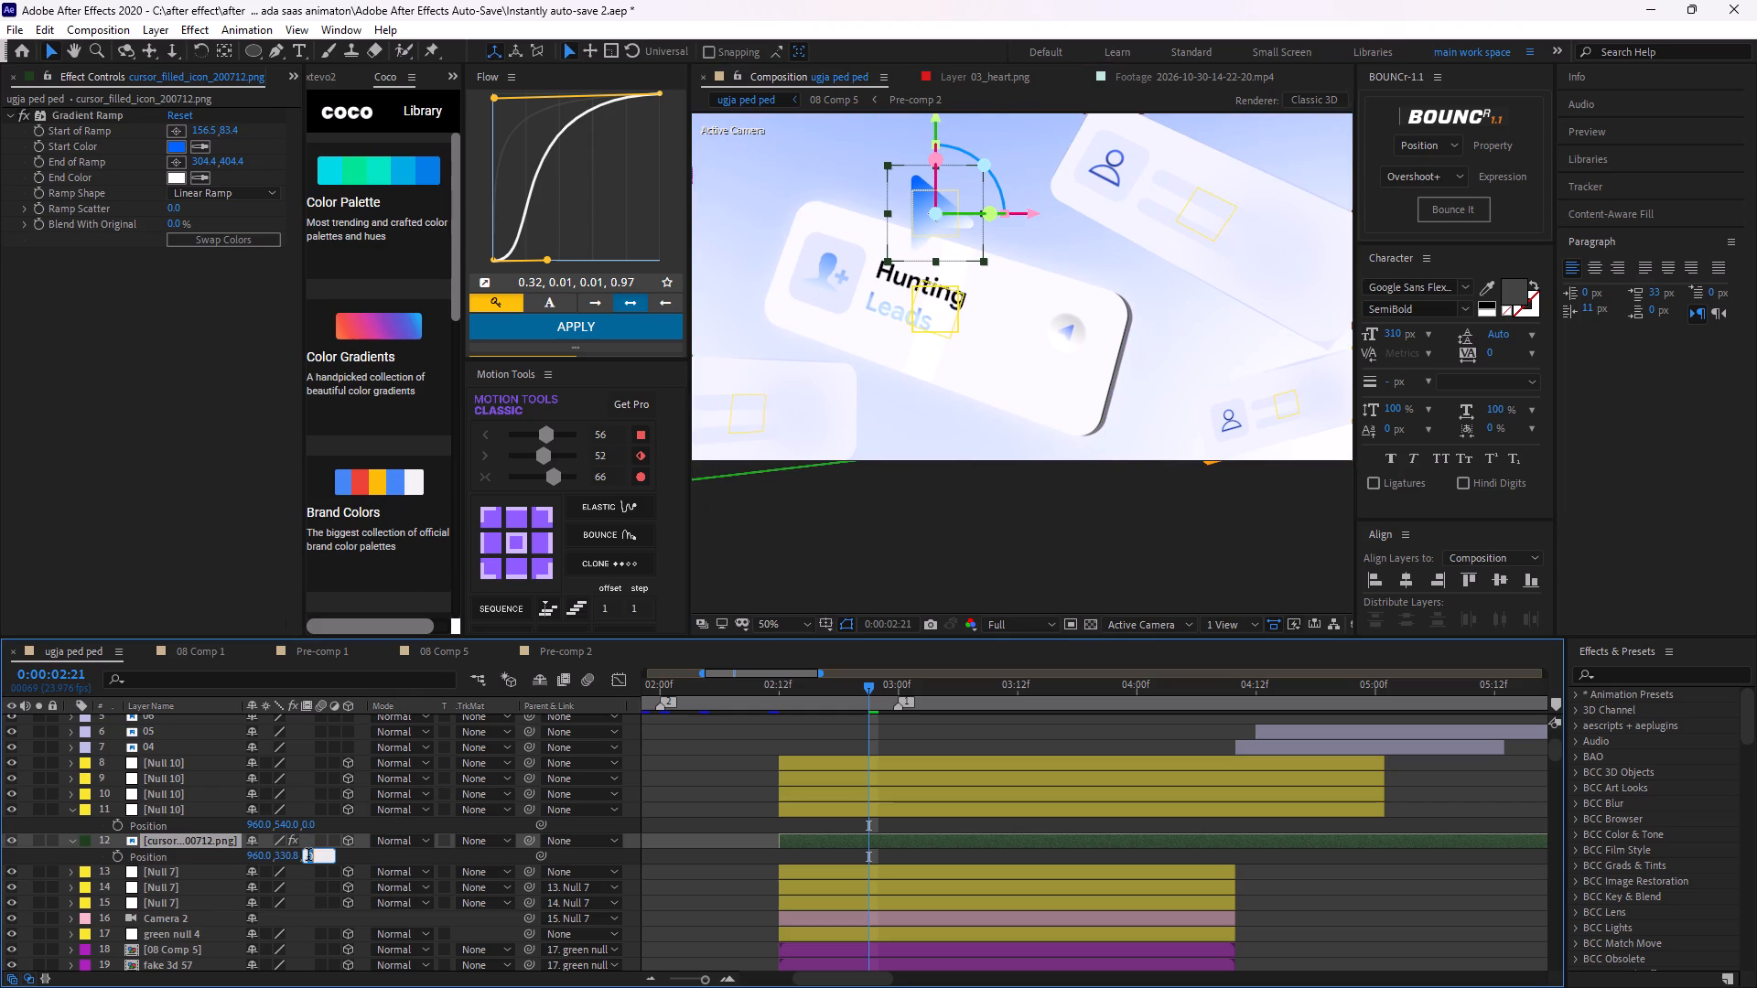
{"action": "key", "text": "minus"}
{"action": "type", "text": "300"}
{"action": "key", "text": "Return"}
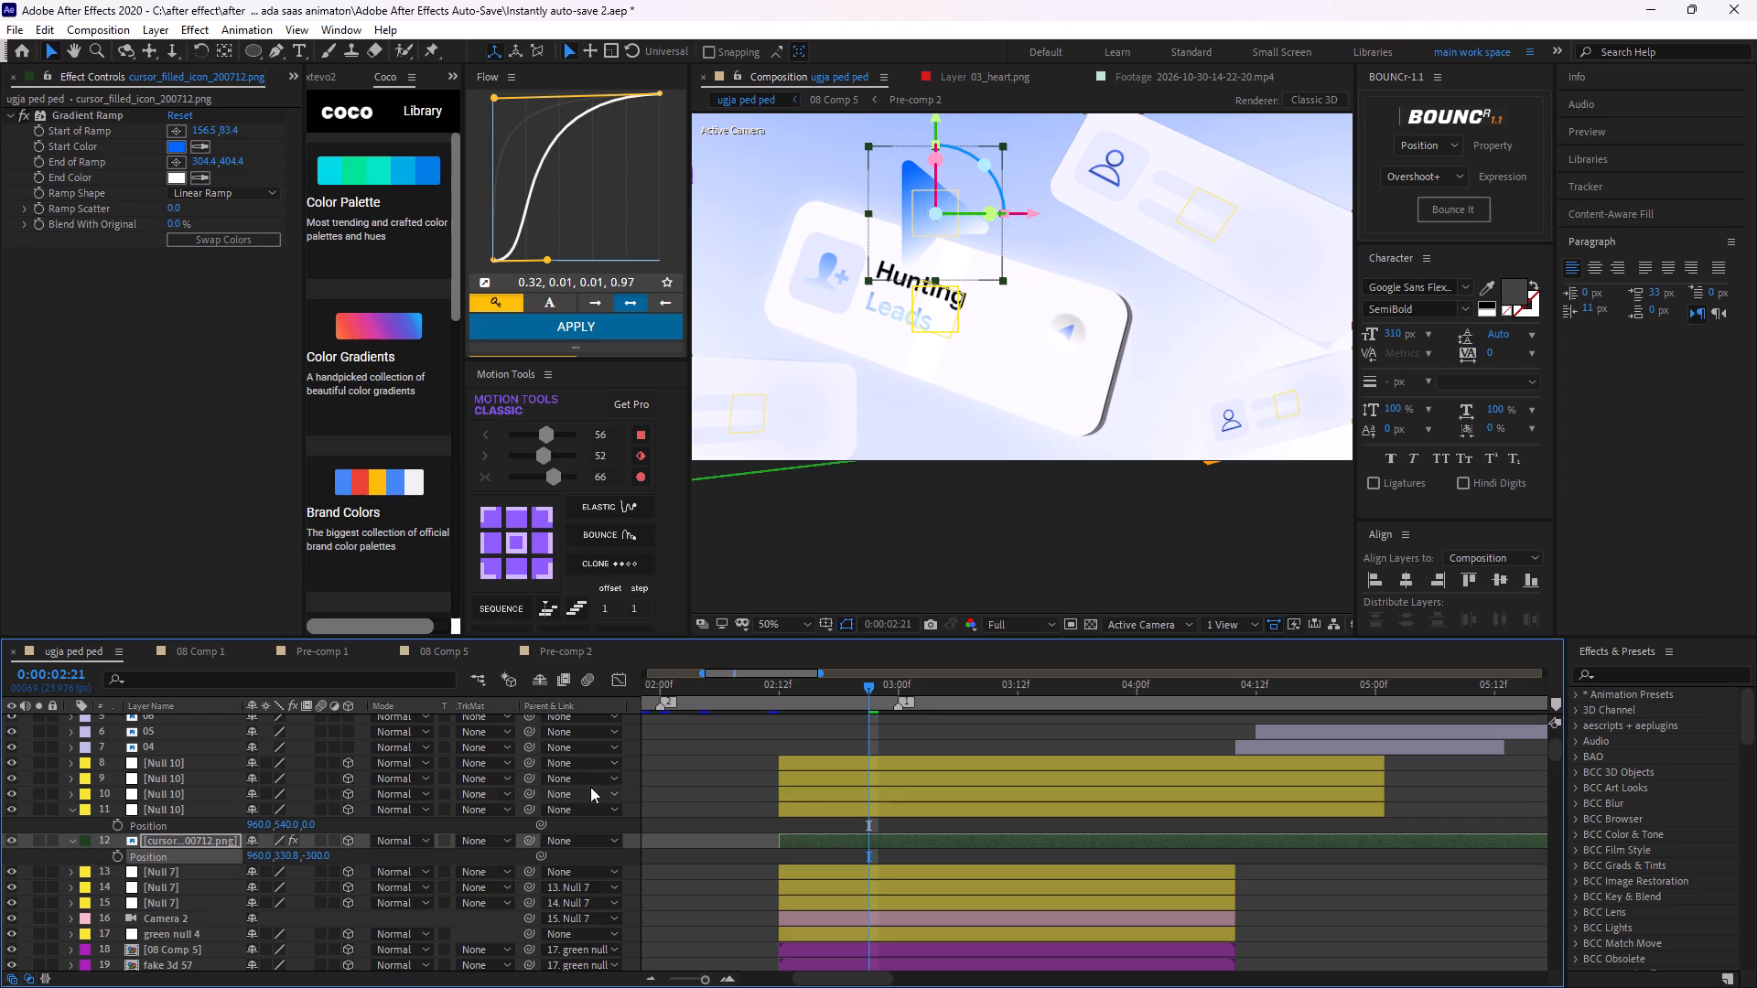
Center each of the four Null 10 layers, 11 up to 8, in the composition view in line with the cursor.
{"action": "left_click", "coordinate": [688, 751]}
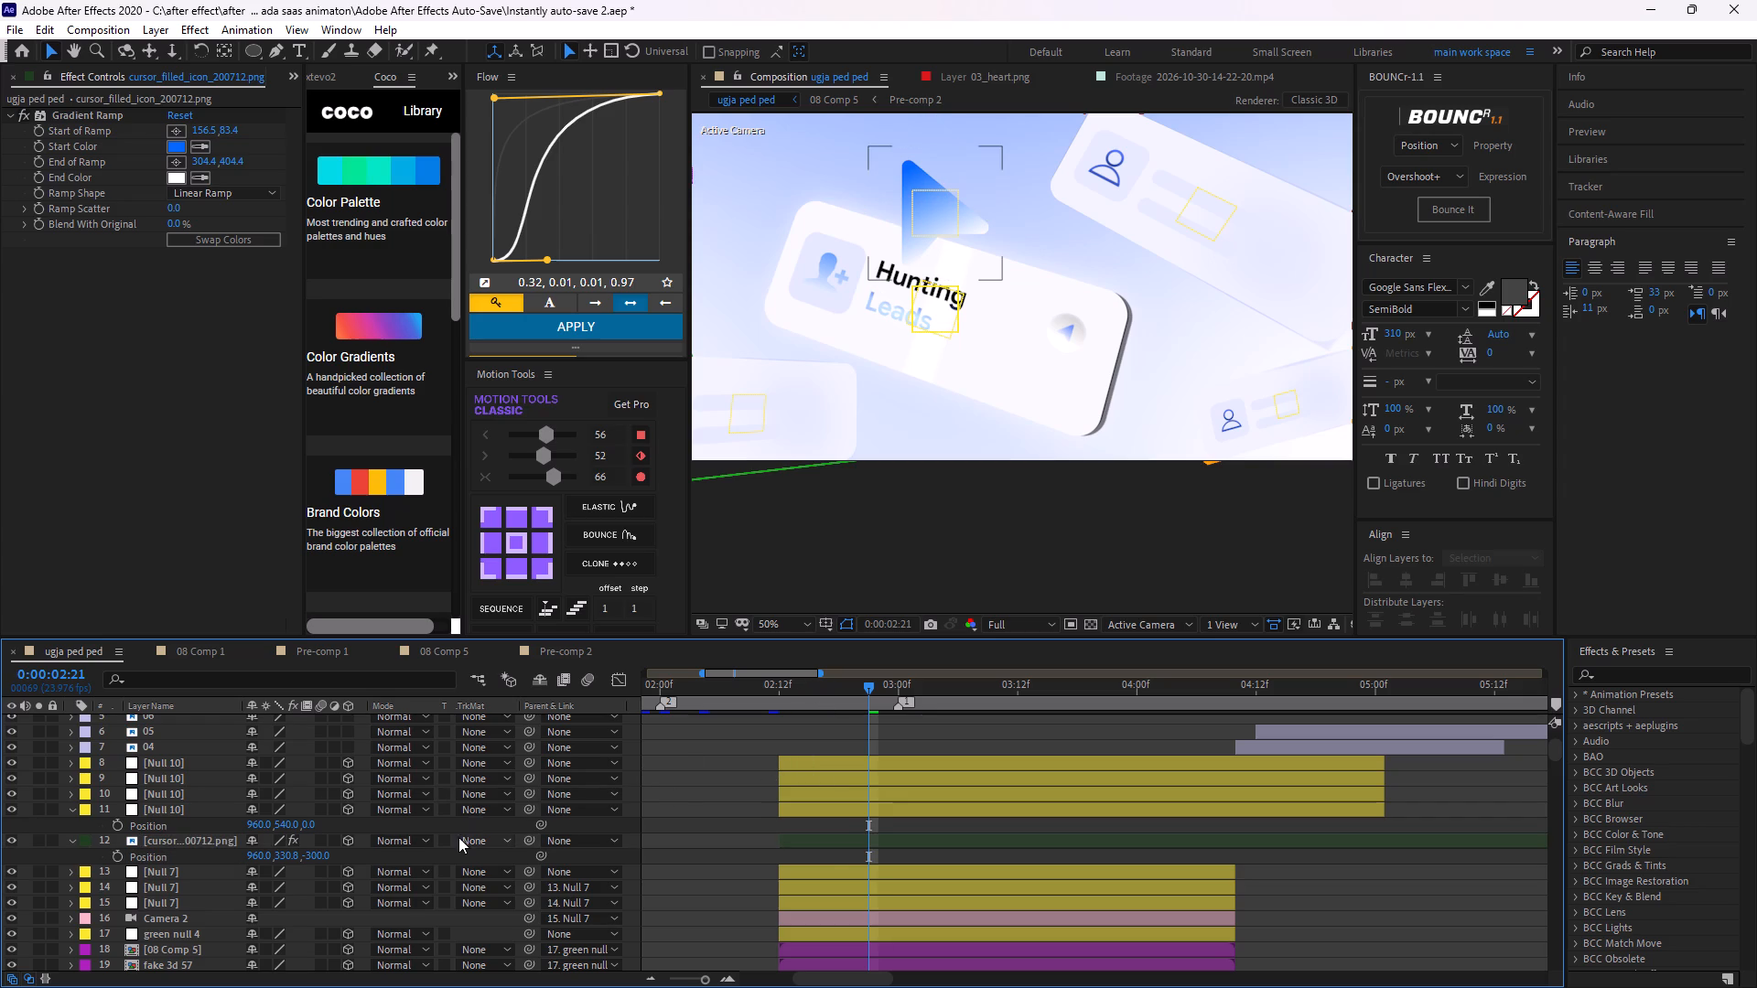
{"action": "left_click", "coordinate": [727, 761]}
{"action": "left_click", "coordinate": [801, 805]}
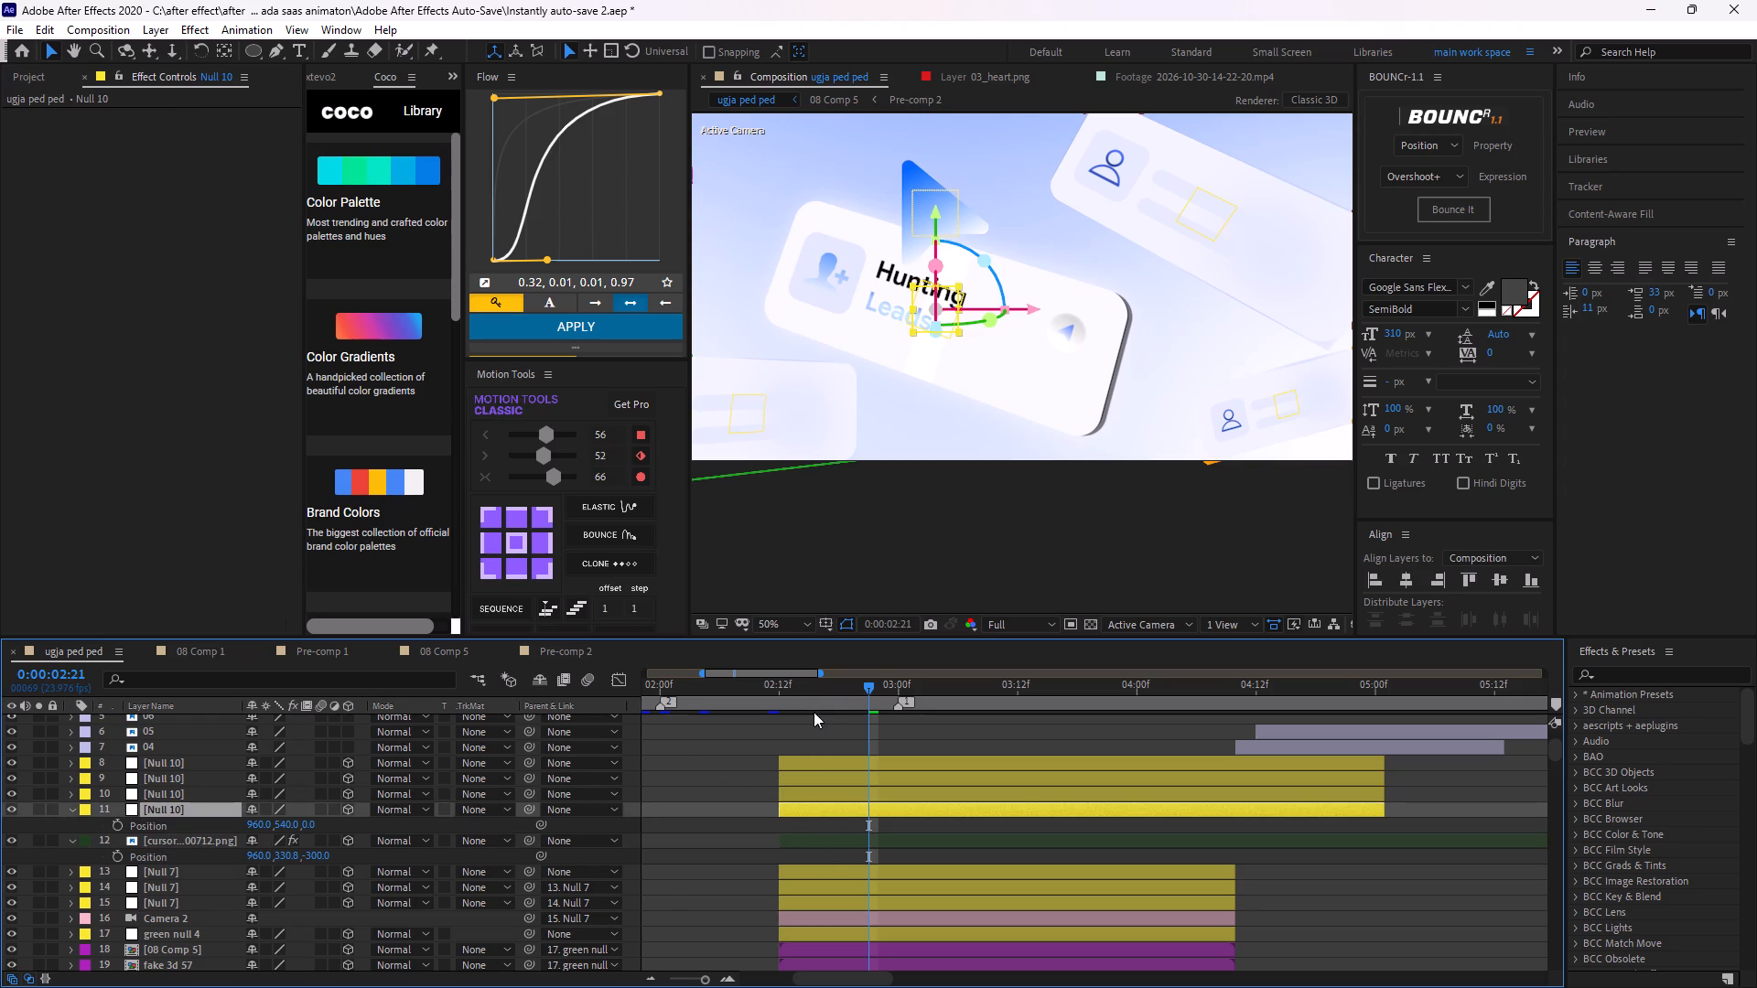
{"action": "key", "text": "ctrl+Home"}
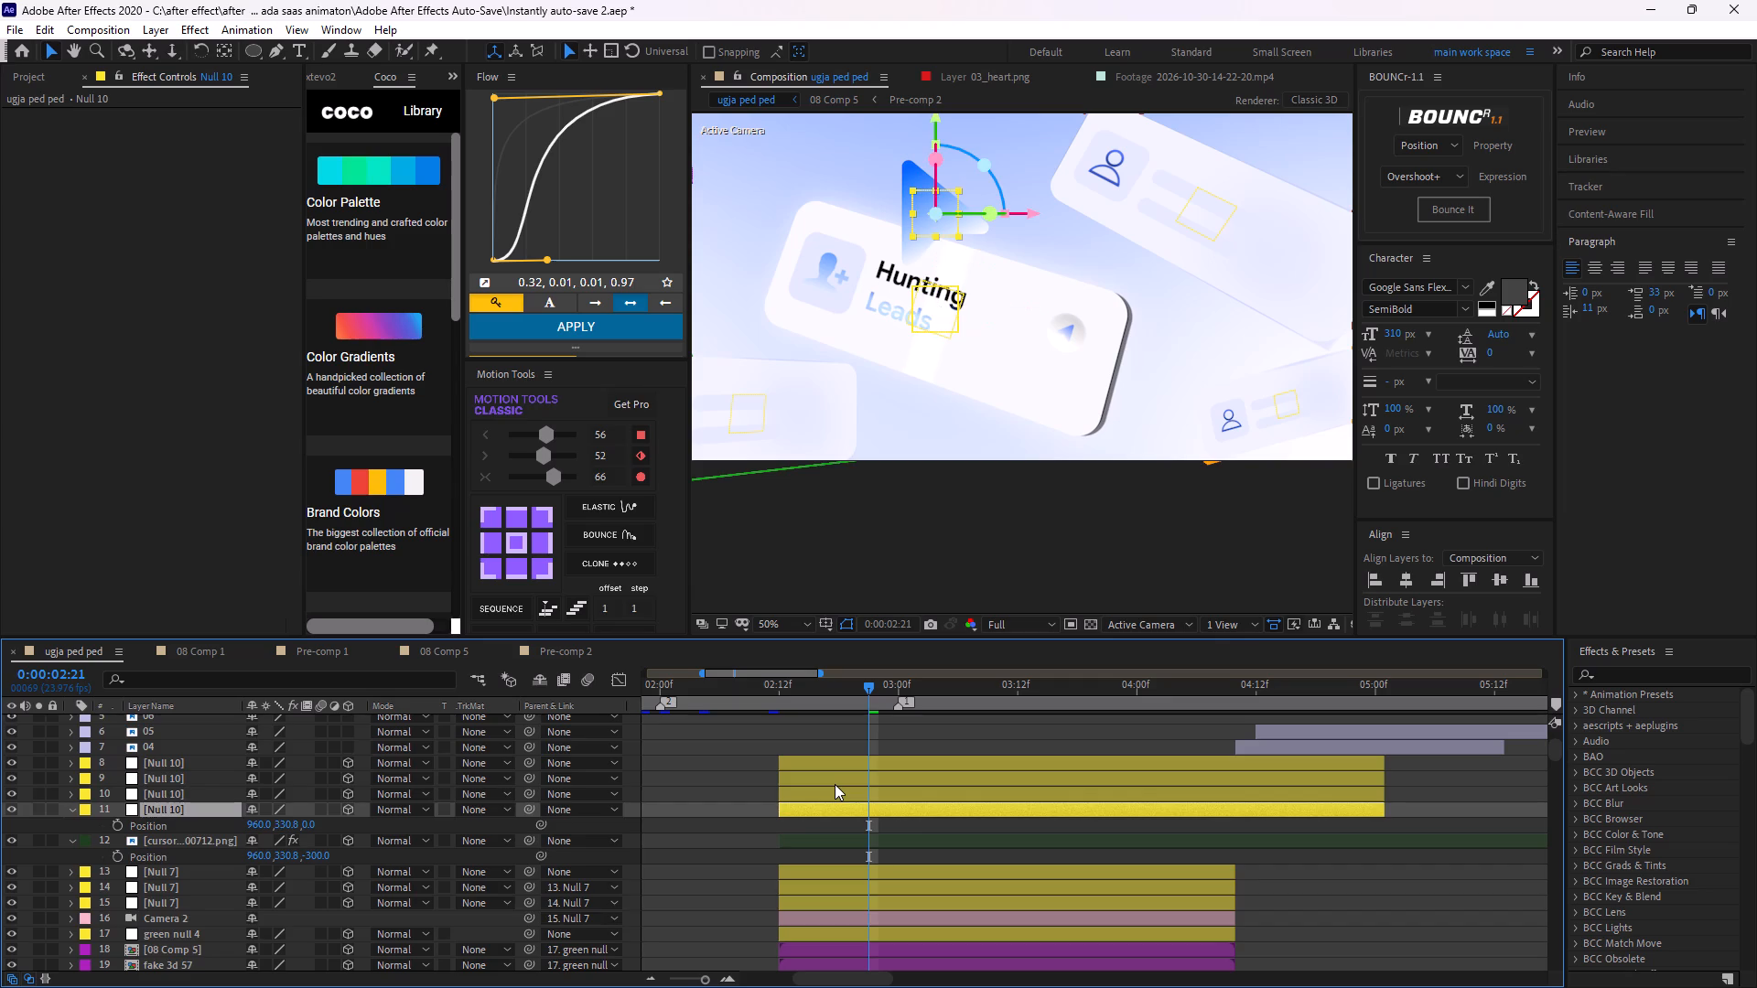
{"action": "scroll", "coordinate": [835, 784], "scroll_direction": "up", "scroll_amount": 1}
{"action": "left_click", "coordinate": [870, 860]}
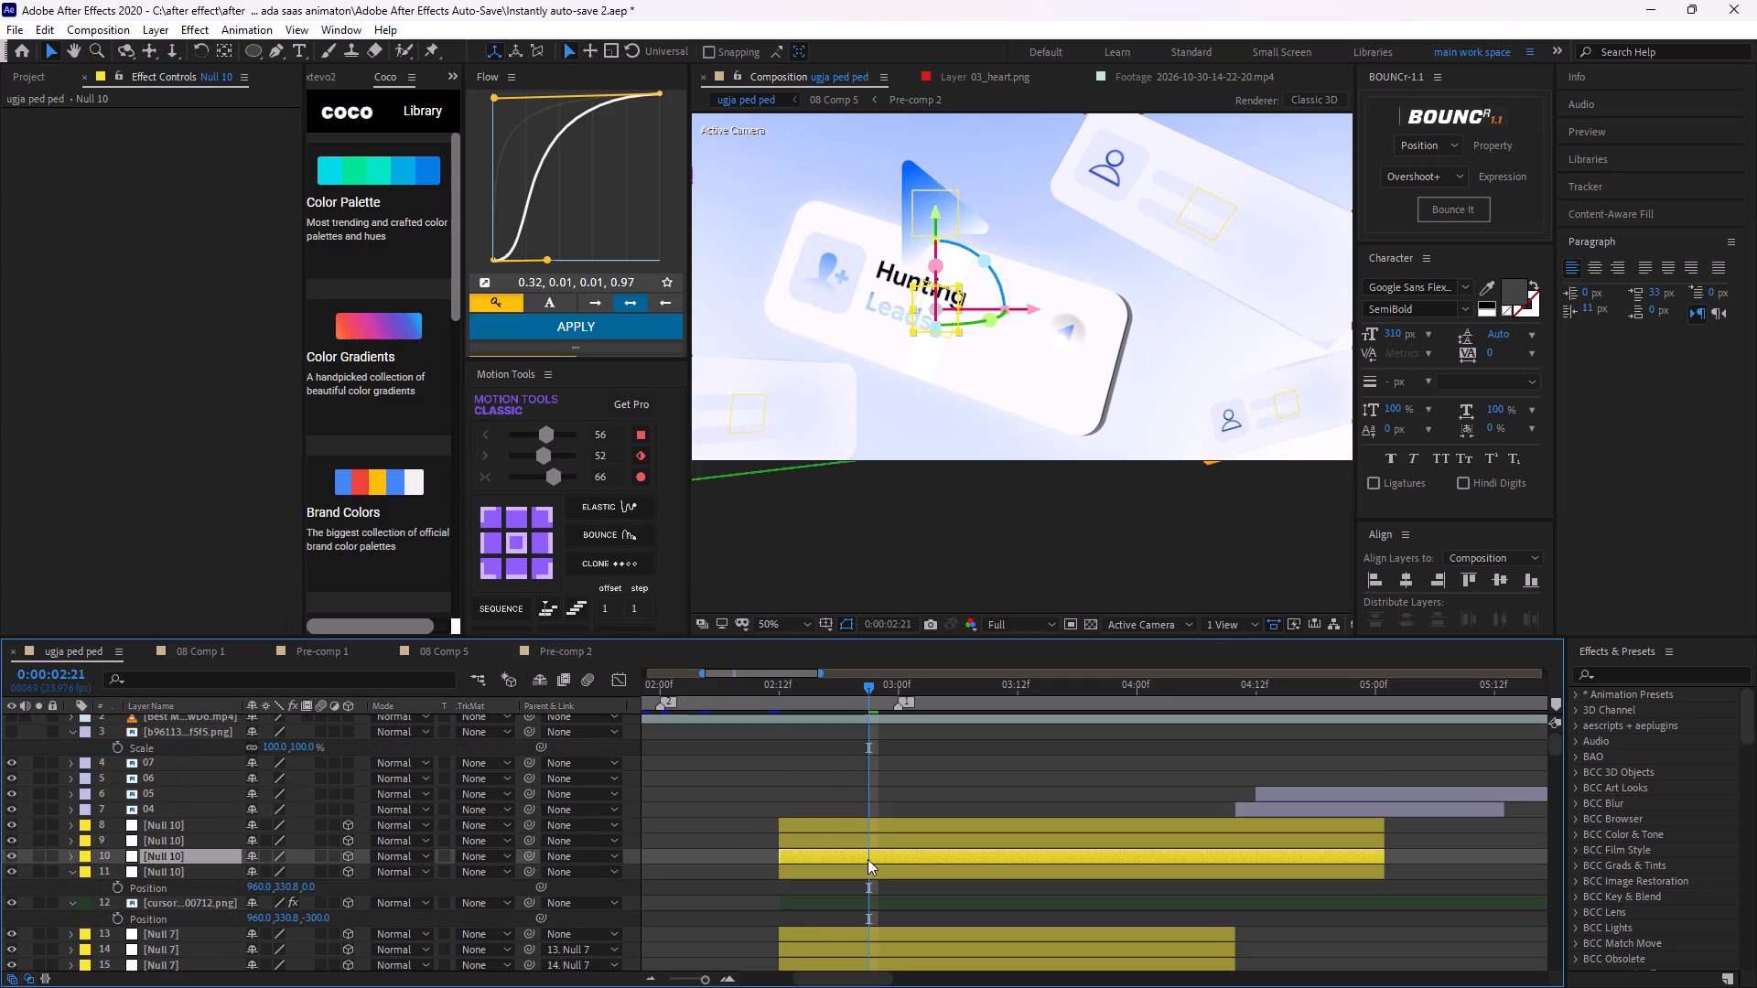
{"action": "key", "text": "ctrl+Home"}
{"action": "left_click", "coordinate": [897, 835]}
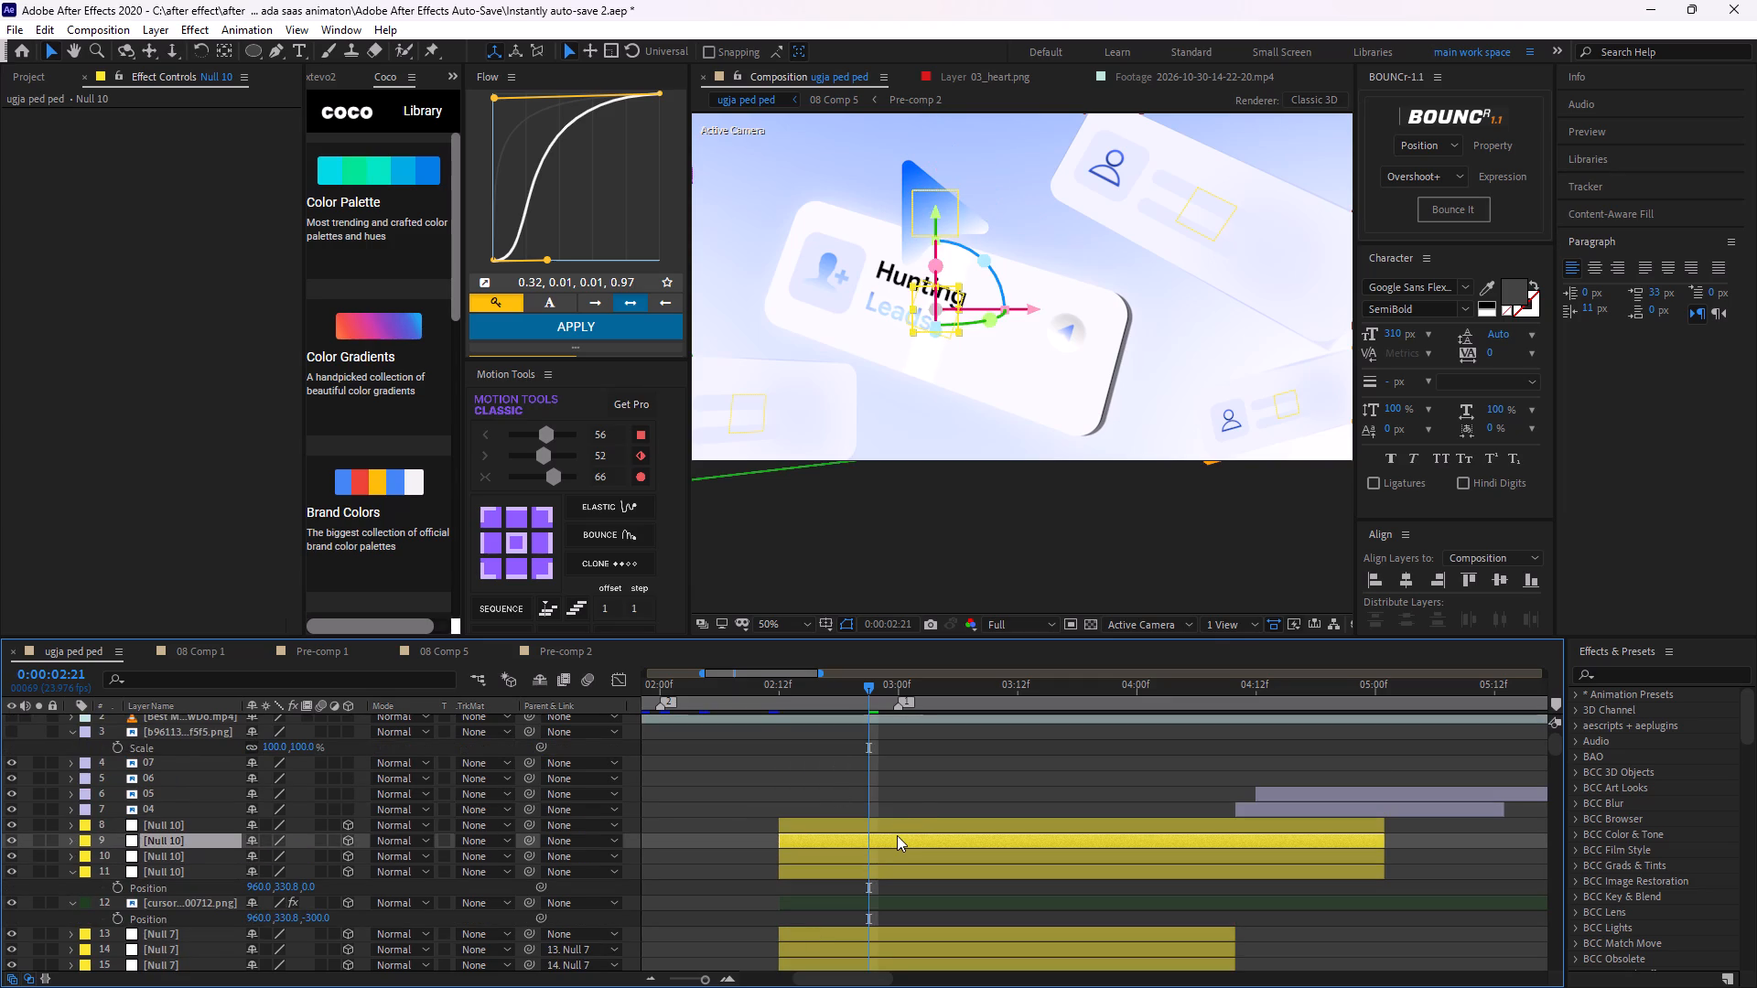
{"action": "key", "text": "ctrl+Home"}
{"action": "left_click", "coordinate": [921, 825]}
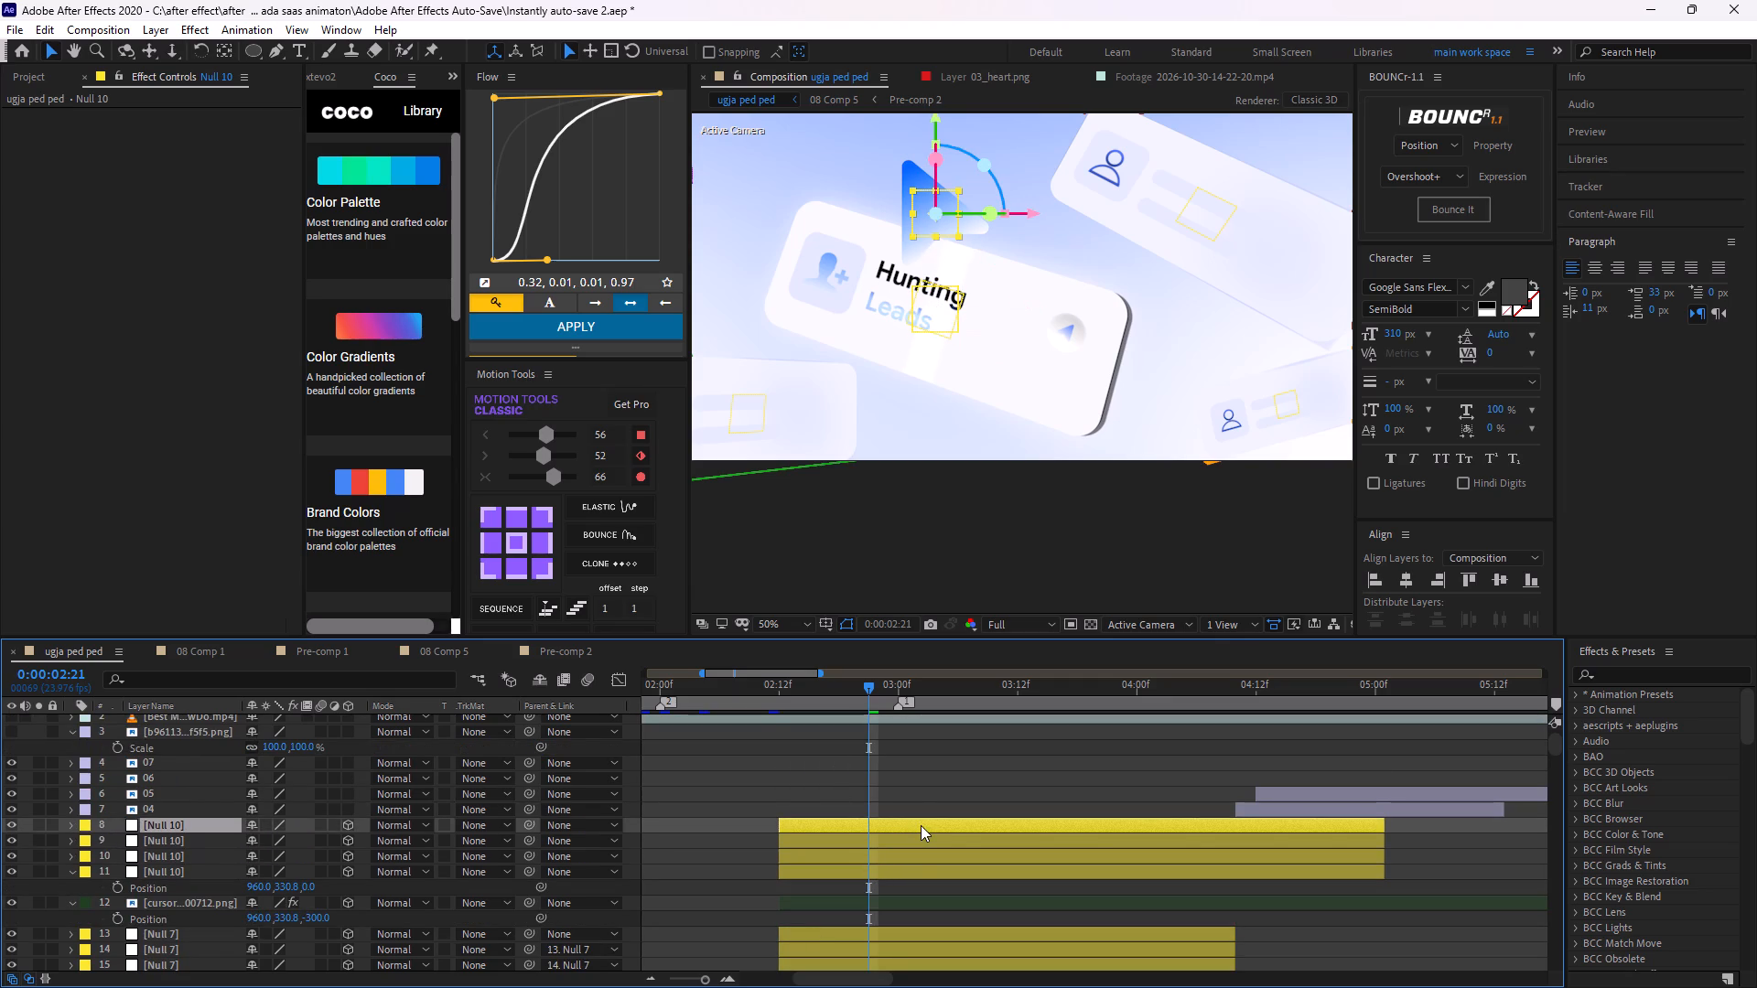
{"action": "key", "text": "ctrl+Home"}
Select the Null 10 layers, 8 to 11, in turn to check their alignment with the cursor.
{"action": "left_click", "coordinate": [833, 855]}
{"action": "left_click", "coordinate": [868, 841]}
{"action": "left_click", "coordinate": [870, 857]}
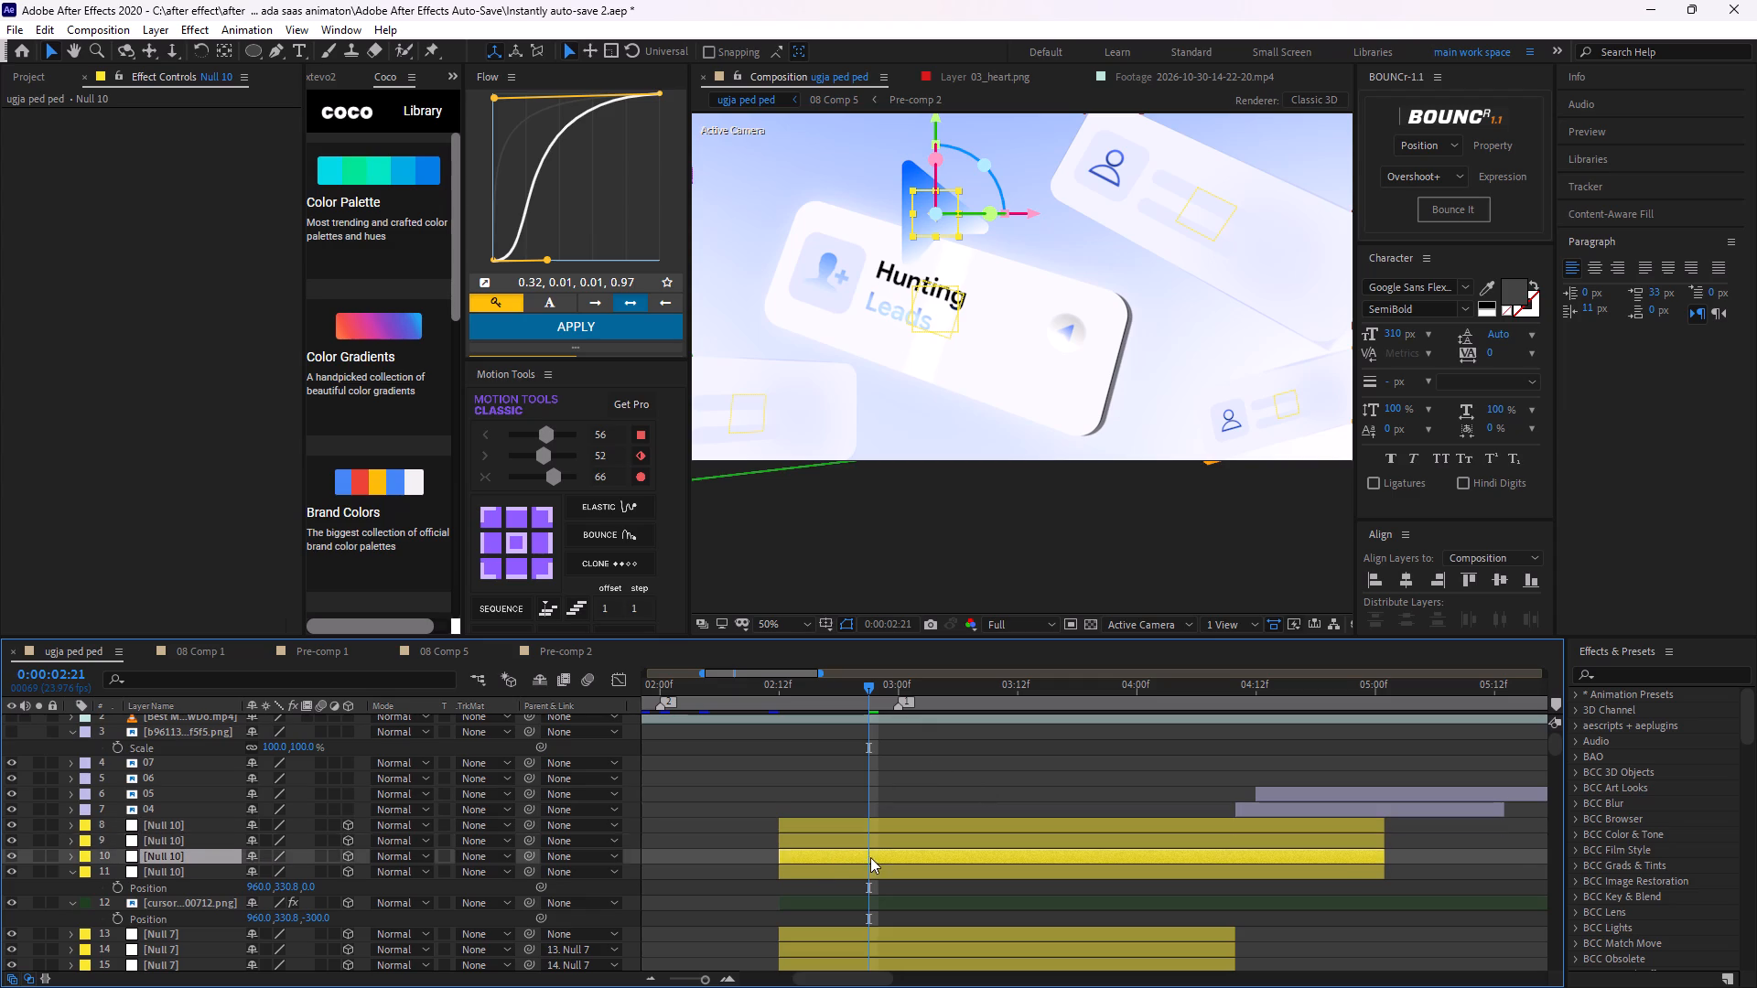
{"action": "left_click", "coordinate": [859, 872]}
{"action": "left_click", "coordinate": [856, 847]}
{"action": "left_click", "coordinate": [876, 829]}
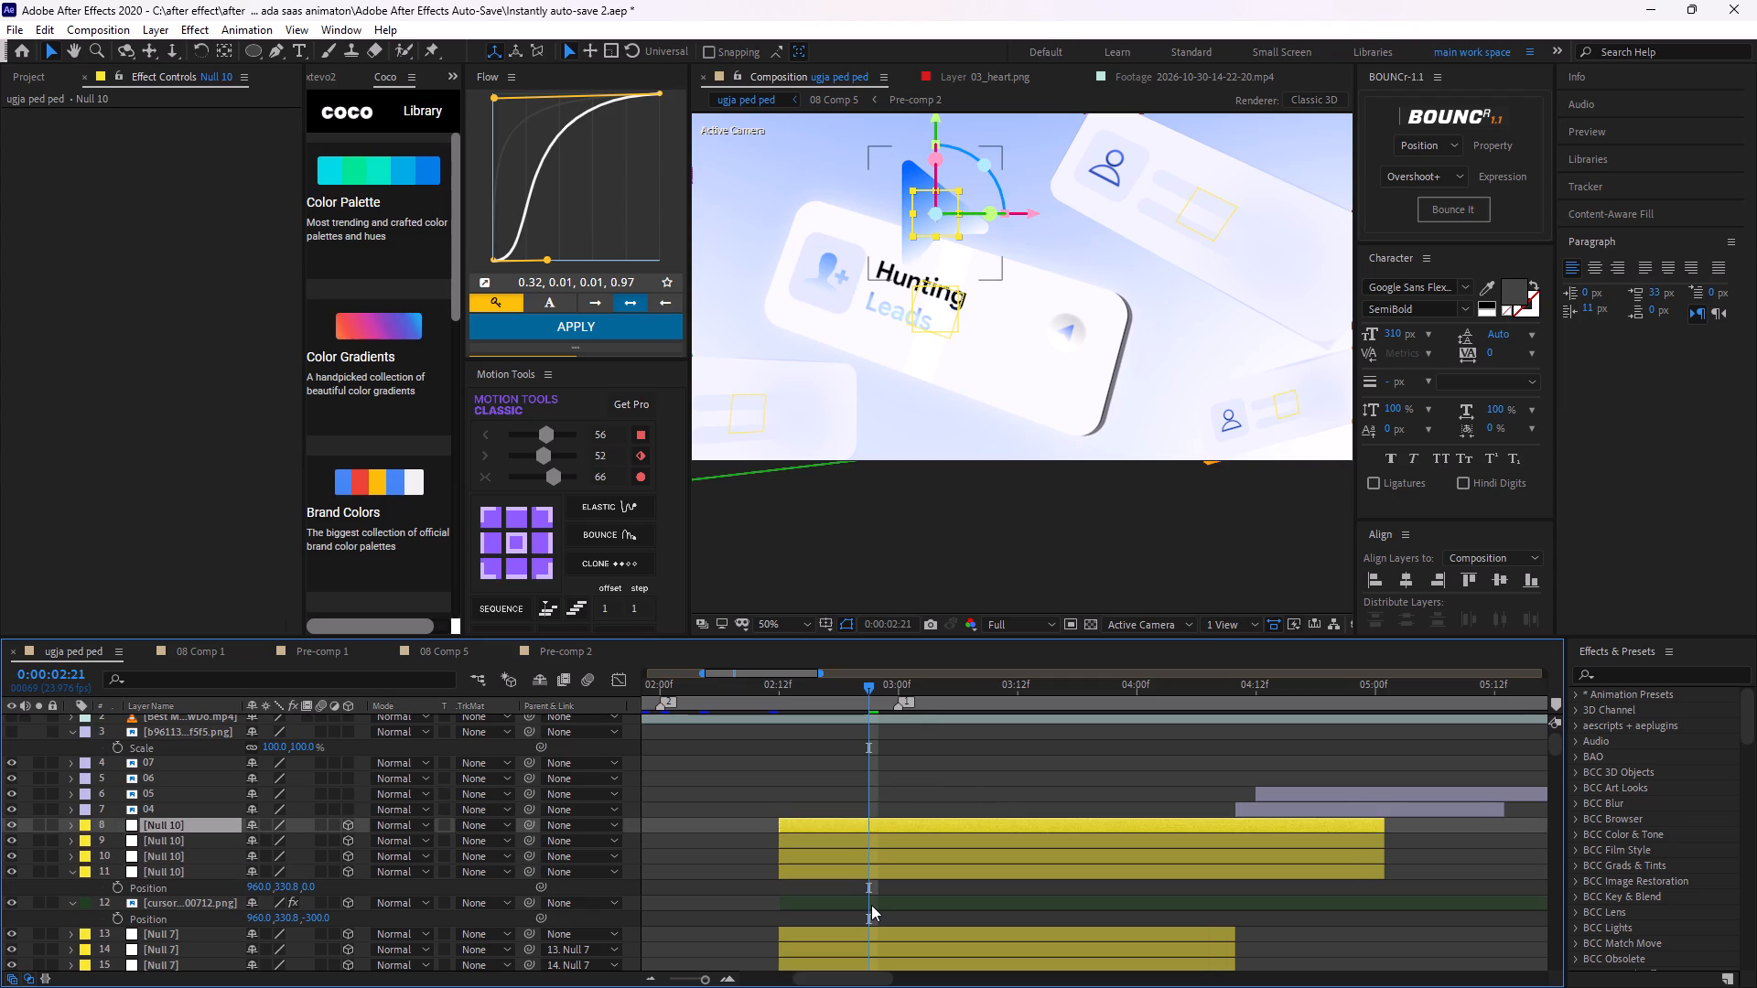
{"action": "left_click", "coordinate": [877, 896]}
{"action": "left_click", "coordinate": [878, 854]}
{"action": "left_click", "coordinate": [857, 869]}
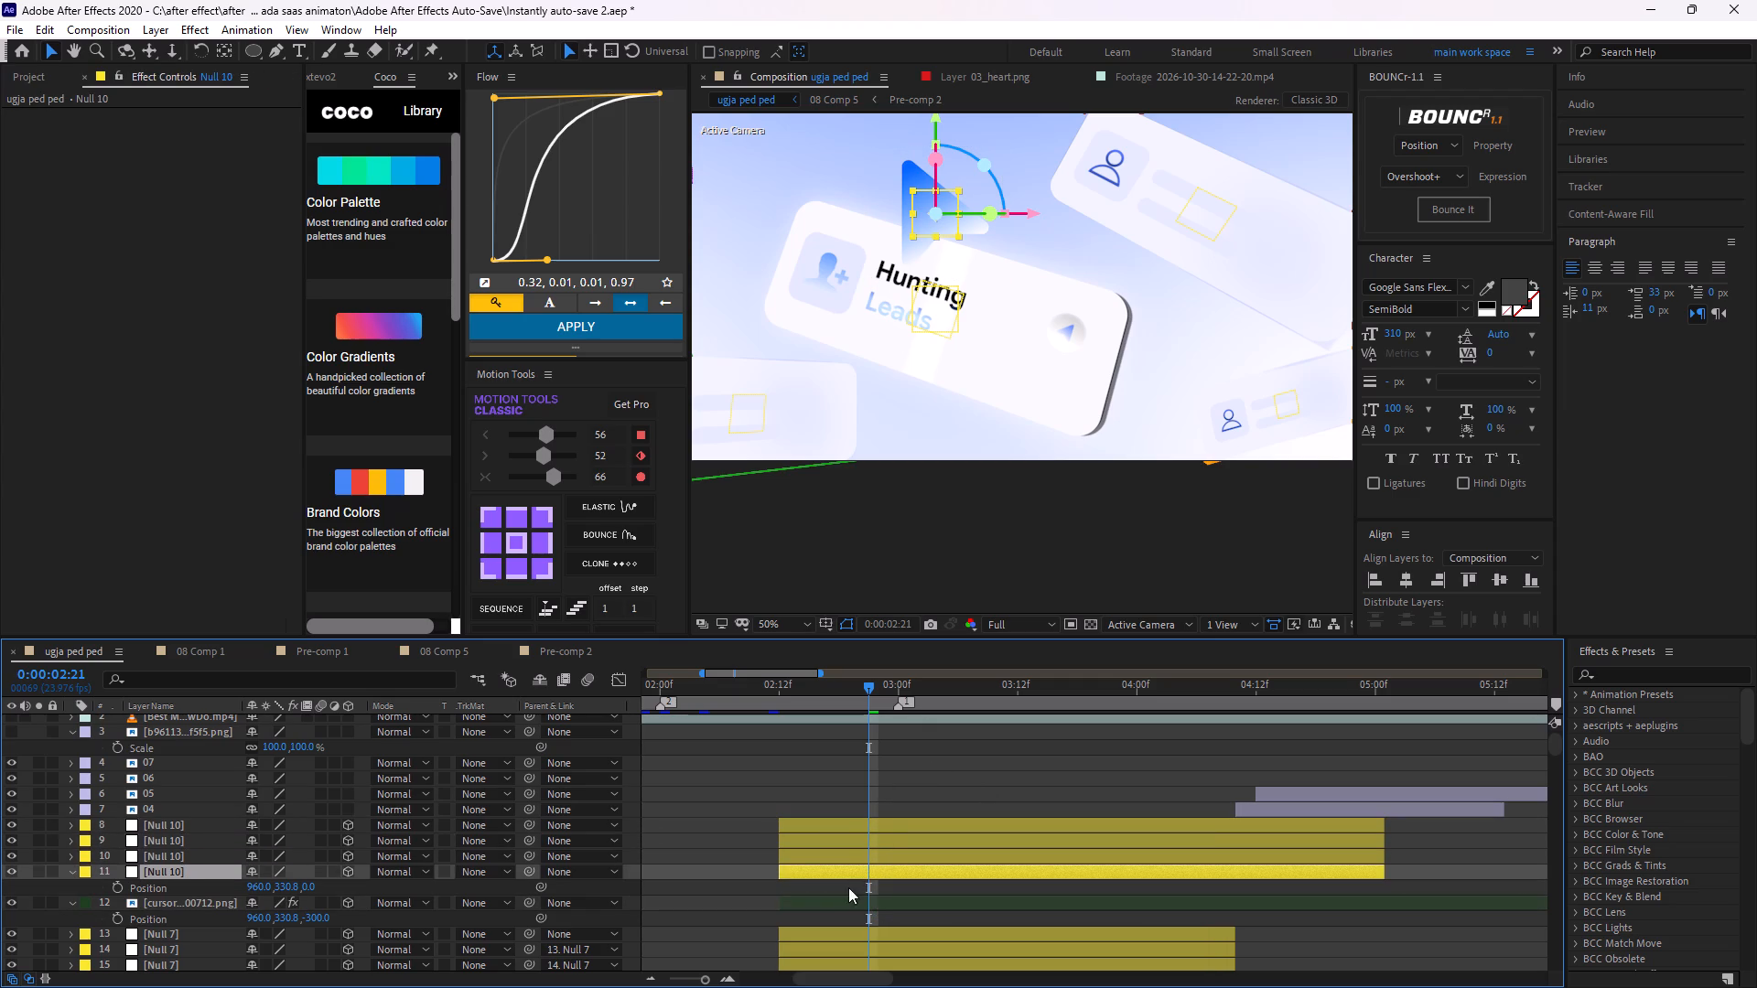
Parent the cursor to layer 11 and chain the Null 10 layers upward: 11 to 10, 10 to 9, and 9 to 8.
{"action": "left_click", "coordinate": [838, 898]}
{"action": "left_click_drag", "start_coordinate": [530, 905], "coordinate": [224, 876]}
{"action": "left_click_drag", "start_coordinate": [530, 873], "coordinate": [187, 848]}
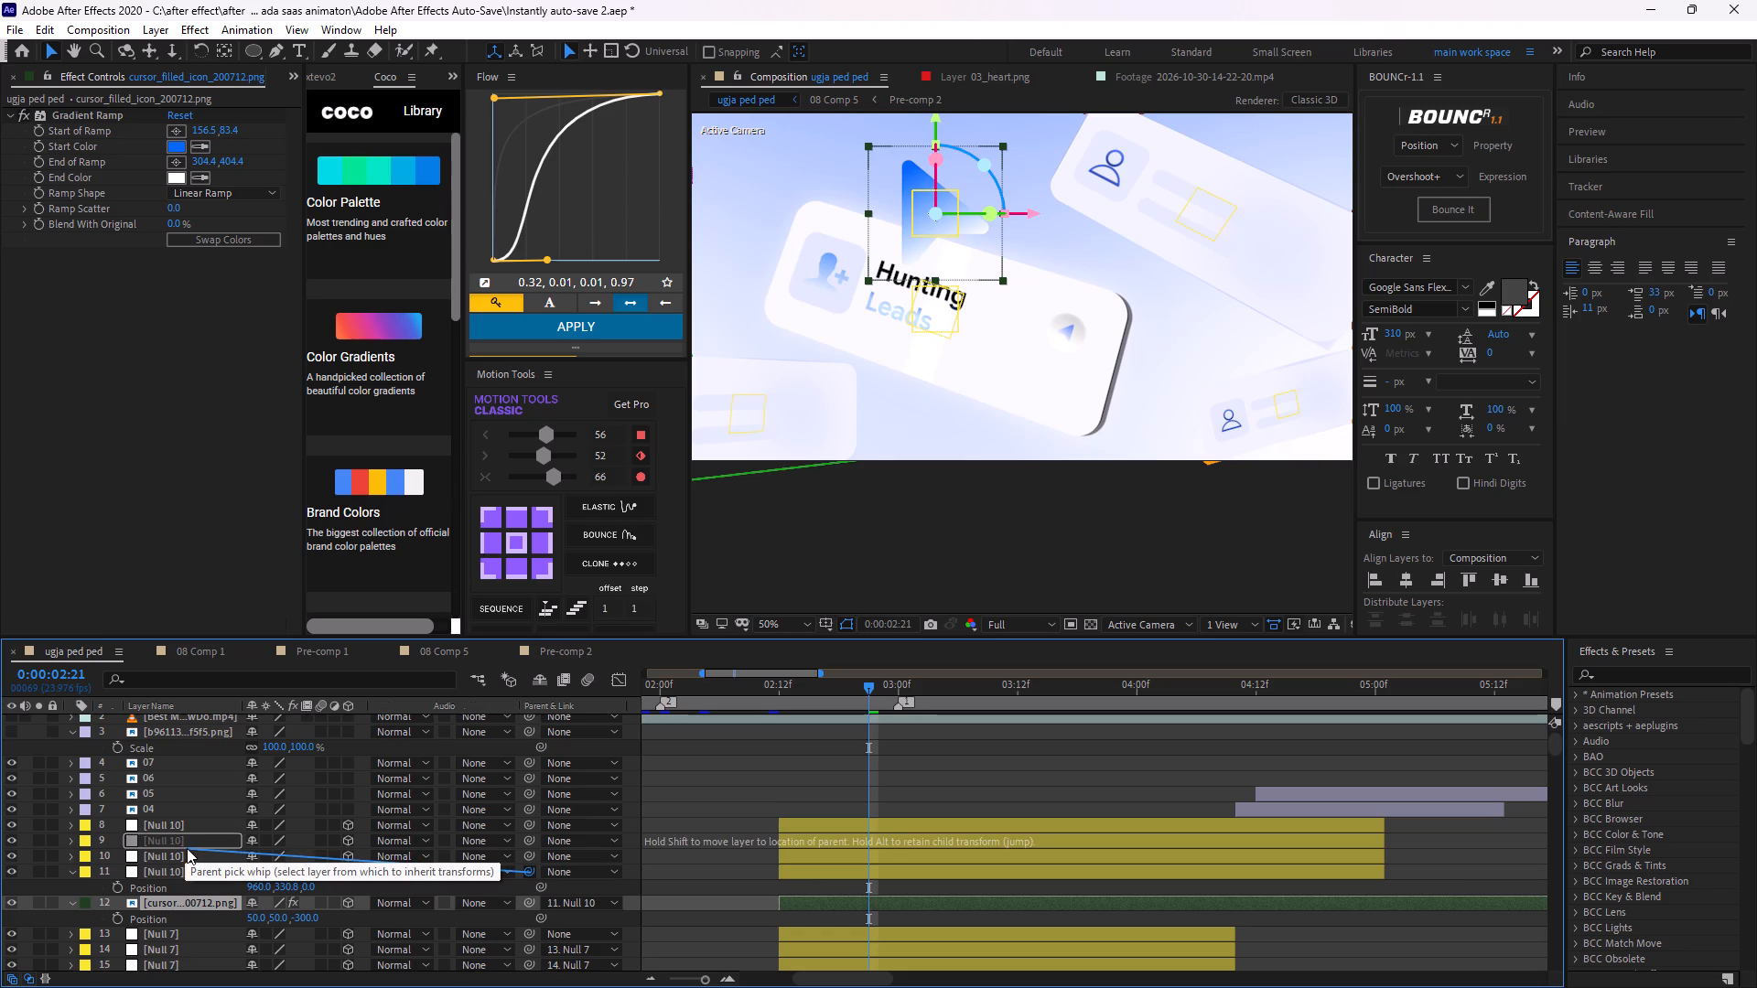
{"action": "left_click_drag", "start_coordinate": [187, 848], "coordinate": [187, 856]}
{"action": "left_click_drag", "start_coordinate": [526, 855], "coordinate": [240, 839]}
{"action": "left_click_drag", "start_coordinate": [534, 839], "coordinate": [199, 827]}
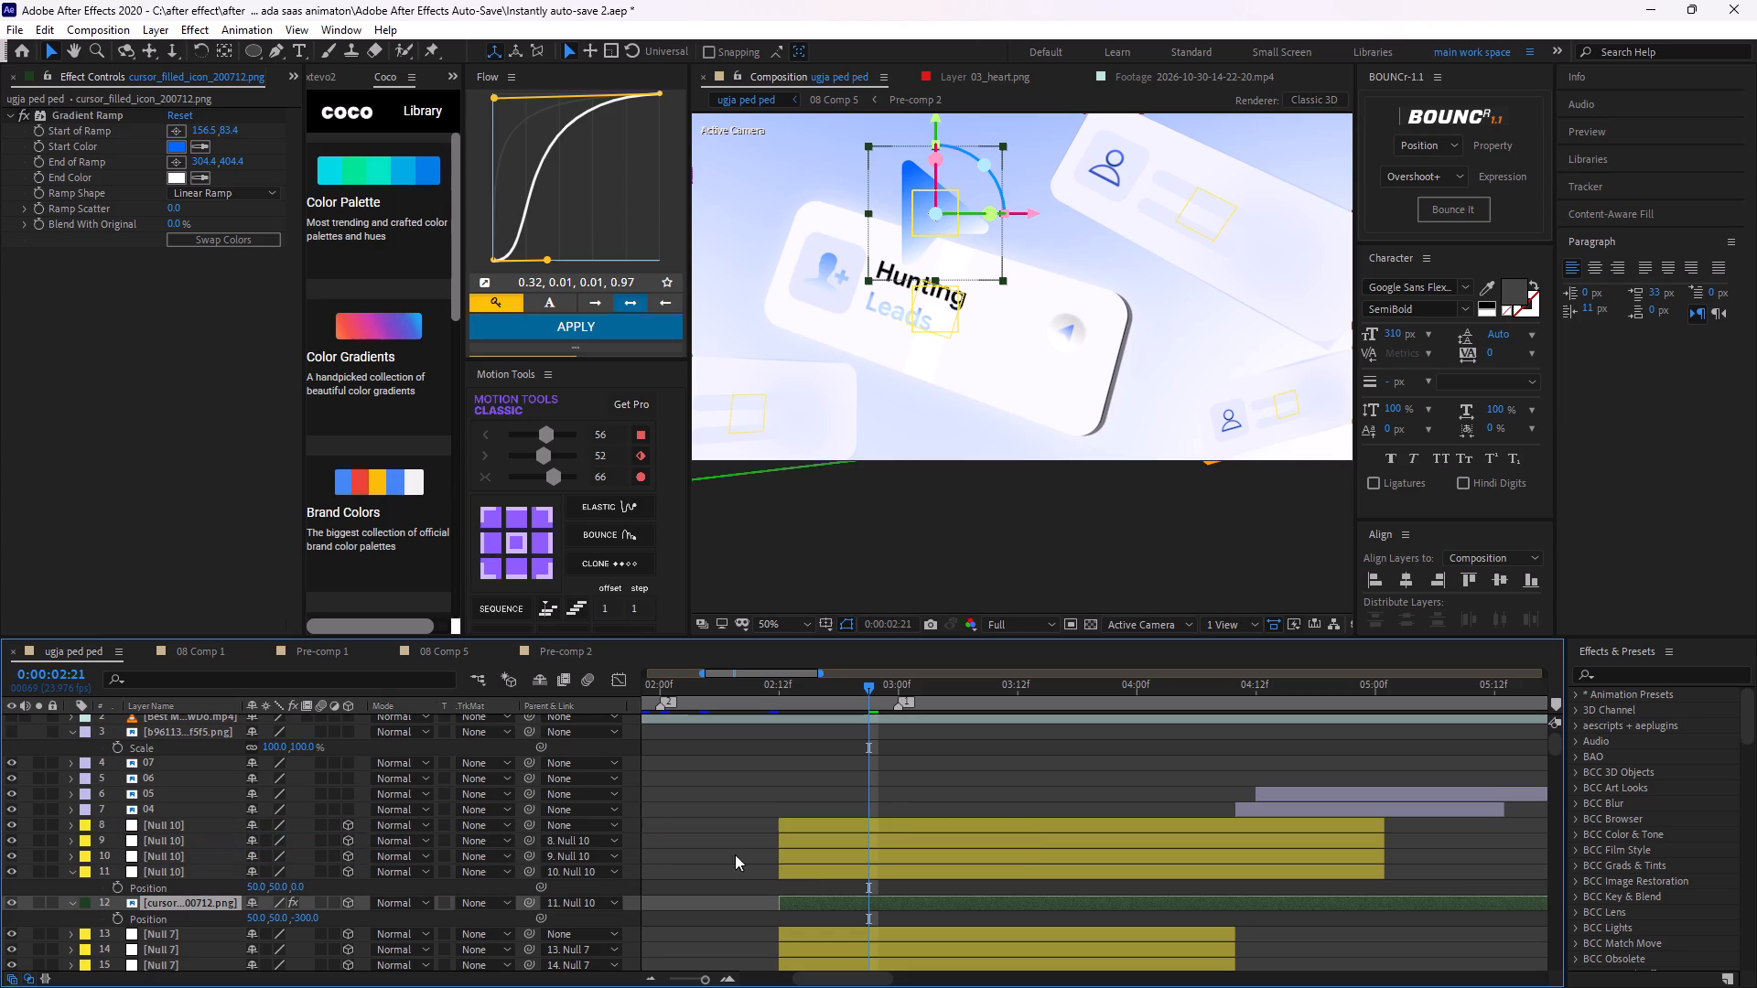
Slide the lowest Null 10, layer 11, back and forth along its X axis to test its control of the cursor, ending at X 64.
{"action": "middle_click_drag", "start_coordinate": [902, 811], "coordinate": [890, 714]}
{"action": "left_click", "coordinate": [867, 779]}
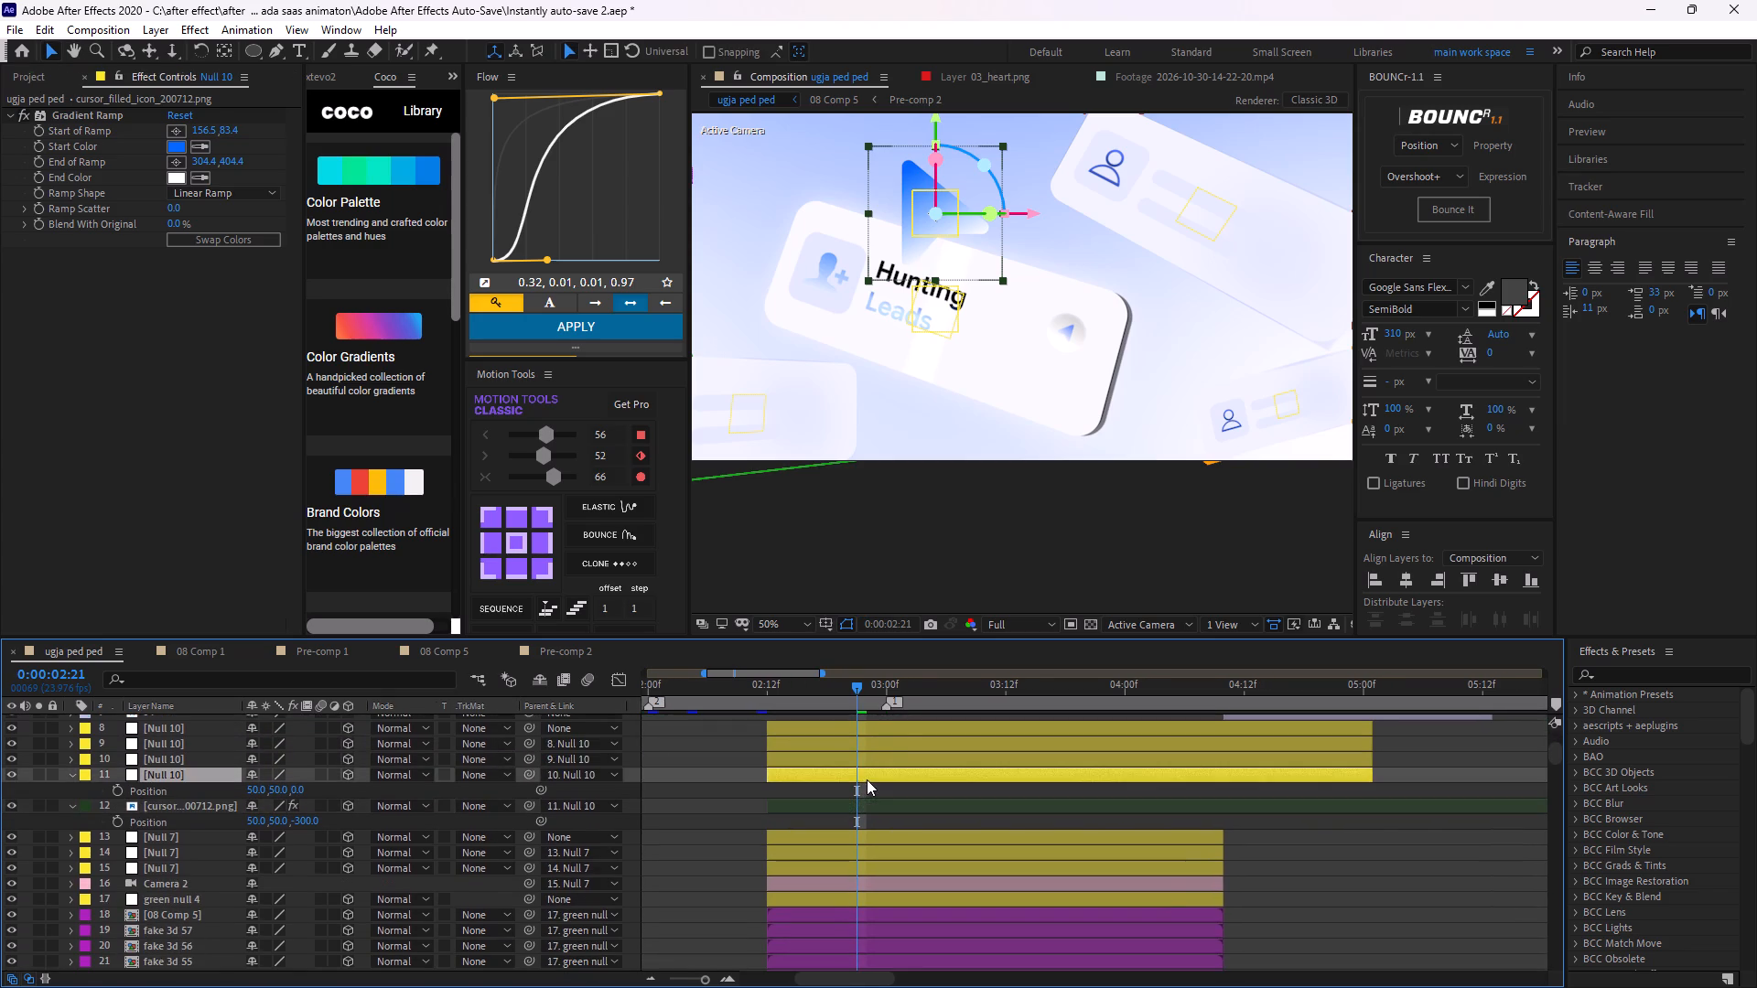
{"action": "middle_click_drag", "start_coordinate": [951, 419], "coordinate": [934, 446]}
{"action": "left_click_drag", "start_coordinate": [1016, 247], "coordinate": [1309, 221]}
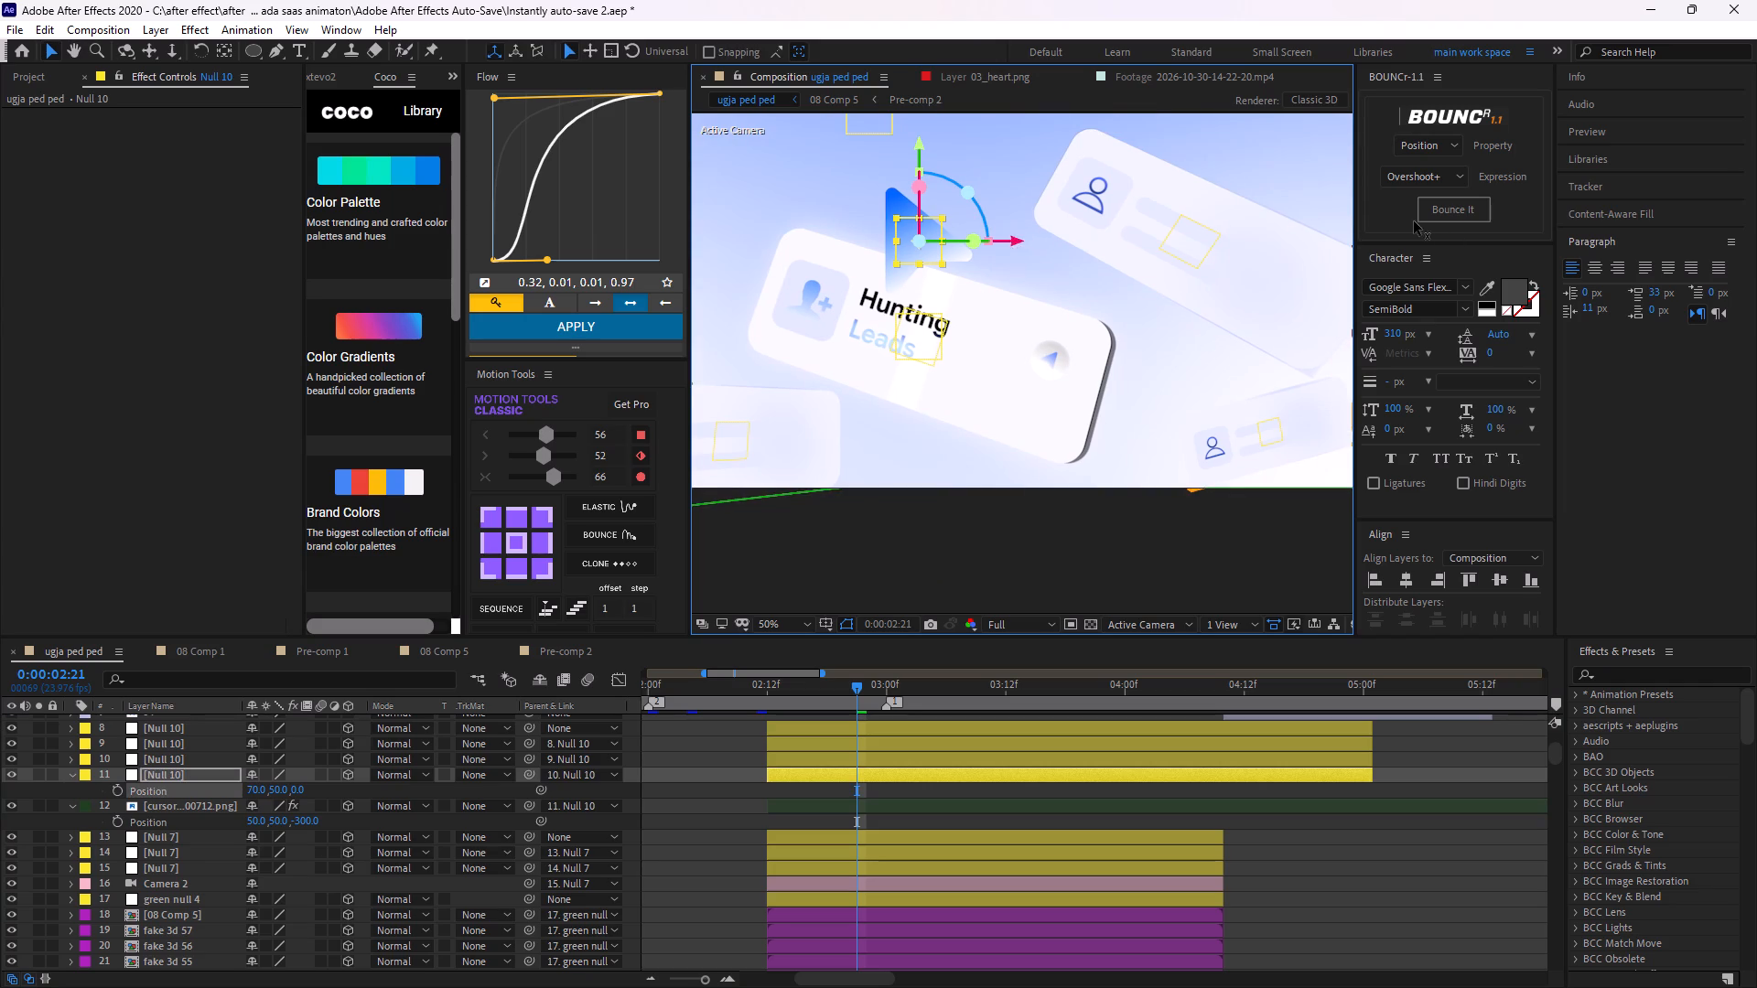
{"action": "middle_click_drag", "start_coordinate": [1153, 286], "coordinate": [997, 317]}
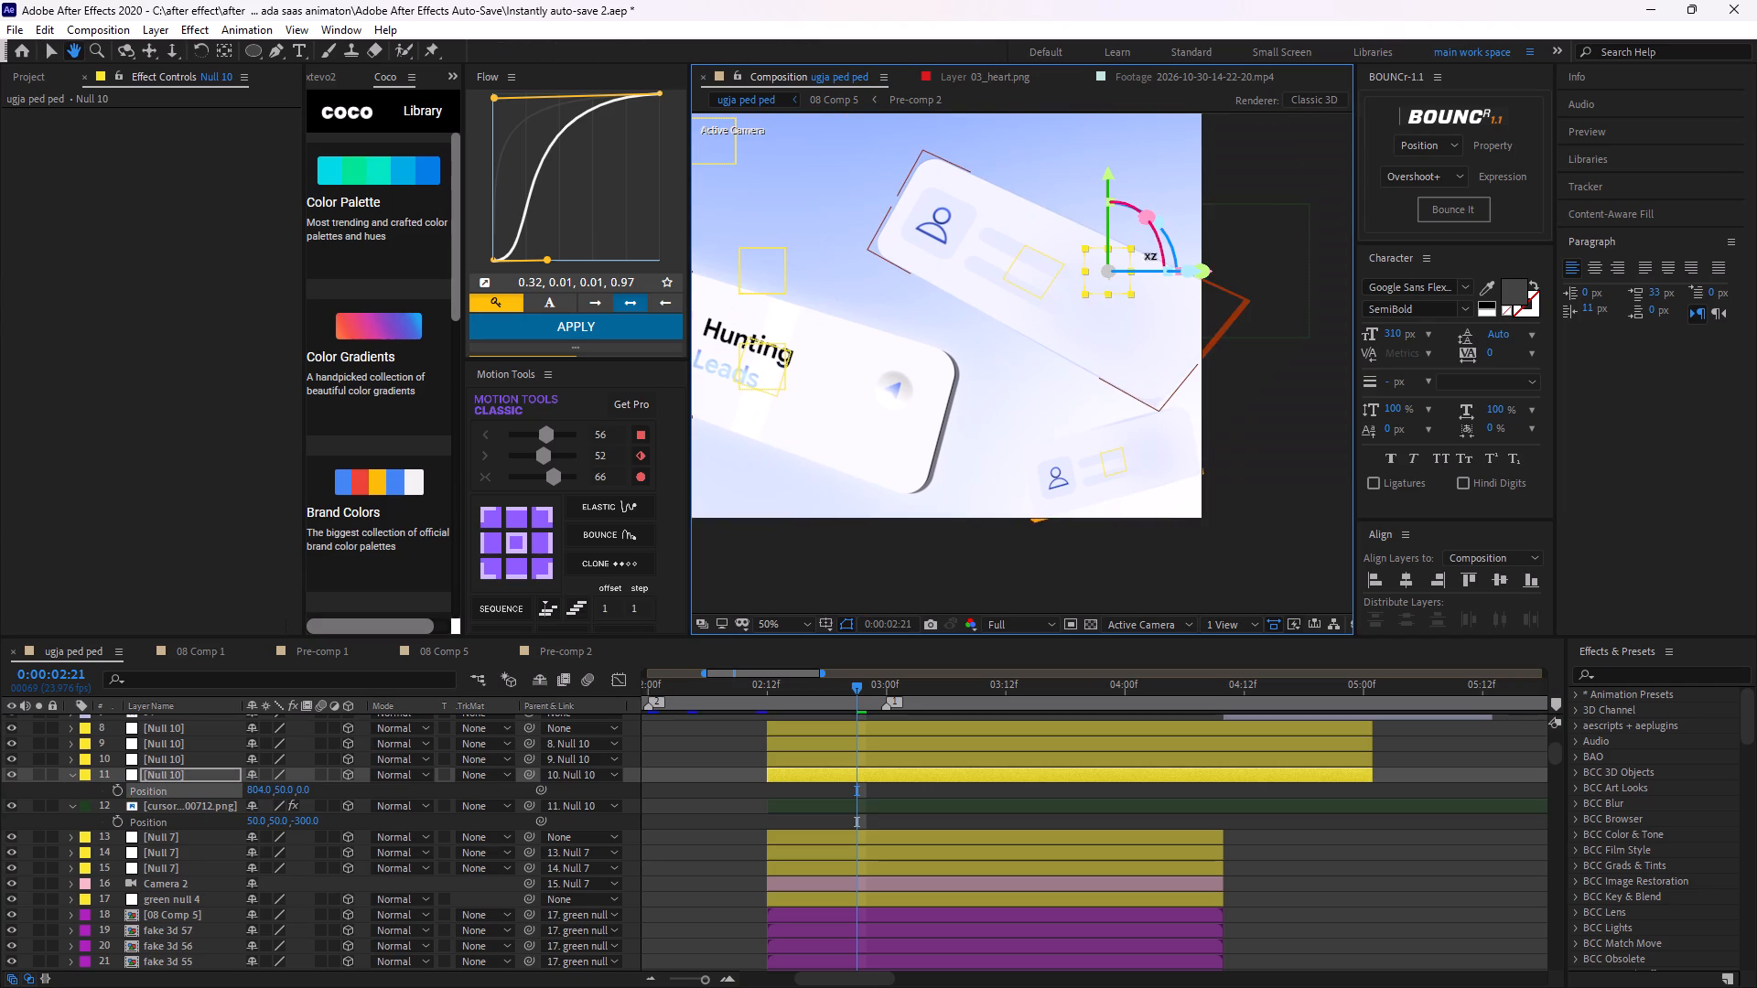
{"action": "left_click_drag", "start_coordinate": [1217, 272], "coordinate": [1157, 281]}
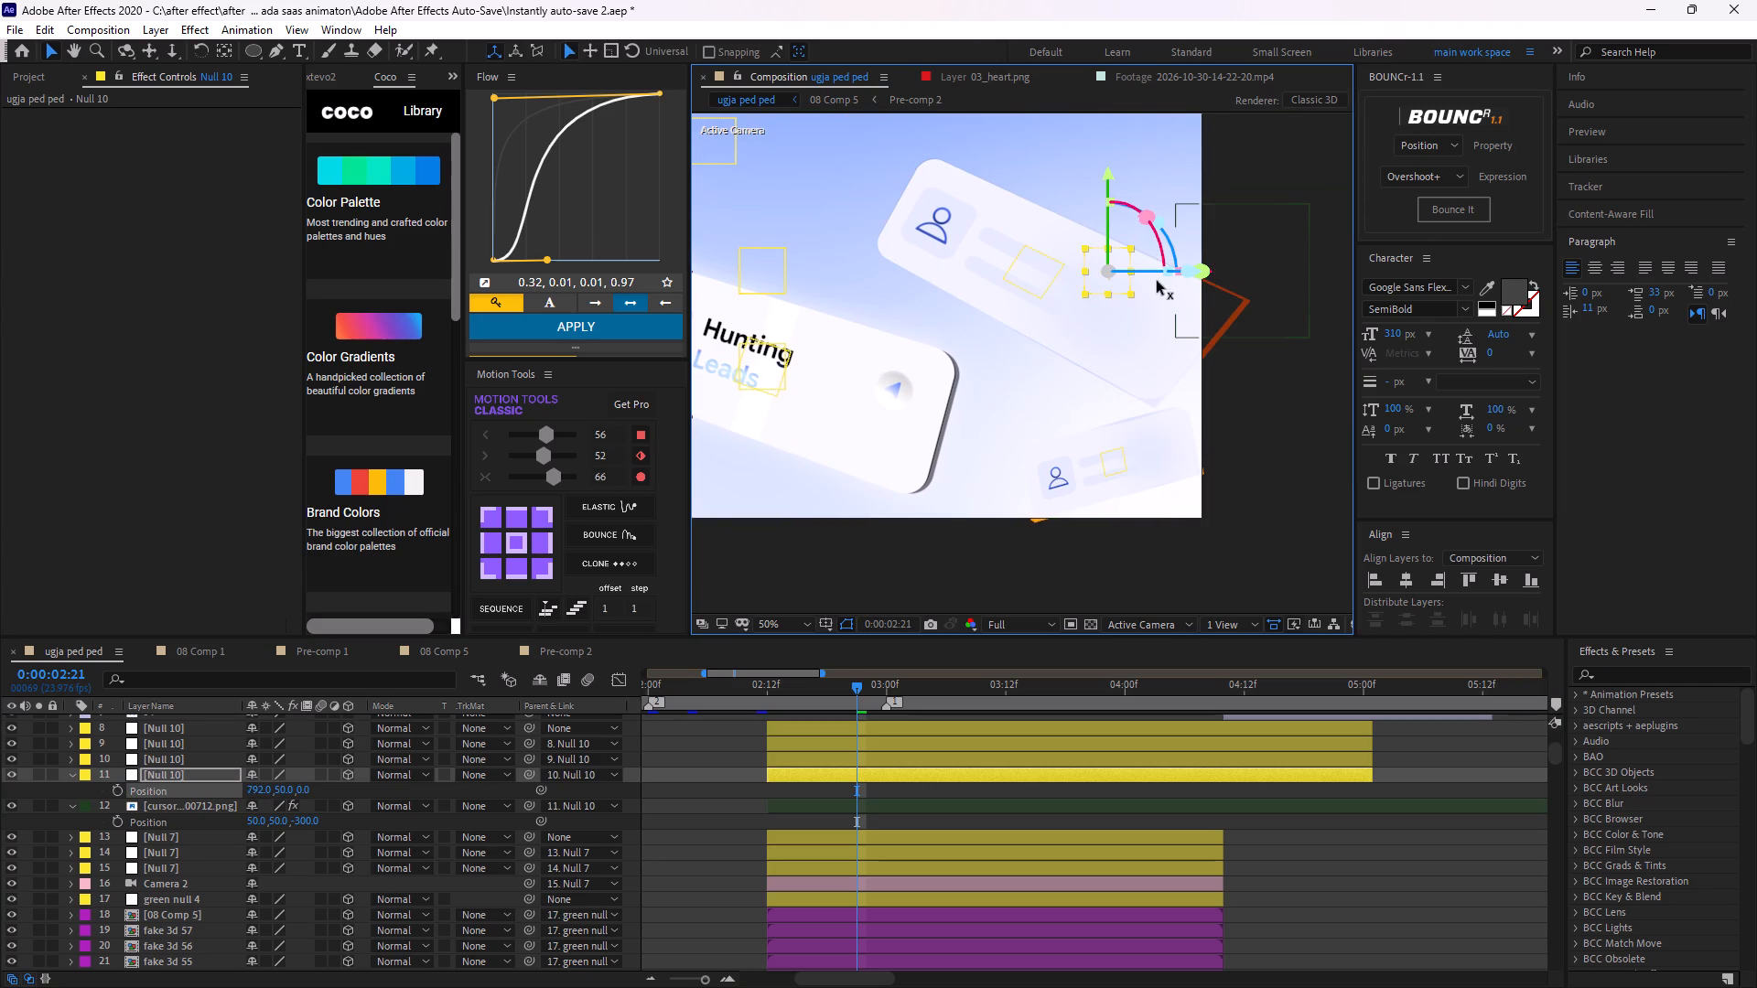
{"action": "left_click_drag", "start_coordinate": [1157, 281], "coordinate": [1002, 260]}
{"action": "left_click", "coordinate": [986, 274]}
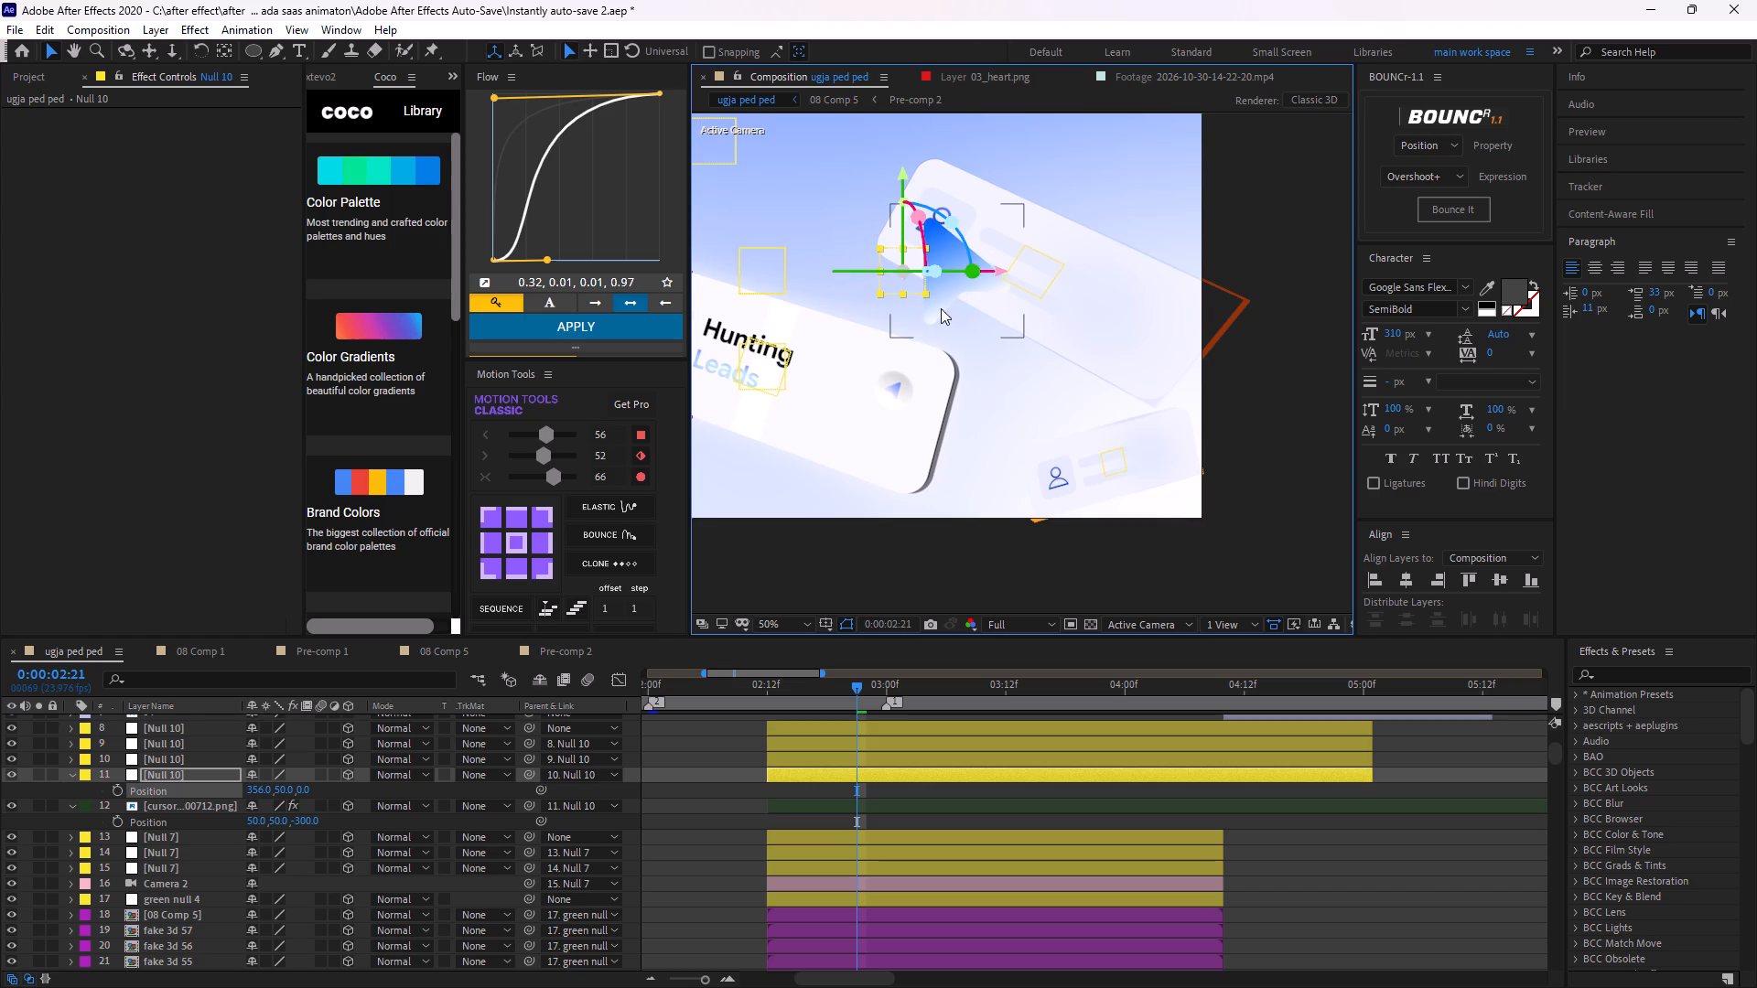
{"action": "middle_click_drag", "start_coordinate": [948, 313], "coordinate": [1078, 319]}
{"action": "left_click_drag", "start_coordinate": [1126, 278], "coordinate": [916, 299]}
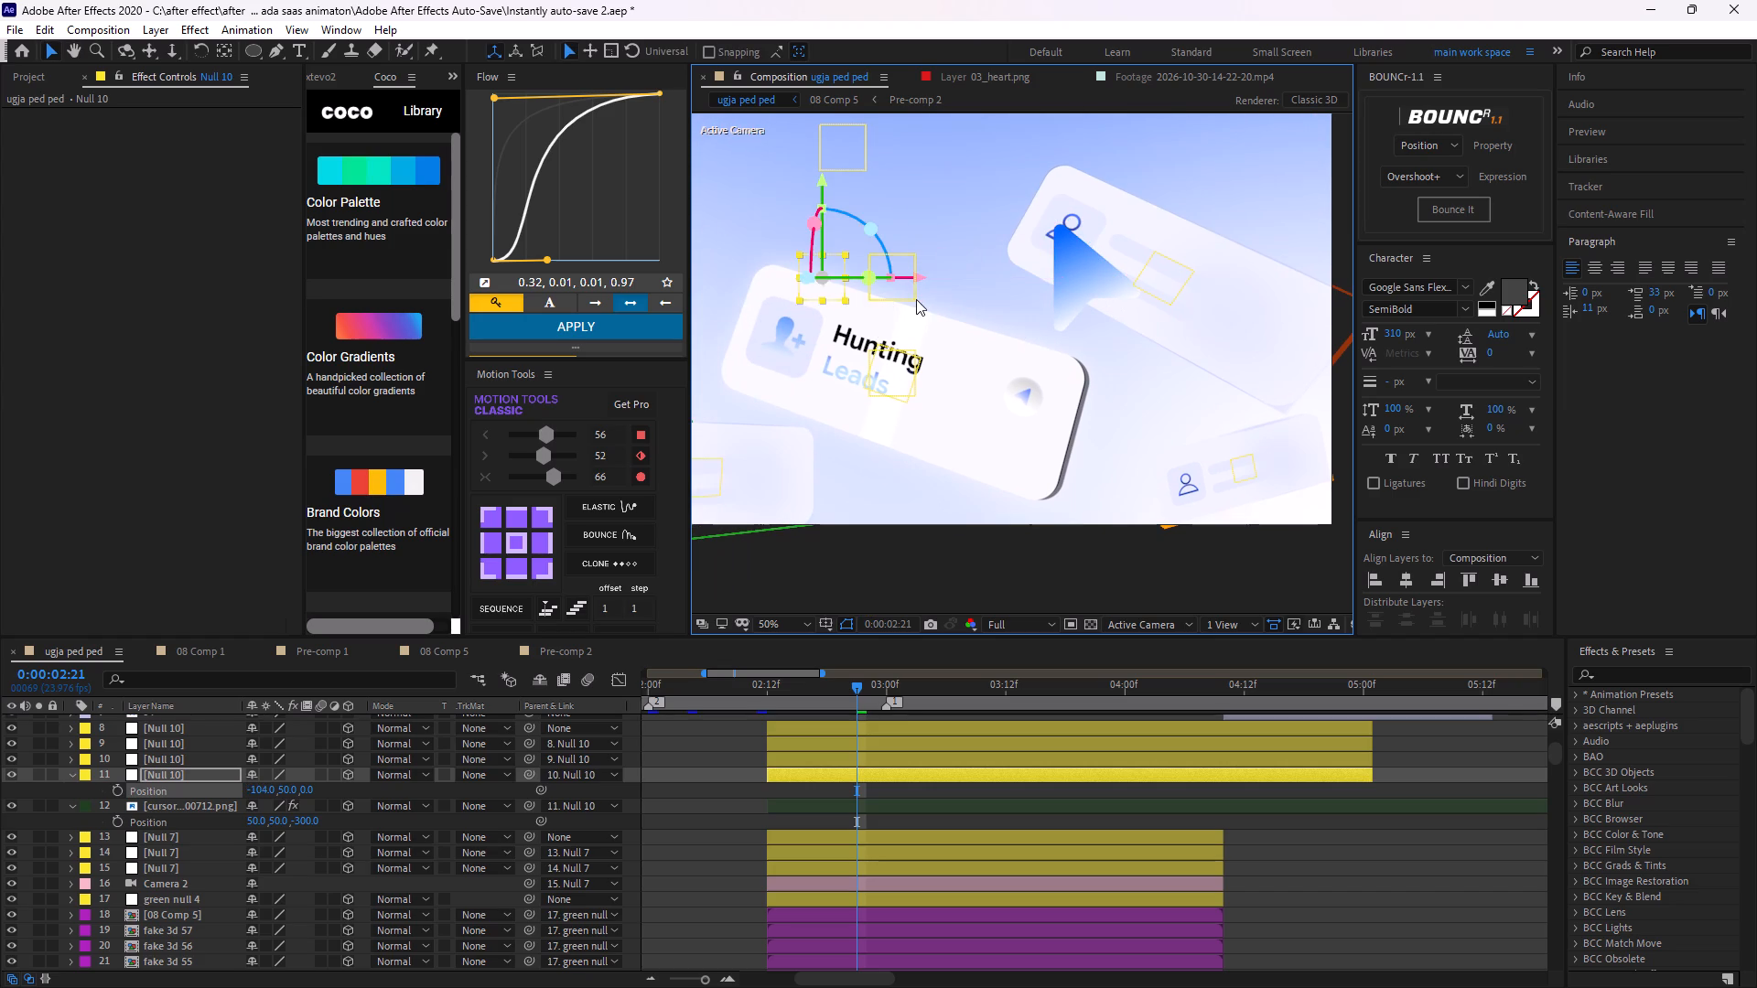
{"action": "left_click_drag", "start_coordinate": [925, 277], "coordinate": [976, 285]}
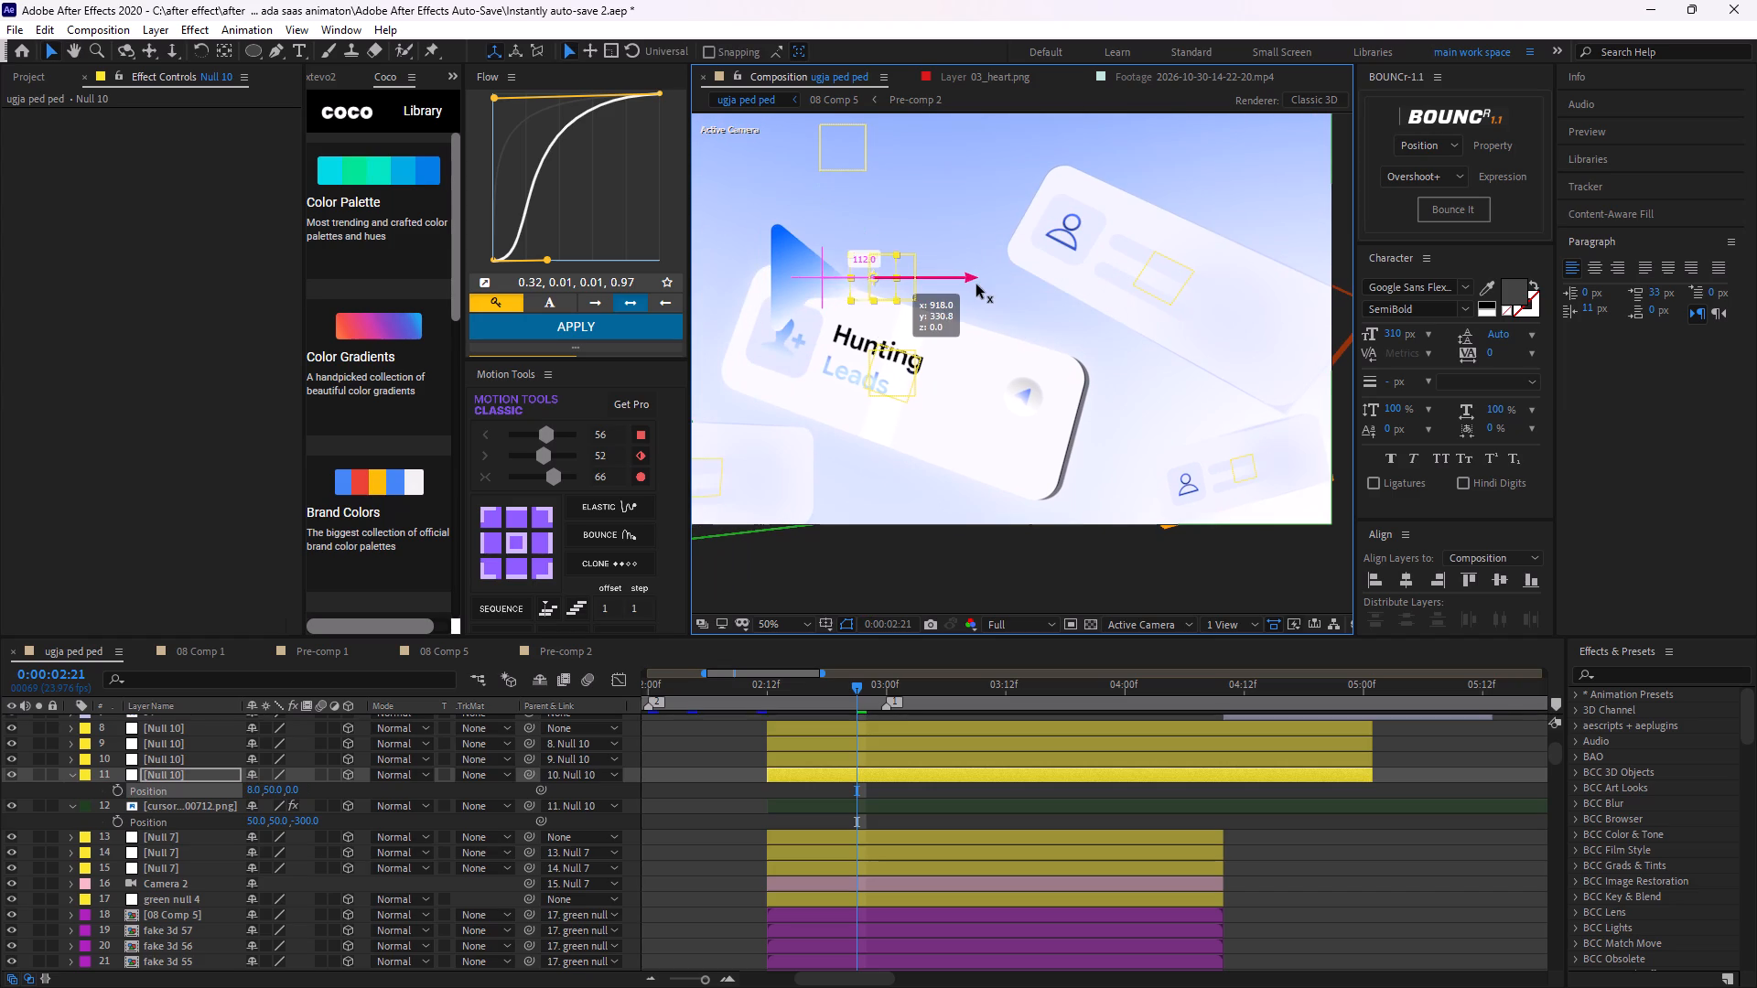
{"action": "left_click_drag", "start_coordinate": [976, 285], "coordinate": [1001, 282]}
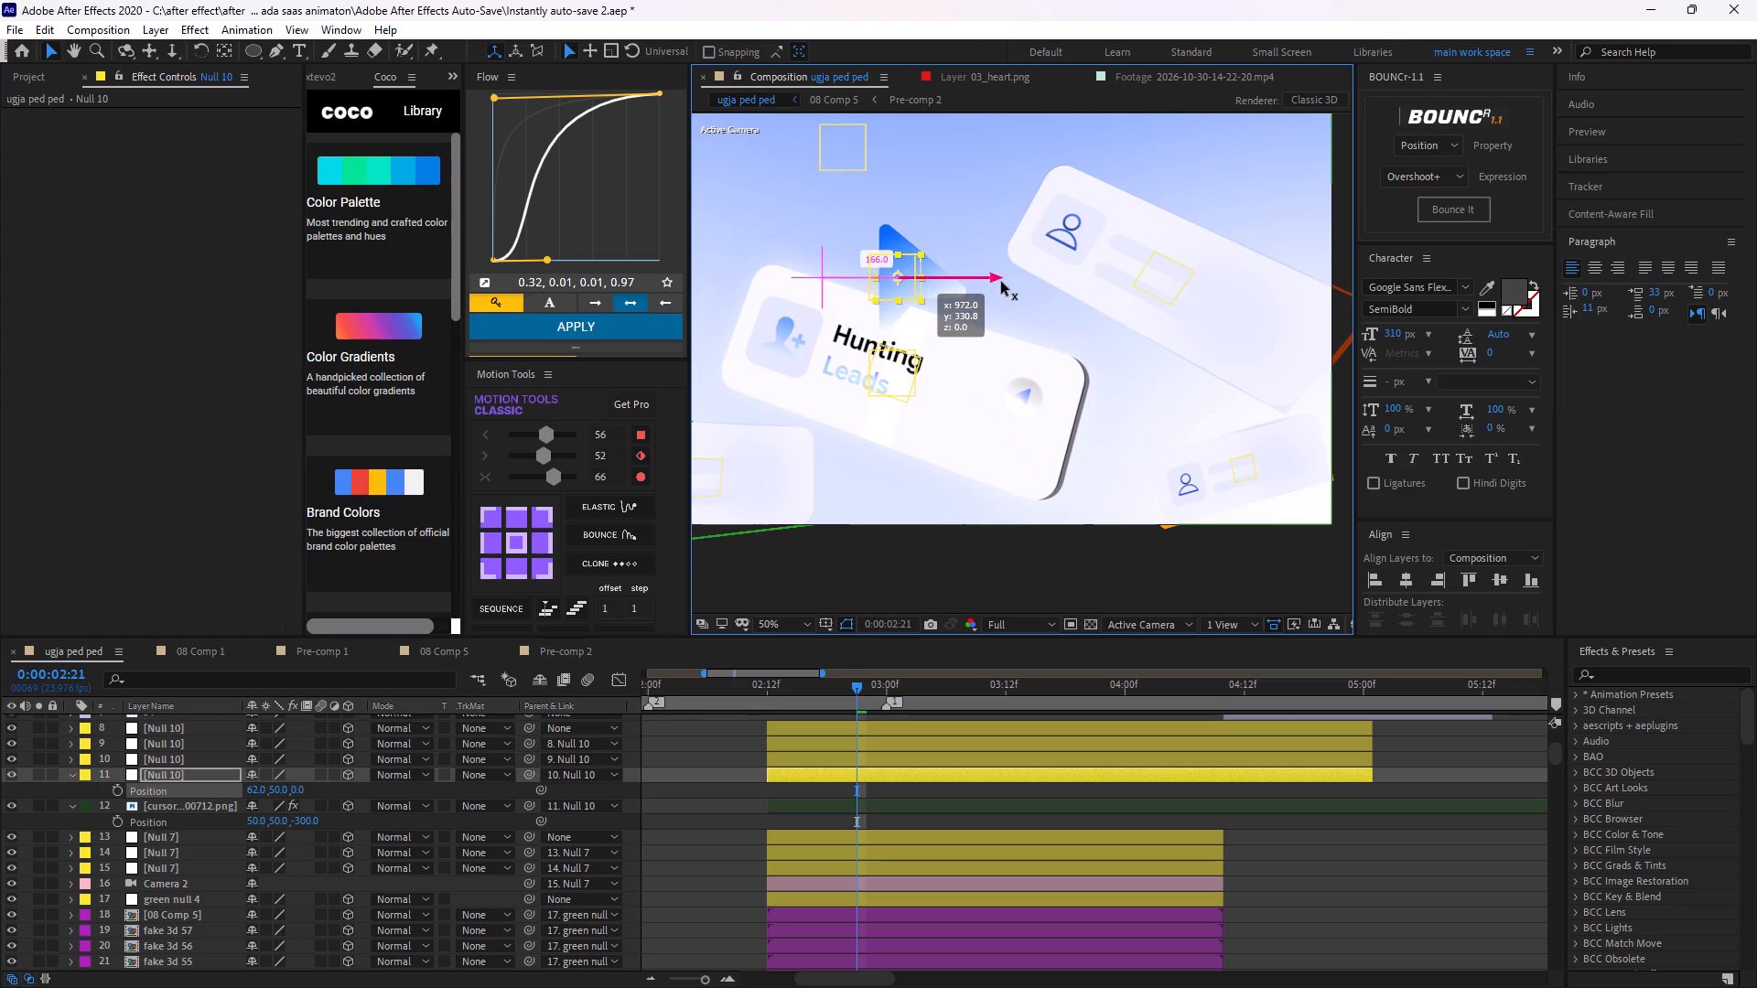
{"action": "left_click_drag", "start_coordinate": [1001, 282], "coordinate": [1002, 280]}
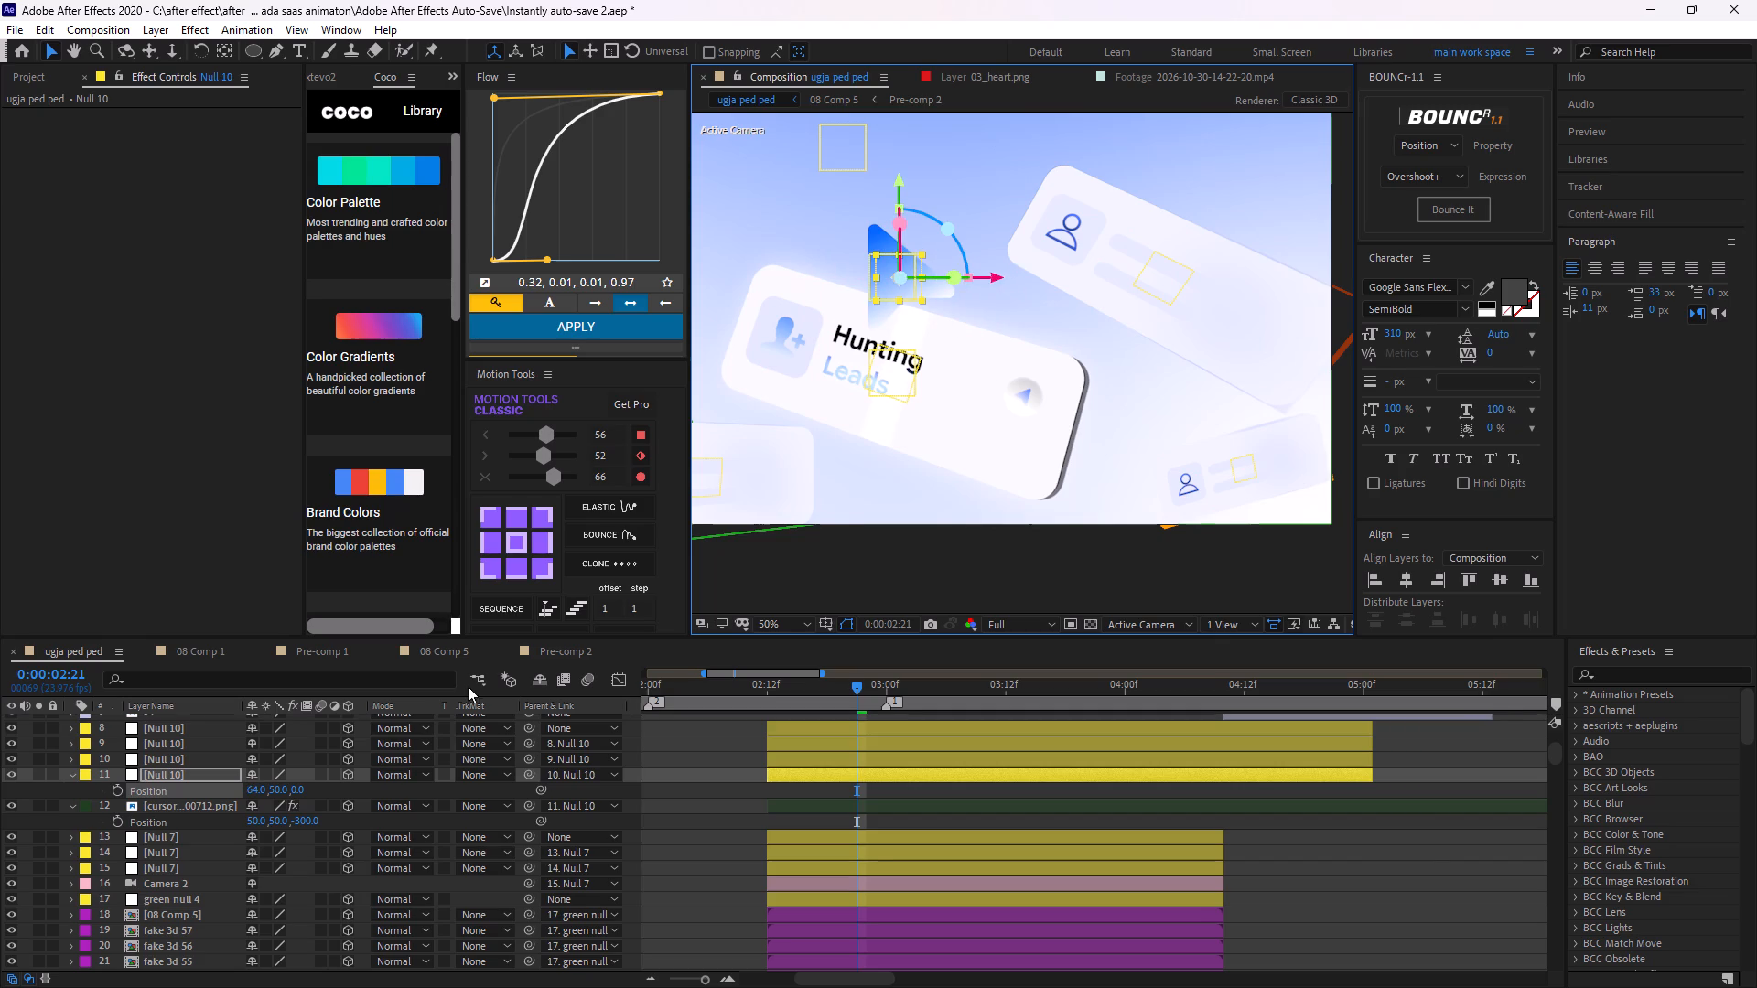
Set the X position of the lowest Null 10, layer 11, to 125.
{"action": "left_click", "coordinate": [726, 776]}
{"action": "left_click_drag", "start_coordinate": [253, 796], "coordinate": [335, 790]}
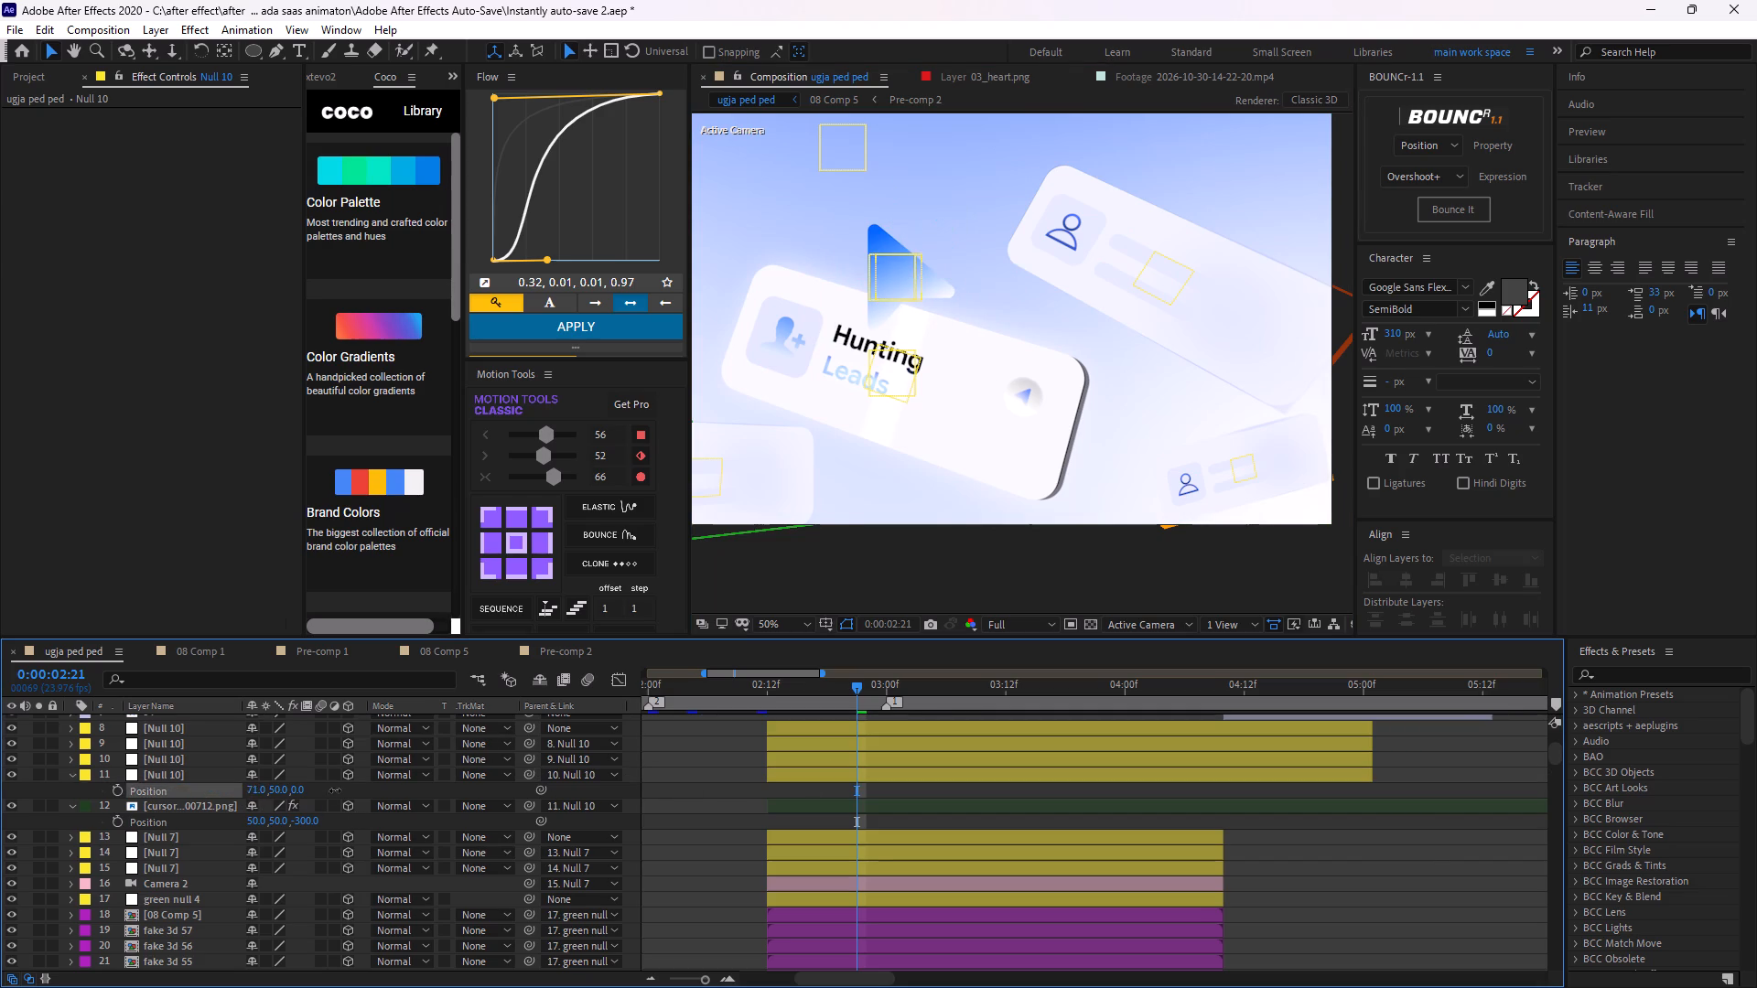
{"action": "left_click_drag", "start_coordinate": [335, 790], "coordinate": [306, 792]}
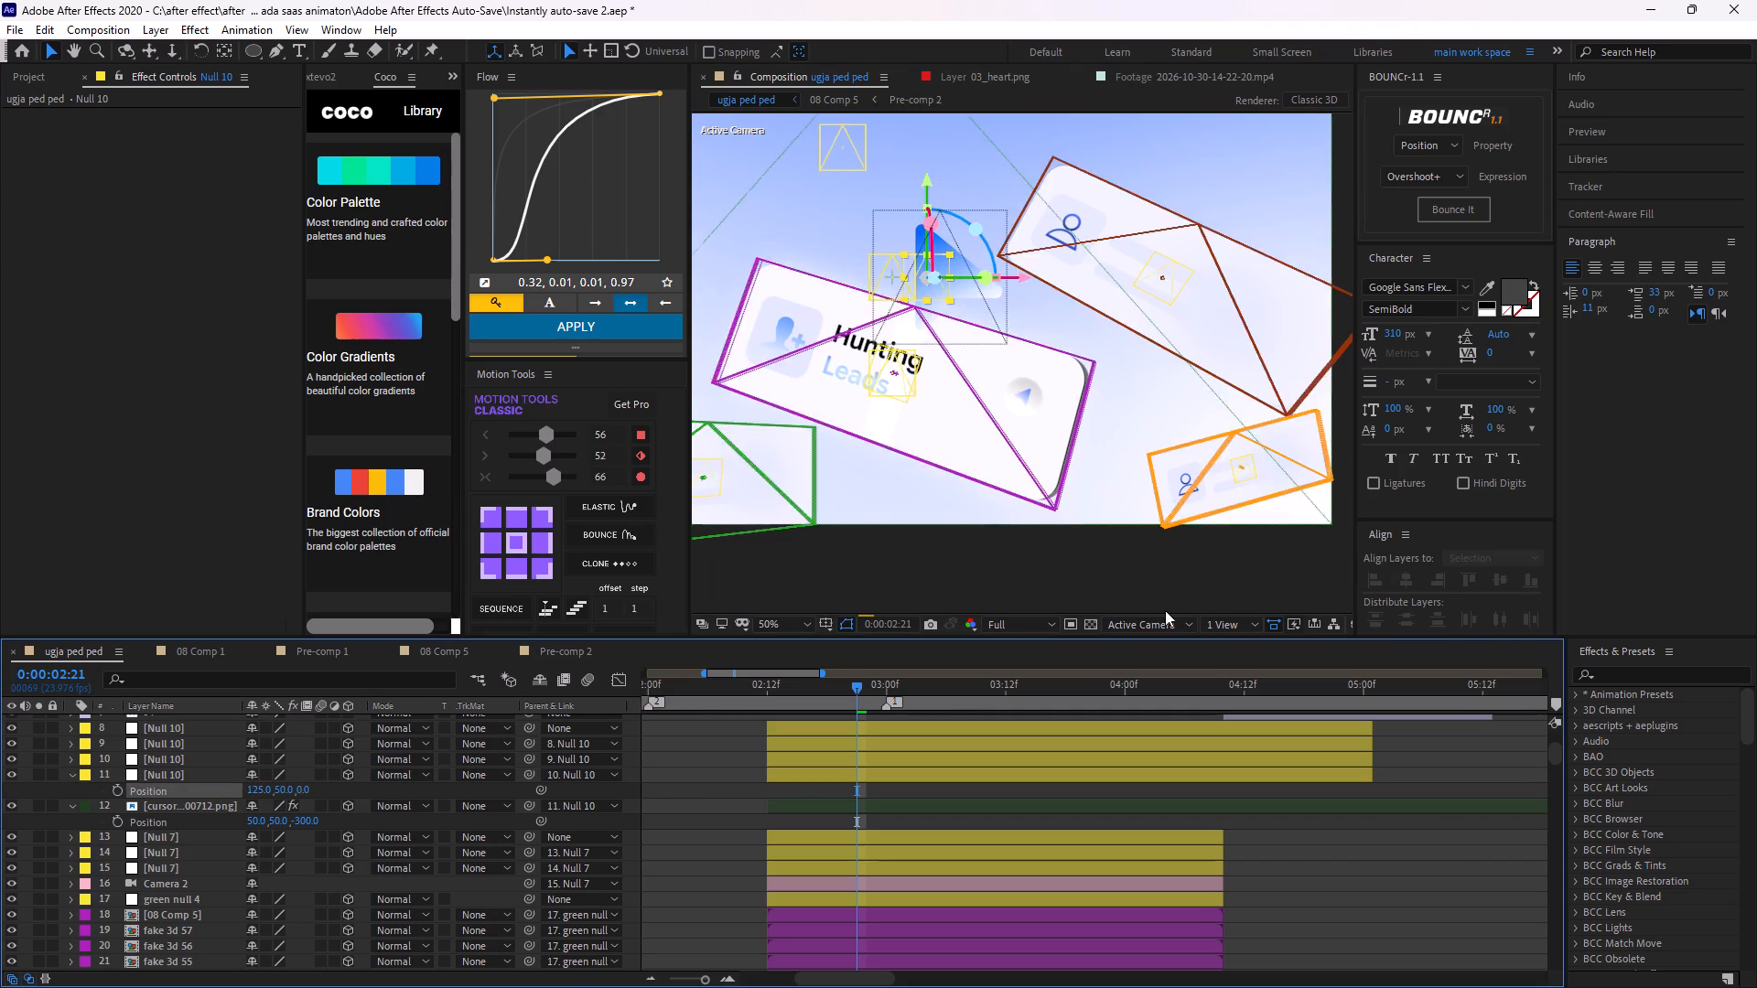
Set the composition preview resolution to Third.
{"action": "left_click", "coordinate": [1003, 621]}
{"action": "left_click", "coordinate": [1012, 705]}
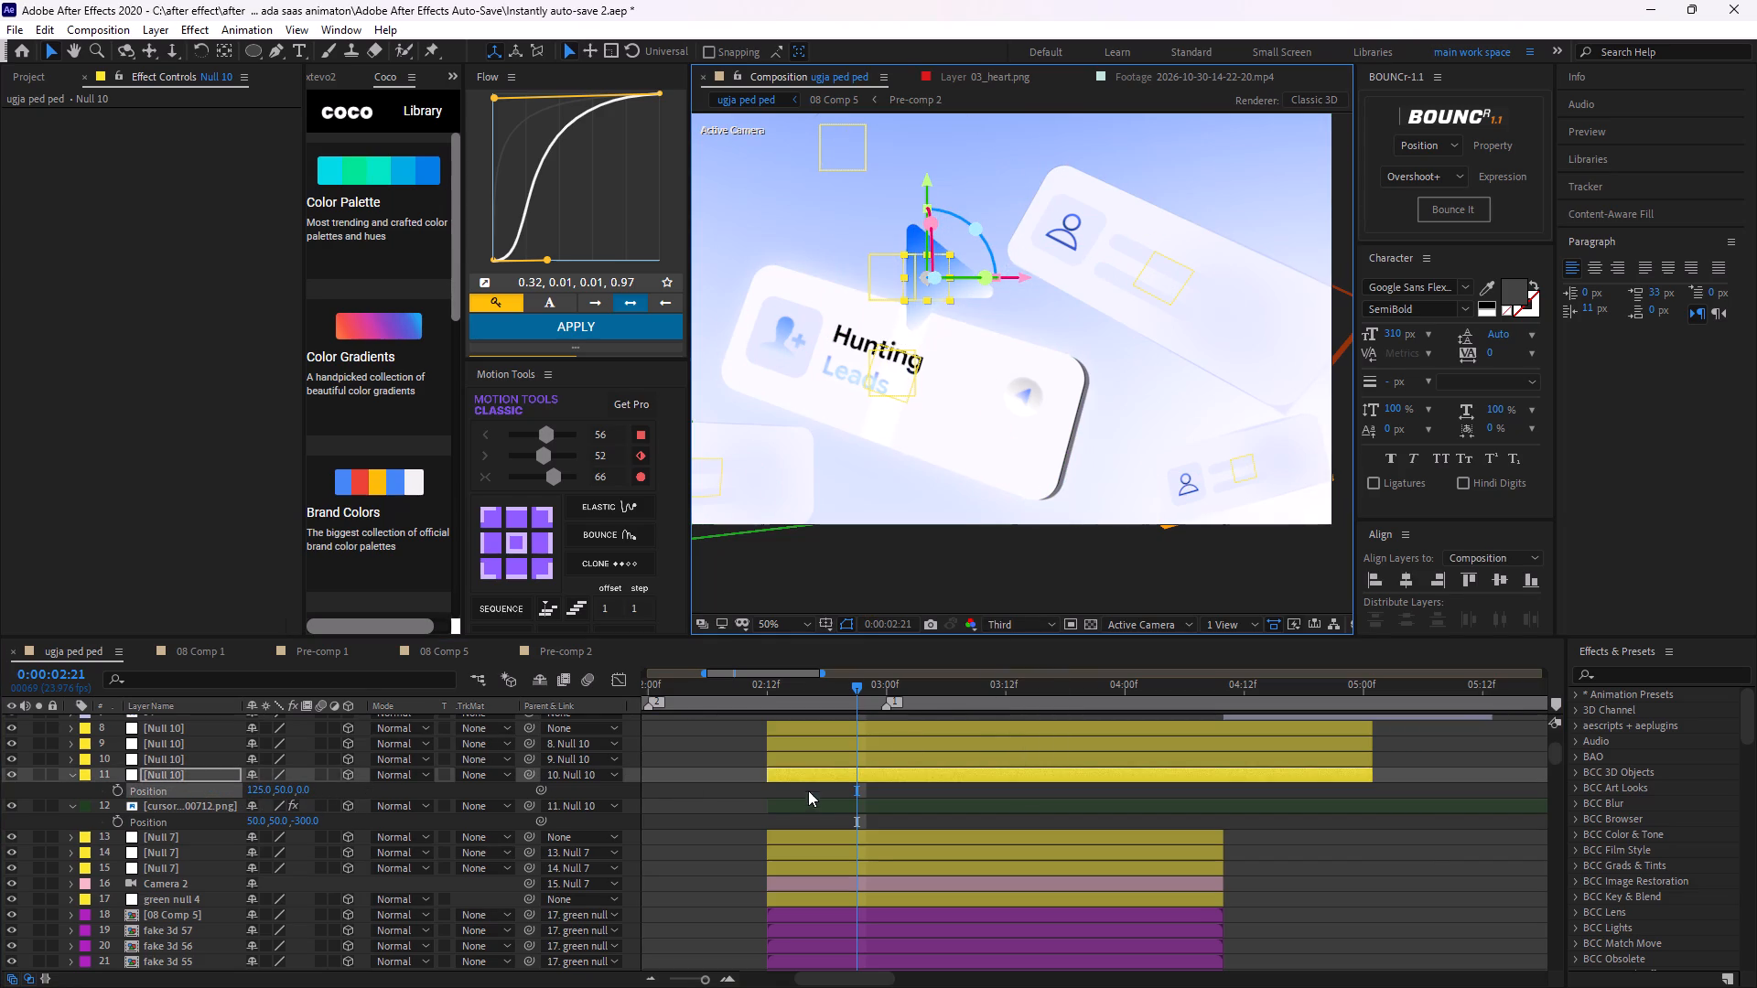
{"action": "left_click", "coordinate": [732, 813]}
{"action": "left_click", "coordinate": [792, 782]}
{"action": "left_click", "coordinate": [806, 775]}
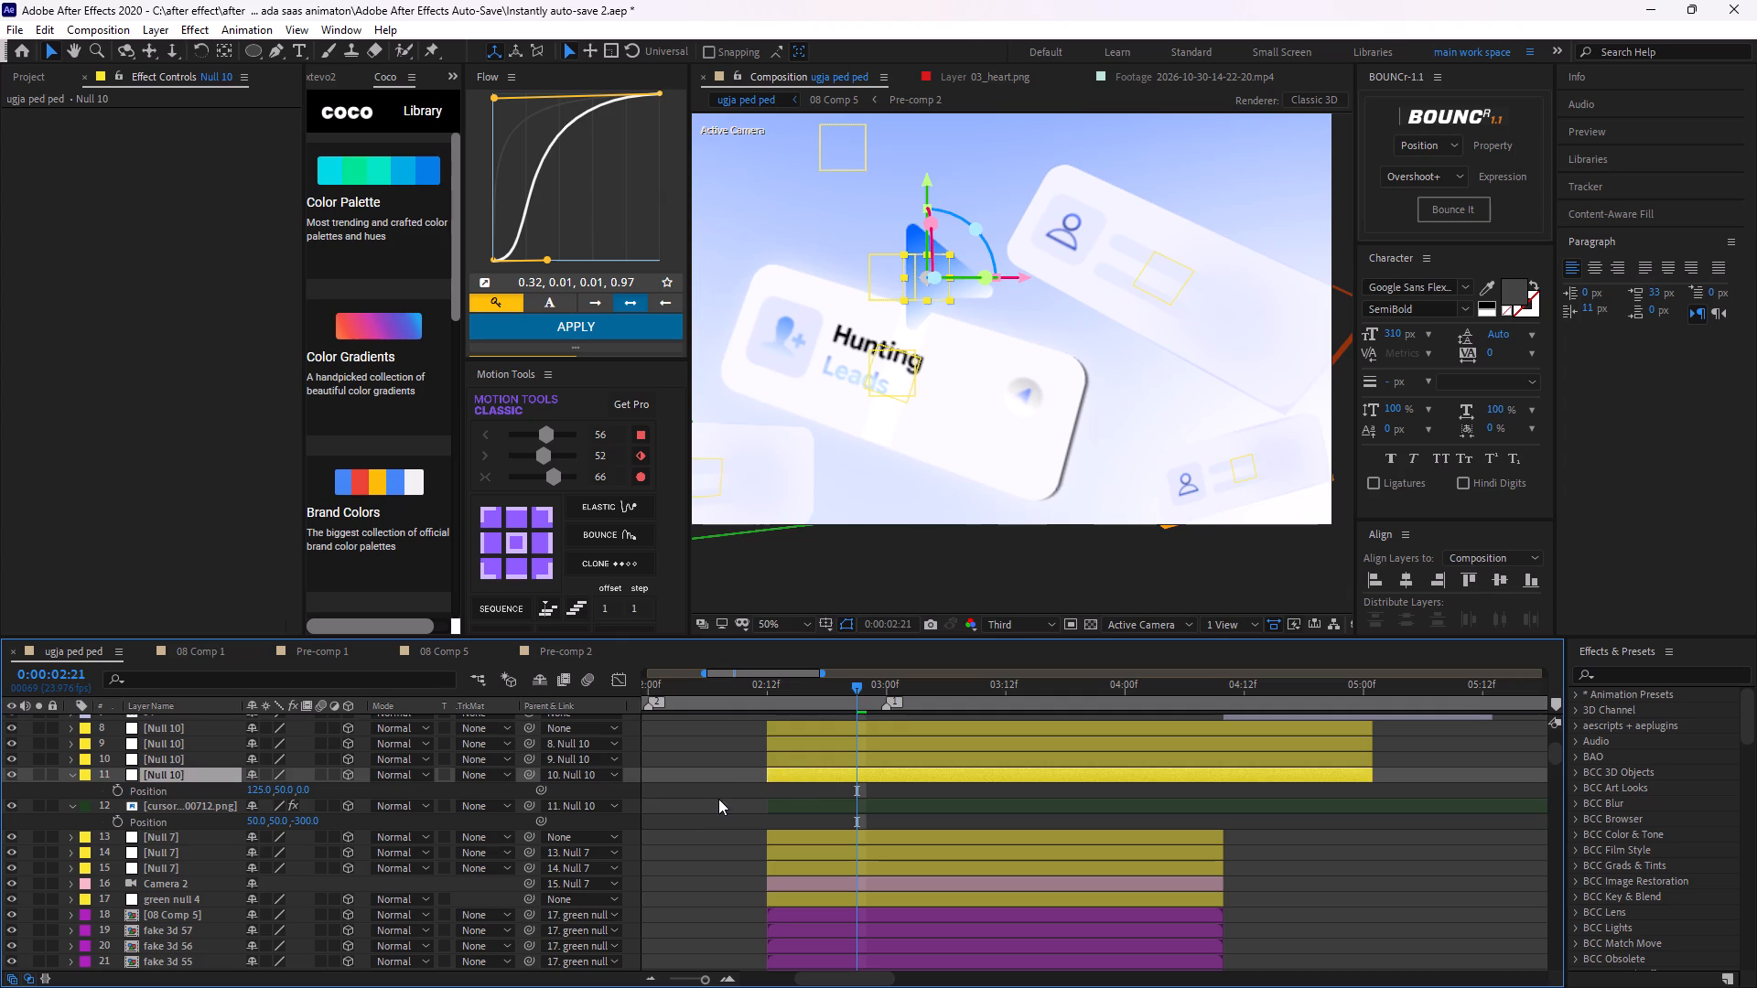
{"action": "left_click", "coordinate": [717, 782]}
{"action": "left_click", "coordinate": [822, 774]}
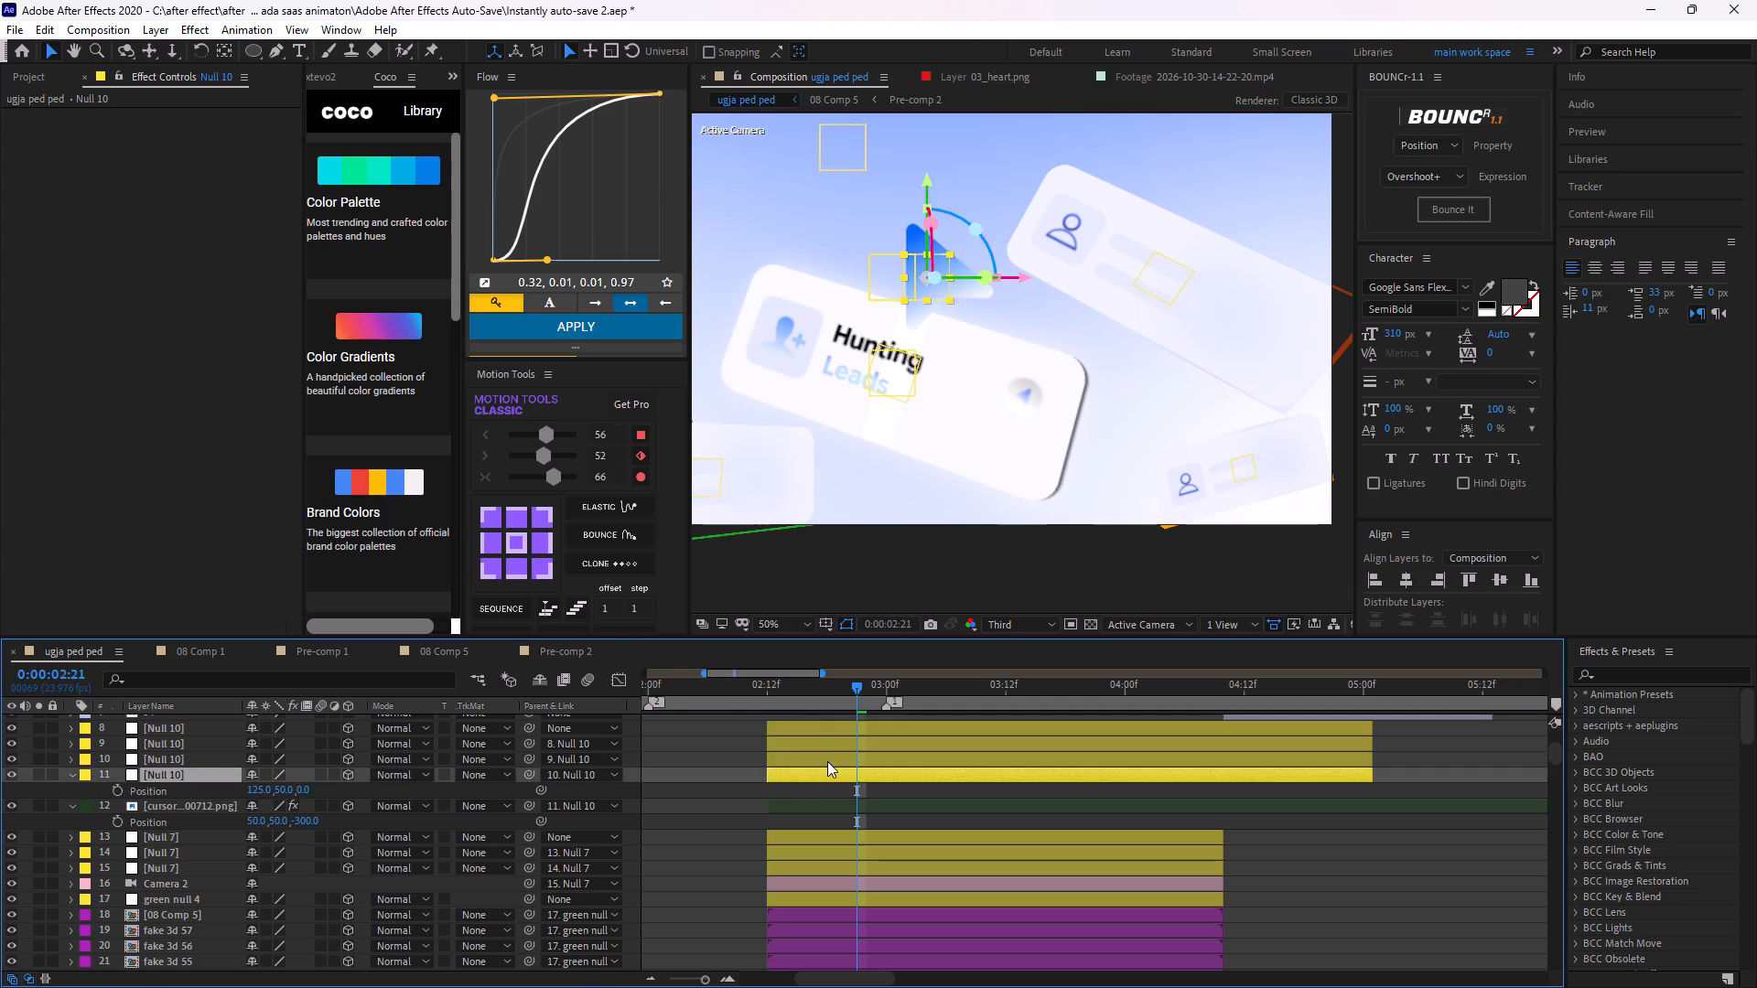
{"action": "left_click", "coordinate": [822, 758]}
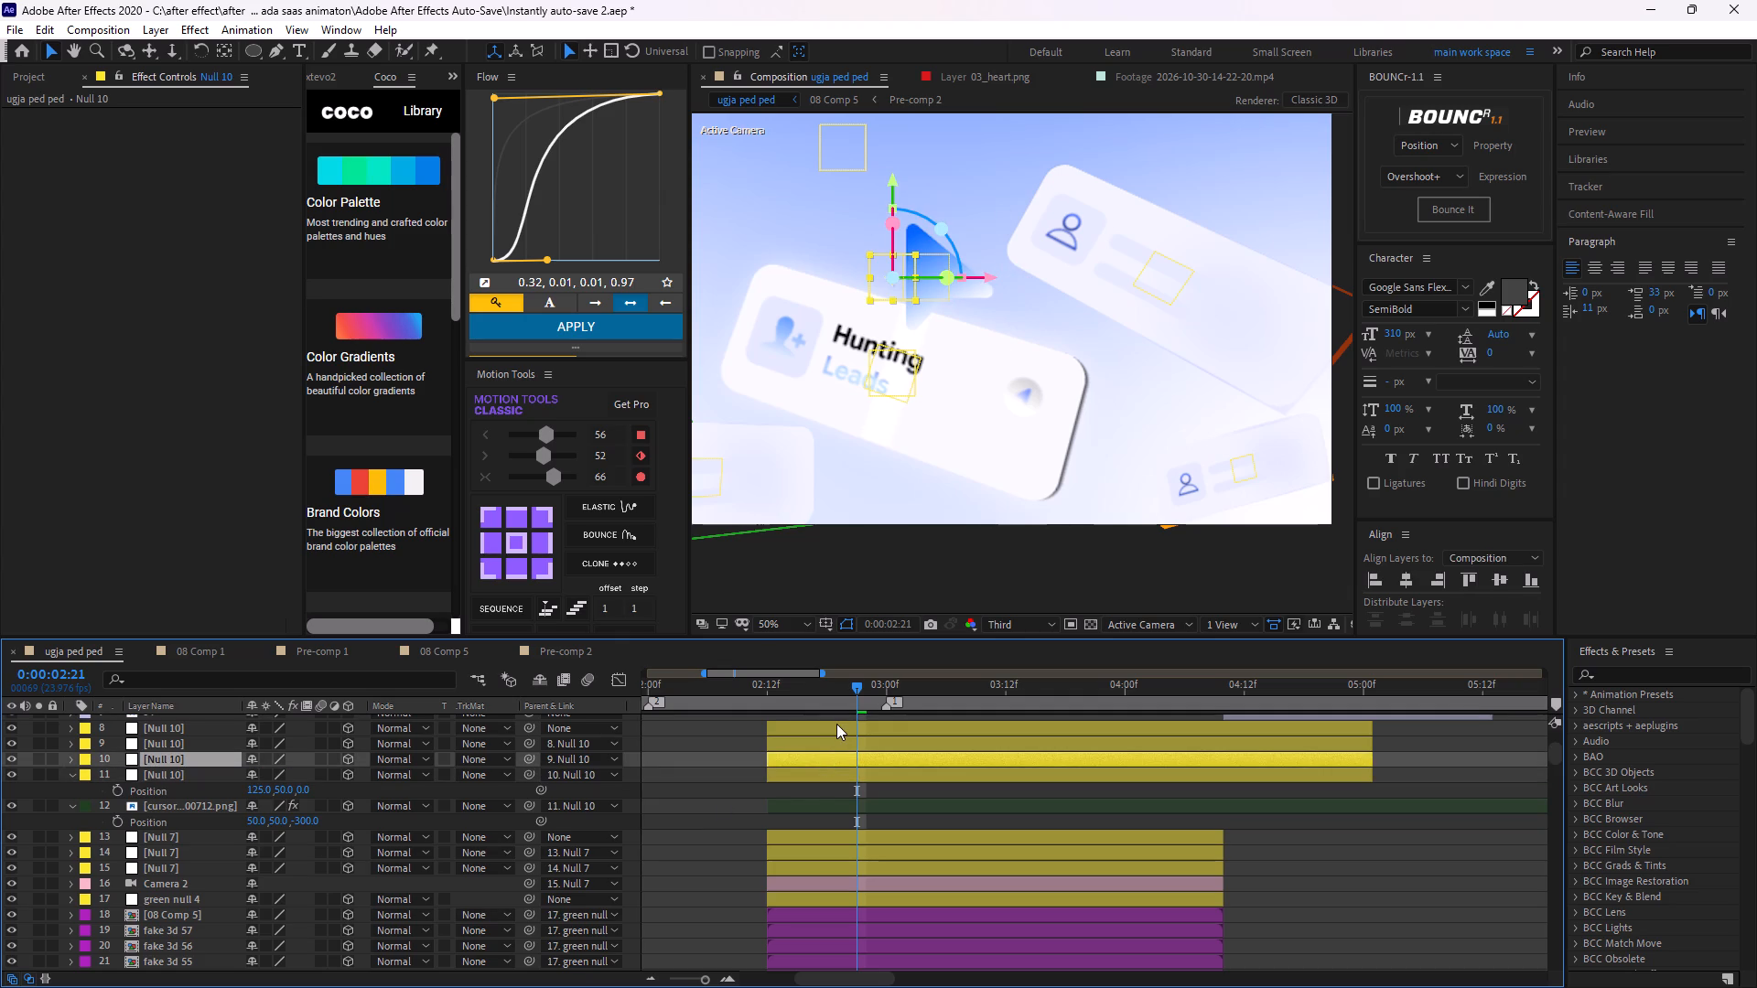
Delete the three lower Null 10 layers, keeping layer 8 as the cursor's only parent null.
{"action": "left_click", "coordinate": [836, 724], "text": "shift"}
{"action": "key", "text": "BackSpace"}
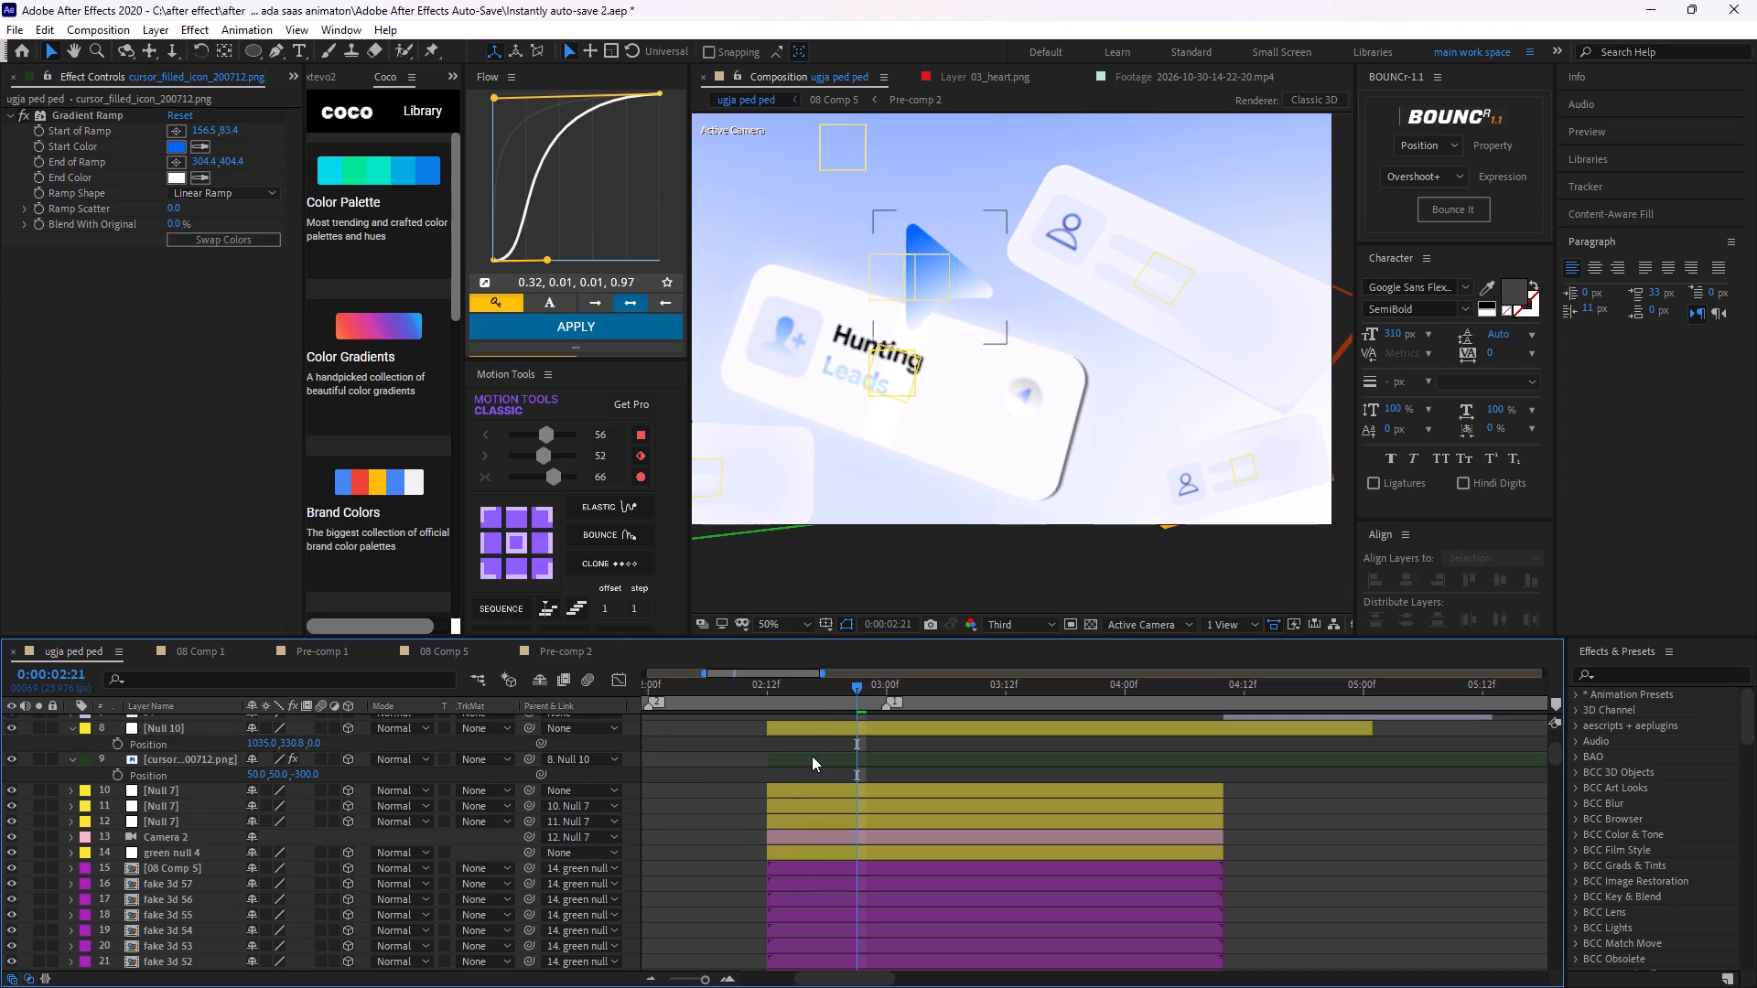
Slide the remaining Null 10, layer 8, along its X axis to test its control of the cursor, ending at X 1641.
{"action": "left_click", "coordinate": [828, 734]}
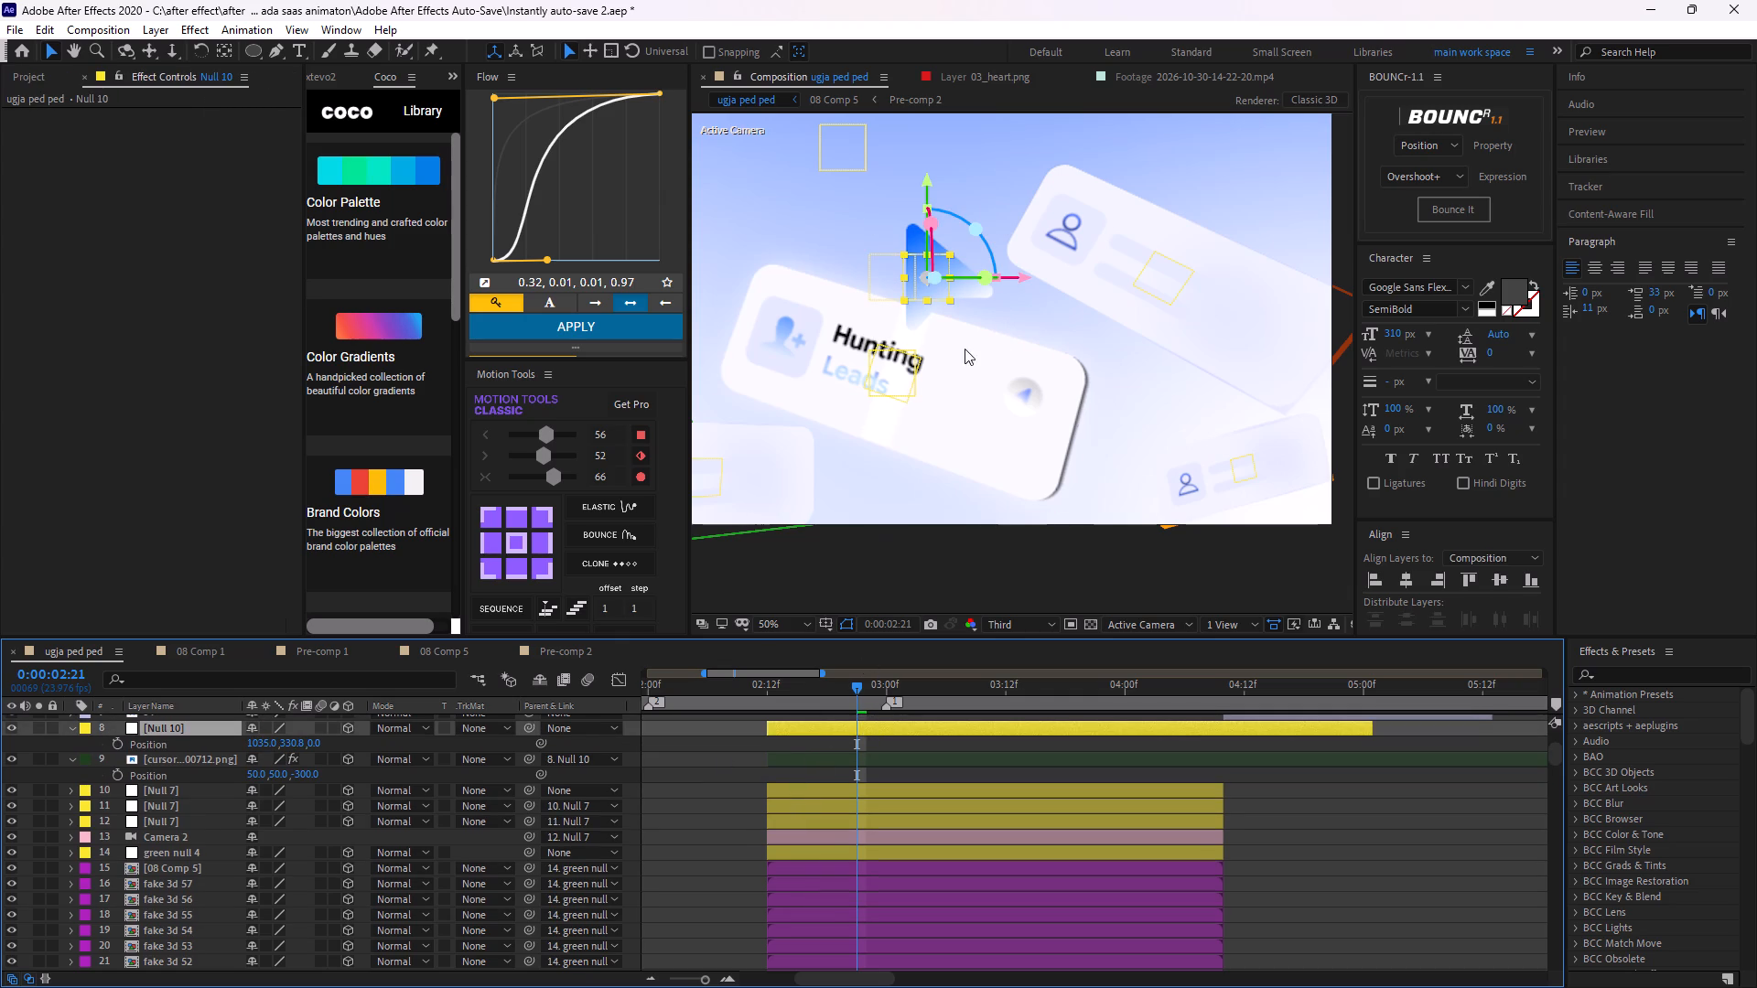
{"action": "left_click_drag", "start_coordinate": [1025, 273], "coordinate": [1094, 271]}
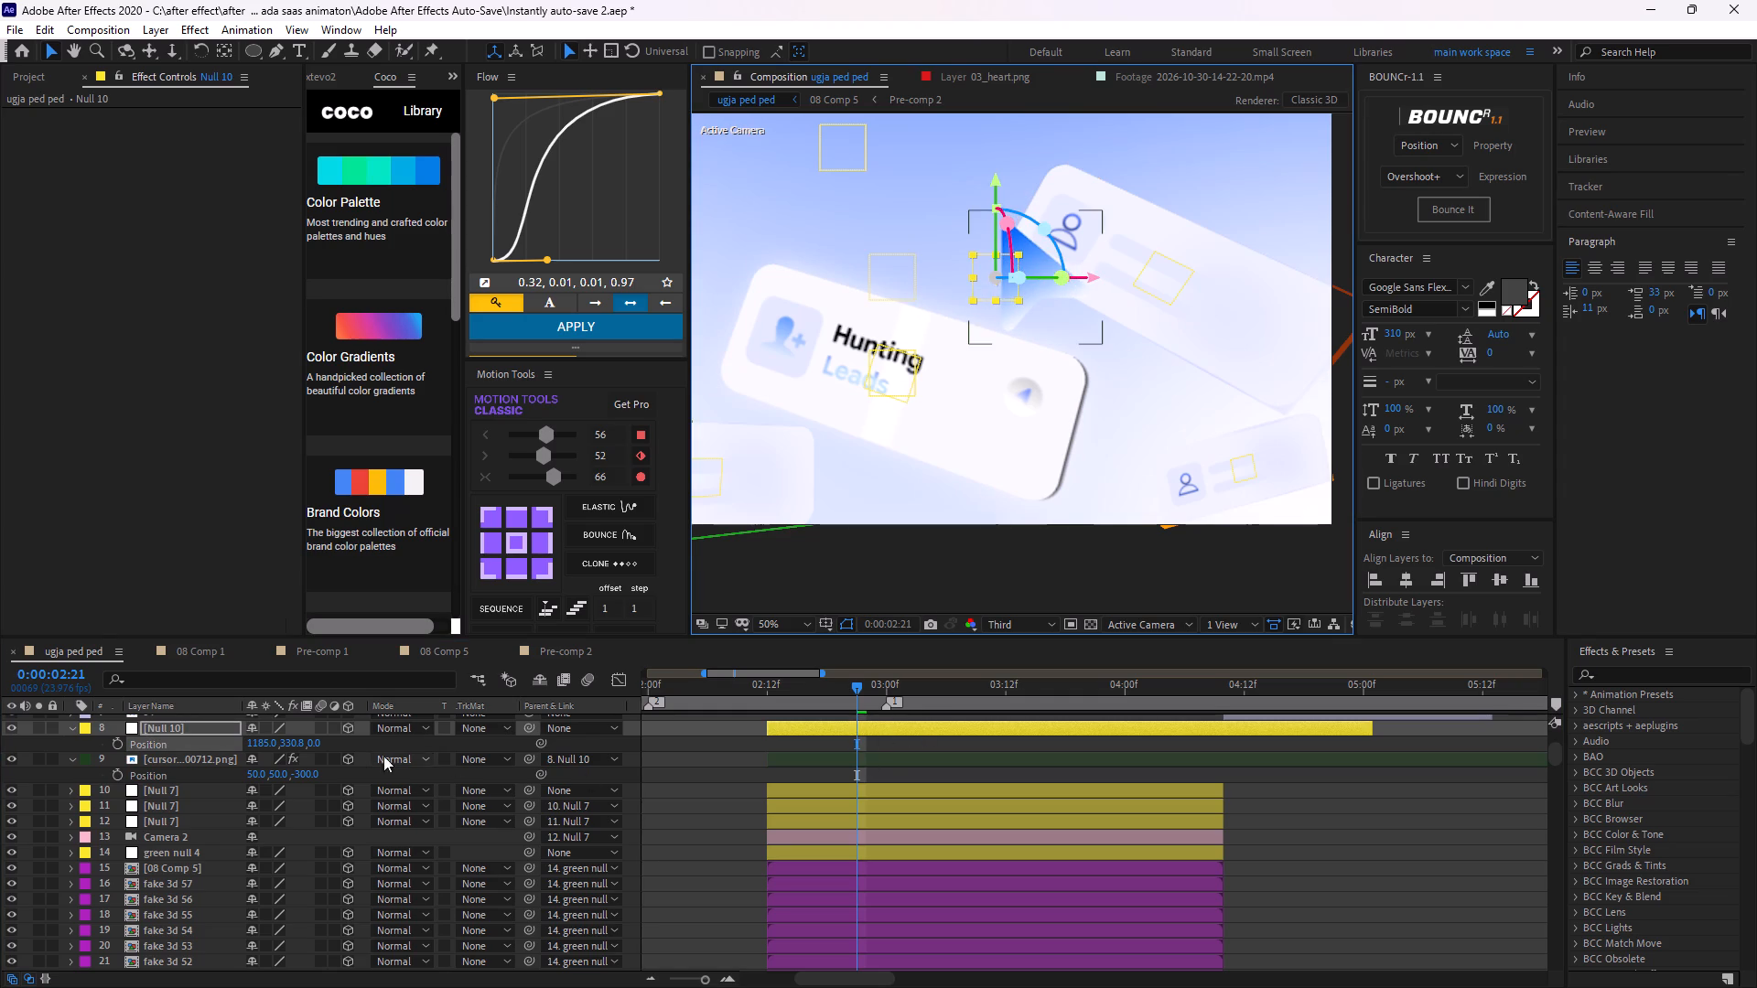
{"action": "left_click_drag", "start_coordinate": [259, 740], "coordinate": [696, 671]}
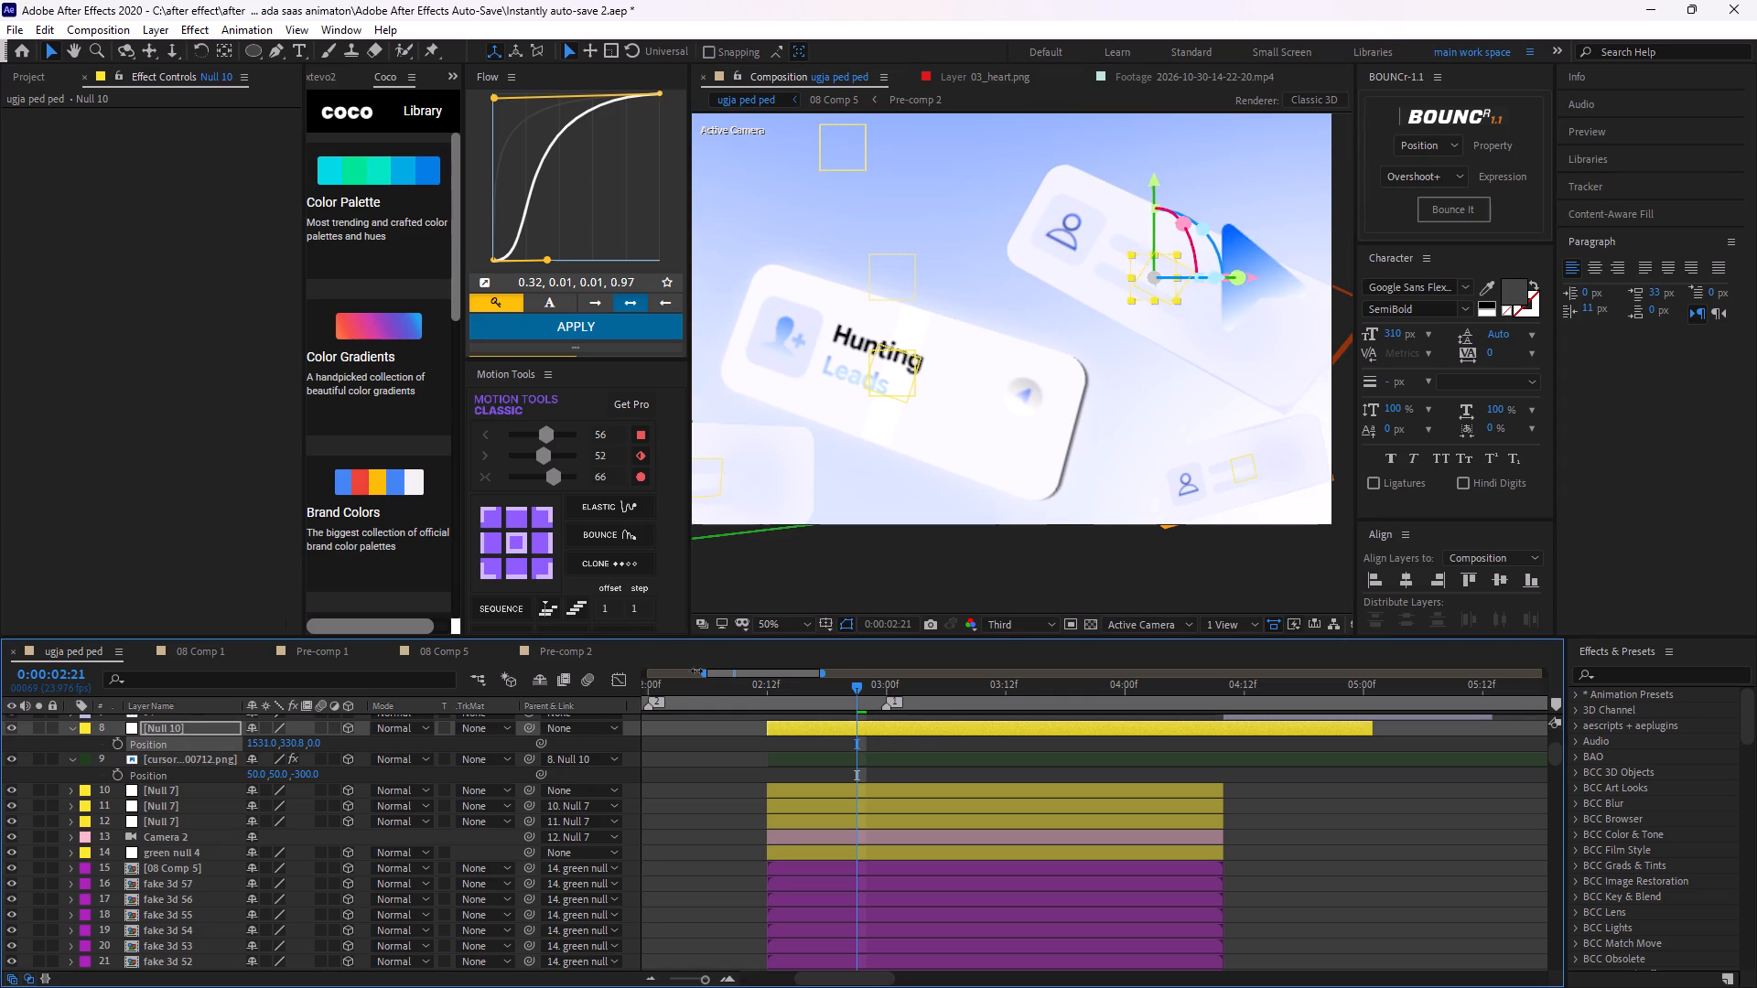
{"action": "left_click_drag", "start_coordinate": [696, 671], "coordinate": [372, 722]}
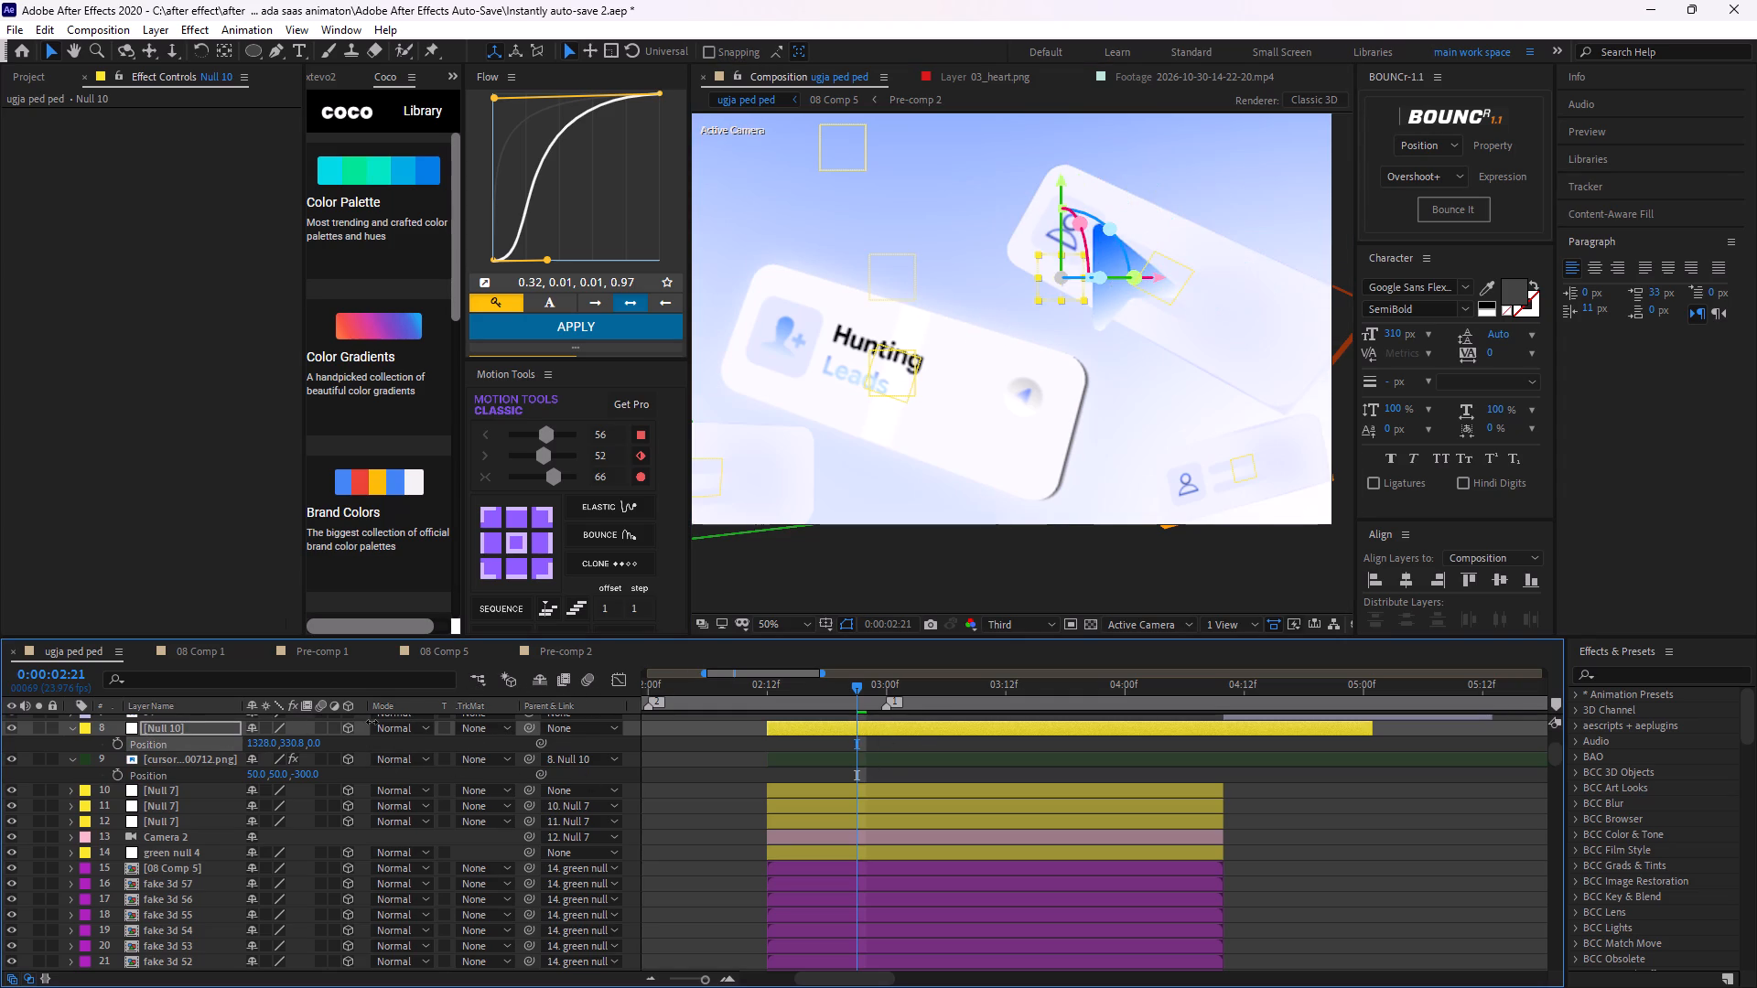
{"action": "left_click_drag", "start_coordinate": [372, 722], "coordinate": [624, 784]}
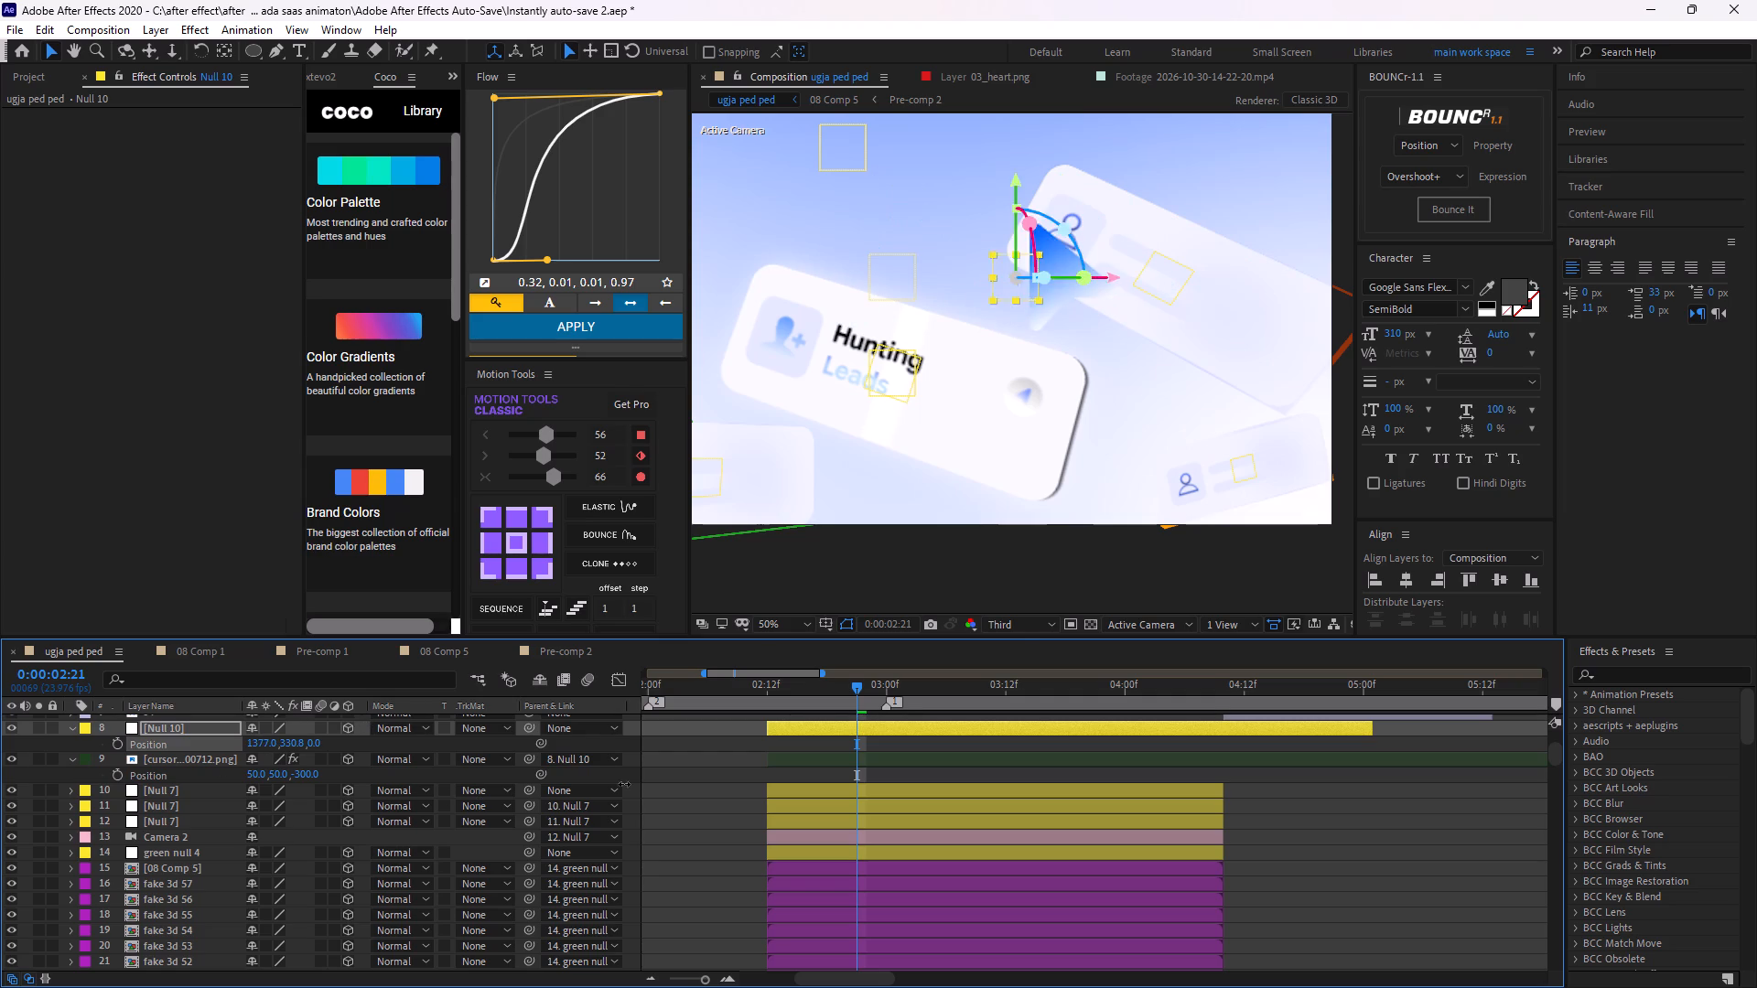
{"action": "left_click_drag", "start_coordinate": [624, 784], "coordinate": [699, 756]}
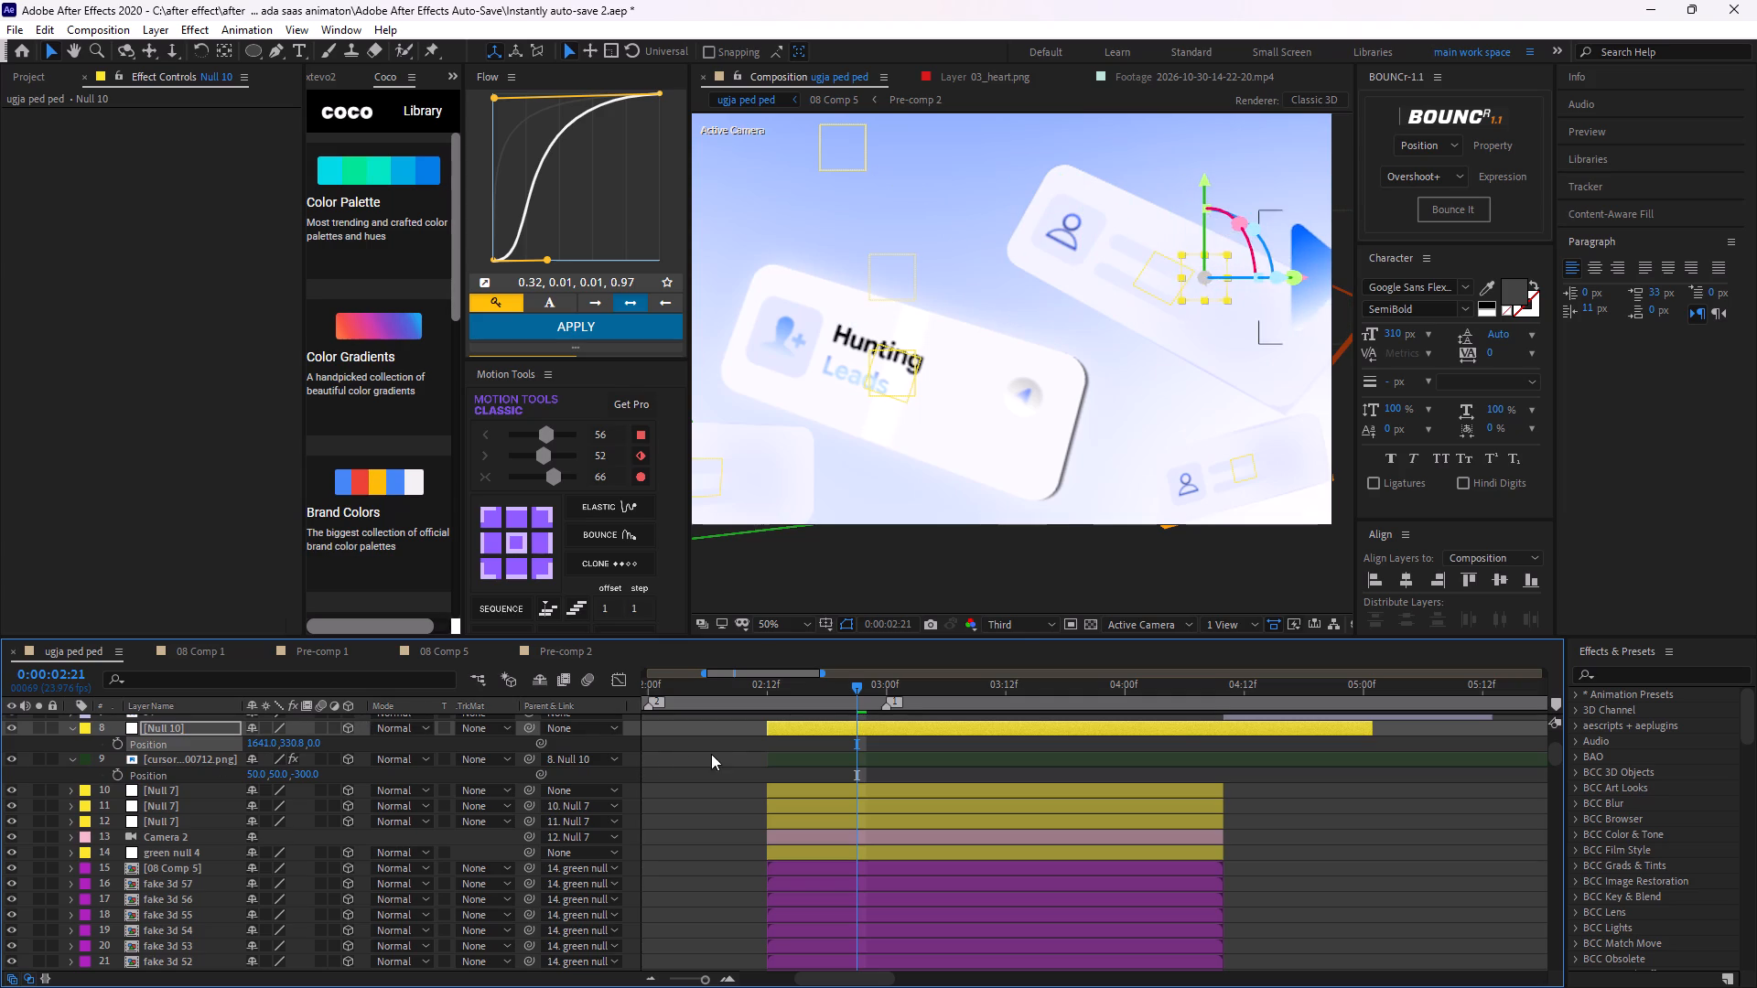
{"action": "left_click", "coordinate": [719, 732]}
Delete the remaining Null 10, layer 8, above the cursor layer.
{"action": "scroll", "coordinate": [1020, 436], "scroll_direction": "down", "scroll_amount": 1}
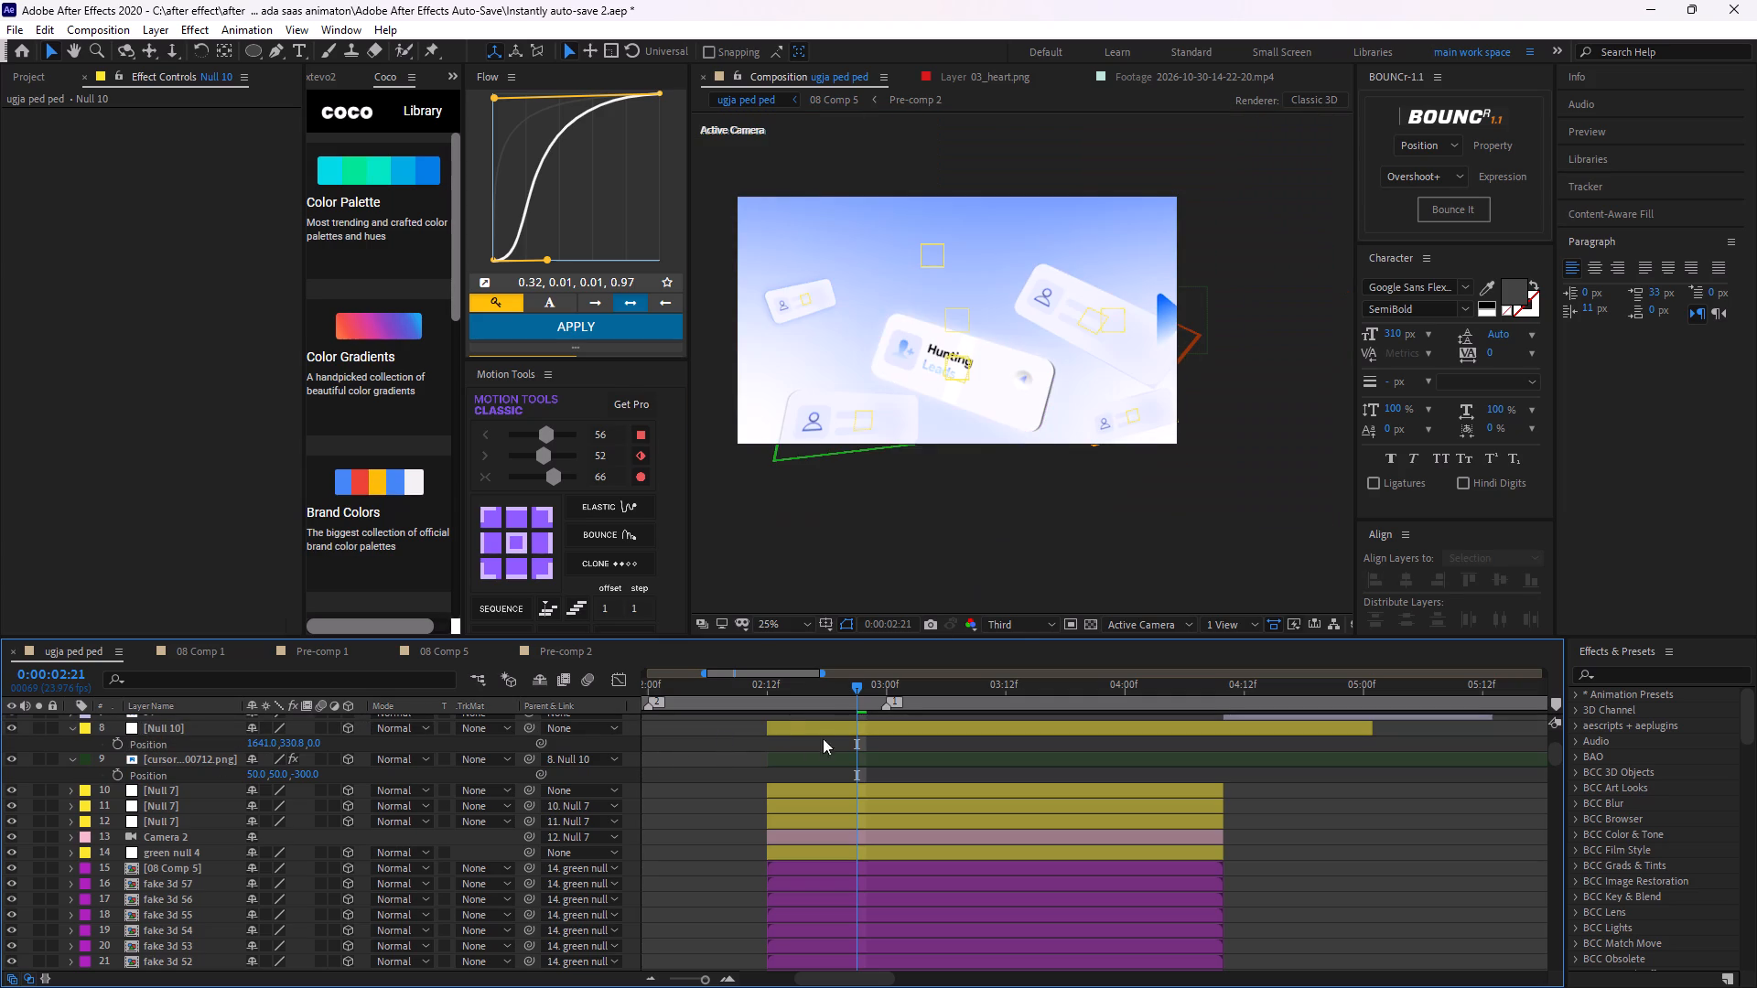
{"action": "left_click", "coordinate": [847, 723]}
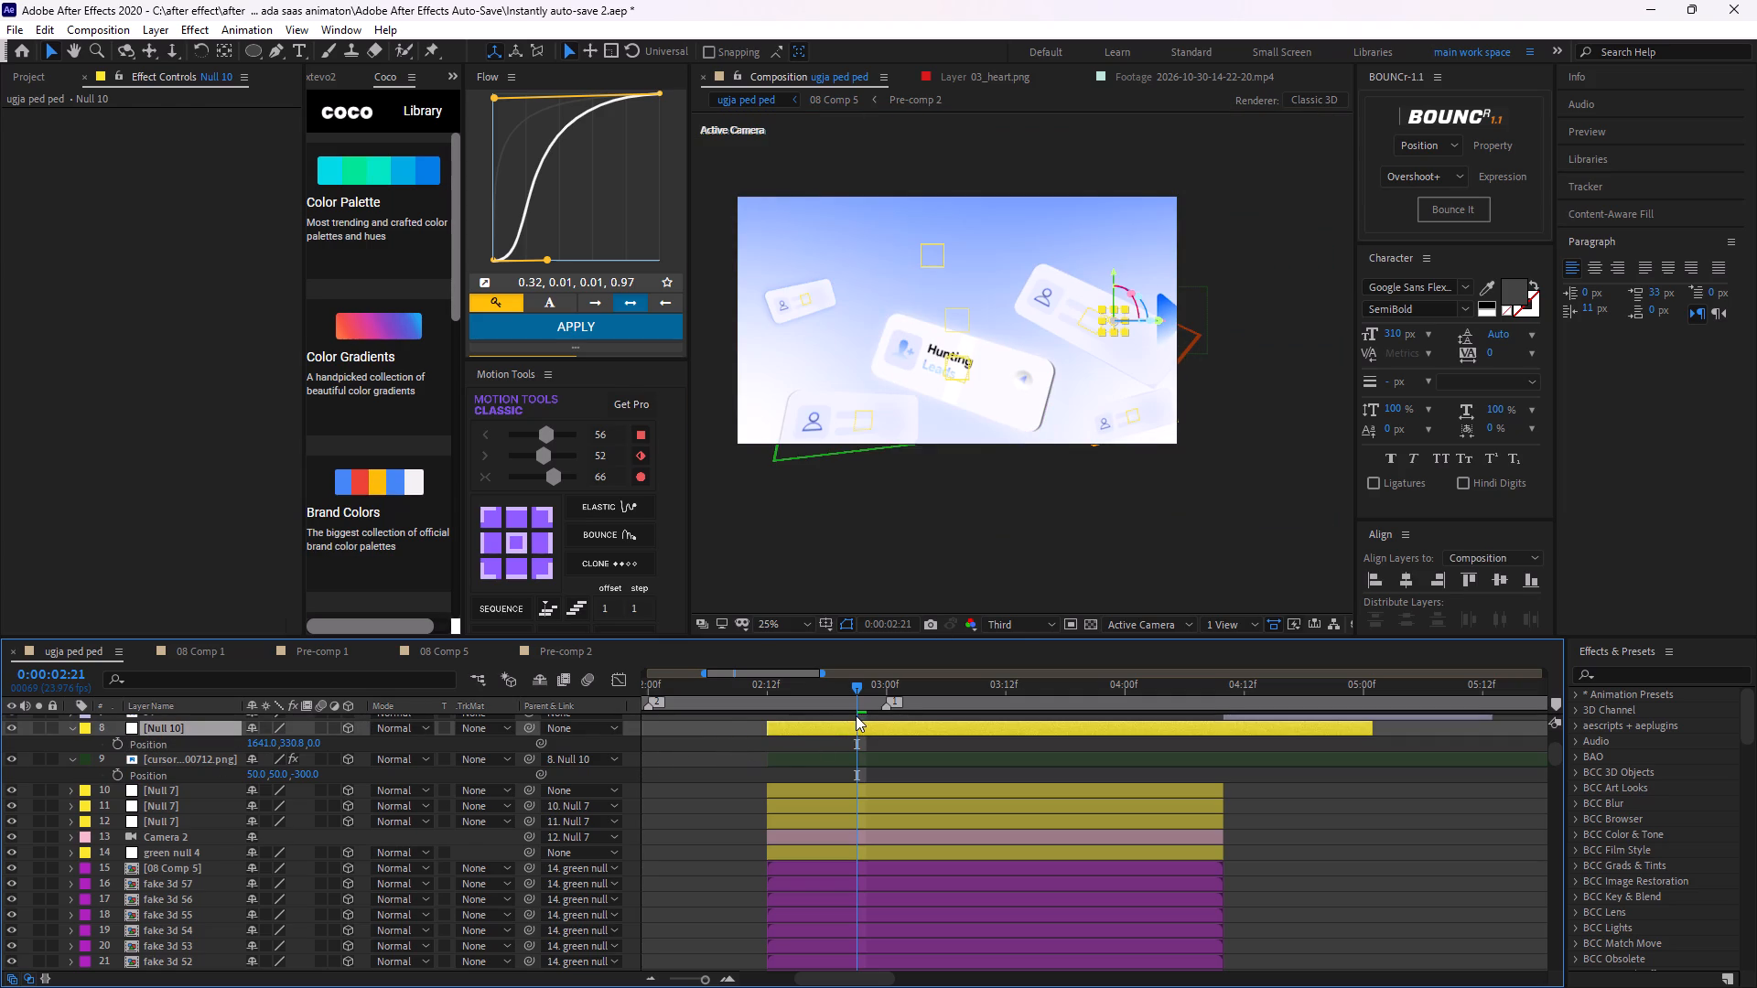
{"action": "key", "text": "BackSpace"}
Centre the cursor layer in the composition and set its Z position to -300.
{"action": "left_click", "coordinate": [835, 726]}
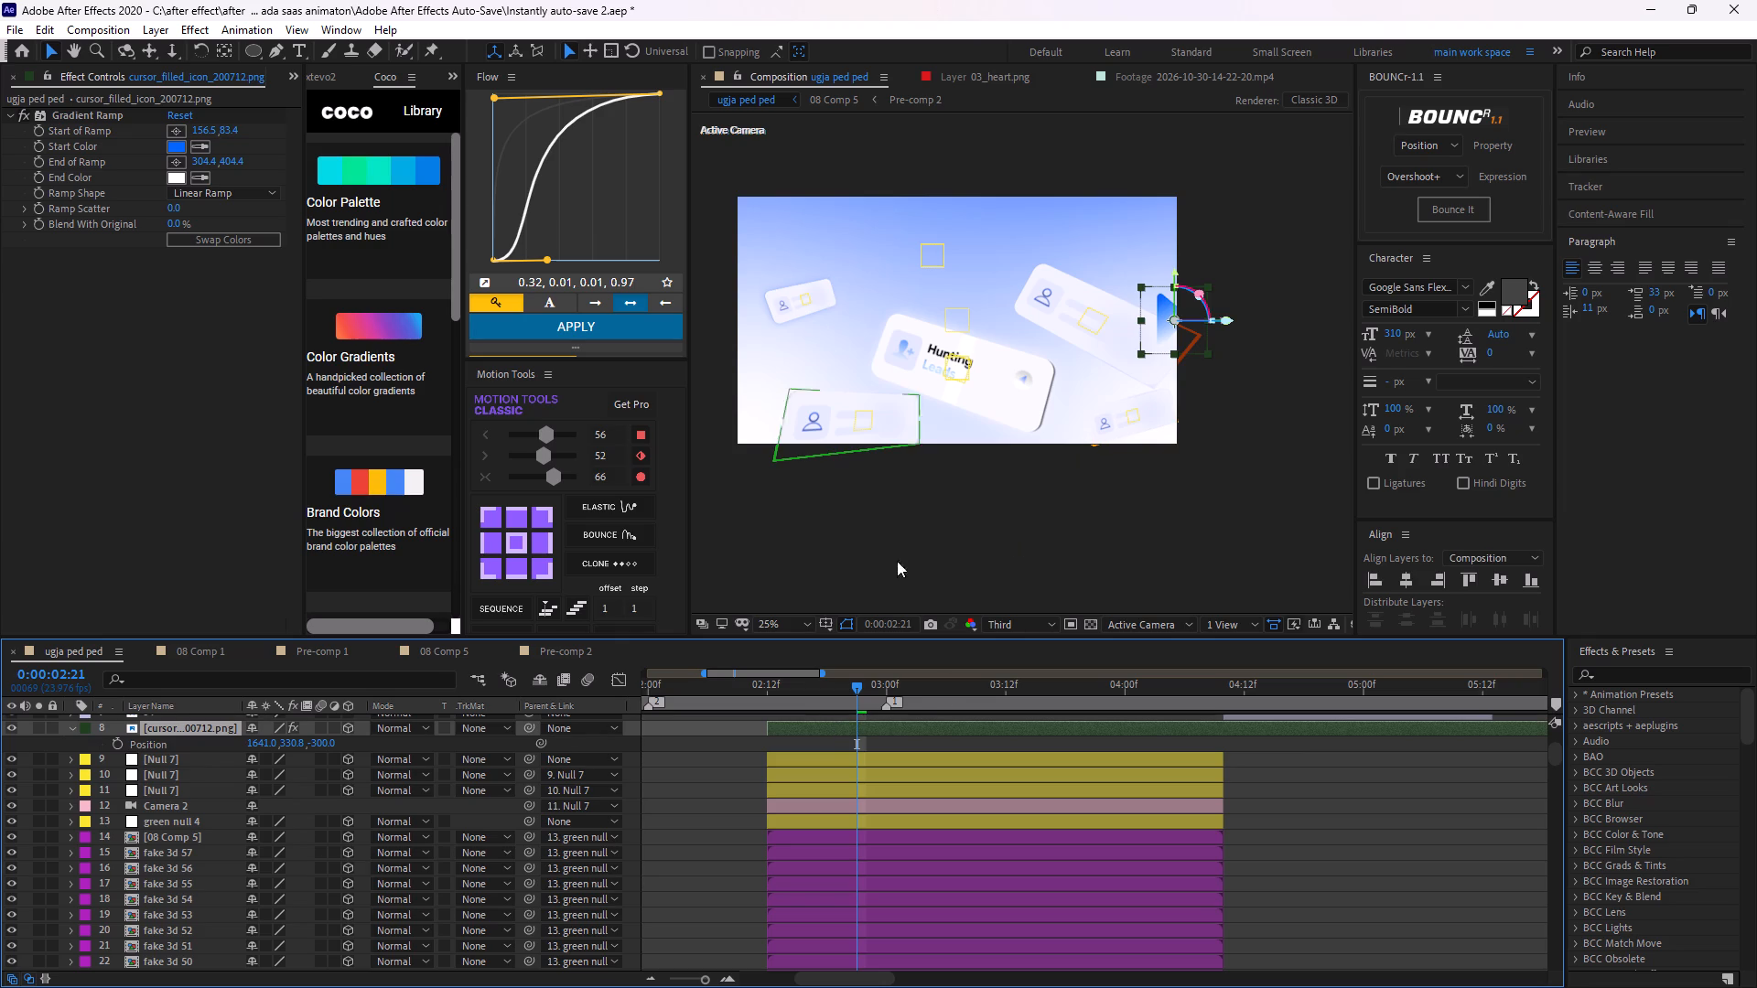
{"action": "key", "text": "ctrl+Home"}
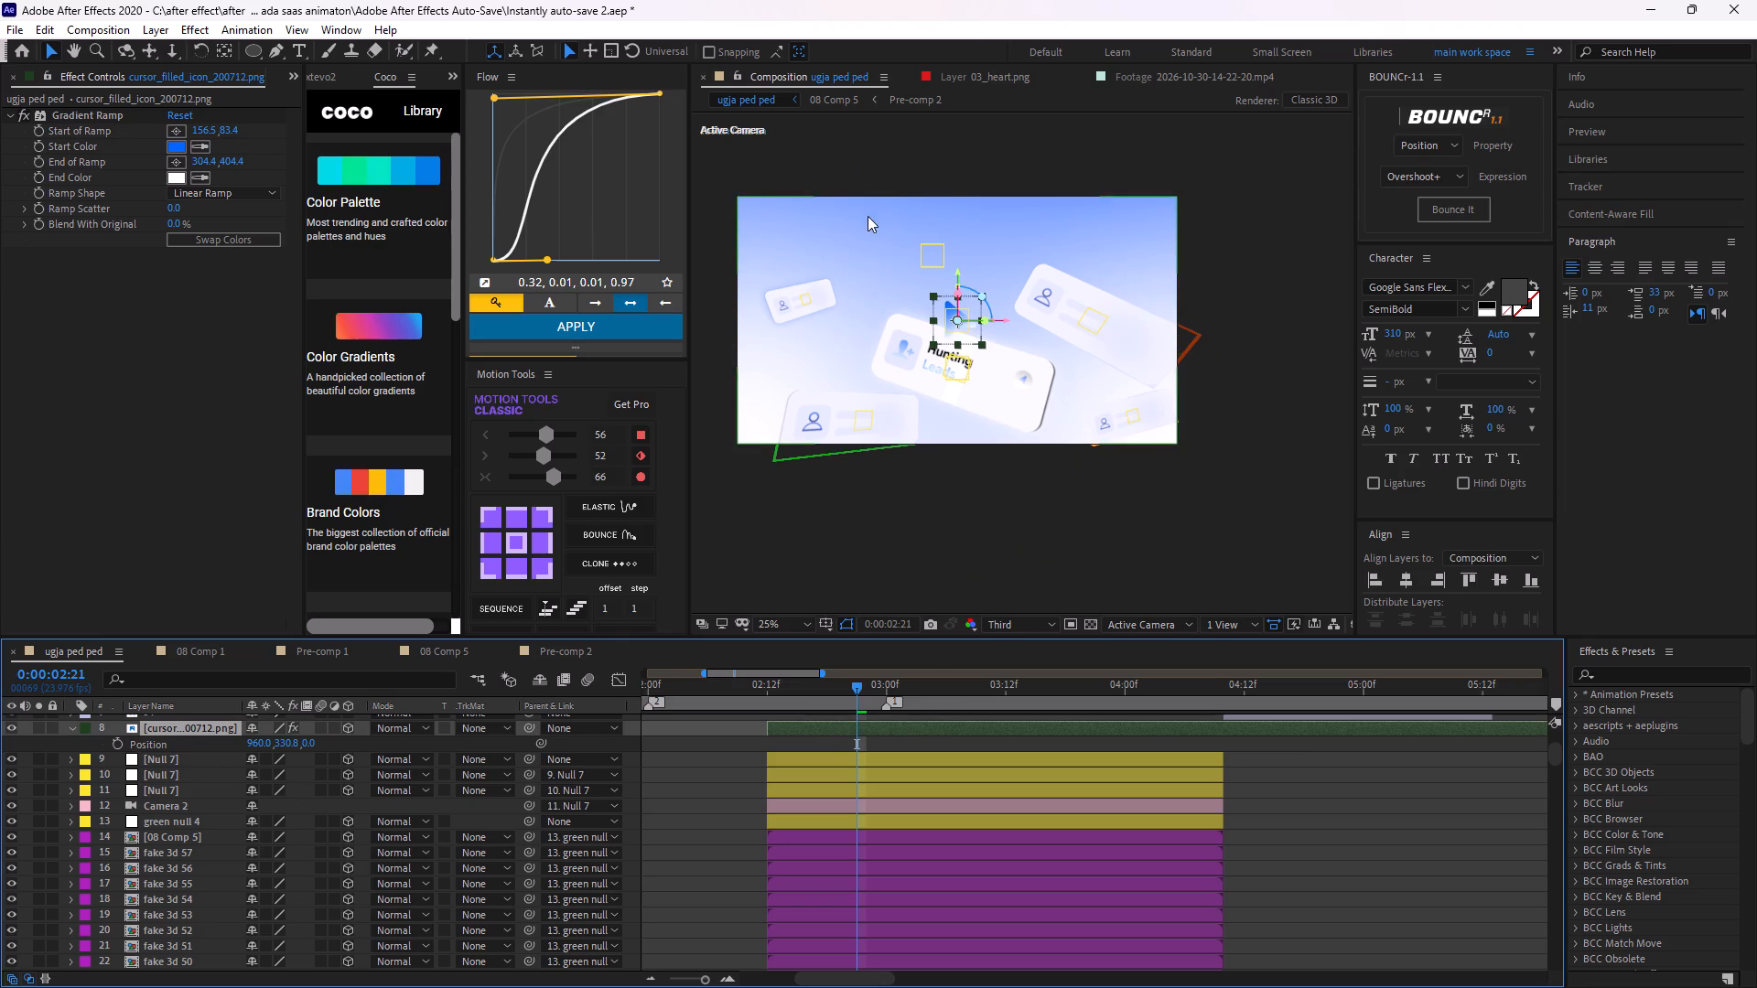
{"action": "scroll", "coordinate": [1043, 336], "scroll_direction": "up", "scroll_amount": 1}
{"action": "middle_click_drag", "start_coordinate": [968, 347], "coordinate": [1141, 418]}
{"action": "middle_click_drag", "start_coordinate": [1118, 418], "coordinate": [1035, 398]}
{"action": "left_click", "coordinate": [305, 750]}
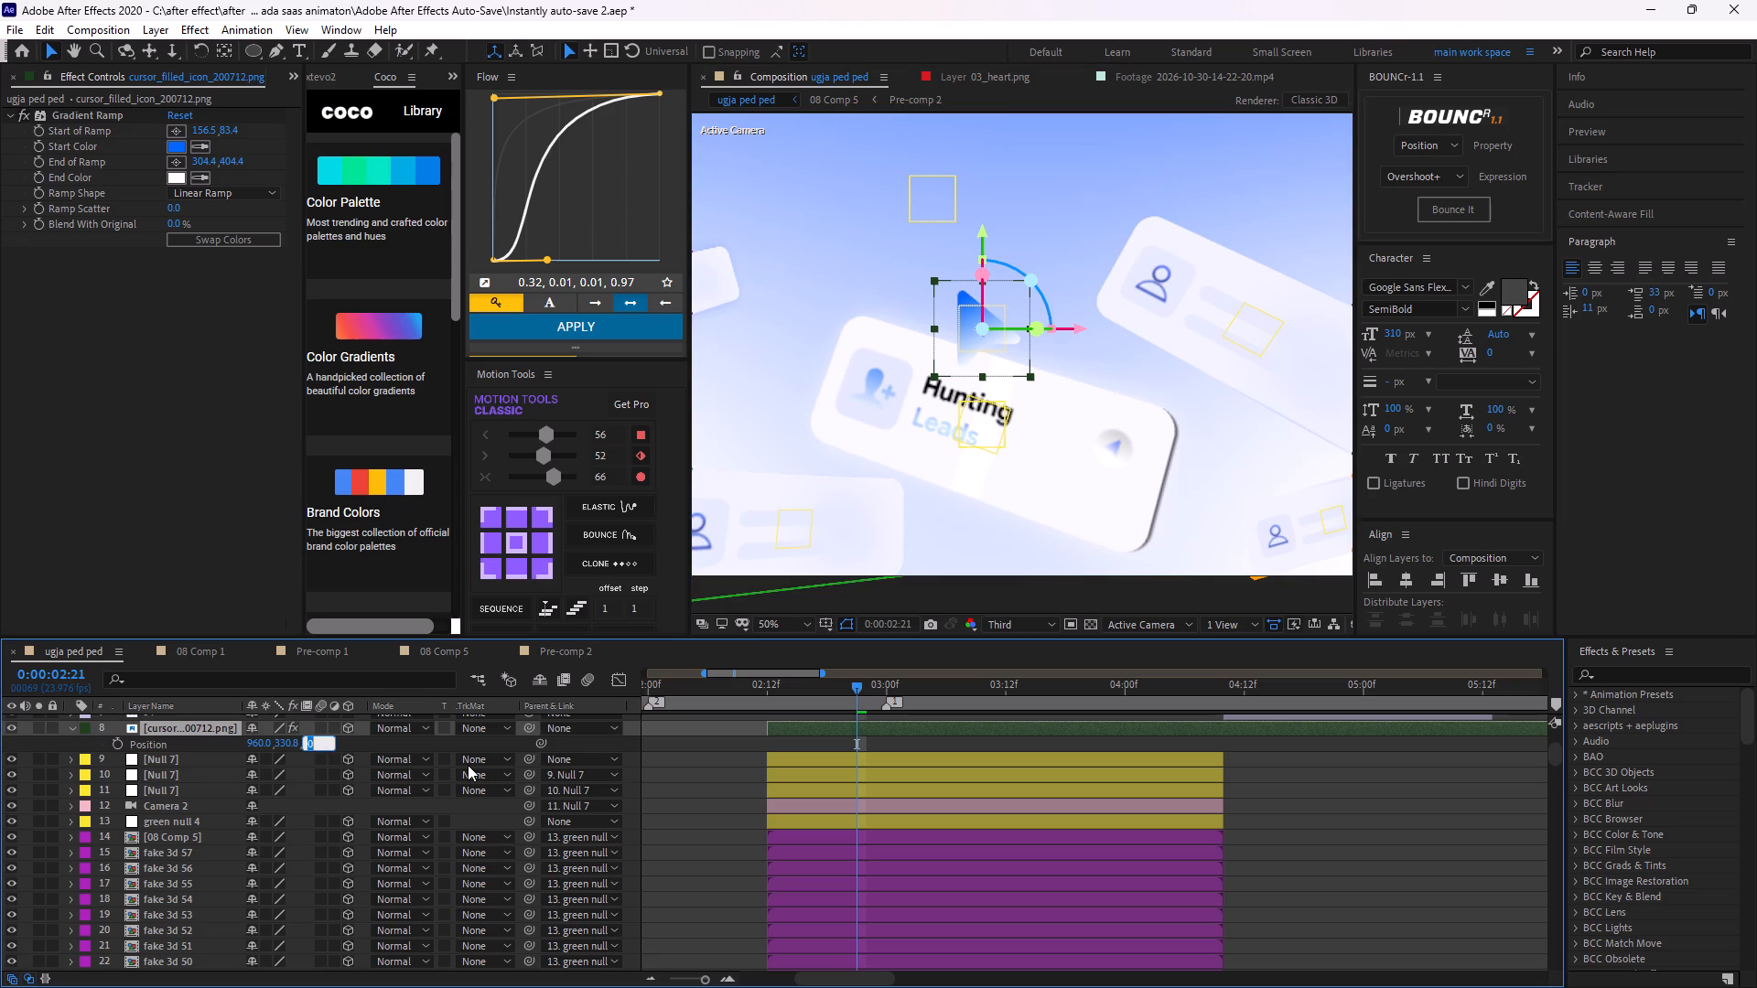
{"action": "type", "text": "-300"}
{"action": "key", "text": "Return"}
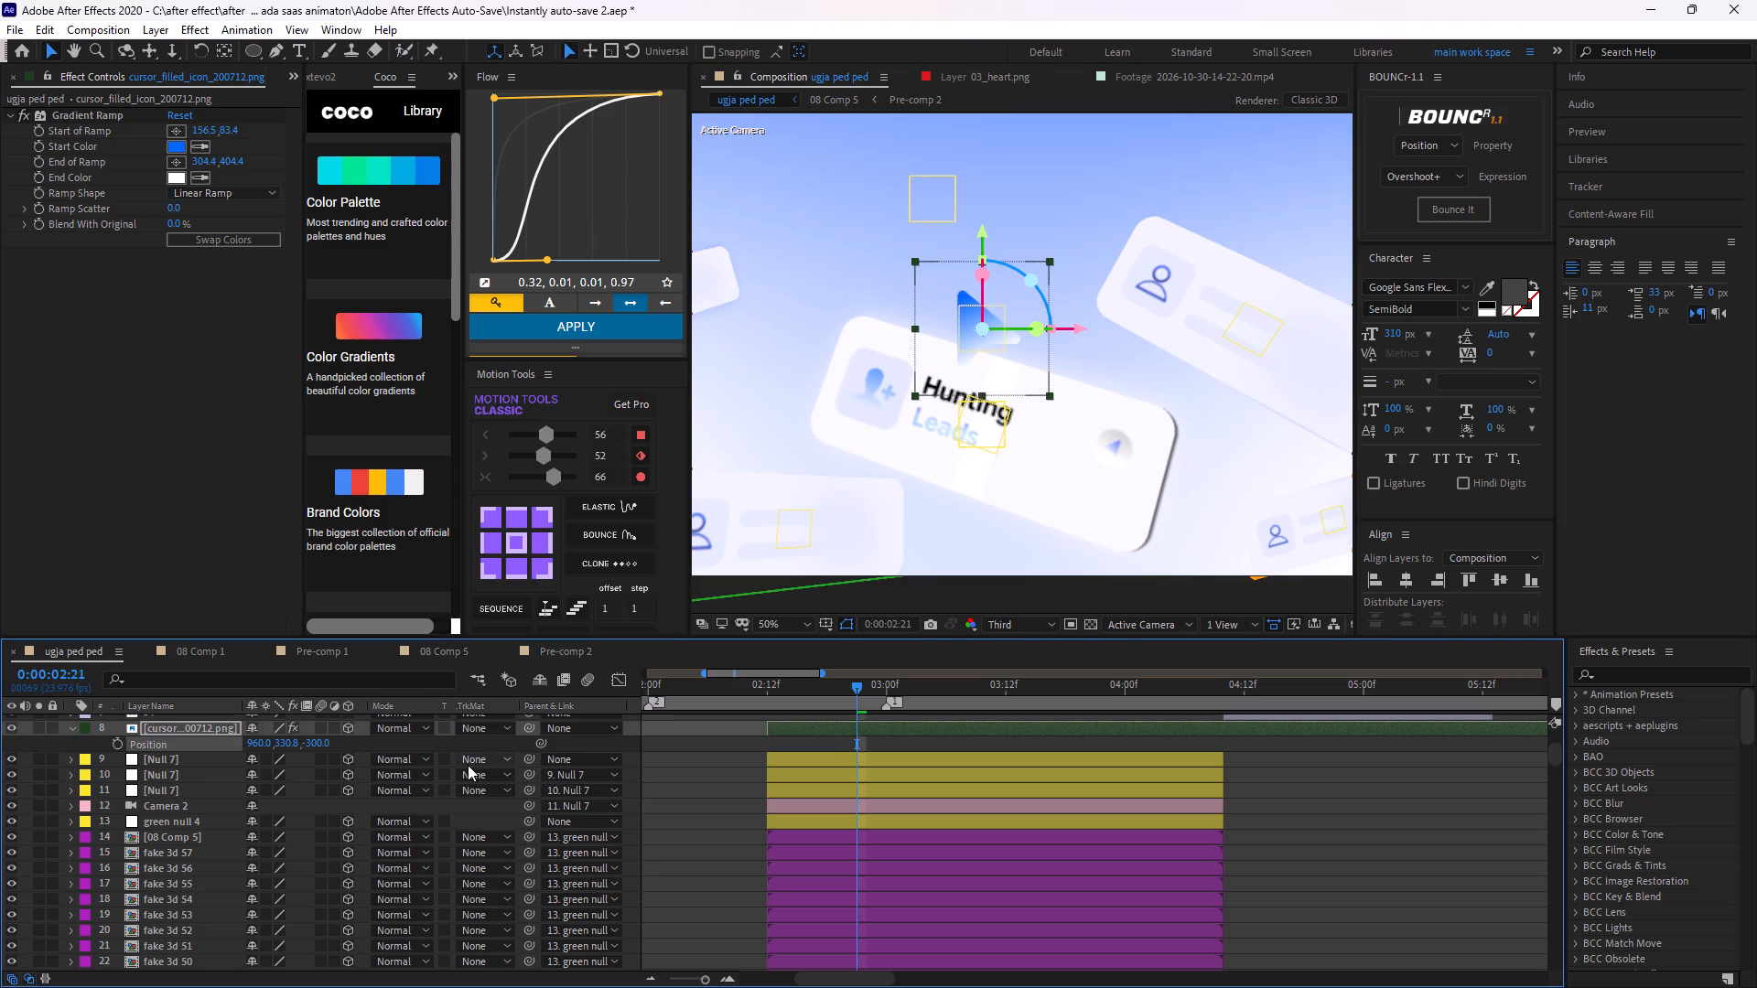
{"action": "left_click", "coordinate": [698, 800]}
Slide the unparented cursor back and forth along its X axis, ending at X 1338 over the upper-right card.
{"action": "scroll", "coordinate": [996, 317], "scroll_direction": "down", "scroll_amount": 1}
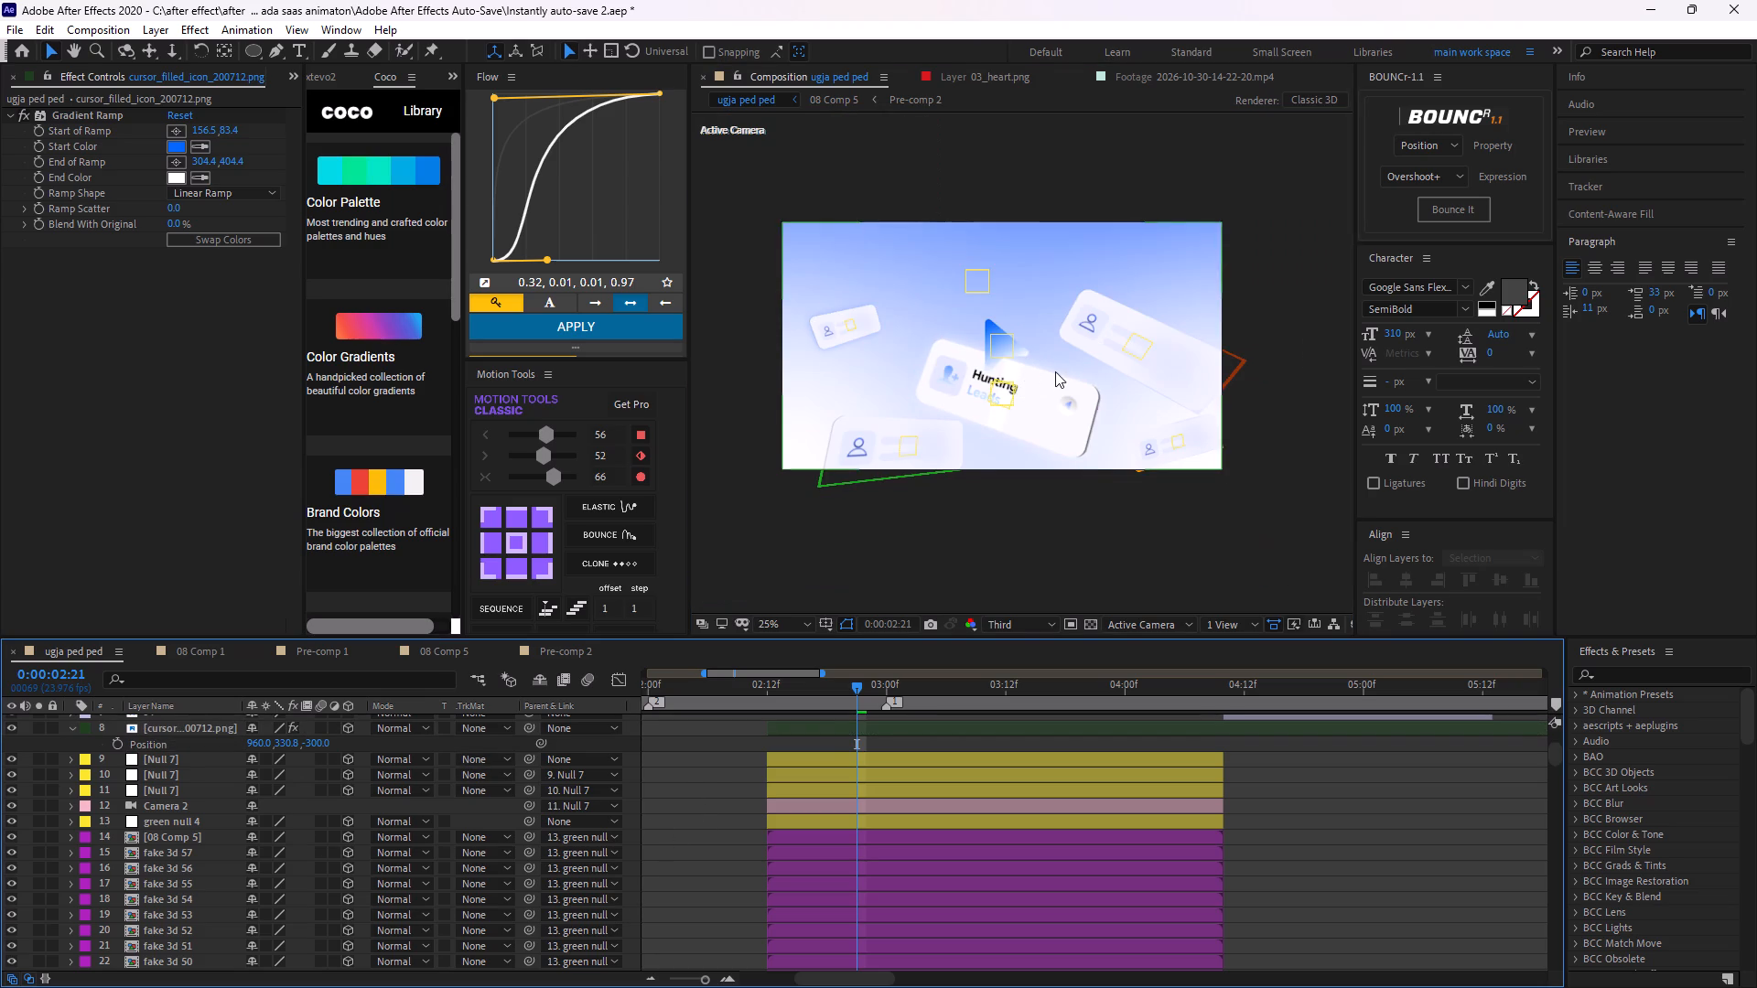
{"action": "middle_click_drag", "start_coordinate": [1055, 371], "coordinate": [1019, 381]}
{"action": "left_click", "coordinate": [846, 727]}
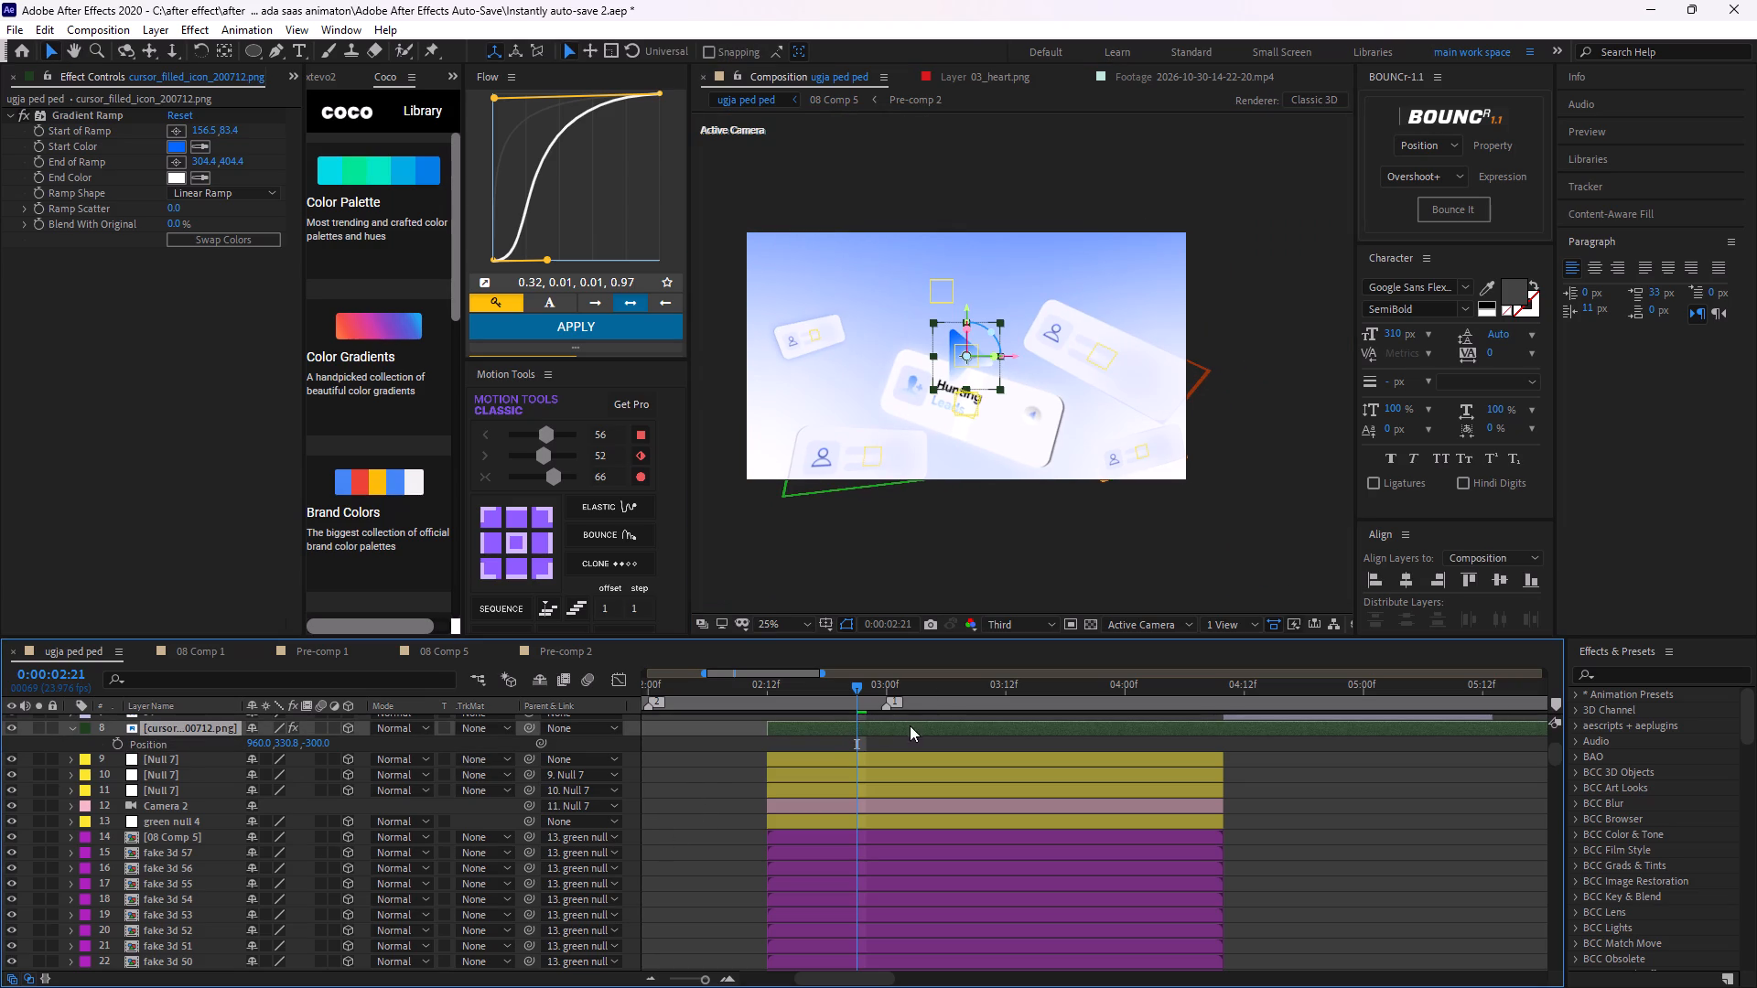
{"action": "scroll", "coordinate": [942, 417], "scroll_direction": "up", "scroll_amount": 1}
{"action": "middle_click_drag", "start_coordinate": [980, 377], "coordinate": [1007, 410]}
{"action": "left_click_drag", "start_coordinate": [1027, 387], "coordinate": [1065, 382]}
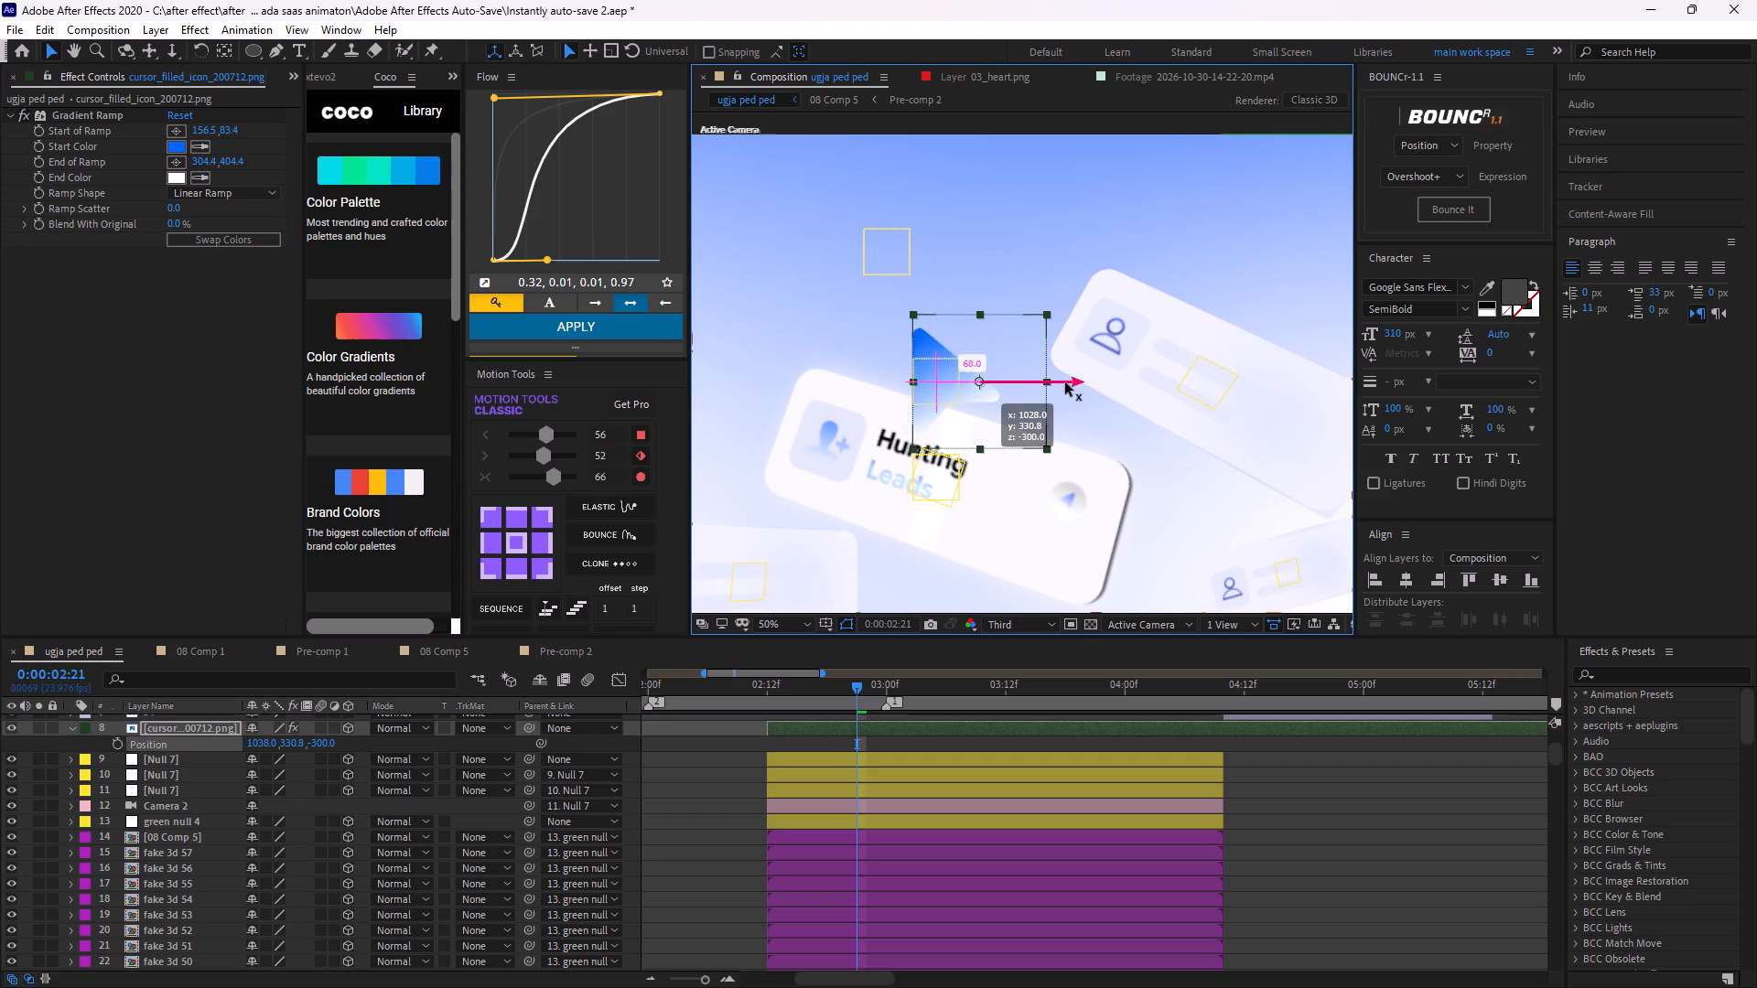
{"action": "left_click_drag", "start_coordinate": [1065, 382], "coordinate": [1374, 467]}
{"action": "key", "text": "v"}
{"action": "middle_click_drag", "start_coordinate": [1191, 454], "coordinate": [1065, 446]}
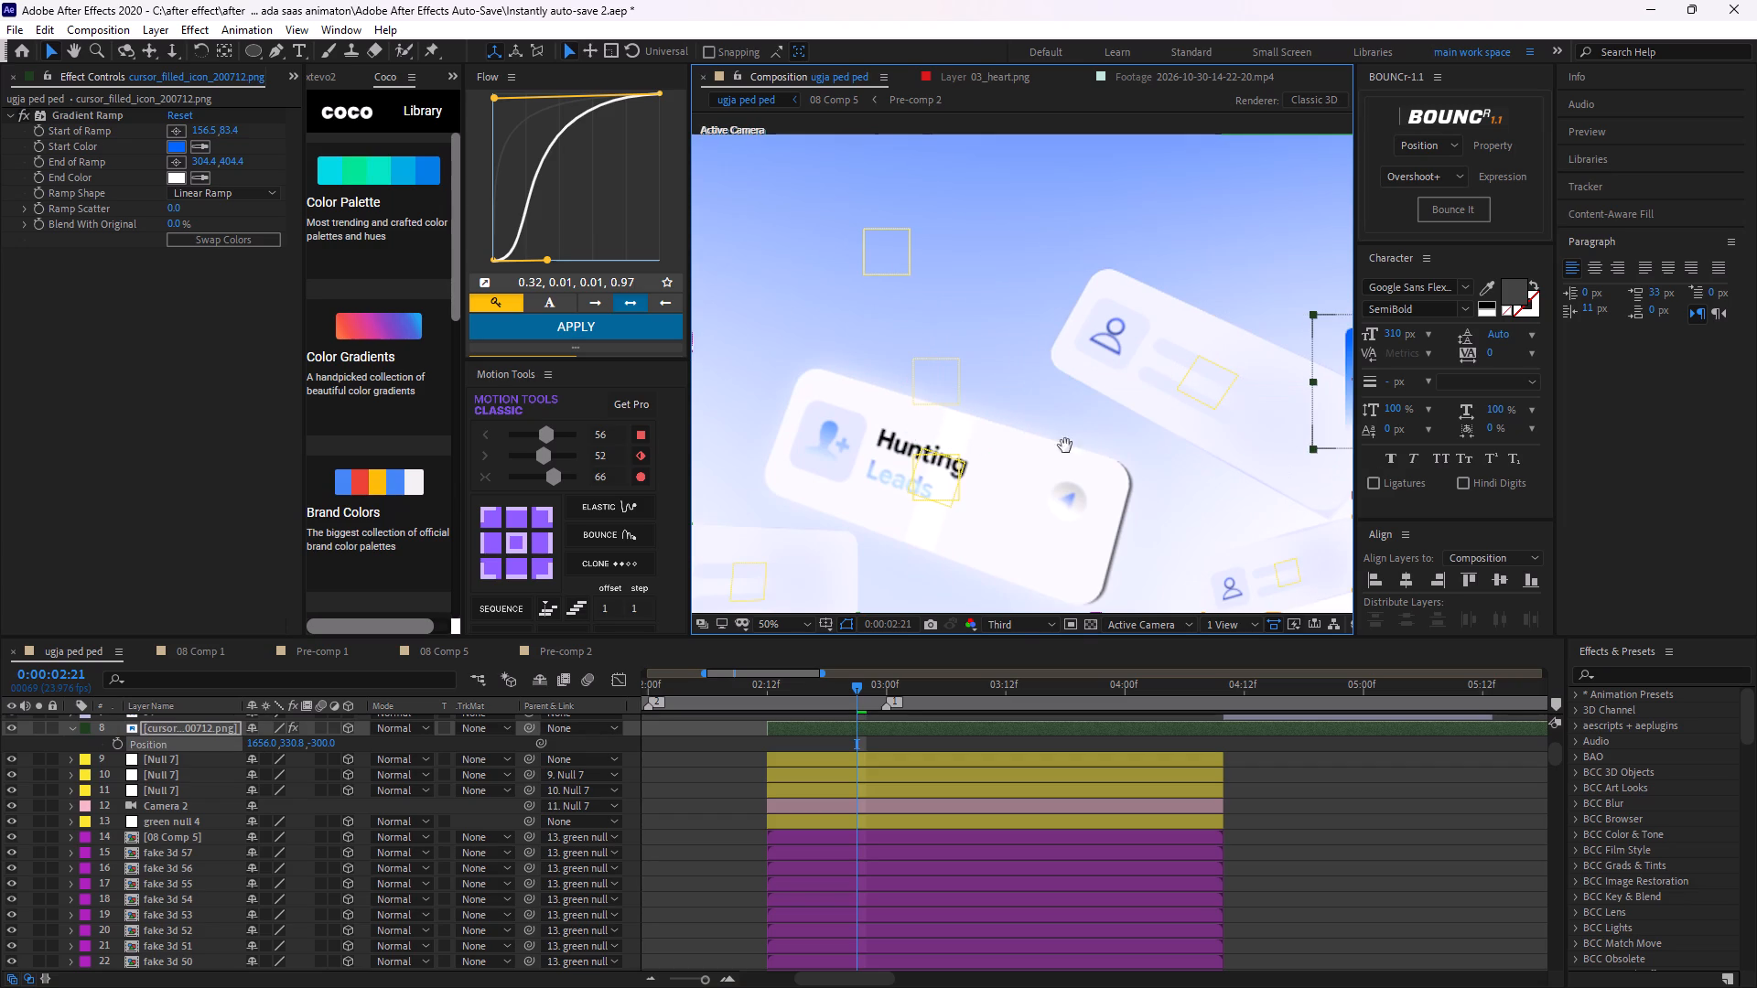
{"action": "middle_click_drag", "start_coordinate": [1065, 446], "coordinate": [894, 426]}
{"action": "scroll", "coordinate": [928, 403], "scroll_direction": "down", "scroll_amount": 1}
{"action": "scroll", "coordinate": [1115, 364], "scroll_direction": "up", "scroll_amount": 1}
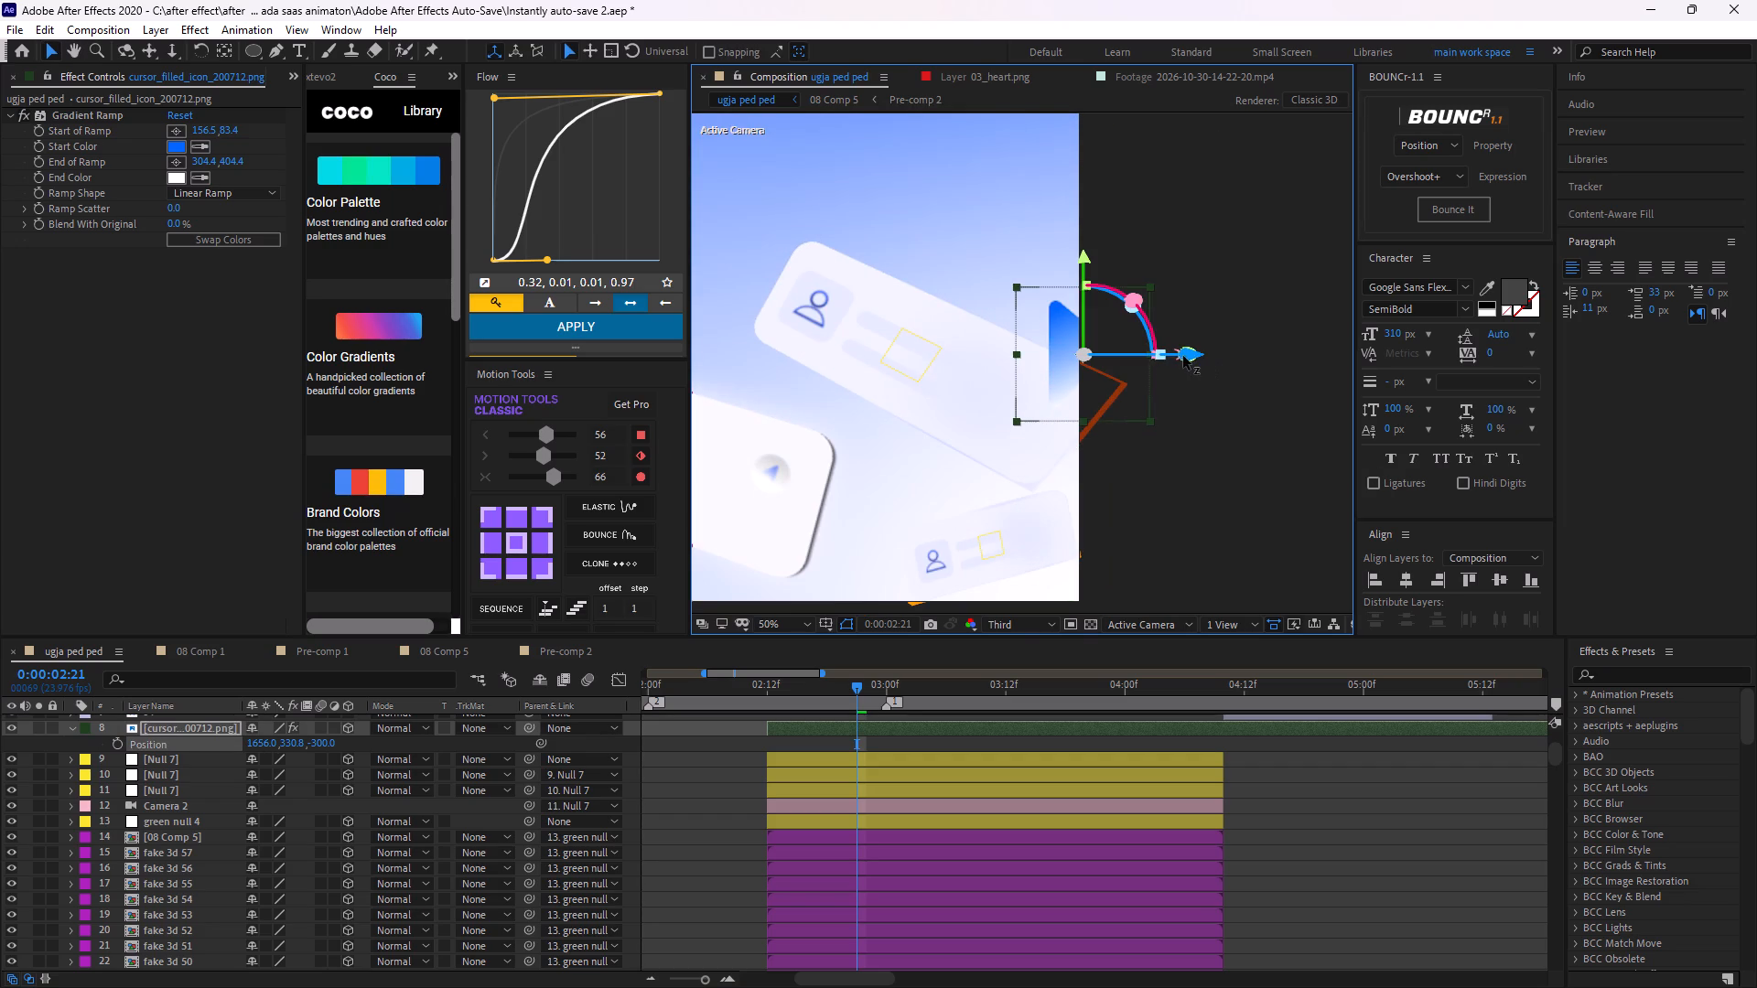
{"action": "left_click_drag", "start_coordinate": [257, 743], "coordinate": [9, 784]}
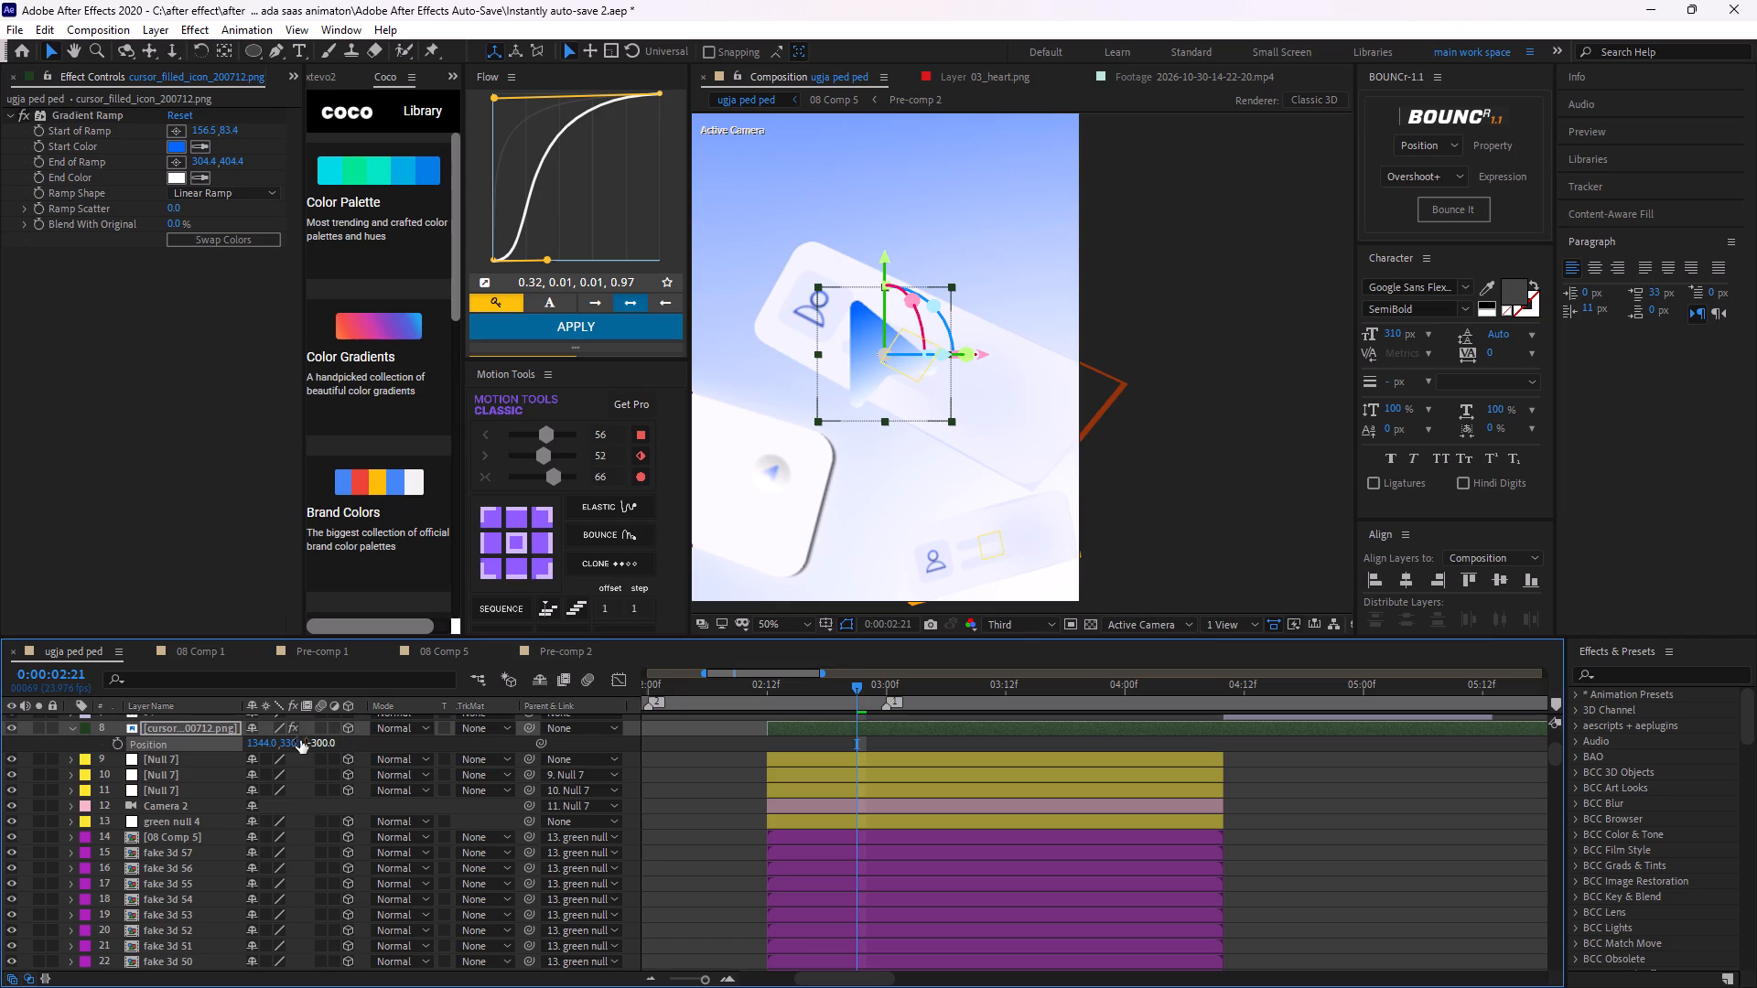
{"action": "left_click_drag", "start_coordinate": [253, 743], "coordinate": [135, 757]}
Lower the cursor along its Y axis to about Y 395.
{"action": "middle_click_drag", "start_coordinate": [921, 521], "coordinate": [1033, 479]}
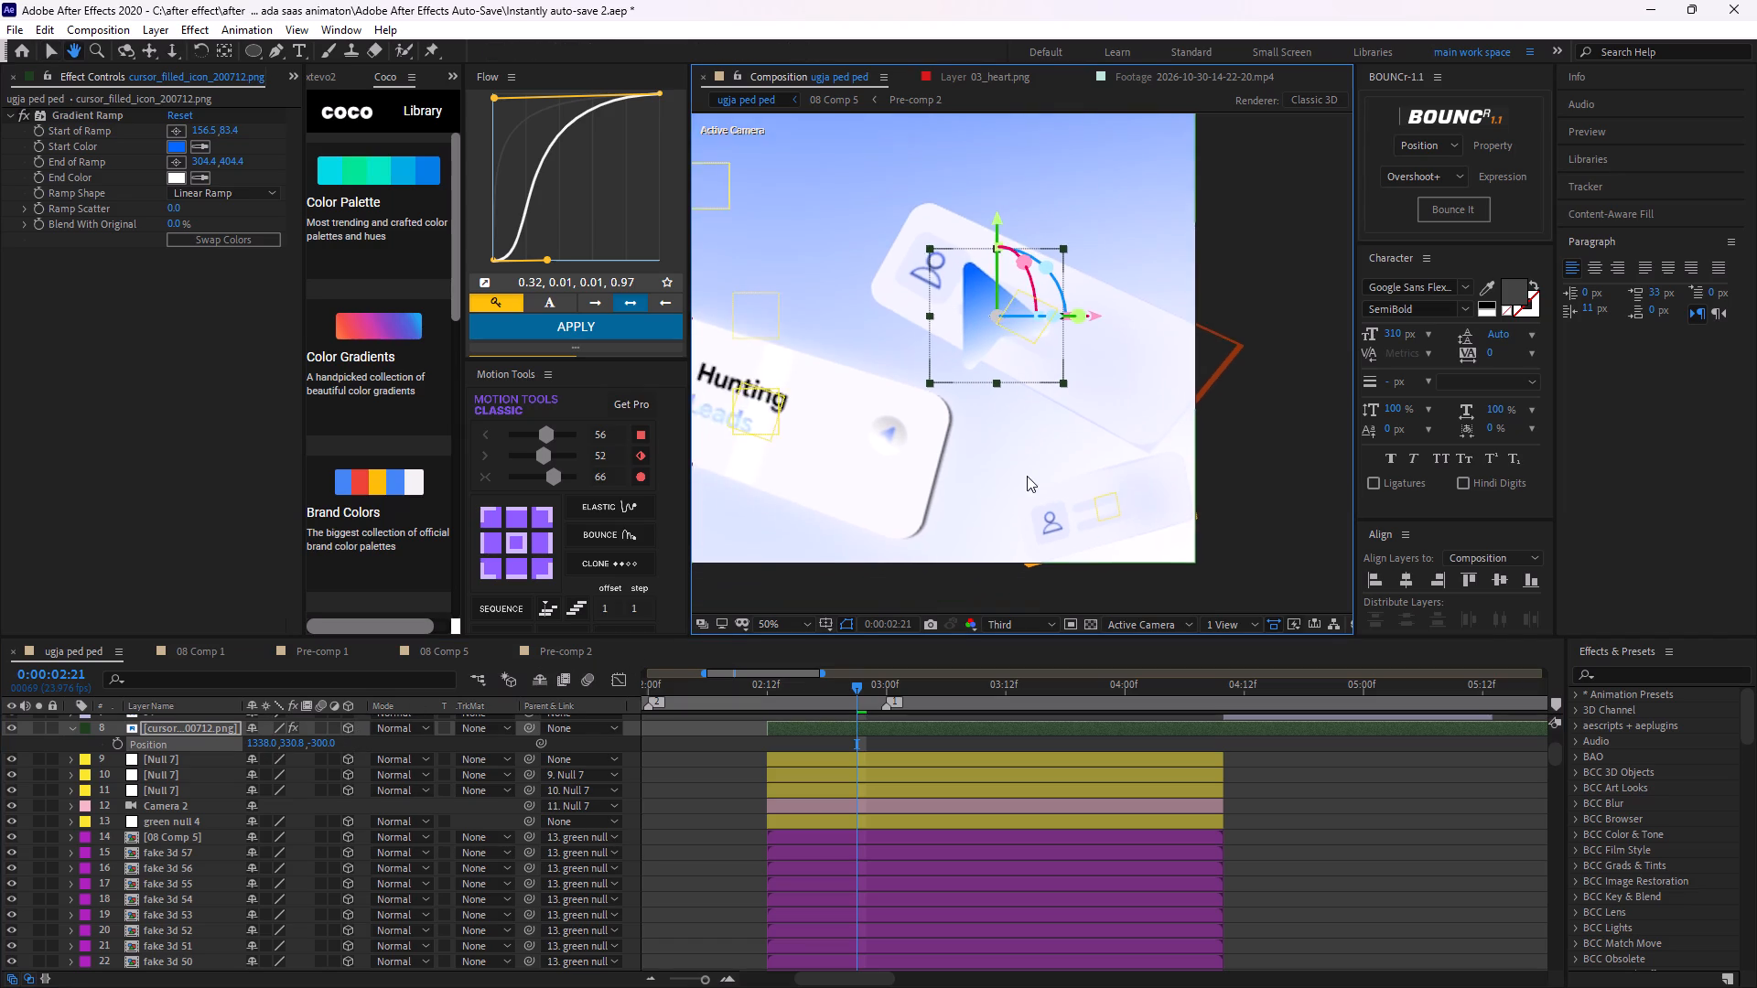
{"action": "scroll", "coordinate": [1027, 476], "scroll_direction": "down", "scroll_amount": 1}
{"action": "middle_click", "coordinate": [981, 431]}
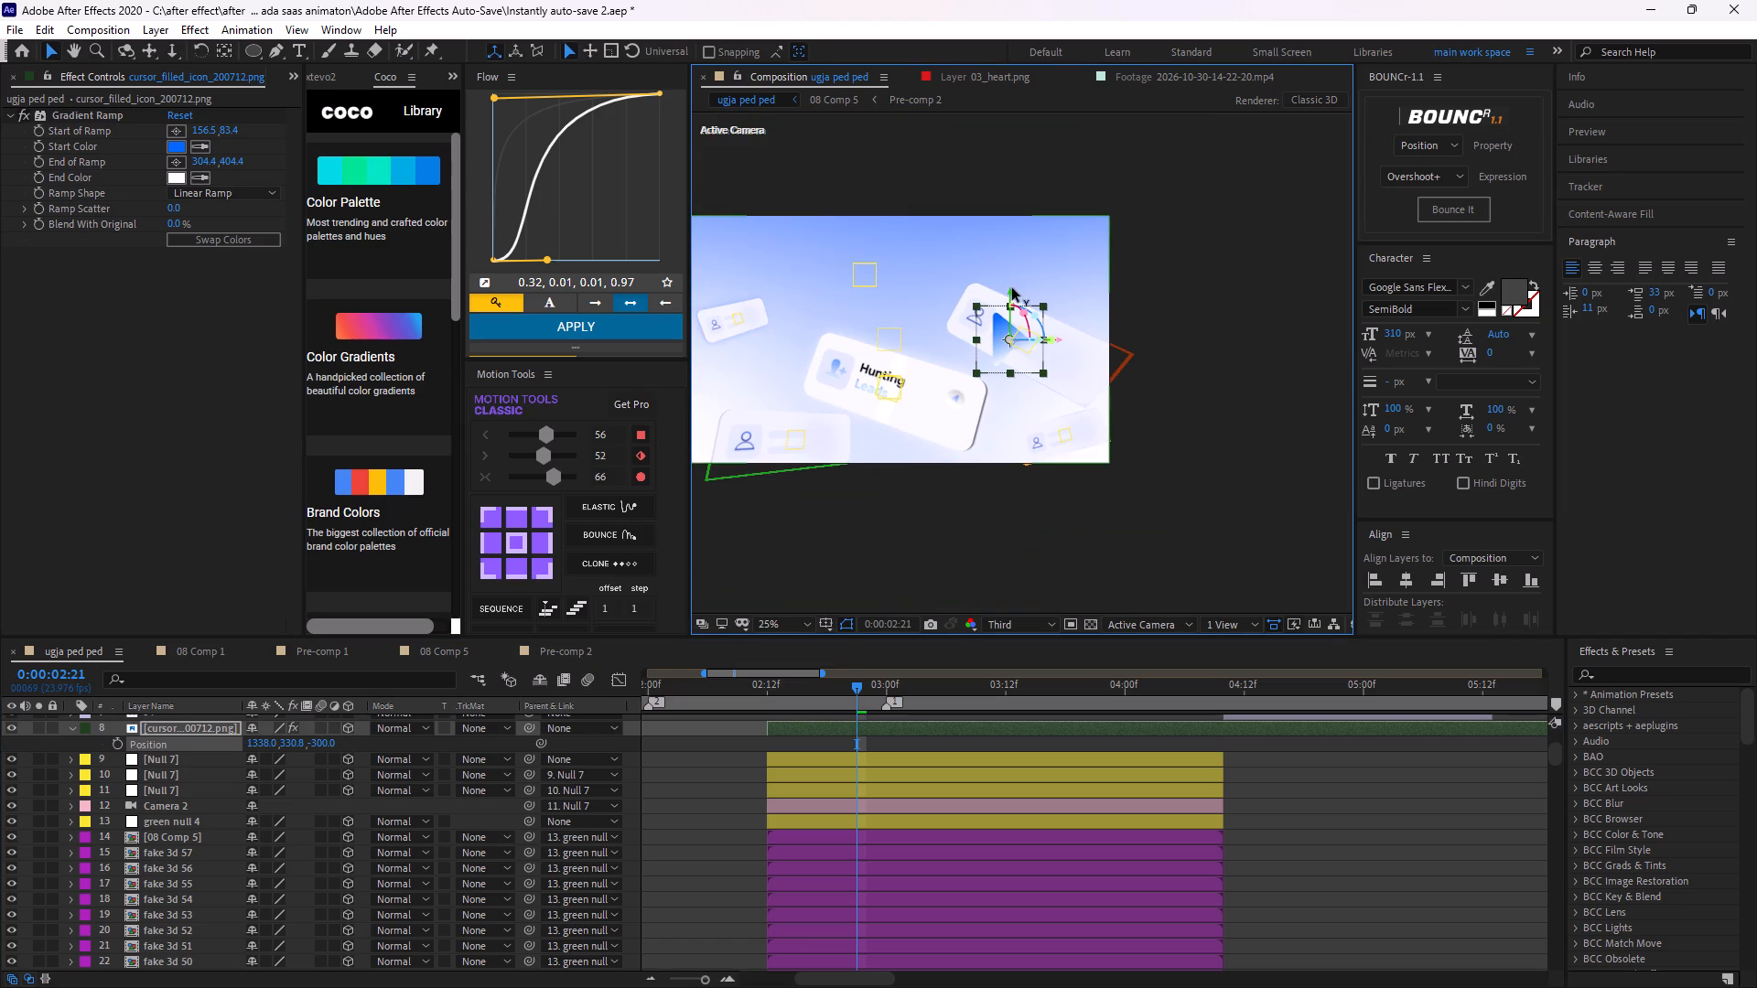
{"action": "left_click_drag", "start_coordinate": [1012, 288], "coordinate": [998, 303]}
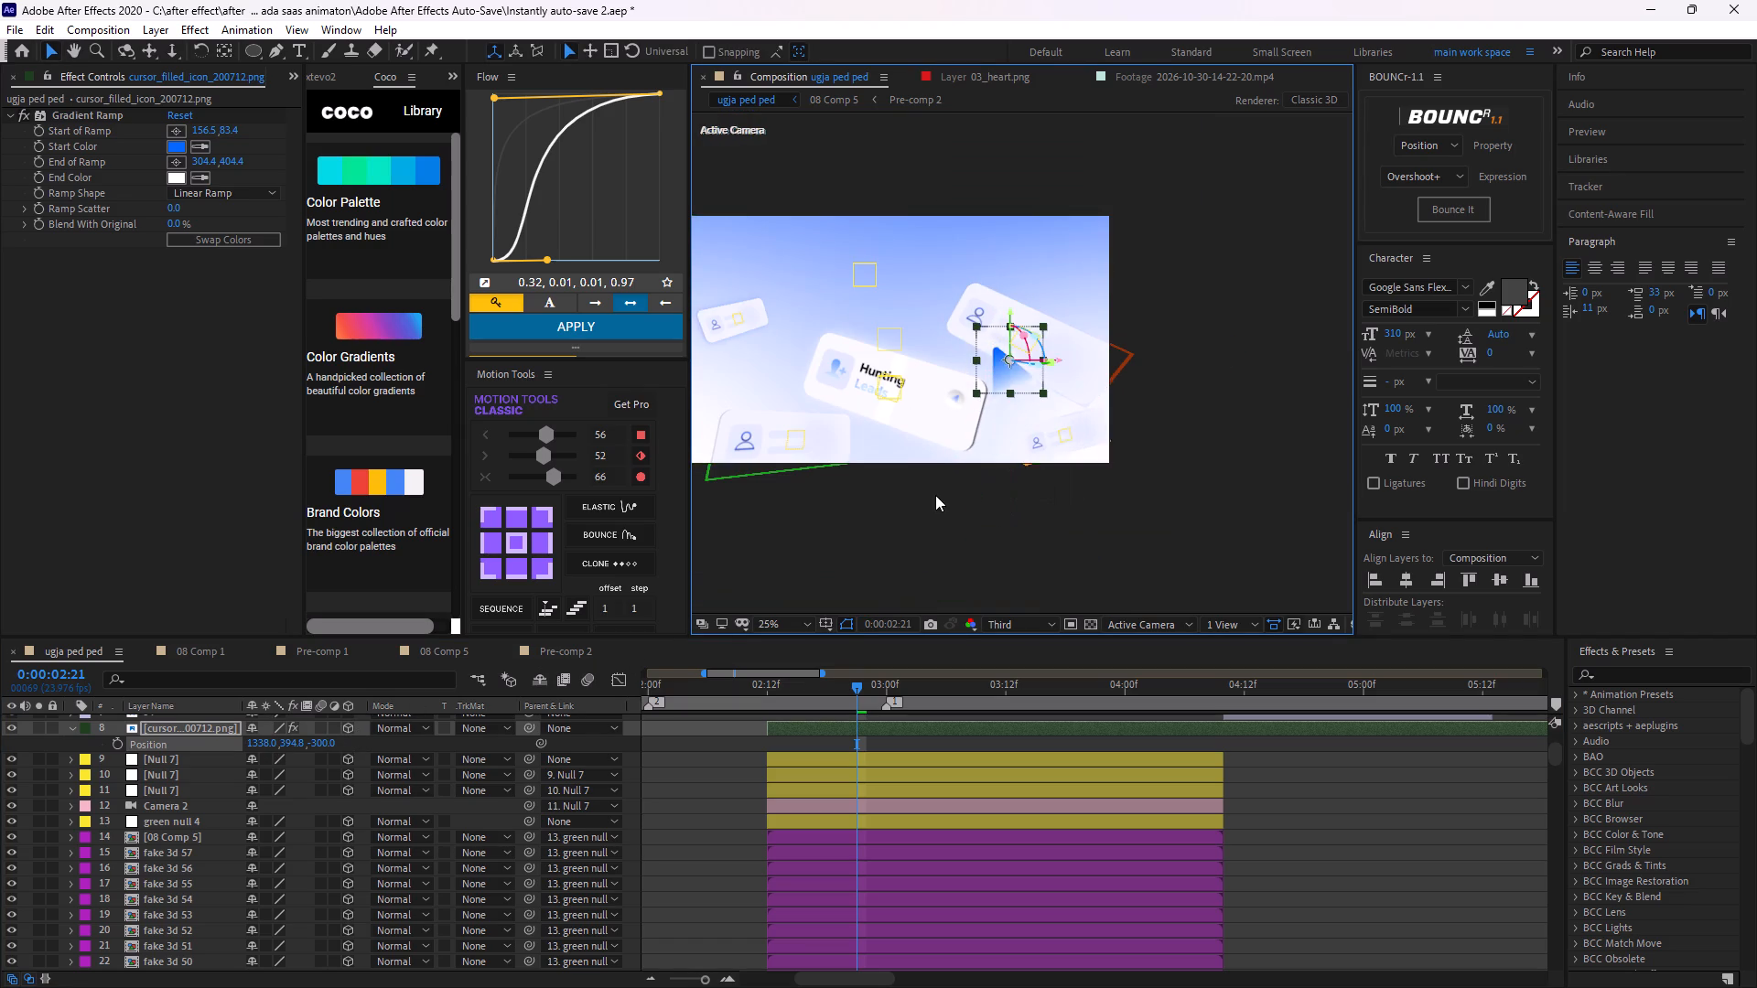
Move the cursor onto the composition's lower-left card, at X 506 and about Y 619.
{"action": "scroll", "coordinate": [935, 495], "scroll_direction": "up", "scroll_amount": 1}
{"action": "middle_click_drag", "start_coordinate": [935, 495], "coordinate": [1091, 443]}
{"action": "scroll", "coordinate": [1091, 443], "scroll_direction": "down", "scroll_amount": 1}
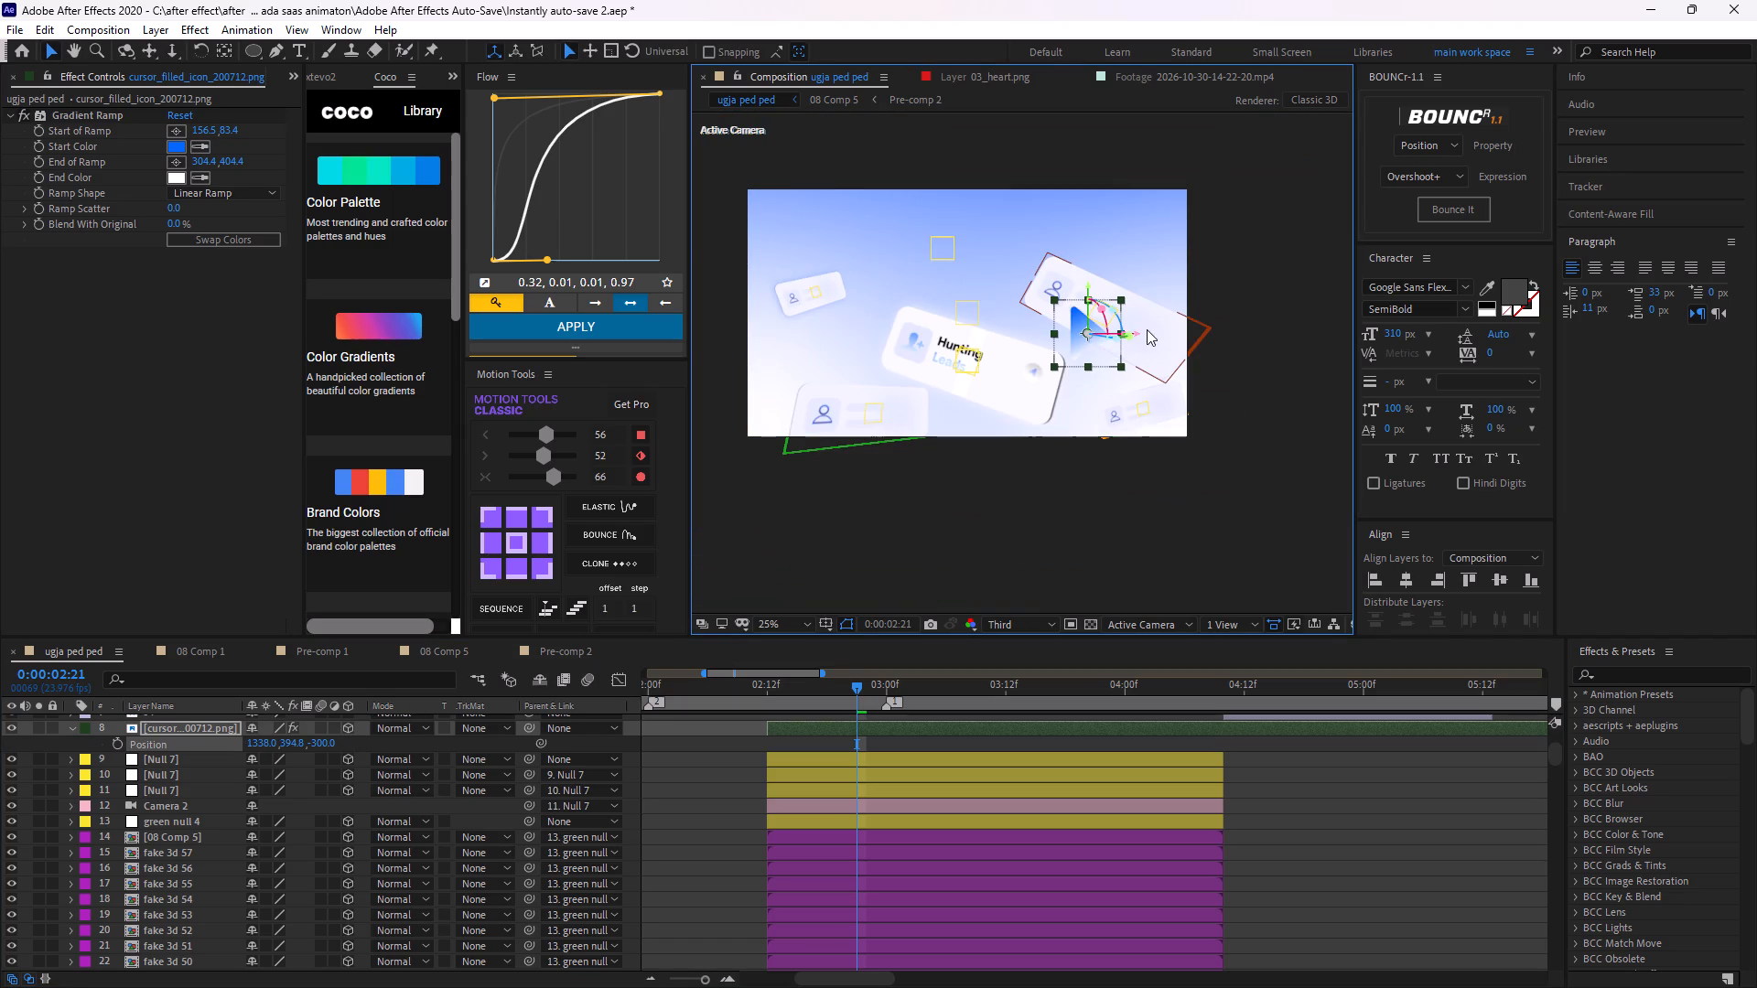
{"action": "left_click_drag", "start_coordinate": [1137, 333], "coordinate": [937, 383]}
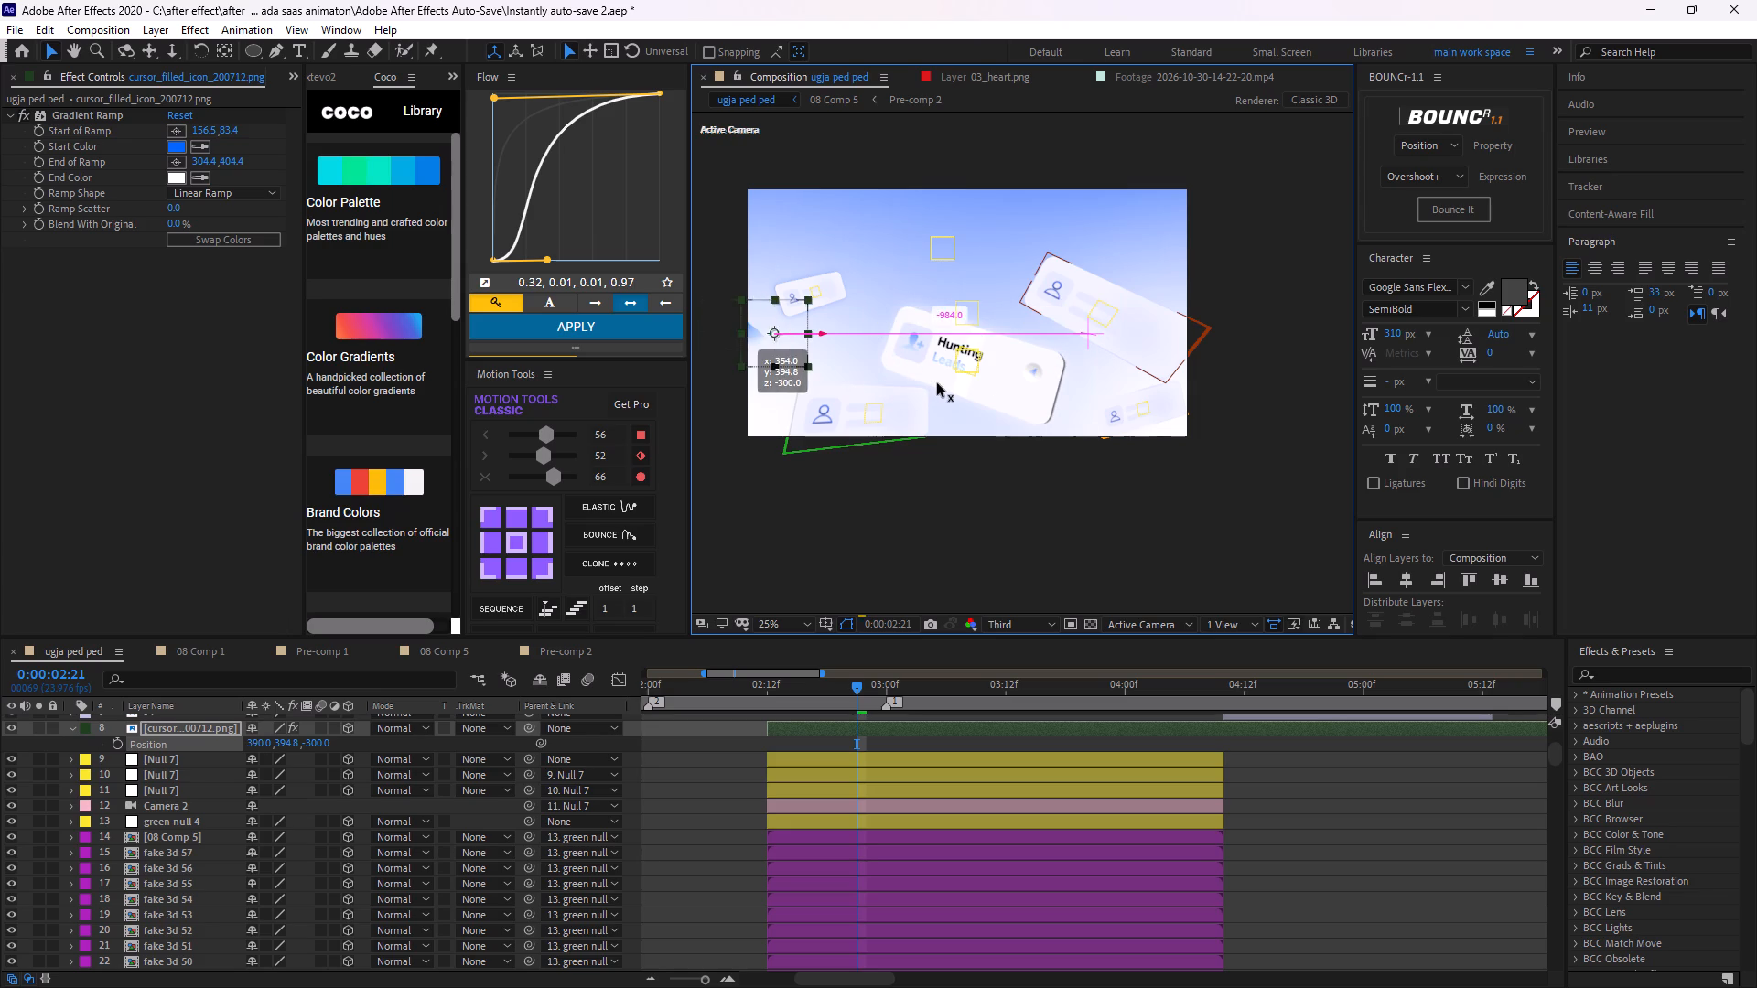
{"action": "left_click_drag", "start_coordinate": [937, 383], "coordinate": [947, 389]}
{"action": "left_click_drag", "start_coordinate": [824, 282], "coordinate": [824, 283]}
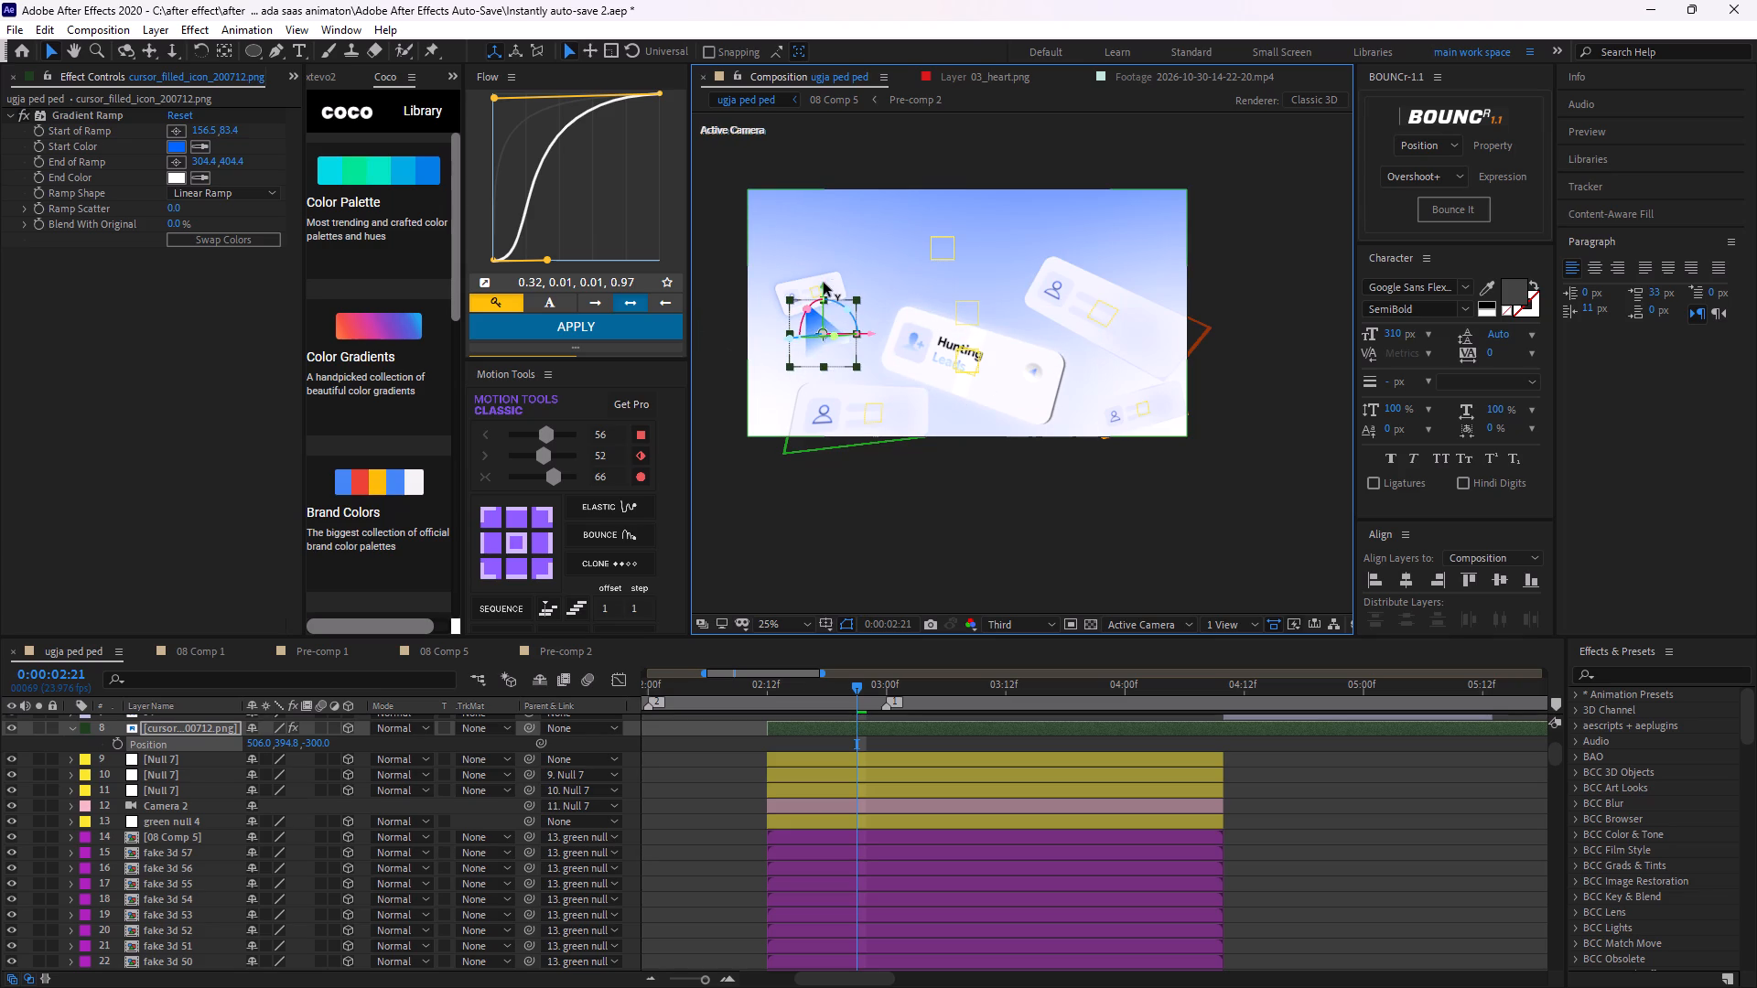
{"action": "left_click_drag", "start_coordinate": [824, 283], "coordinate": [837, 331]}
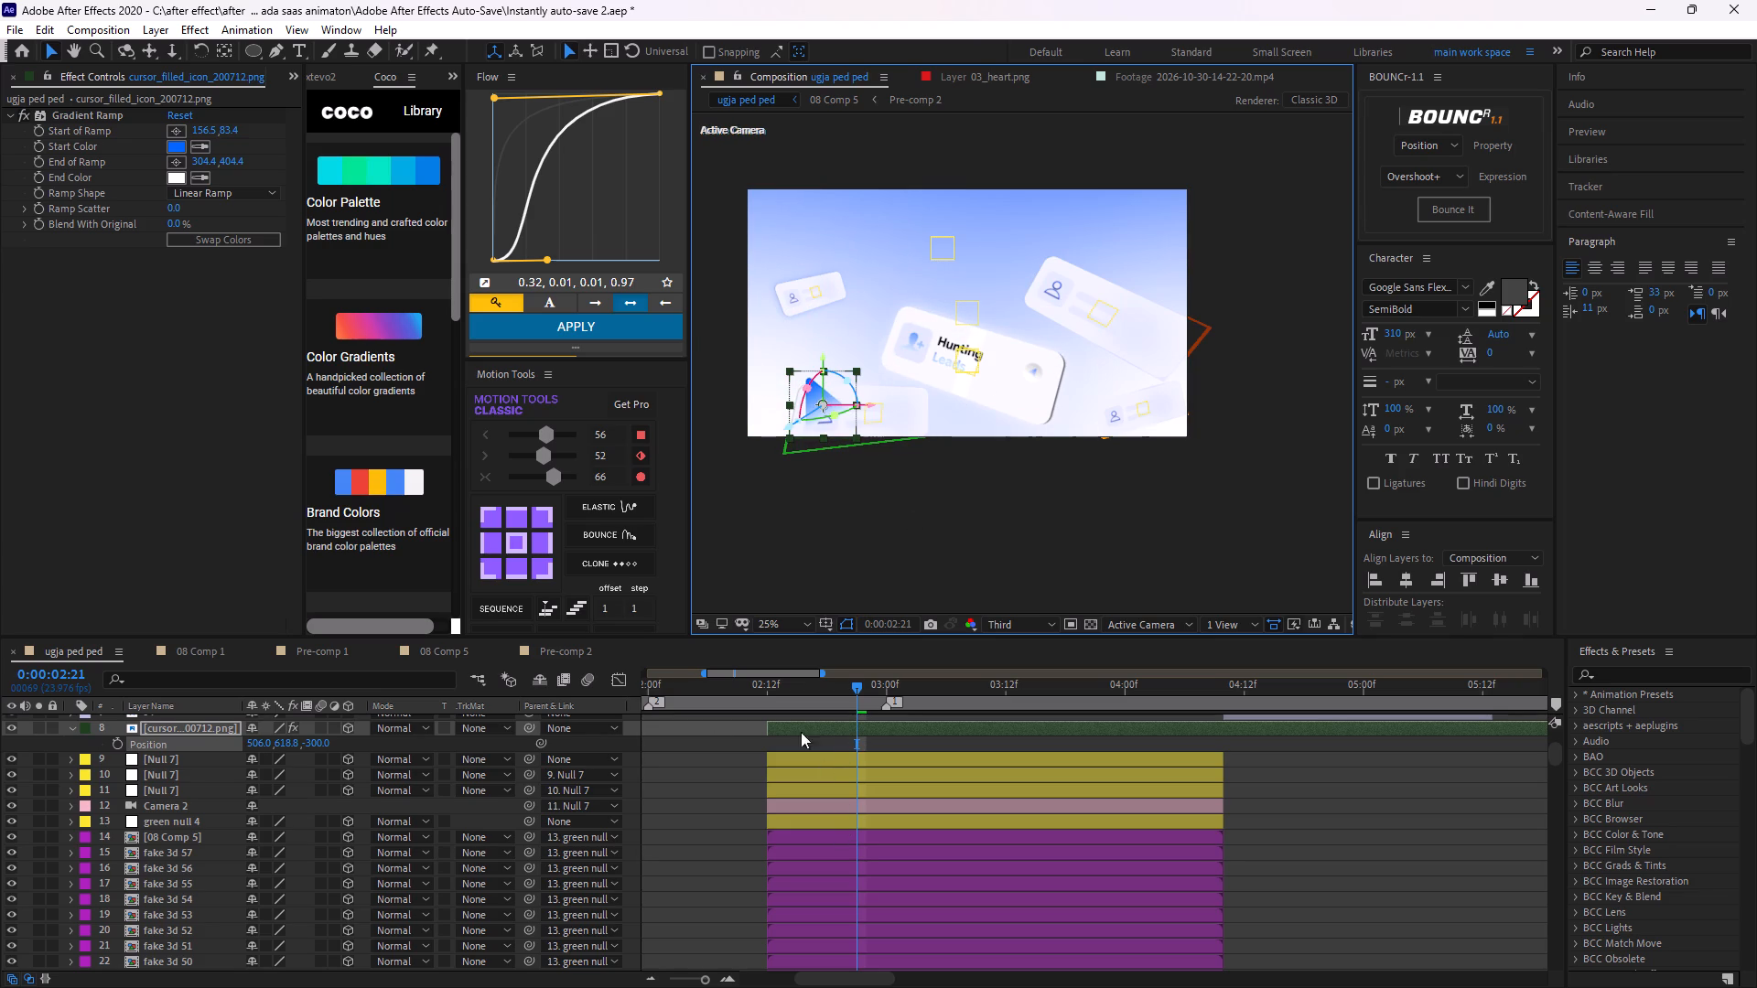
Set the cursor's Z rotation to 56°.
{"action": "key", "text": "r"}
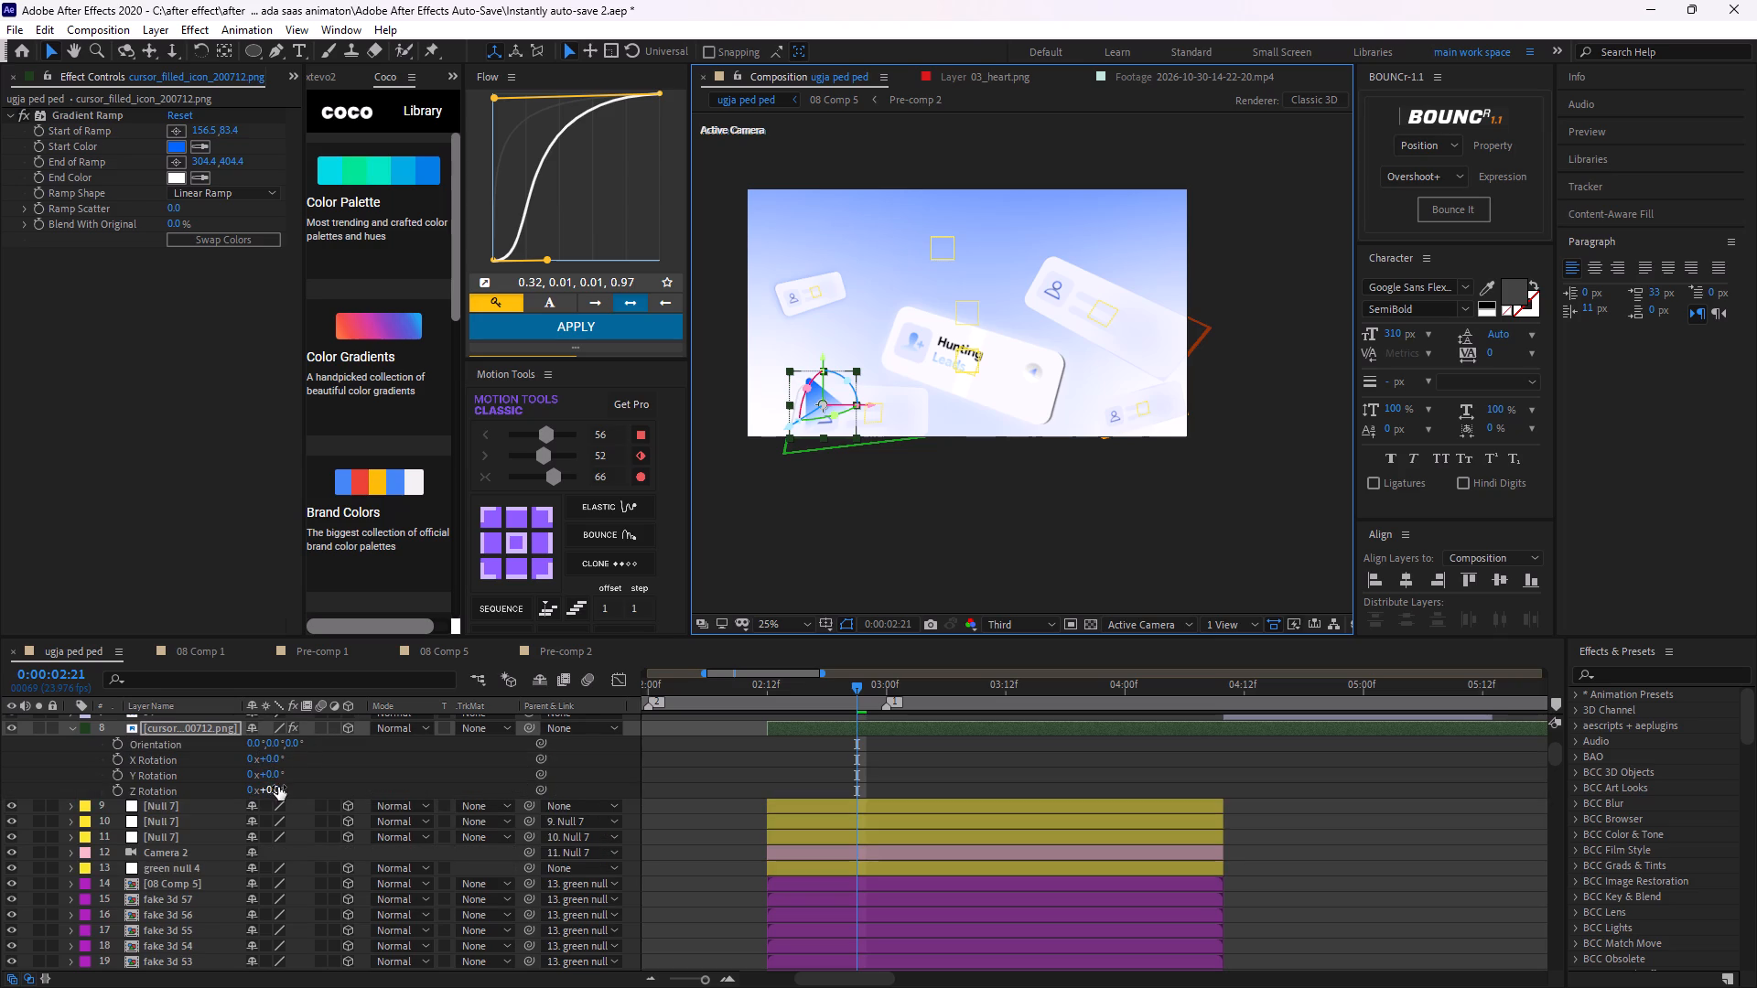
{"action": "left_click_drag", "start_coordinate": [277, 783], "coordinate": [396, 766]}
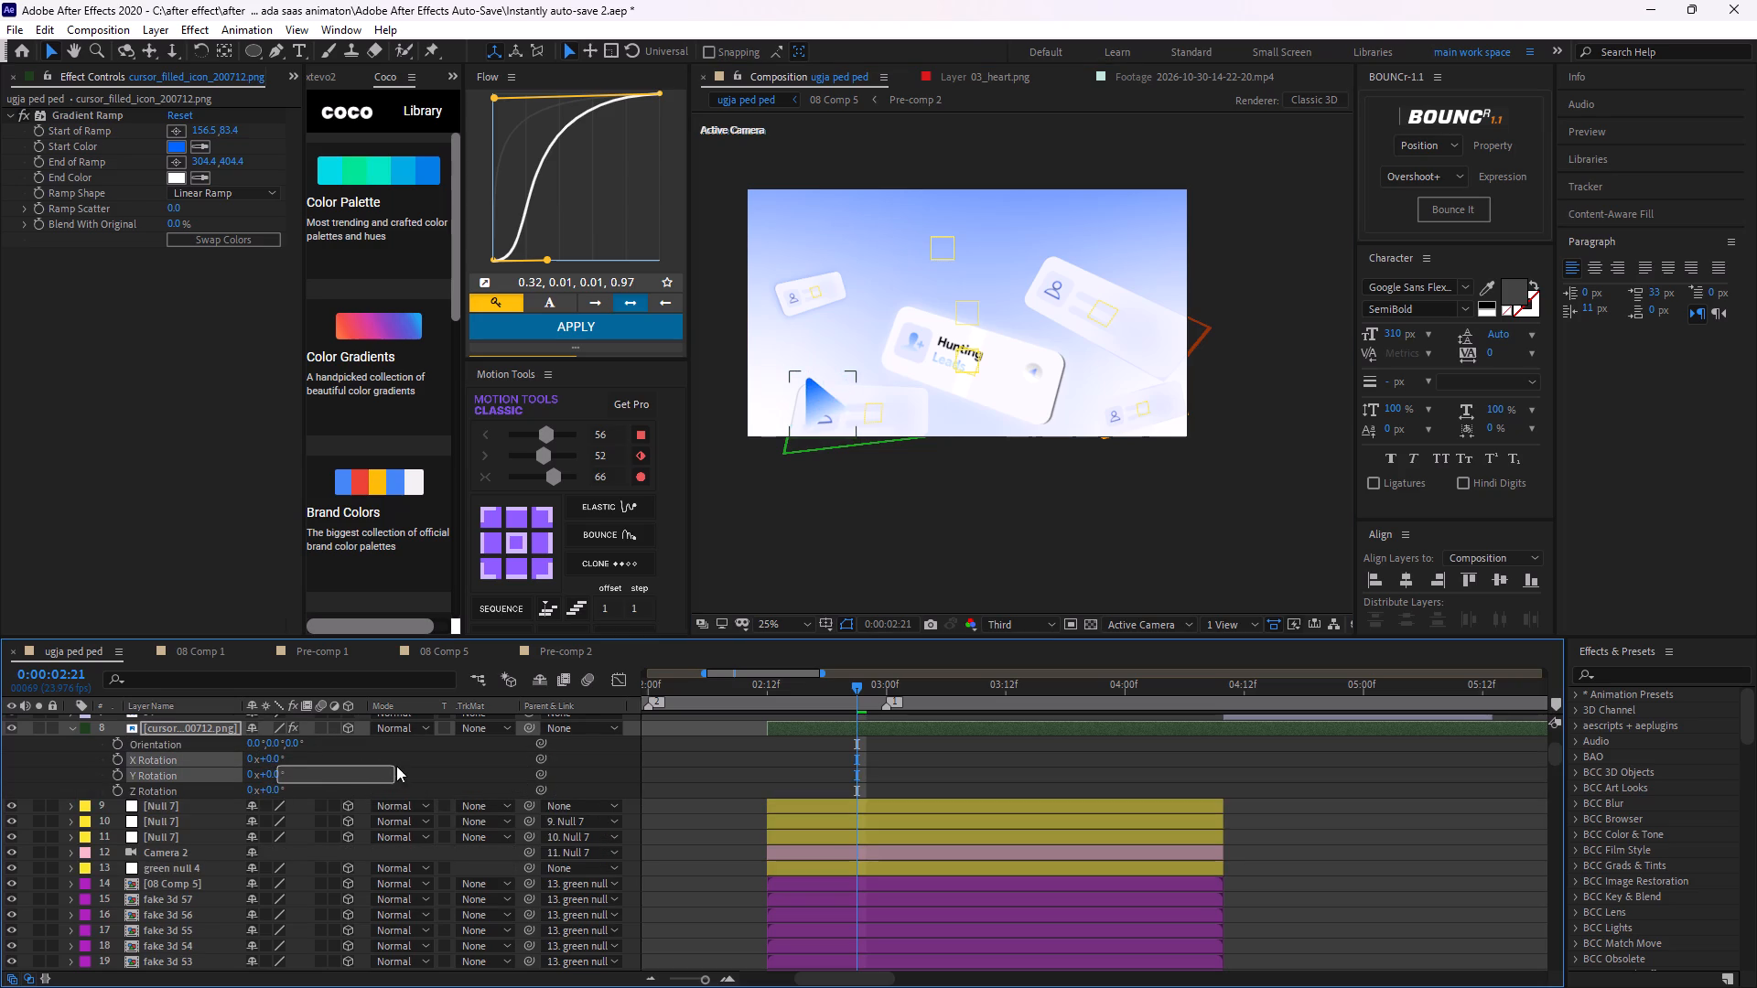
{"action": "left_click_drag", "start_coordinate": [396, 766], "coordinate": [291, 781]}
{"action": "left_click_drag", "start_coordinate": [273, 787], "coordinate": [316, 786]}
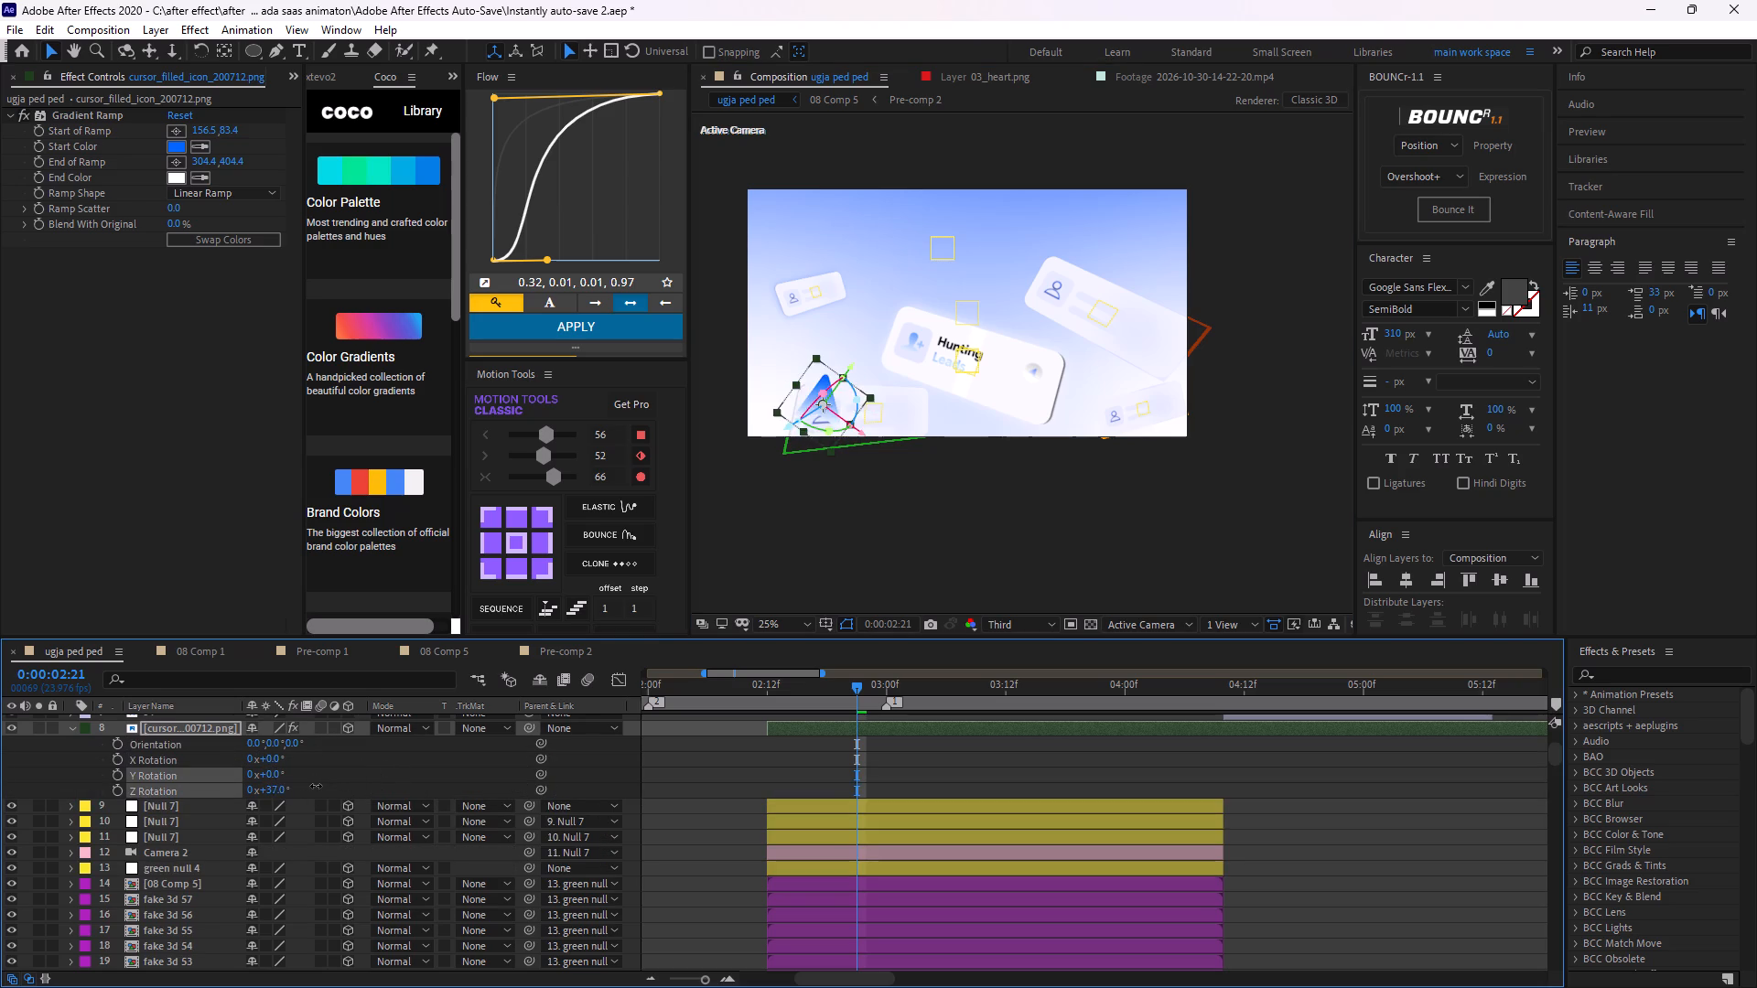
{"action": "left_click_drag", "start_coordinate": [316, 786], "coordinate": [333, 786]}
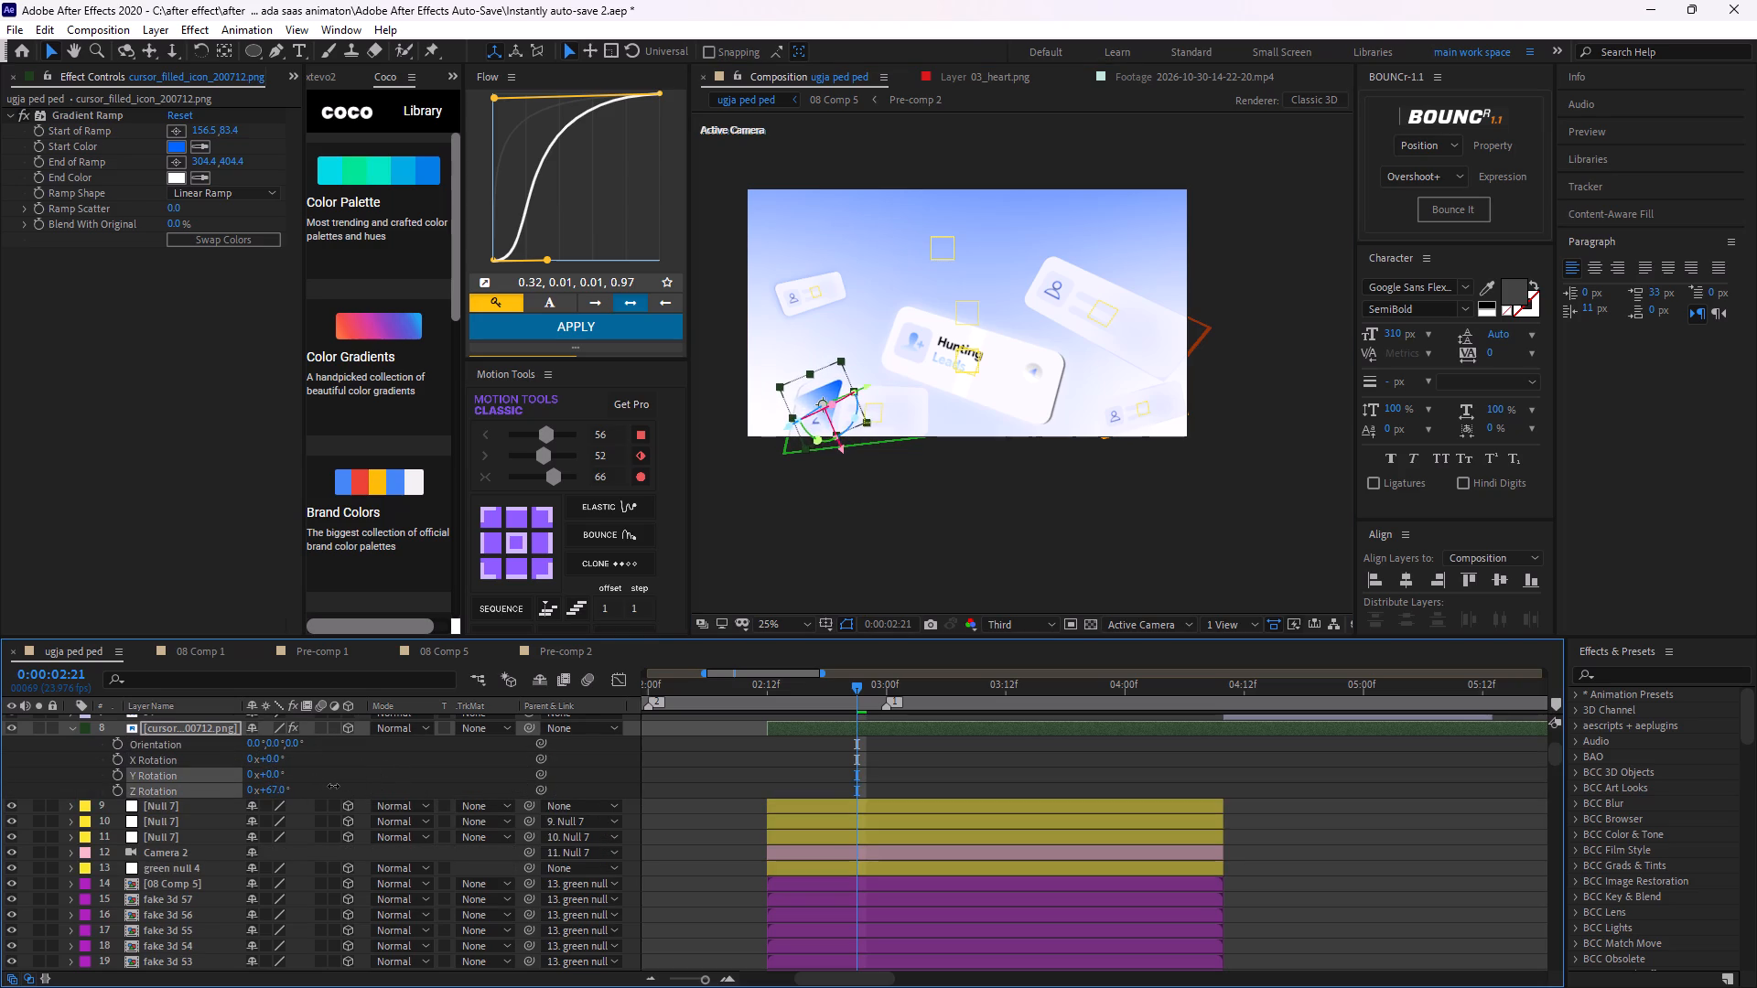
{"action": "left_click_drag", "start_coordinate": [333, 786], "coordinate": [323, 786]}
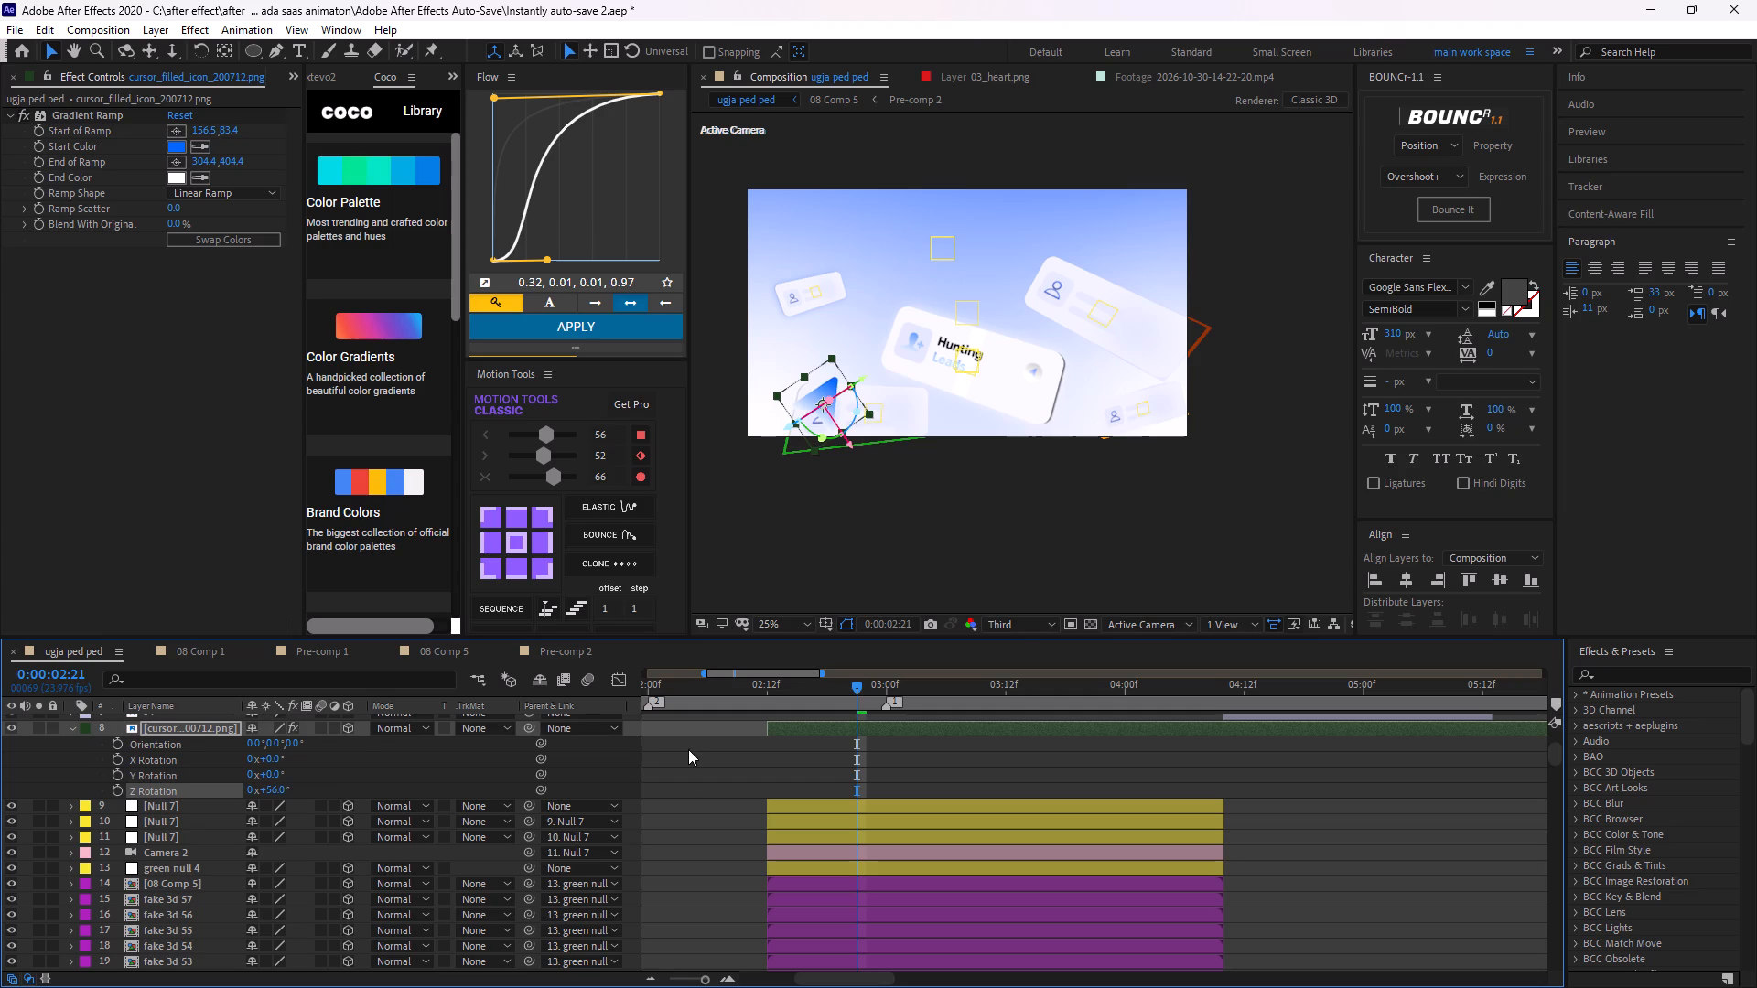
{"action": "left_click", "coordinate": [688, 749]}
Raise the cursor along its Y axis to about Y 494, above the lower-left card.
{"action": "scroll", "coordinate": [847, 413], "scroll_direction": "up", "scroll_amount": 1}
{"action": "middle_click_drag", "start_coordinate": [880, 434], "coordinate": [1142, 346]}
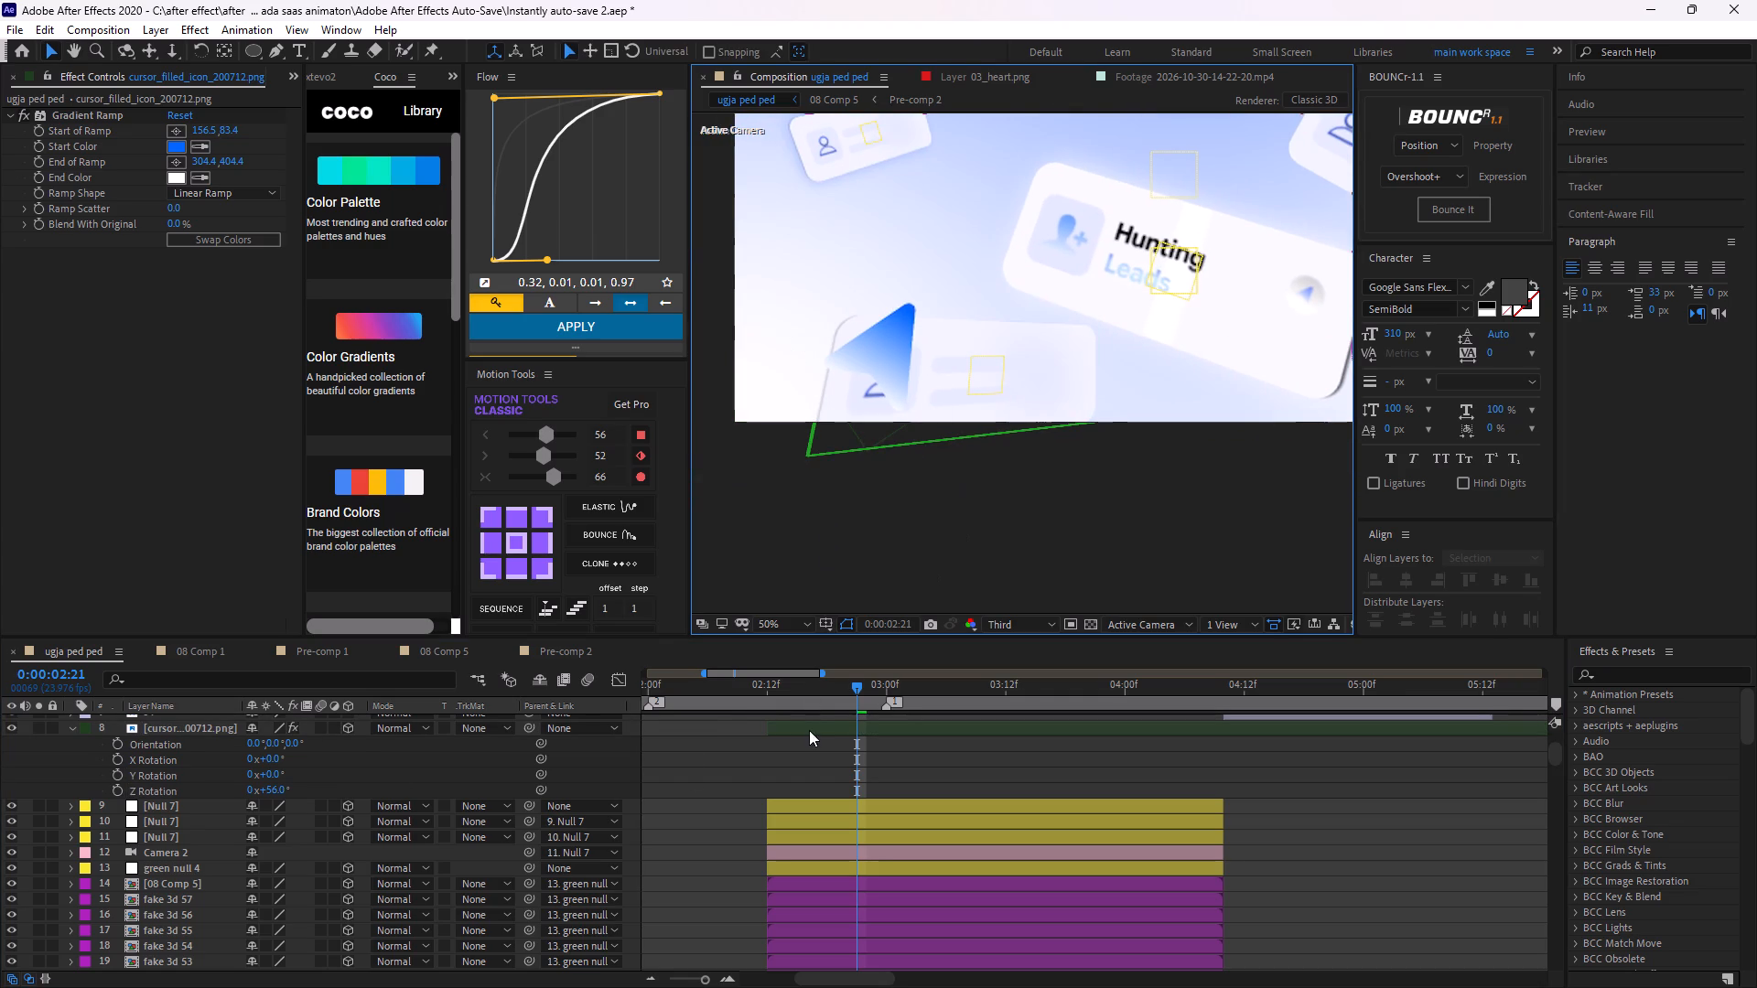
{"action": "left_click", "coordinate": [755, 756]}
{"action": "scroll", "coordinate": [955, 358], "scroll_direction": "down", "scroll_amount": 1}
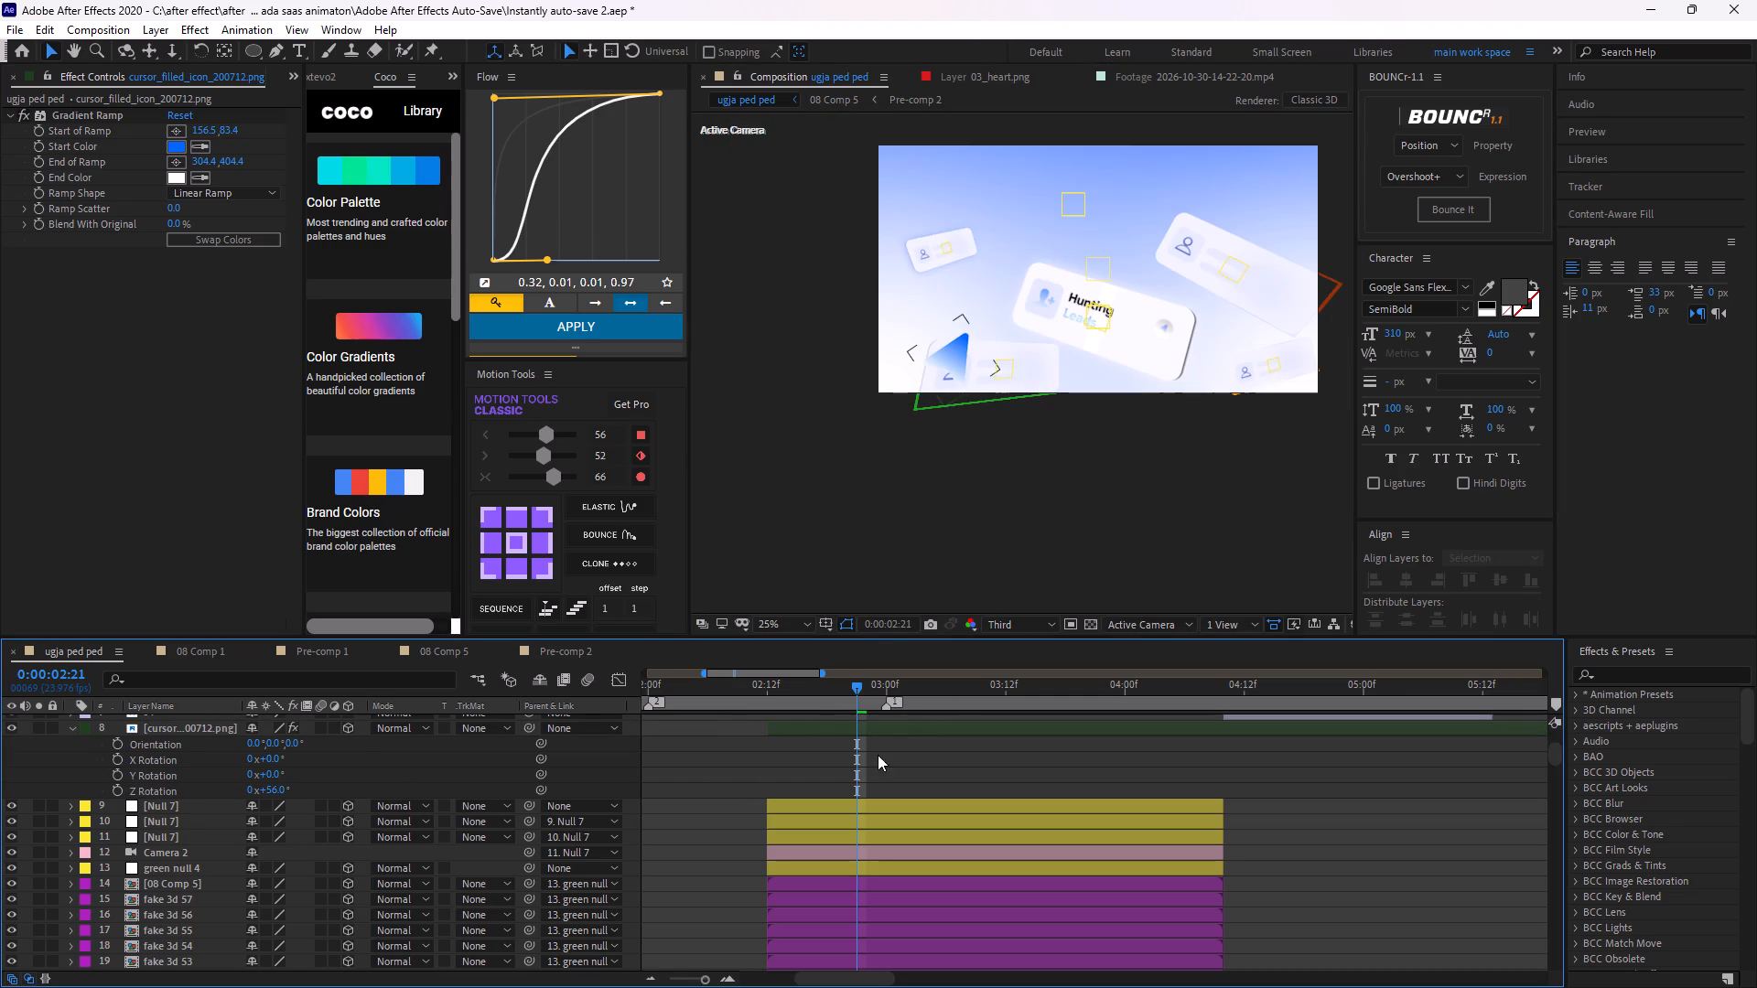
{"action": "left_click", "coordinate": [881, 723]}
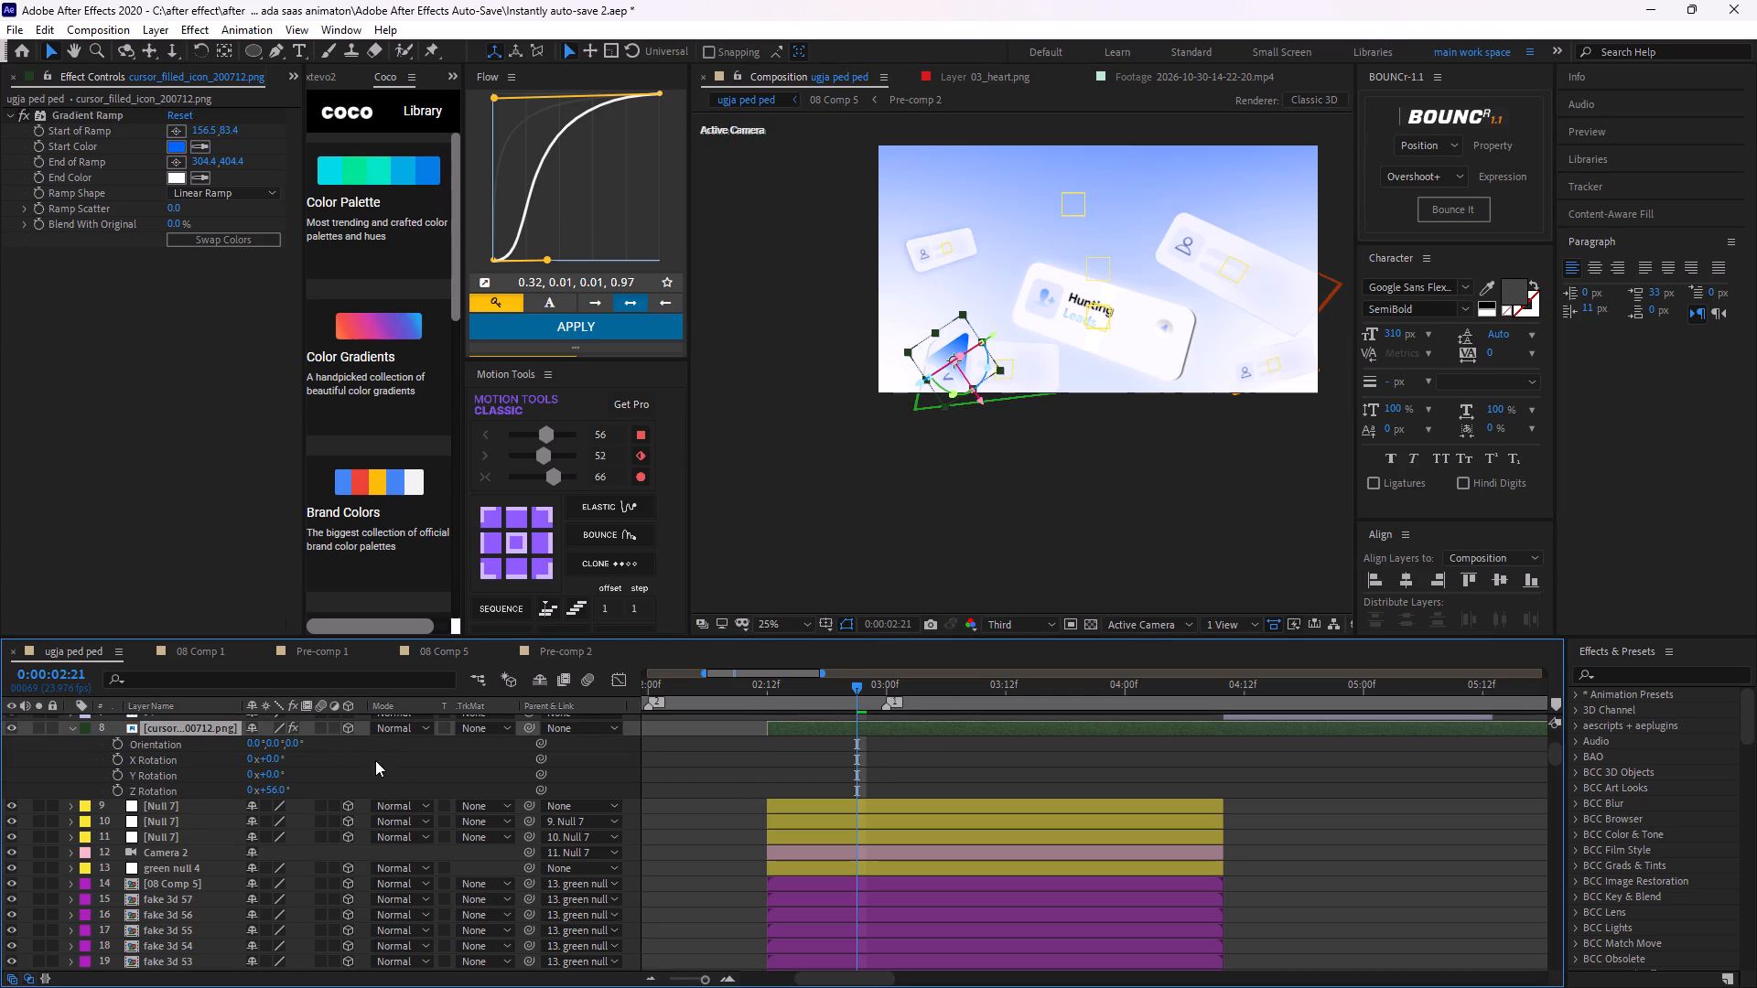
{"action": "key", "text": "p"}
{"action": "left_click_drag", "start_coordinate": [286, 745], "coordinate": [282, 743]}
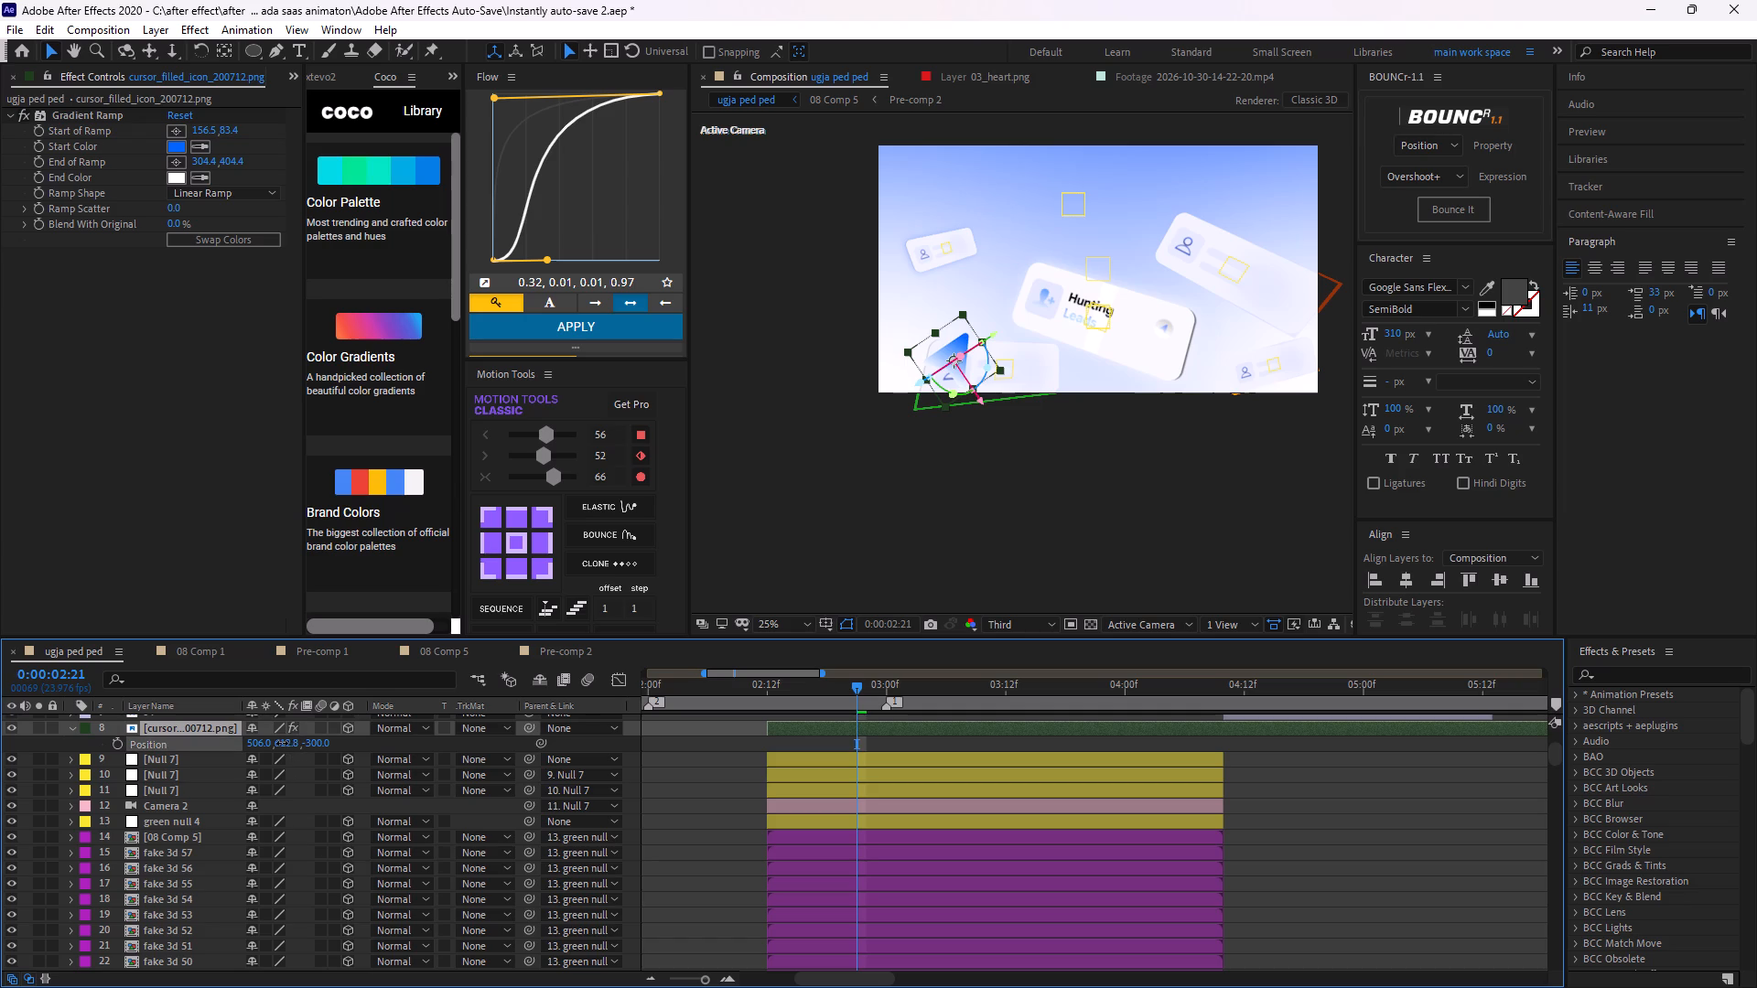
{"action": "left_click_drag", "start_coordinate": [282, 743], "coordinate": [183, 712]}
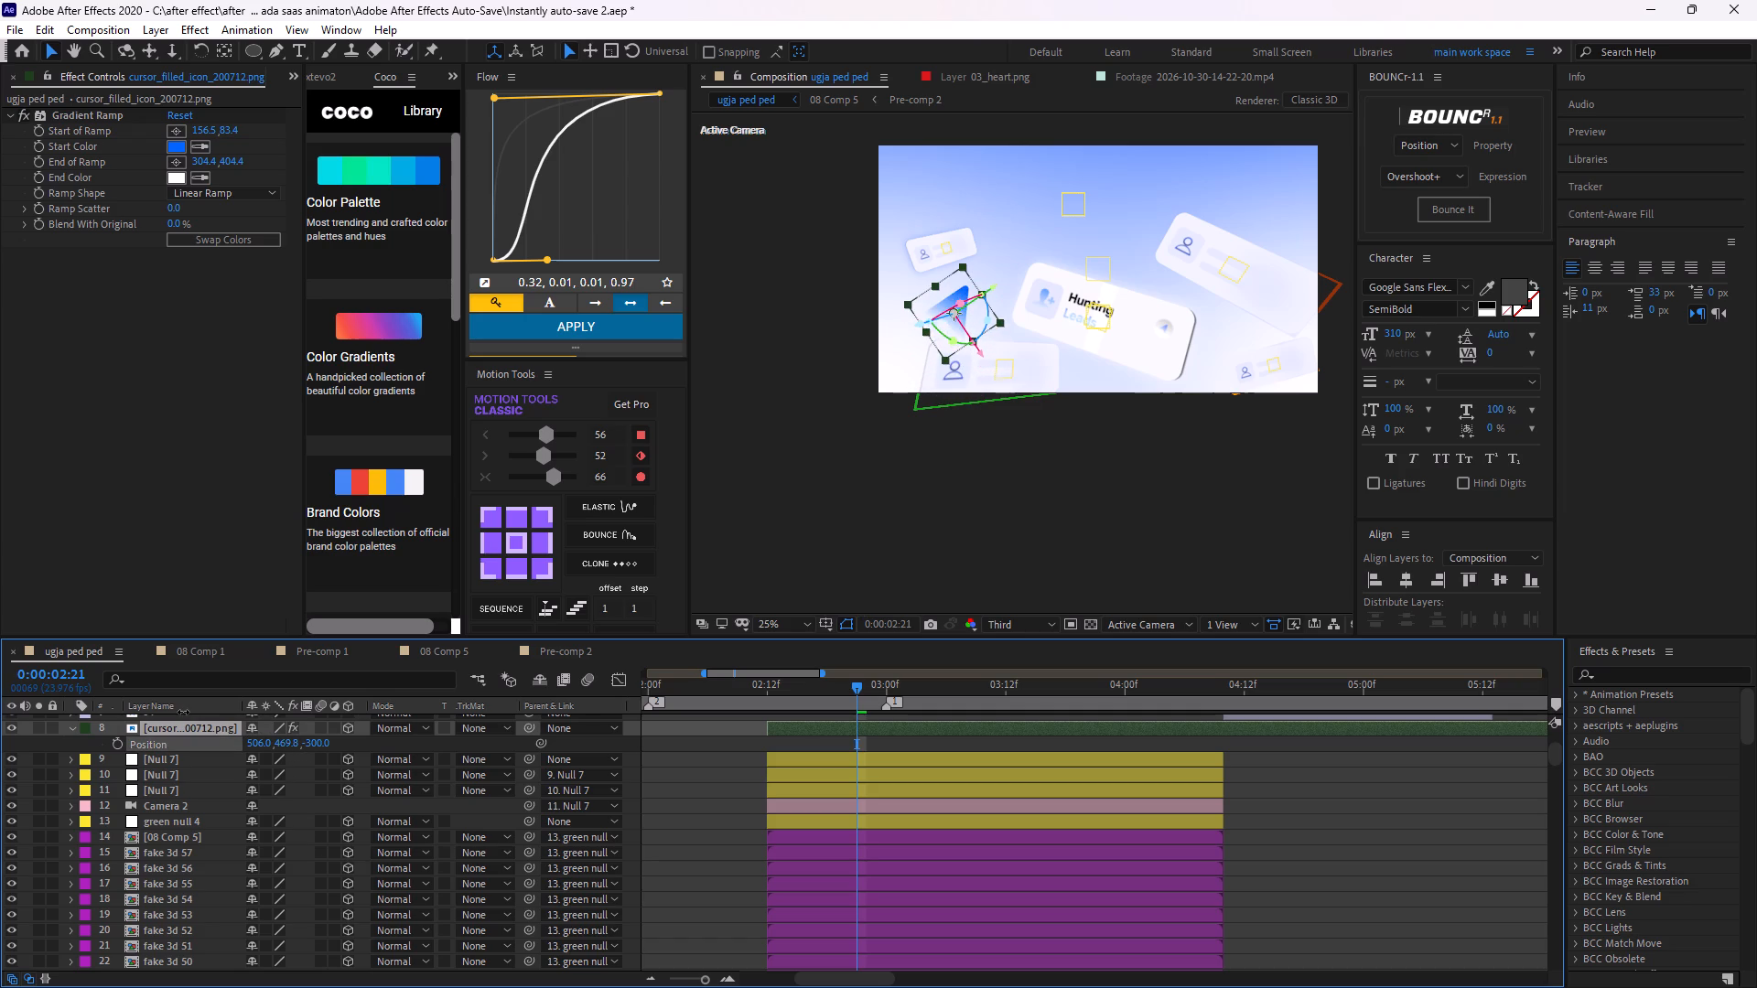
{"action": "left_click_drag", "start_coordinate": [183, 712], "coordinate": [207, 711]}
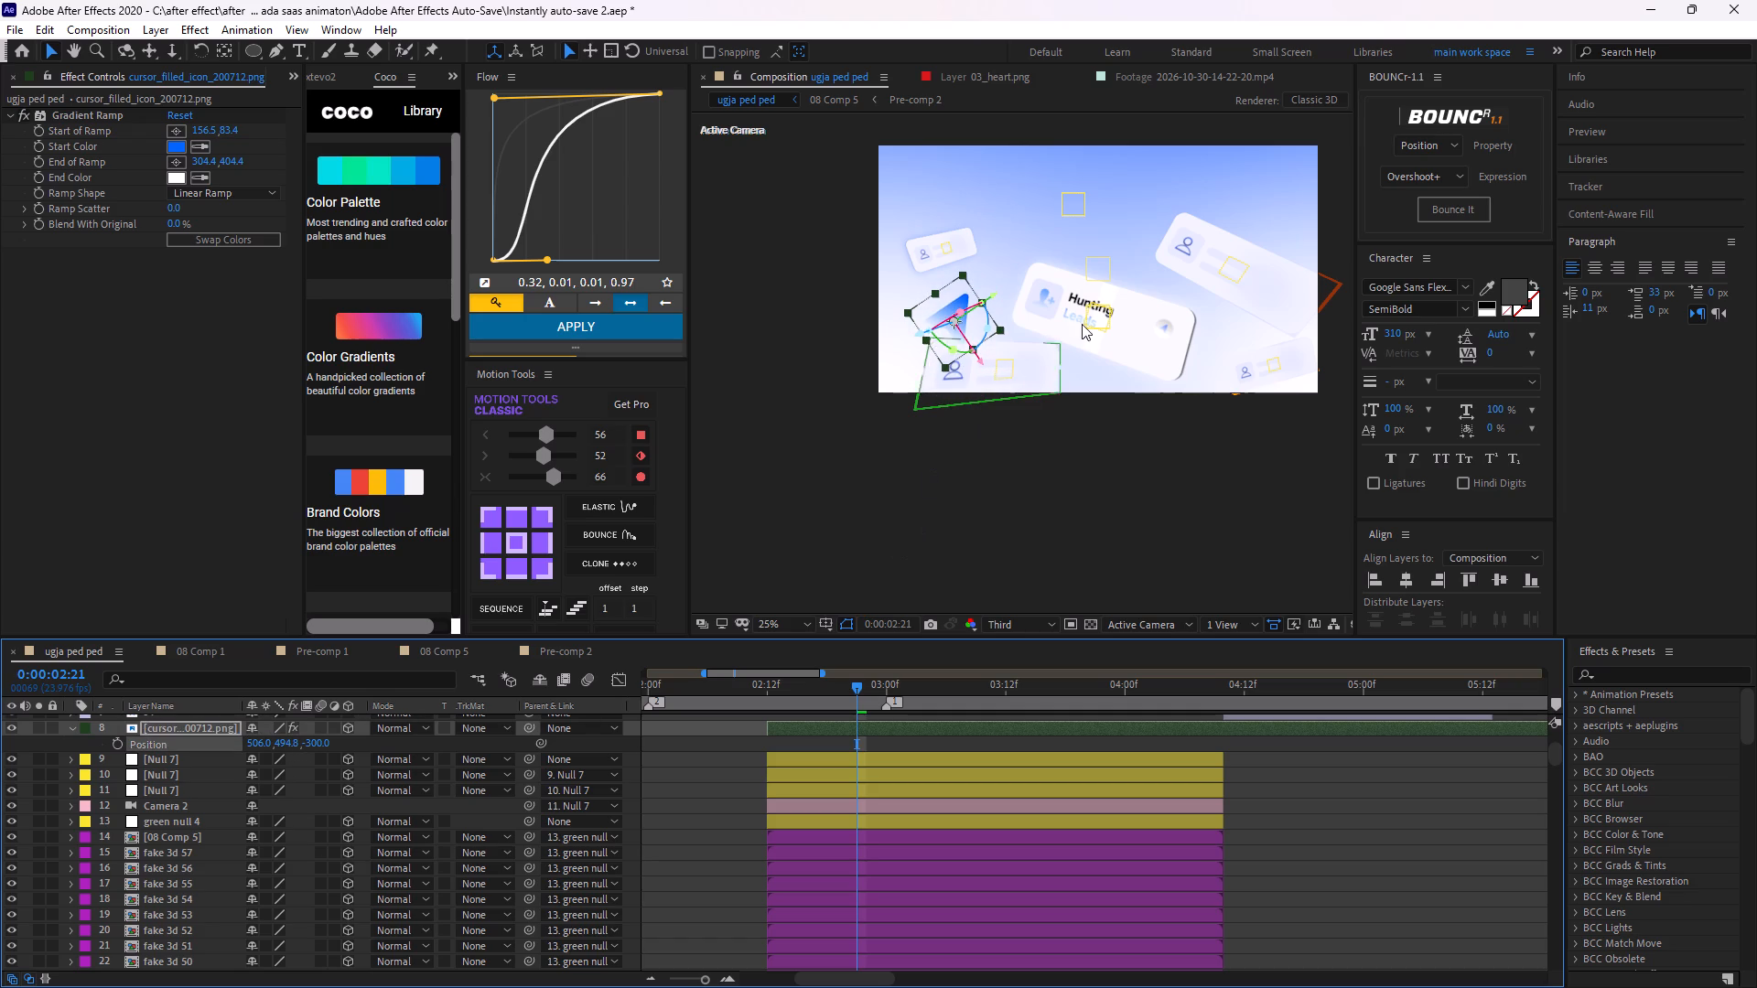
Move the cursor back and forth in depth along its Z axis, ending at about Z -331.
{"action": "scroll", "coordinate": [1082, 324], "scroll_direction": "up", "scroll_amount": 1}
{"action": "middle_click_drag", "start_coordinate": [1020, 350], "coordinate": [1137, 409]}
{"action": "scroll", "coordinate": [1110, 411], "scroll_direction": "up", "scroll_amount": 1}
{"action": "middle_click_drag", "start_coordinate": [1108, 411], "coordinate": [1074, 435]}
{"action": "scroll", "coordinate": [1074, 435], "scroll_direction": "down", "scroll_amount": 1}
{"action": "scroll", "coordinate": [1001, 311], "scroll_direction": "up", "scroll_amount": 1}
{"action": "middle_click_drag", "start_coordinate": [1083, 334], "coordinate": [1059, 352]}
{"action": "left_click", "coordinate": [990, 312]}
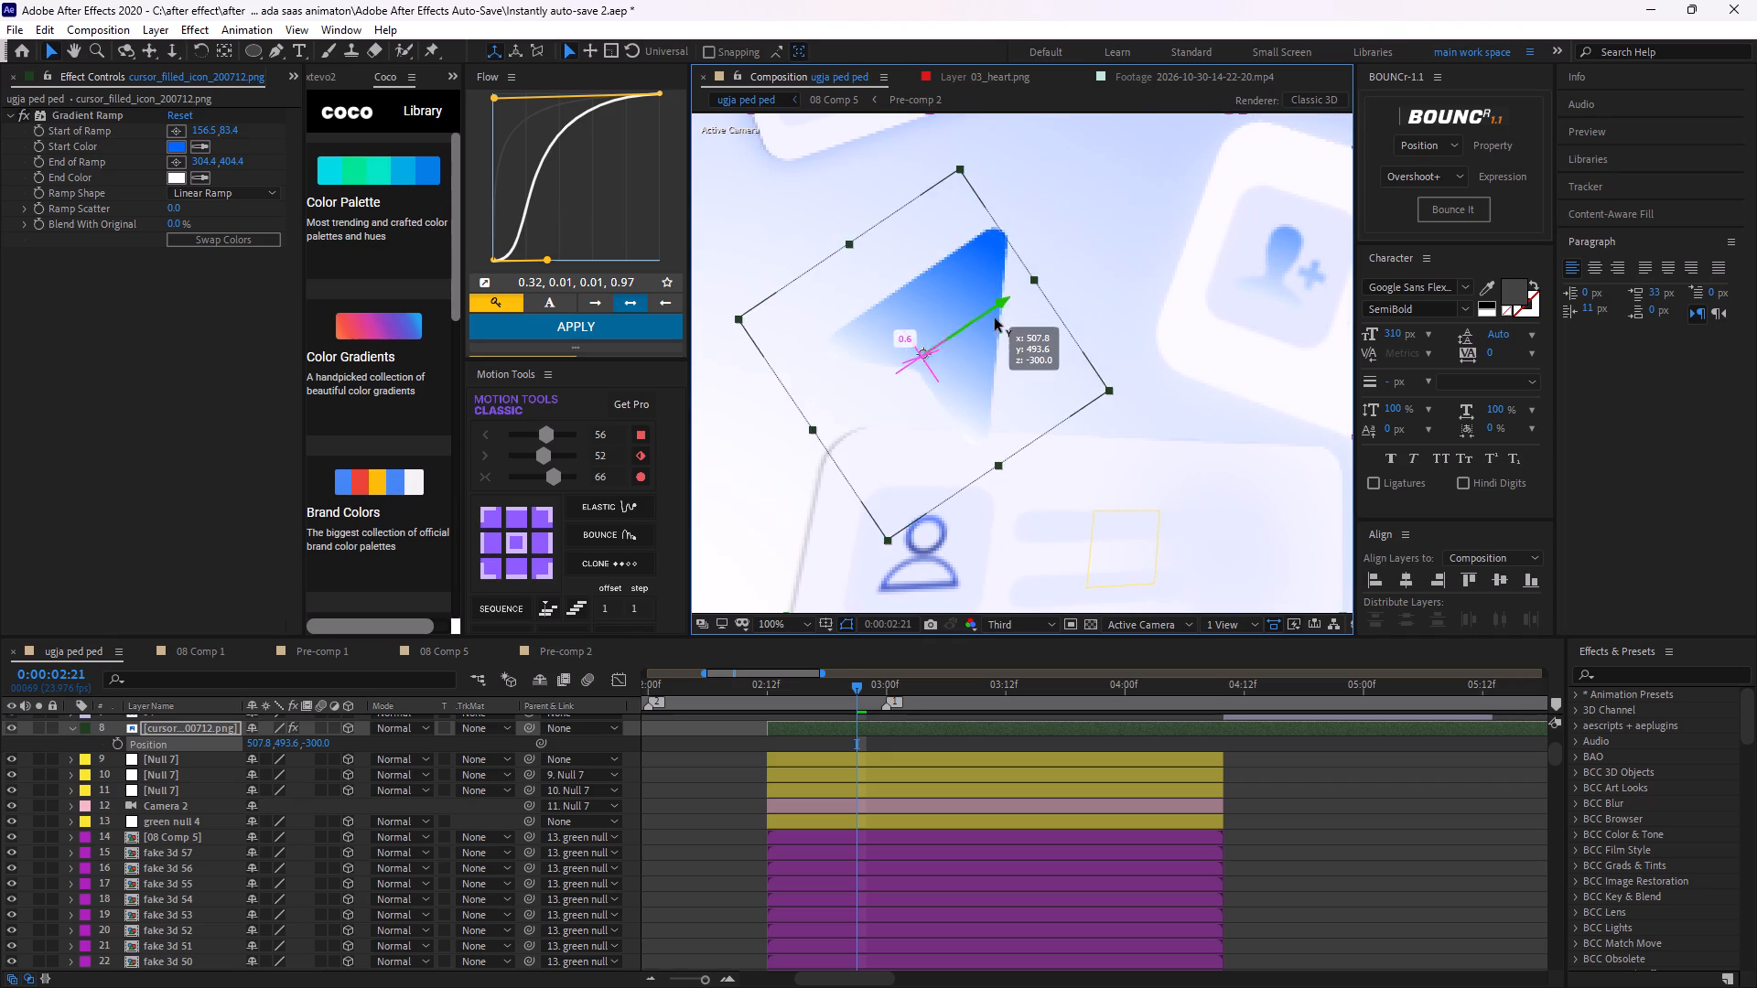
{"action": "left_click_drag", "start_coordinate": [857, 380], "coordinate": [878, 370]}
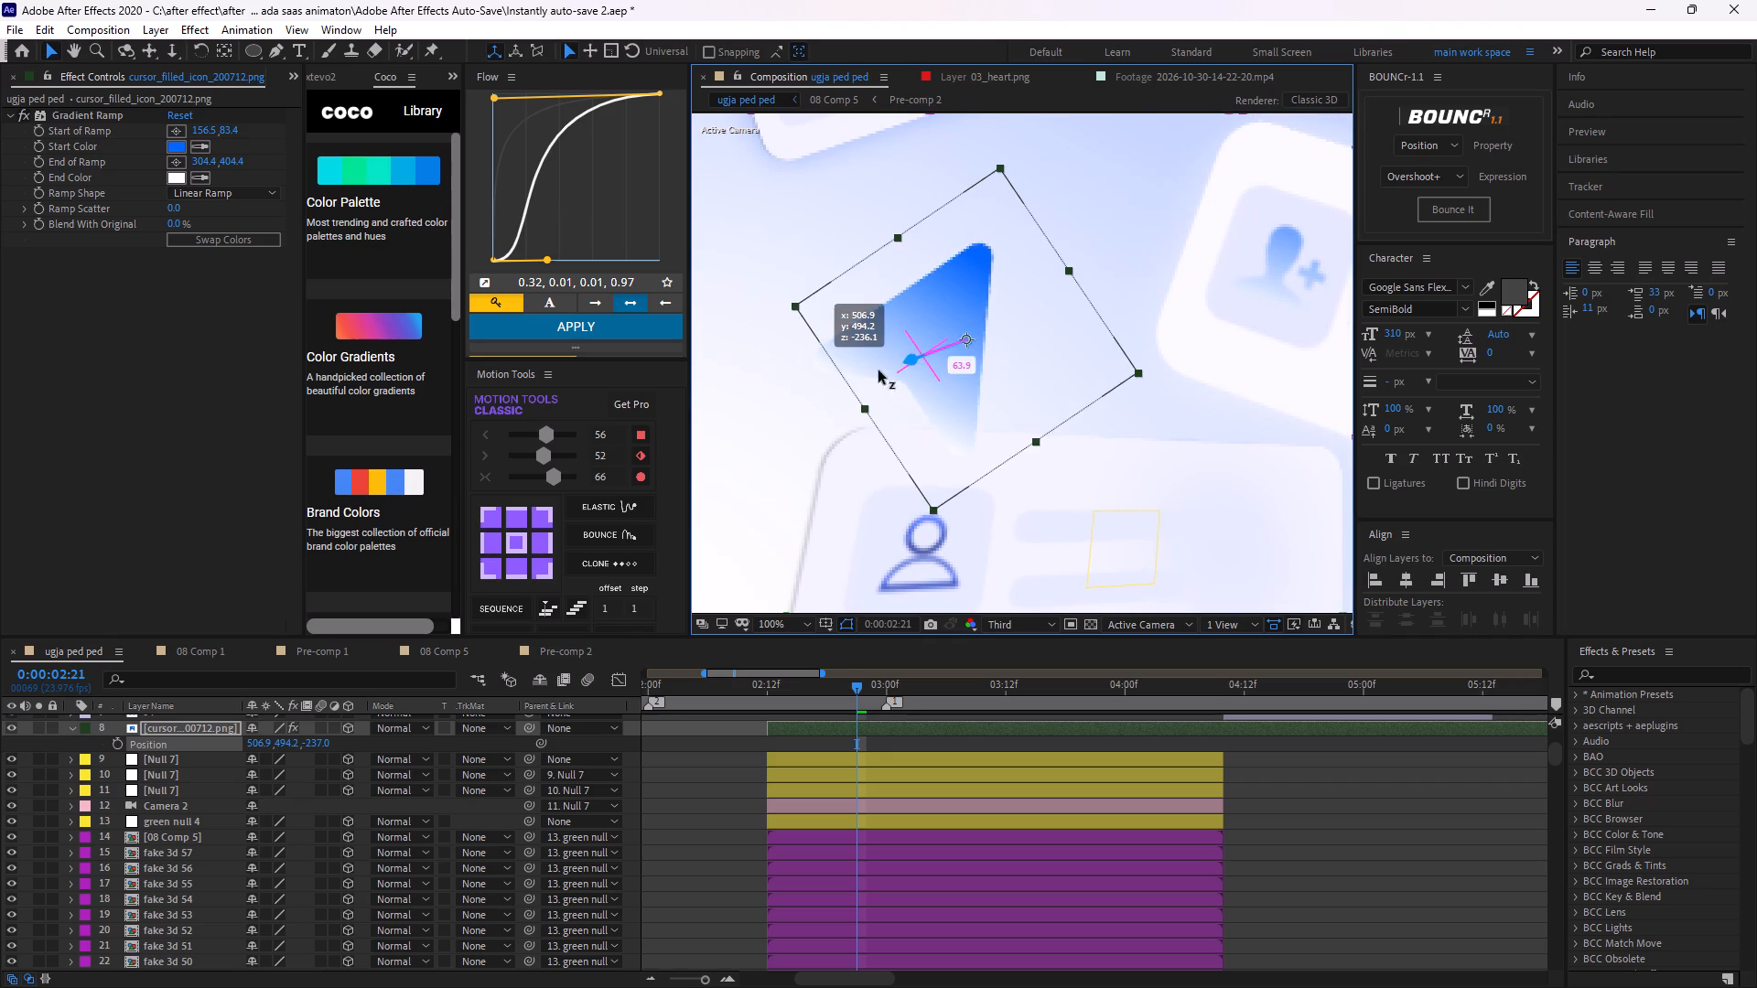
{"action": "left_click_drag", "start_coordinate": [878, 370], "coordinate": [1192, 292]}
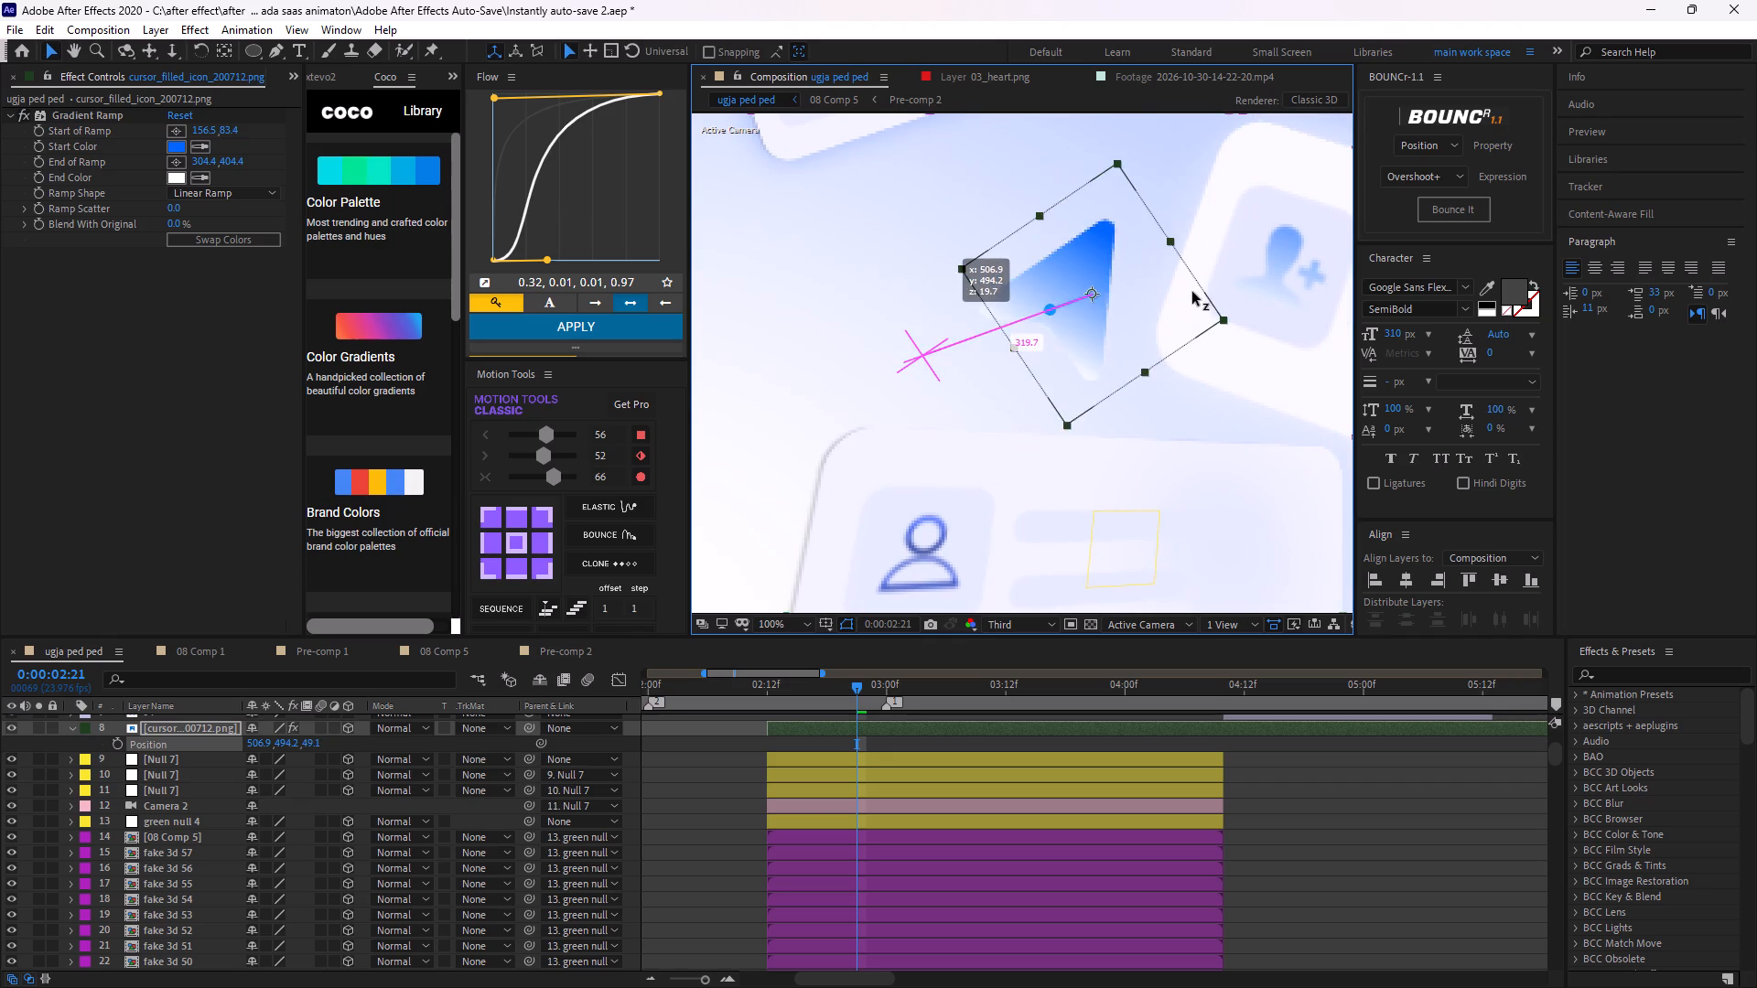
{"action": "left_click_drag", "start_coordinate": [1192, 292], "coordinate": [1202, 289]}
{"action": "scroll", "coordinate": [1179, 283], "scroll_direction": "down", "scroll_amount": 1}
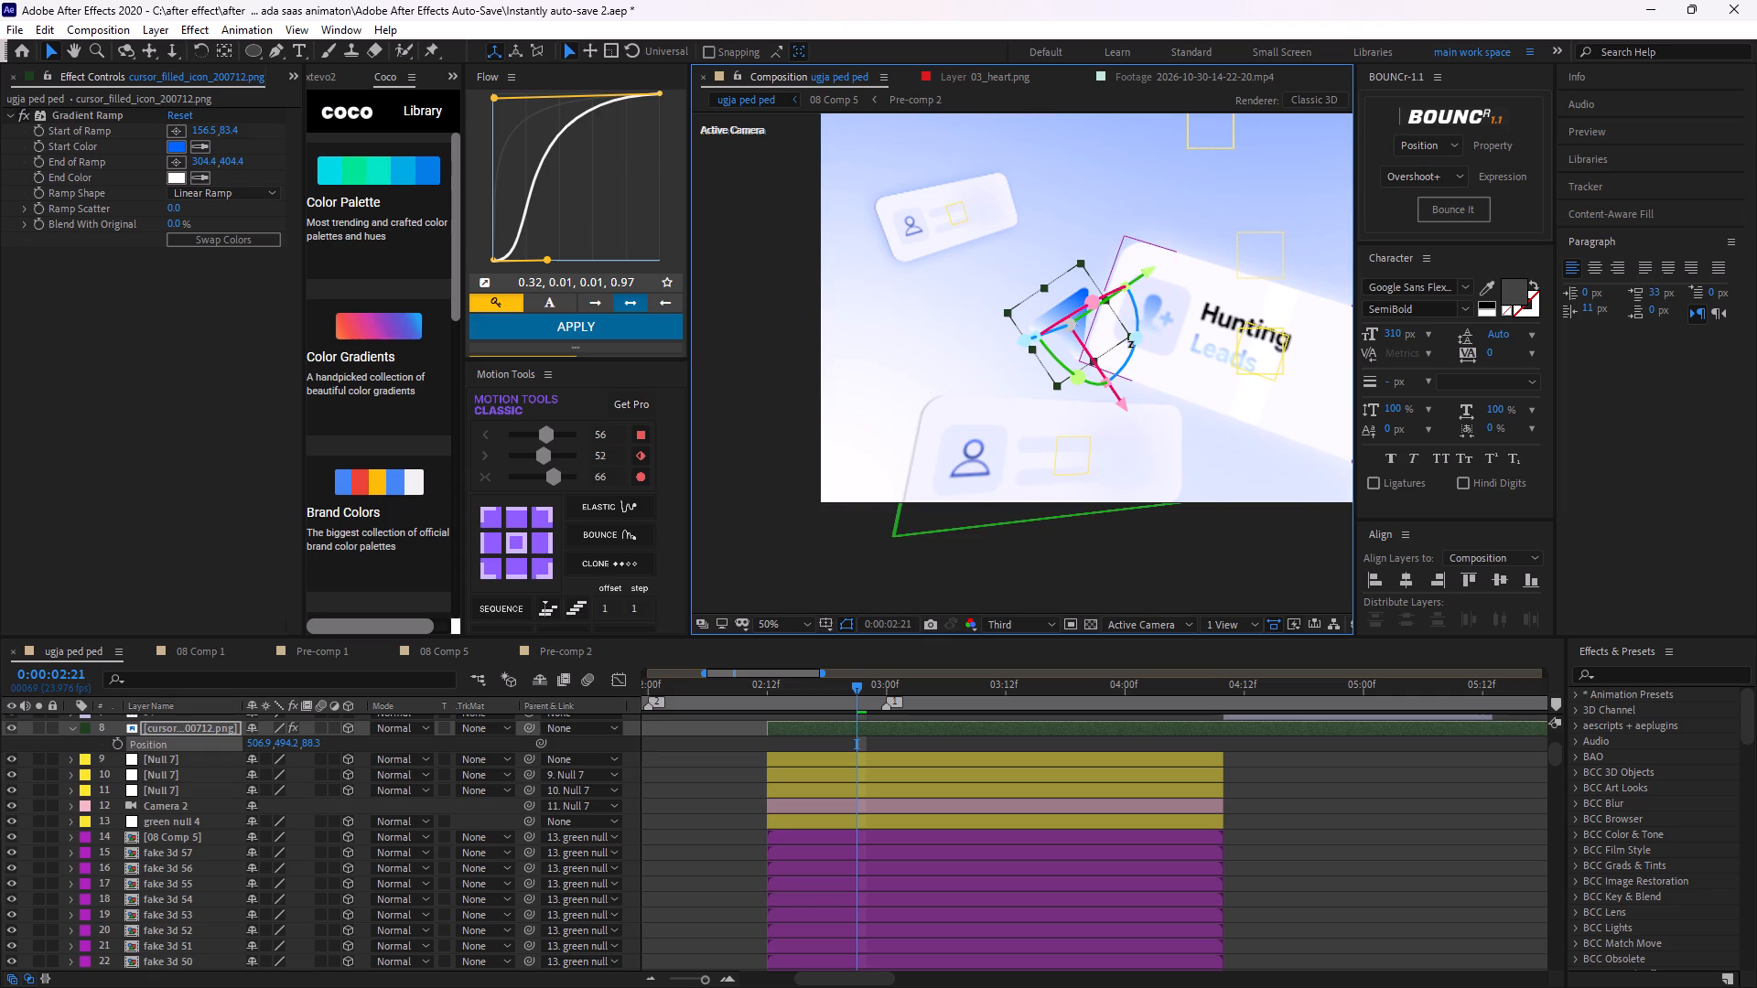
{"action": "left_click_drag", "start_coordinate": [1023, 338], "coordinate": [807, 424]}
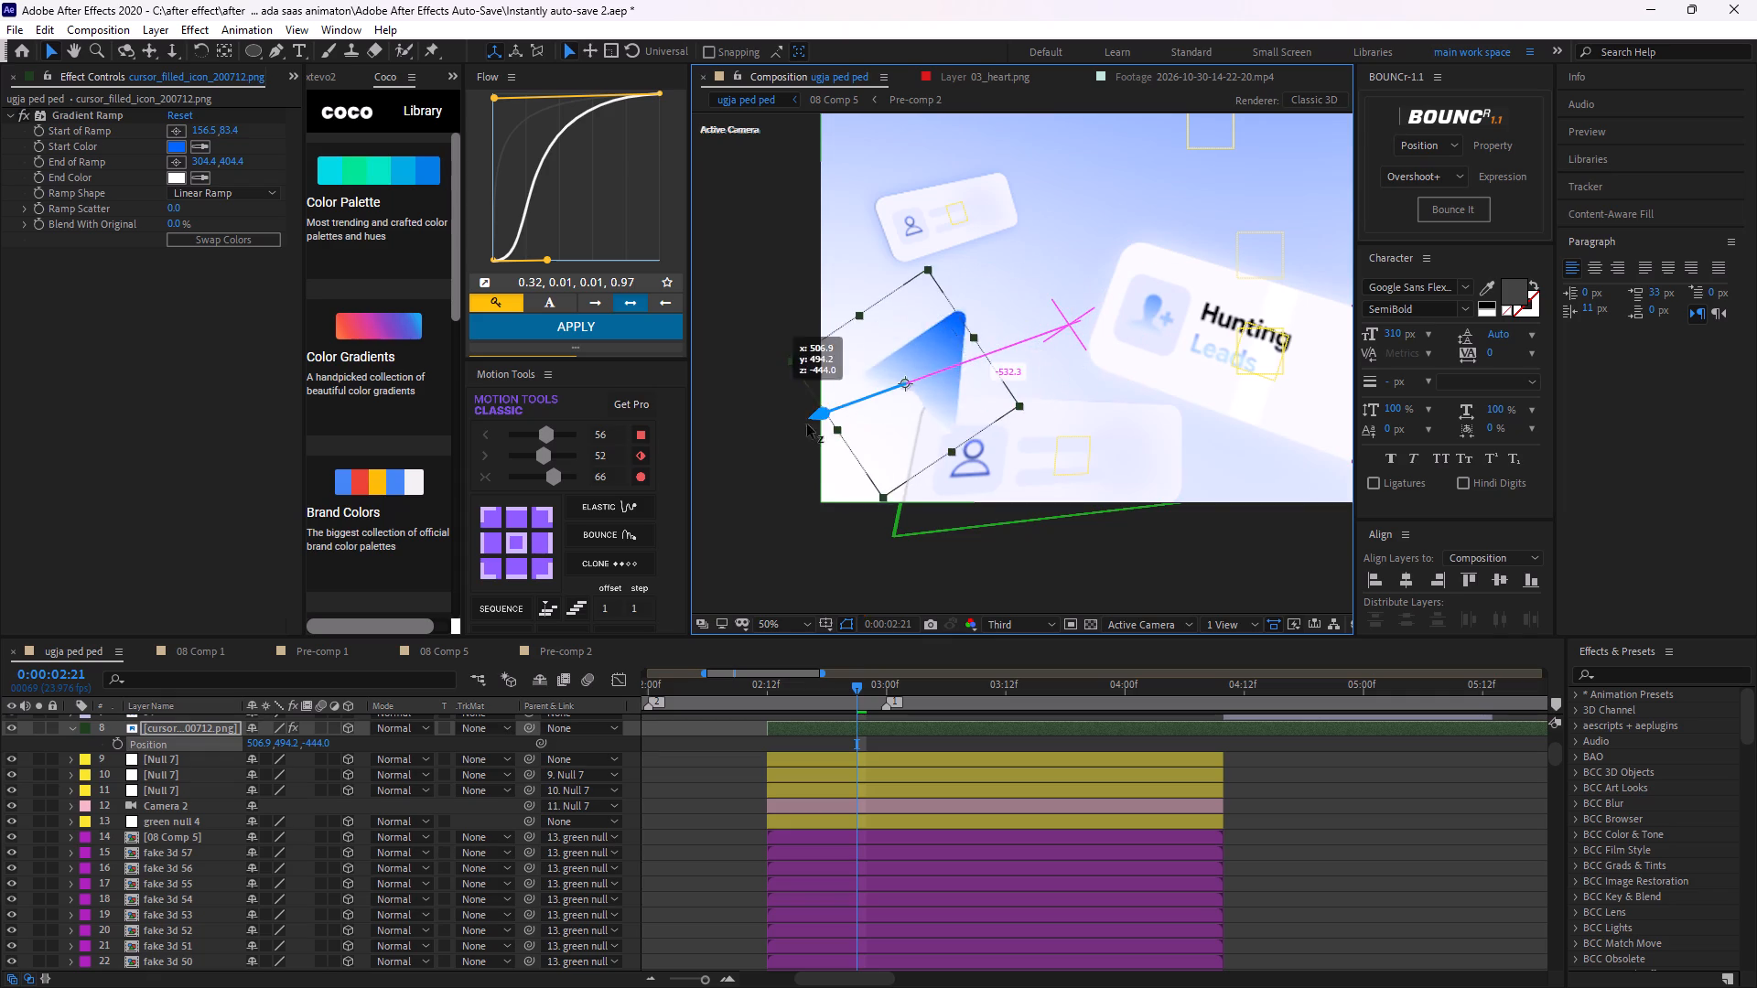
{"action": "left_click_drag", "start_coordinate": [807, 424], "coordinate": [850, 422]}
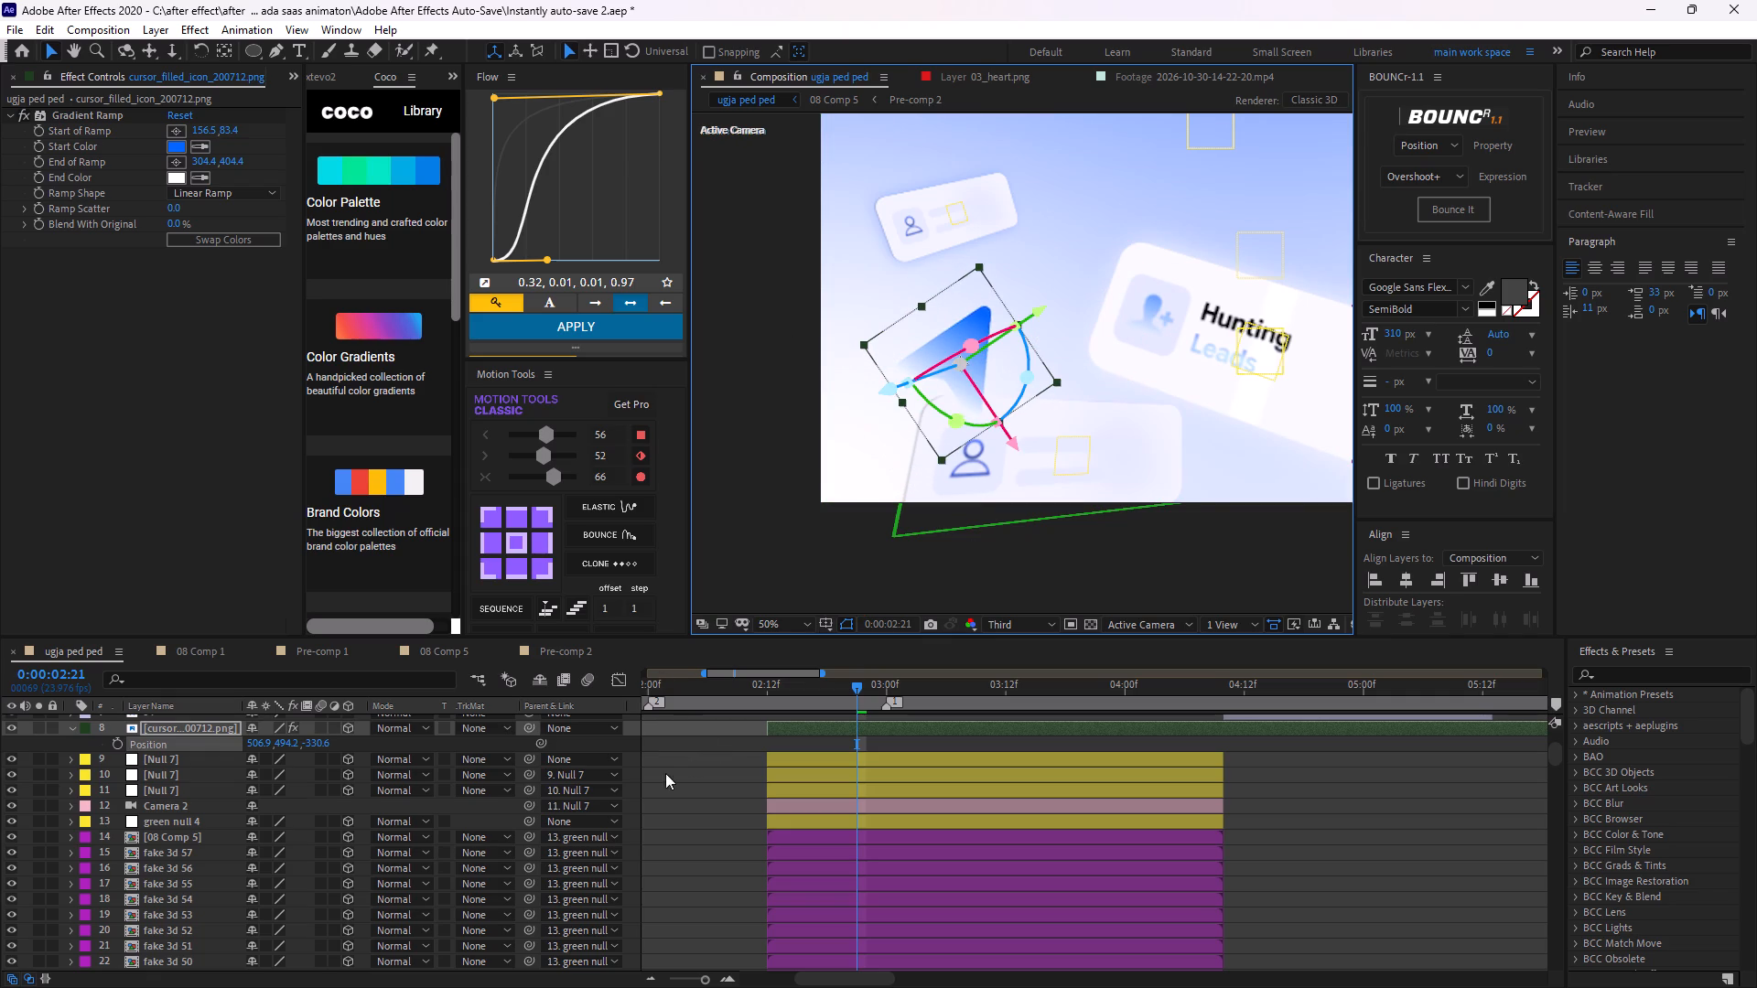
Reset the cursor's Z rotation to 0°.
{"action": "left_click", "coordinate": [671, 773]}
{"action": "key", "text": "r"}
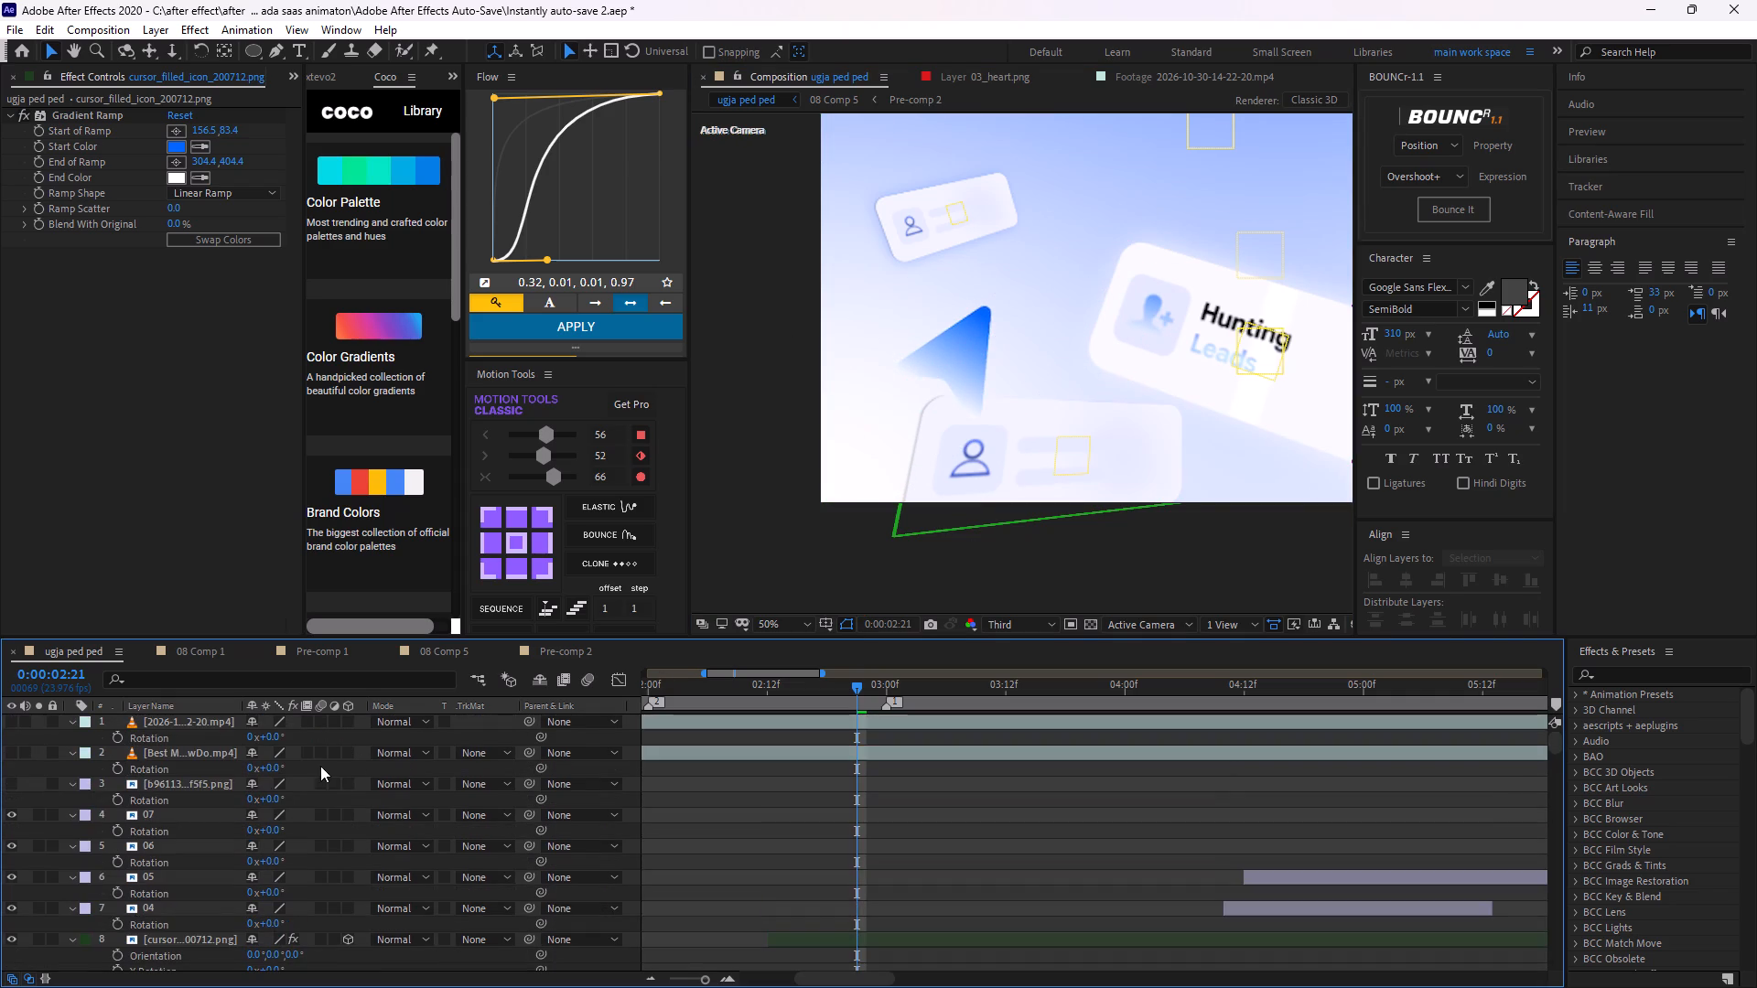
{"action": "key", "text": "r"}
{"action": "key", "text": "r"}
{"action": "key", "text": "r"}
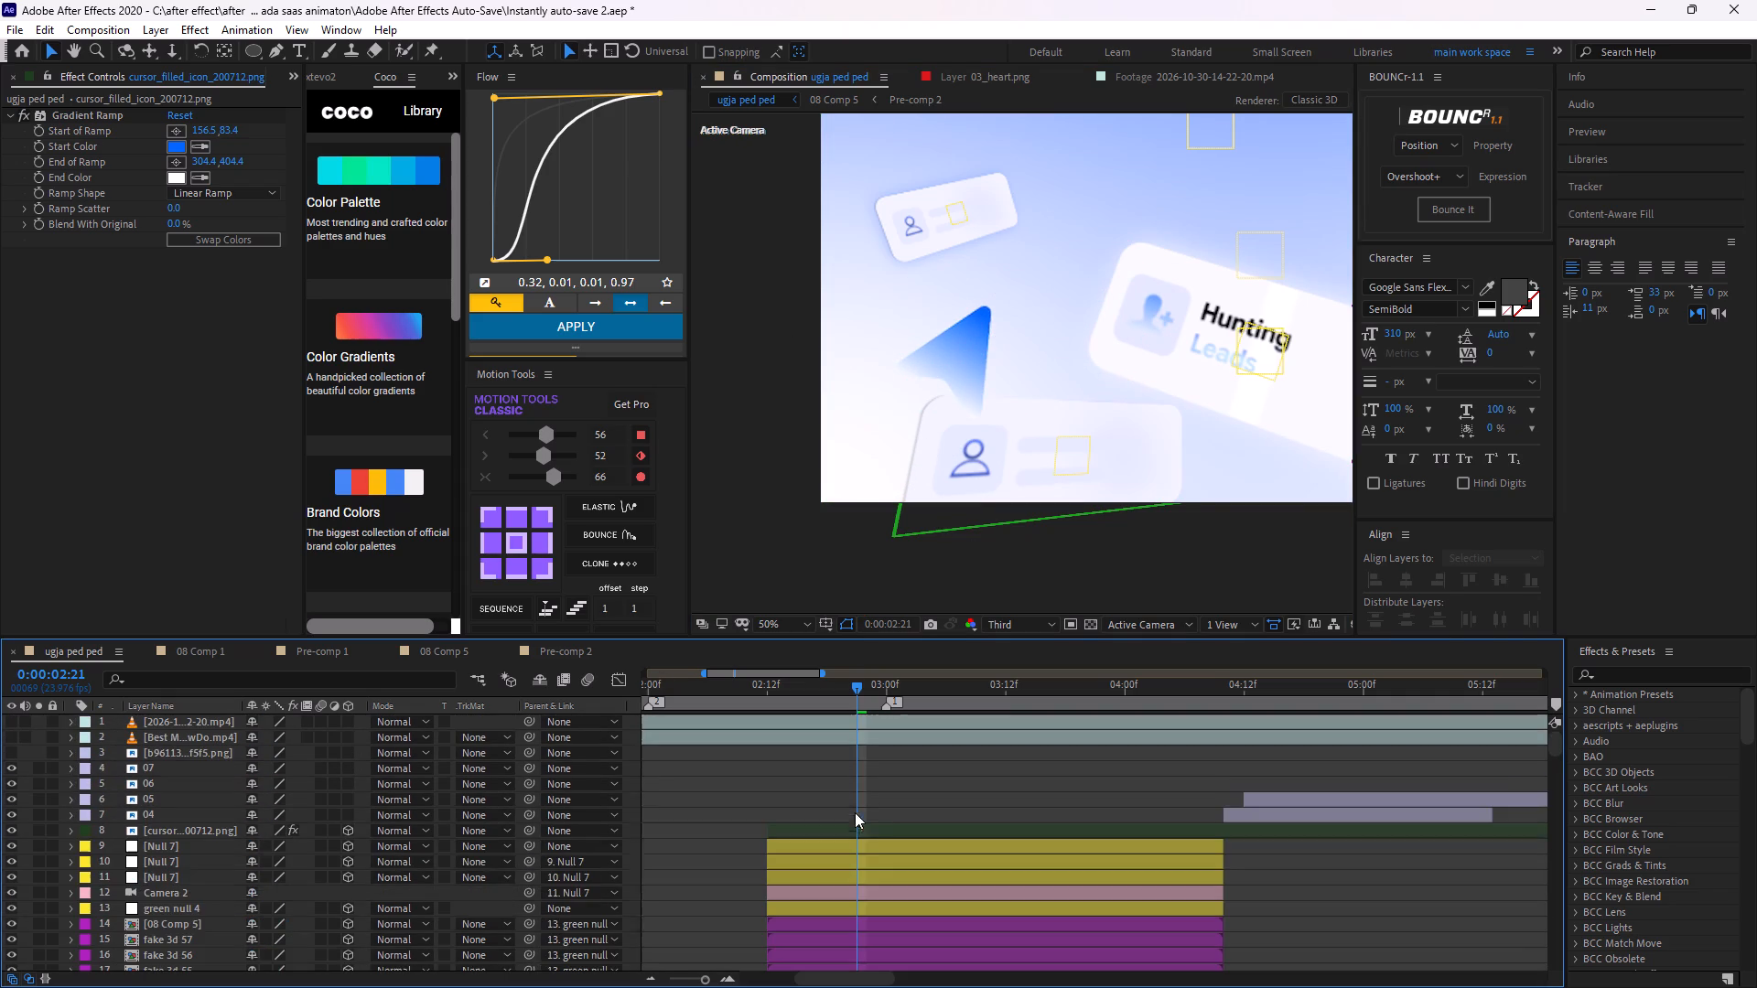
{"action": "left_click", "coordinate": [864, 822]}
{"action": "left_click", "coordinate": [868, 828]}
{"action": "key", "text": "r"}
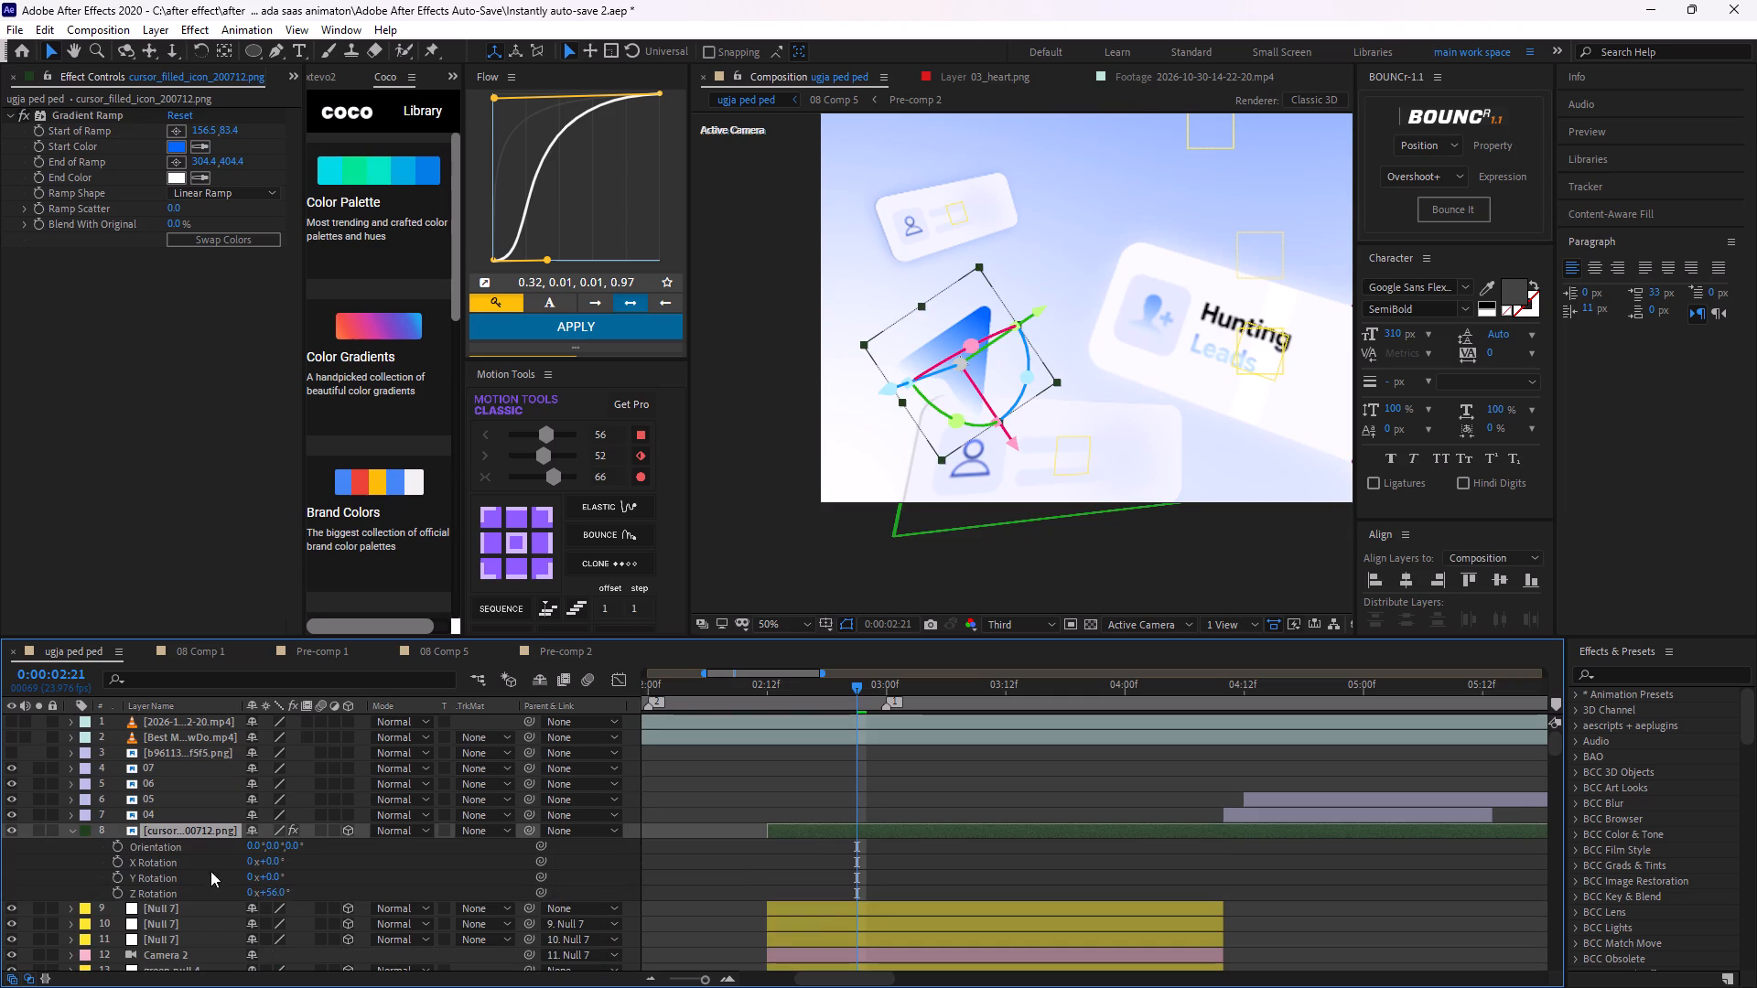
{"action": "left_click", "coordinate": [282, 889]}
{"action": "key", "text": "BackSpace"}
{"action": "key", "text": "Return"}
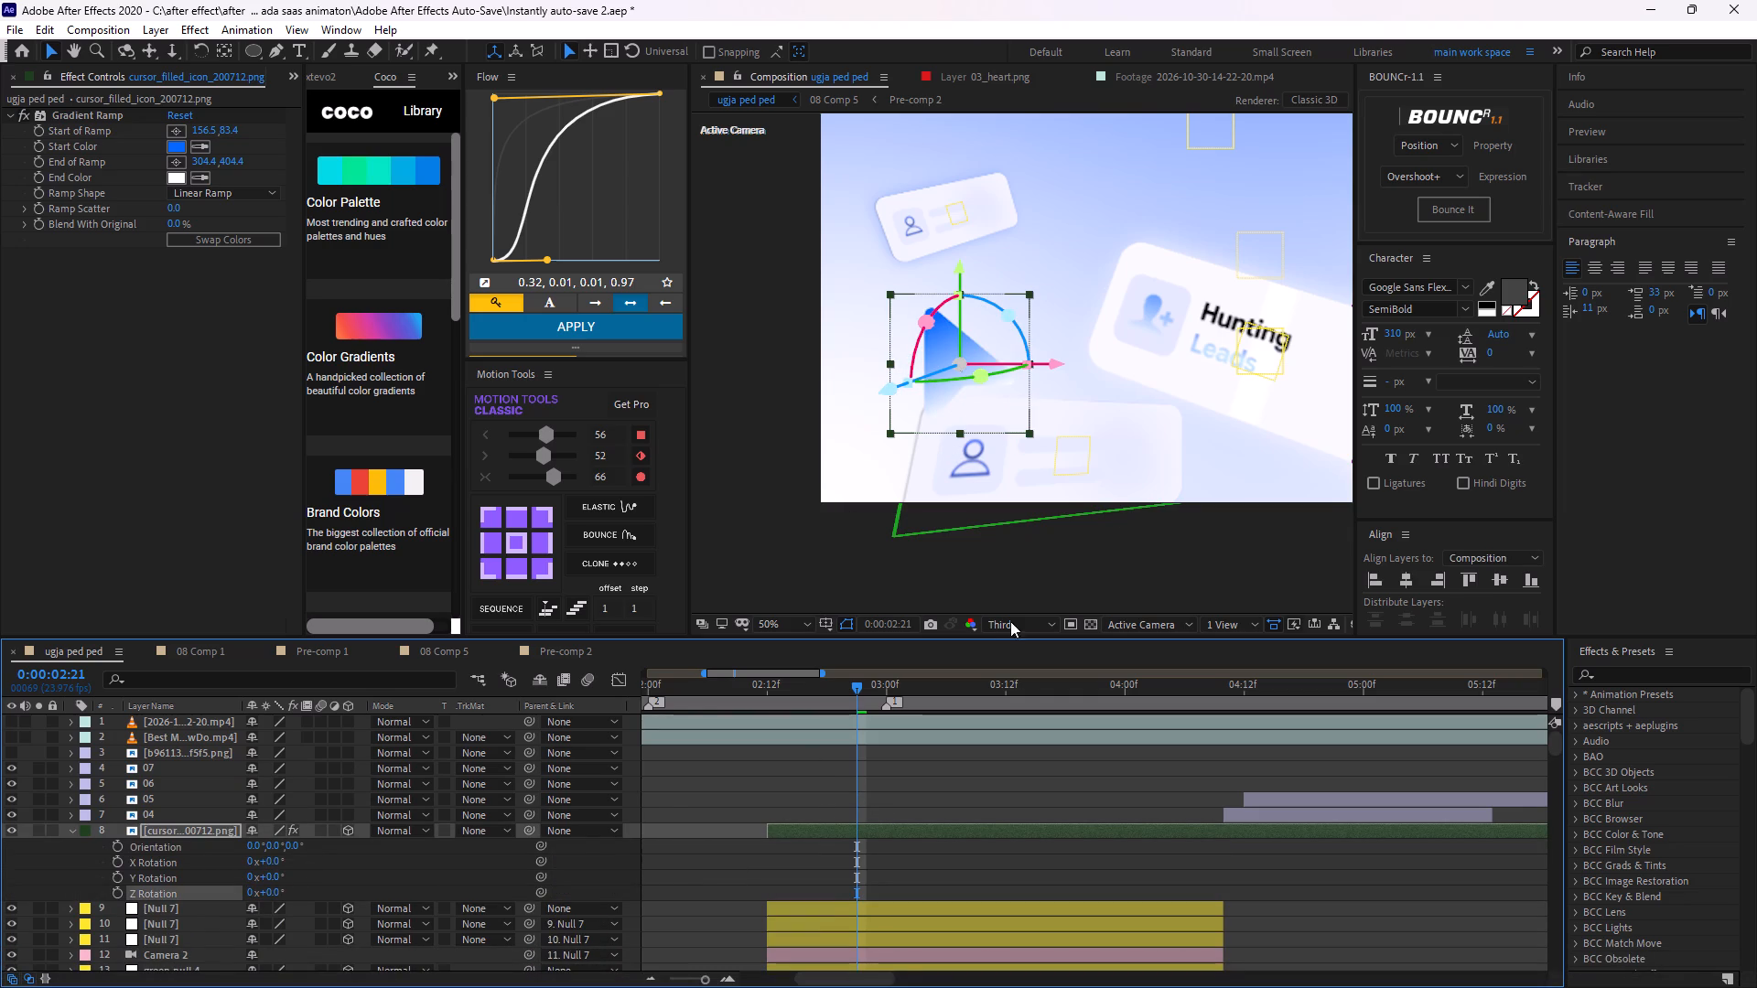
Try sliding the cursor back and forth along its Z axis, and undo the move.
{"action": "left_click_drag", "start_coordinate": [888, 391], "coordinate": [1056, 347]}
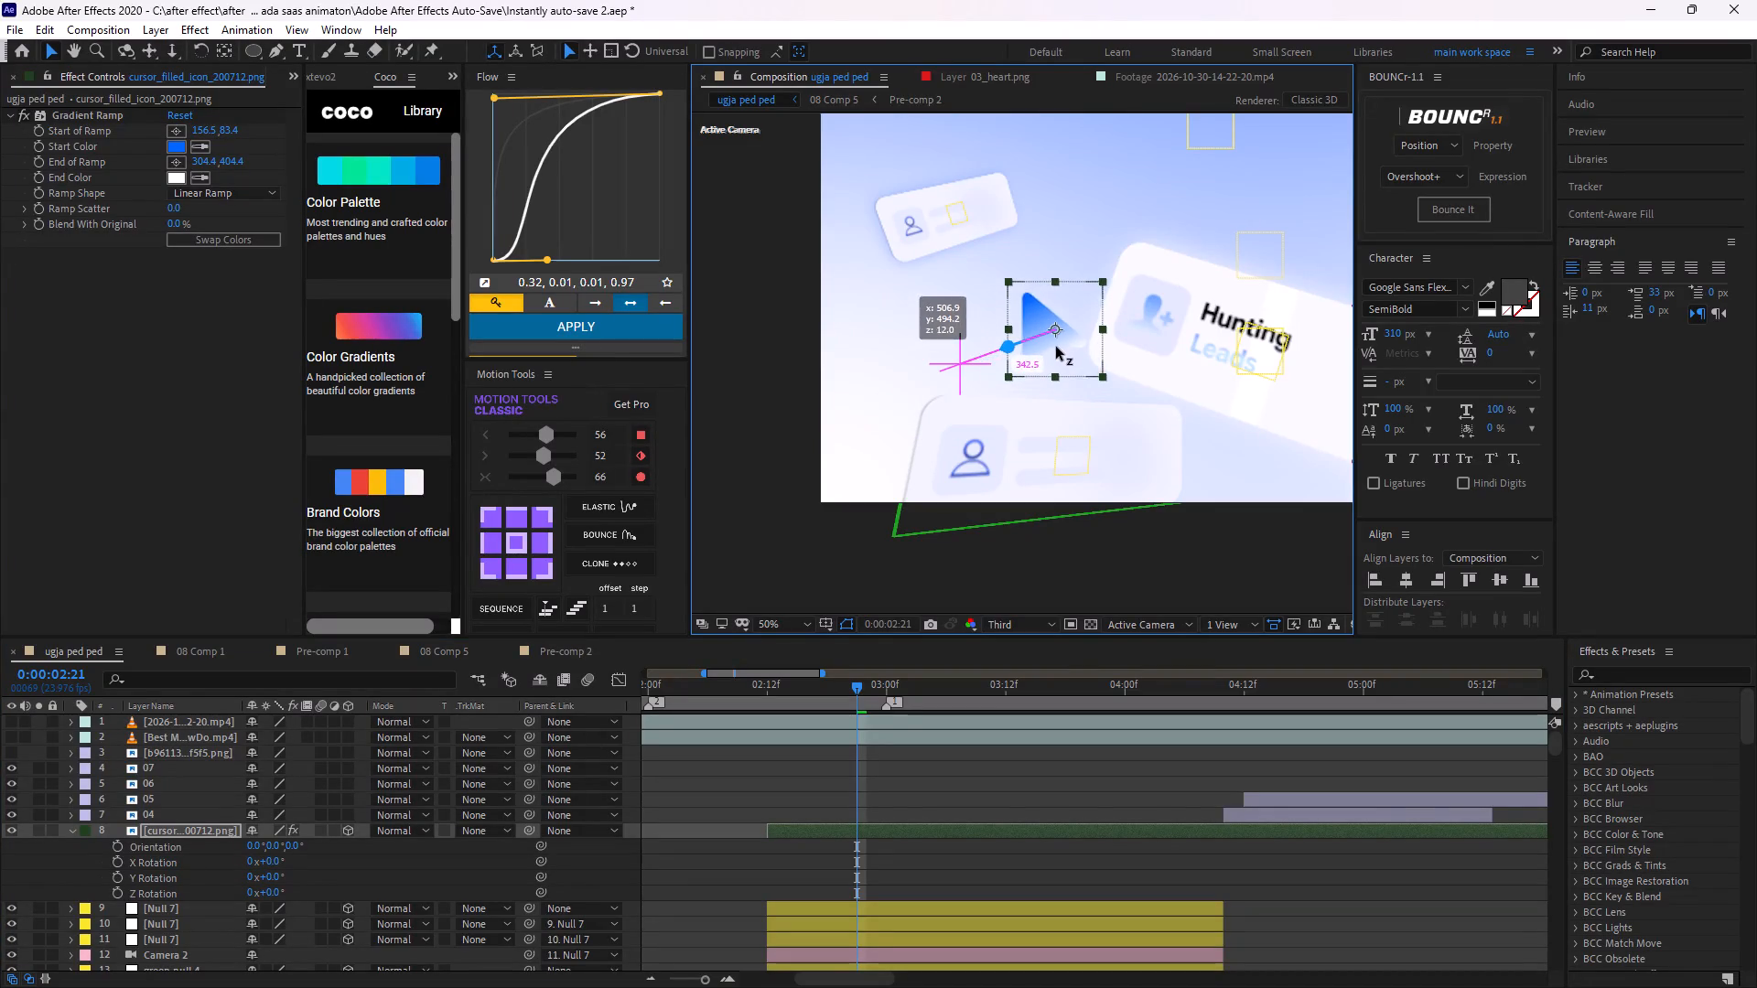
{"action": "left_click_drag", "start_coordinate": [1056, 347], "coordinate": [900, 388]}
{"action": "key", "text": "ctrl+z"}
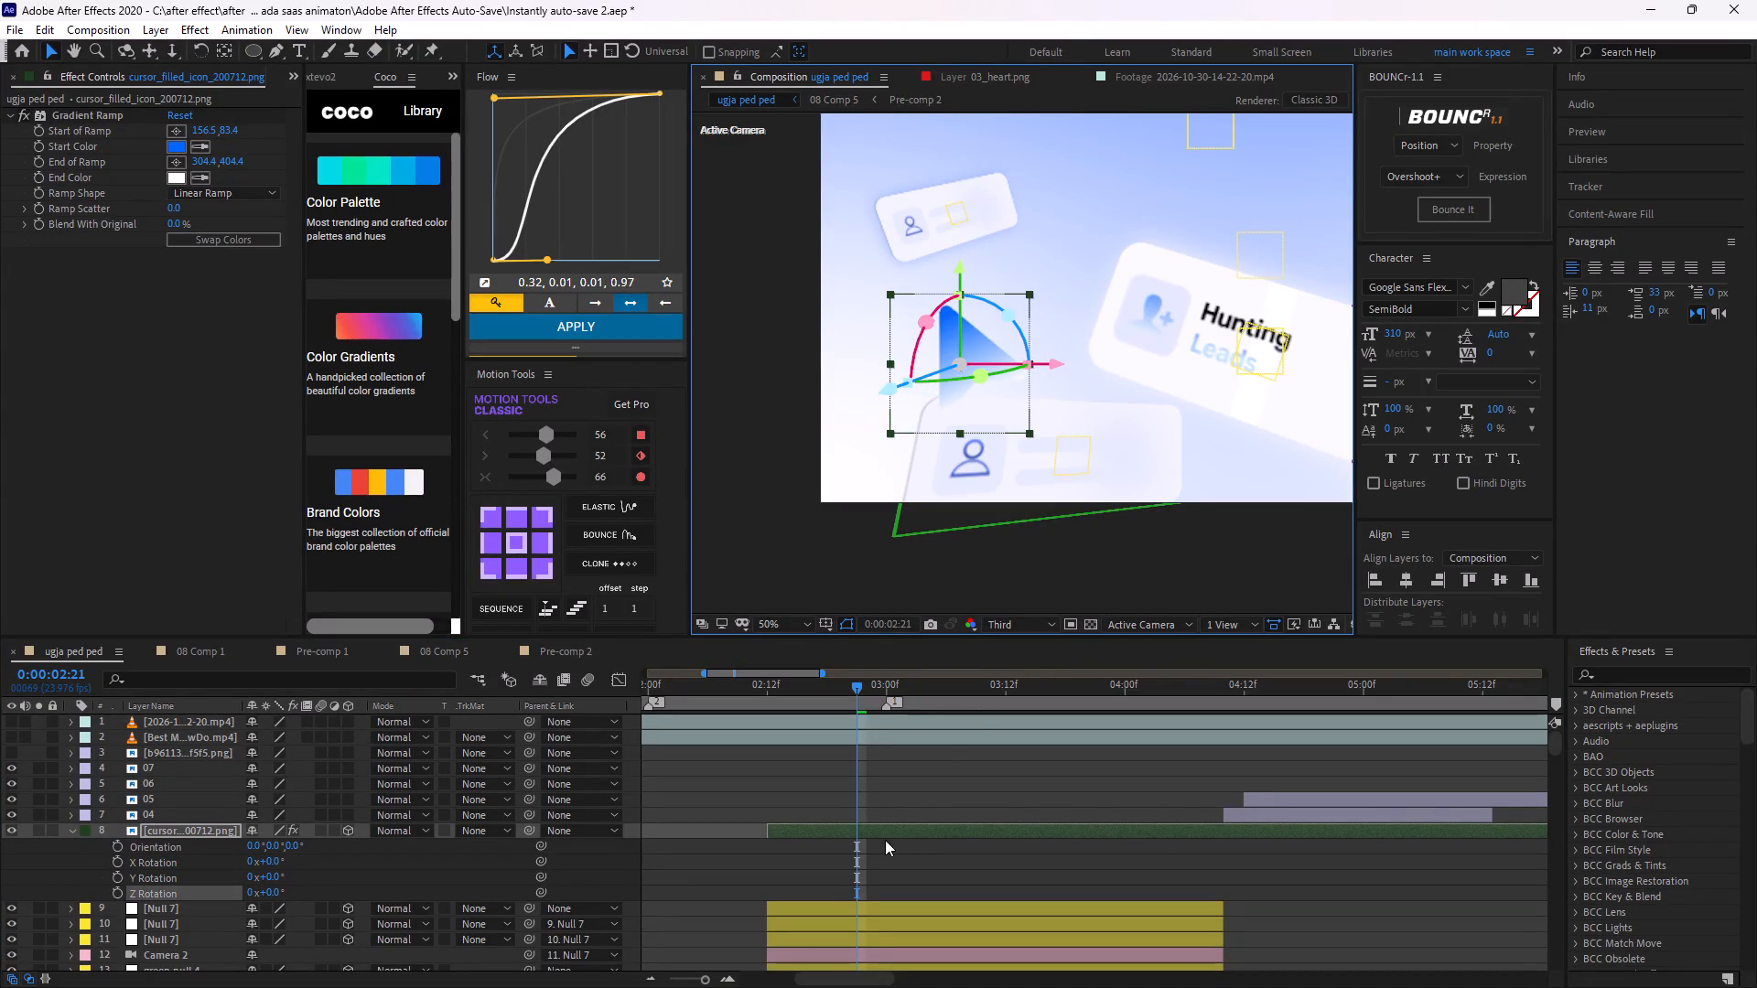
Flip layer 04 horizontally.
{"action": "left_click", "coordinate": [884, 840]}
{"action": "left_click", "coordinate": [829, 834]}
{"action": "right_click", "coordinate": [838, 815]}
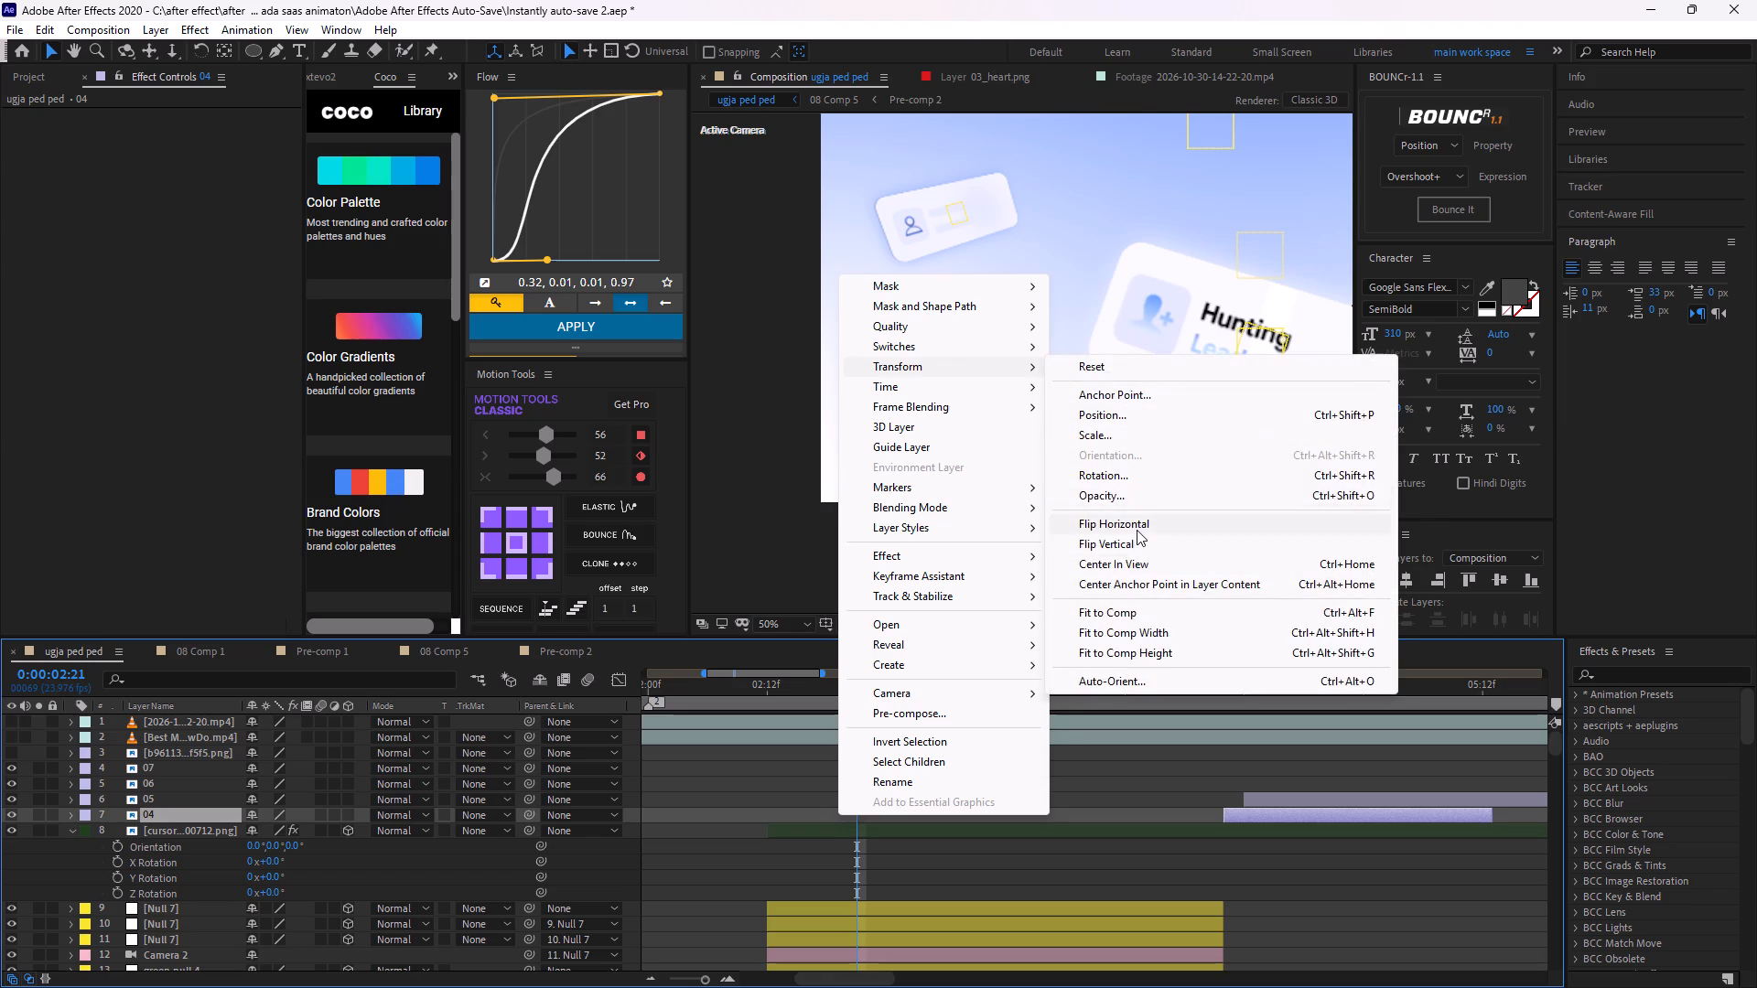
{"action": "left_click", "coordinate": [1137, 530]}
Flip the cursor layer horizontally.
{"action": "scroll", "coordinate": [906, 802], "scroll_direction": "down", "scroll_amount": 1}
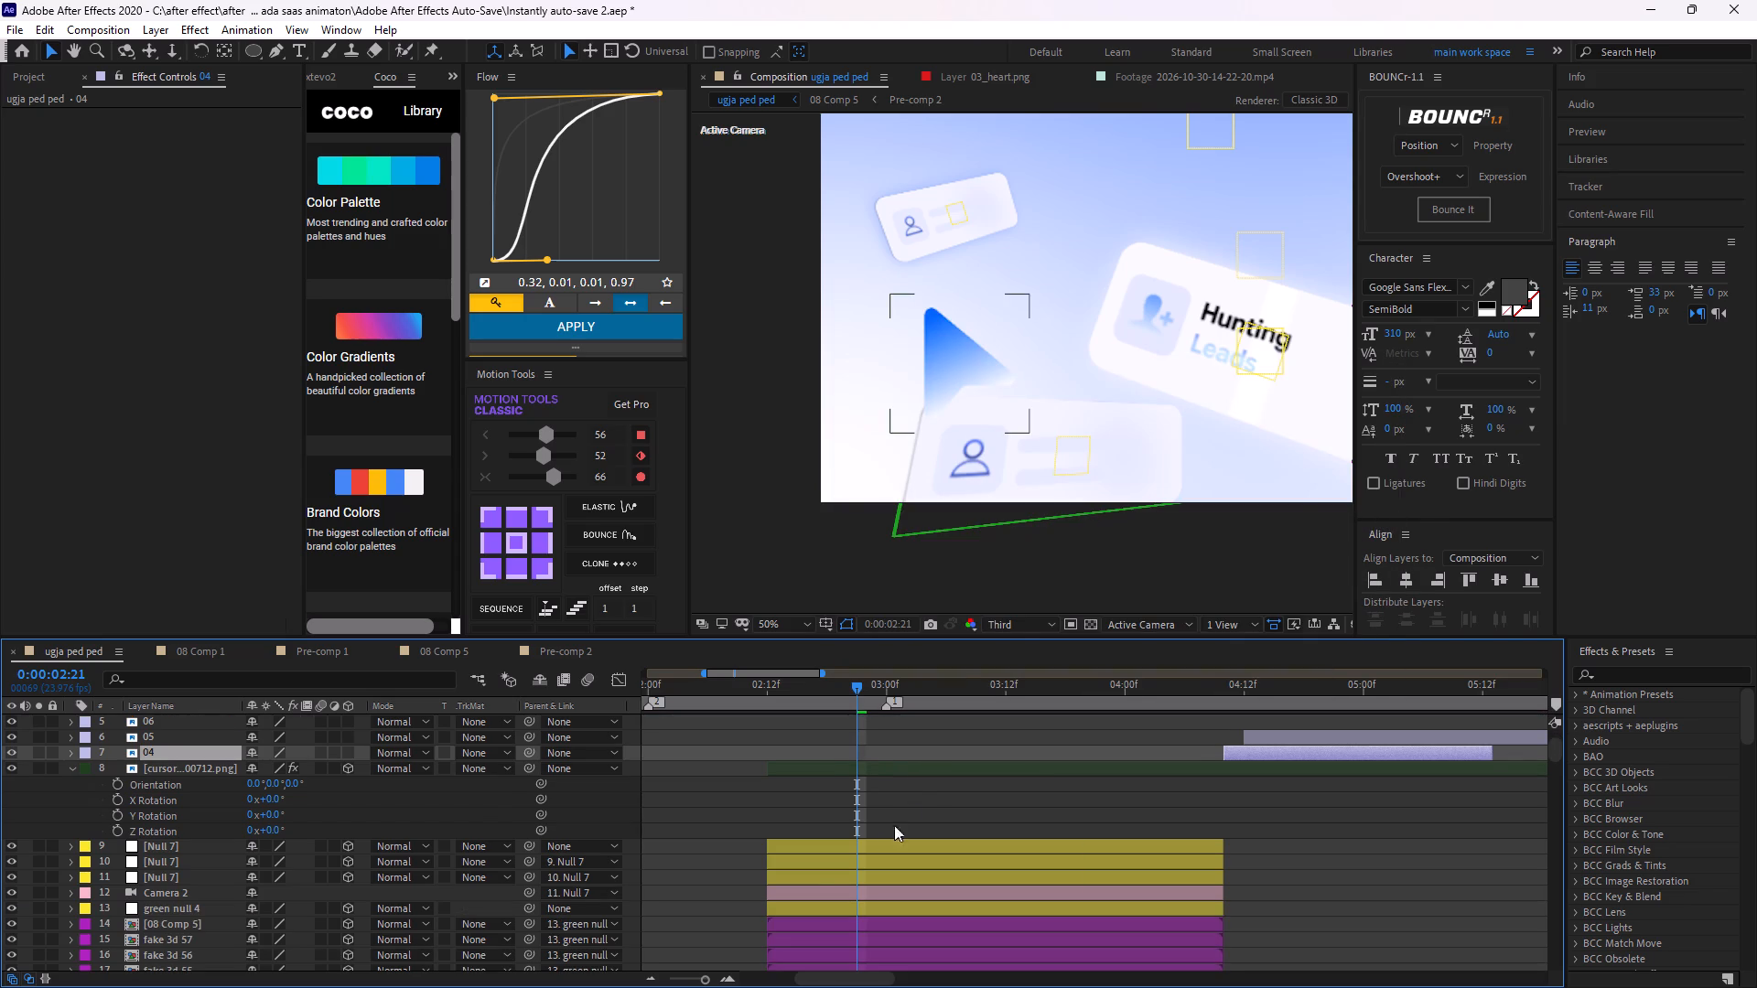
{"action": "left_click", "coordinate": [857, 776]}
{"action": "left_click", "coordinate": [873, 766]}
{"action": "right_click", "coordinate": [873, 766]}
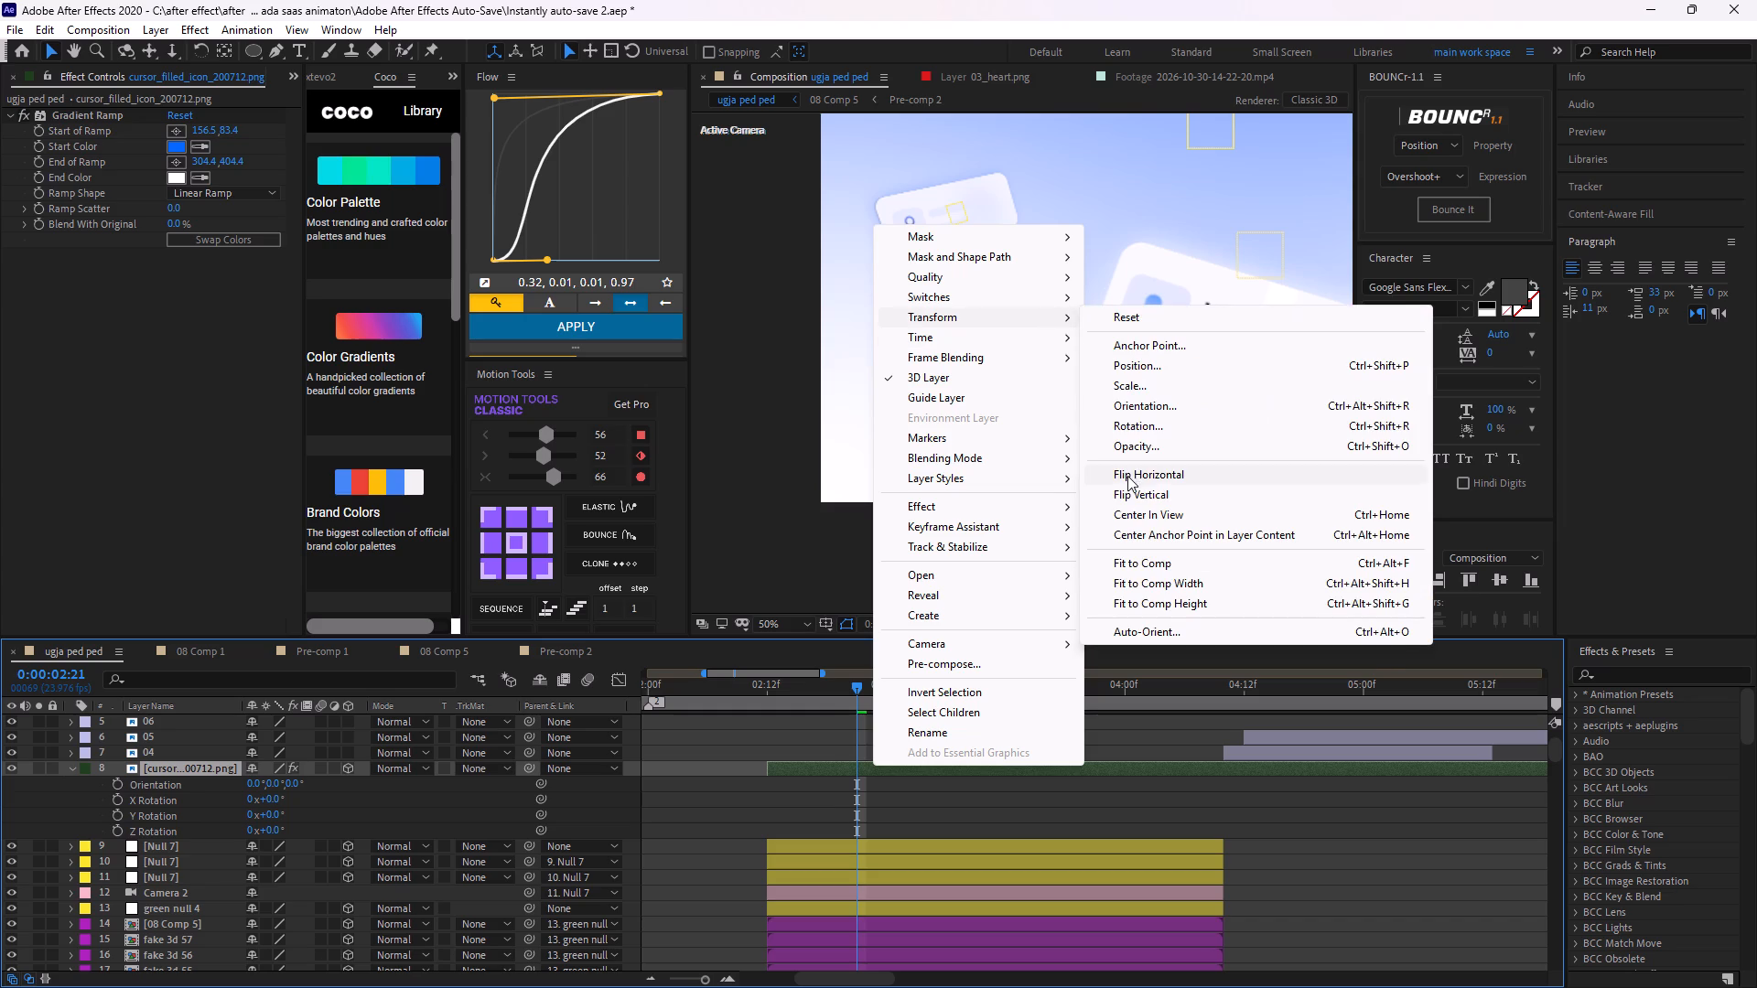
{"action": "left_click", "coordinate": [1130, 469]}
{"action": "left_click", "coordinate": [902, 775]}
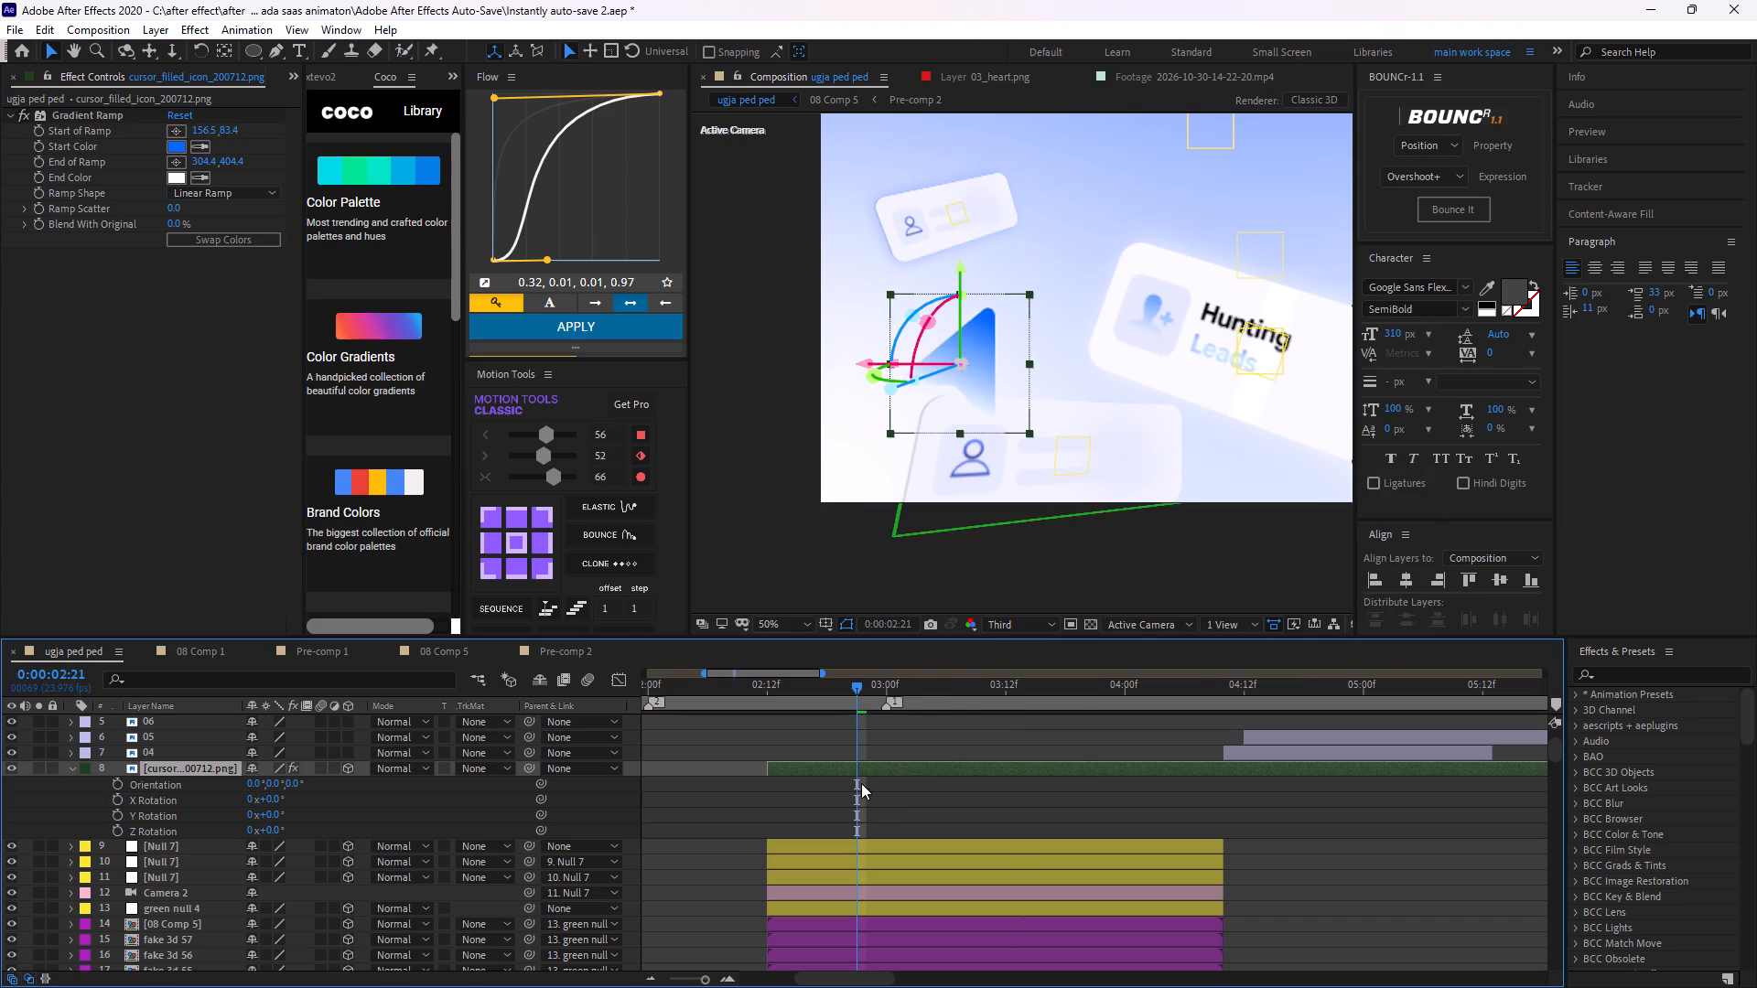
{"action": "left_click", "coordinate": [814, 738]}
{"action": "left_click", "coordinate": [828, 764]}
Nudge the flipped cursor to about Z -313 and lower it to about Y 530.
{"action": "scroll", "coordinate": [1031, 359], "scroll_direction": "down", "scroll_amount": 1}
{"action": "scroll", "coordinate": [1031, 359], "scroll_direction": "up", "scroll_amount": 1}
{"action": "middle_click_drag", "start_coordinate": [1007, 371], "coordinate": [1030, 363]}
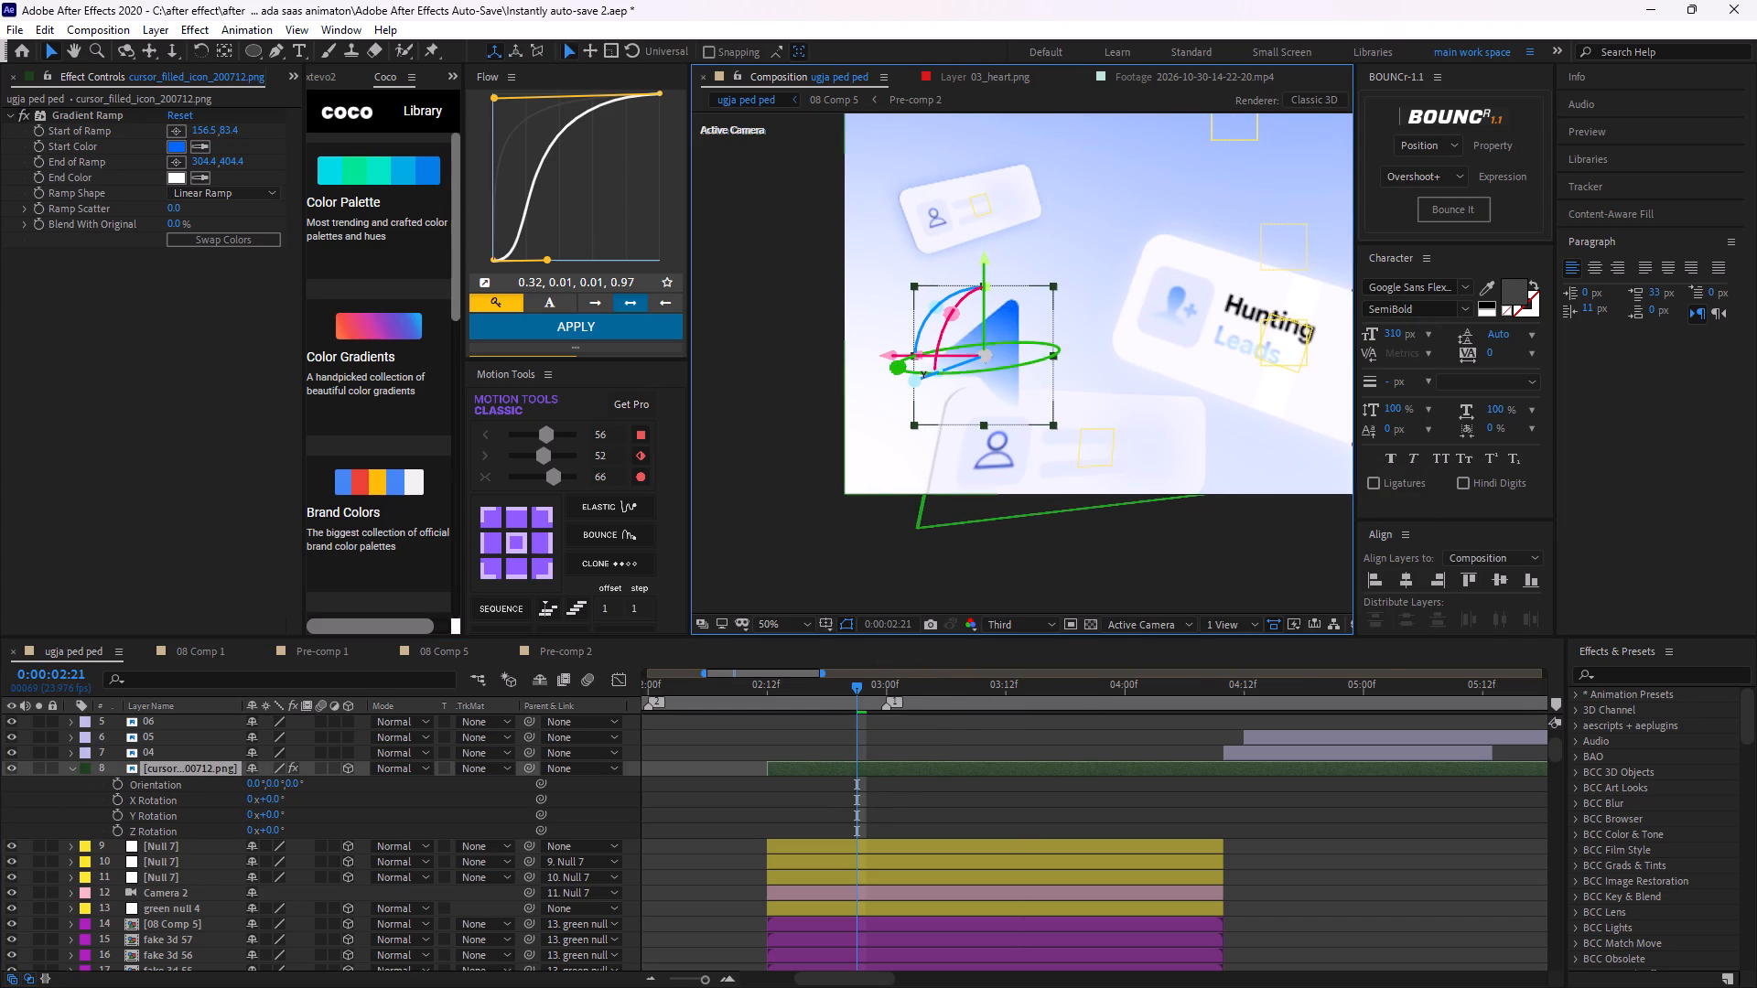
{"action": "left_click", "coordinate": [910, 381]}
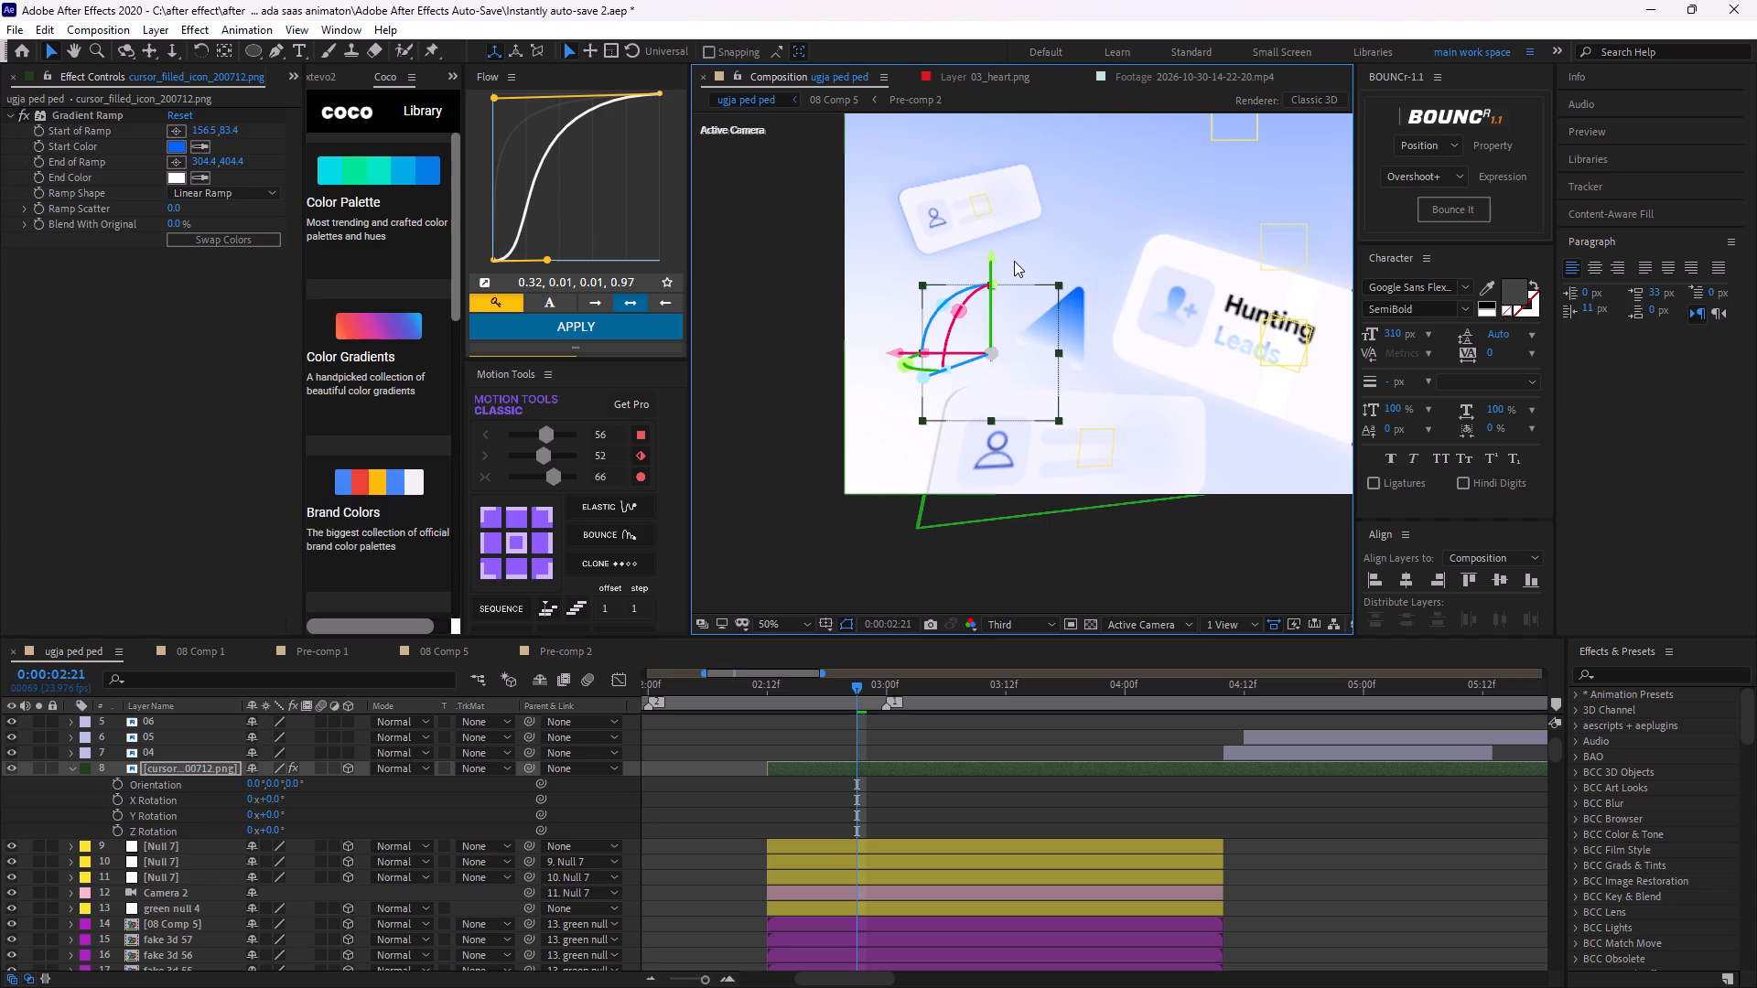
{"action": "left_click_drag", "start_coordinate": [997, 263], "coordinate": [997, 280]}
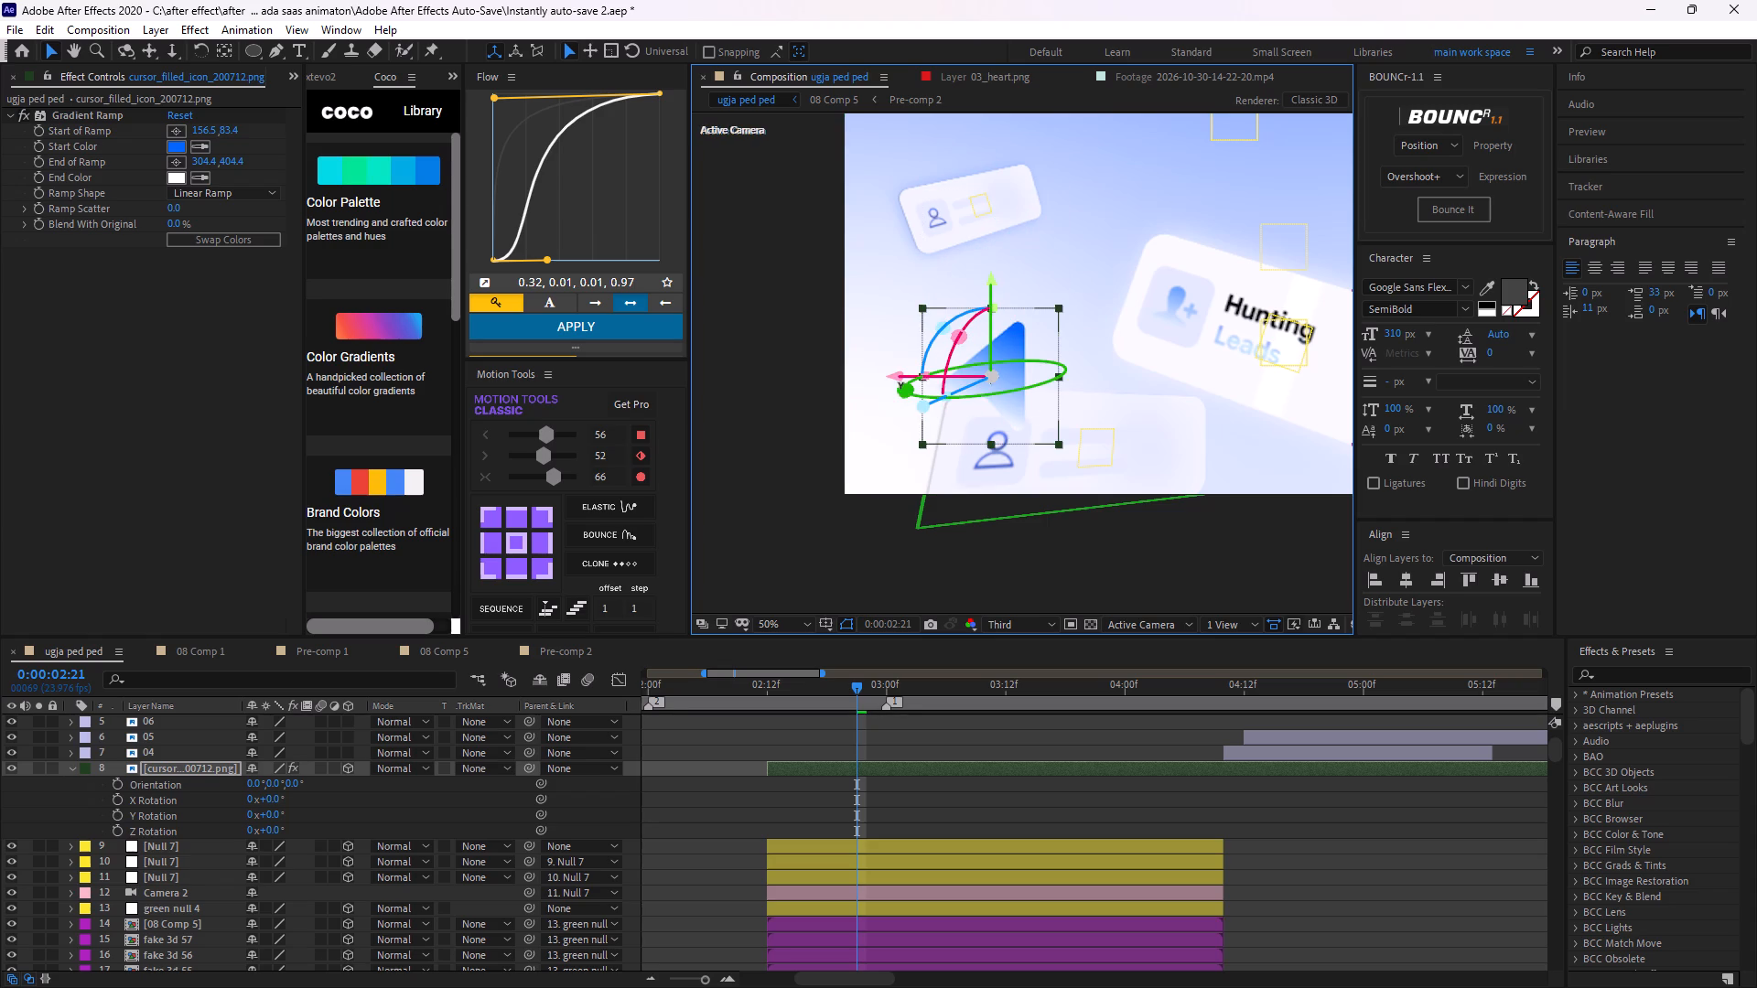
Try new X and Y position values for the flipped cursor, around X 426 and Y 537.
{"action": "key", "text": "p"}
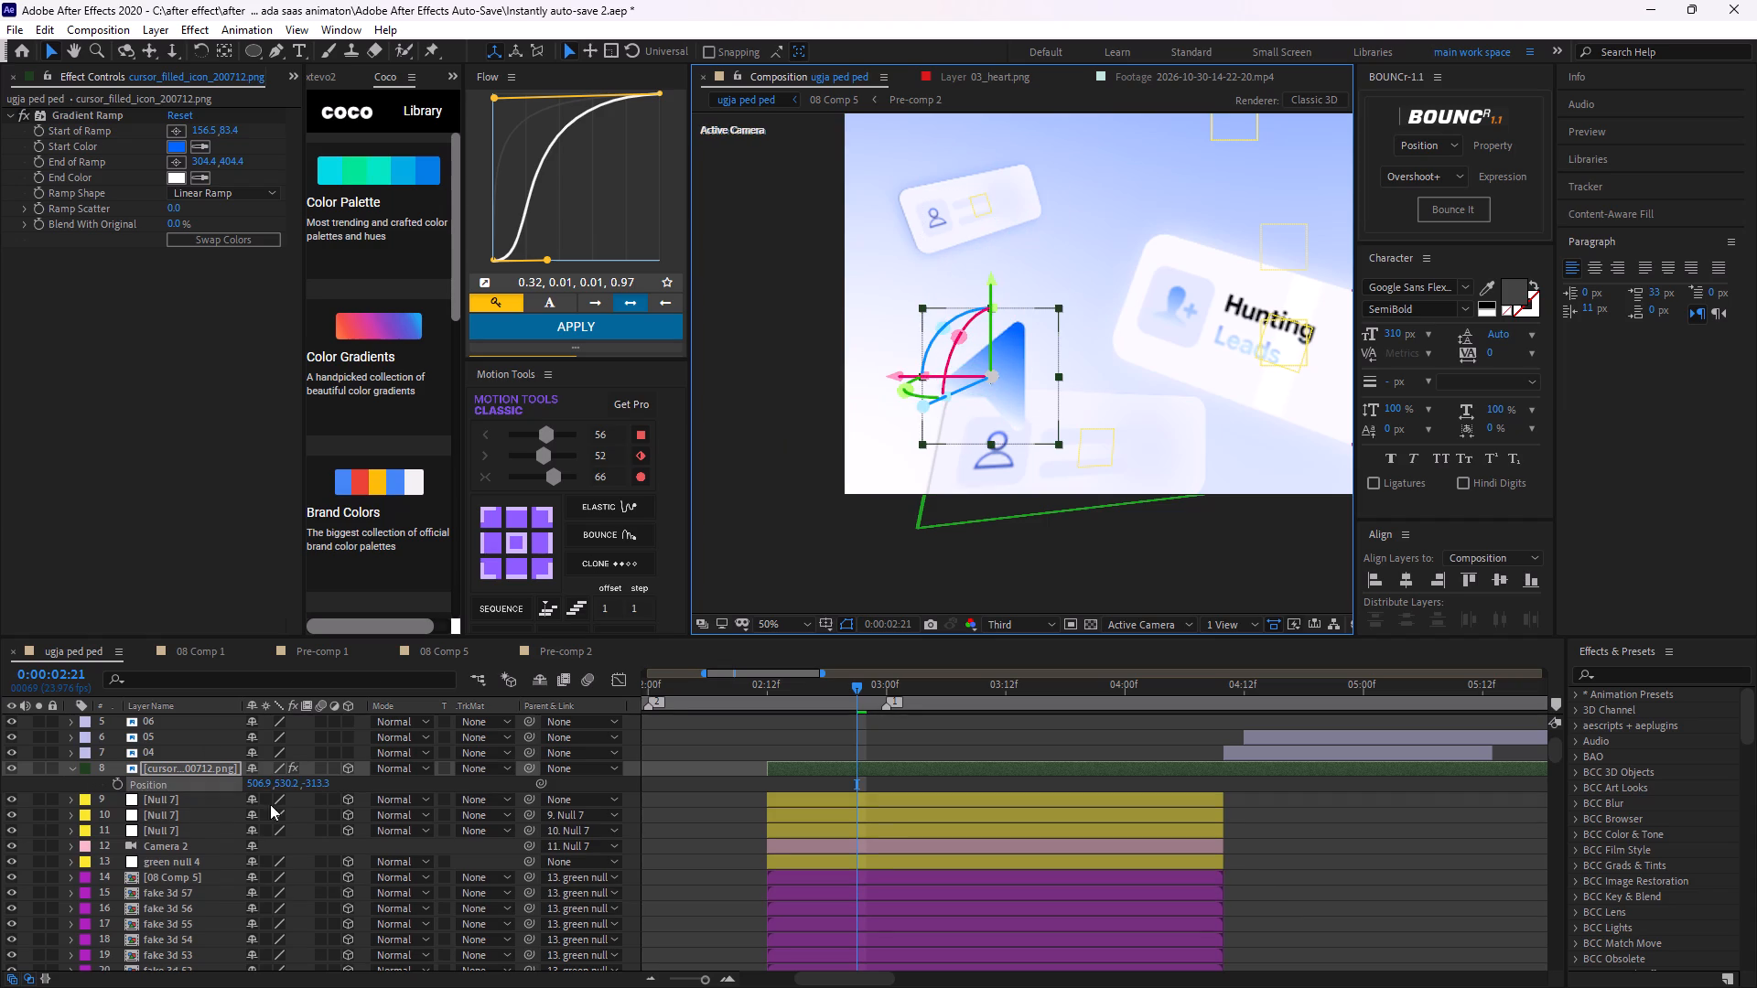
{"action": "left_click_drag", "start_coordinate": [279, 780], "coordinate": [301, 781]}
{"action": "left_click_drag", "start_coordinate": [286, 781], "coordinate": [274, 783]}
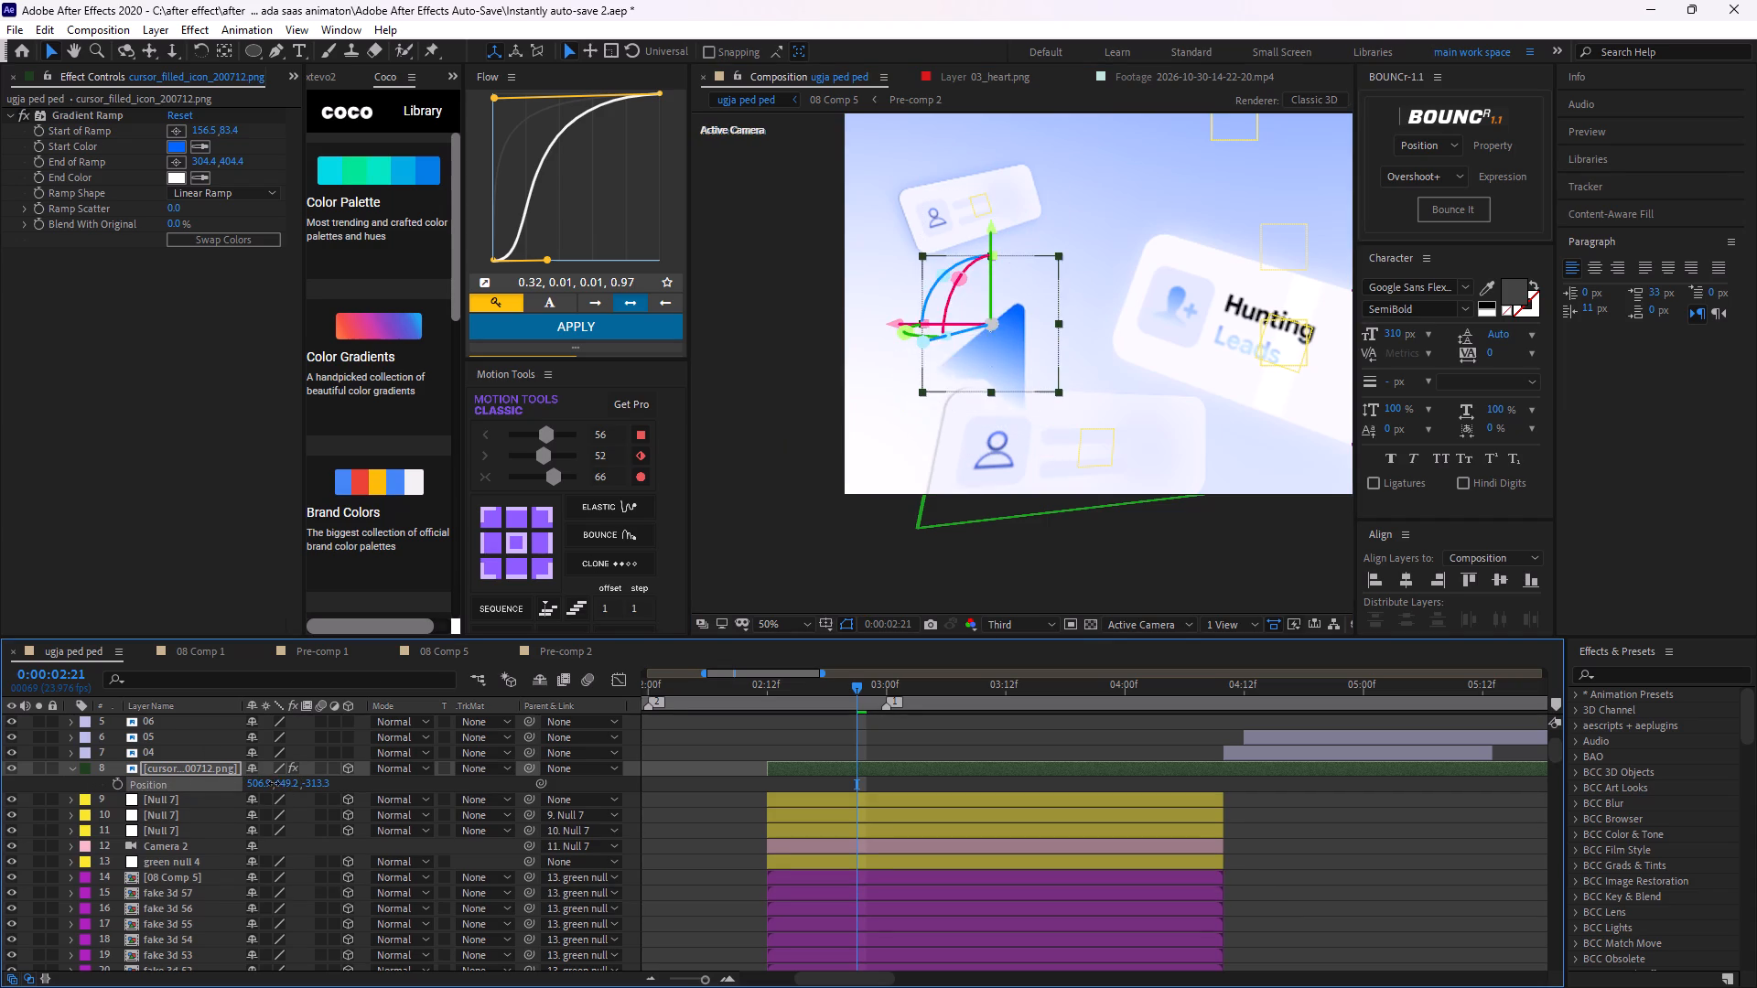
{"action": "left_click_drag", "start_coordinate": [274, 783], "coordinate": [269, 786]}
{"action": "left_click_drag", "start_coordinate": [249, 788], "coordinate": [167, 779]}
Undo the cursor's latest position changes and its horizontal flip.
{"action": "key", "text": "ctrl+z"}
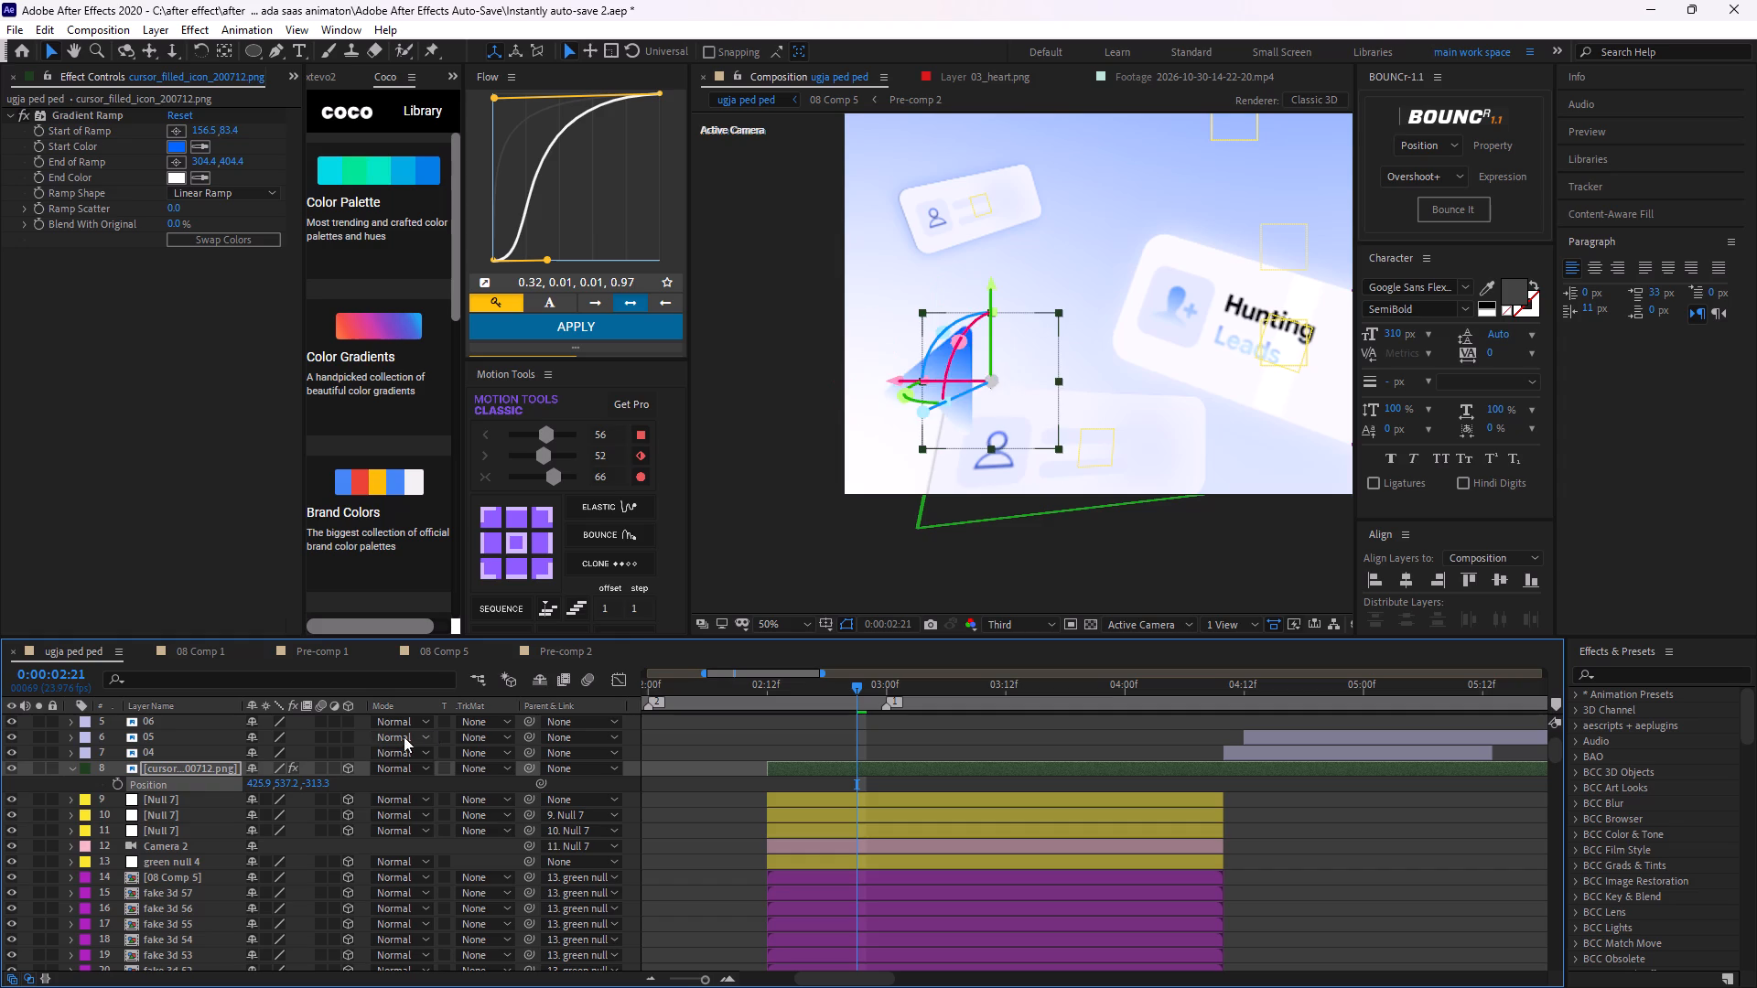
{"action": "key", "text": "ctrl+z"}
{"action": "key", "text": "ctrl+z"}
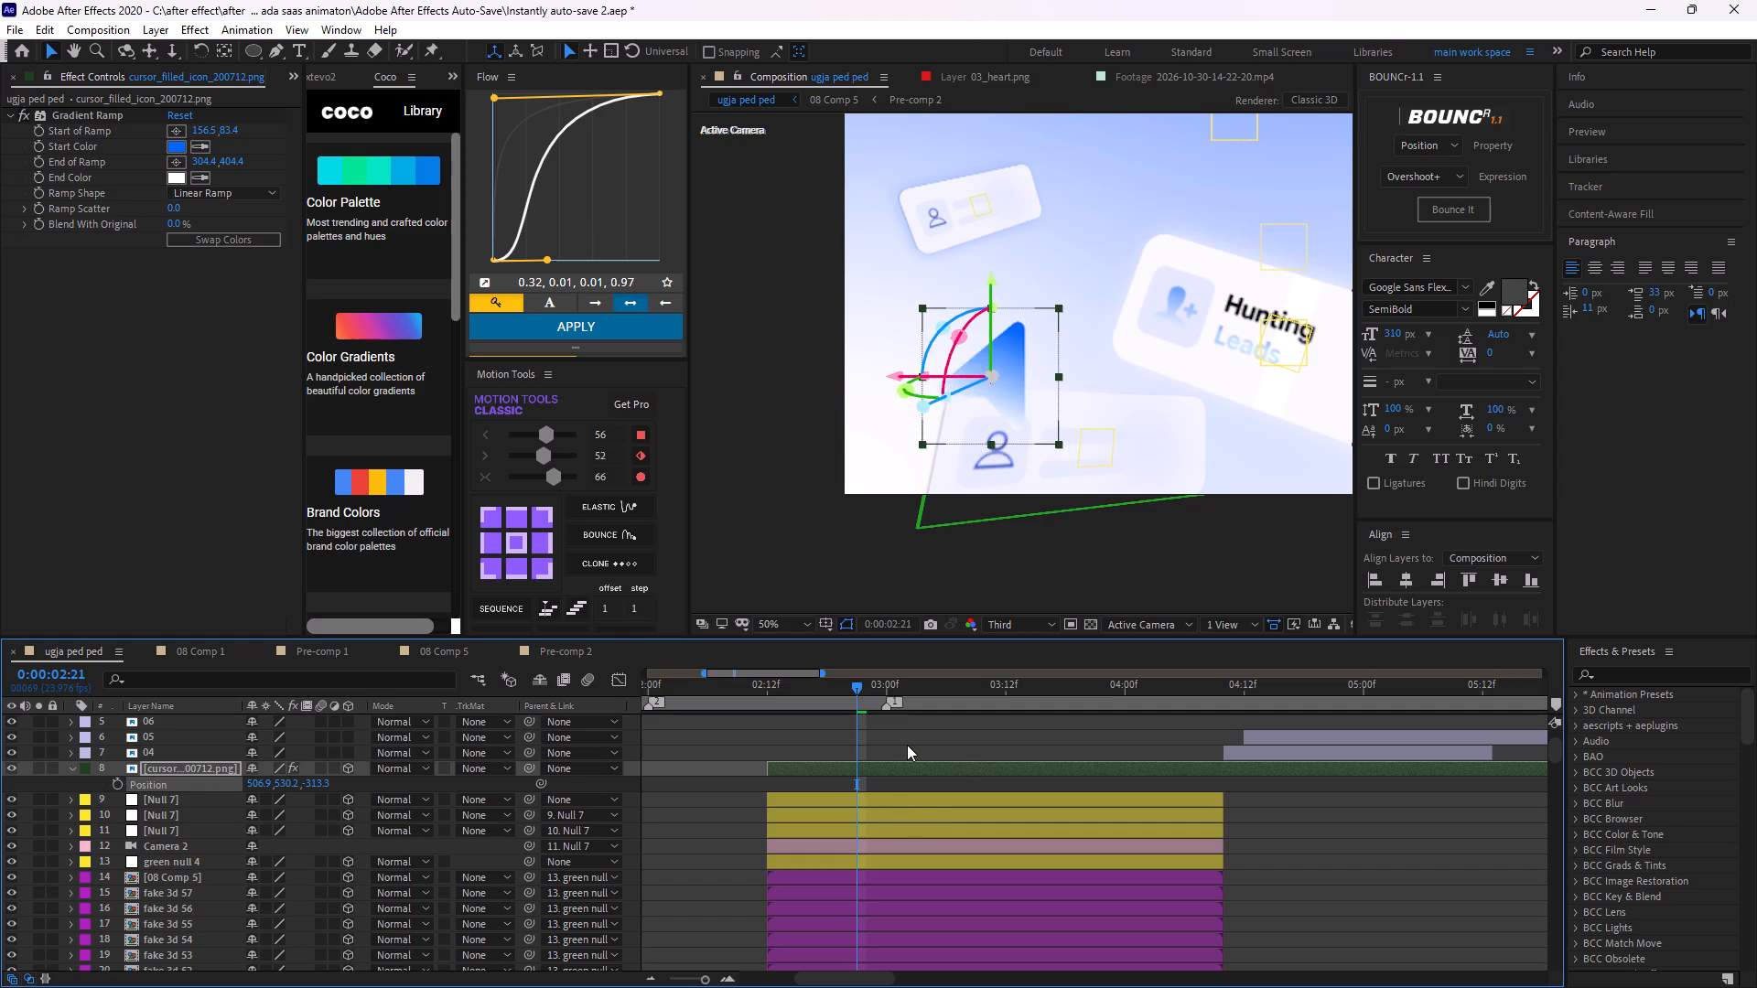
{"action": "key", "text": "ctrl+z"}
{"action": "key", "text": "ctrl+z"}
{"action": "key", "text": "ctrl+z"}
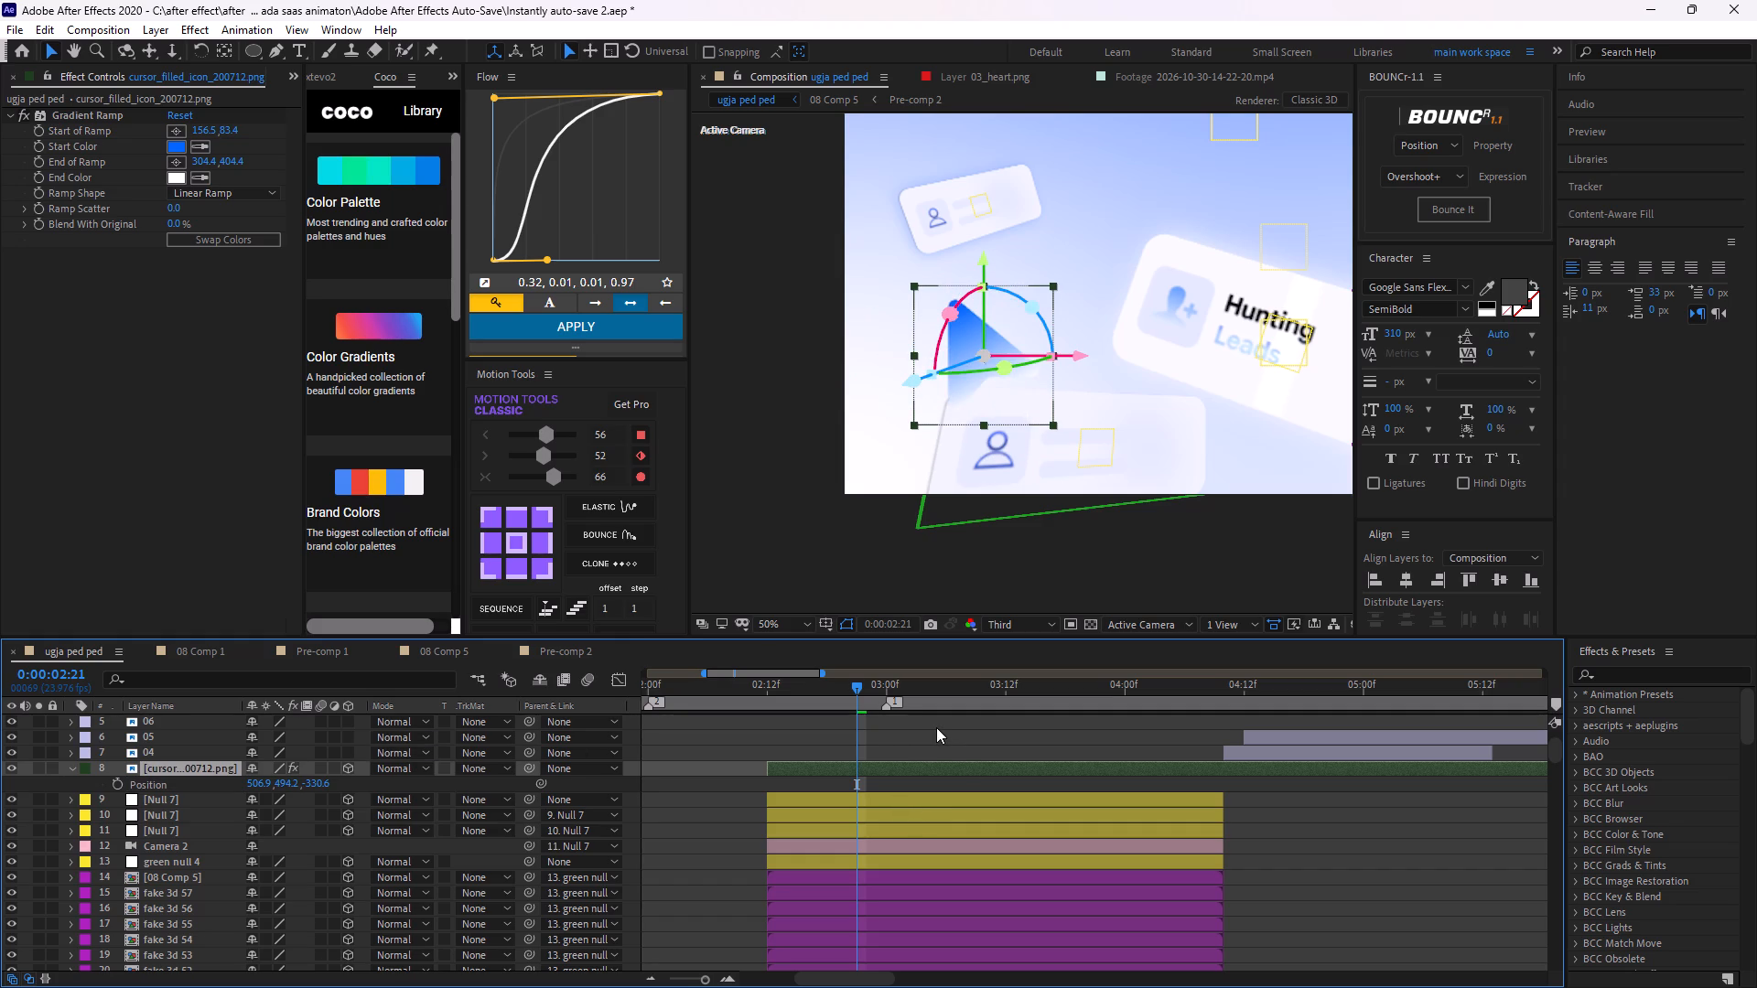
Rotate the cursor about its Z axis to 28°.
{"action": "left_click", "coordinate": [323, 787]}
{"action": "left_click", "coordinate": [742, 728]}
{"action": "left_click", "coordinate": [805, 768]}
{"action": "key", "text": "r"}
{"action": "left_click", "coordinate": [271, 831]}
{"action": "left_click", "coordinate": [392, 803]}
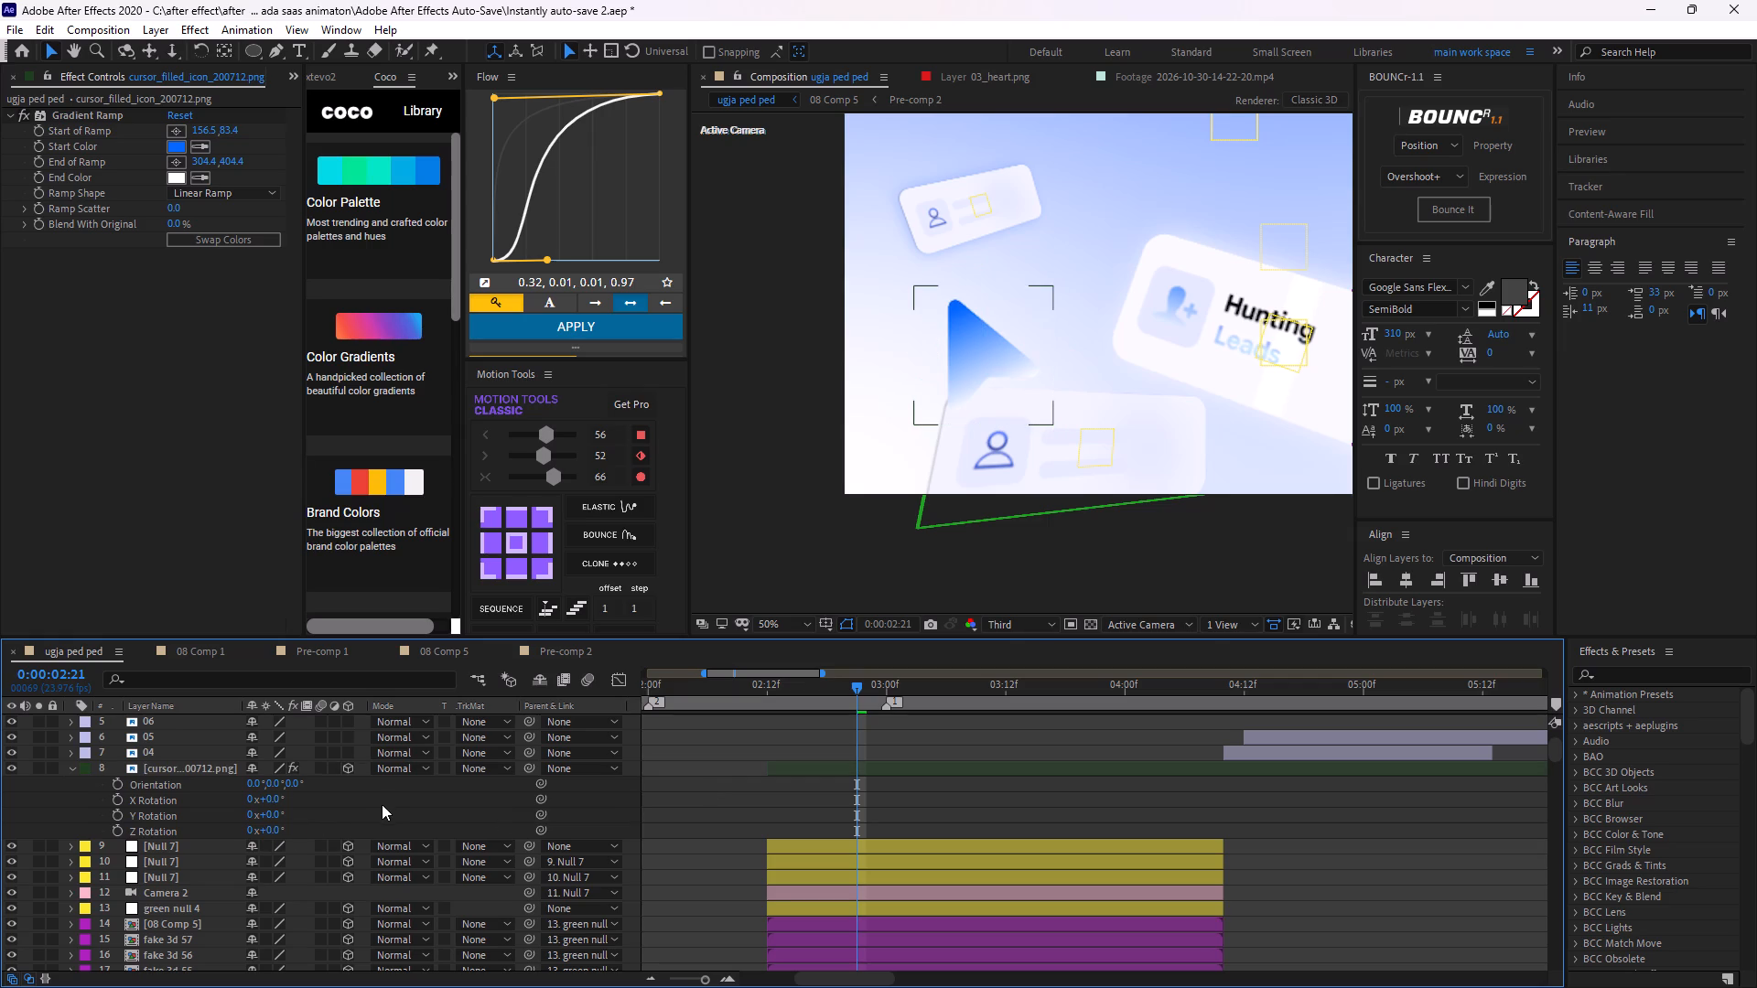
{"action": "left_click_drag", "start_coordinate": [274, 825], "coordinate": [307, 832]}
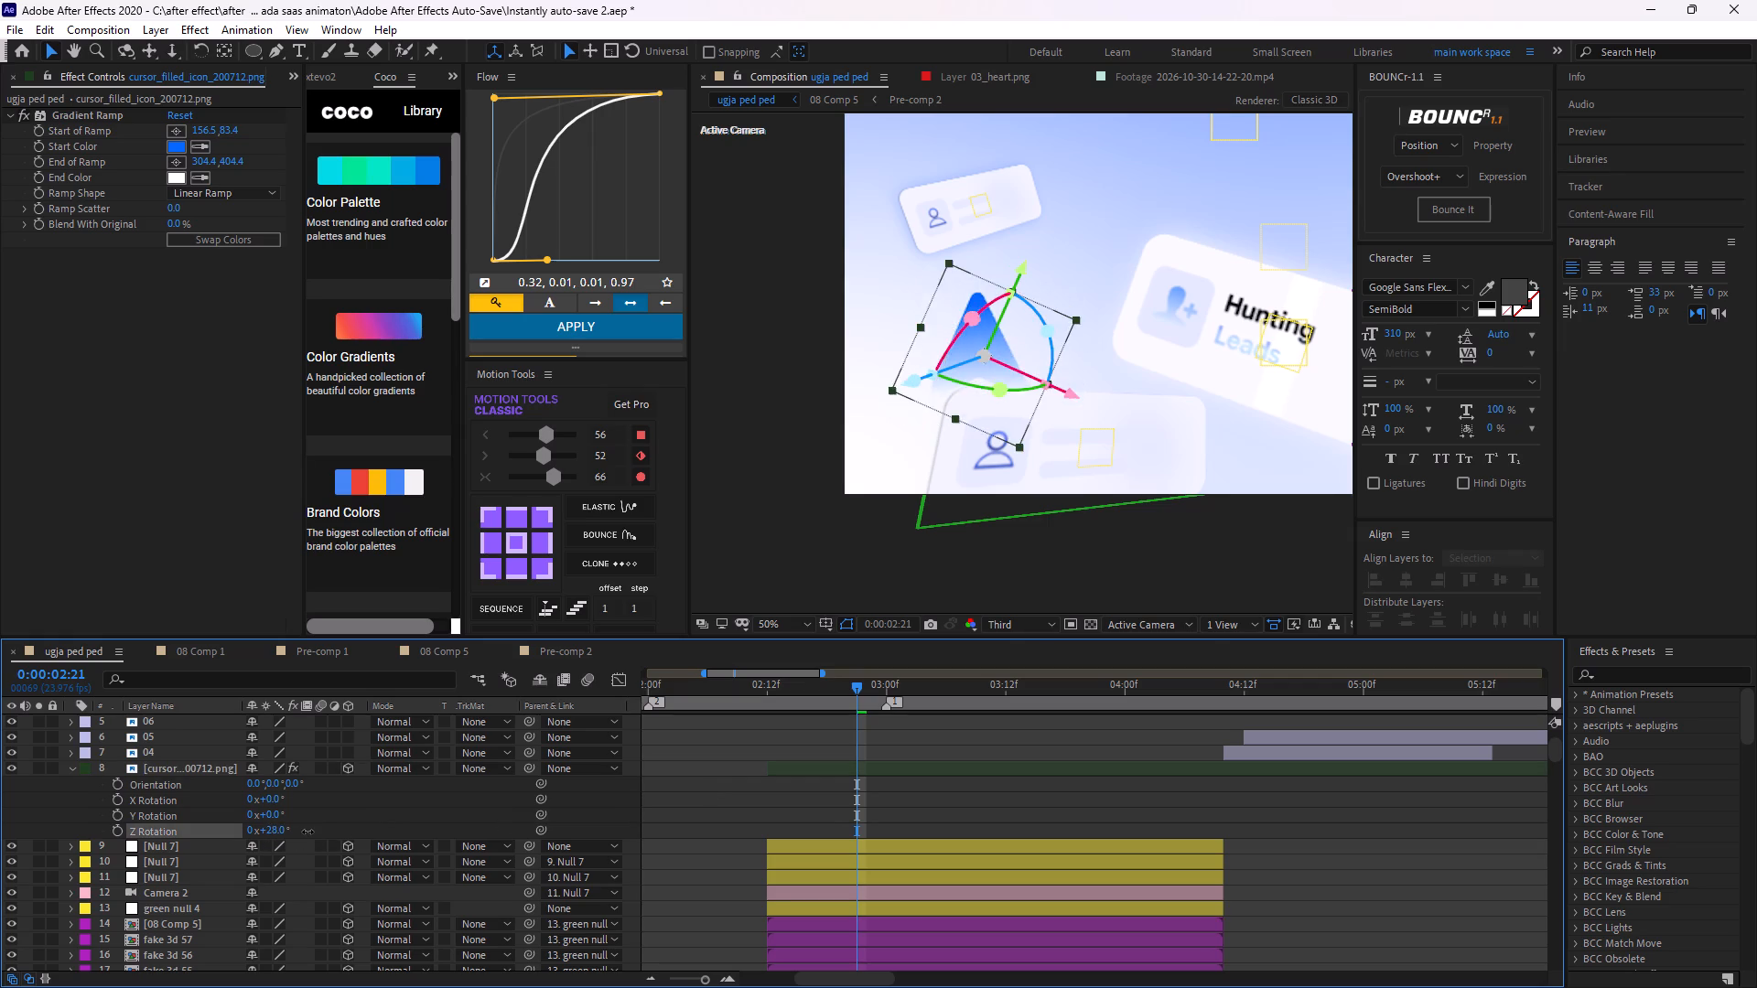
Increase the cursor's Z Rotation to 53°.
{"action": "left_click_drag", "start_coordinate": [307, 832], "coordinate": [332, 834]}
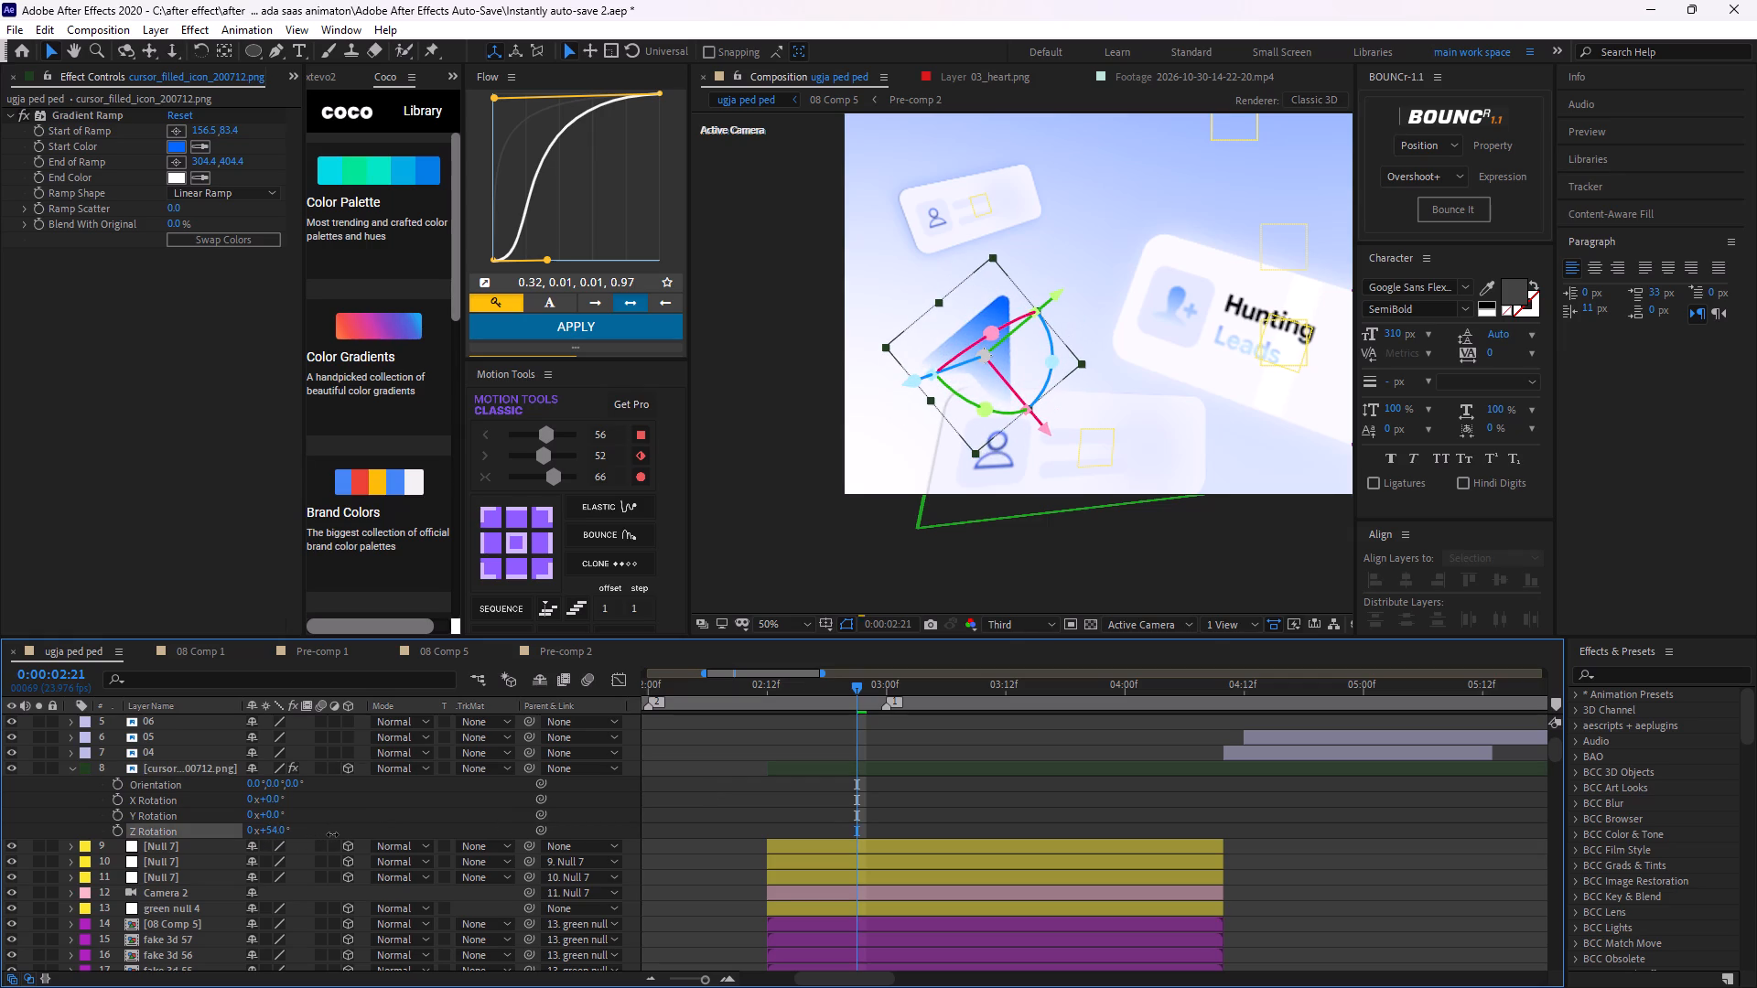
{"action": "left_click_drag", "start_coordinate": [332, 834], "coordinate": [331, 834]}
{"action": "left_click", "coordinate": [868, 797]}
{"action": "scroll", "coordinate": [1159, 361], "scroll_direction": "down", "scroll_amount": 1}
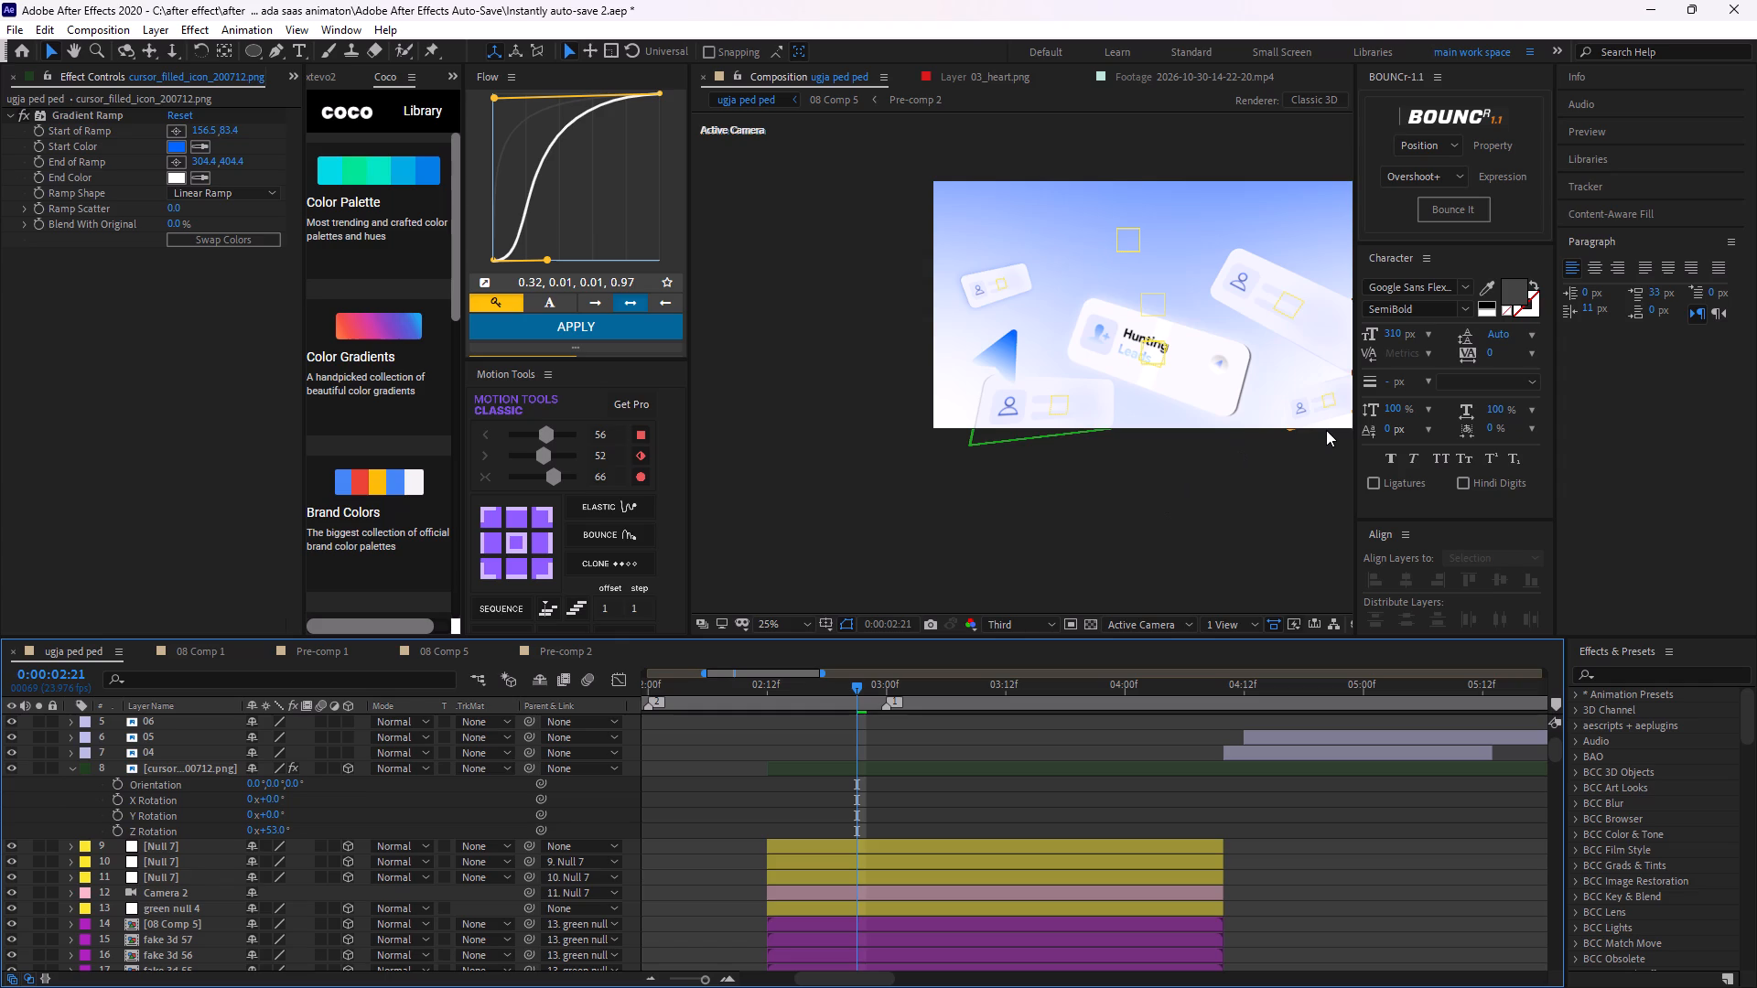
Switch to the Brave browser, lower the YouTube volume and play Indila - Love Story (Official Music Video).
{"action": "key", "text": "alt+Tab"}
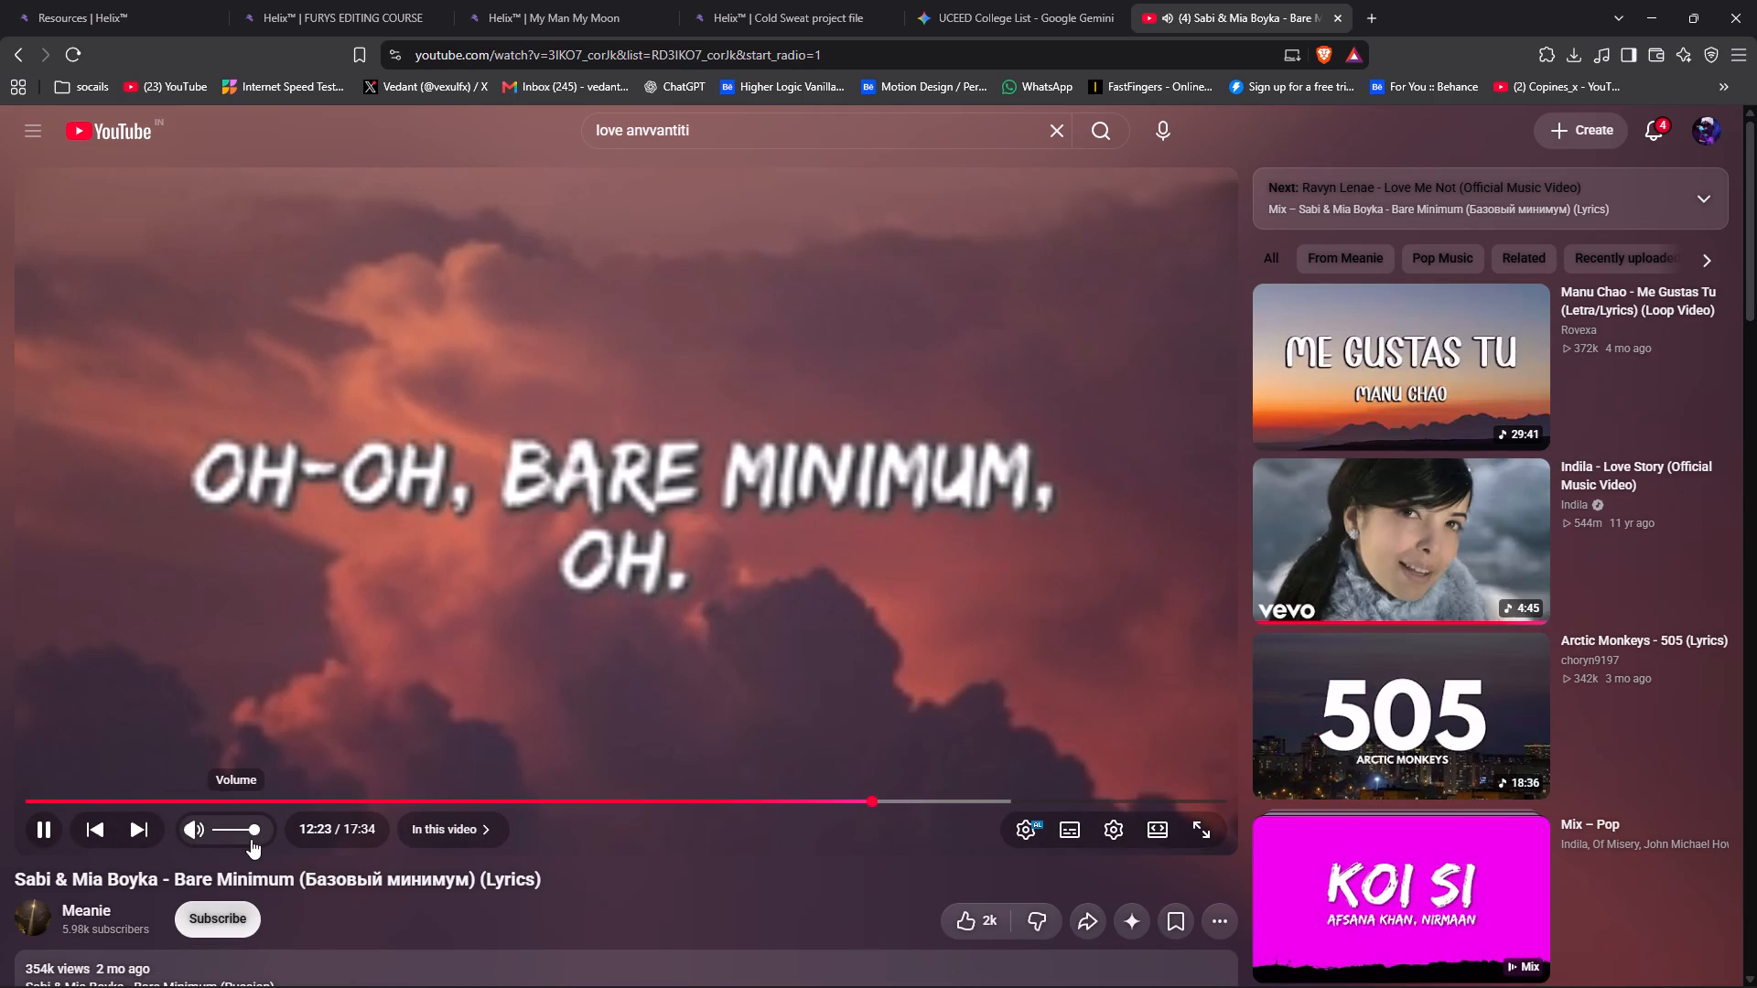
{"action": "left_click_drag", "start_coordinate": [255, 831], "coordinate": [232, 840]}
{"action": "left_click", "coordinate": [1545, 510]}
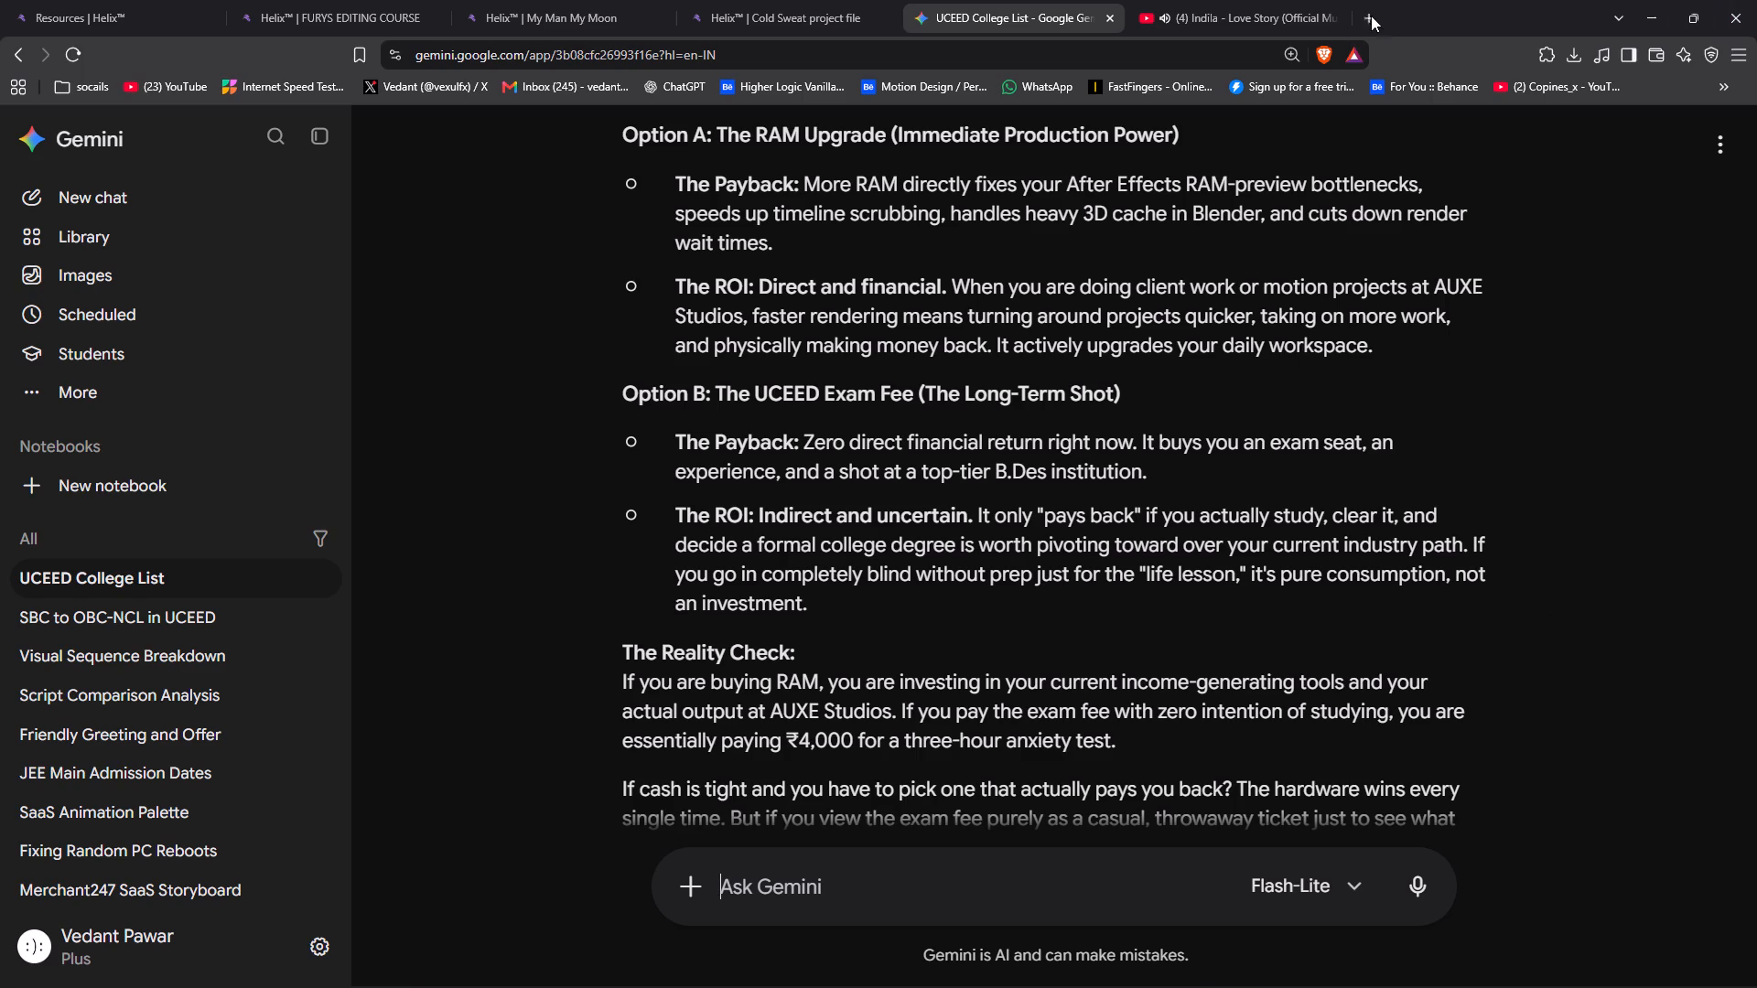
{"action": "left_click", "coordinate": [1148, 0]}
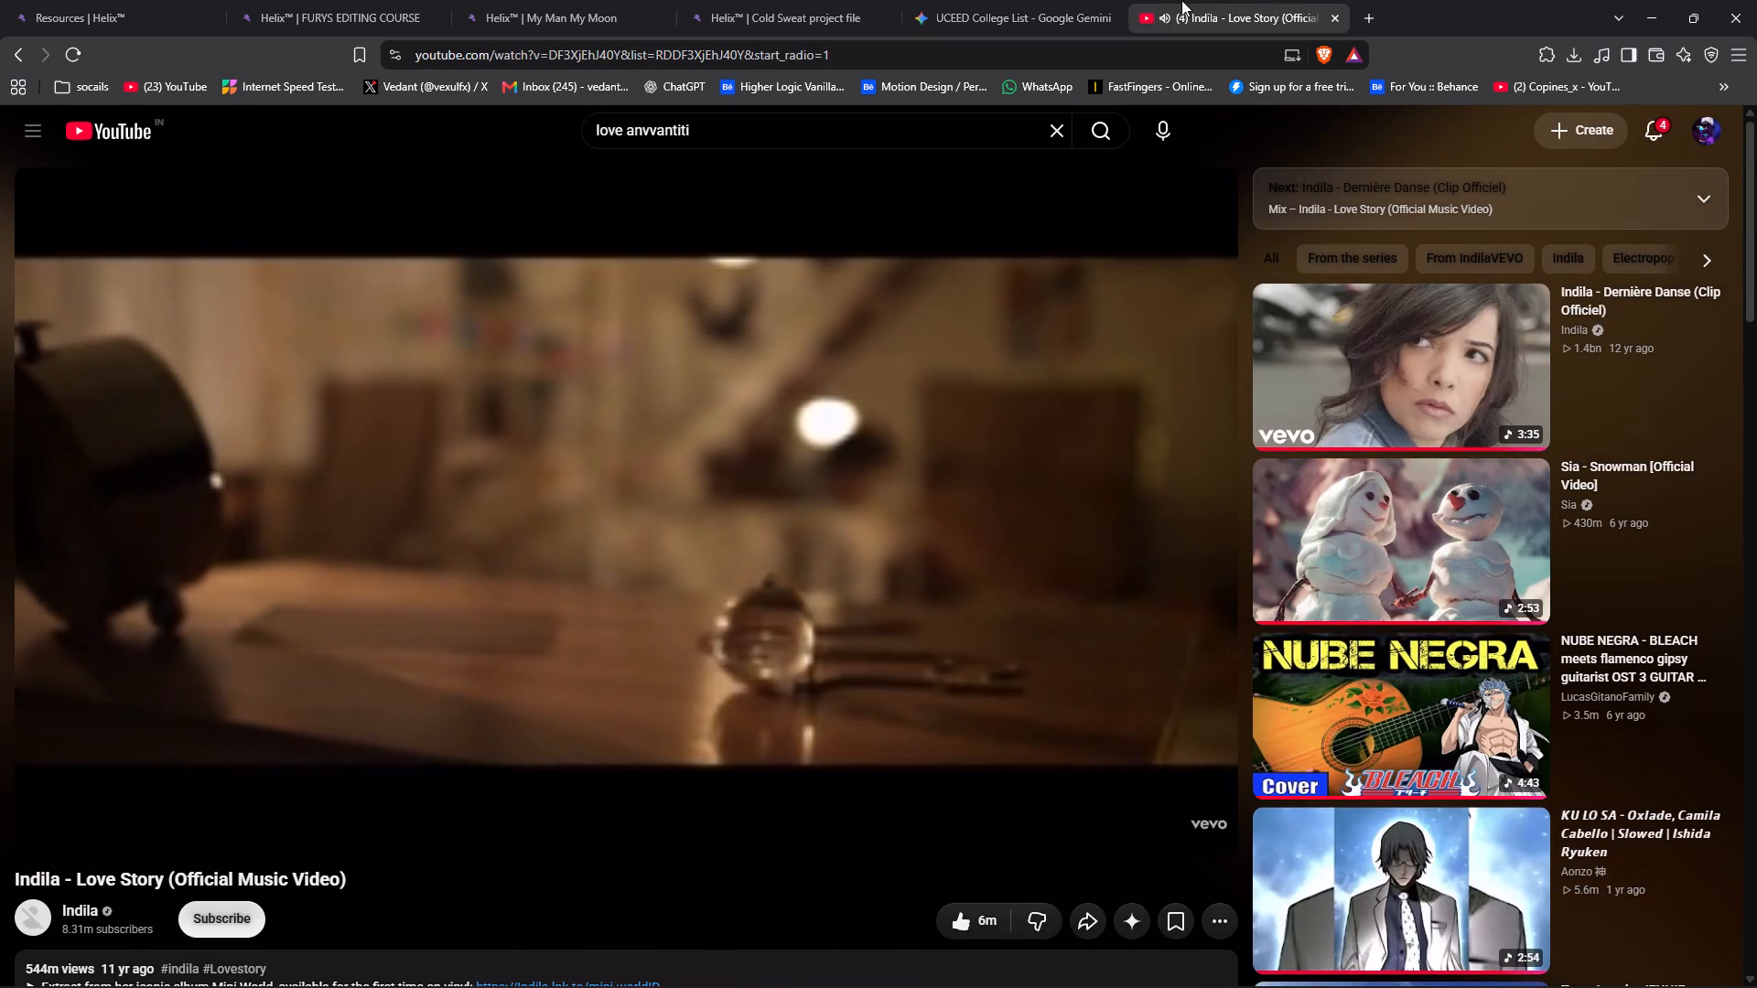
{"action": "left_click", "coordinate": [1655, 9]}
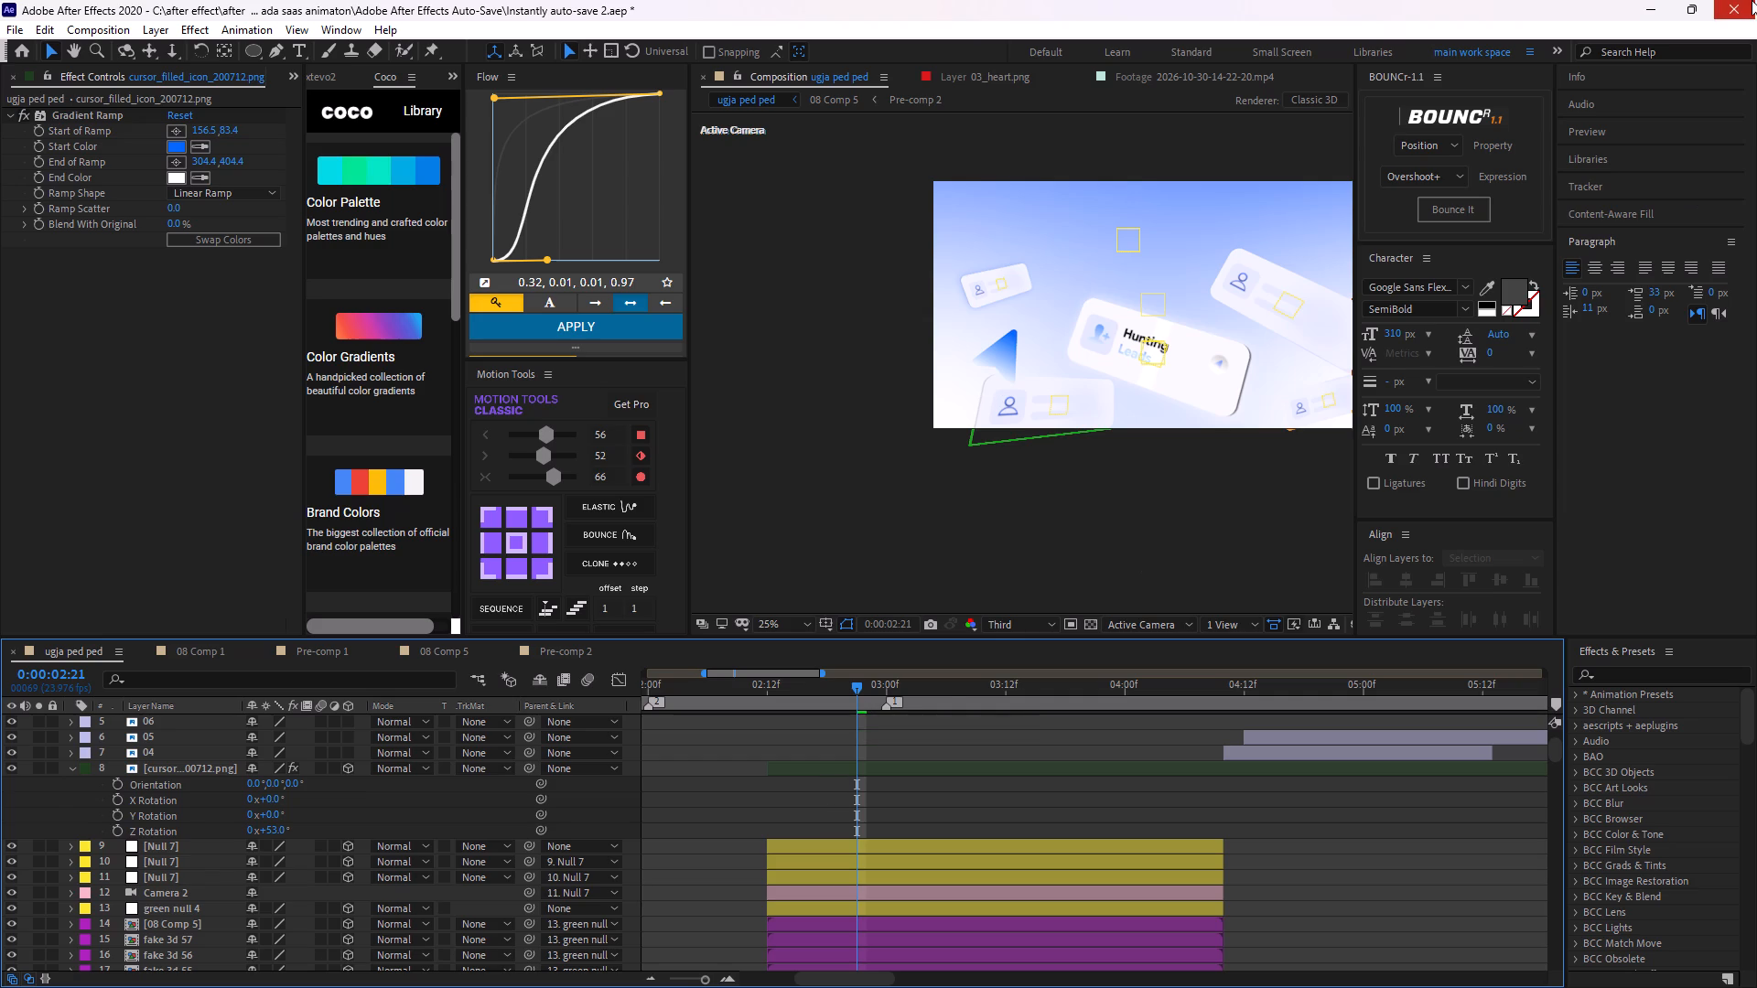
Move the cursor's Gradient Ramp start point to about 149.8, 69.9, near the cursor's tip.
{"action": "left_click", "coordinate": [867, 770]}
{"action": "left_click", "coordinate": [73, 112]}
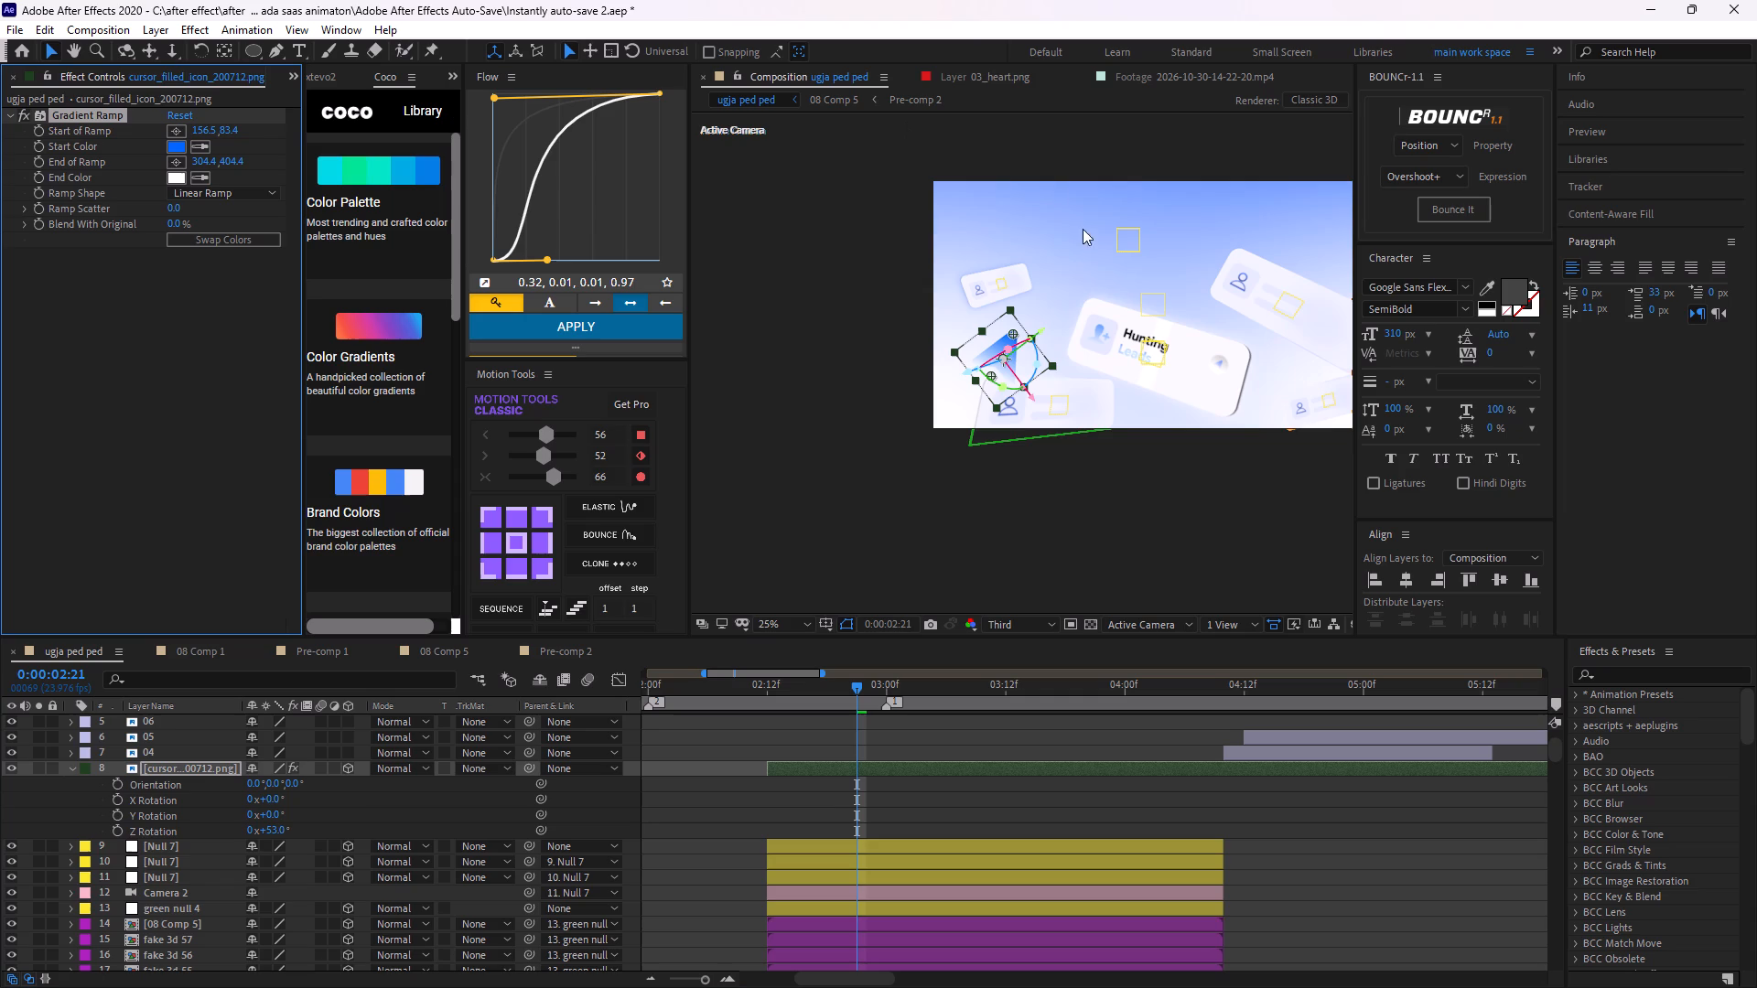
{"action": "left_click", "coordinate": [1014, 332]}
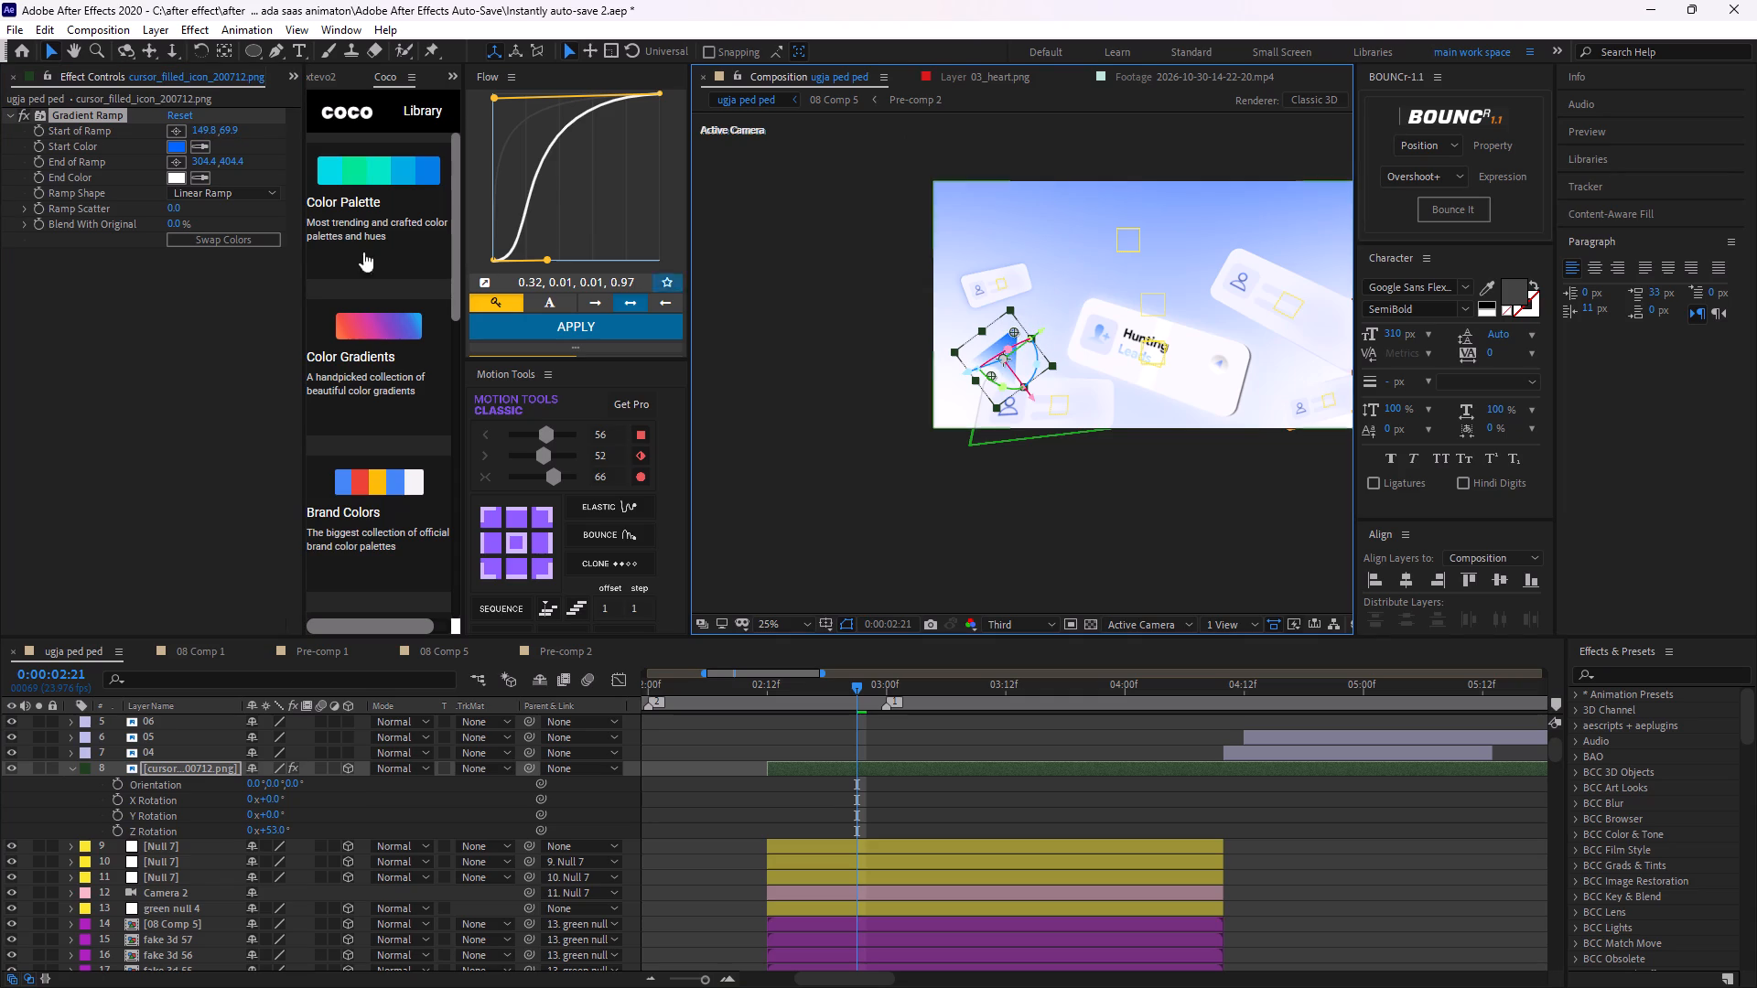
Change the cursor's Gradient Ramp start color to the lighter blue #247BFF.
{"action": "left_click", "coordinate": [174, 149]}
{"action": "left_click_drag", "start_coordinate": [937, 650], "coordinate": [908, 650]}
{"action": "left_click_drag", "start_coordinate": [936, 648], "coordinate": [958, 649]}
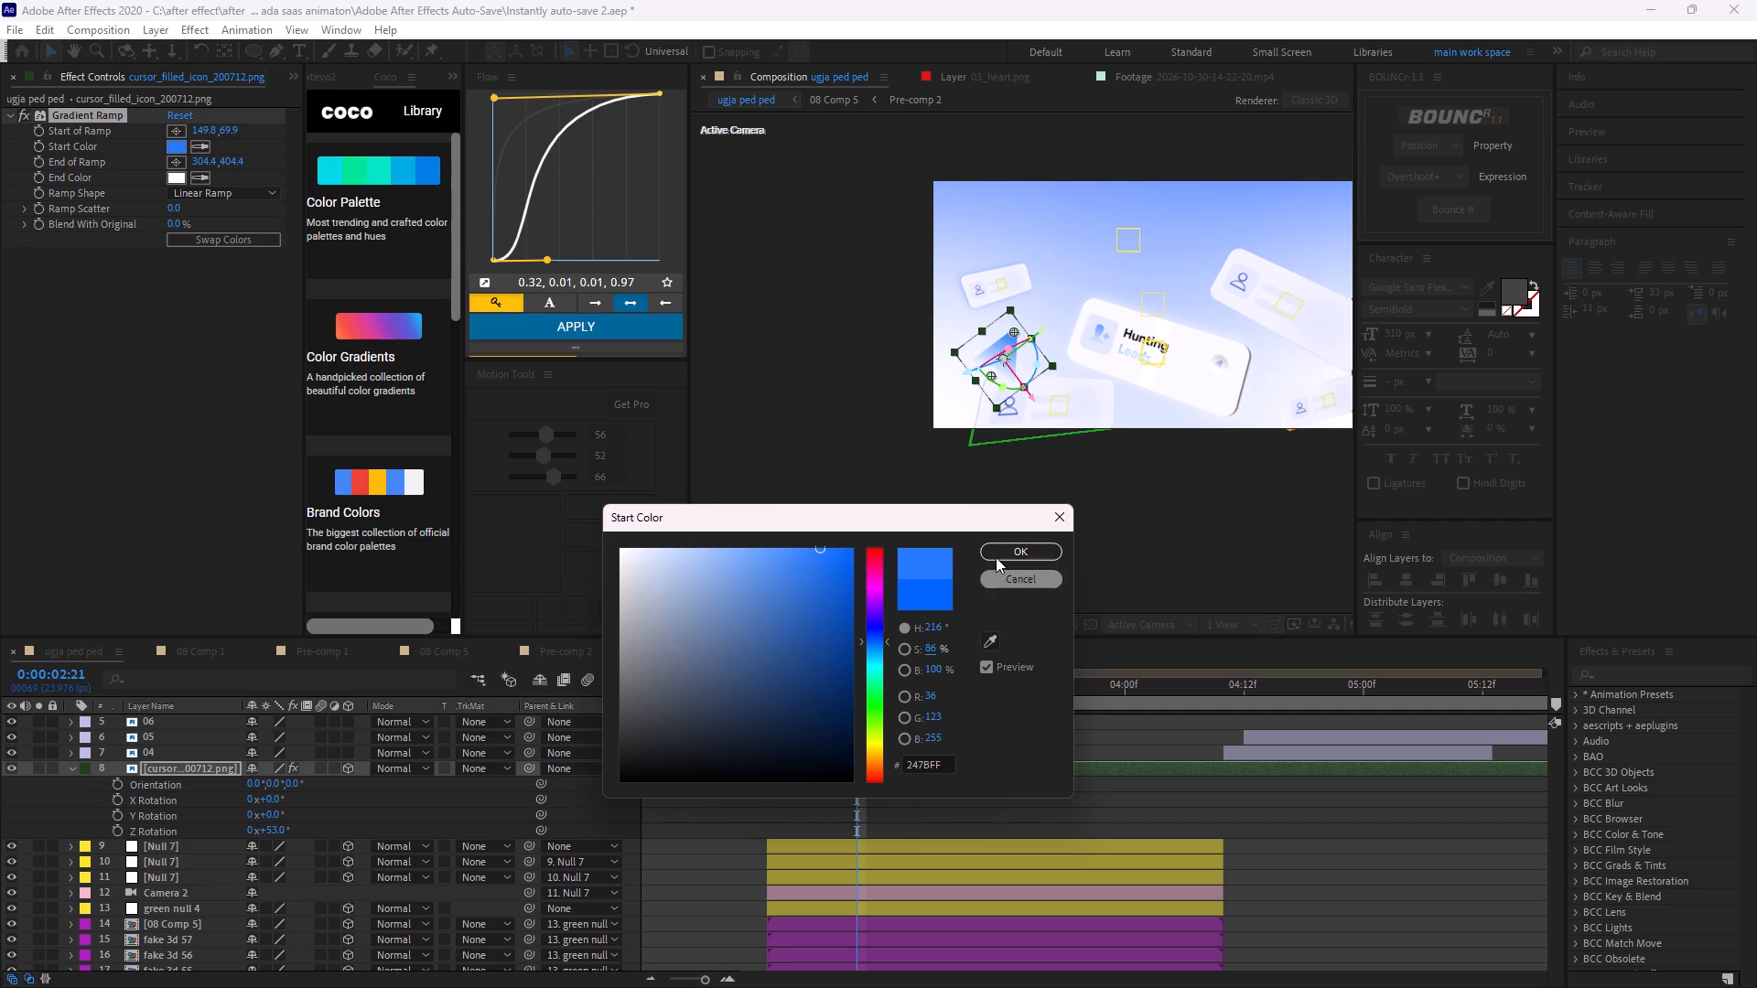
{"action": "left_click", "coordinate": [996, 557]}
{"action": "left_click", "coordinate": [956, 805]}
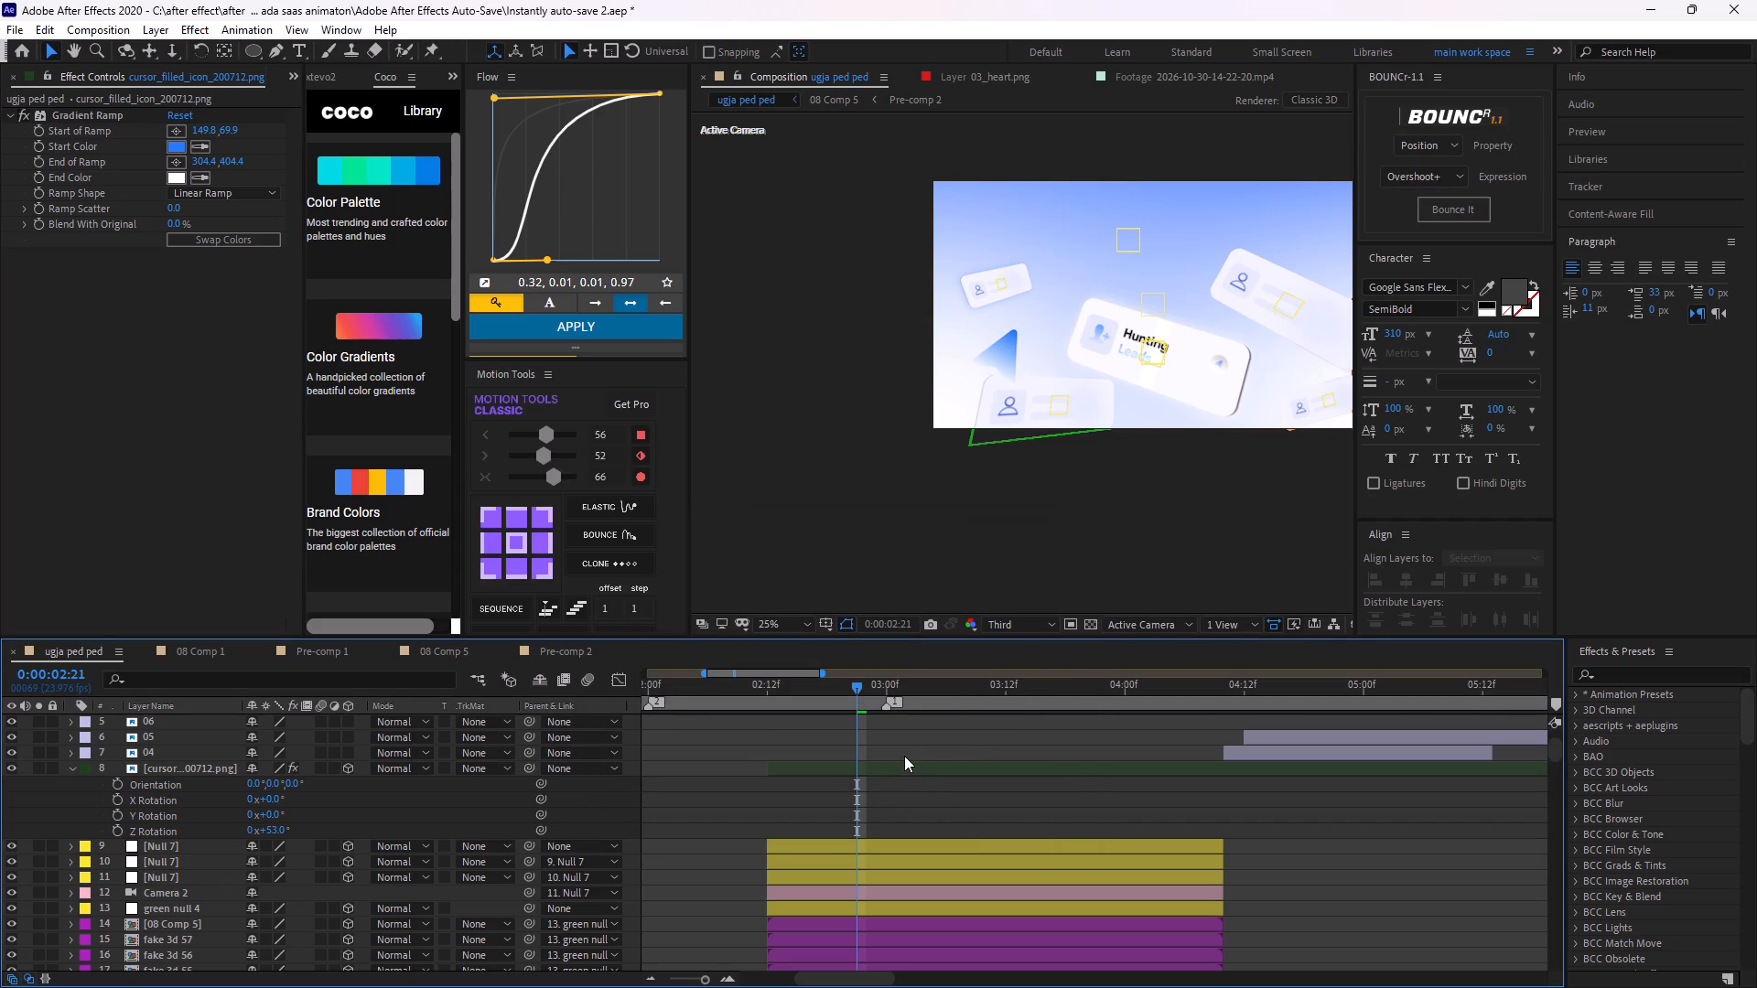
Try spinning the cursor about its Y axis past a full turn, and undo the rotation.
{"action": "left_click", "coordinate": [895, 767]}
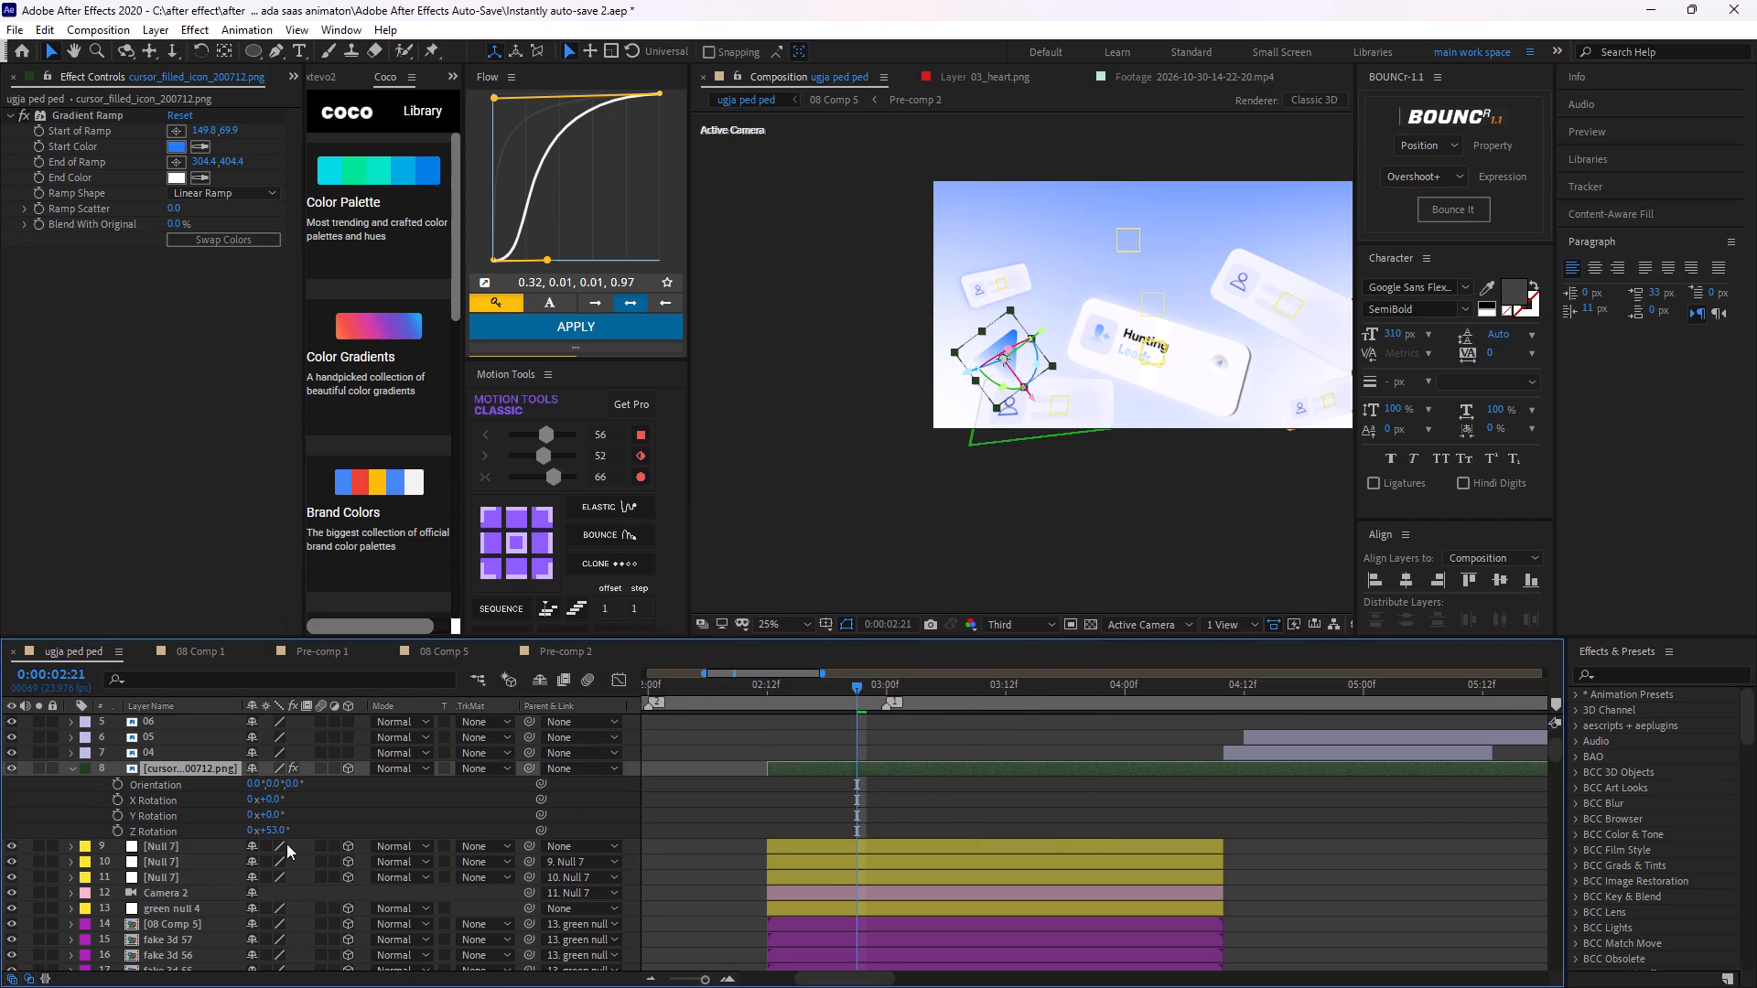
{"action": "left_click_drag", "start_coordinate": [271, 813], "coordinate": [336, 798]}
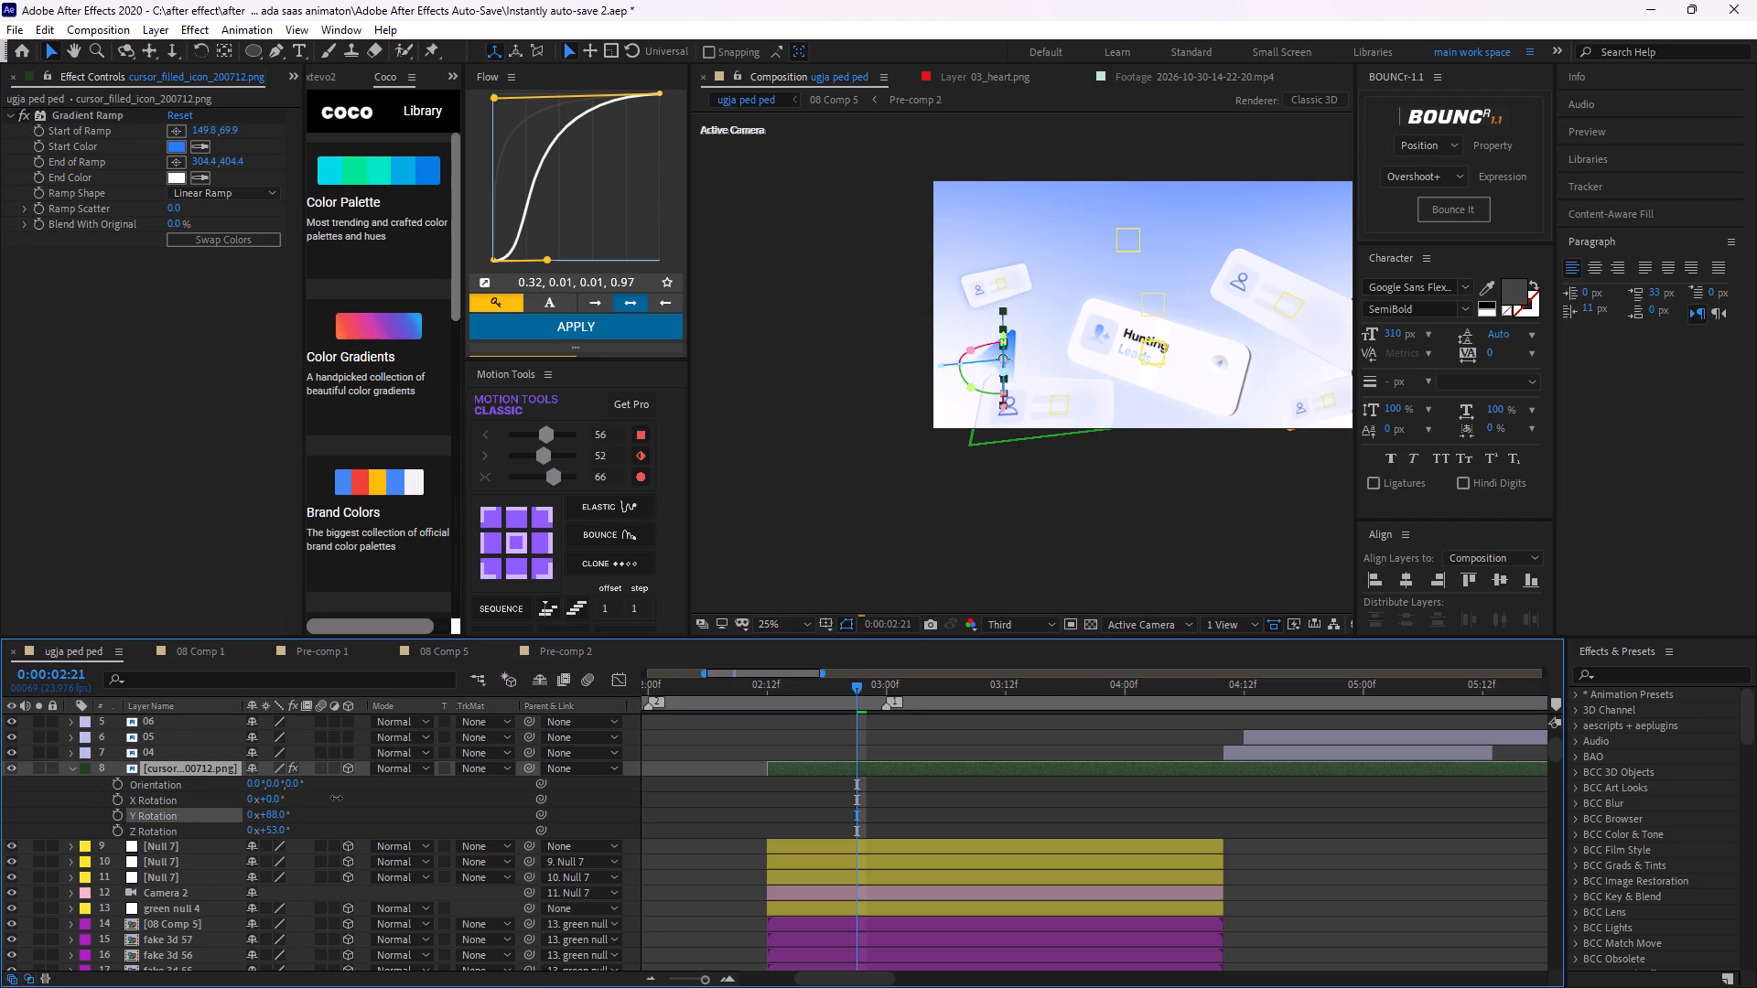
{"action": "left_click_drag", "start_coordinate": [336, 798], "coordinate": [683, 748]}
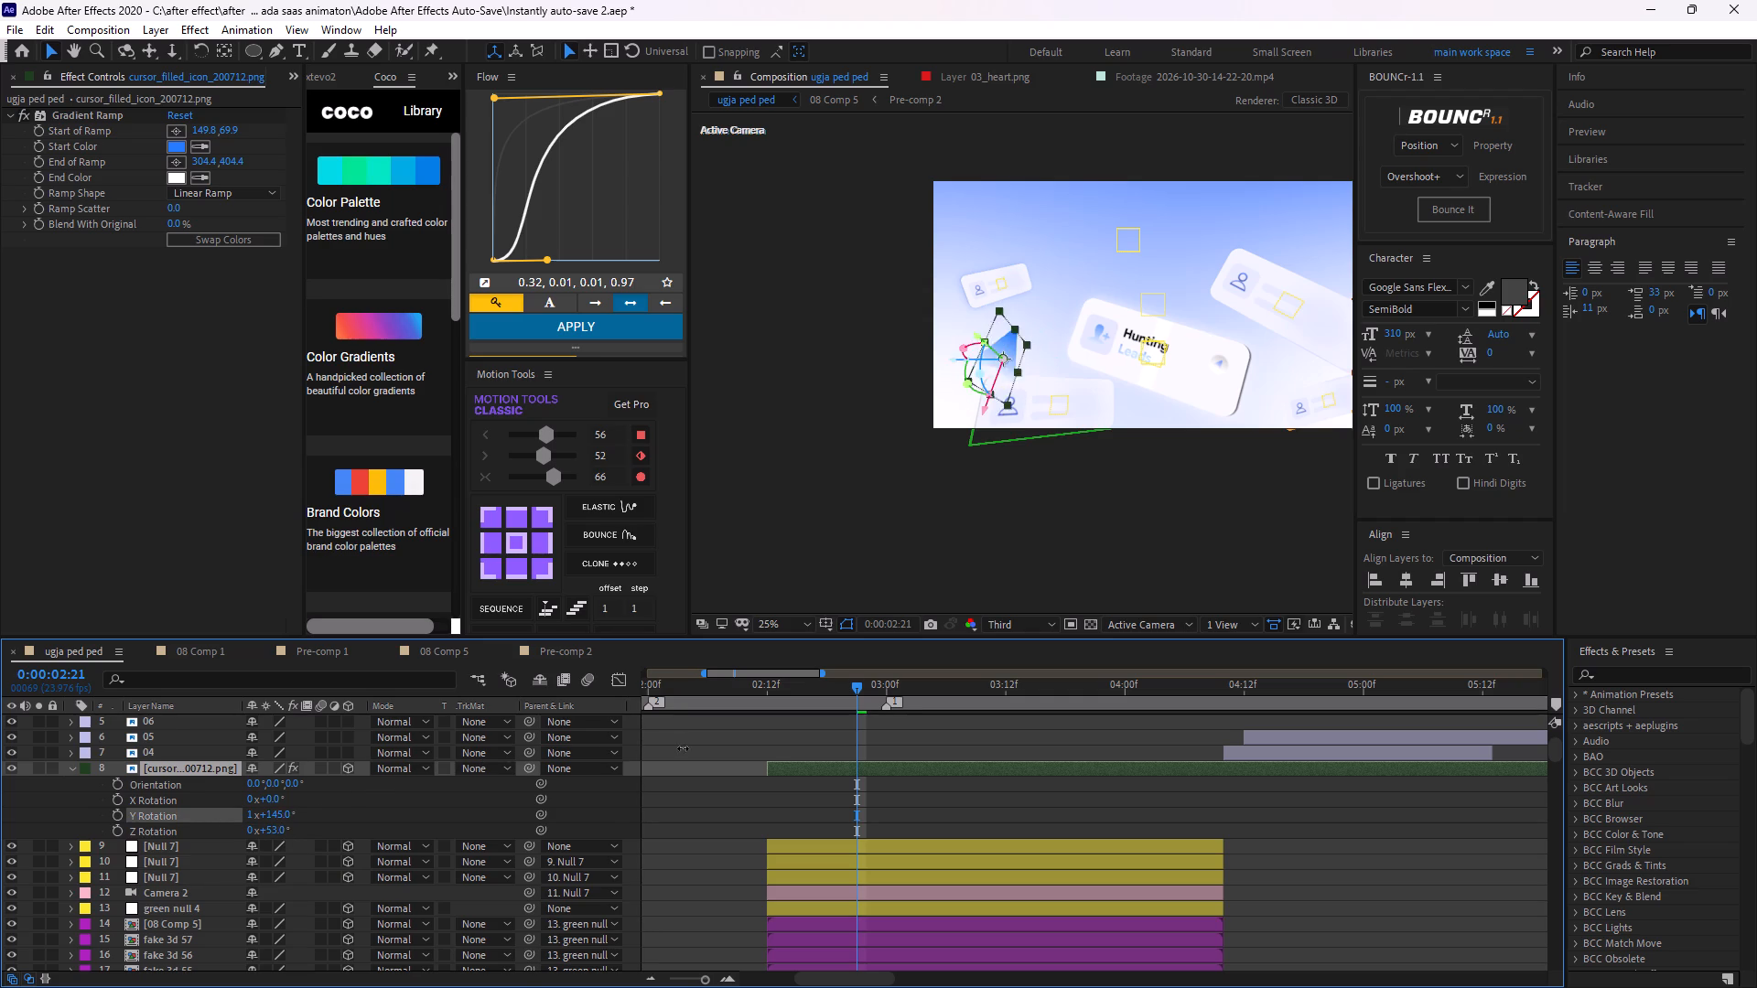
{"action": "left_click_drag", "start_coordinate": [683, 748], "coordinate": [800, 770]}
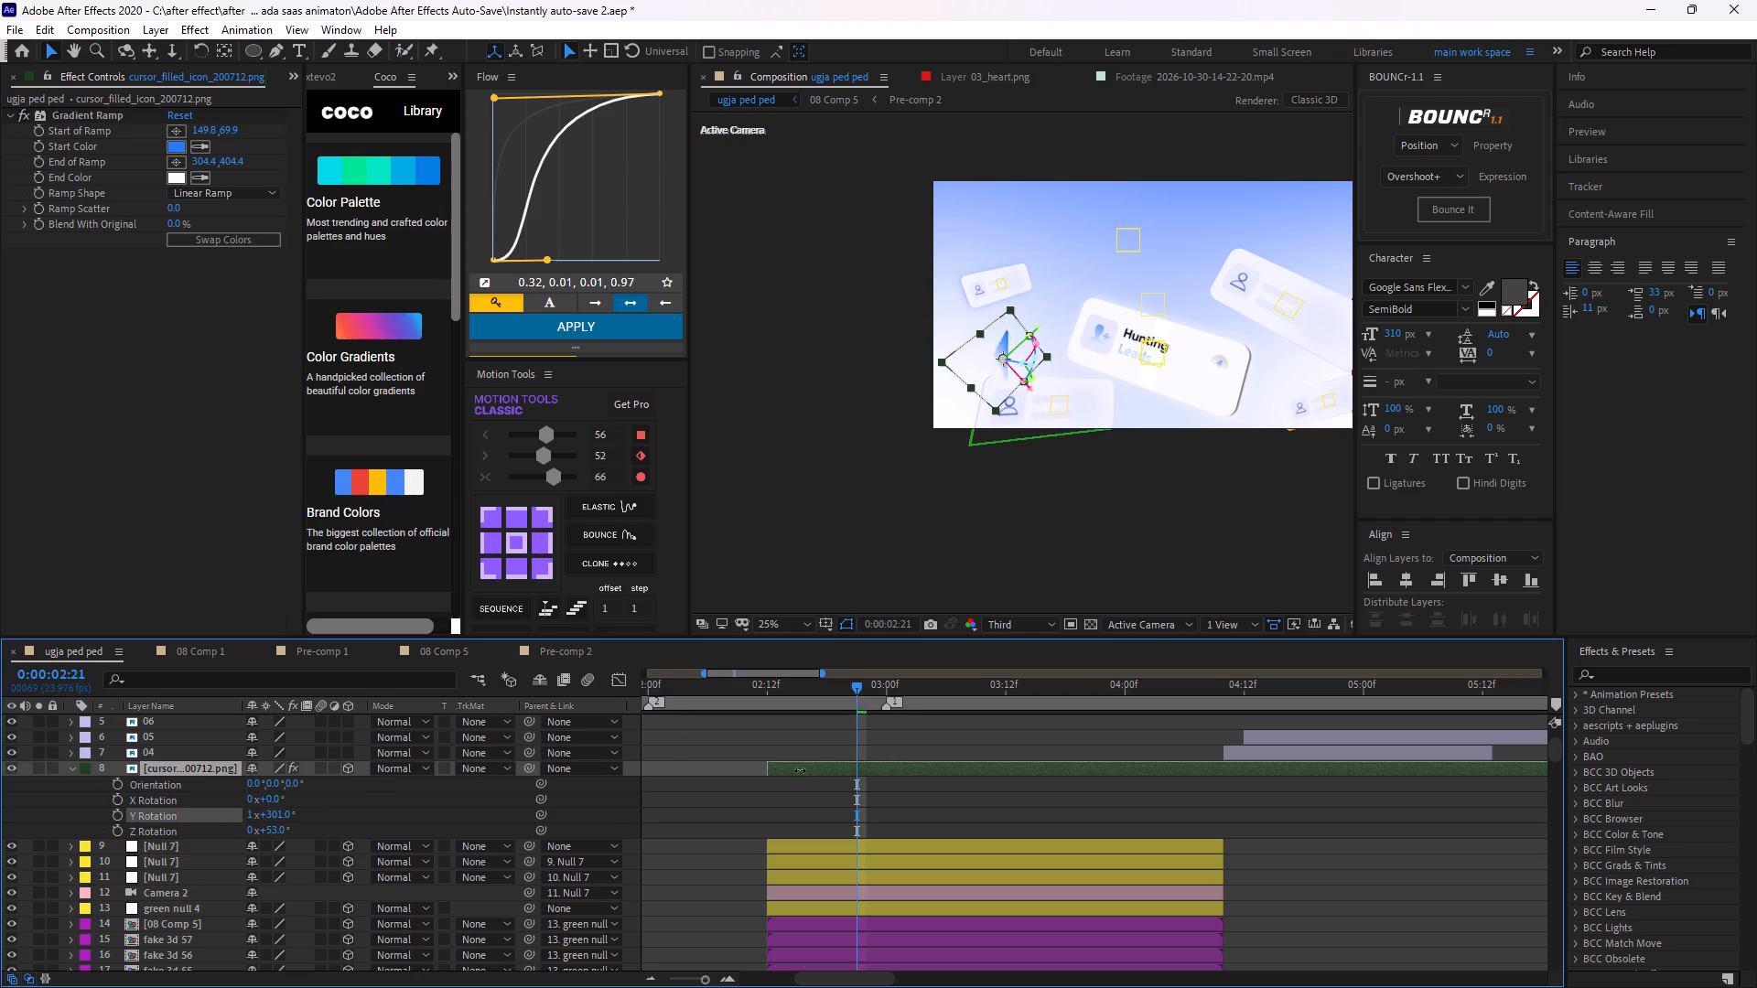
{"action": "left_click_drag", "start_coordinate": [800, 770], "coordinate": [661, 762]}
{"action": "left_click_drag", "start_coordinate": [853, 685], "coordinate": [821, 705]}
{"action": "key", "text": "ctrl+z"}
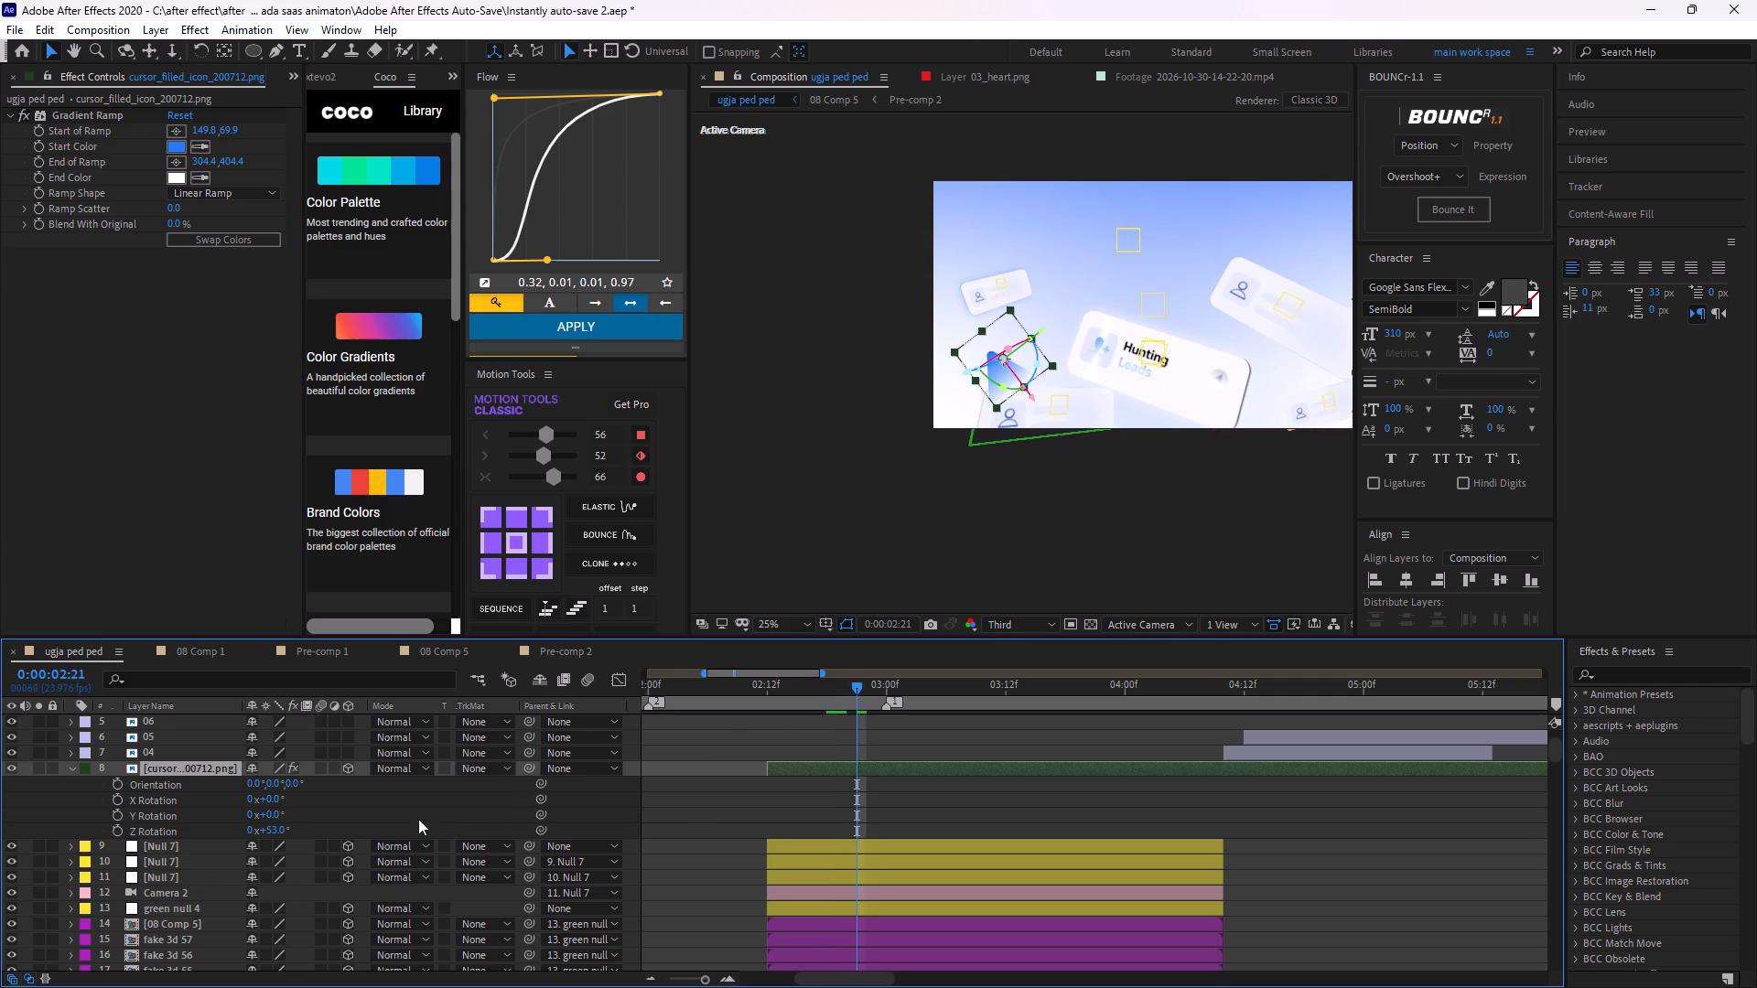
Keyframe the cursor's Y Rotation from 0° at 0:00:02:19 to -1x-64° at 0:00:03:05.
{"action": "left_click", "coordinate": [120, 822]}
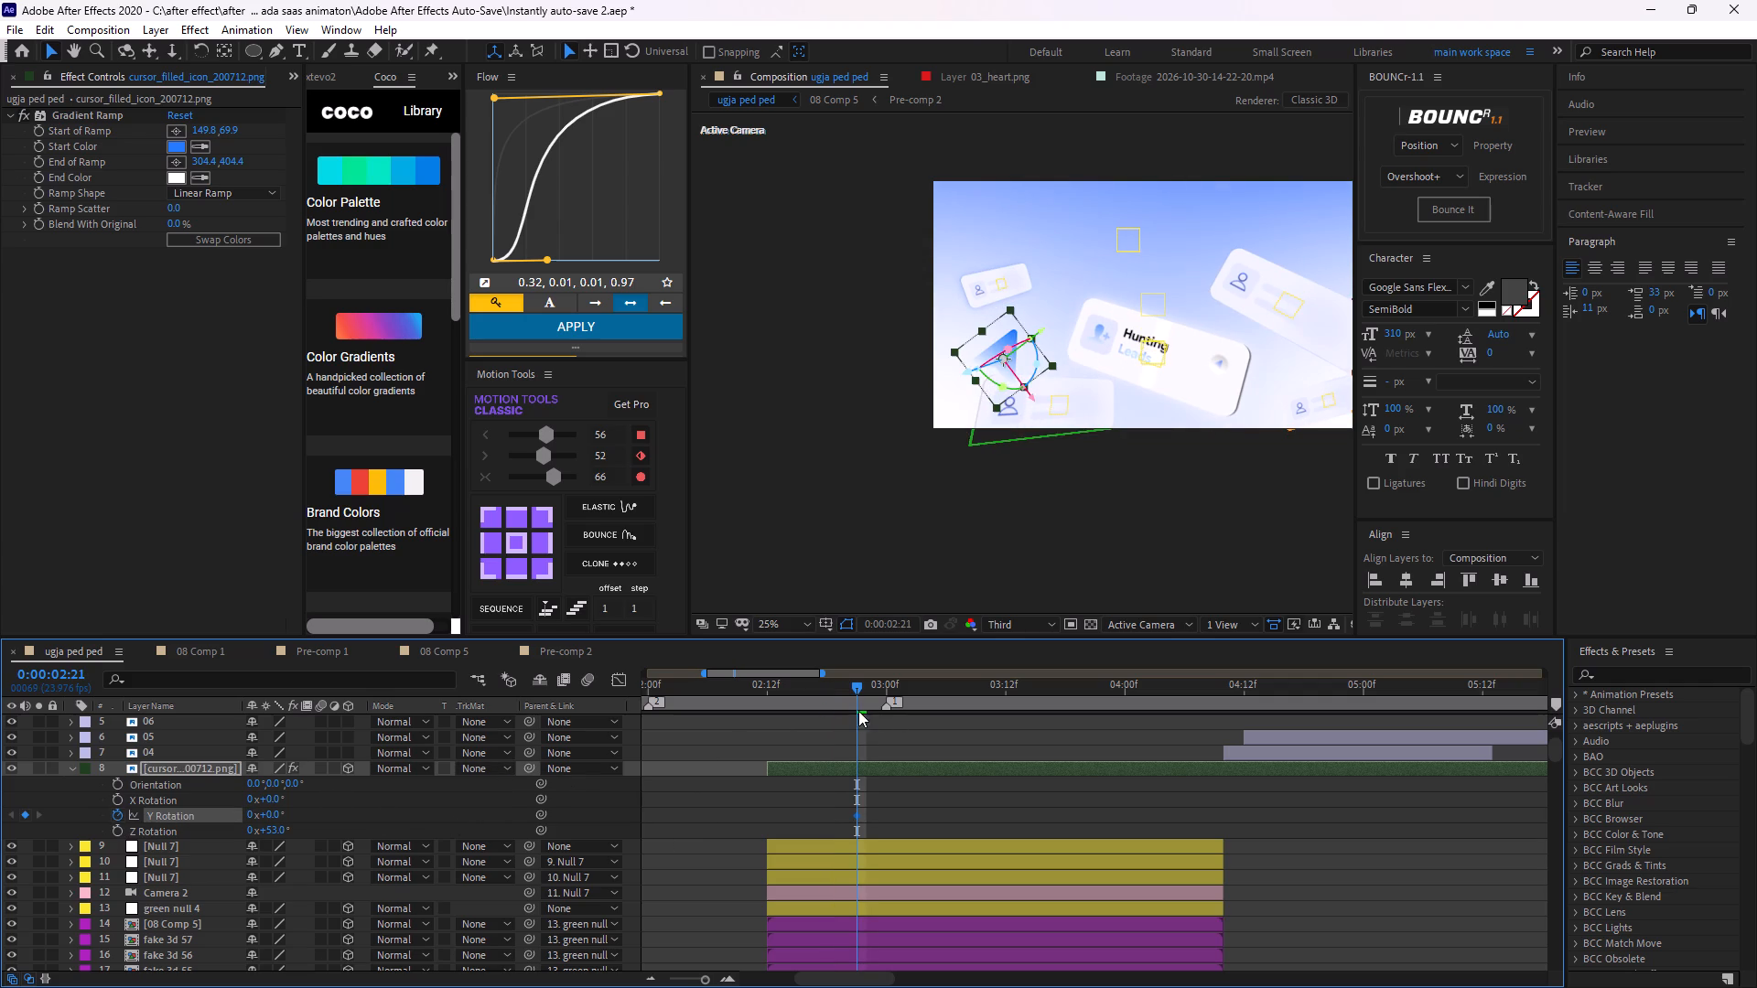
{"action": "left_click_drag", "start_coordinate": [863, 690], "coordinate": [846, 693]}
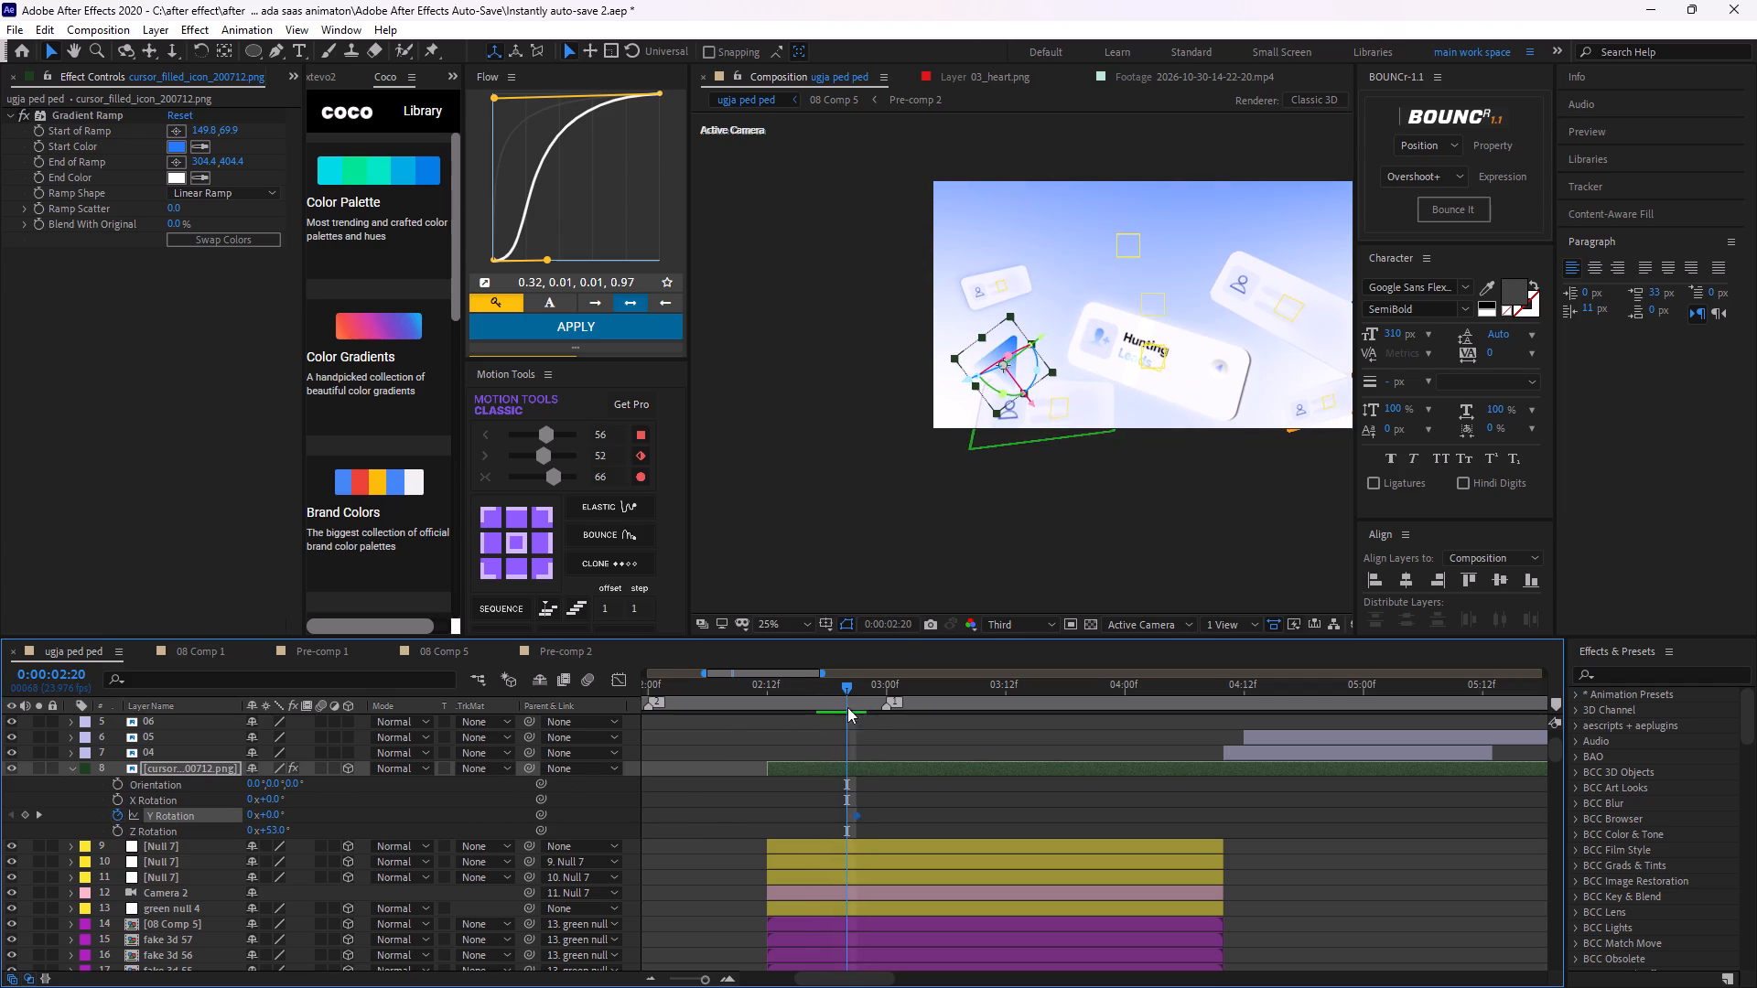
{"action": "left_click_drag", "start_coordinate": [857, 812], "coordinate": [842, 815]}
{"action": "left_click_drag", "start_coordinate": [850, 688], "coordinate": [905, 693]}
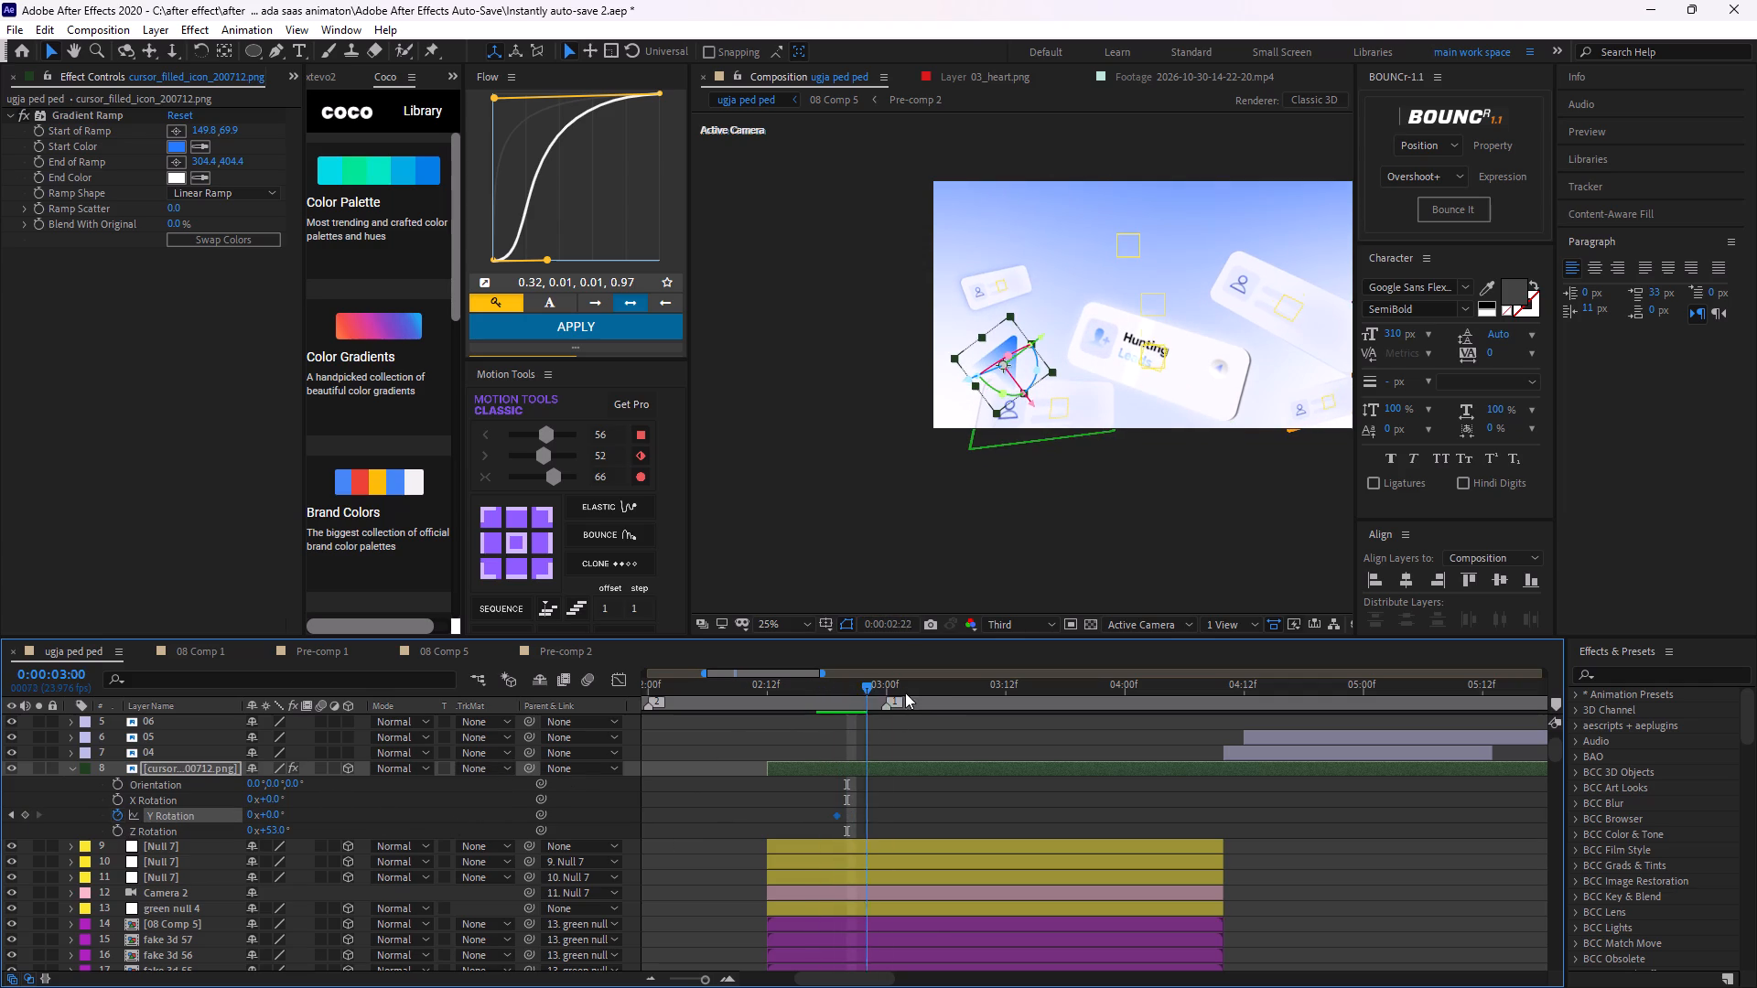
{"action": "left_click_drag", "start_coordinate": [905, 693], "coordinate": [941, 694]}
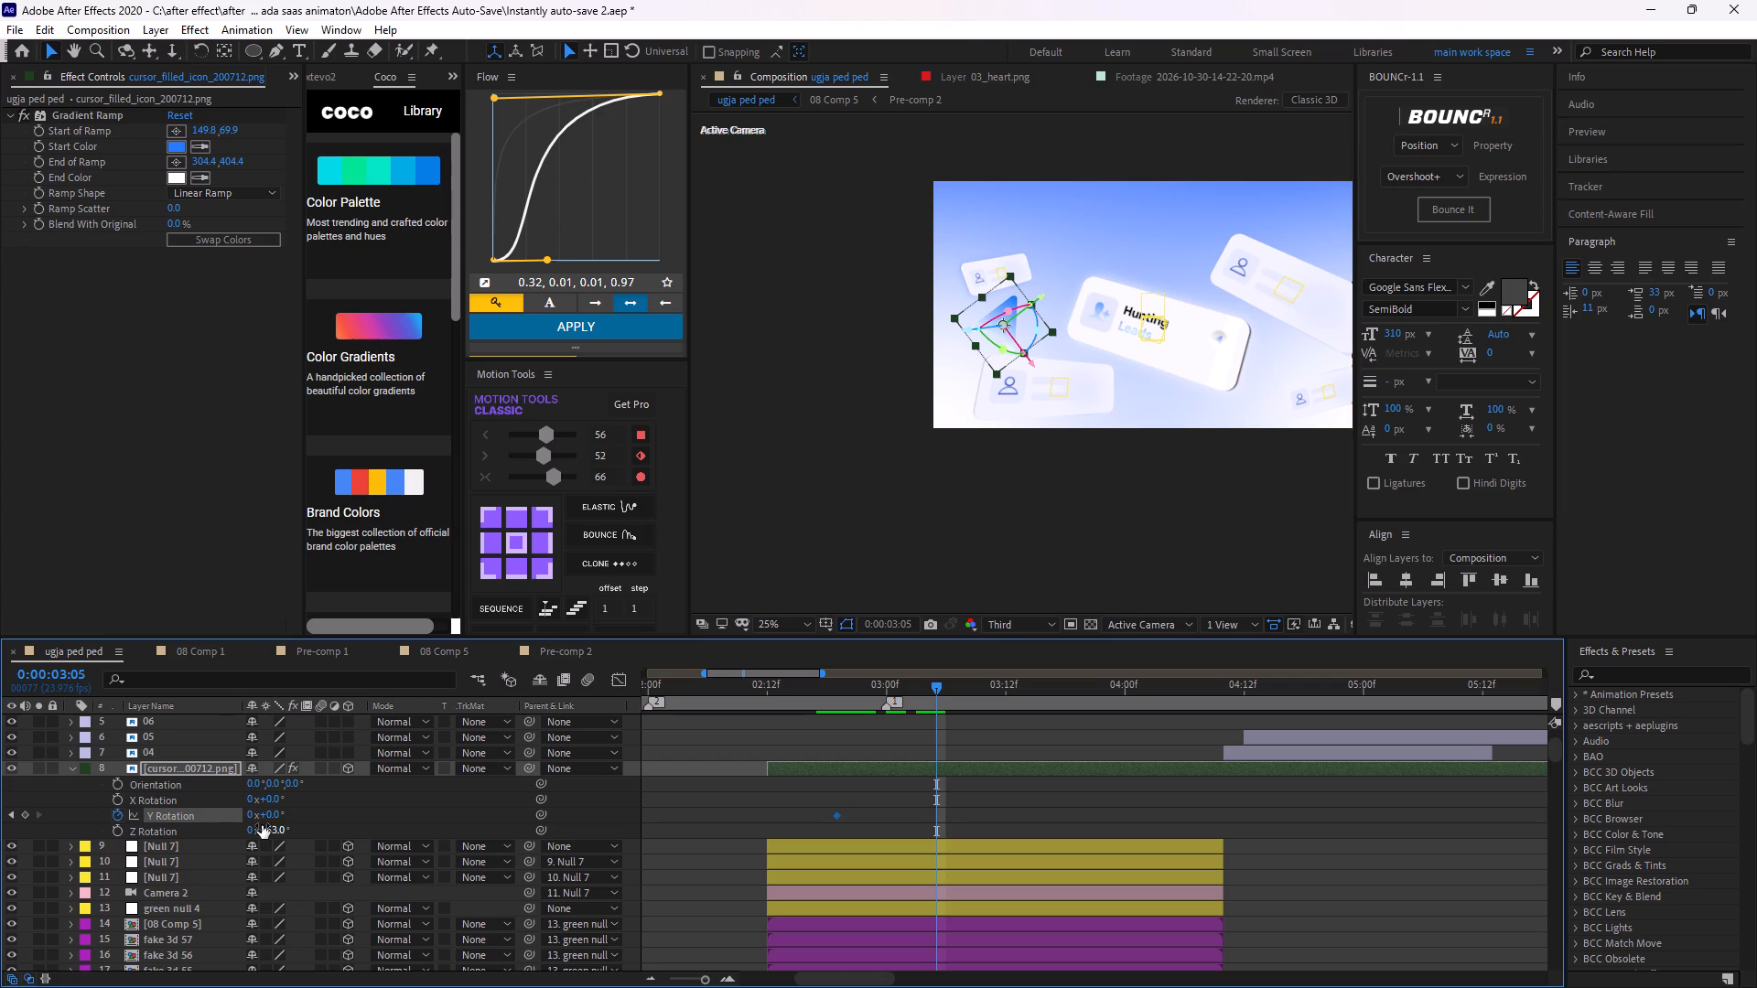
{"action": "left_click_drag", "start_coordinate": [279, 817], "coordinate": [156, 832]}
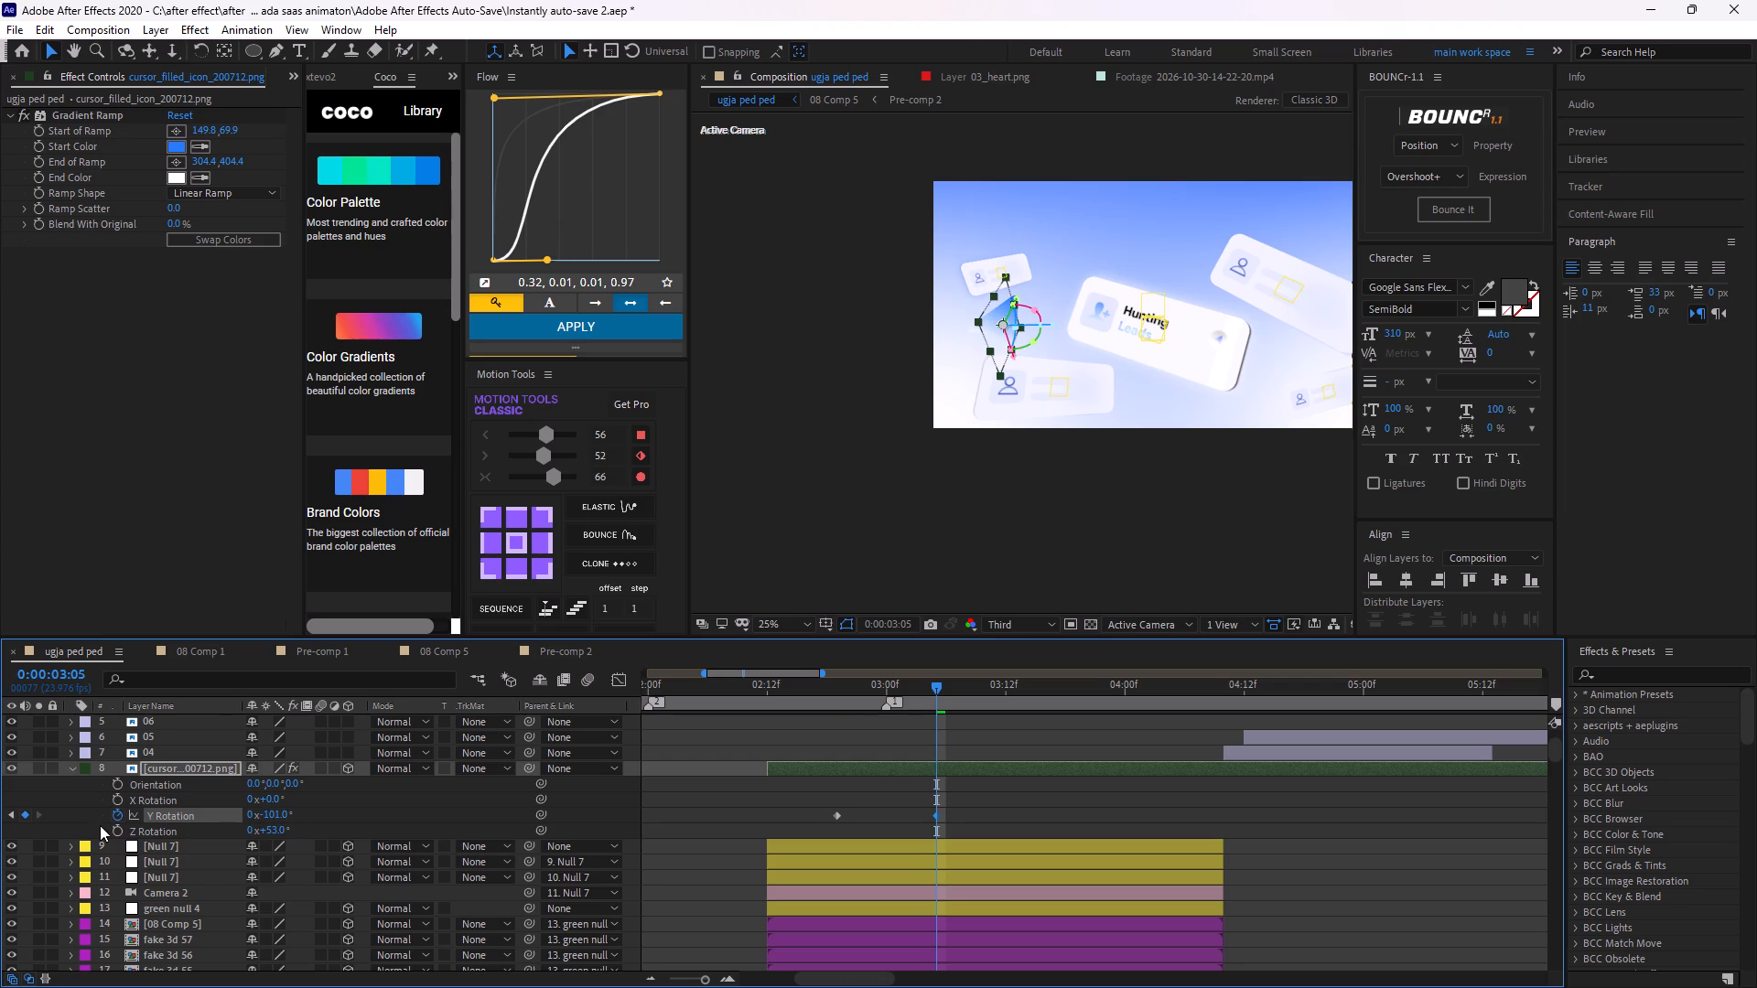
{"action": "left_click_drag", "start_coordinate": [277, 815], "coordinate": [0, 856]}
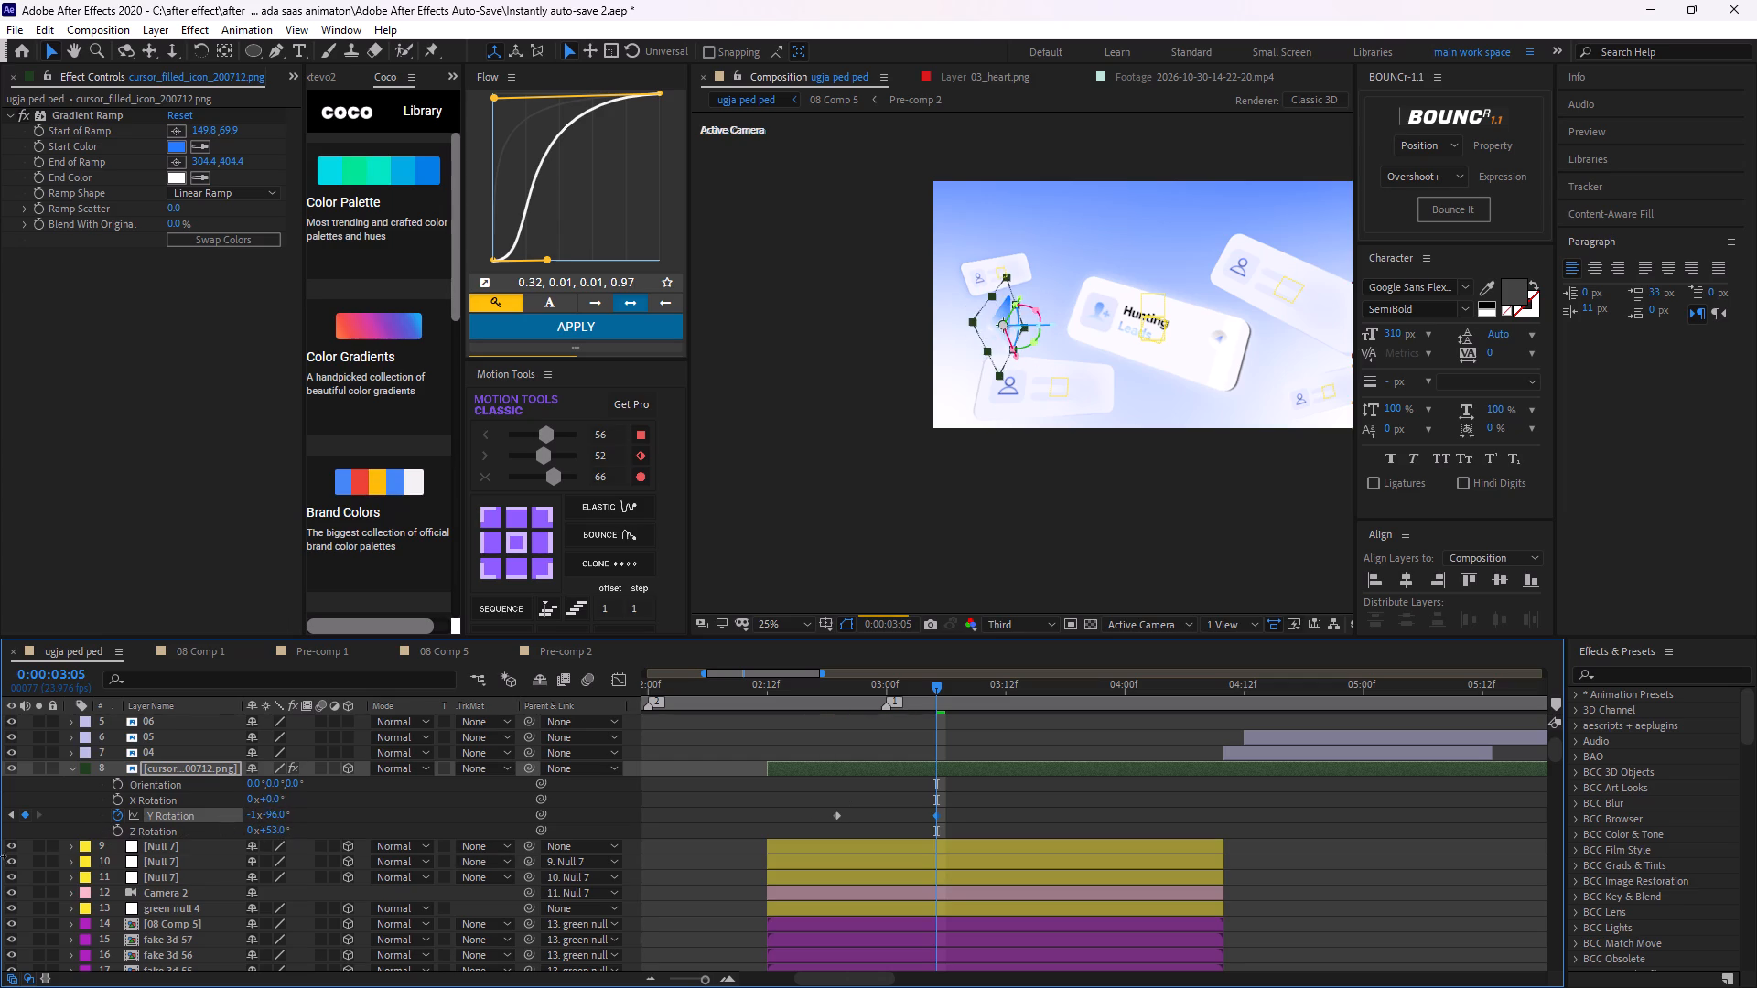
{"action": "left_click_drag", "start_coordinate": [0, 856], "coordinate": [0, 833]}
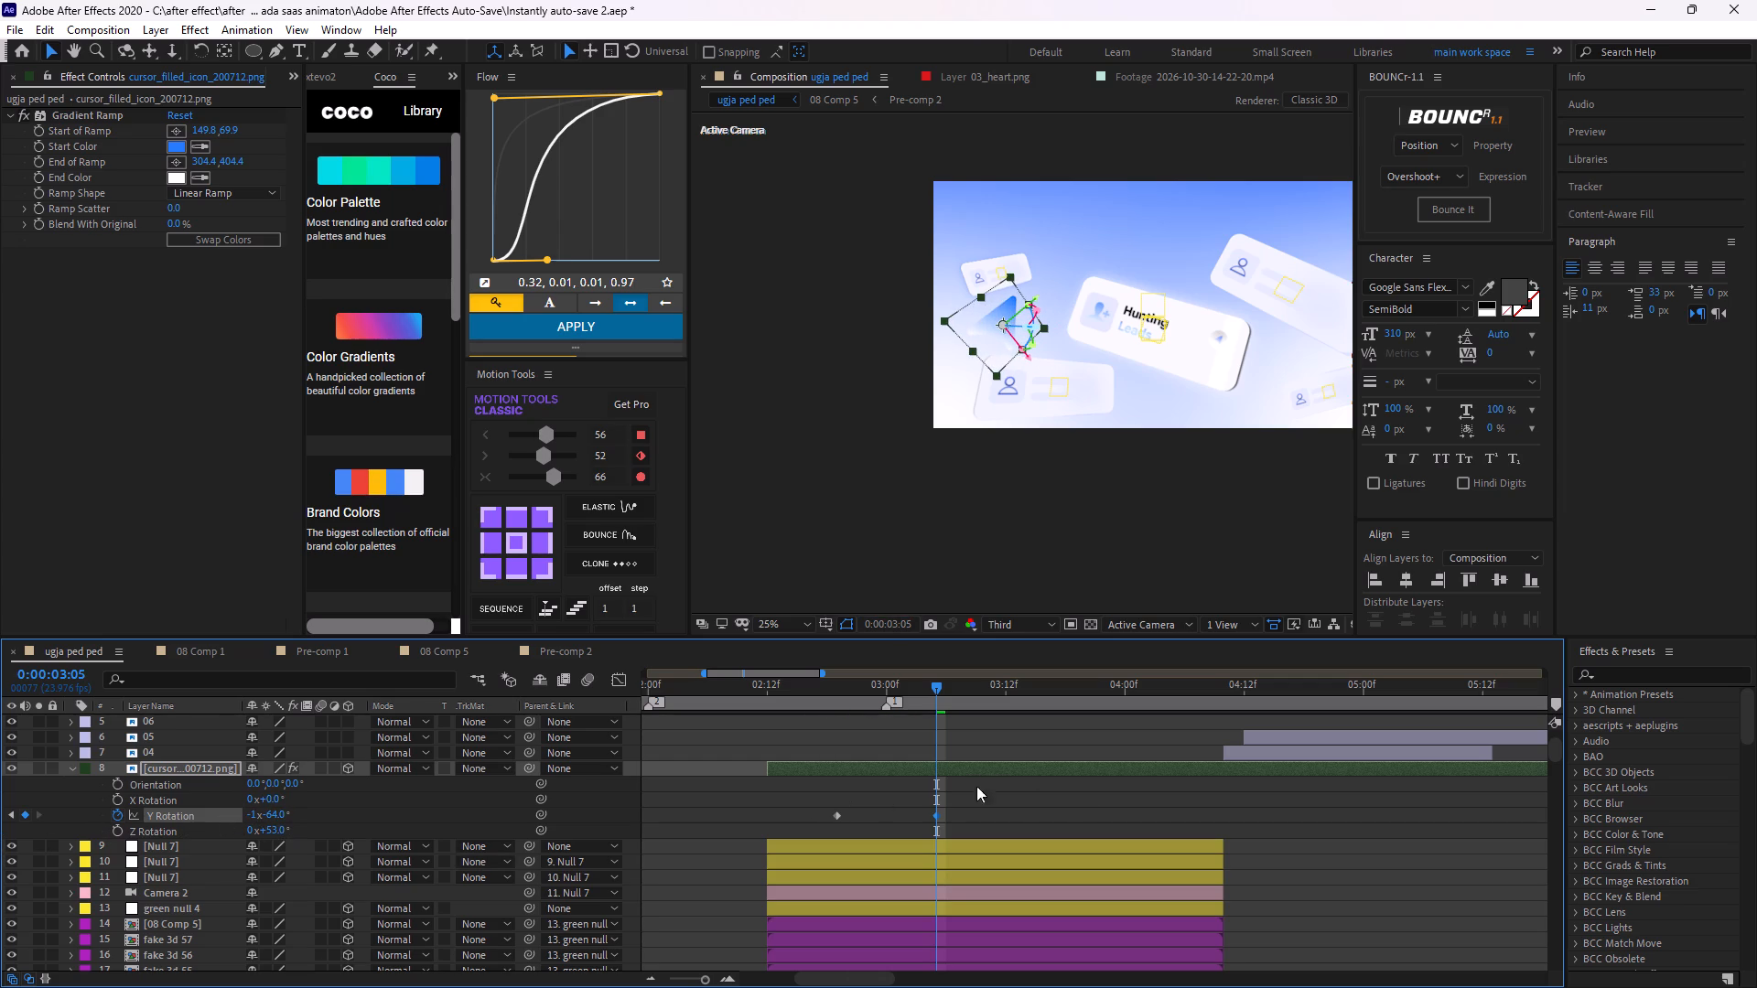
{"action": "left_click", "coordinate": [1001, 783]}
Preview the cursor's Y-axis spin from 0:00:02:12 and scrub through its keyframes.
{"action": "left_click_drag", "start_coordinate": [940, 686], "coordinate": [772, 731]}
{"action": "key", "text": "space"}
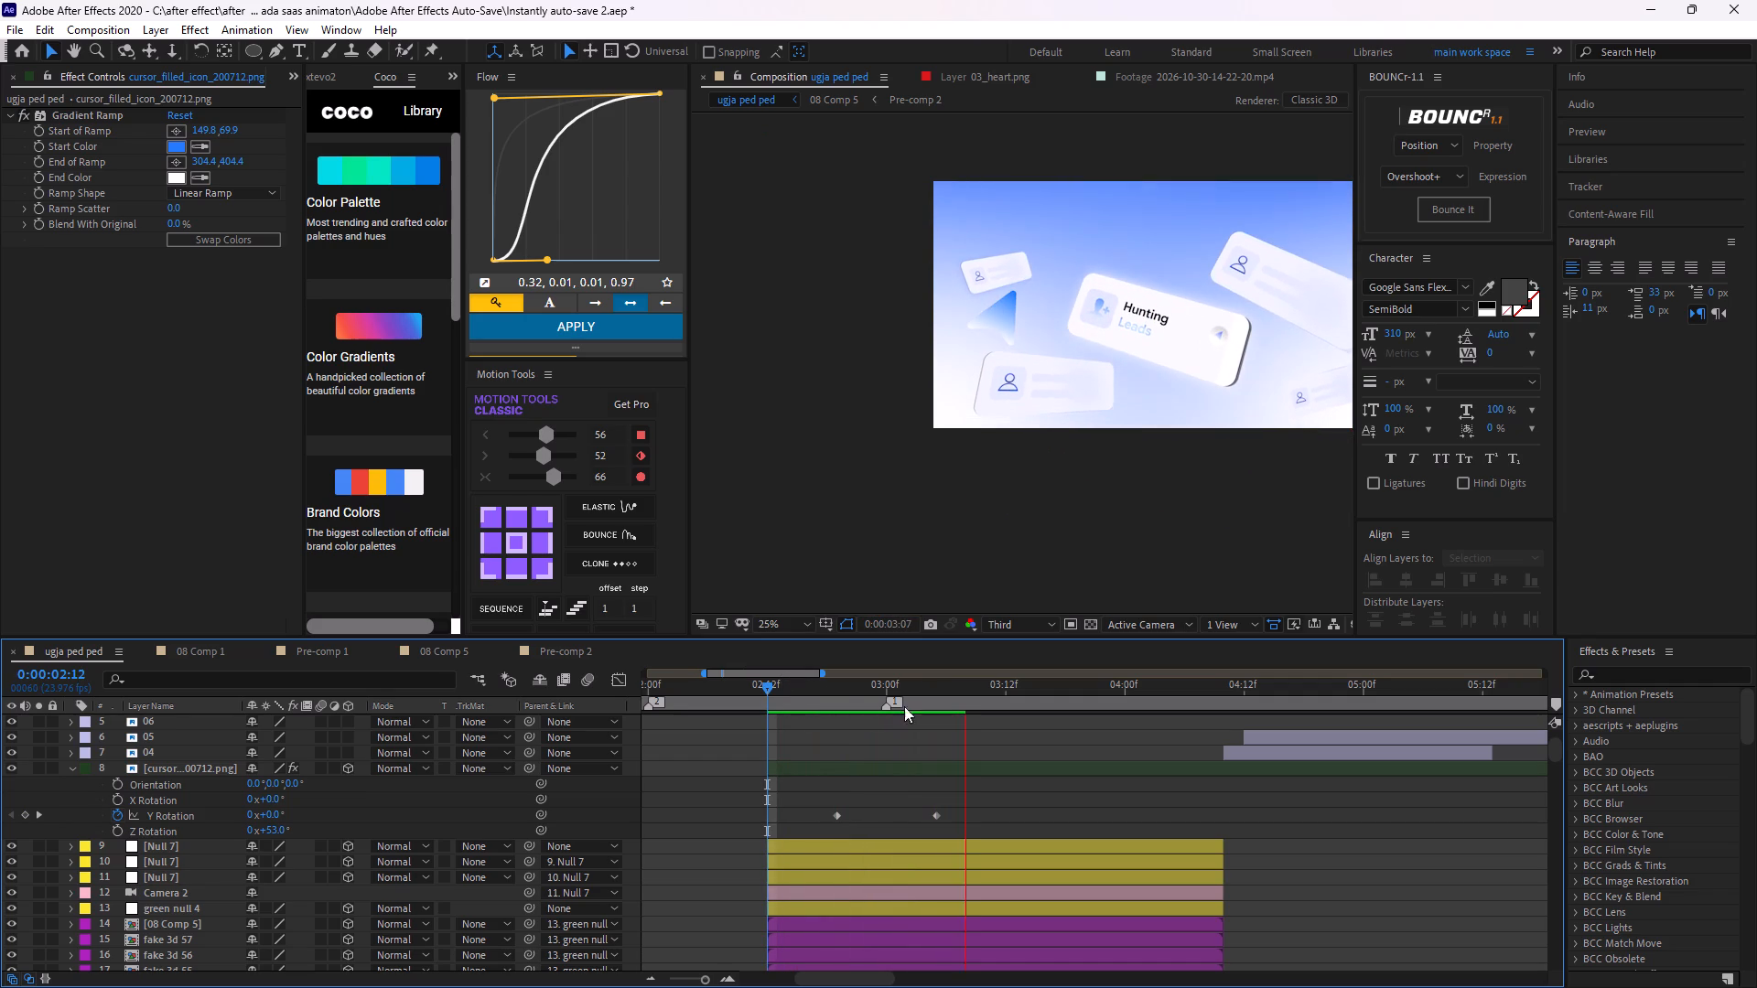
{"action": "key", "text": "space"}
{"action": "left_click_drag", "start_coordinate": [976, 689], "coordinate": [833, 756]}
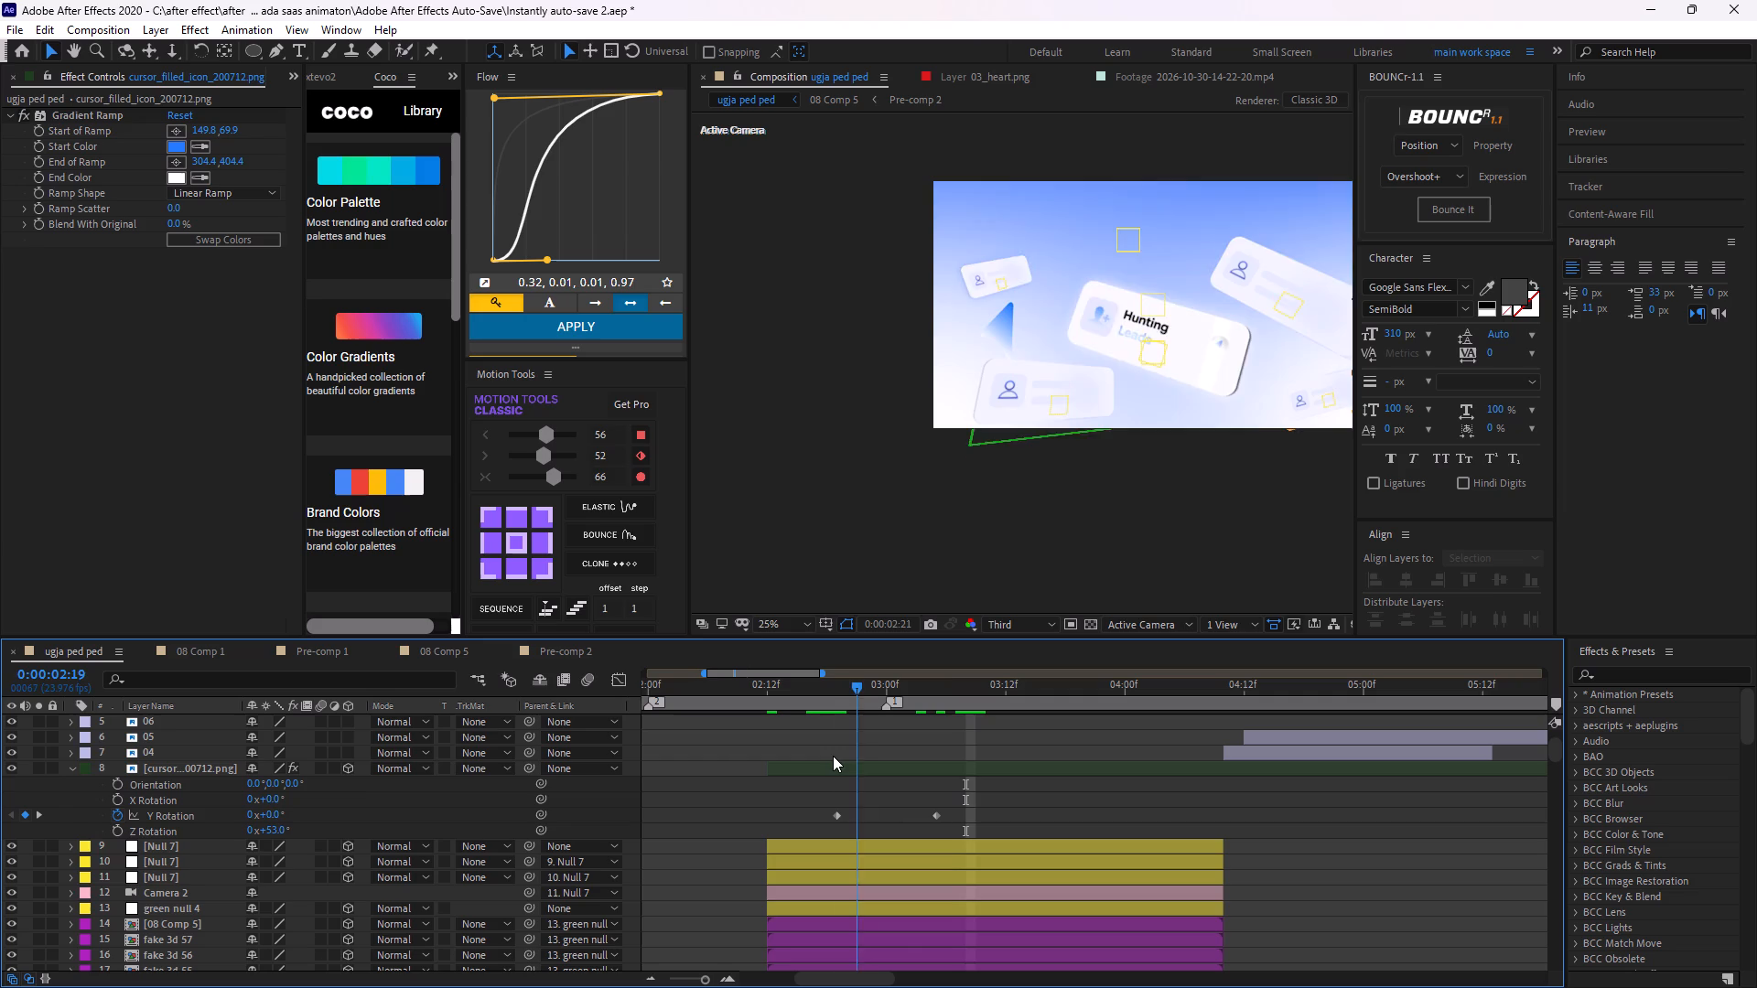
{"action": "left_click_drag", "start_coordinate": [833, 756], "coordinate": [875, 757]}
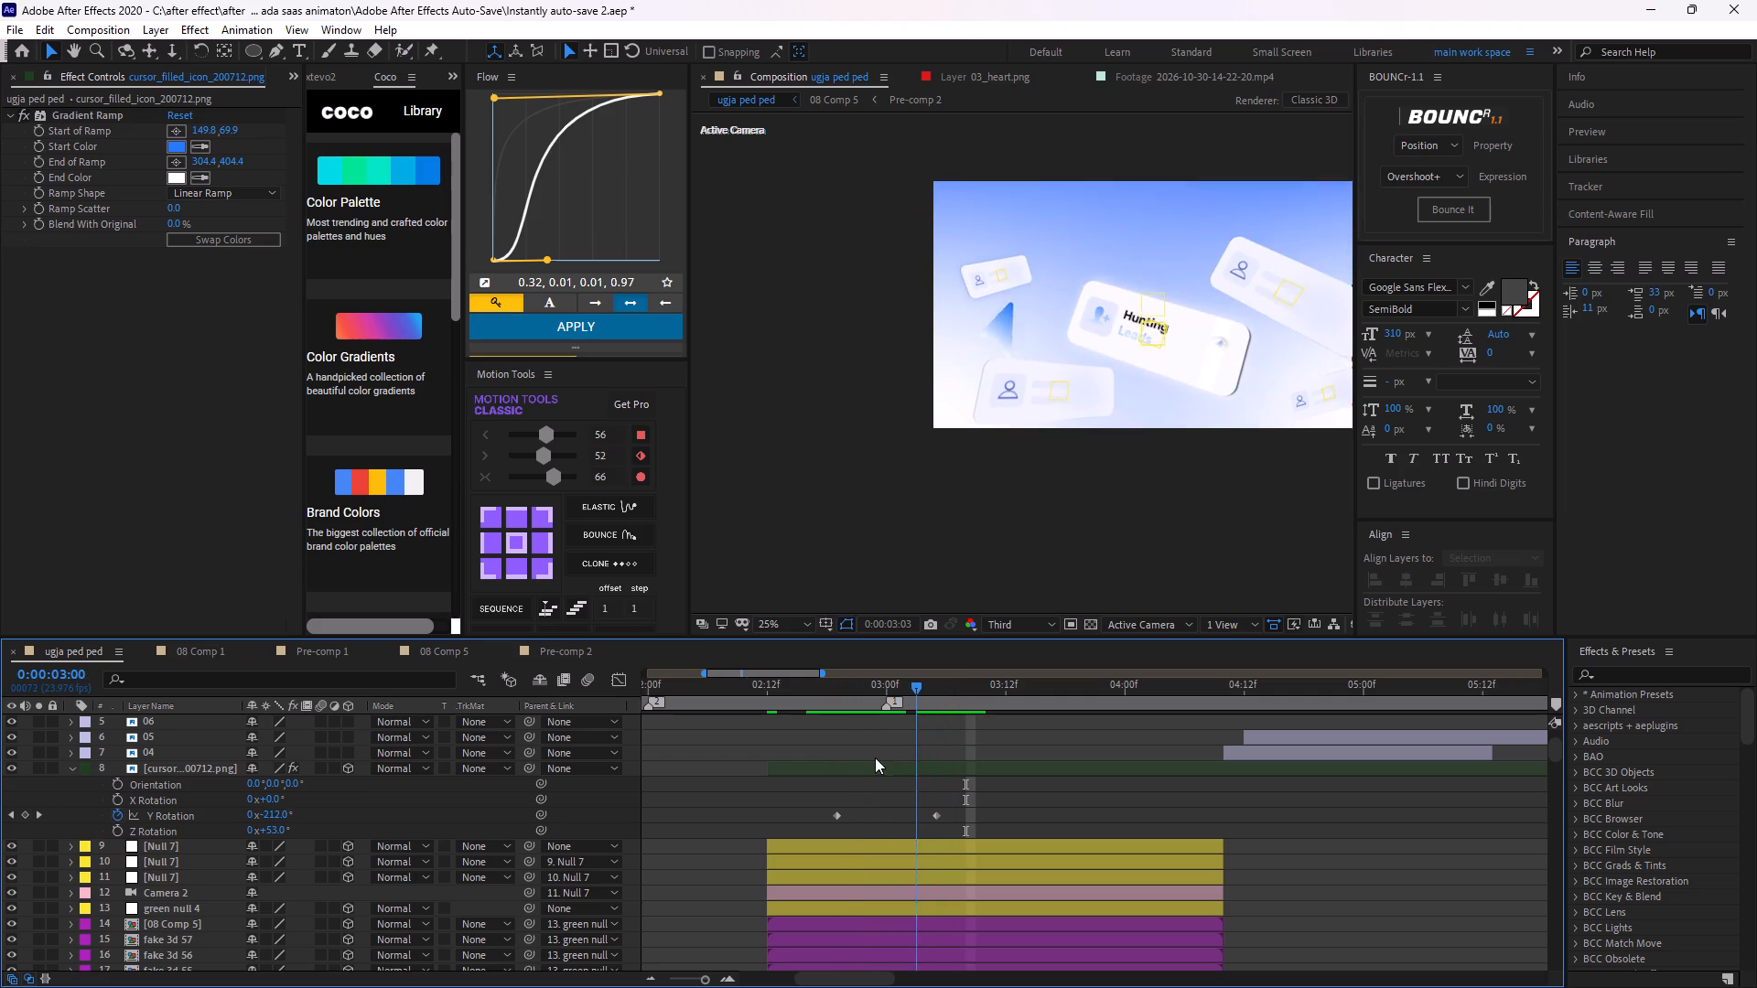
{"action": "left_click_drag", "start_coordinate": [875, 757], "coordinate": [861, 763]}
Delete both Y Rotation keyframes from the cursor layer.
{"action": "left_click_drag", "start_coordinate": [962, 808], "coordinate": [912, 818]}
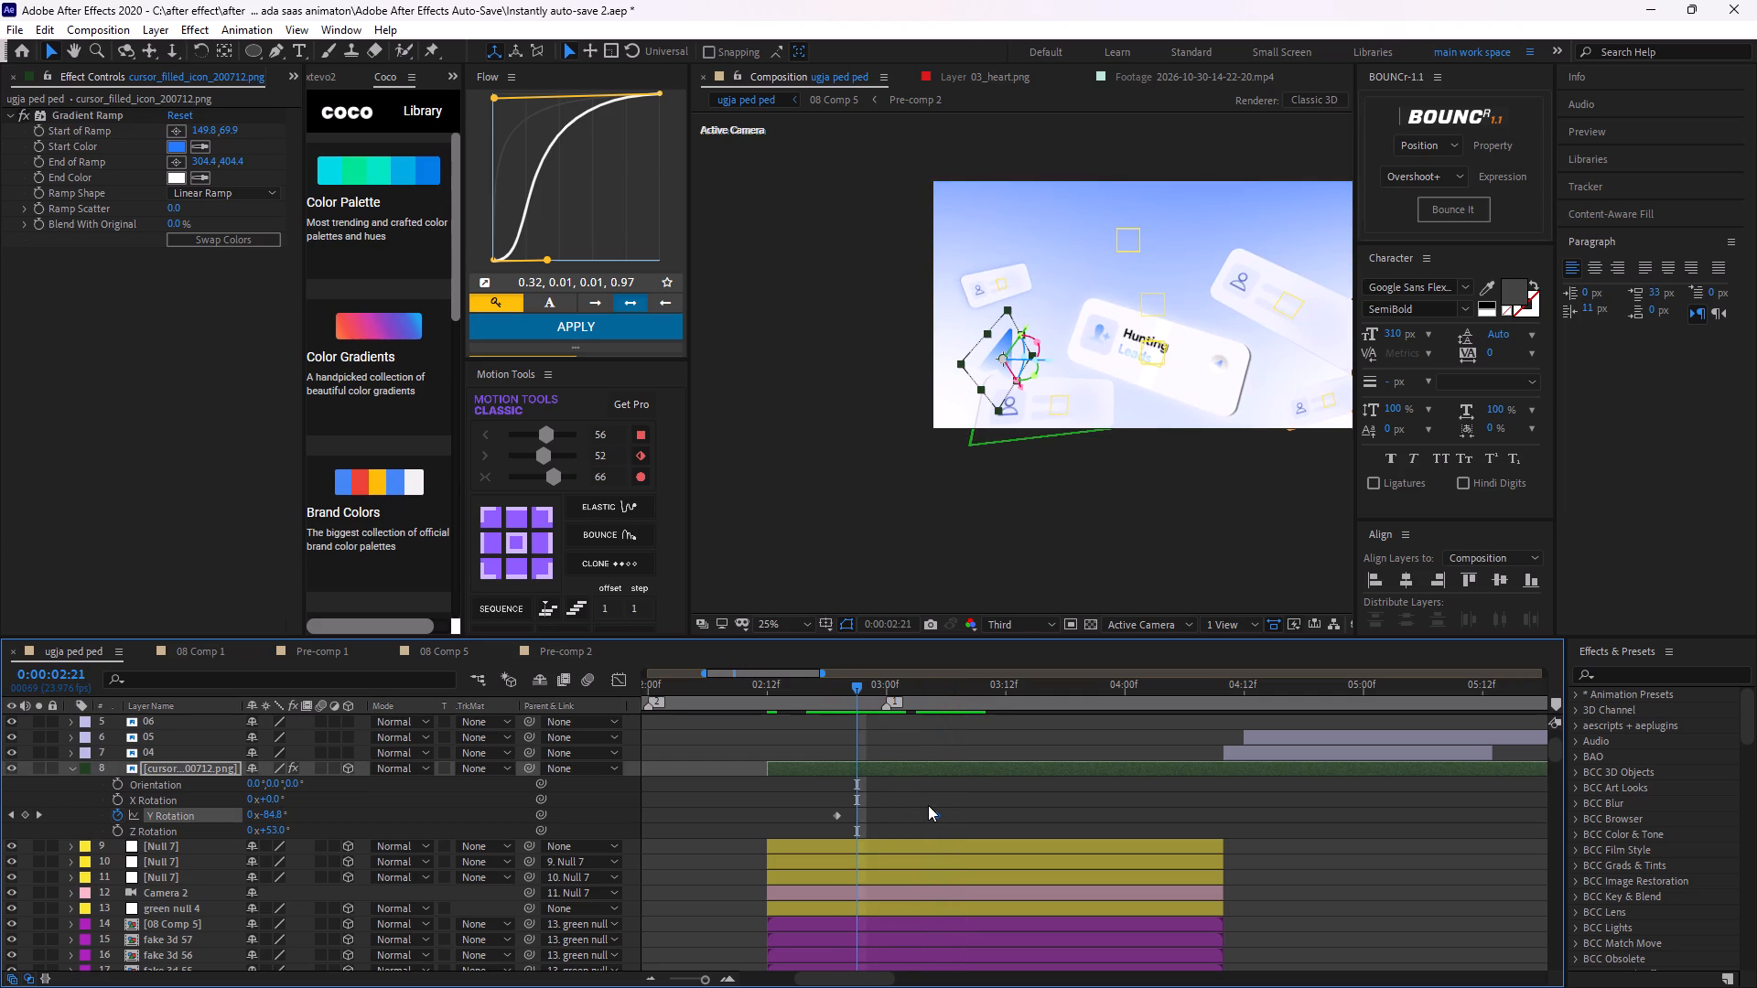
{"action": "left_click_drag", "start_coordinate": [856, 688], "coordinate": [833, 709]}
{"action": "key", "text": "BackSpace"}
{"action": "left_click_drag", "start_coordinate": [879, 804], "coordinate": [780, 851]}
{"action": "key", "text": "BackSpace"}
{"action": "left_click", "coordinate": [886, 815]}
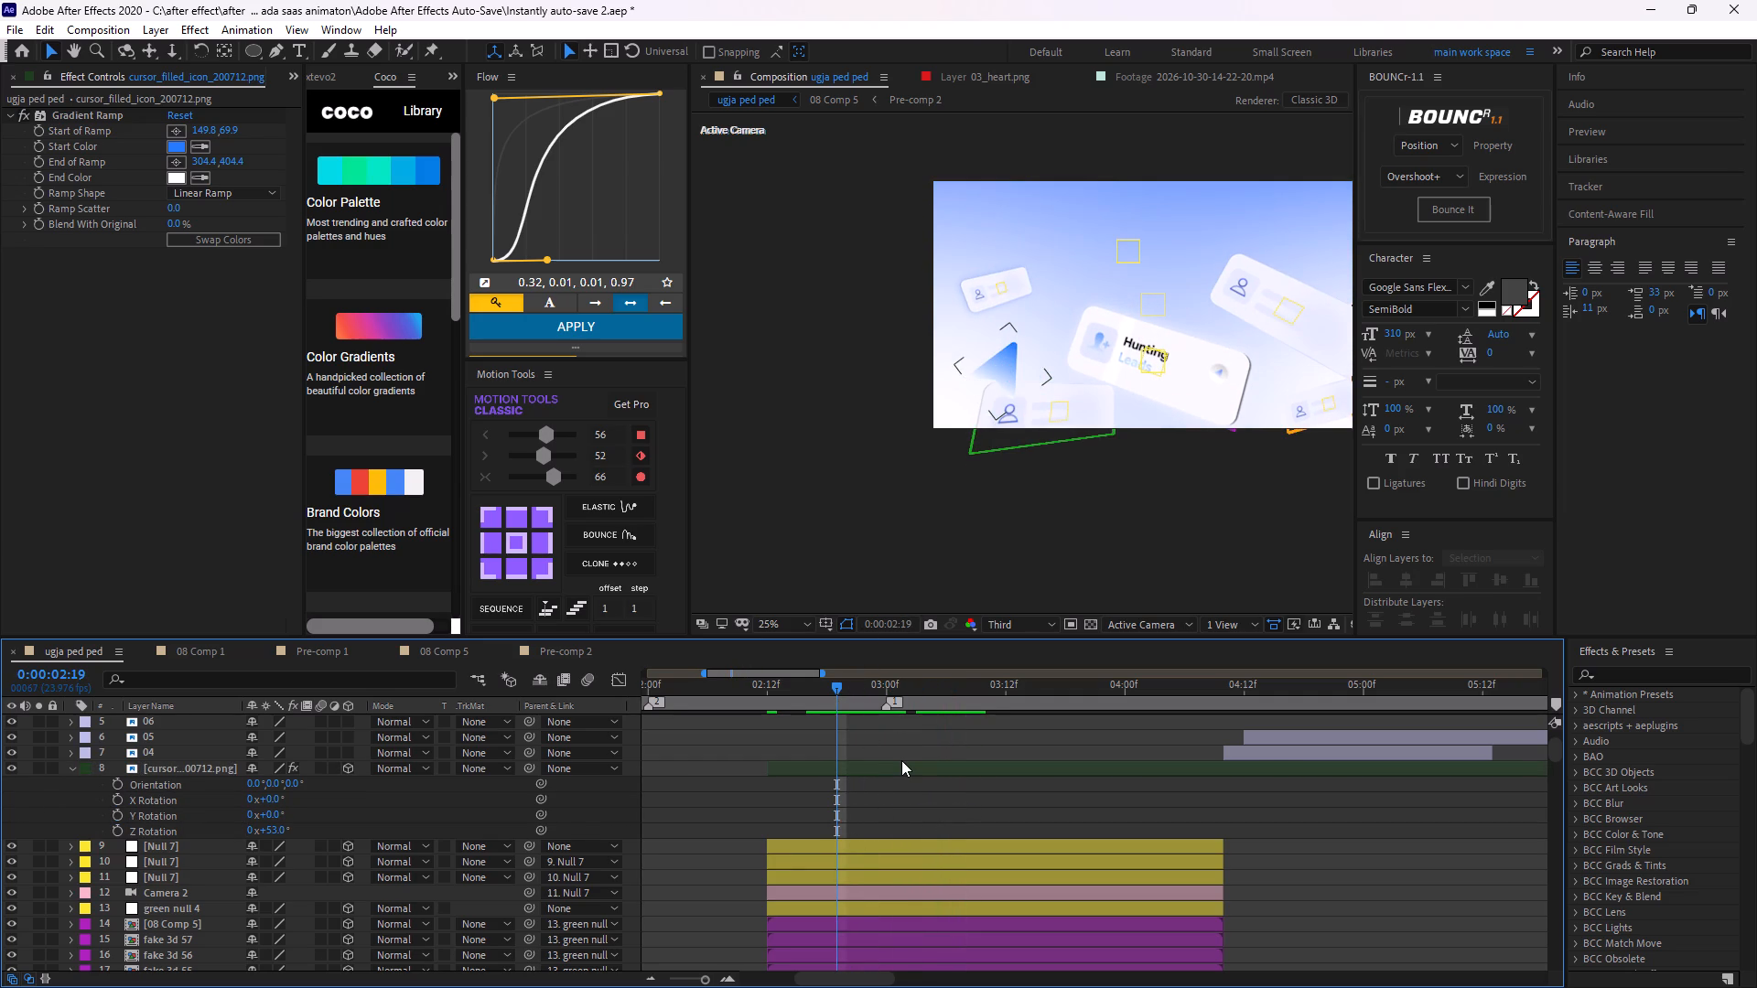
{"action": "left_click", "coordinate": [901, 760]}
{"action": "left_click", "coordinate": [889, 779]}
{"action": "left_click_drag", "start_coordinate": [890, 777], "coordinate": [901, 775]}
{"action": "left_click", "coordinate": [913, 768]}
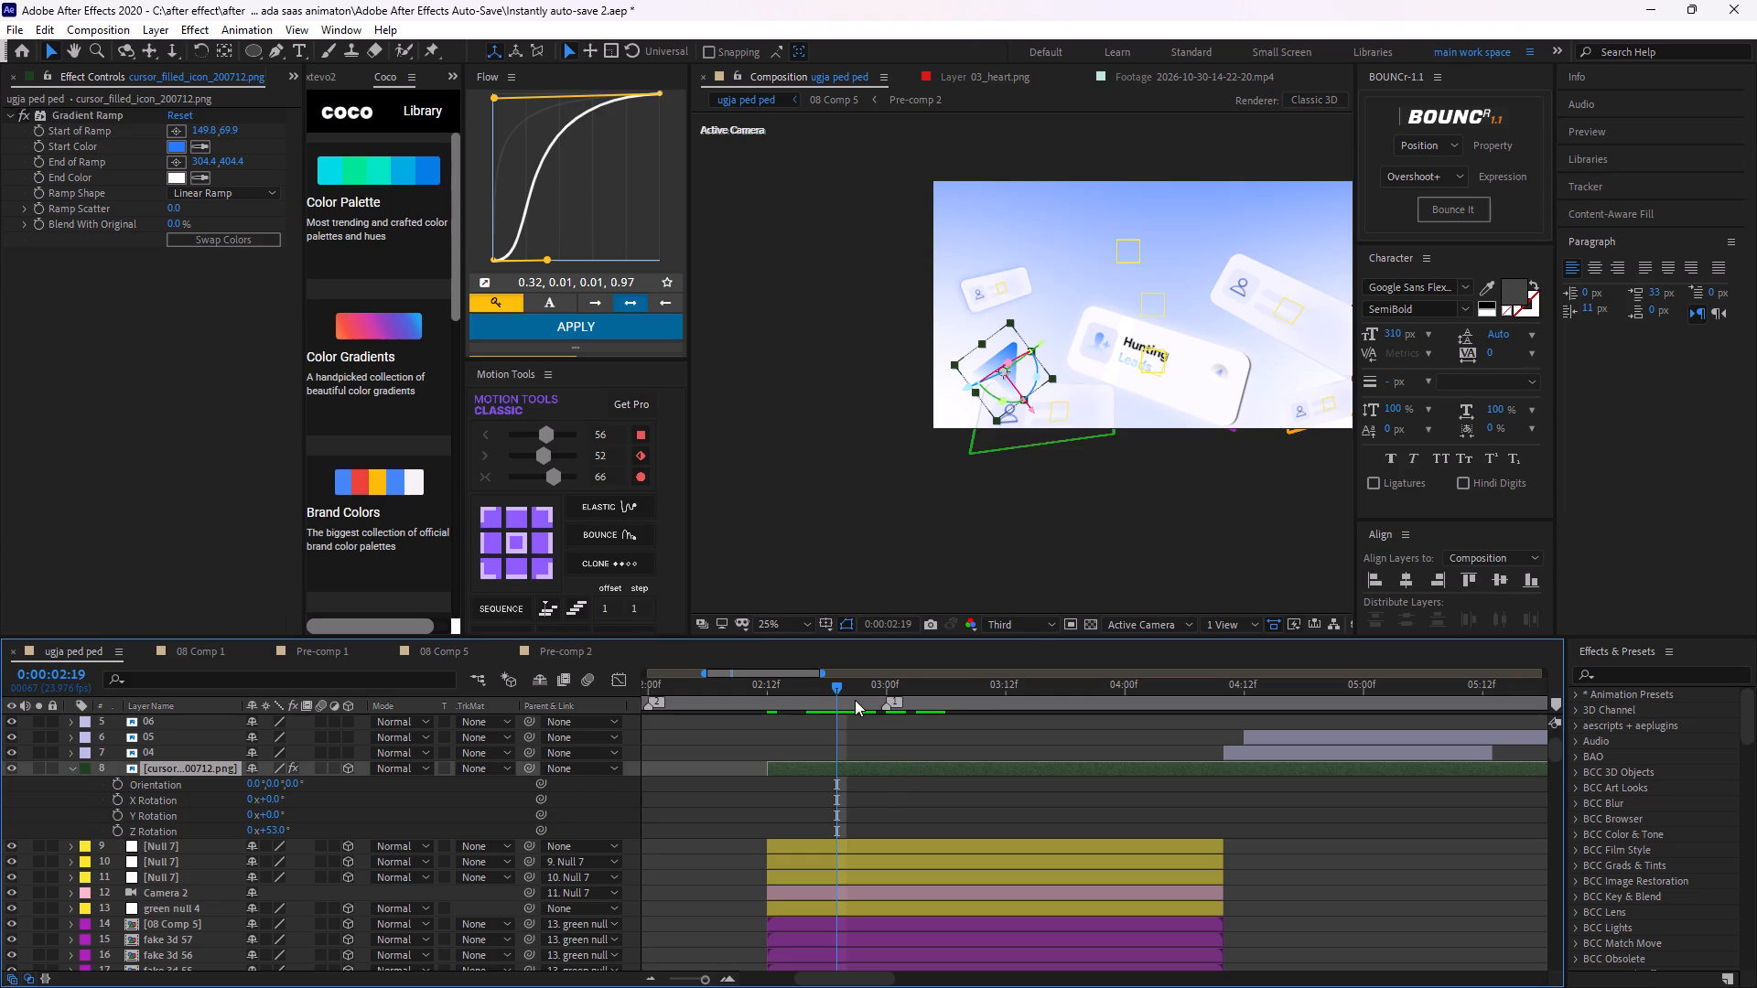
Switch to Brave and search YouTube in a new tab for "how to use 3d in after effects 2020 without element 3d".
{"action": "left_click", "coordinate": [900, 862]}
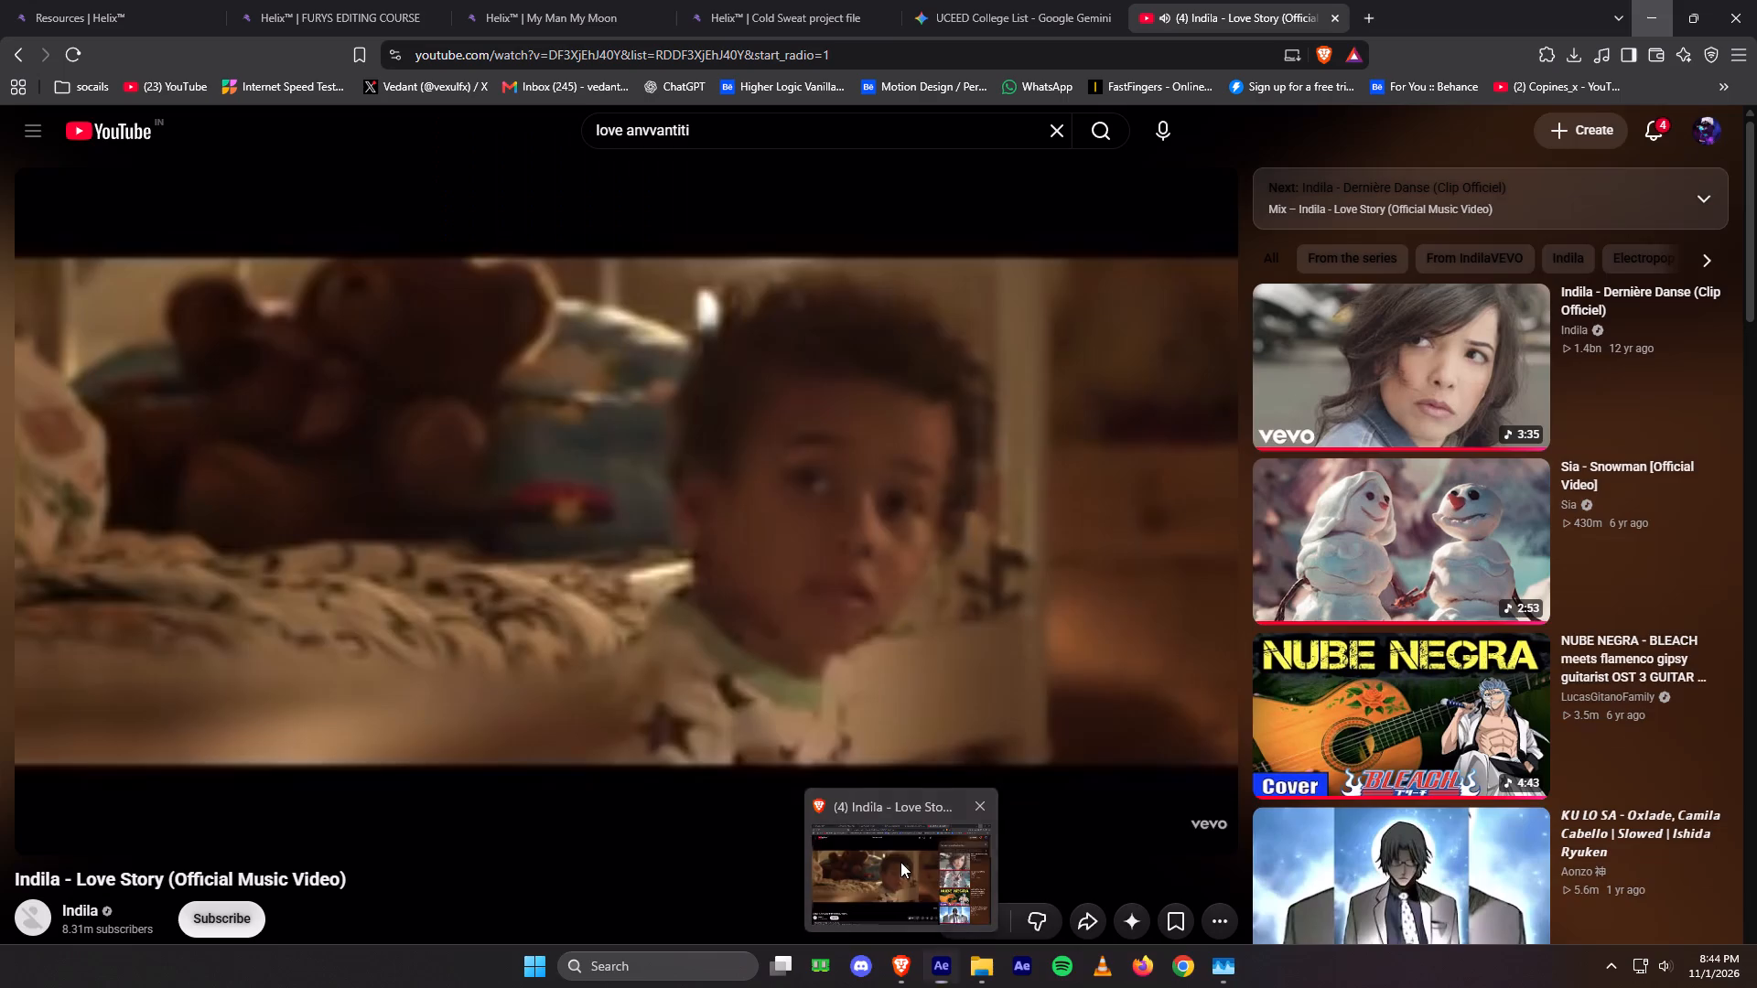
{"action": "left_click", "coordinate": [1374, 10]}
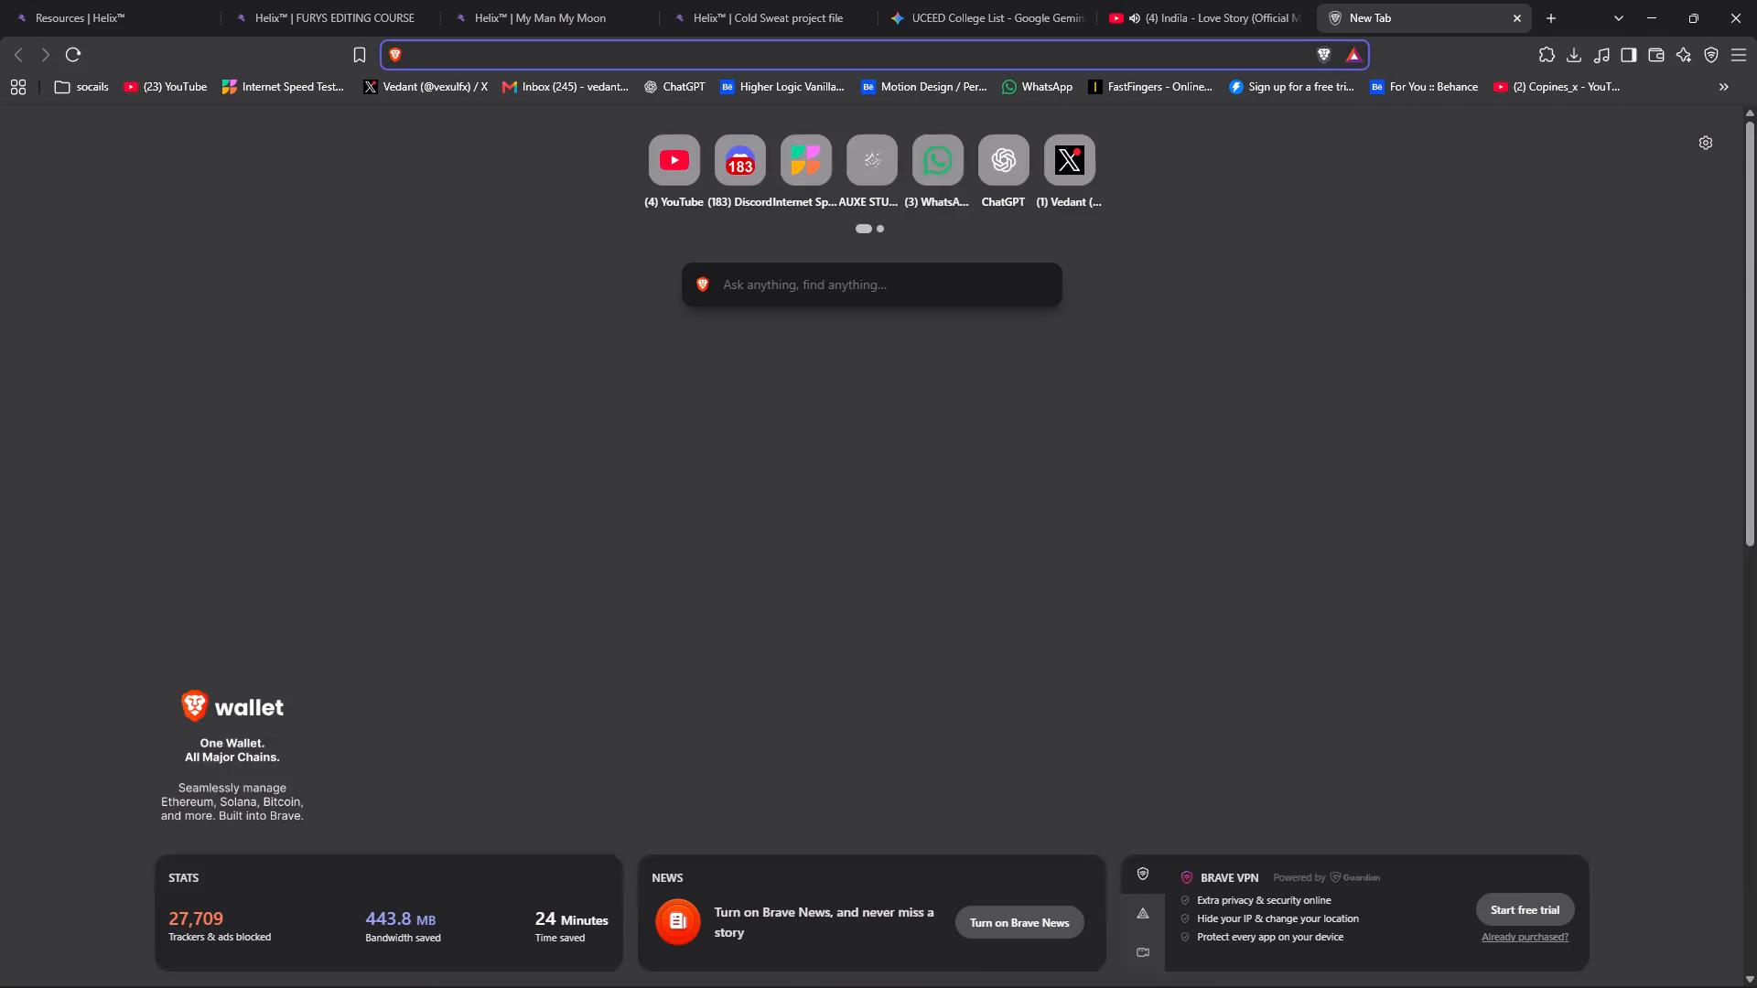
{"action": "left_click", "coordinate": [674, 169]}
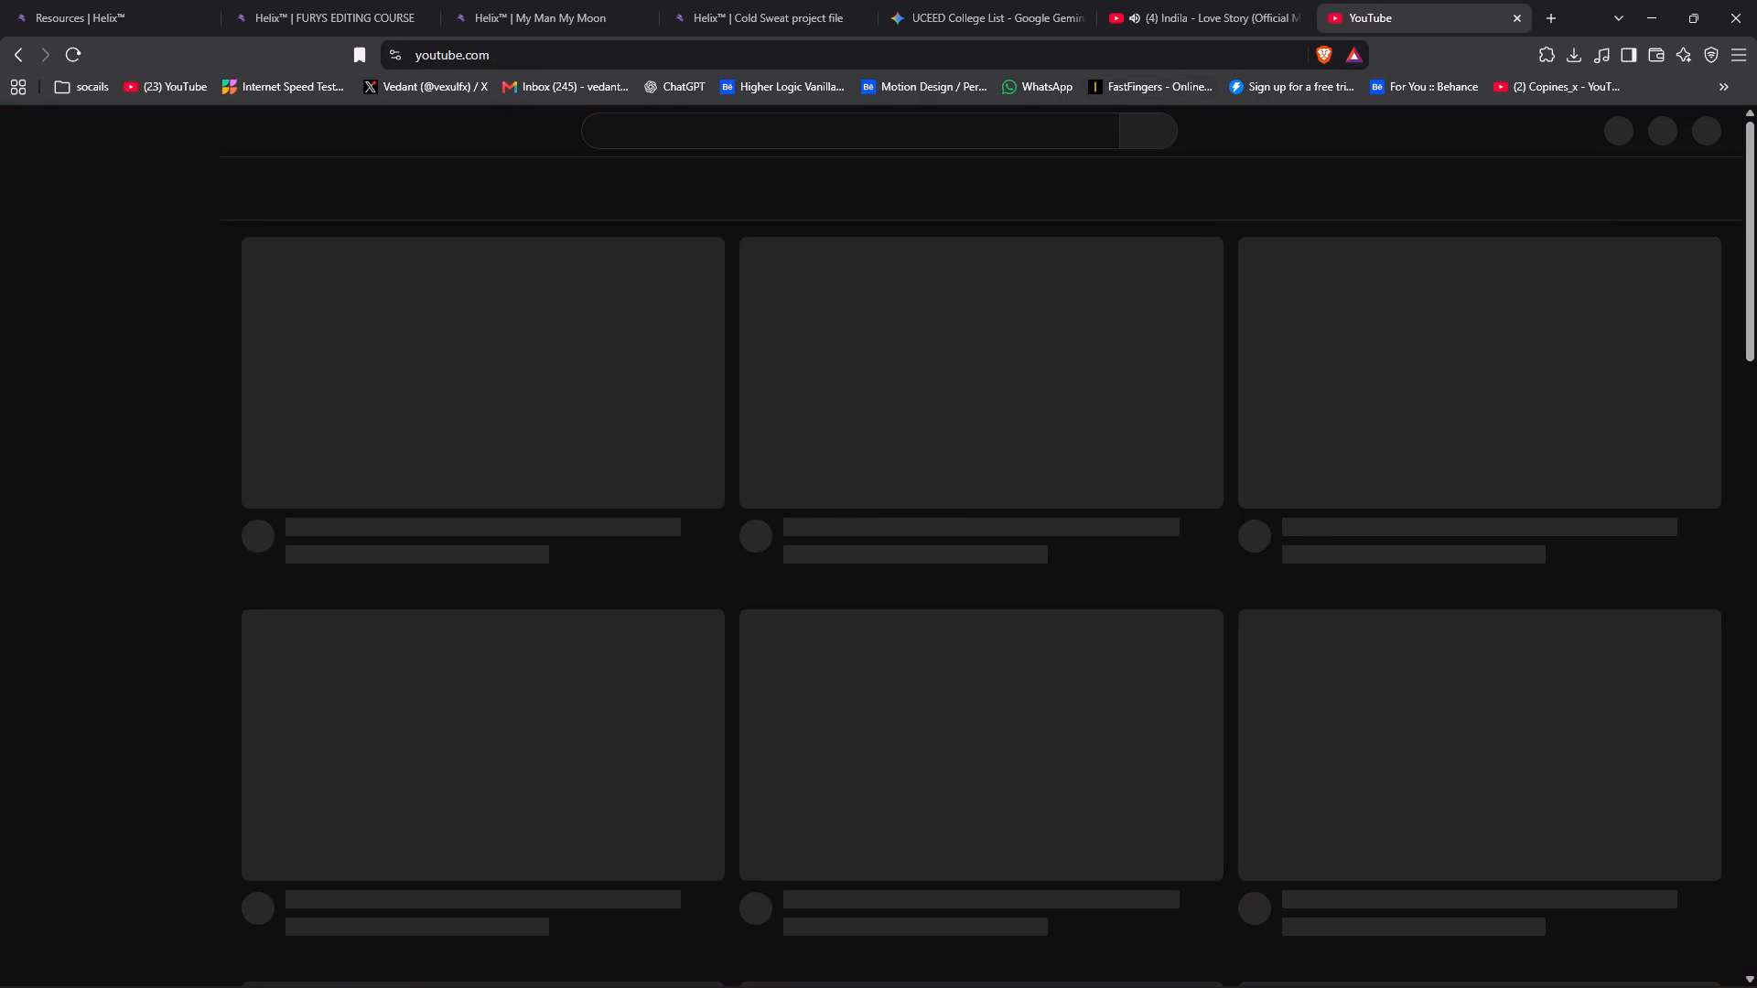
{"action": "left_click", "coordinate": [757, 143]}
{"action": "type", "text": "how to"}
{"action": "key", "text": "space"}
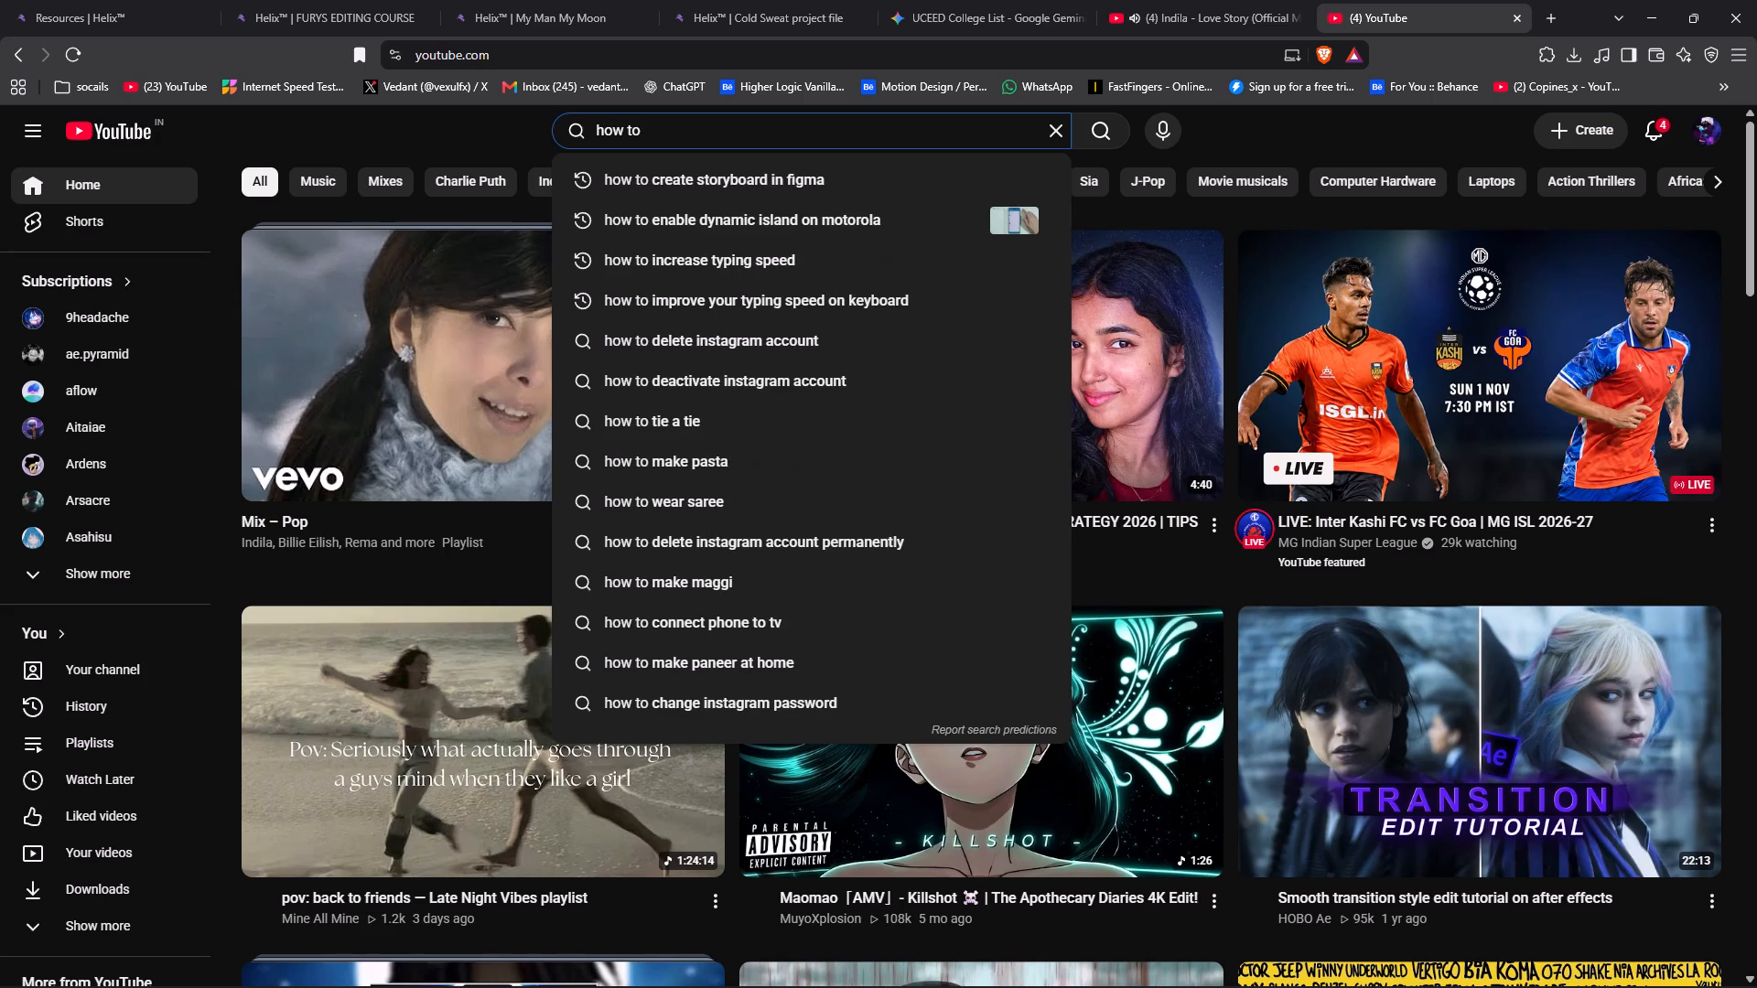
{"action": "type", "text": "use 3d in after ec"}
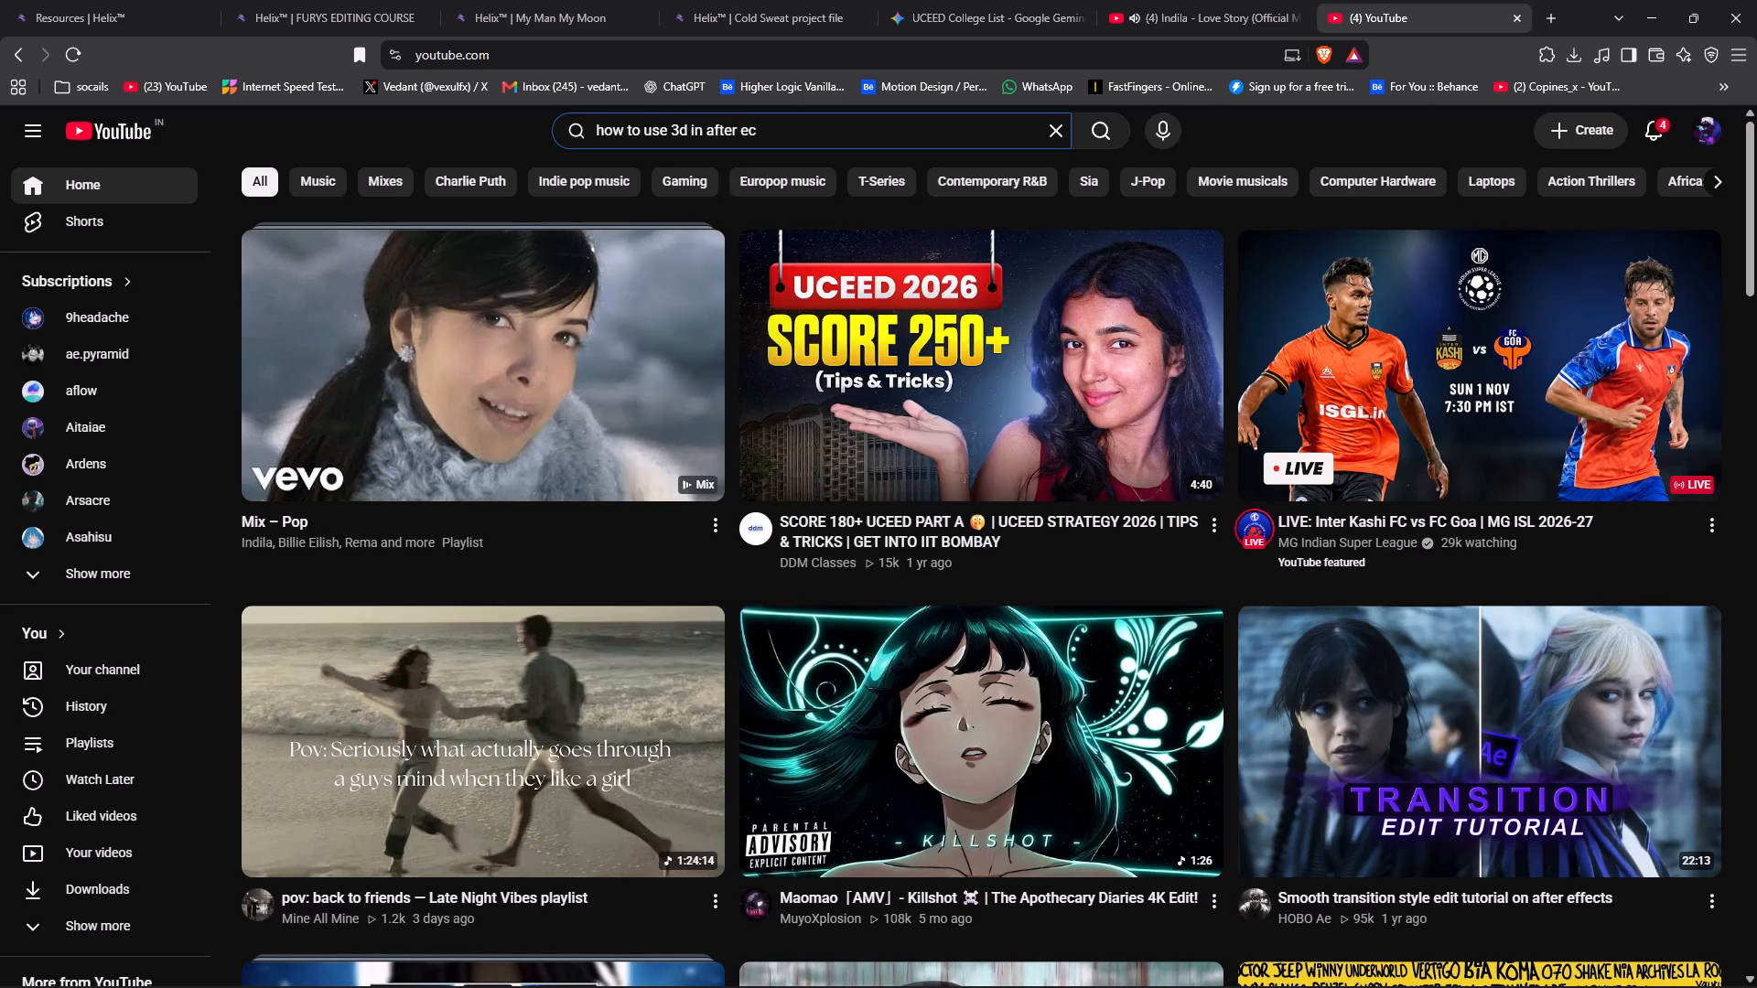
{"action": "key", "text": "BackSpace"}
{"action": "type", "text": "fect"}
{"action": "key", "text": "space"}
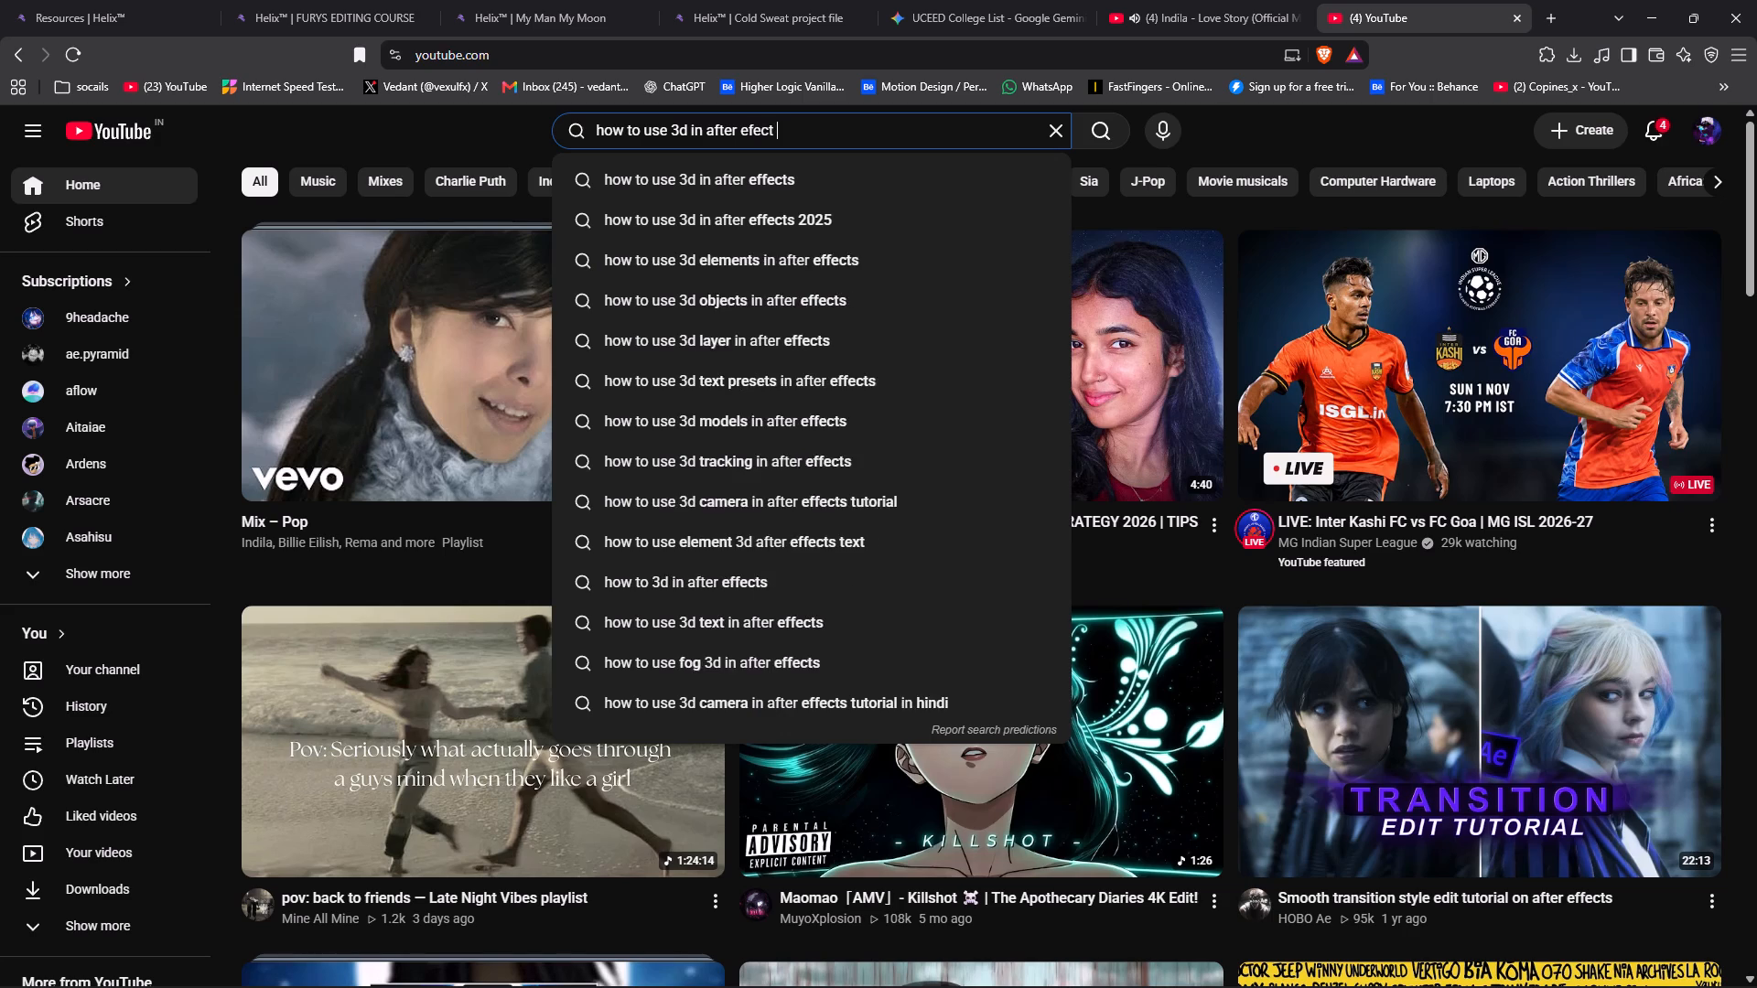
{"action": "type", "text": "2020"}
{"action": "key", "text": "space"}
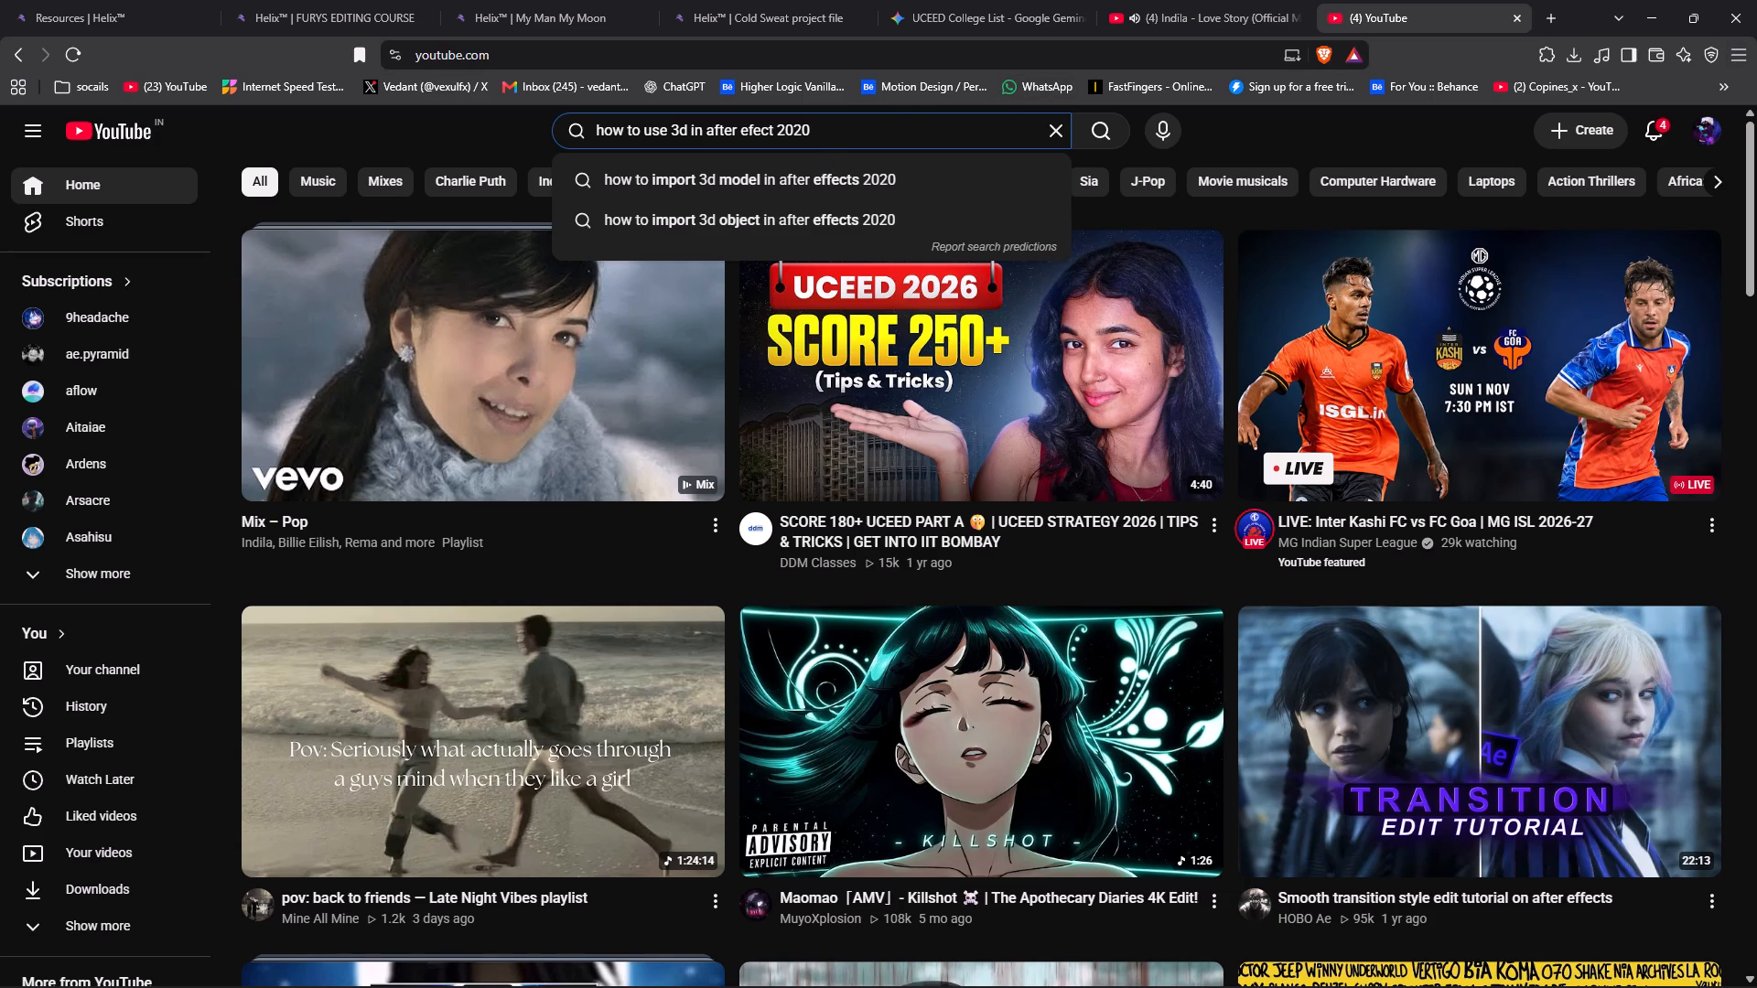
{"action": "type", "text": "without"}
{"action": "key", "text": "space"}
{"action": "type", "text": "element"}
{"action": "key", "text": "space"}
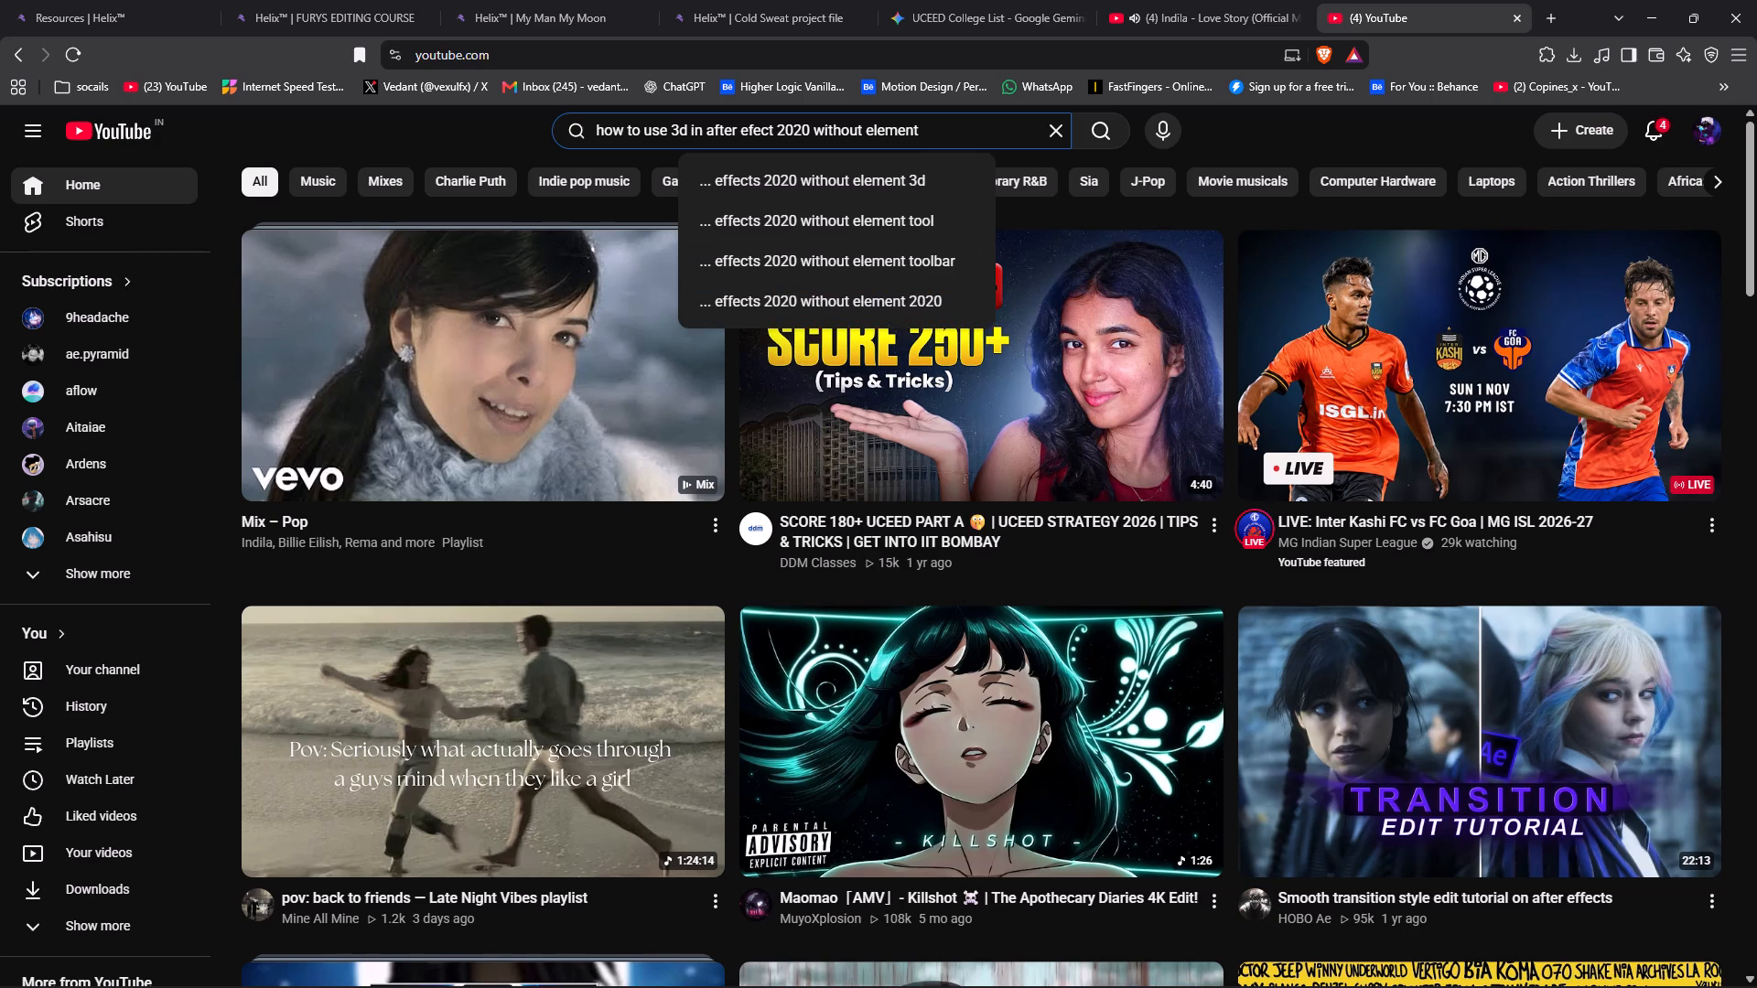
{"action": "left_click", "coordinate": [792, 188]}
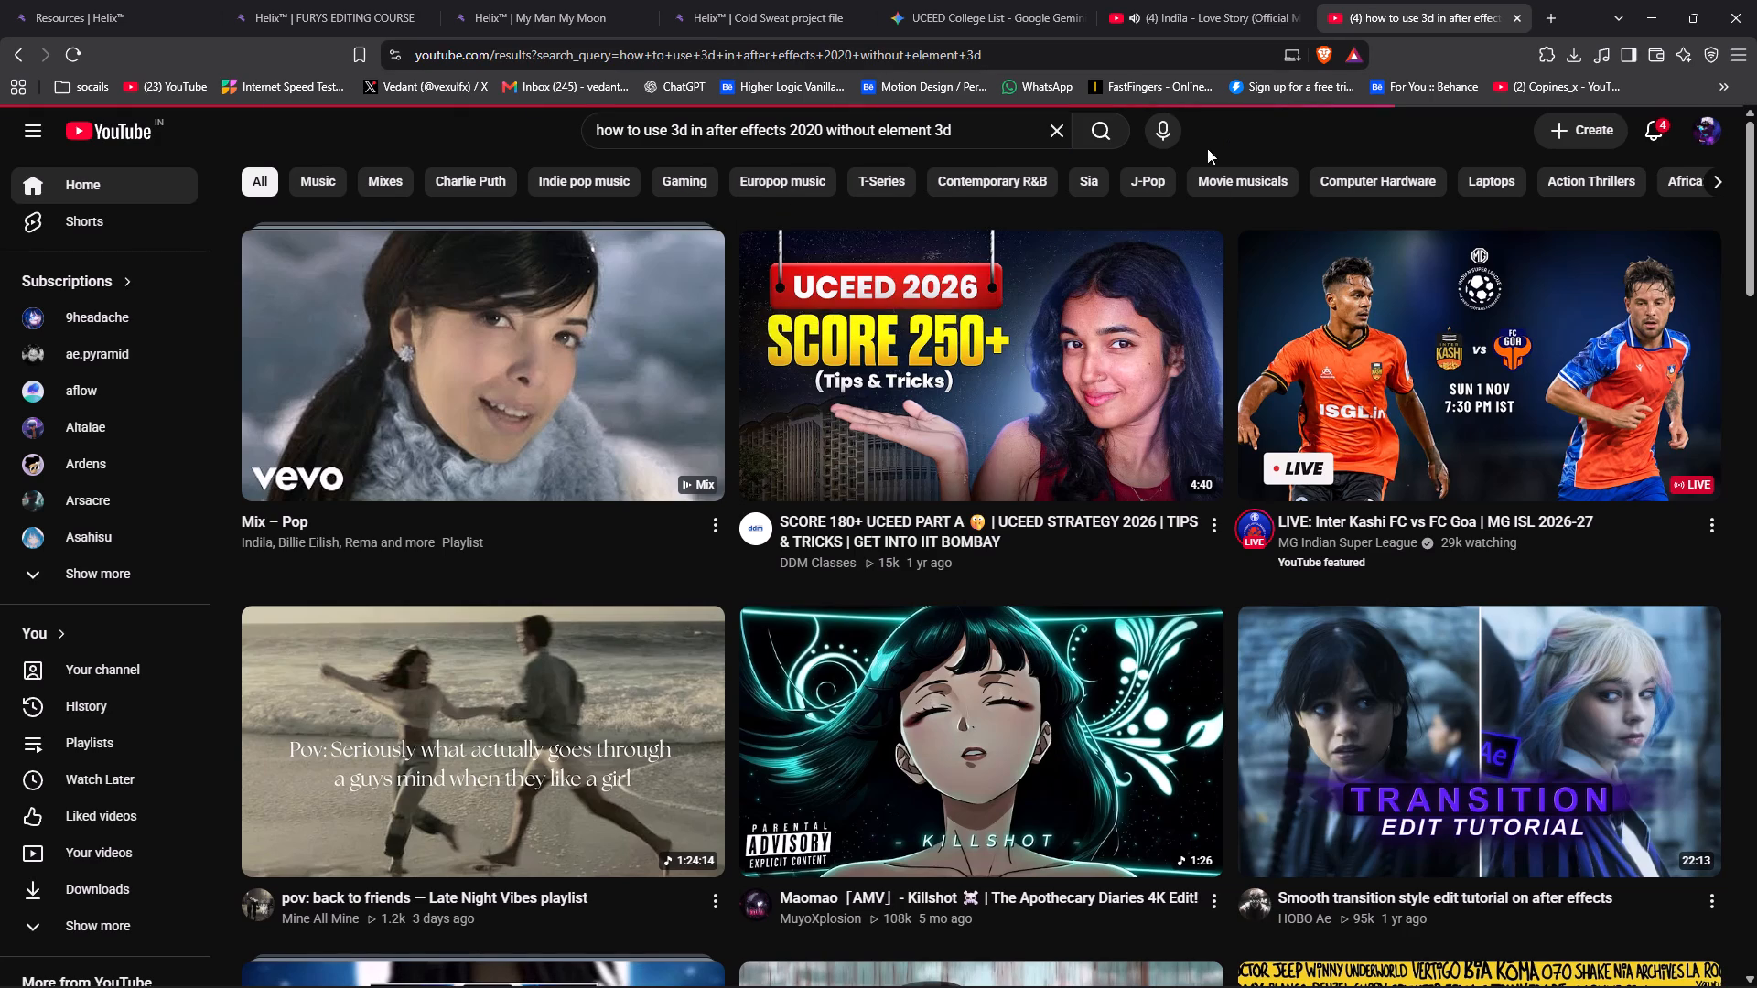
Browse the search results for a plugin-free 3D tutorial, playing the 3D text and 3D logo video previews with sound.
{"action": "scroll", "coordinate": [877, 539], "scroll_direction": "down", "scroll_amount": 1}
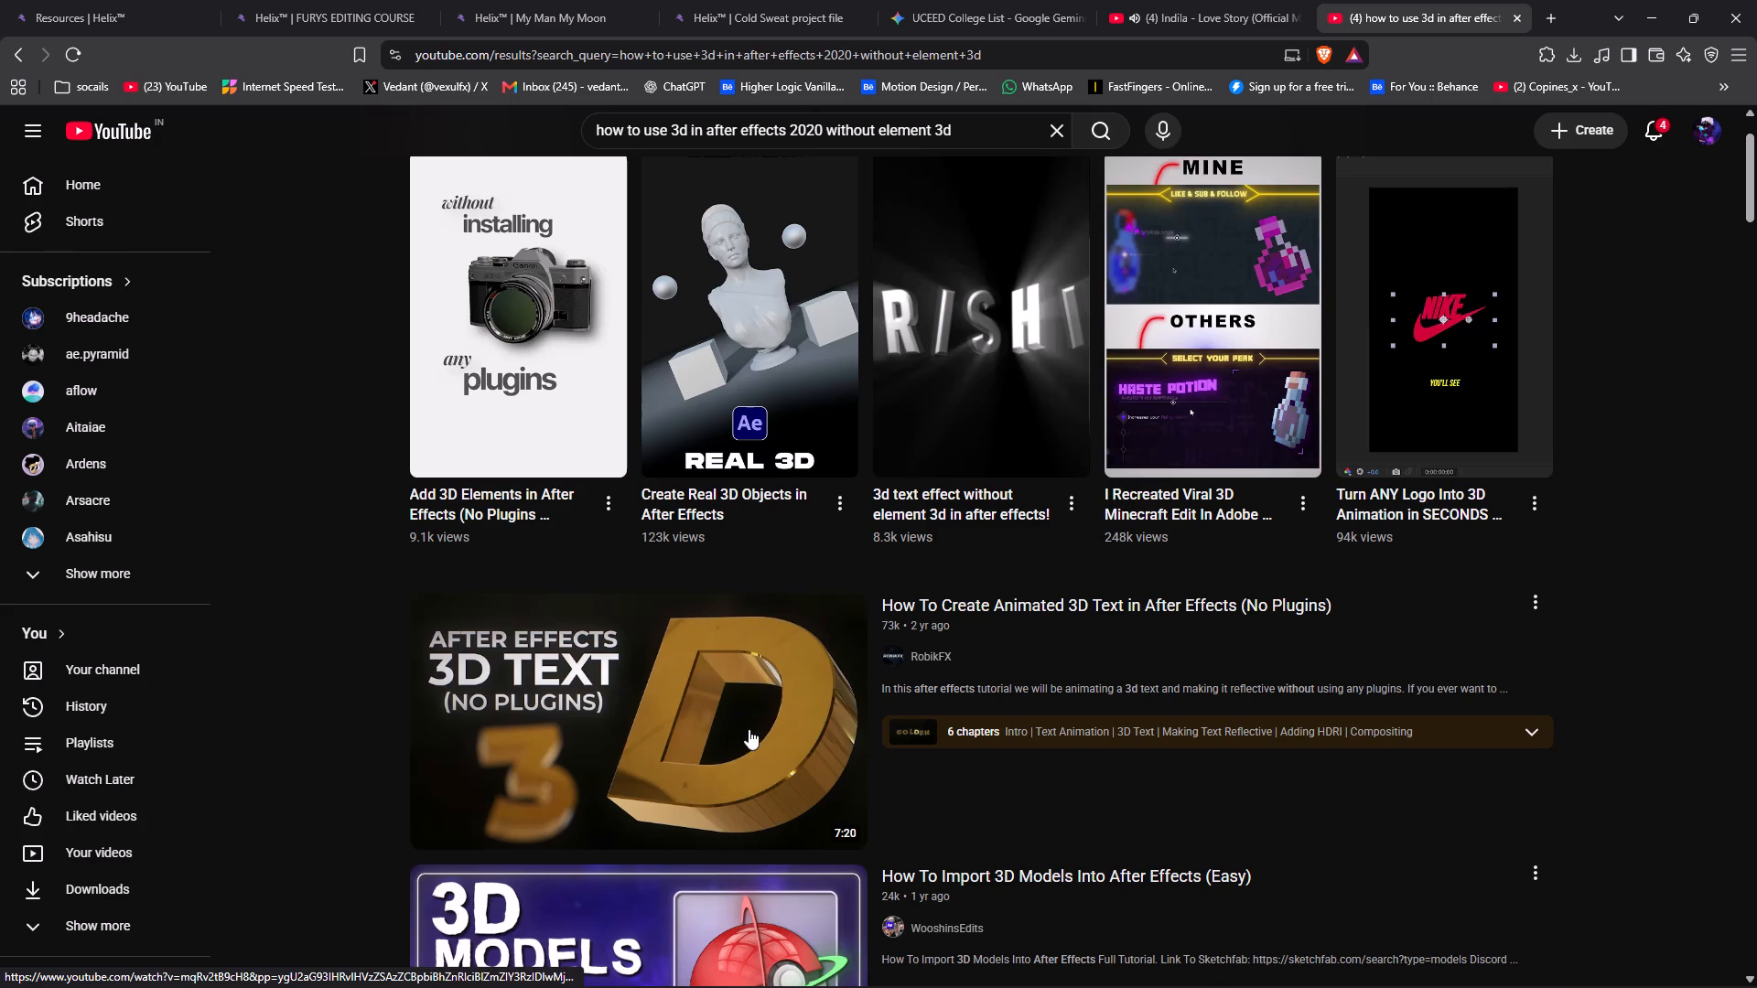
{"action": "scroll", "coordinate": [877, 697], "scroll_direction": "down", "scroll_amount": 1}
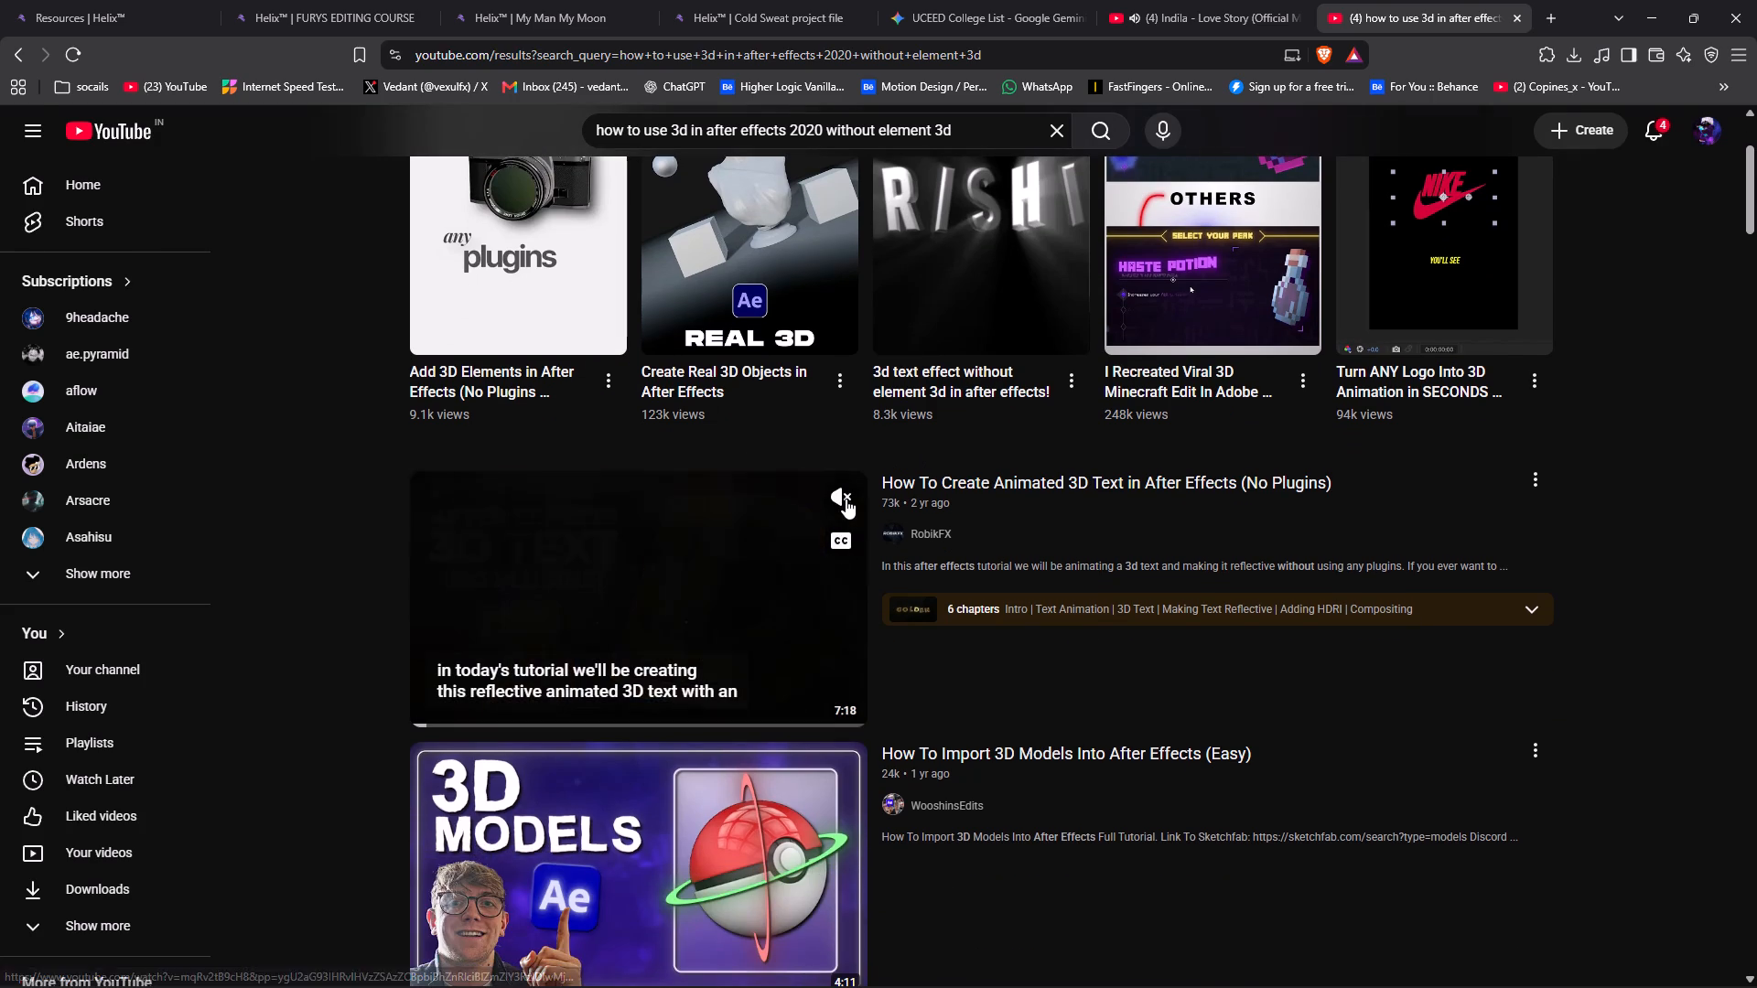
{"action": "left_click", "coordinate": [846, 499]}
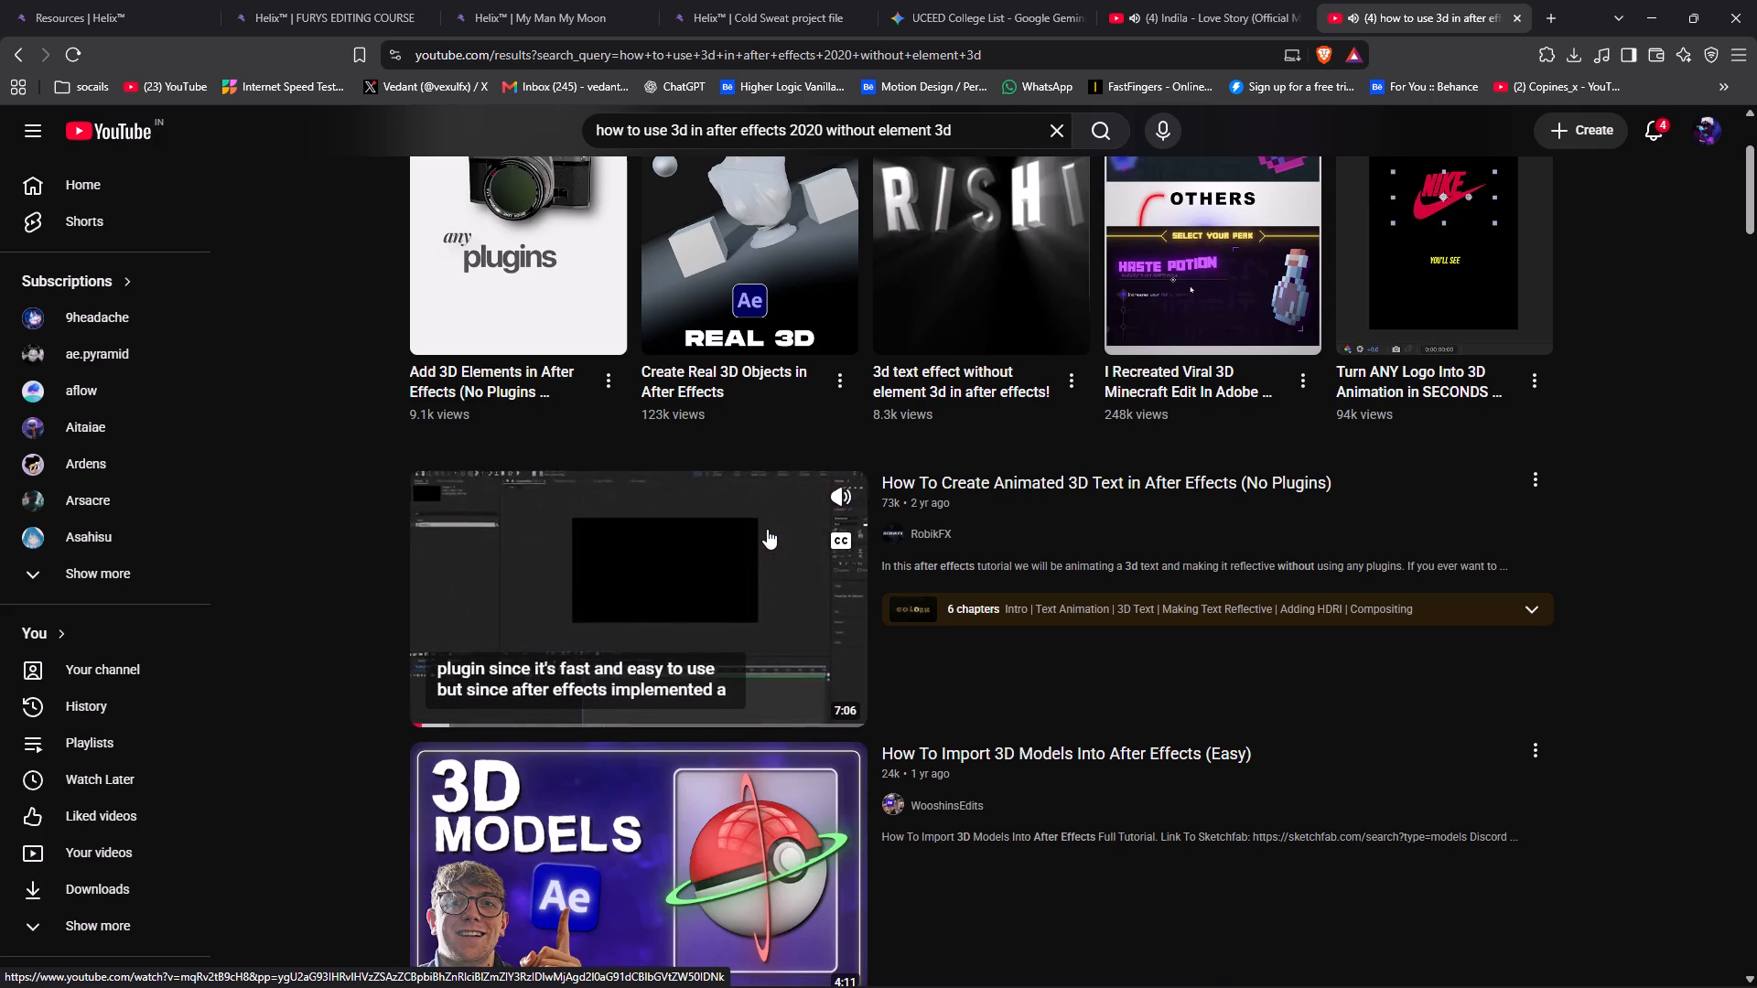
{"action": "scroll", "coordinate": [756, 542], "scroll_direction": "down", "scroll_amount": 6}
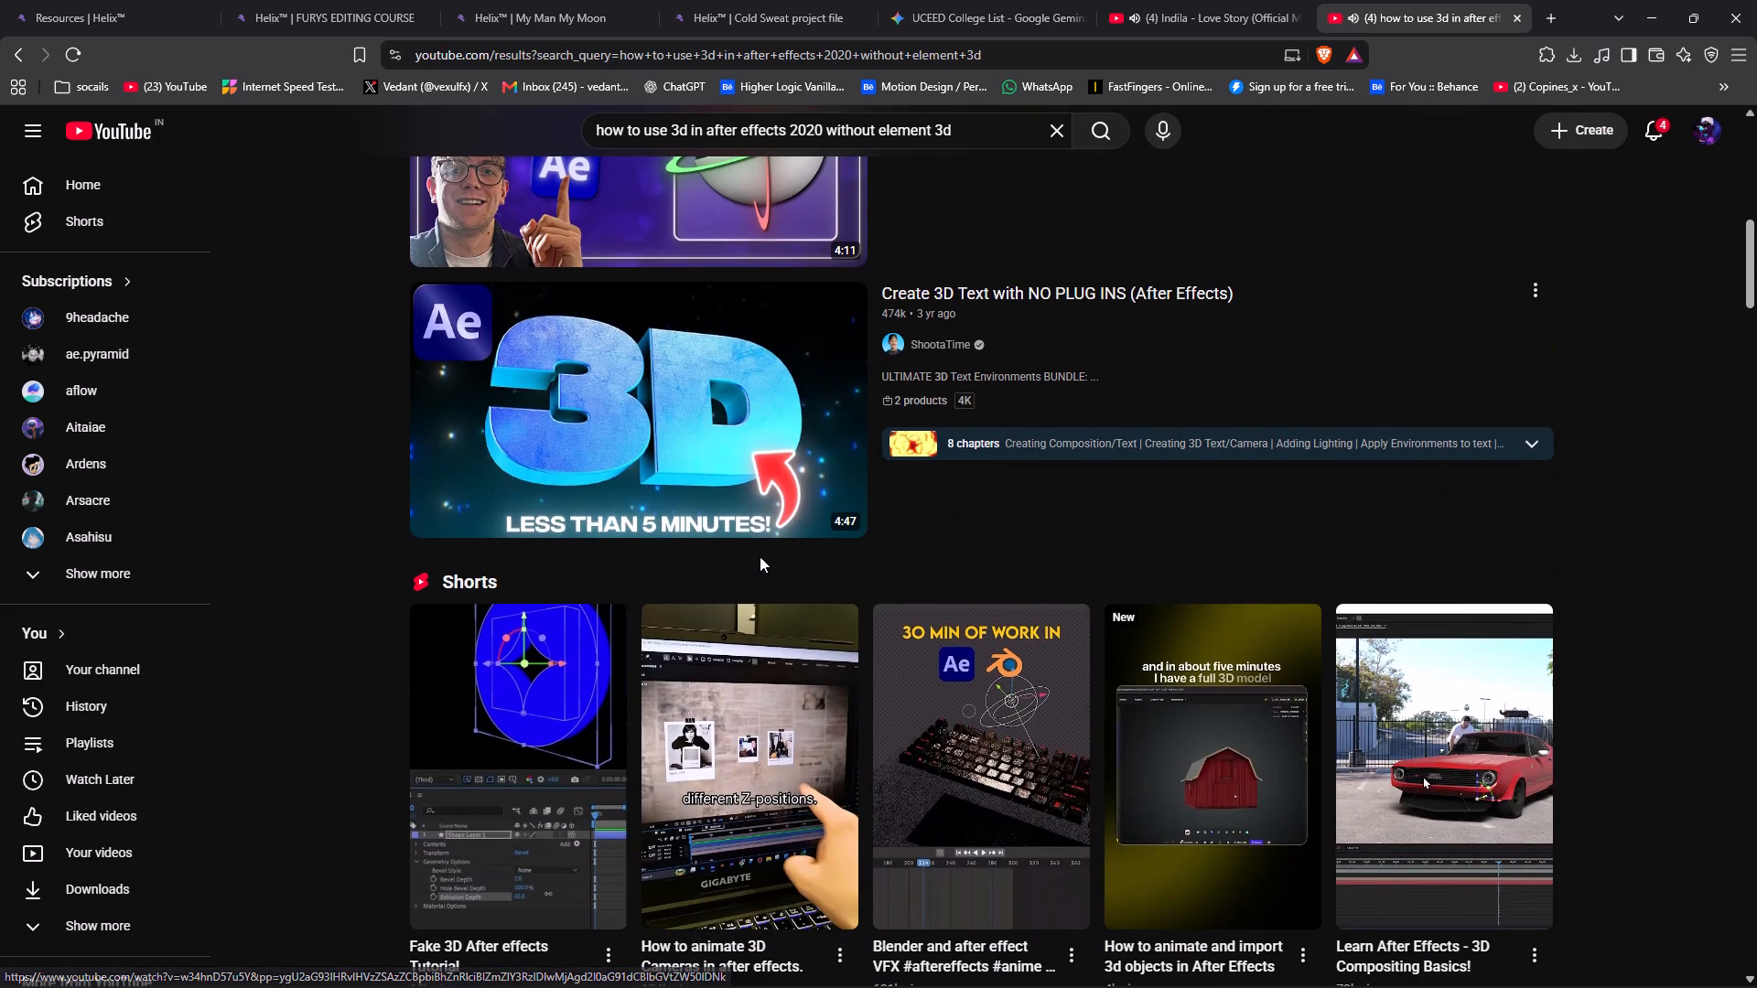
{"action": "scroll", "coordinate": [767, 510], "scroll_direction": "down", "scroll_amount": 10}
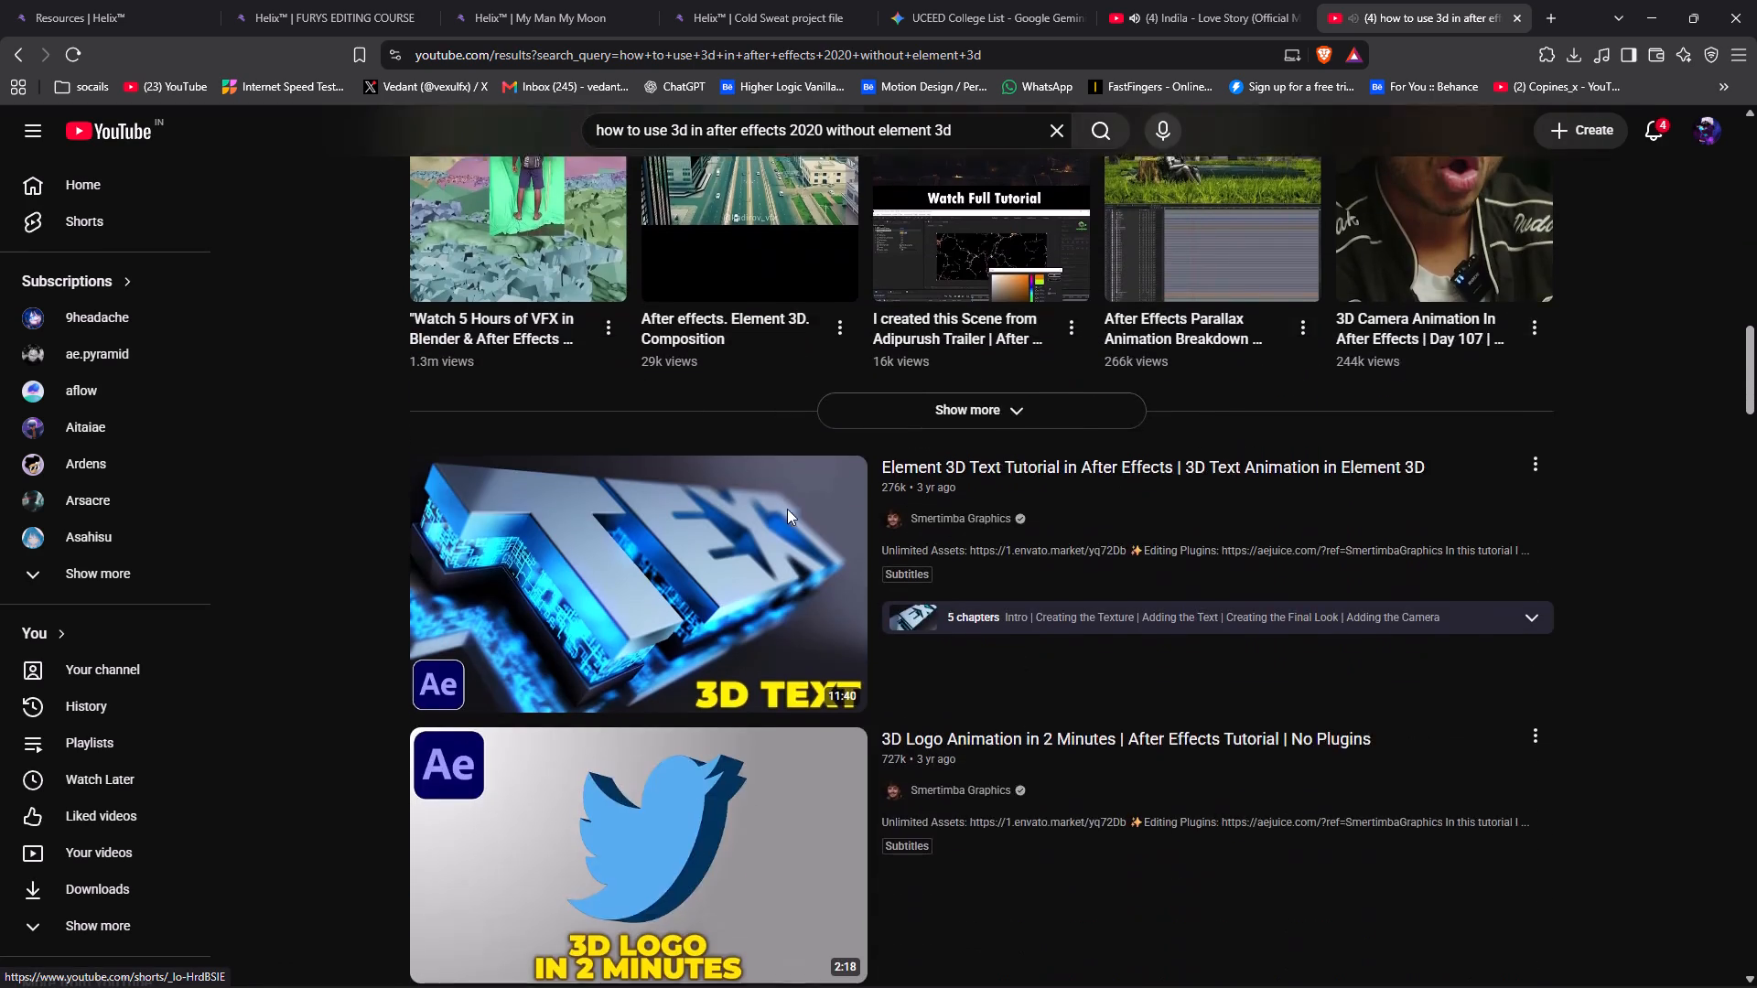
{"action": "scroll", "coordinate": [787, 509], "scroll_direction": "down", "scroll_amount": 10}
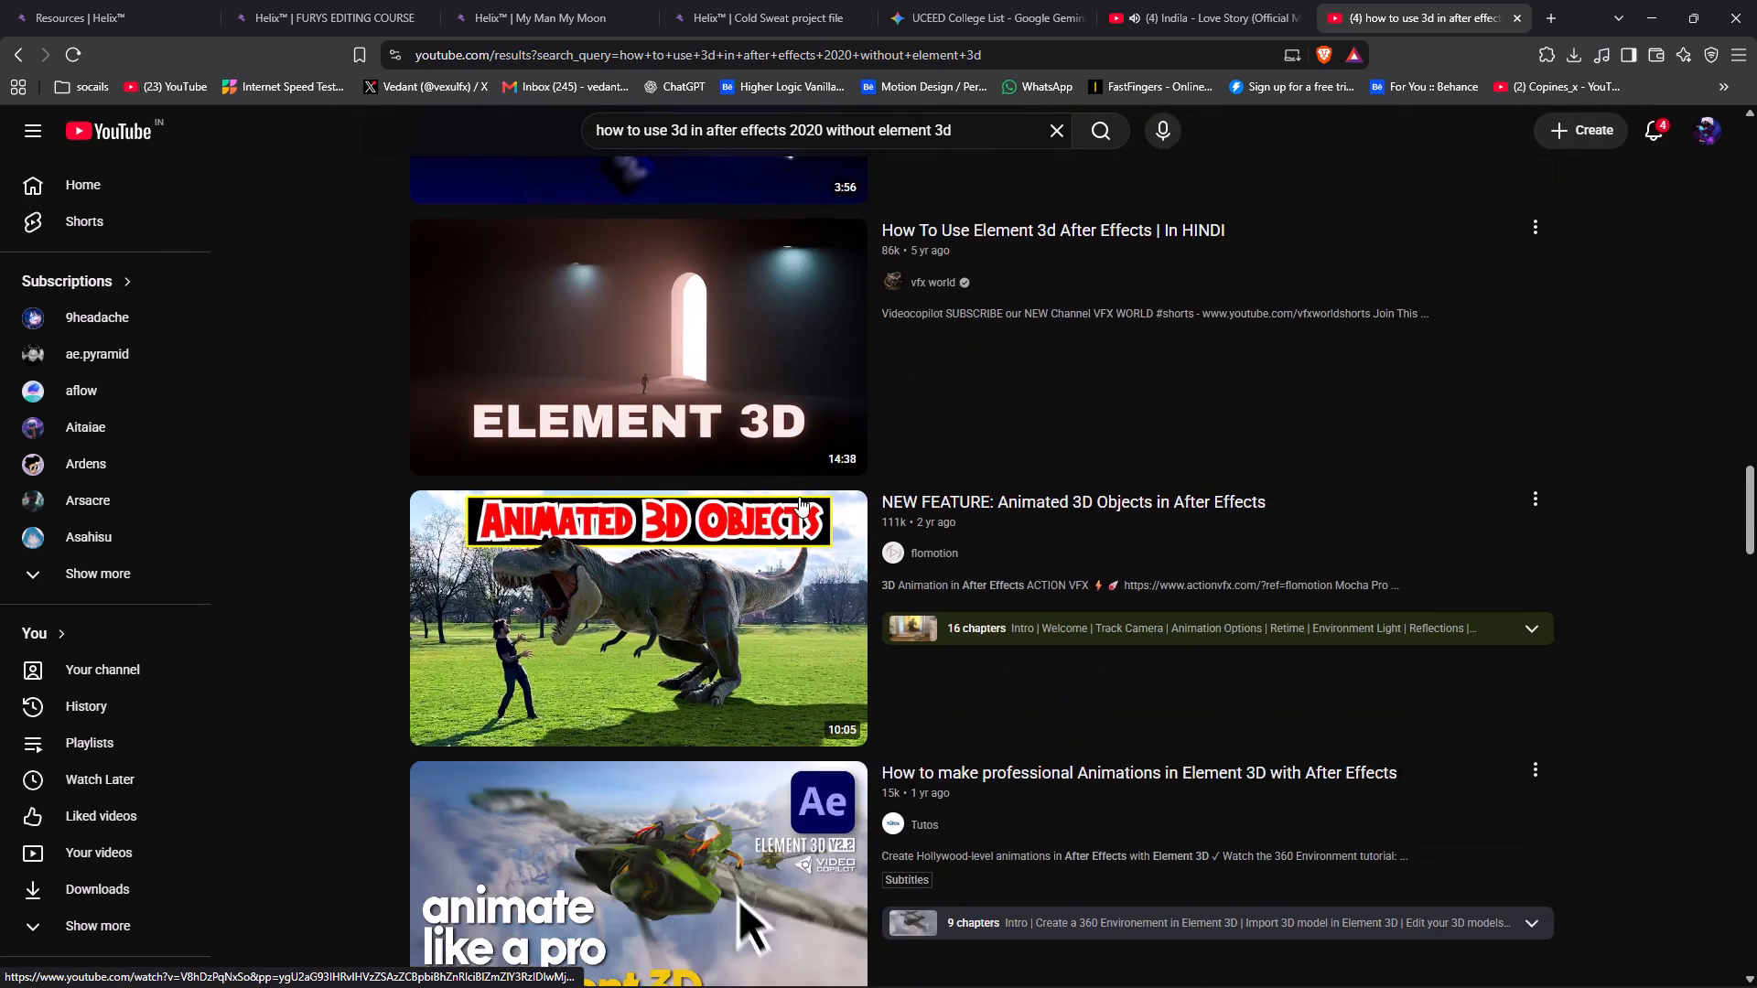
{"action": "scroll", "coordinate": [799, 497], "scroll_direction": "down", "scroll_amount": 2}
{"action": "scroll", "coordinate": [799, 497], "scroll_direction": "up", "scroll_amount": 6}
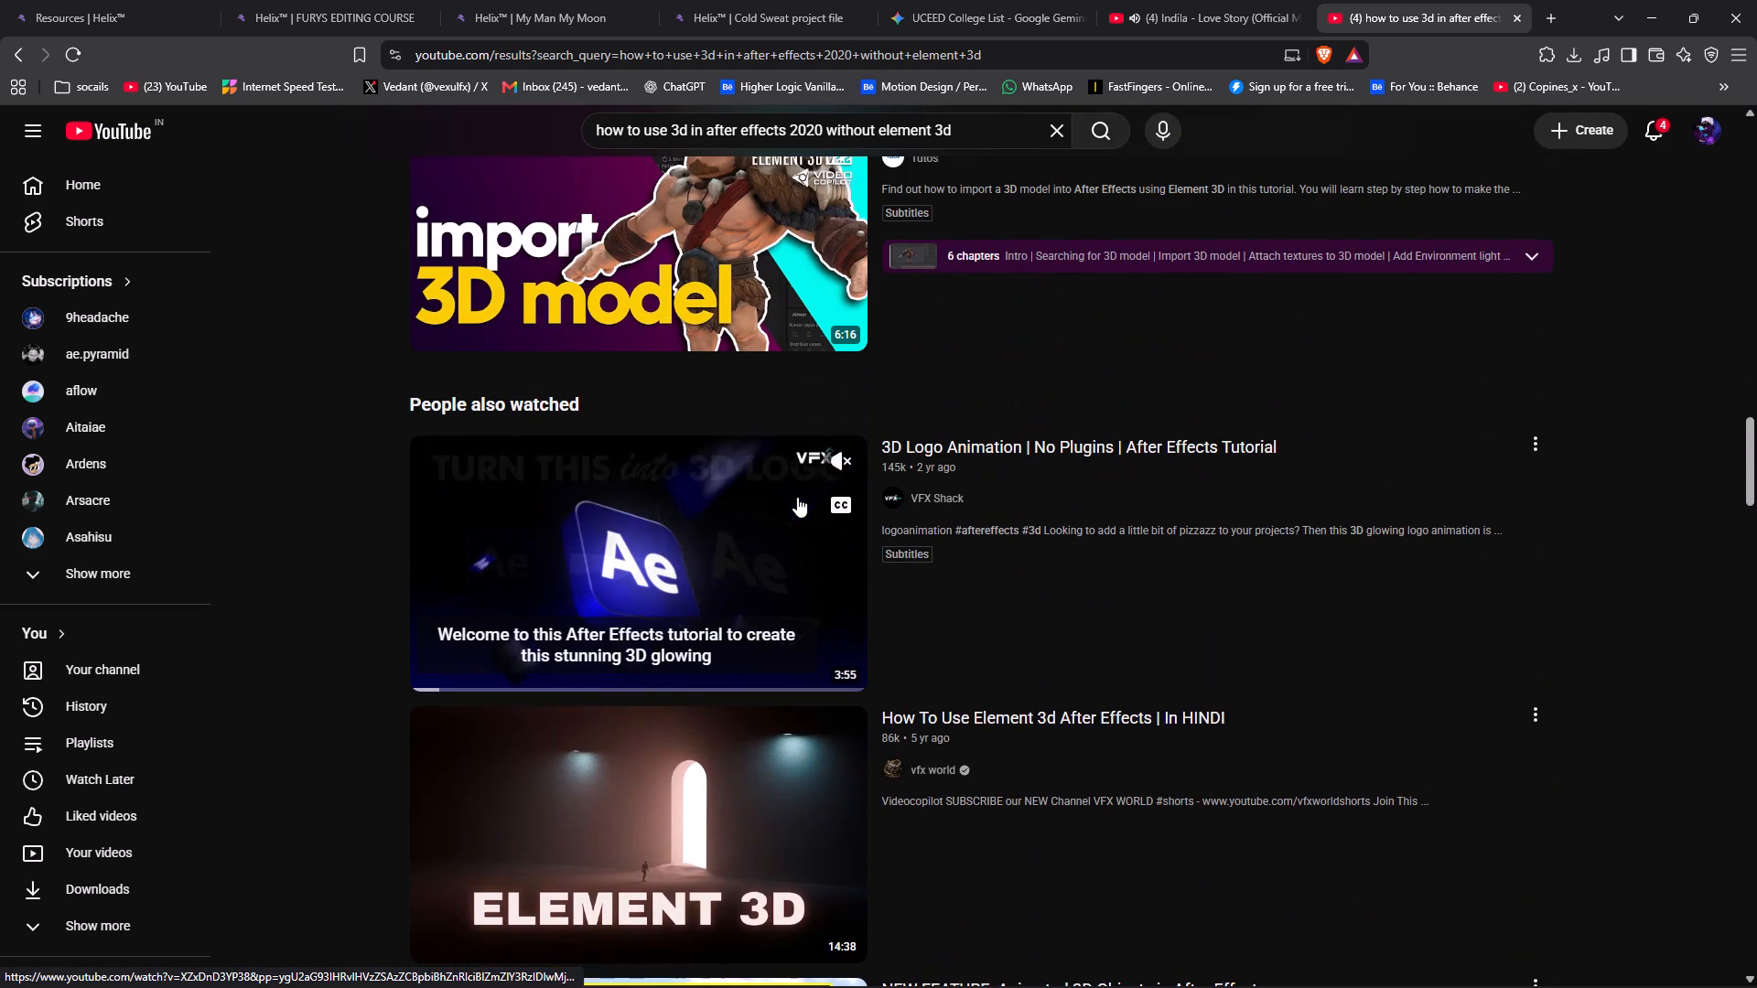
{"action": "left_click", "coordinate": [833, 458]}
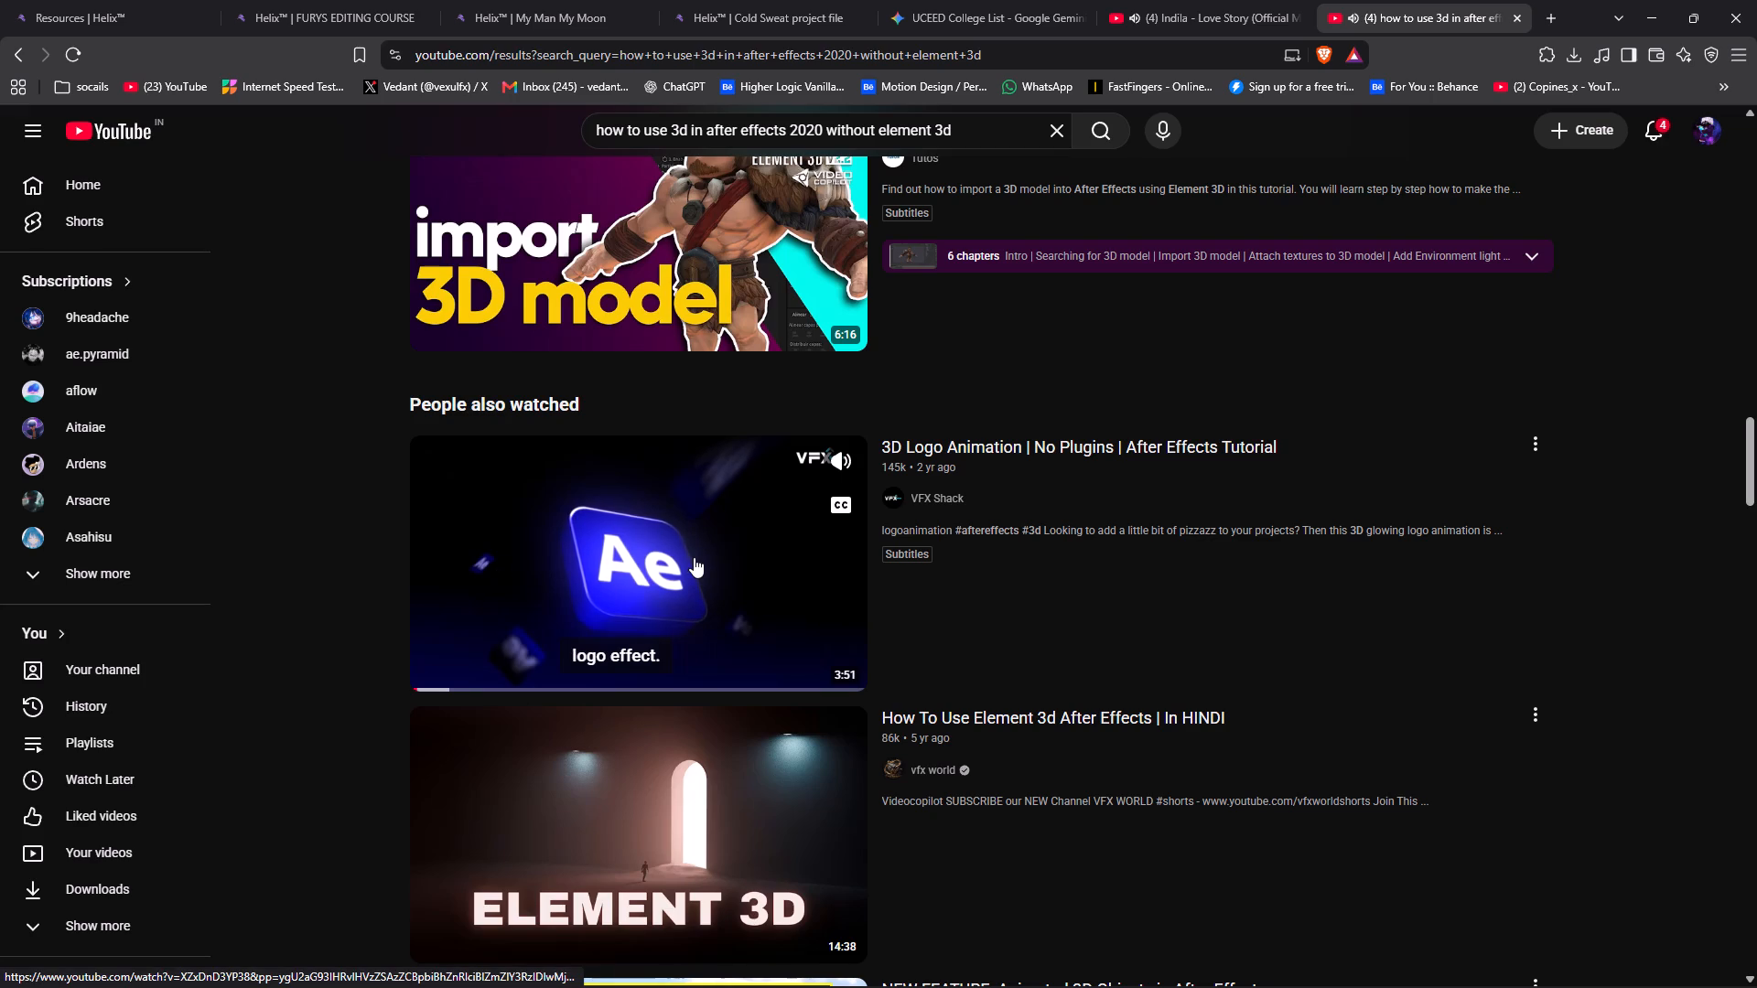
Open VFX Shack's "3D Logo Animation | No Plugins | After Effects Tutorial" and set its playback quality to 720p60.
{"action": "left_click", "coordinate": [694, 557]}
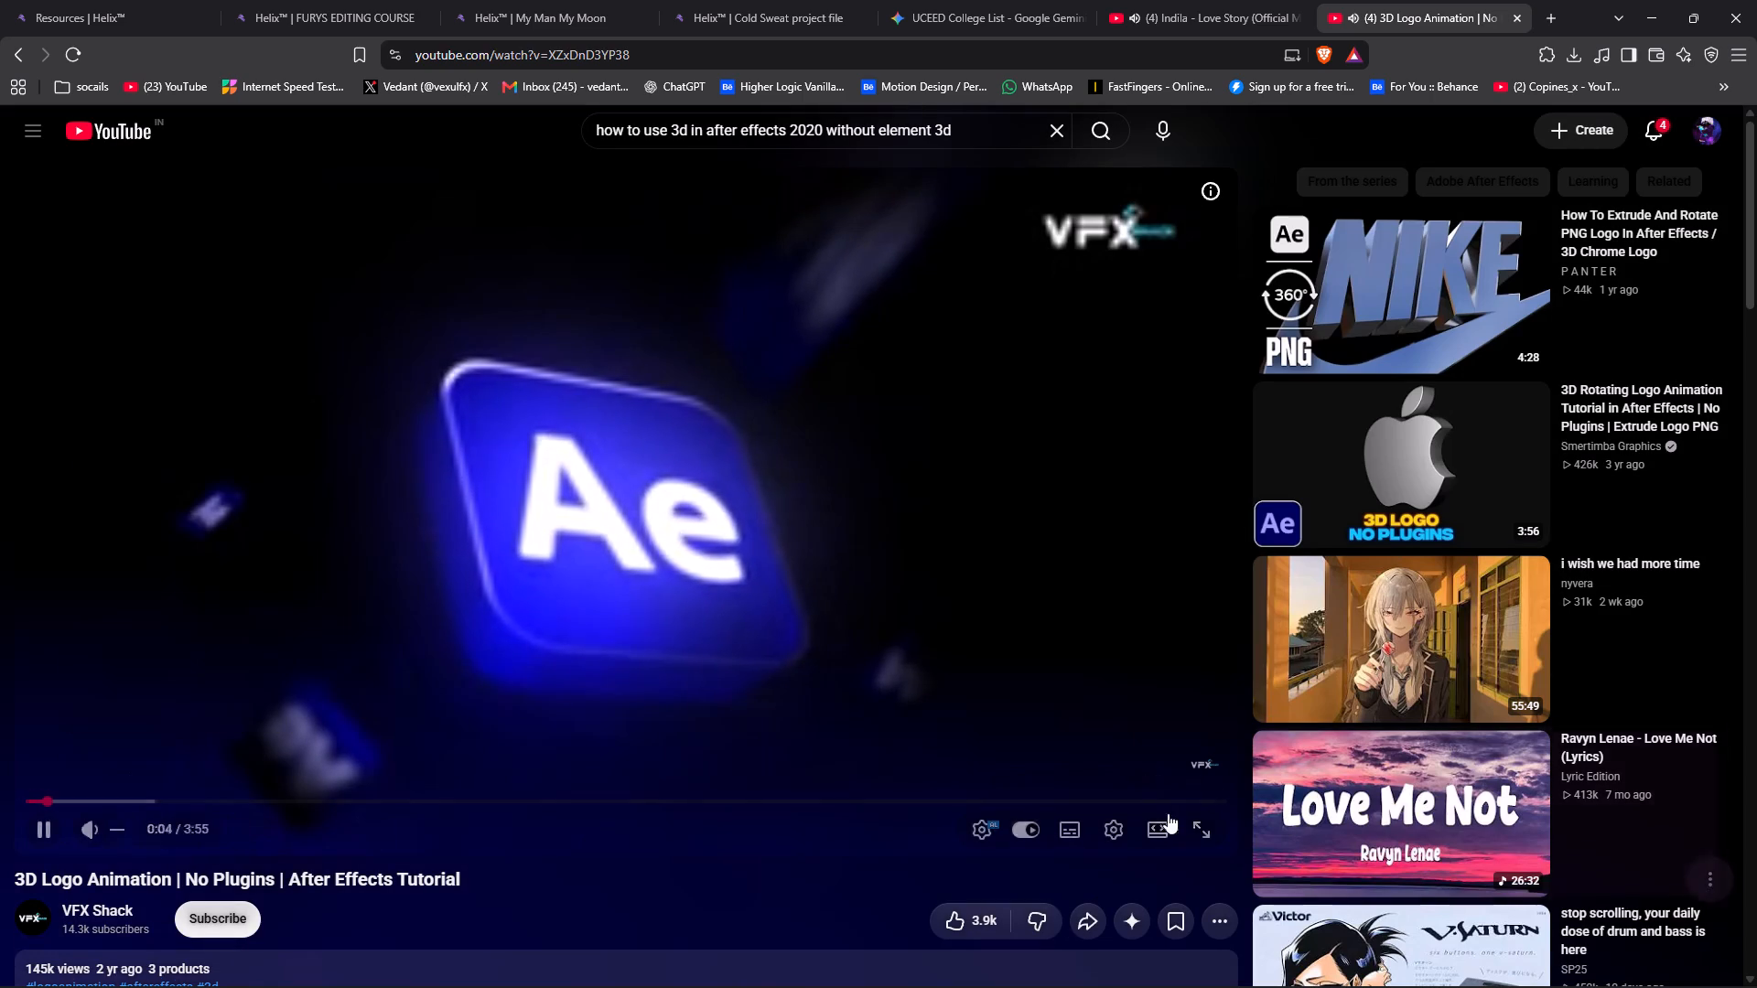
{"action": "left_click", "coordinate": [1103, 832]}
{"action": "left_click", "coordinate": [1129, 757]}
{"action": "left_click", "coordinate": [1063, 545]}
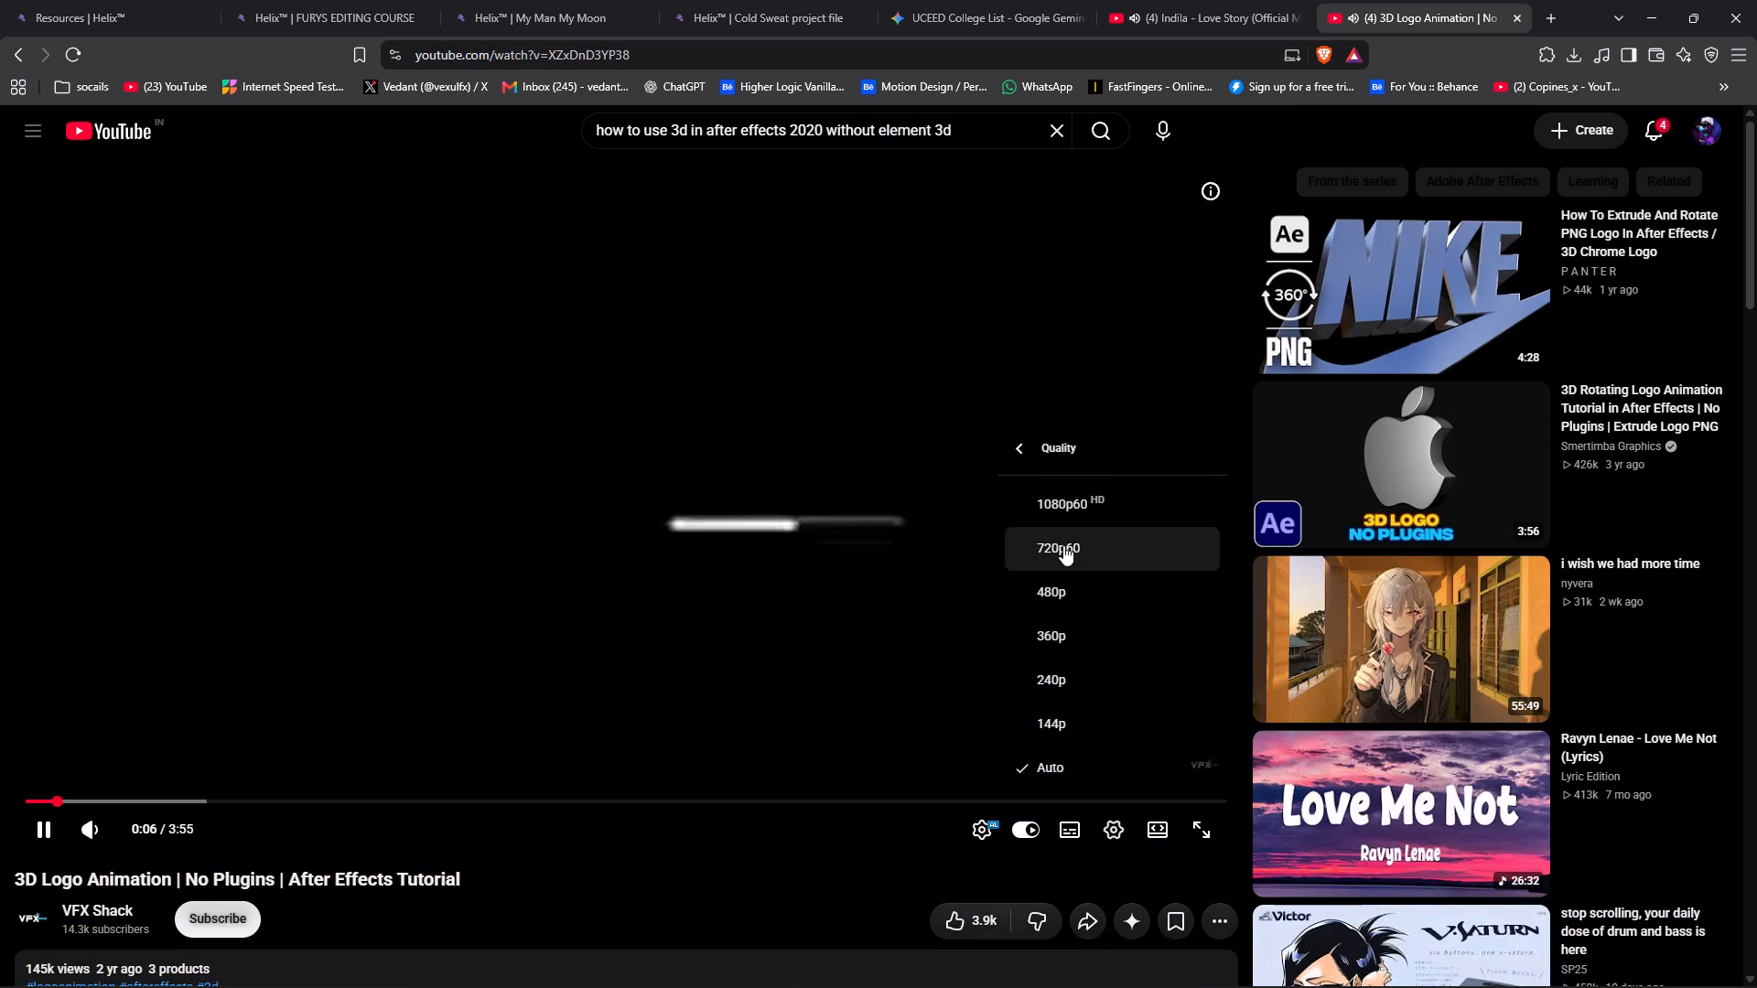
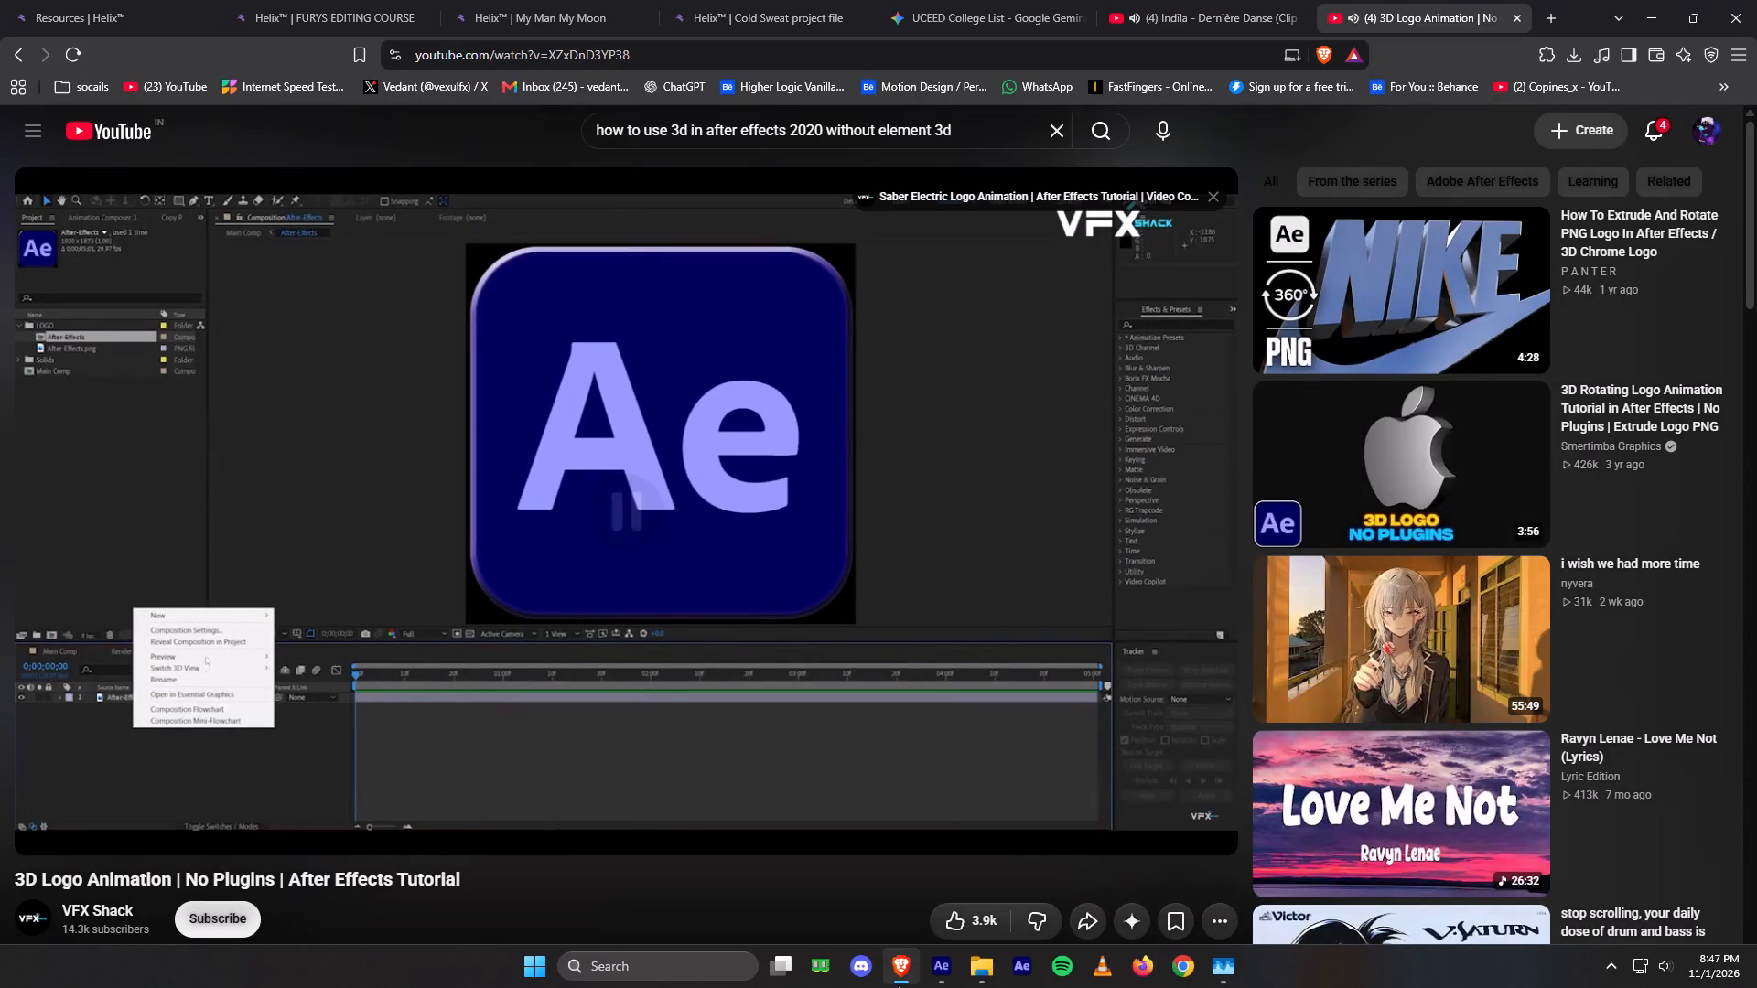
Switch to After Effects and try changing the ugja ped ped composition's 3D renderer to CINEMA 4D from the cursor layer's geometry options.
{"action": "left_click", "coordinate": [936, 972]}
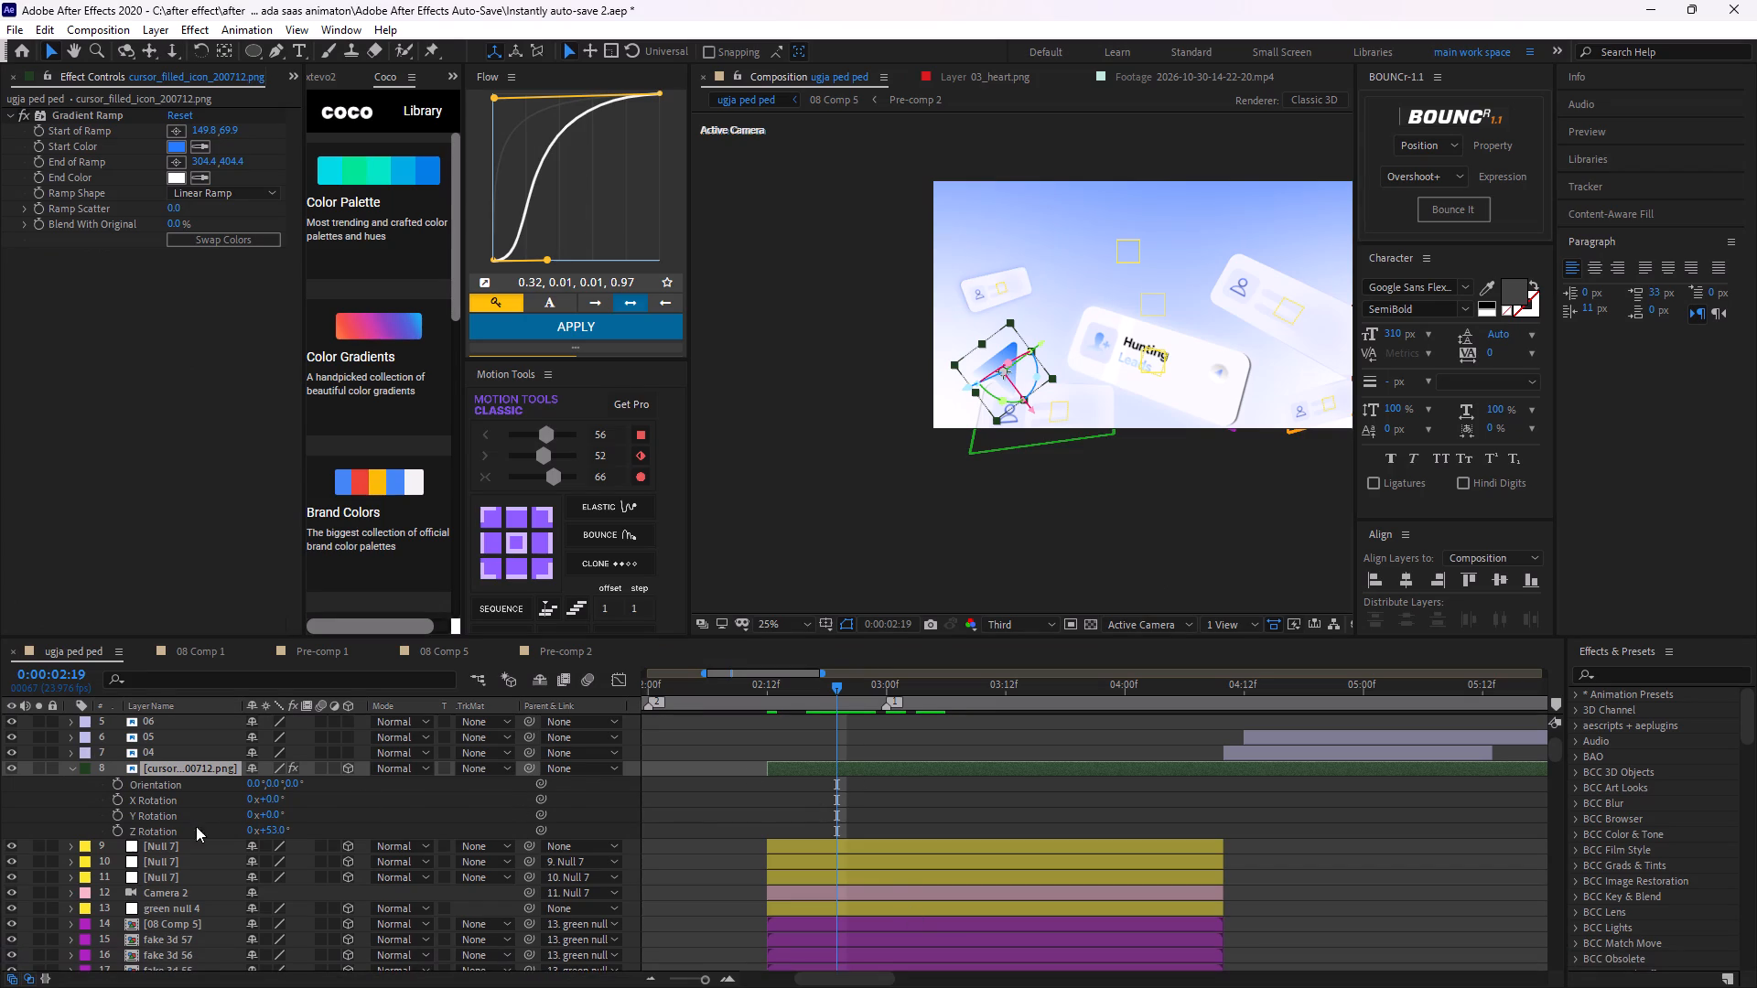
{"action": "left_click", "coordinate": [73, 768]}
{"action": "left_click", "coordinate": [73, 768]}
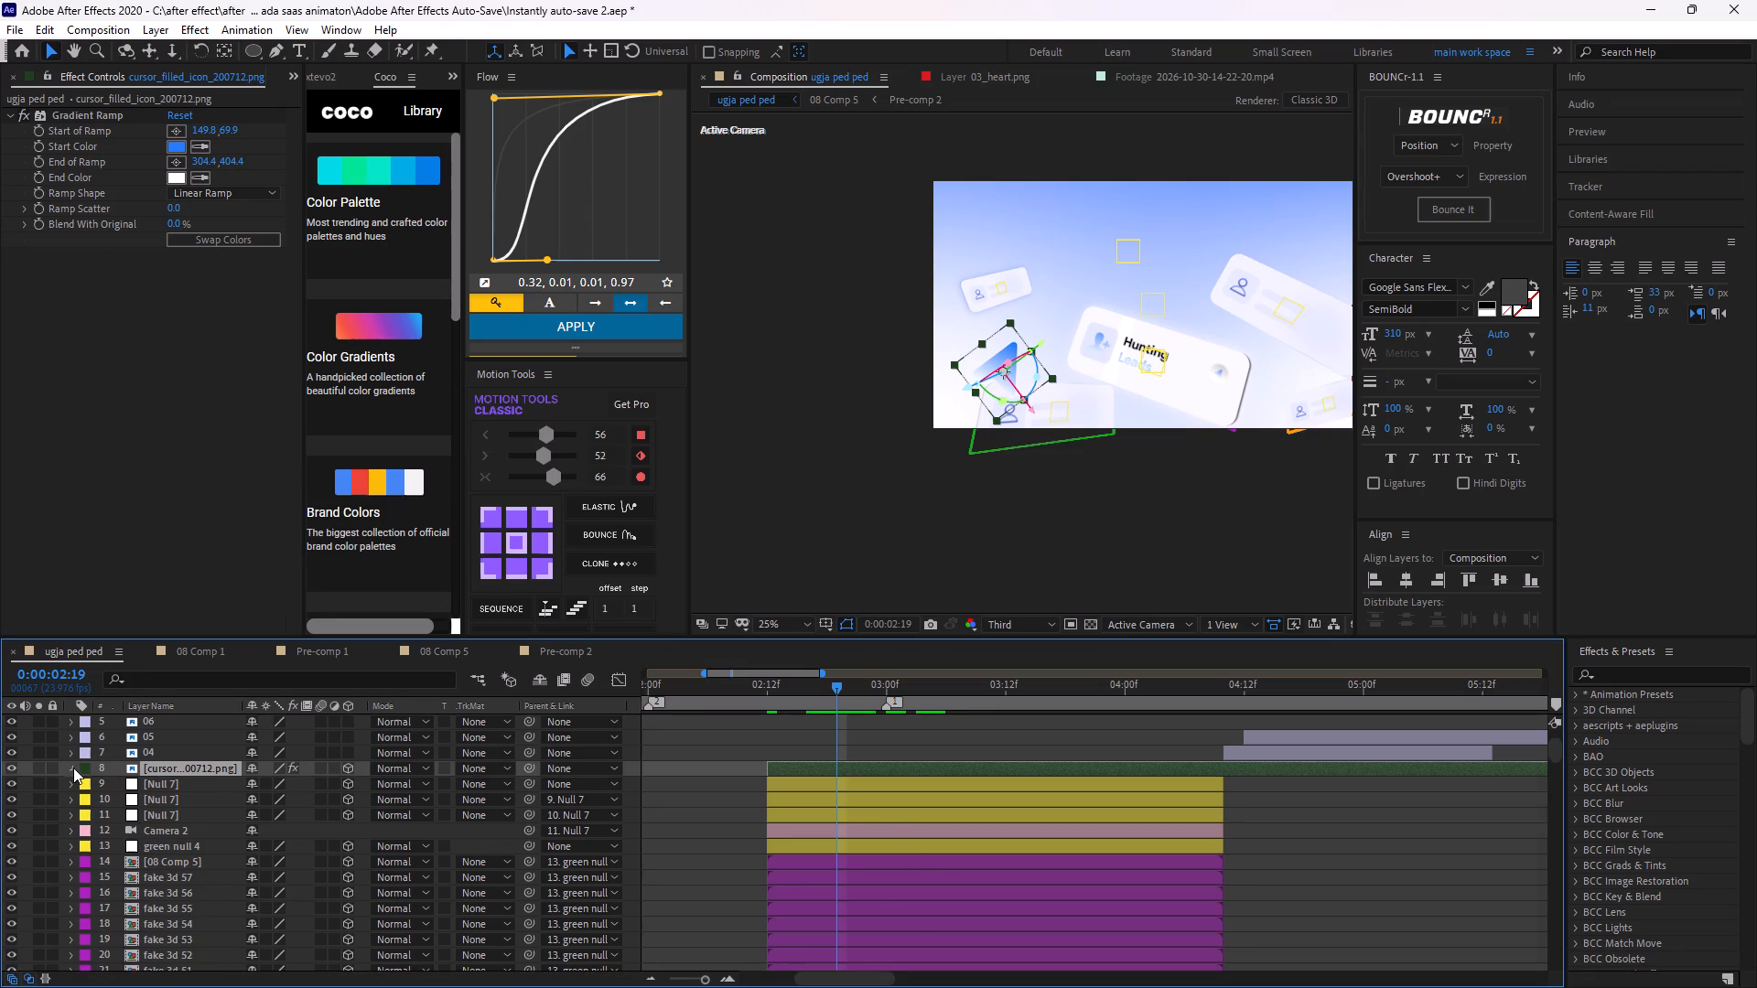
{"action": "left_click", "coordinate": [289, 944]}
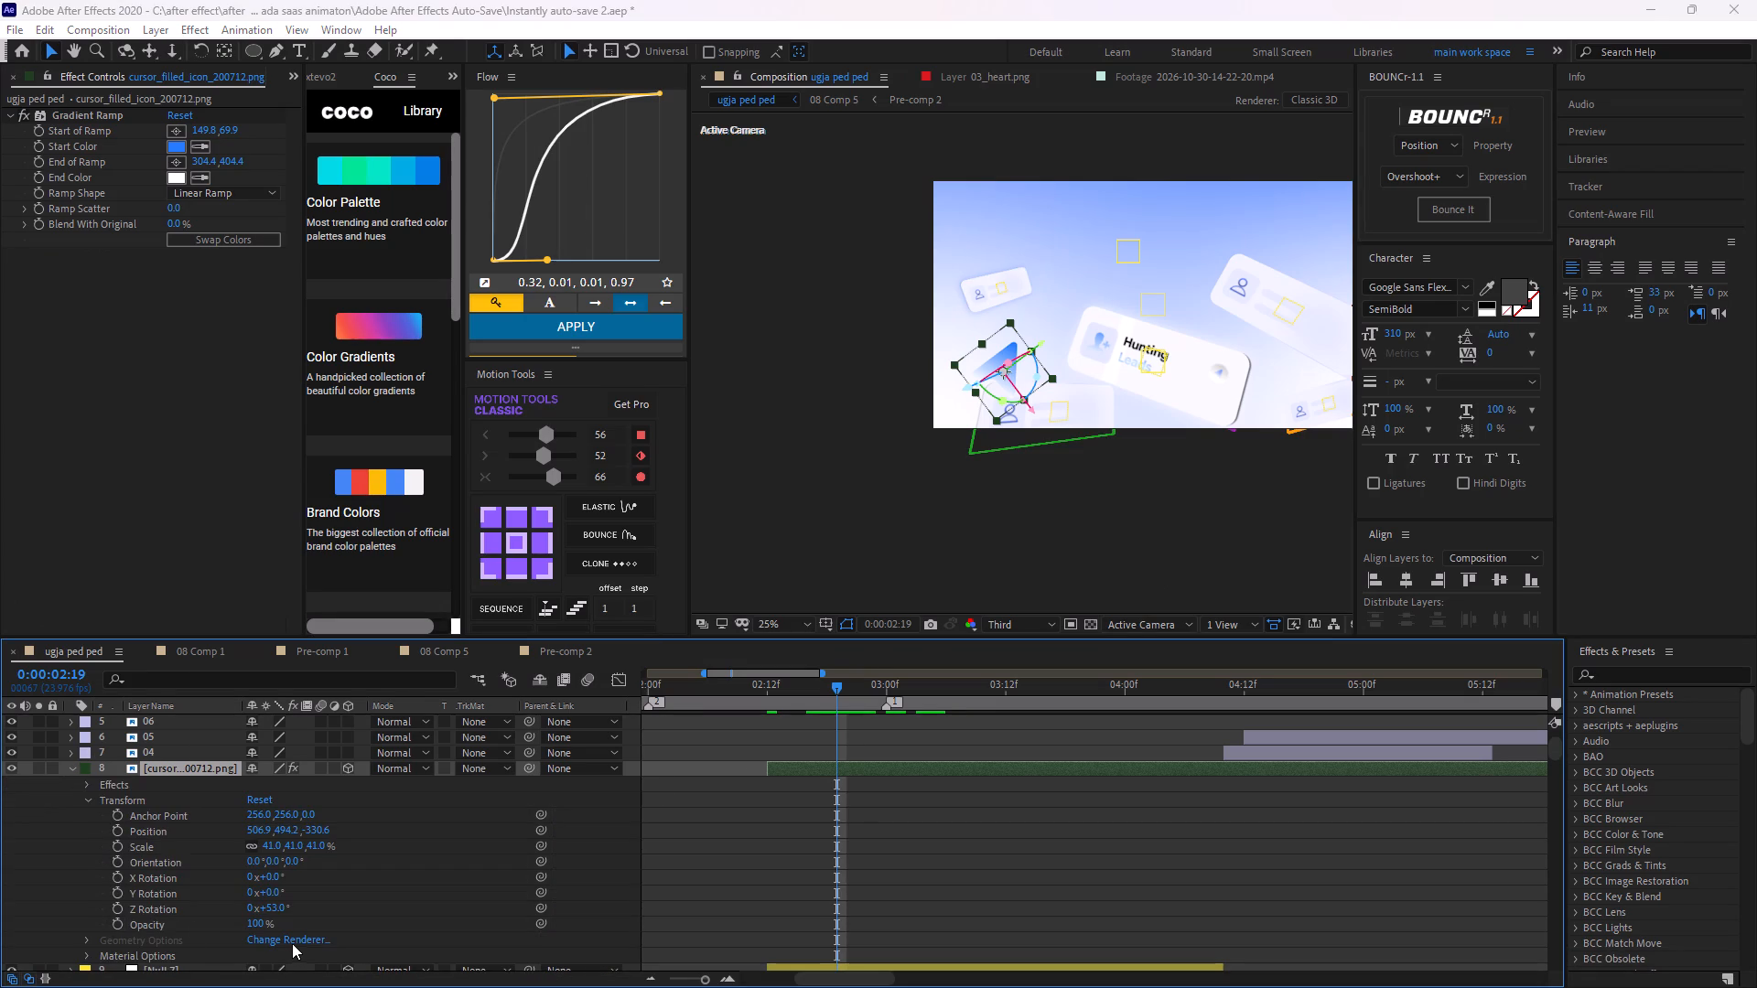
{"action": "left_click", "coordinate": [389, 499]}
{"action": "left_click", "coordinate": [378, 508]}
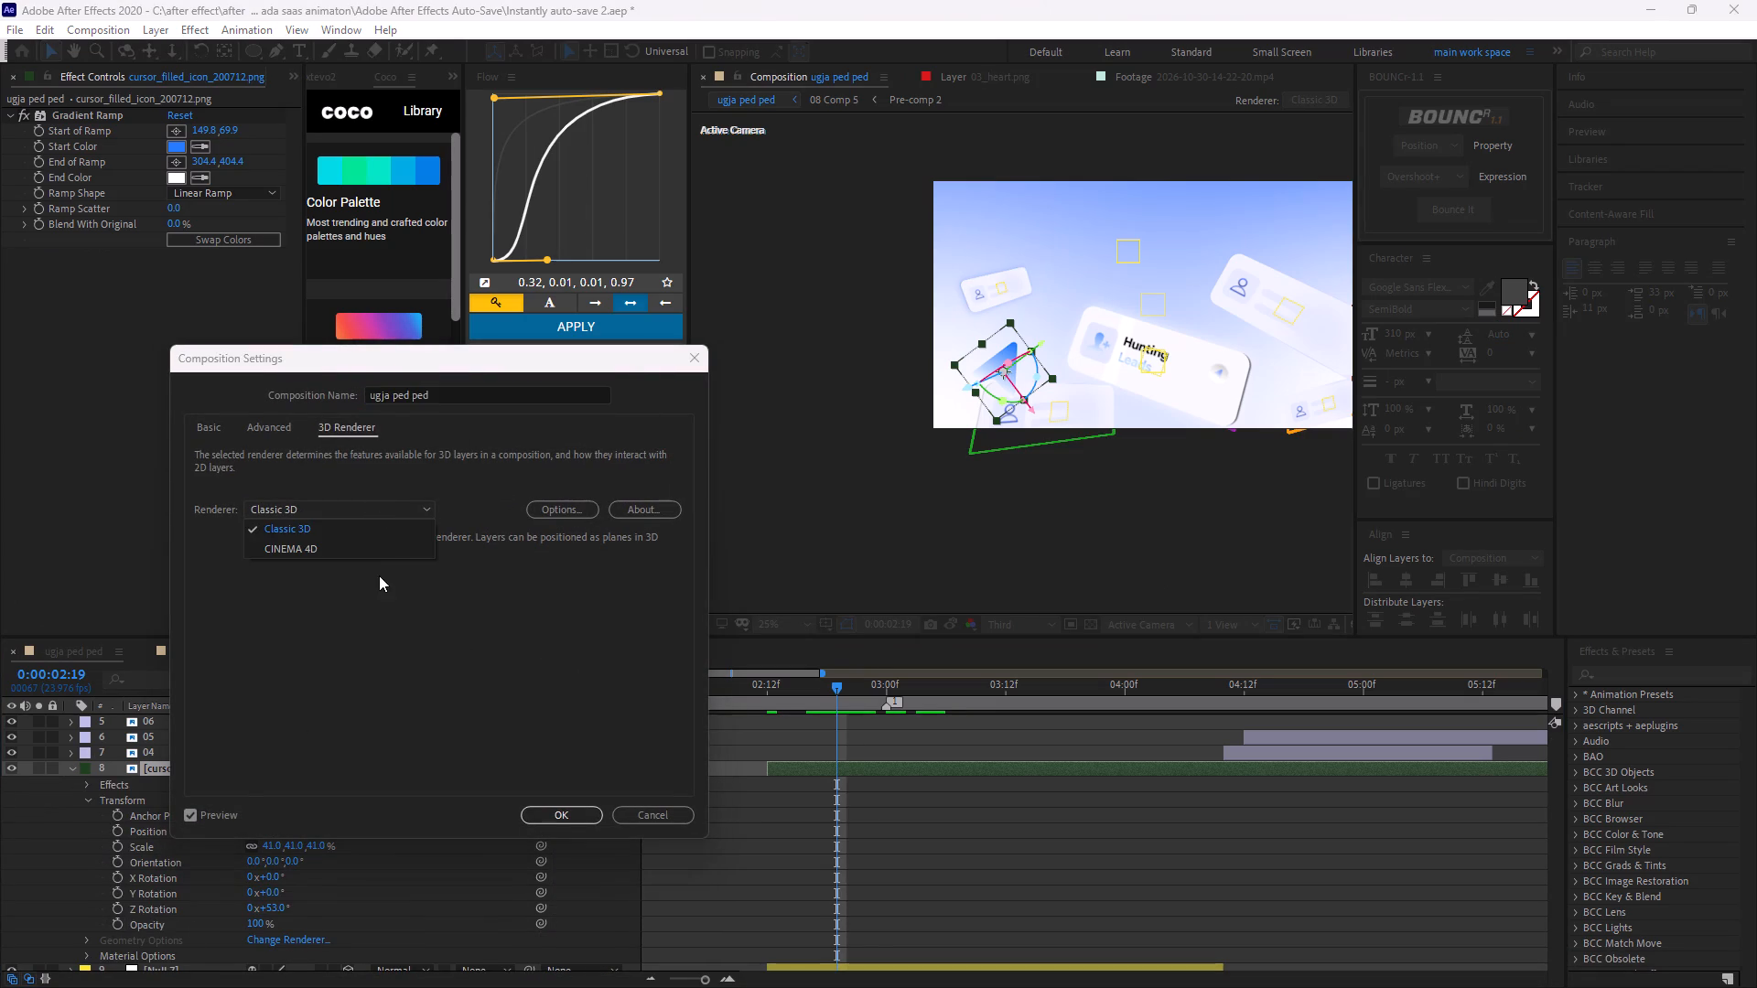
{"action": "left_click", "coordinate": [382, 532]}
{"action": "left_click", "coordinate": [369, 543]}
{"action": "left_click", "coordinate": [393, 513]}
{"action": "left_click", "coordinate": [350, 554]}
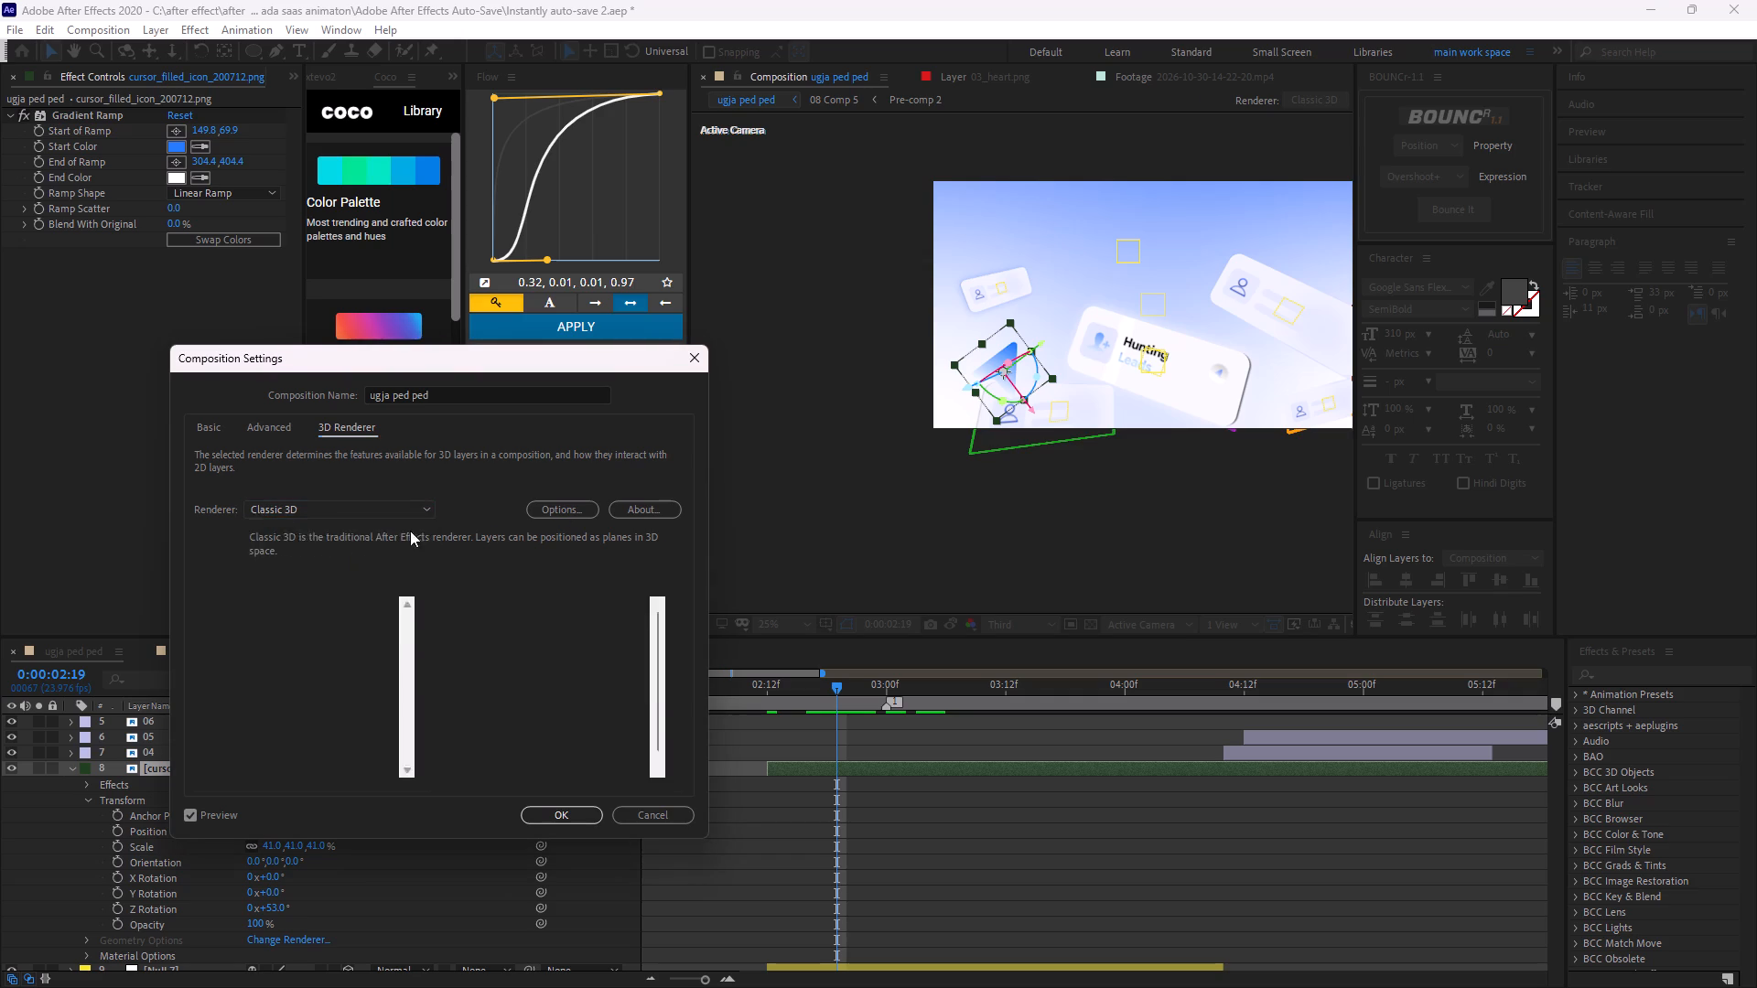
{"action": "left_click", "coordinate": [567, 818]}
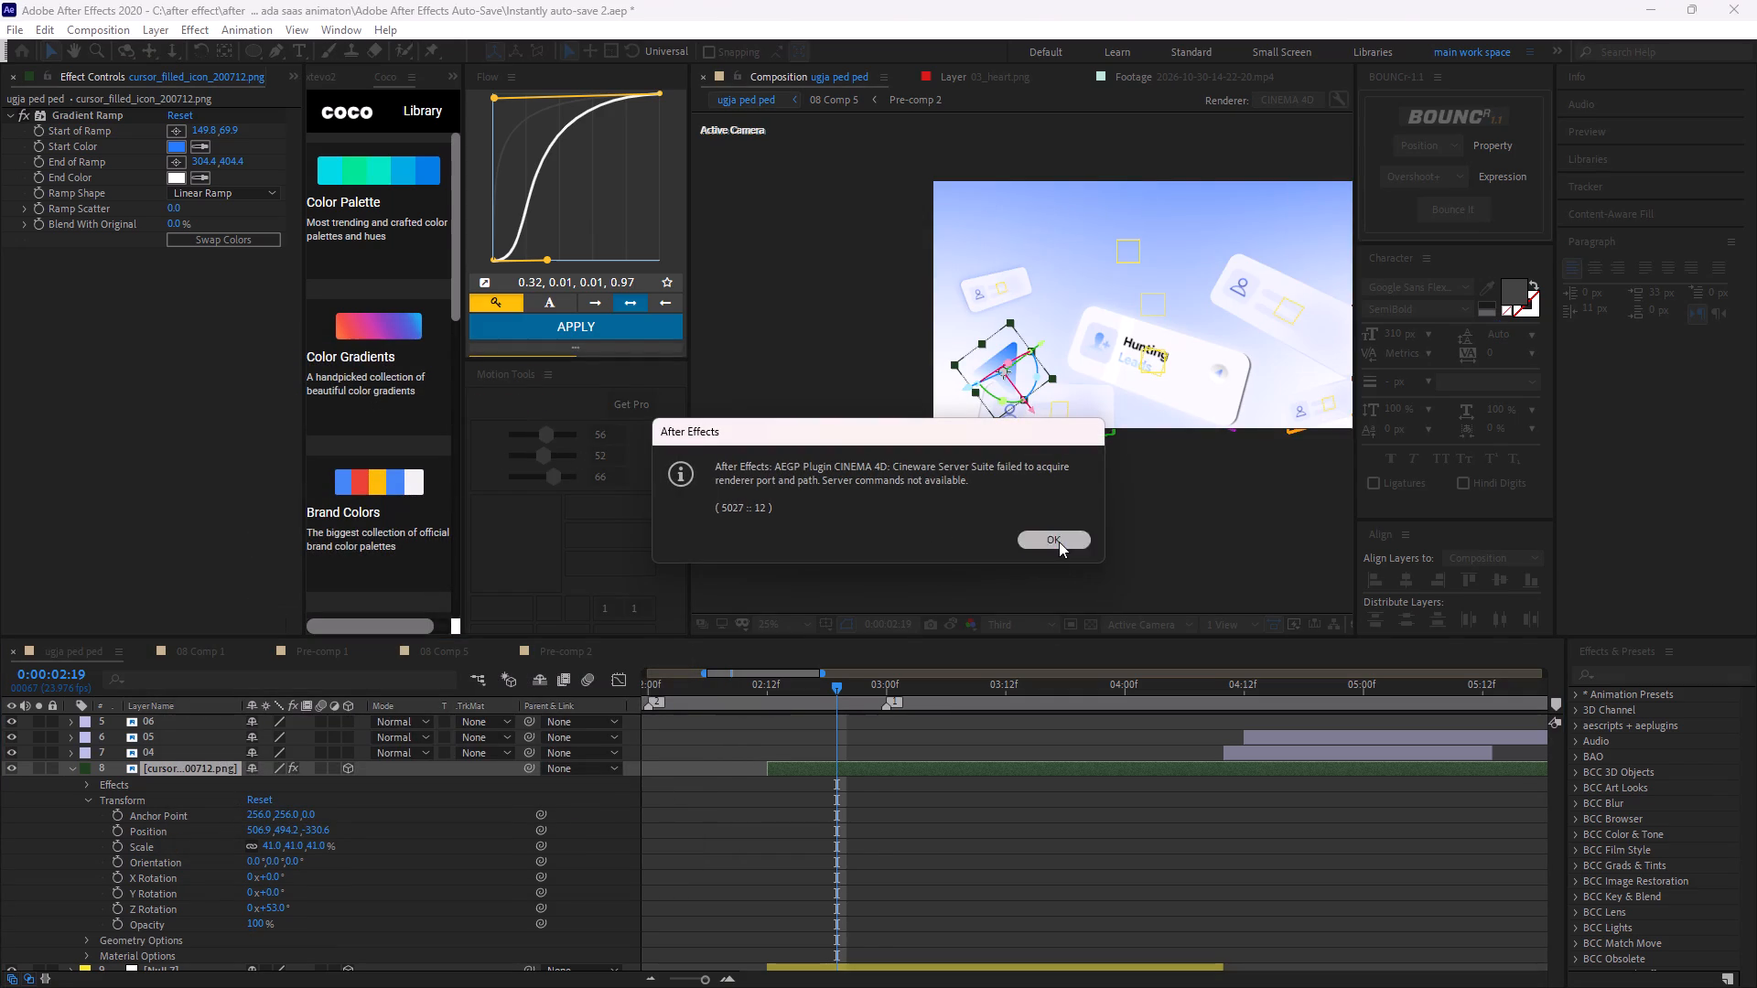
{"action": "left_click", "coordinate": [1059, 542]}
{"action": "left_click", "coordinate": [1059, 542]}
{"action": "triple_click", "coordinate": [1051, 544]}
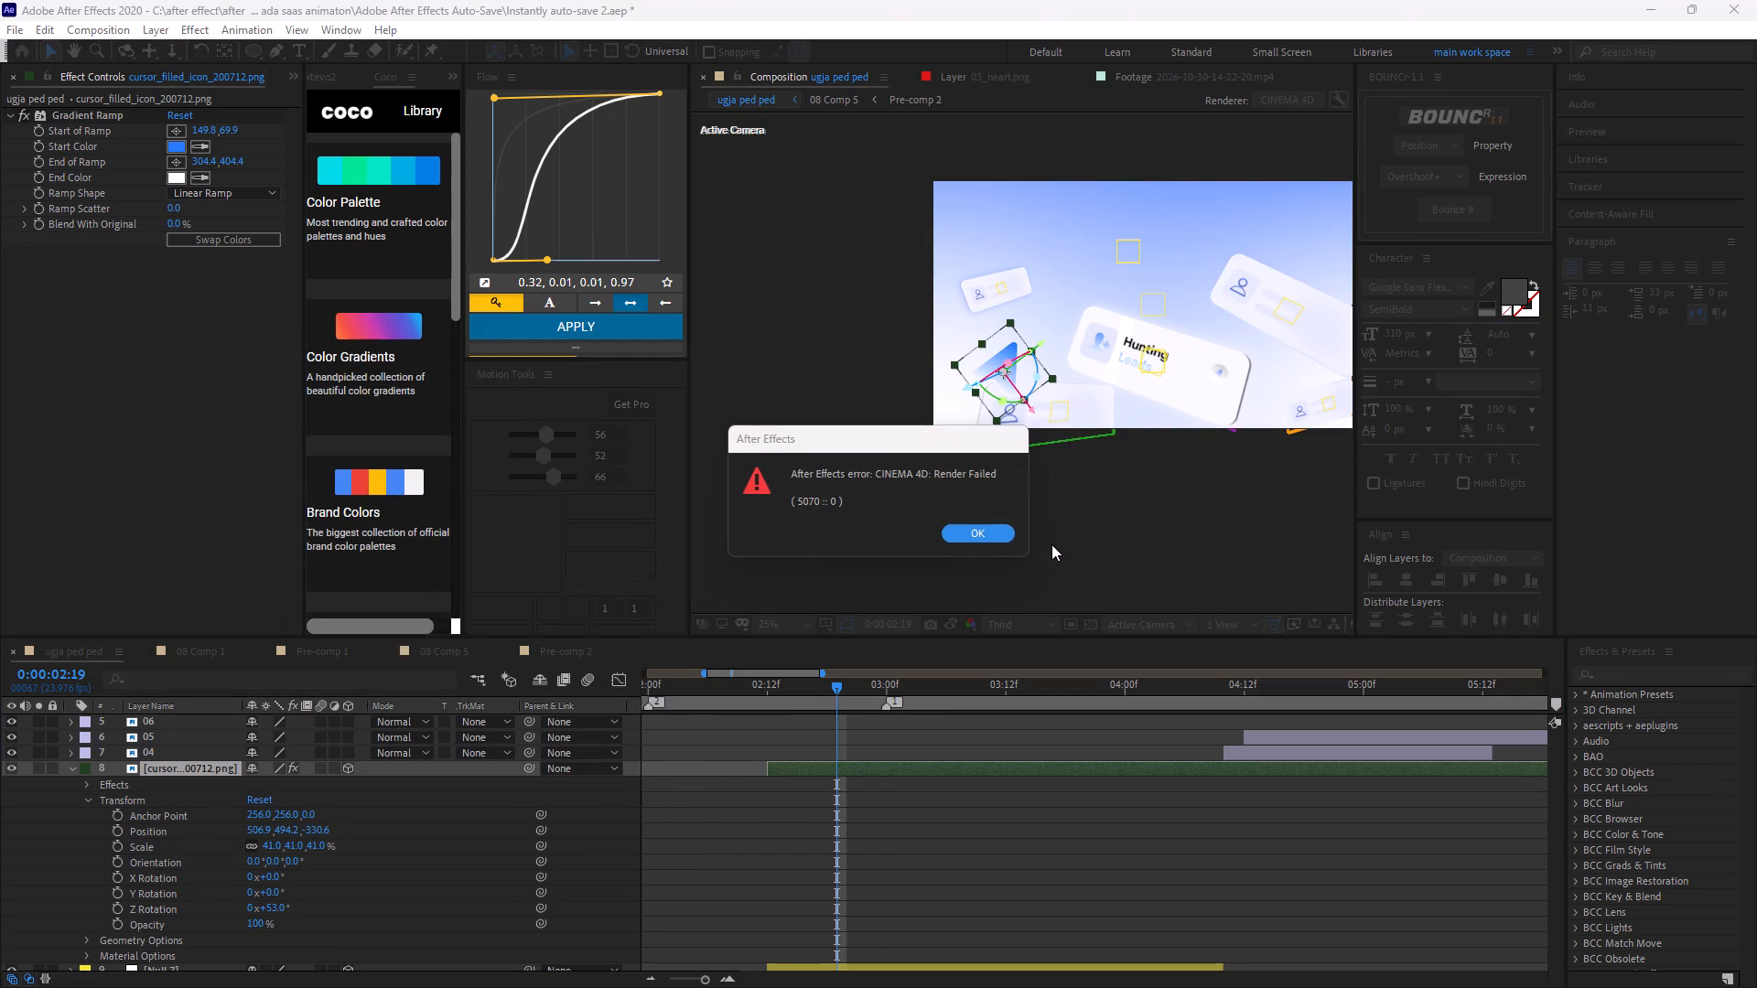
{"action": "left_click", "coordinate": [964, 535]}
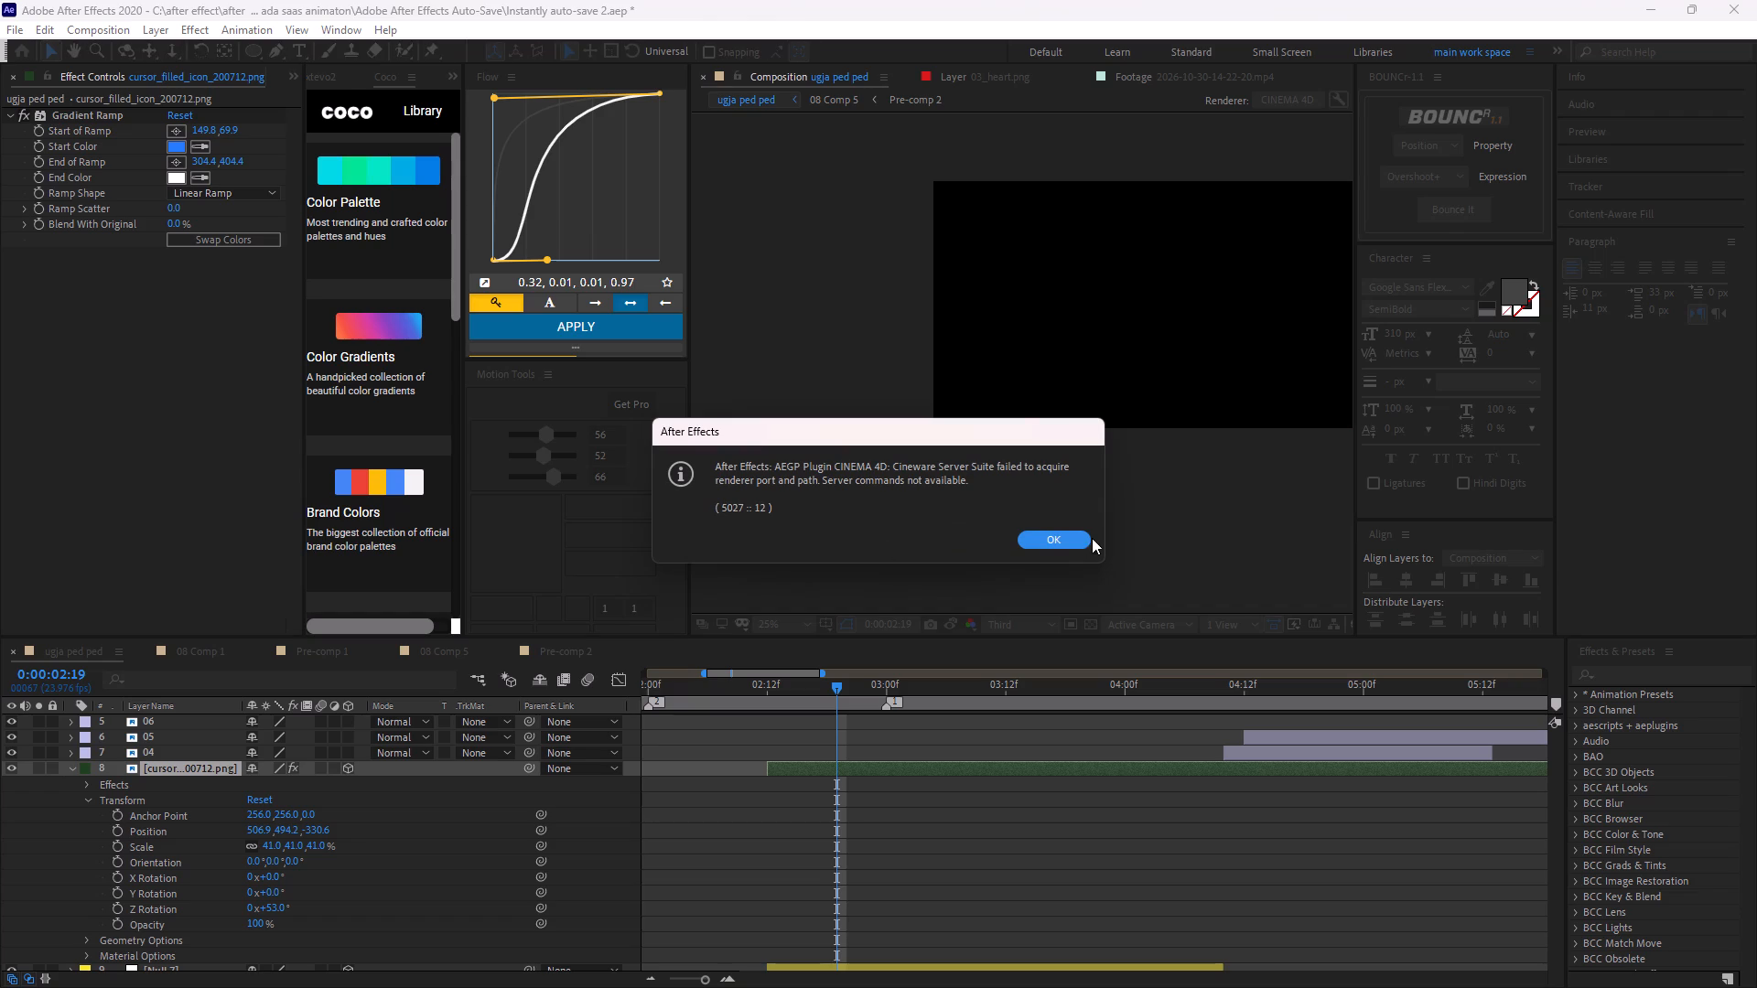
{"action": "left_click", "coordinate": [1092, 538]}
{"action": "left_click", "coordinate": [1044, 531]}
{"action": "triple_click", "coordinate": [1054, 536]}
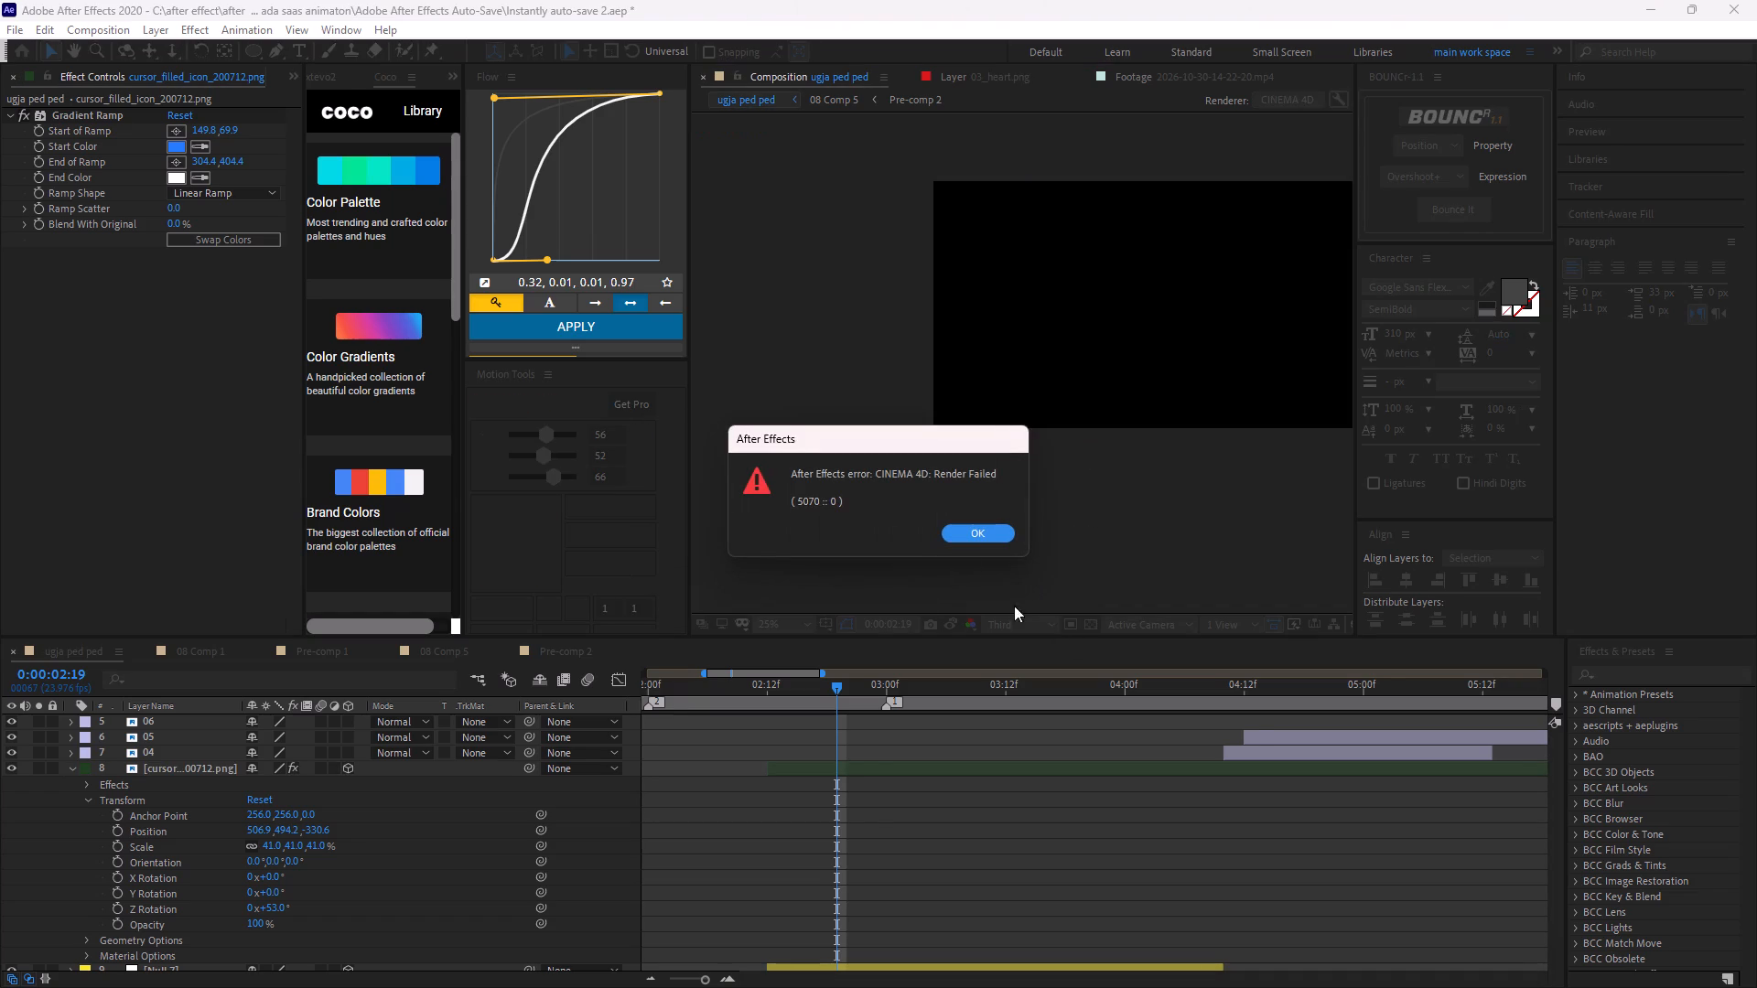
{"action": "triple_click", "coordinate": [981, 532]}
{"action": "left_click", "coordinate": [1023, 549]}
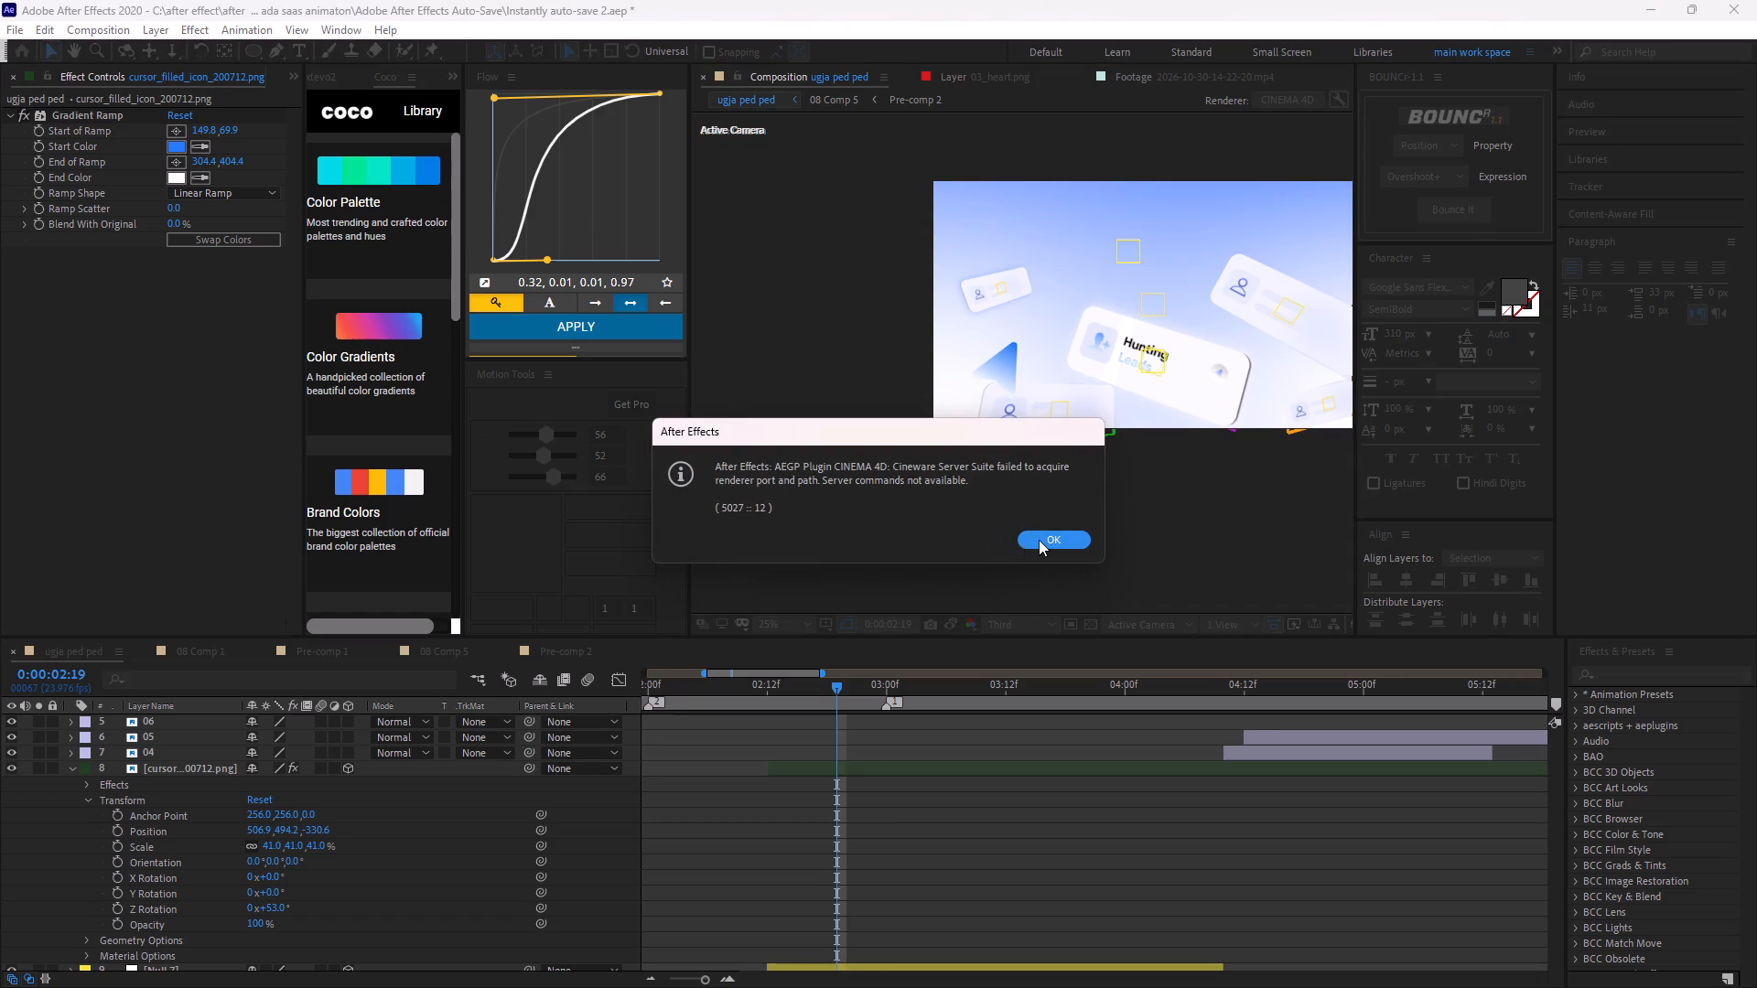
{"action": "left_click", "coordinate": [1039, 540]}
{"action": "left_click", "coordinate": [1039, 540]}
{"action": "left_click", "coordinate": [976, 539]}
Undo the CINEMA 4D renderer change and the earlier deletion of the cursor layer's Y Rotation keyframe at 0:00:02:19.
{"action": "key", "text": "ctrl+z"}
{"action": "key", "text": "ctrl+z"}
{"action": "key", "text": "ctrl+z"}
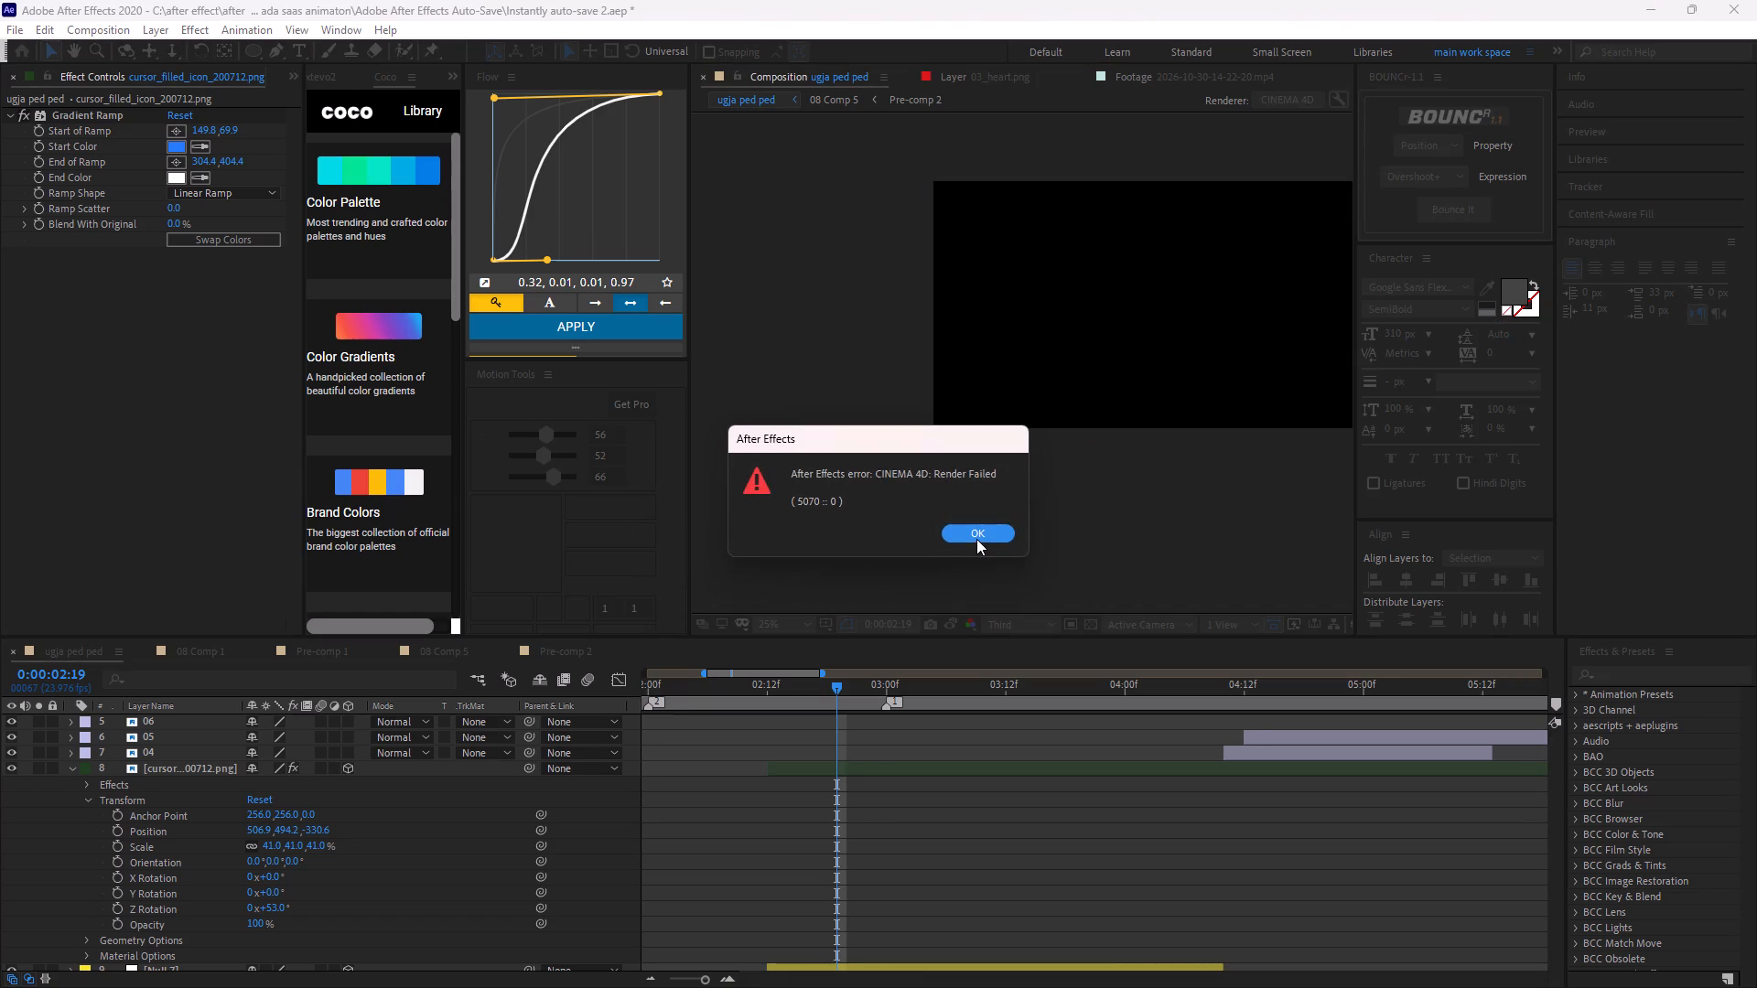
{"action": "left_click", "coordinate": [976, 539], "text": "ctrl"}
{"action": "key", "text": "ctrl+z"}
{"action": "key", "text": "ctrl+z"}
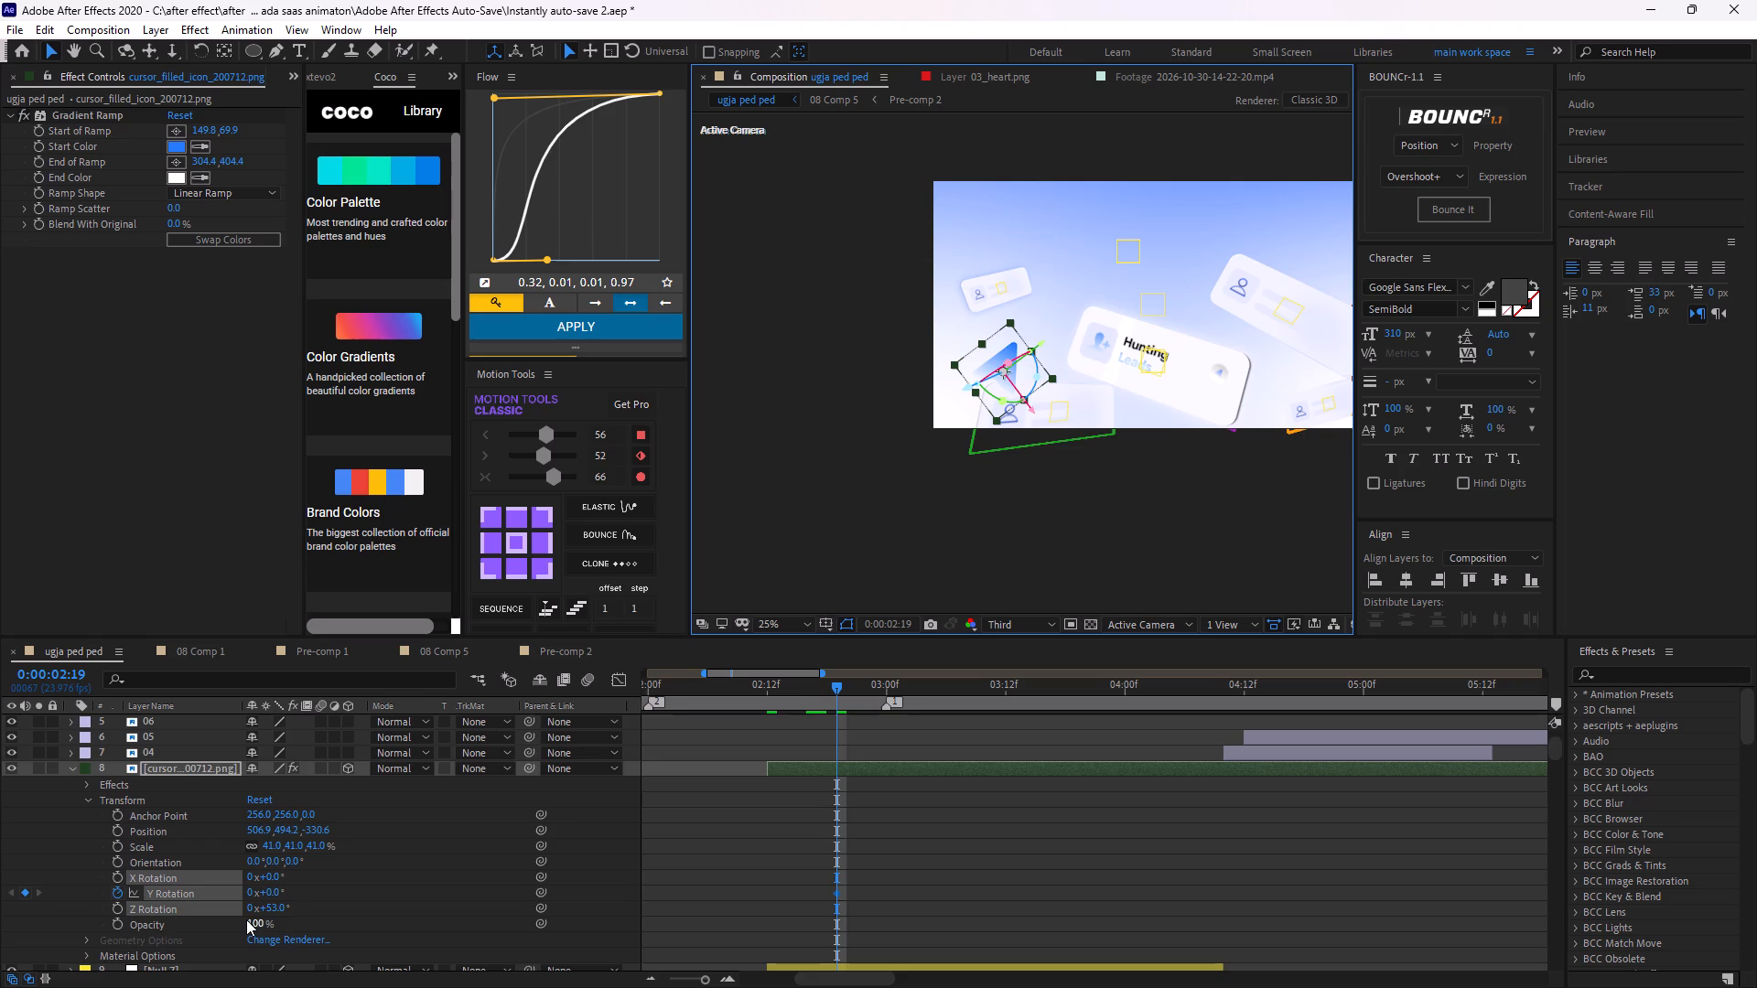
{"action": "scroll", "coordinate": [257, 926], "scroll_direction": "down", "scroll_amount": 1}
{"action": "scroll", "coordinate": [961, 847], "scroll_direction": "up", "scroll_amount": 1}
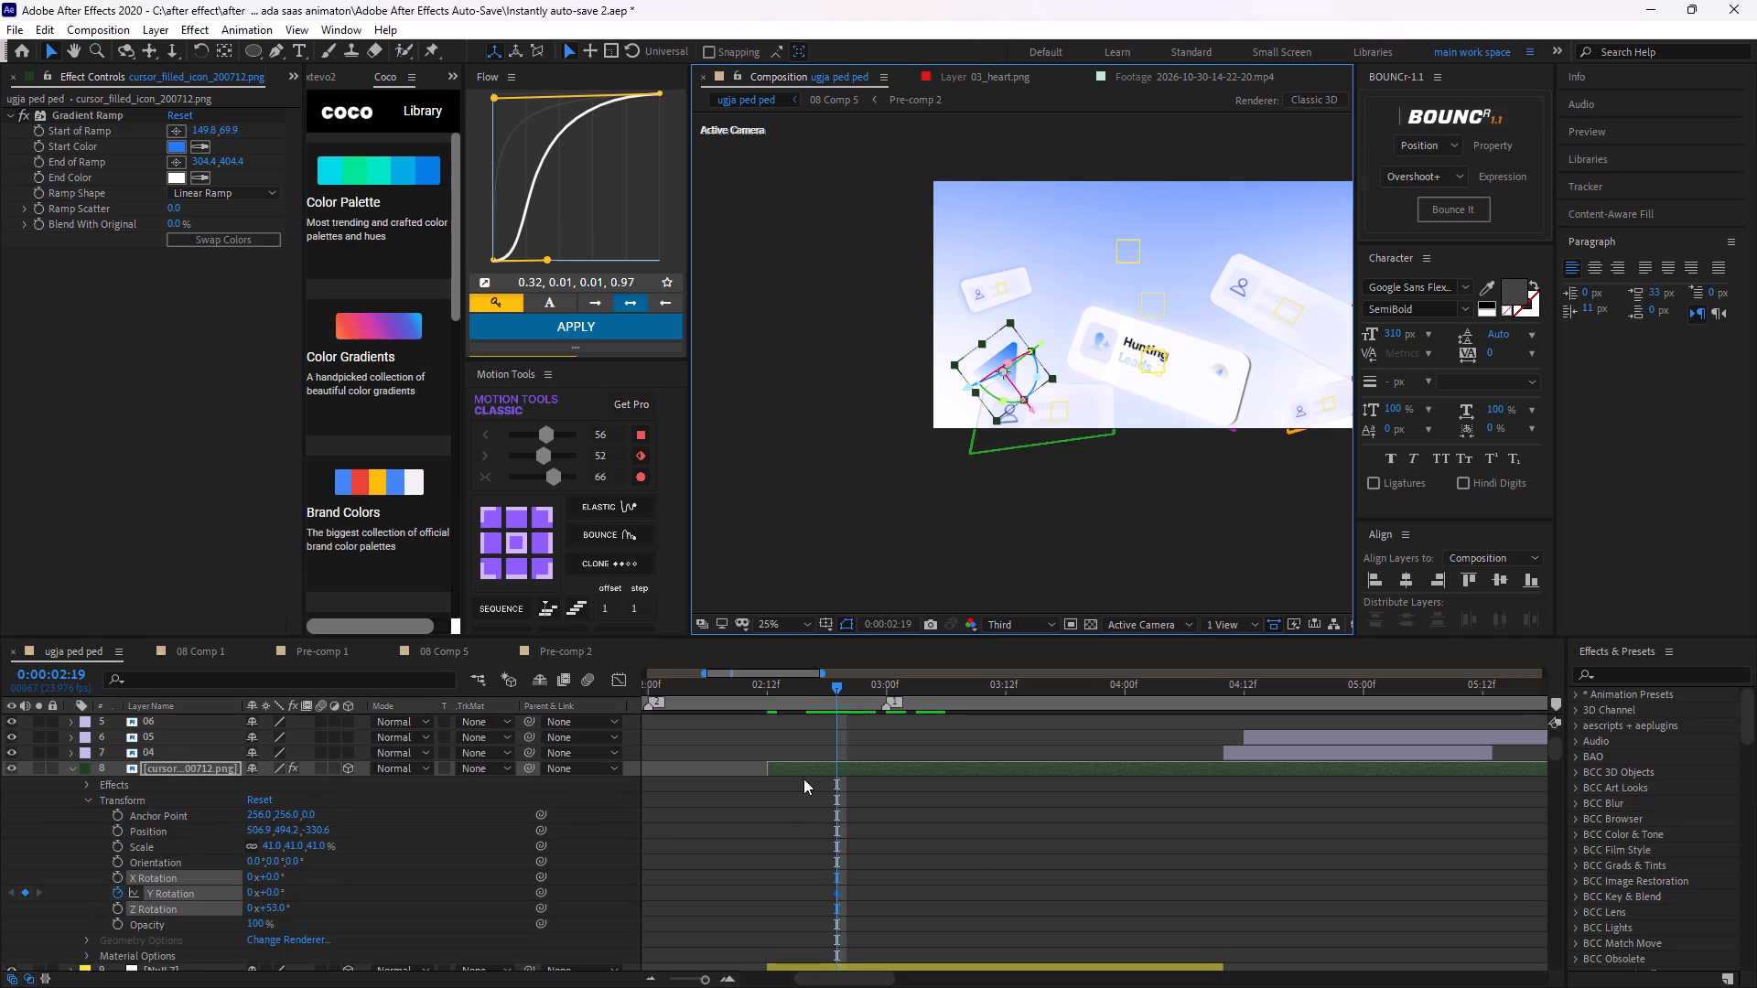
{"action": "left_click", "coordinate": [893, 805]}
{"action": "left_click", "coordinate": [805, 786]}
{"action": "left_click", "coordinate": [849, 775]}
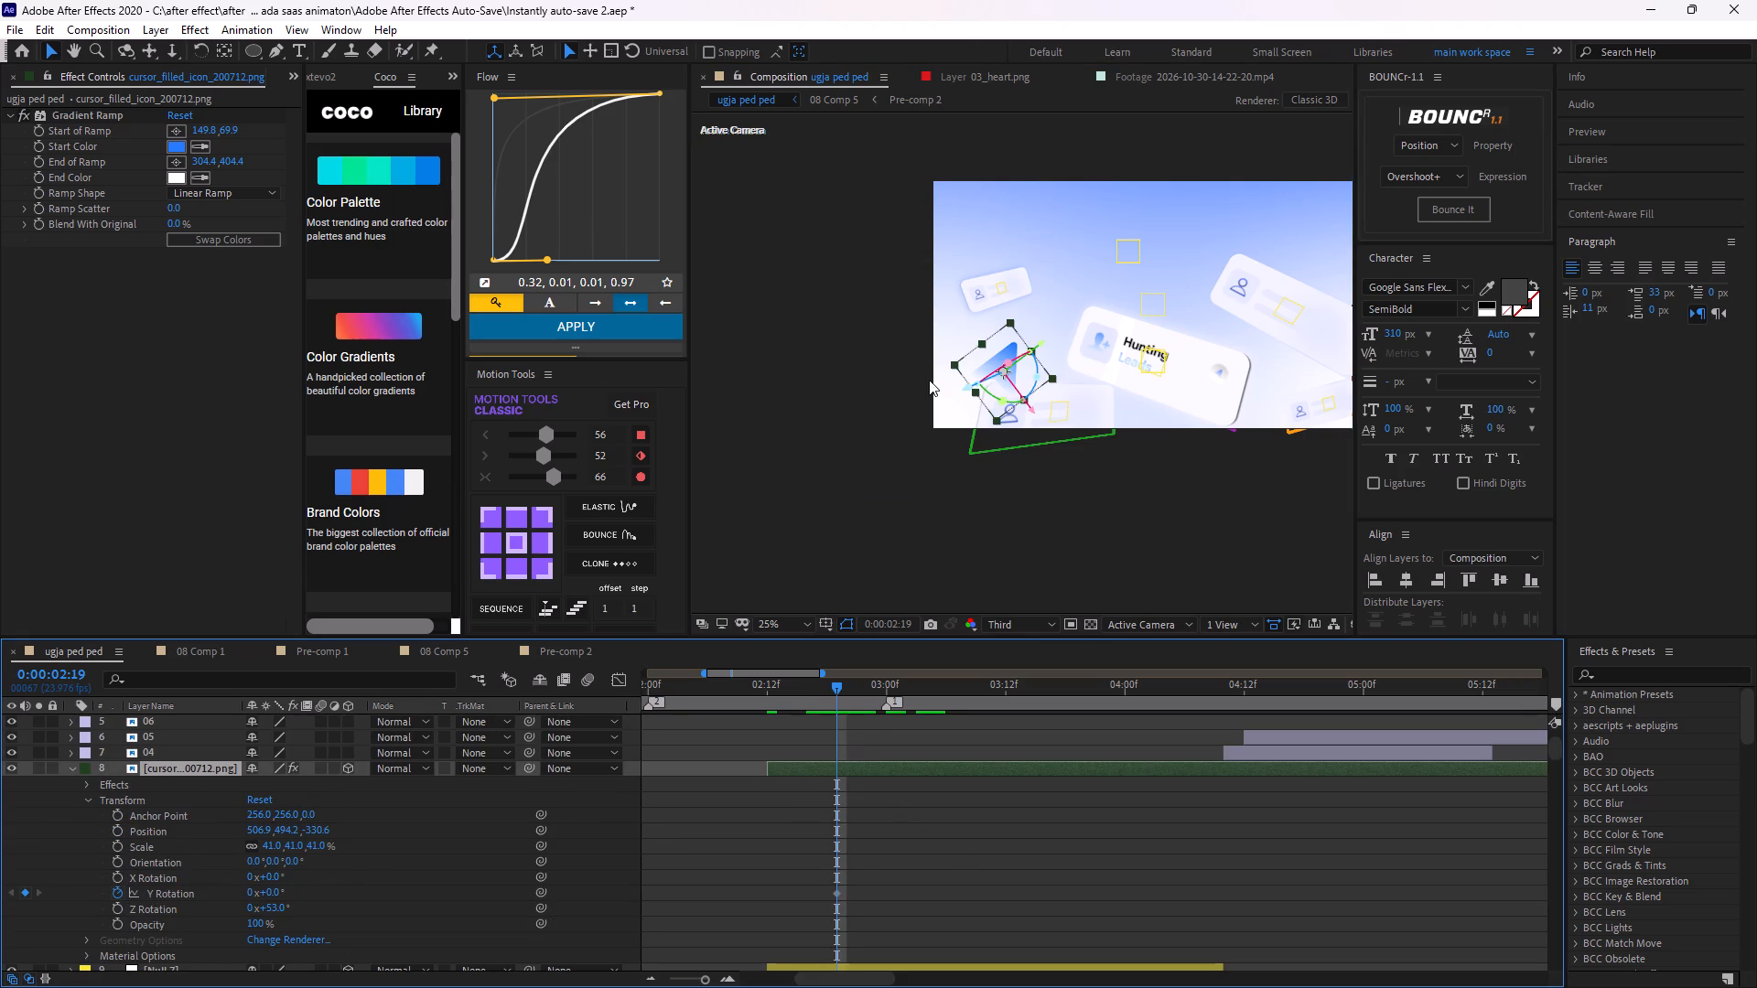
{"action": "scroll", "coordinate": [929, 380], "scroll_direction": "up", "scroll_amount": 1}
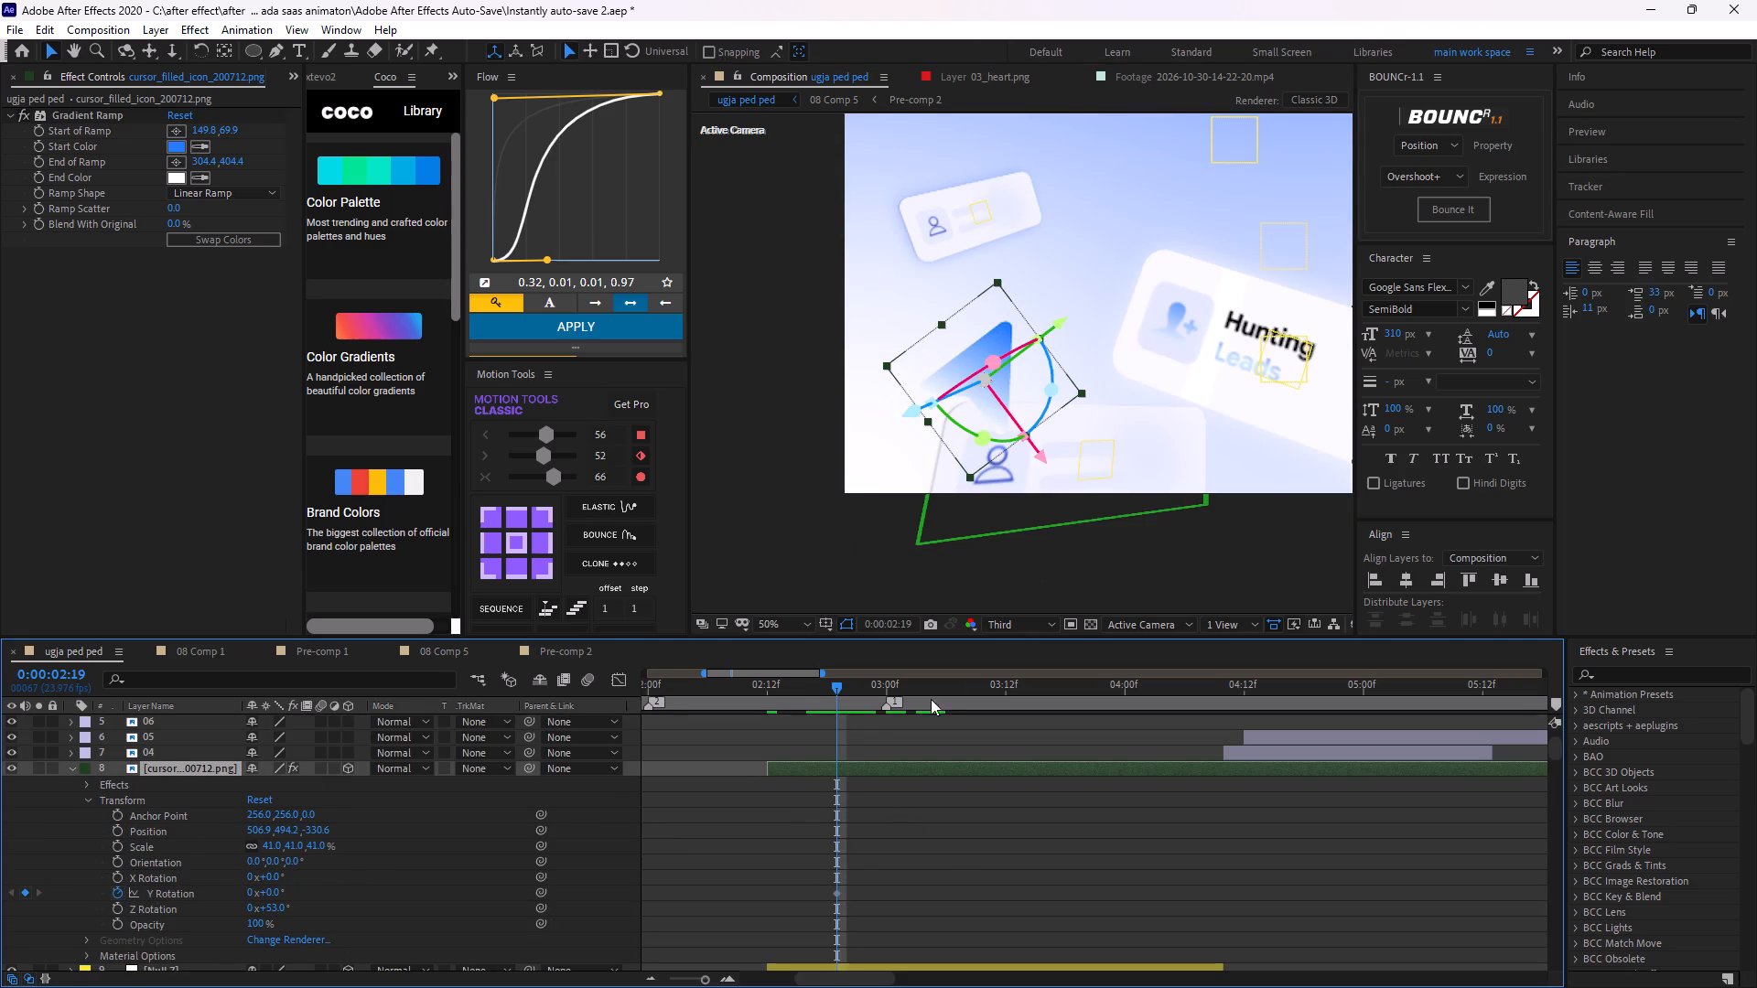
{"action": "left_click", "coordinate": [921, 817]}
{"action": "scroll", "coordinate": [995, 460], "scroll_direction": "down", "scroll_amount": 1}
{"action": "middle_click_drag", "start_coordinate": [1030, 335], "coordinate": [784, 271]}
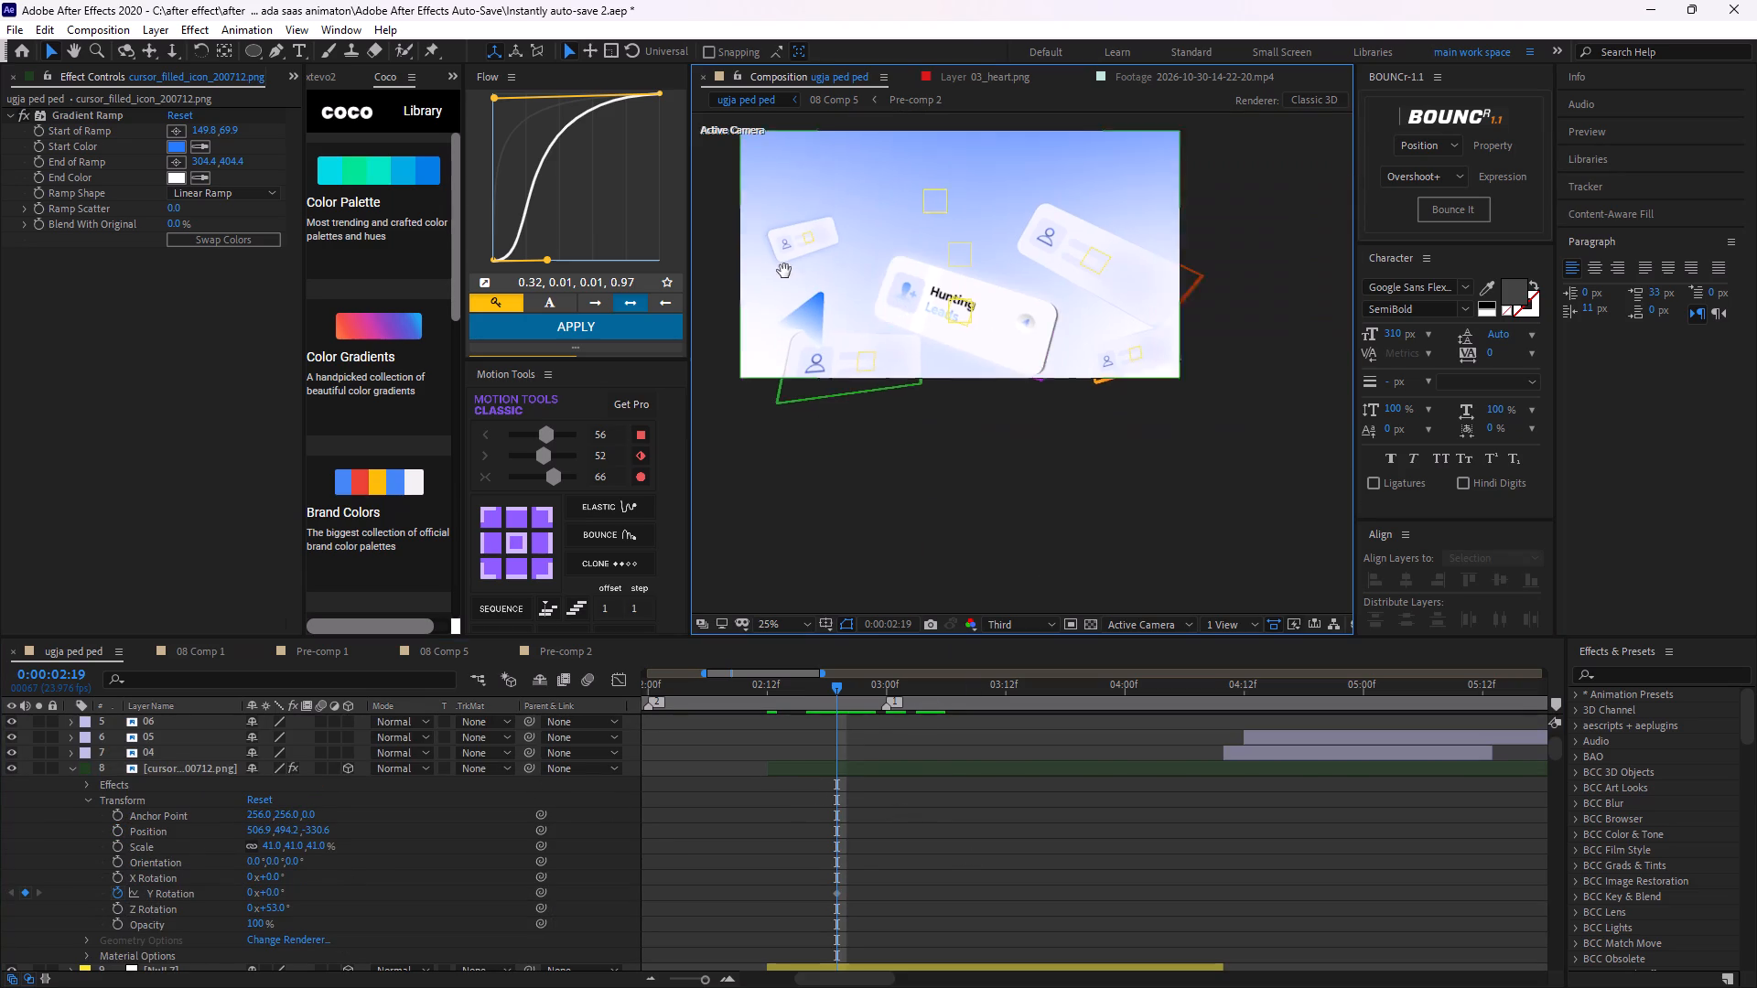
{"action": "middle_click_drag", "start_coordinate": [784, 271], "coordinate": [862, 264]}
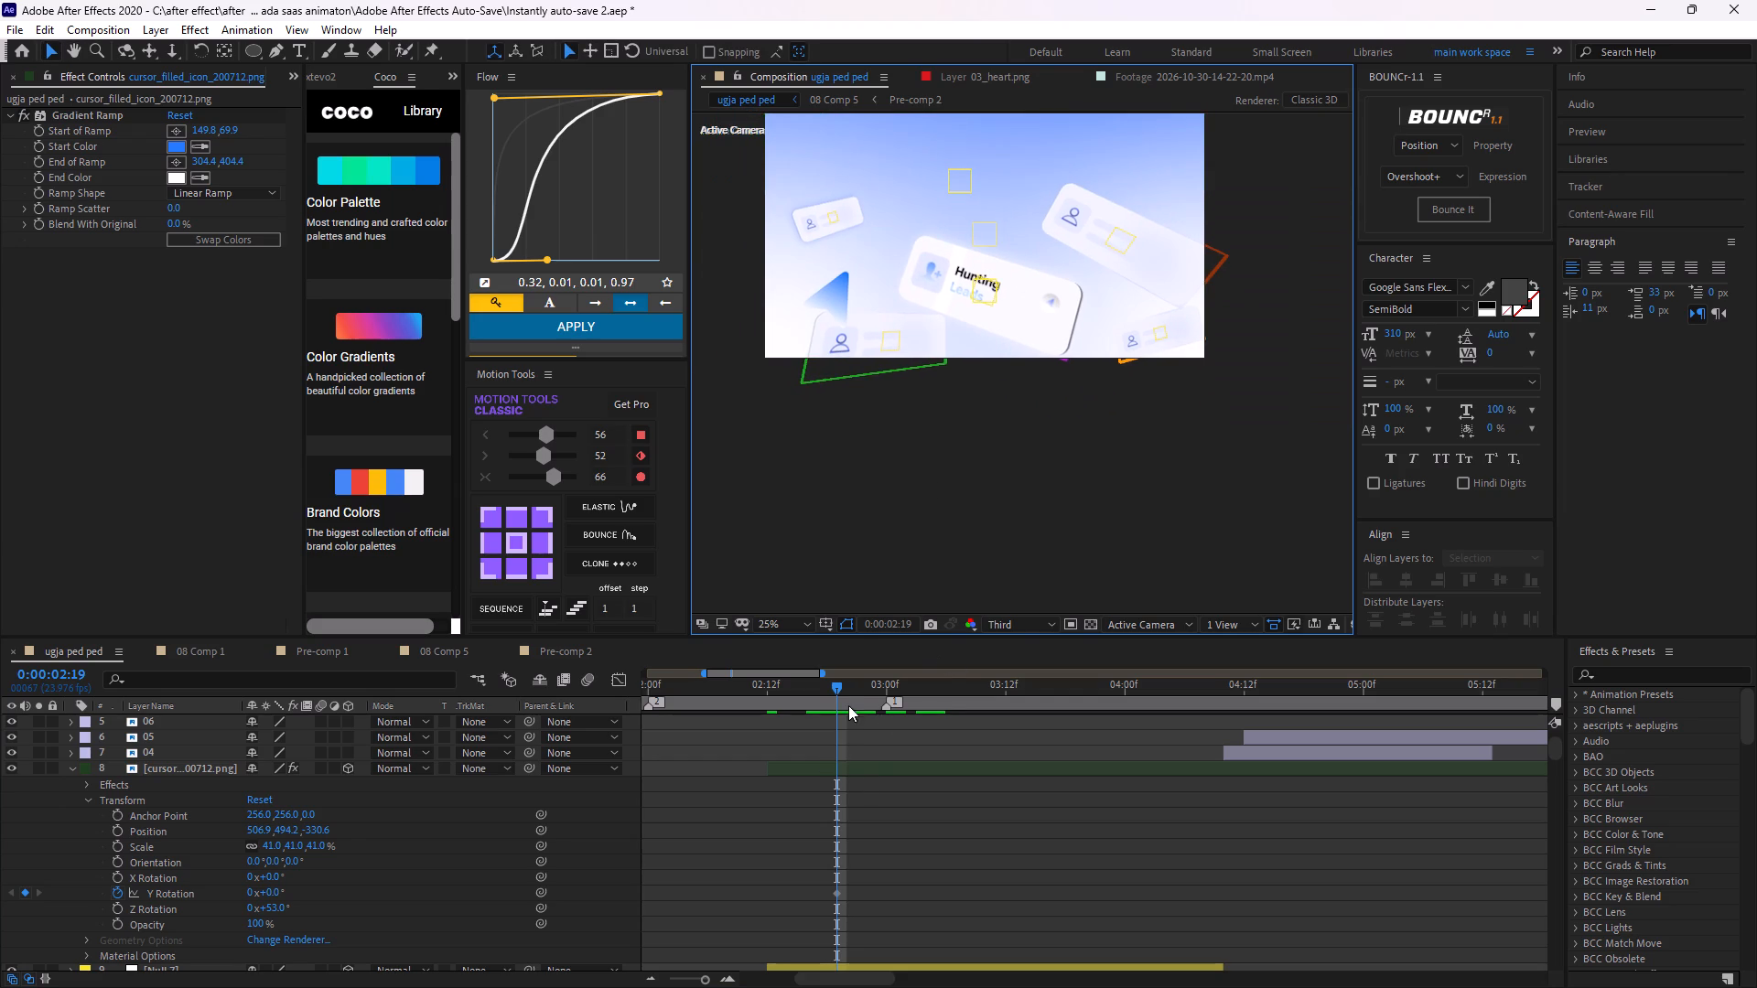
Turn on the visibility and audio of the topmost reference video layer, previewing it from about 0:00:02:19.
{"action": "scroll", "coordinate": [889, 768], "scroll_direction": "up", "scroll_amount": 2}
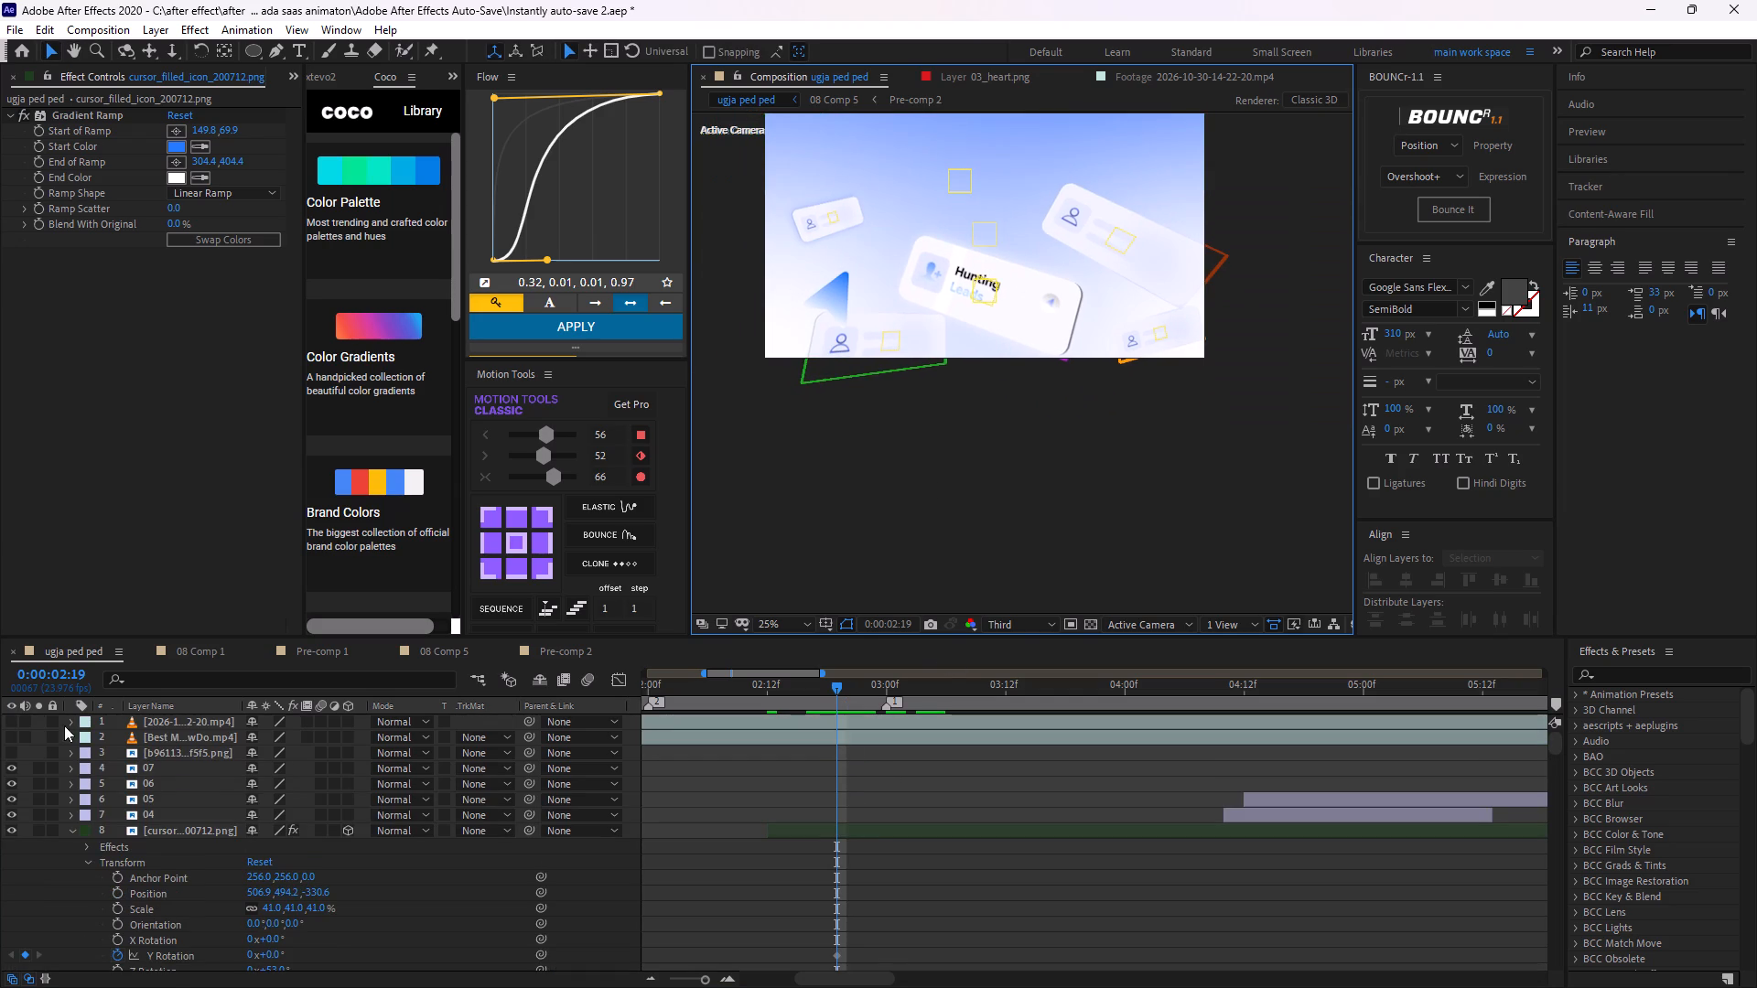
{"action": "left_click", "coordinate": [9, 716]}
{"action": "key", "text": "space"}
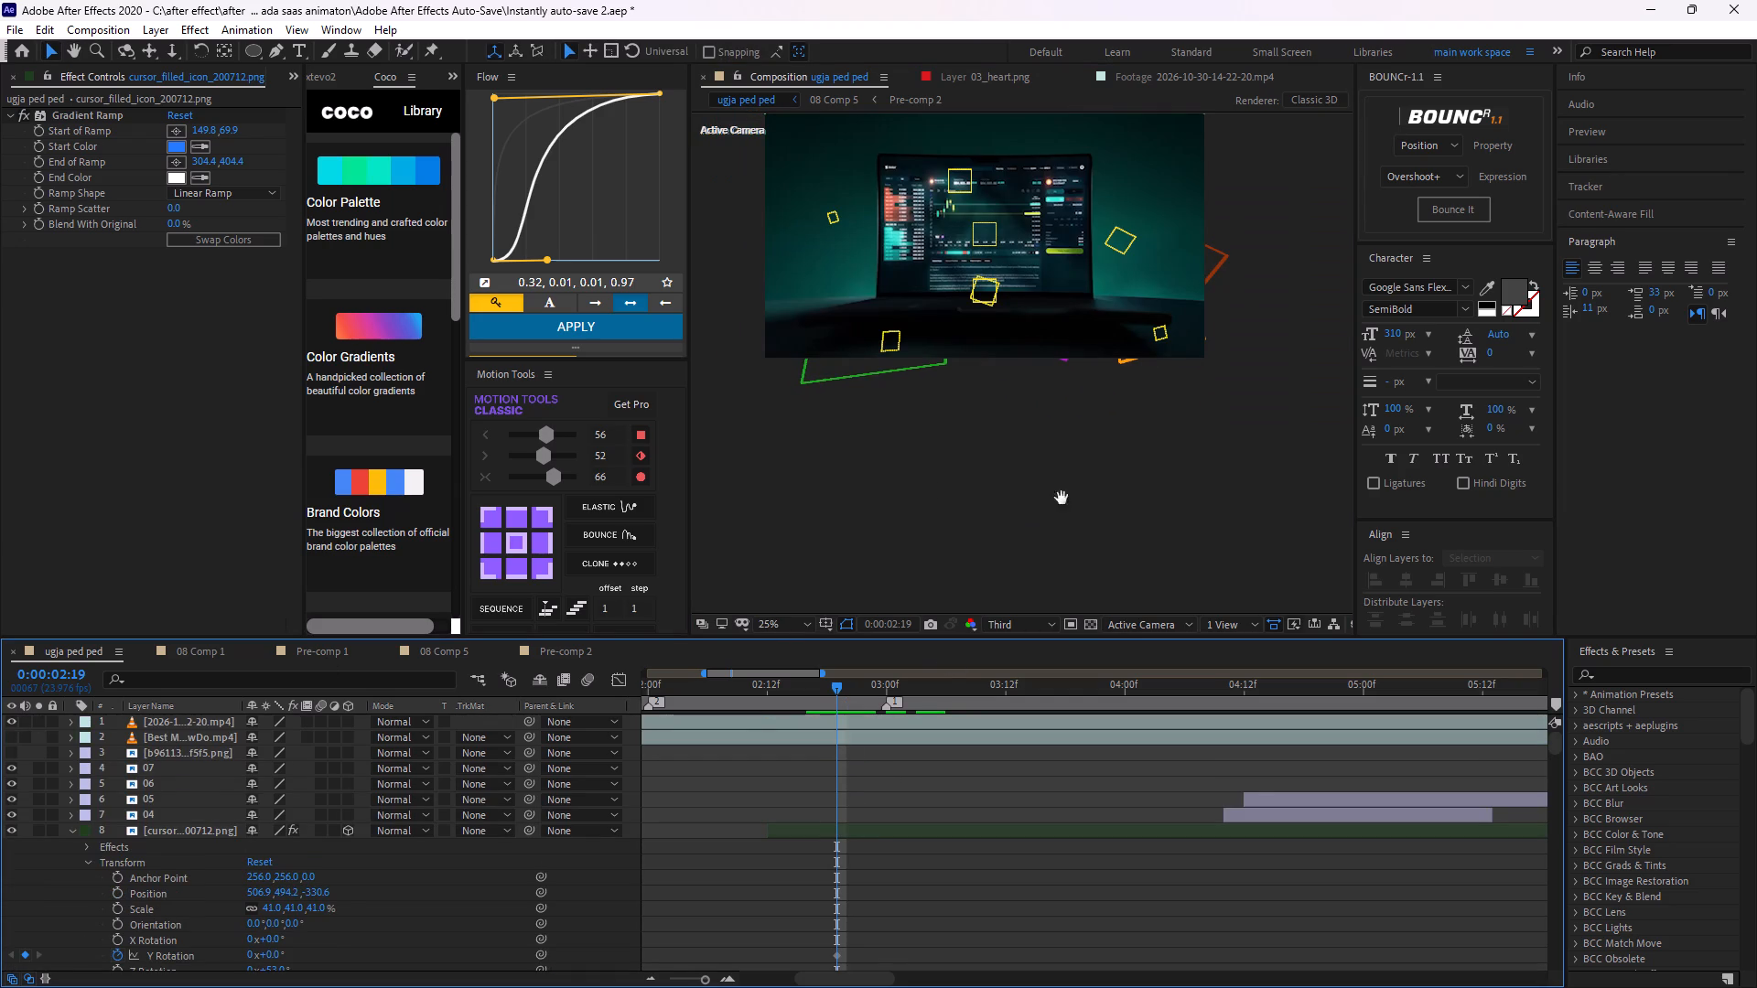
{"action": "key", "text": "space"}
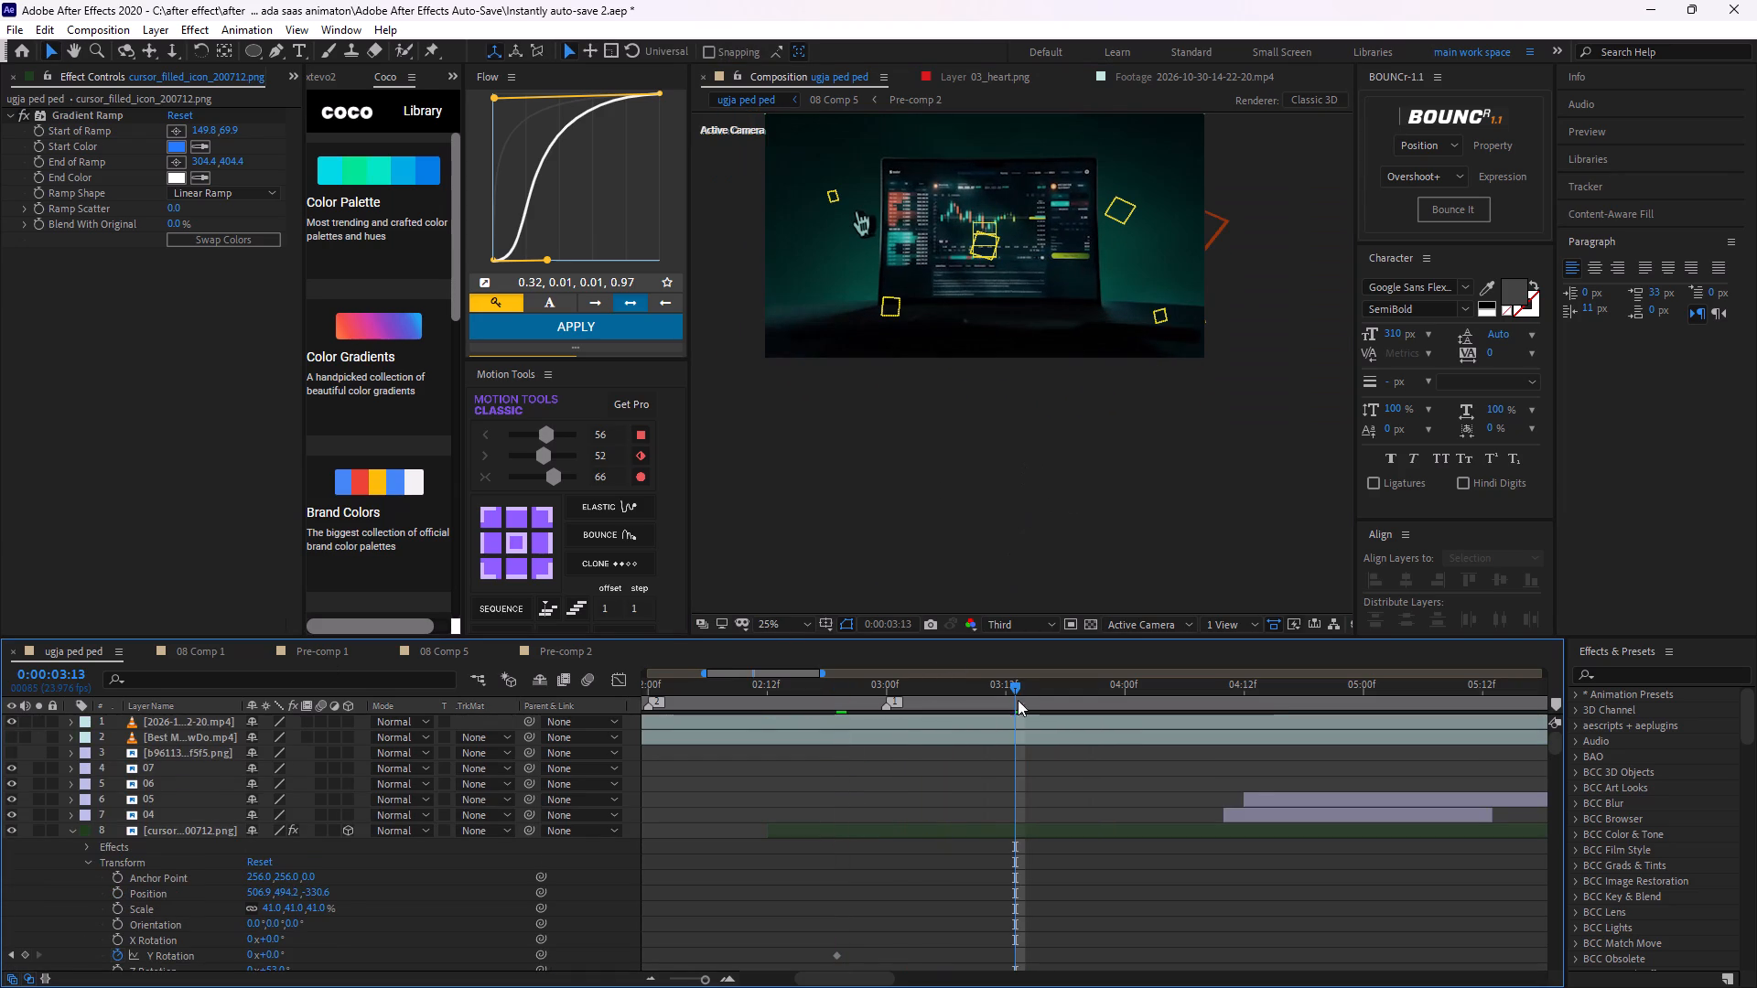
{"action": "left_click_drag", "start_coordinate": [1010, 688], "coordinate": [872, 717]}
{"action": "key", "text": "space"}
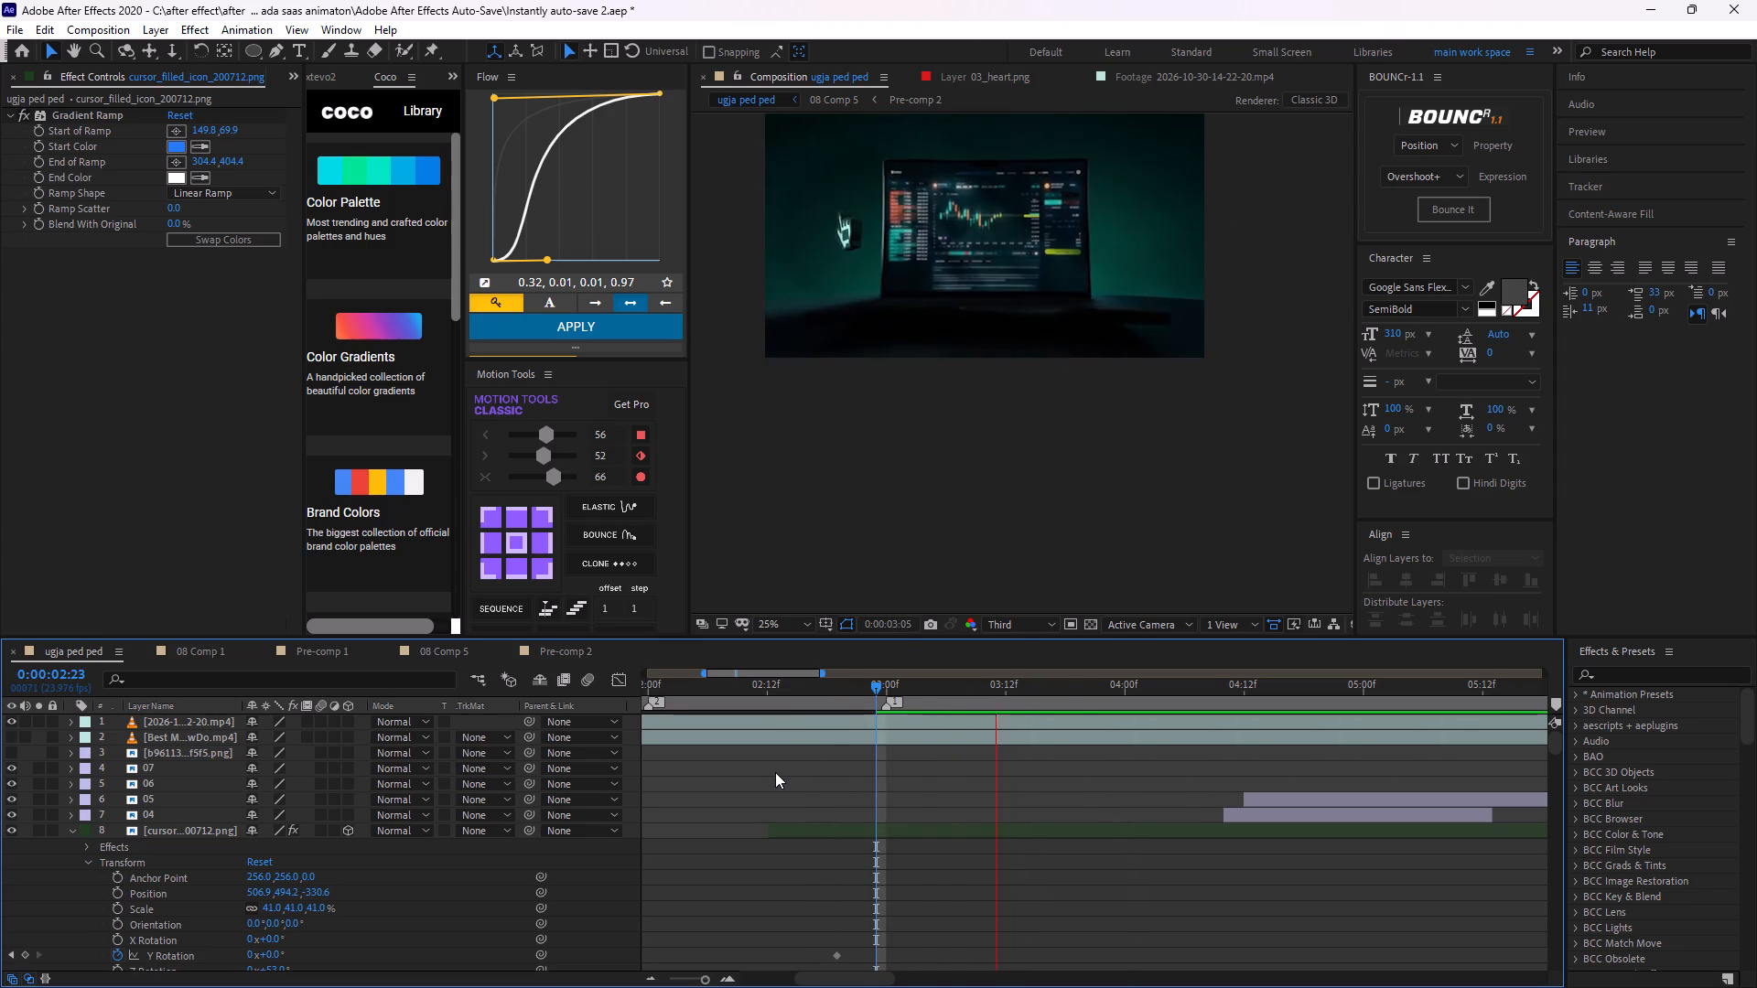
{"action": "key", "text": "space"}
{"action": "left_click", "coordinate": [27, 723]}
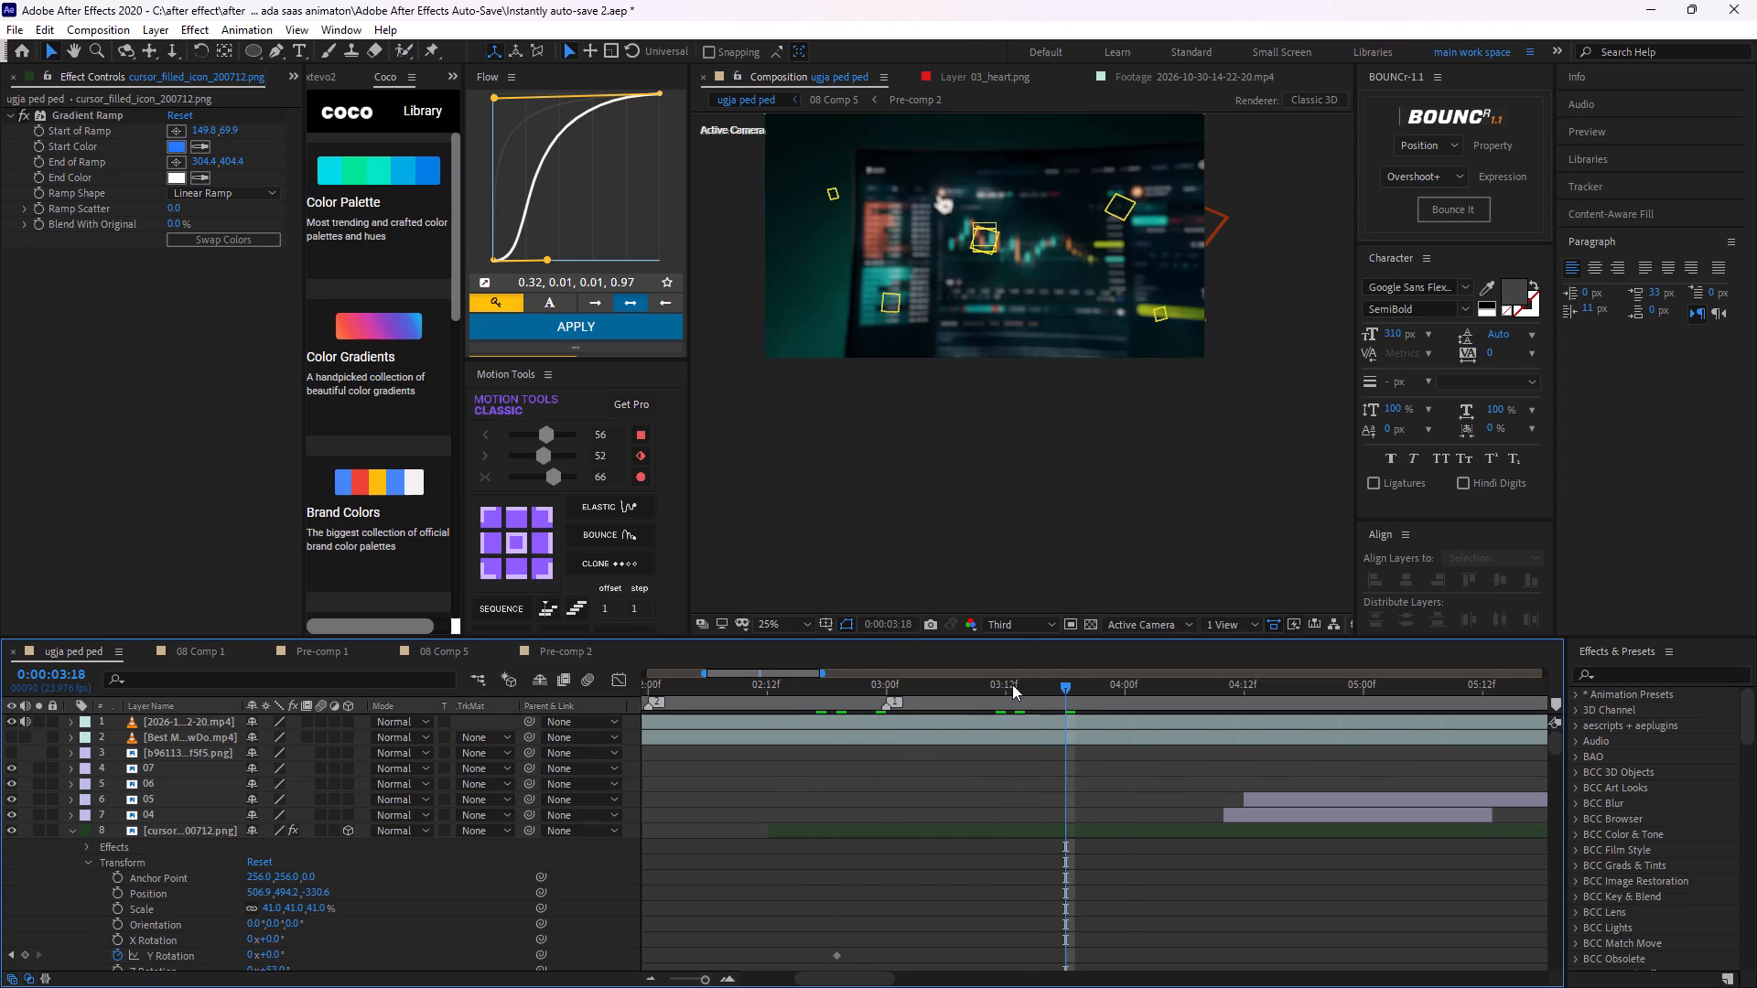
Replay the reference video with sound from around 0:00:02:17 to 0:00:03:01 and examine its hand cursor's 3D motion beside the laptop.
{"action": "left_click_drag", "start_coordinate": [1054, 695], "coordinate": [833, 727]}
{"action": "key", "text": "space"}
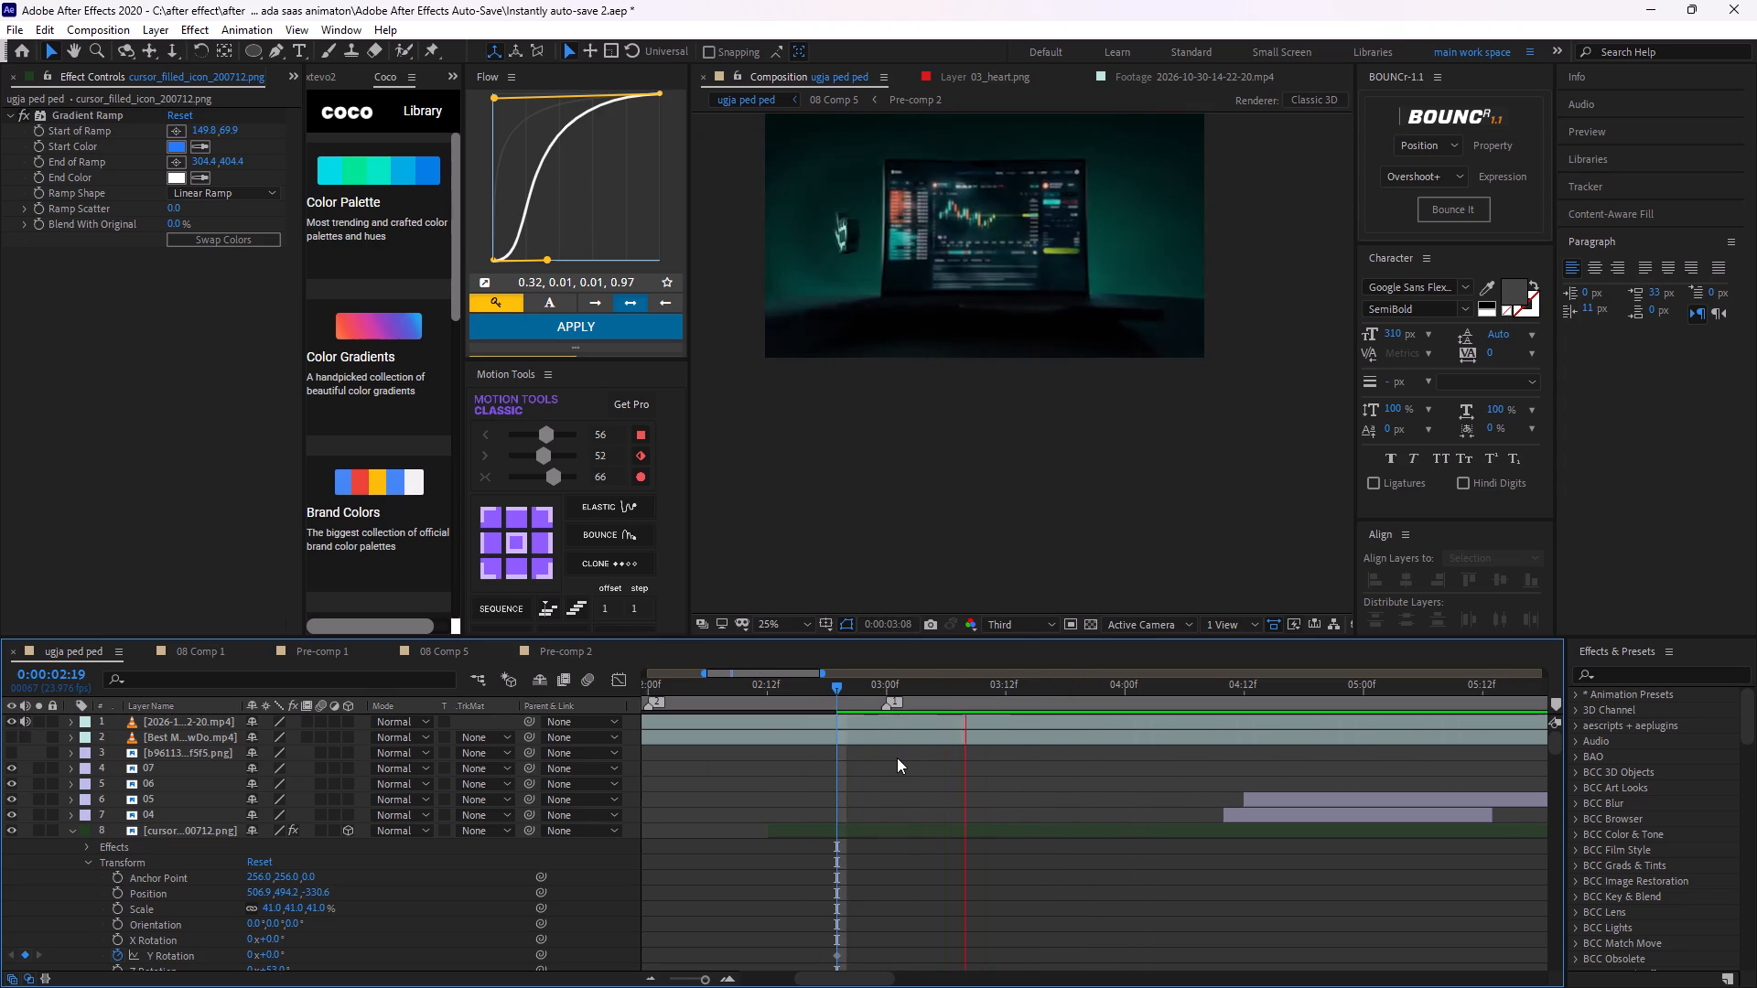
{"action": "key", "text": "space"}
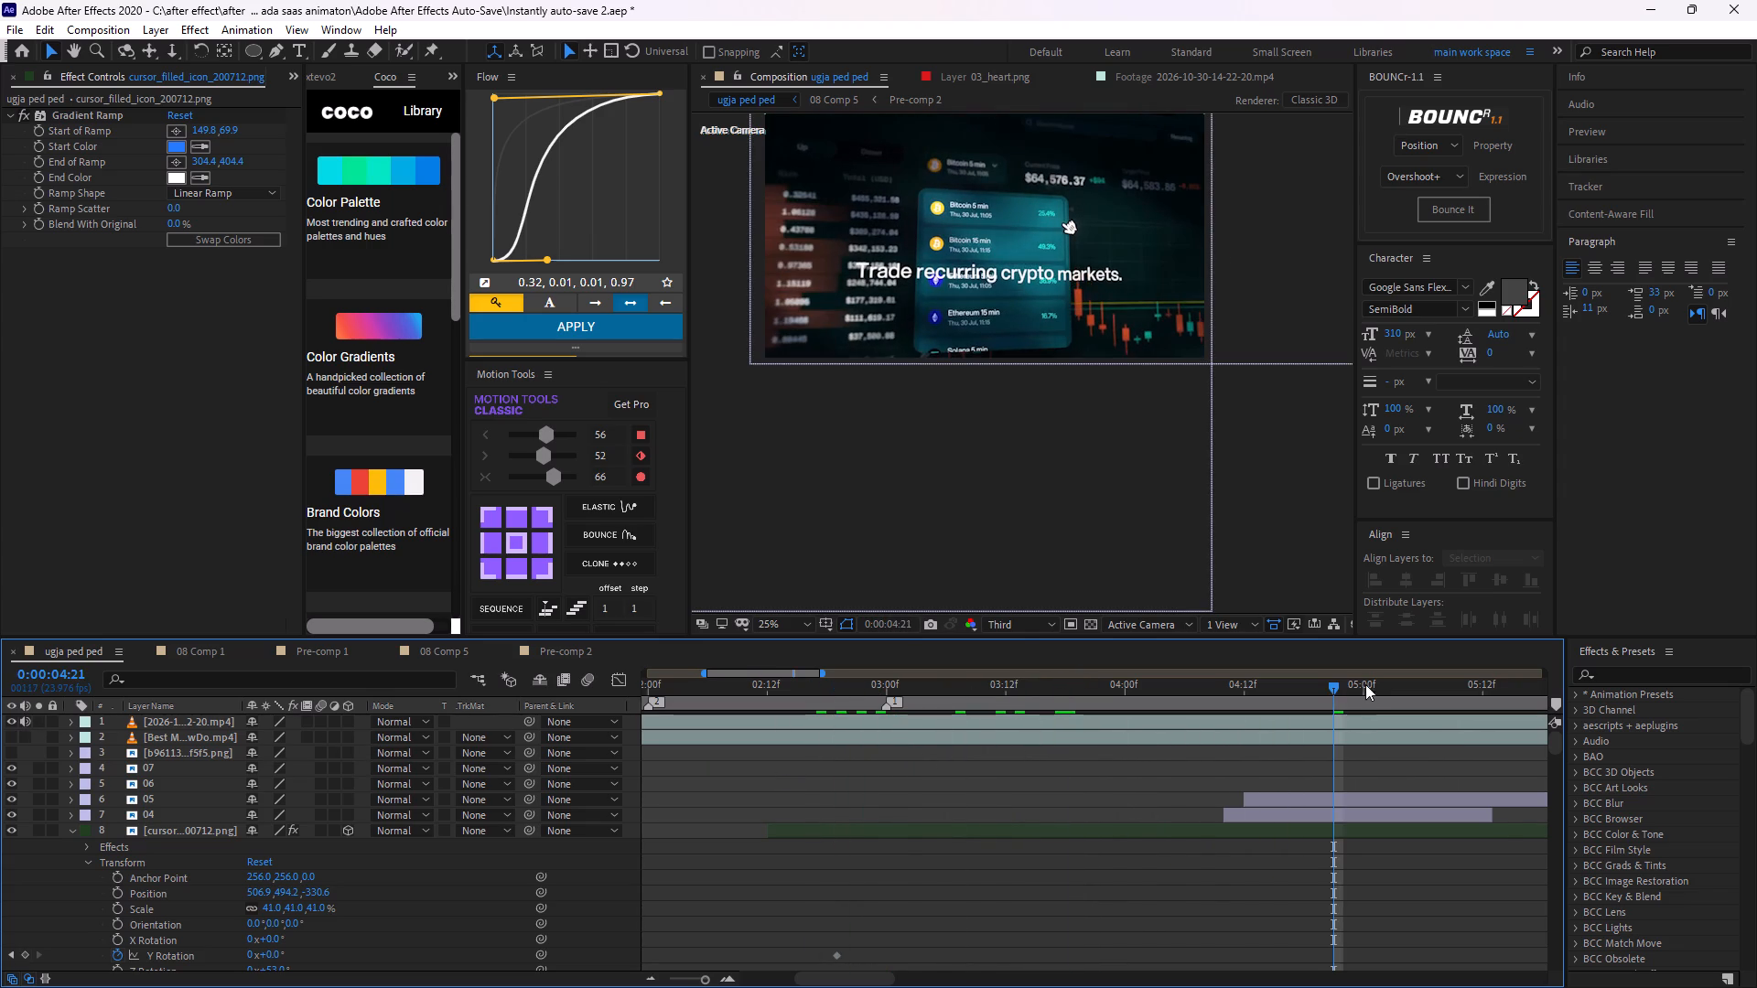
{"action": "left_click_drag", "start_coordinate": [1337, 687], "coordinate": [876, 767]}
{"action": "key", "text": "space"}
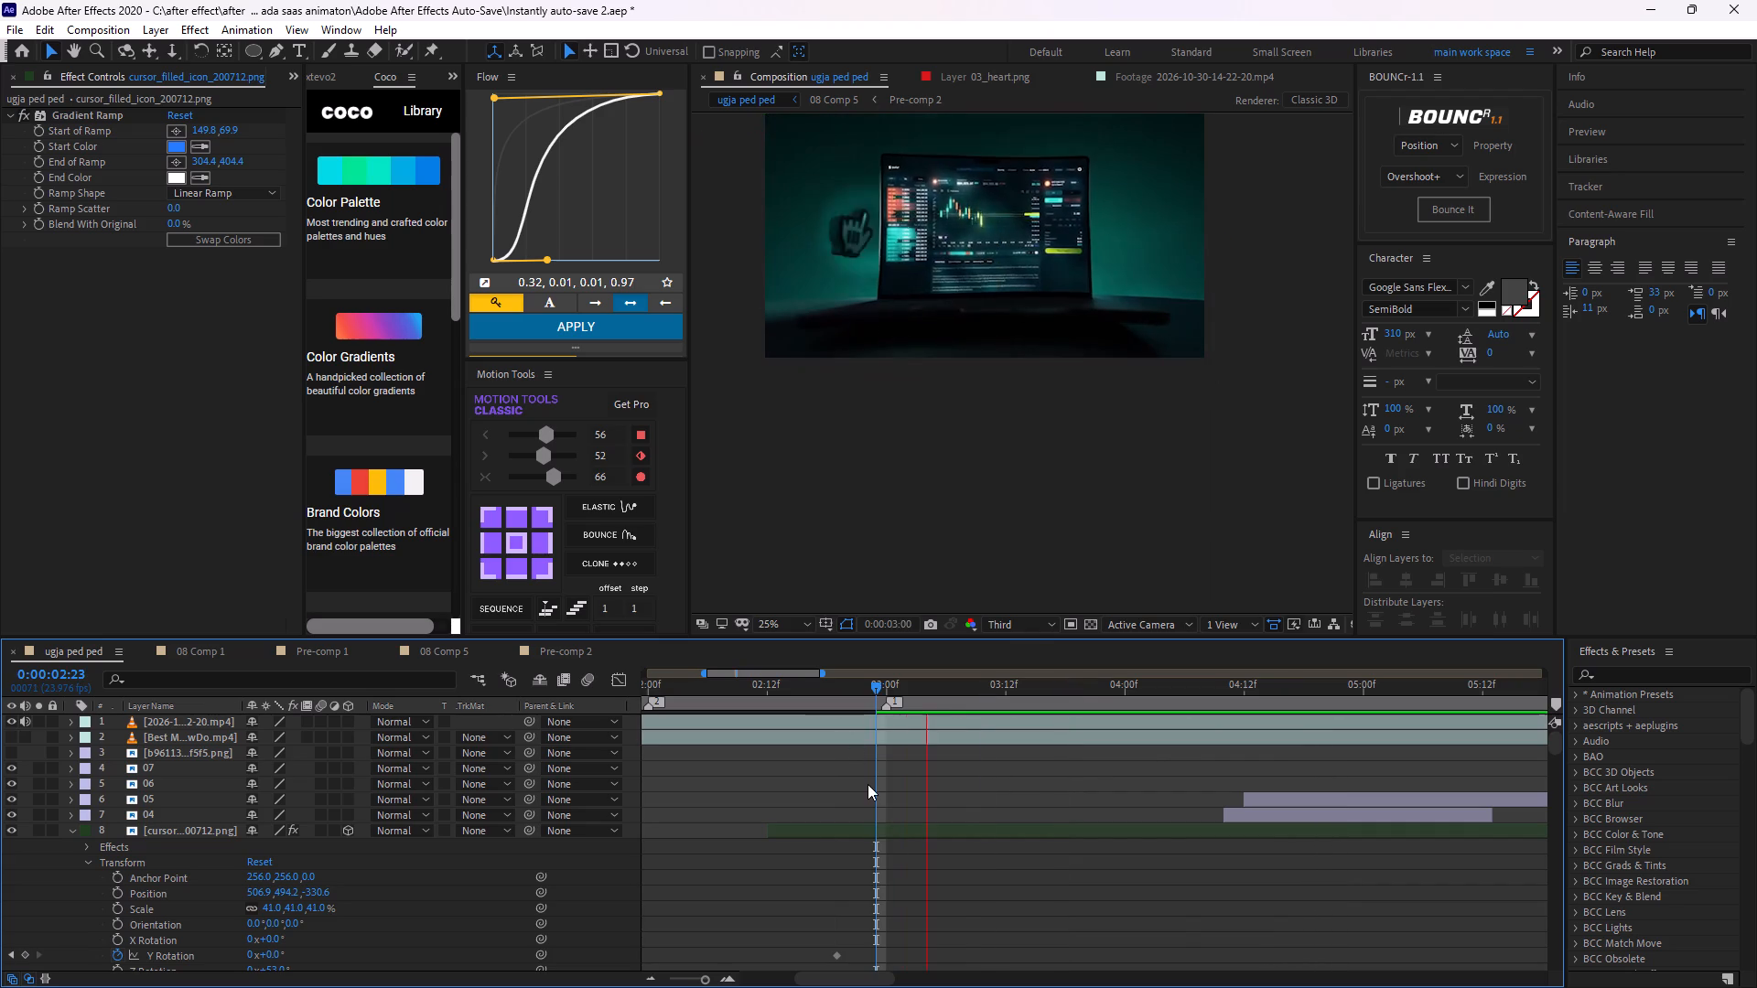
{"action": "key", "text": "space"}
{"action": "left_click_drag", "start_coordinate": [1037, 685], "coordinate": [818, 749]}
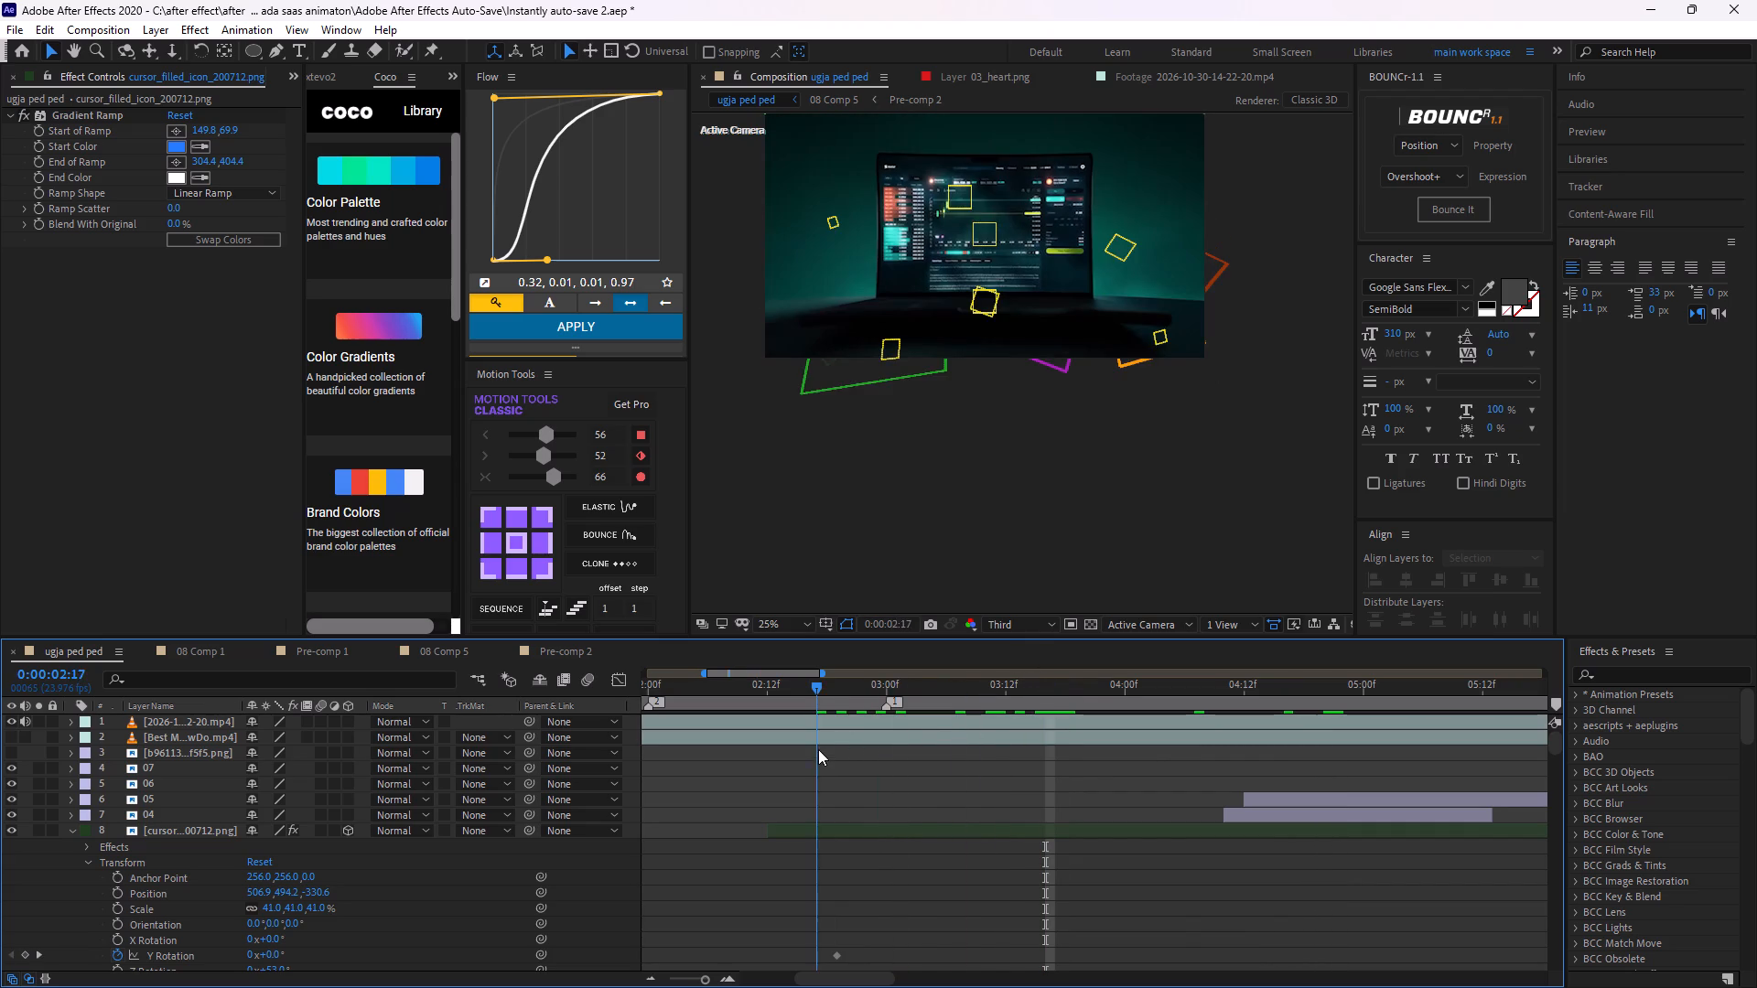
{"action": "left_click_drag", "start_coordinate": [818, 749], "coordinate": [898, 745]}
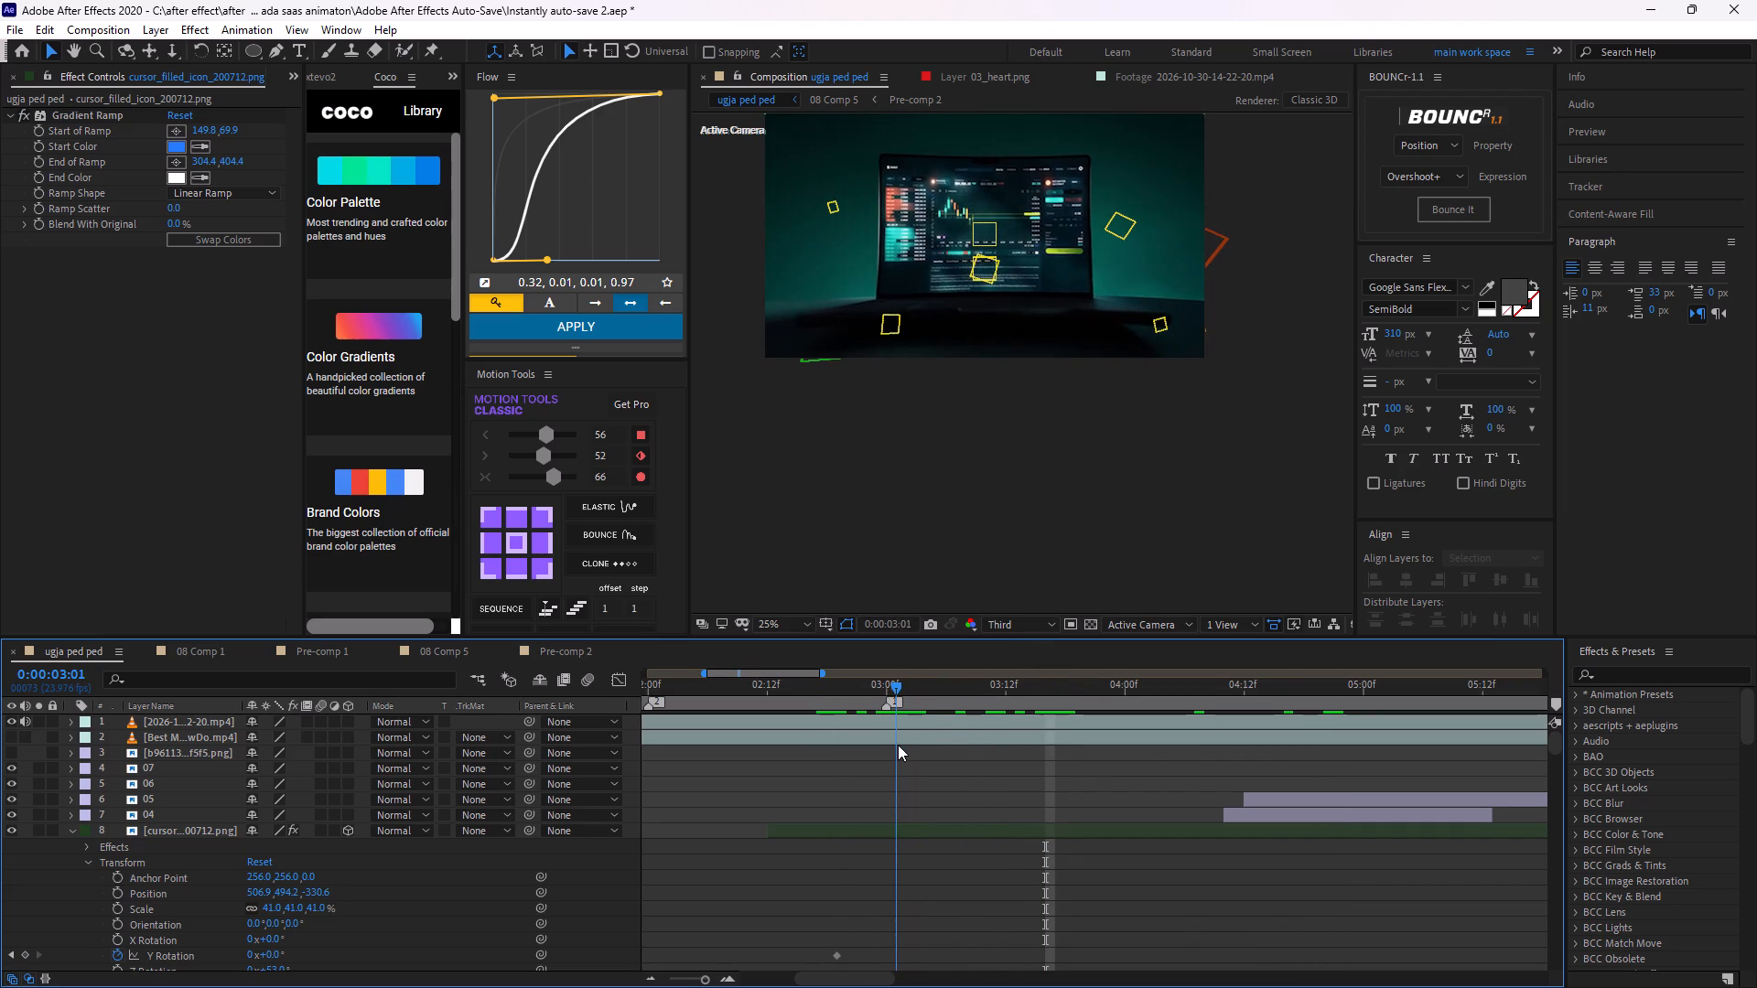
{"action": "left_click_drag", "start_coordinate": [898, 745], "coordinate": [896, 746]}
{"action": "key", "text": "space"}
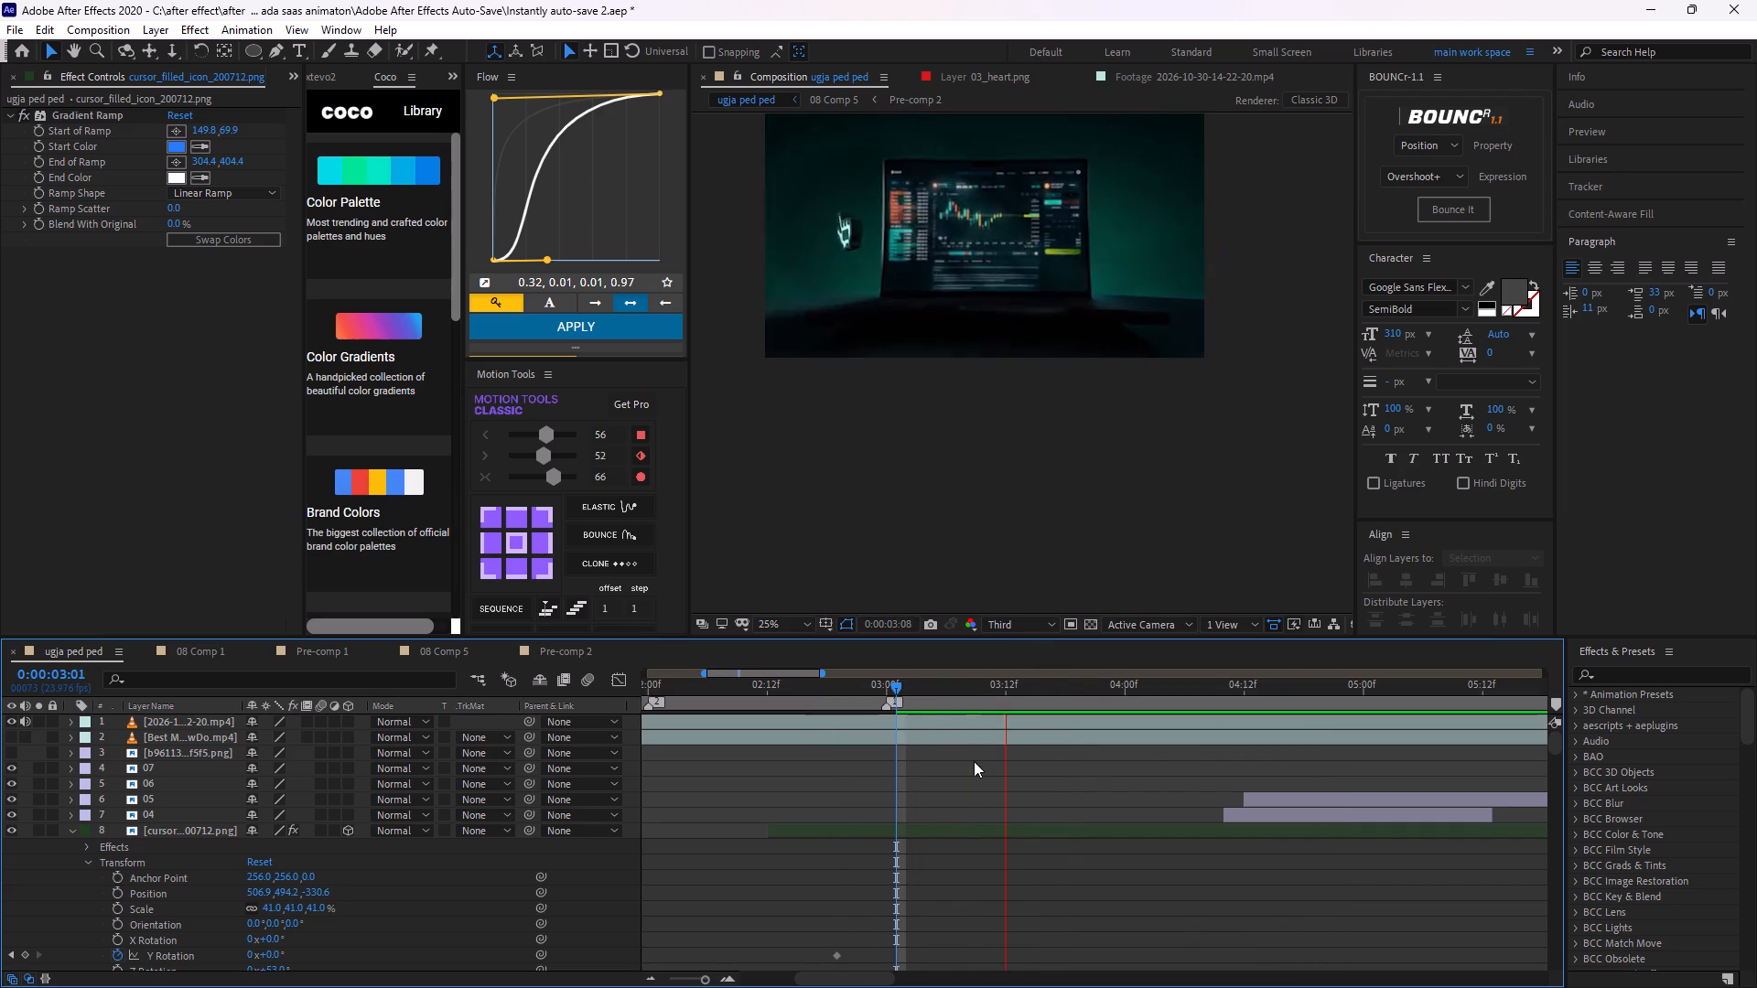
{"action": "key", "text": "space"}
Scrub and play the reference video from about 0:00:03:08 to 0:00:06:20, examining how its hand cursor moves over the trading interface.
{"action": "left_click_drag", "start_coordinate": [1079, 693], "coordinate": [917, 736]}
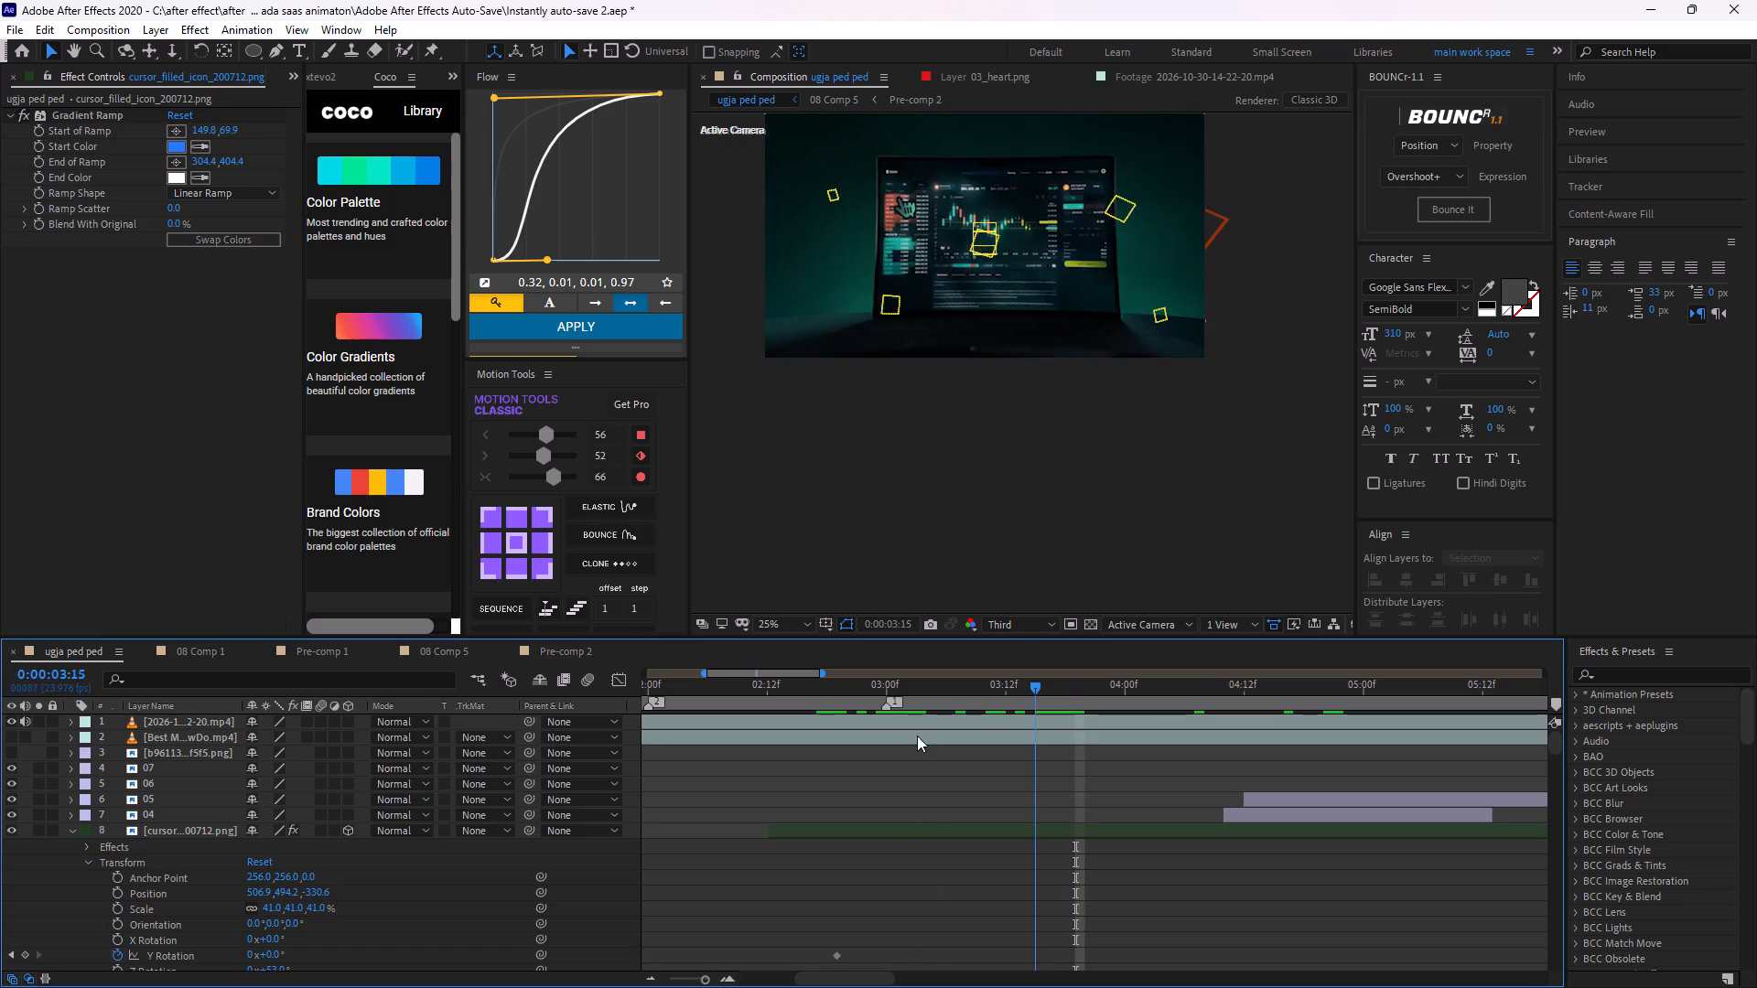
{"action": "left_click_drag", "start_coordinate": [917, 736], "coordinate": [987, 740]}
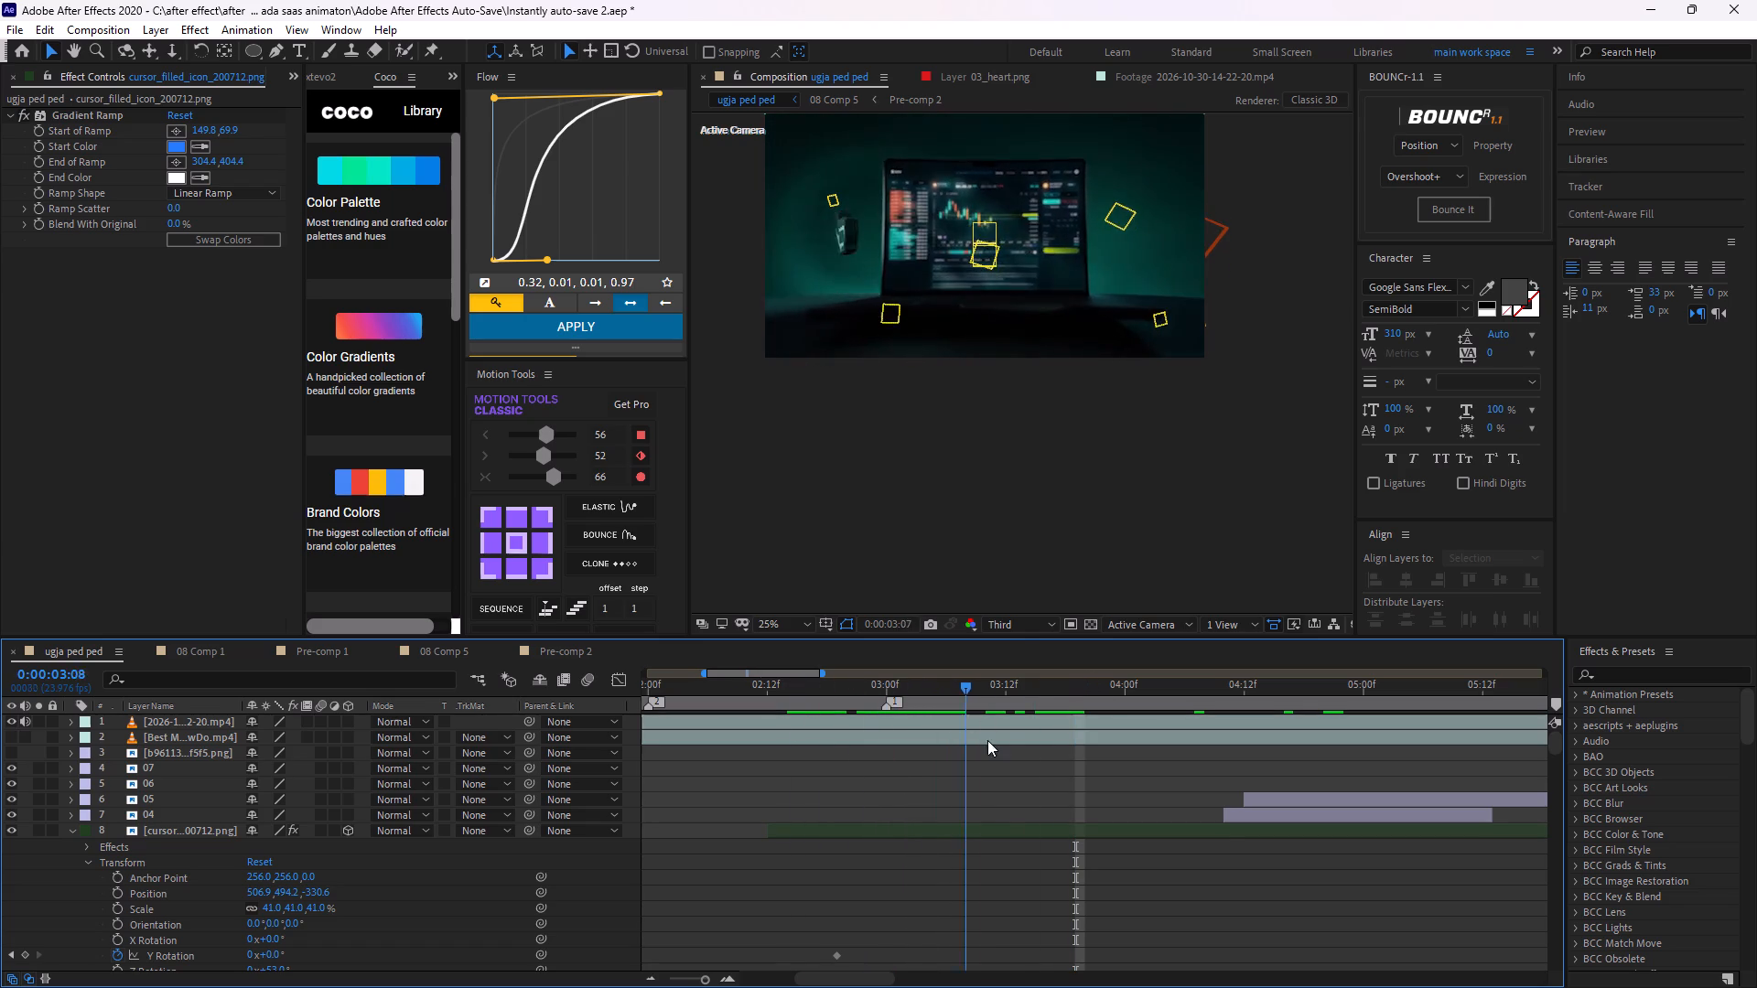
{"action": "left_click_drag", "start_coordinate": [987, 740], "coordinate": [1170, 720]}
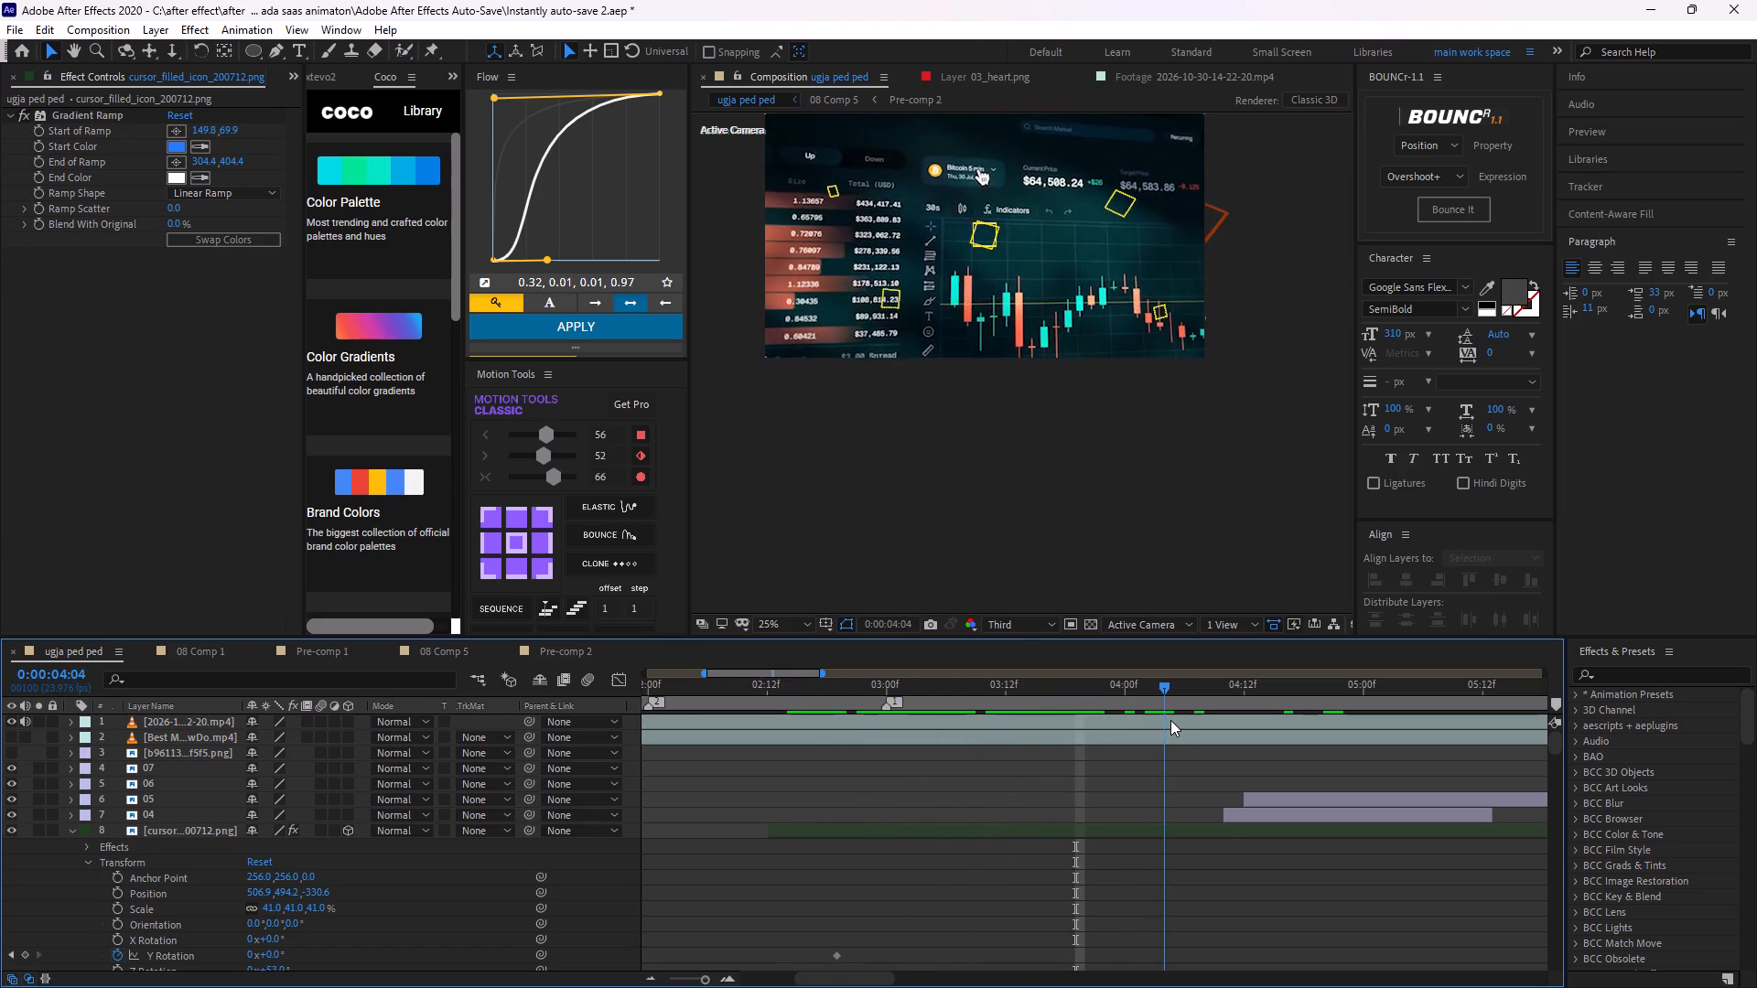
{"action": "left_click_drag", "start_coordinate": [1170, 720], "coordinate": [1303, 718]}
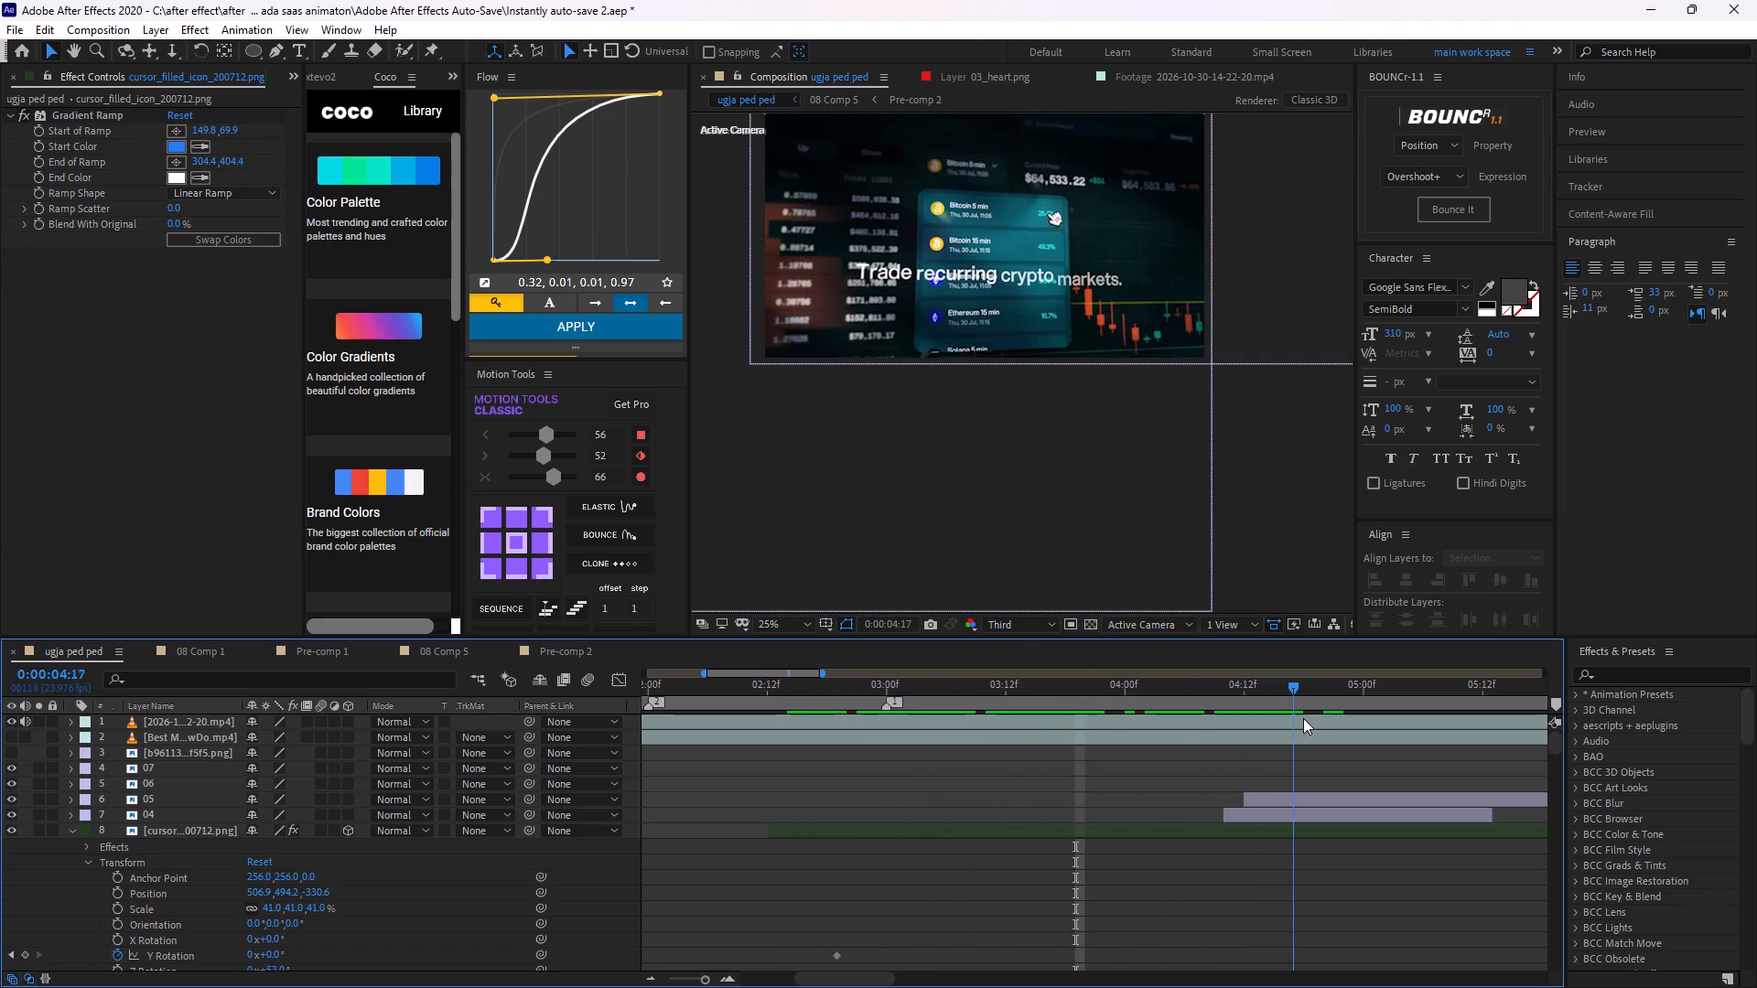
{"action": "left_click_drag", "start_coordinate": [1303, 718], "coordinate": [1195, 727]}
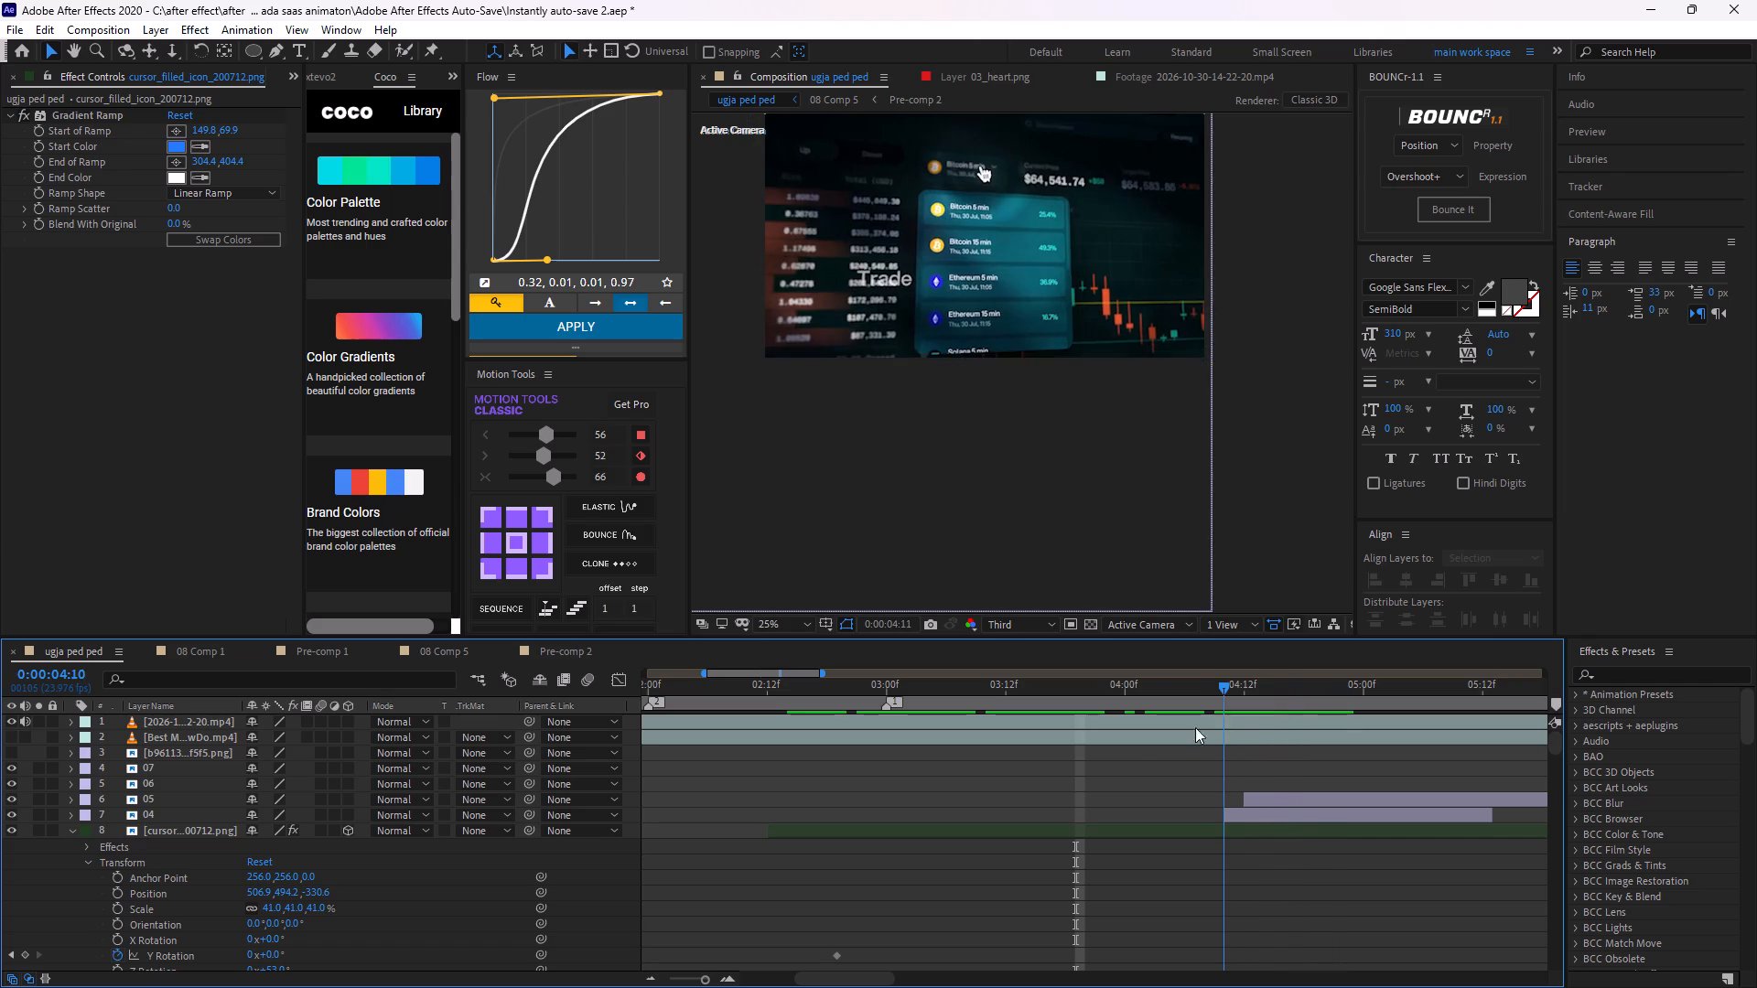
{"action": "left_click_drag", "start_coordinate": [1195, 727], "coordinate": [1124, 733]}
{"action": "key", "text": "space"}
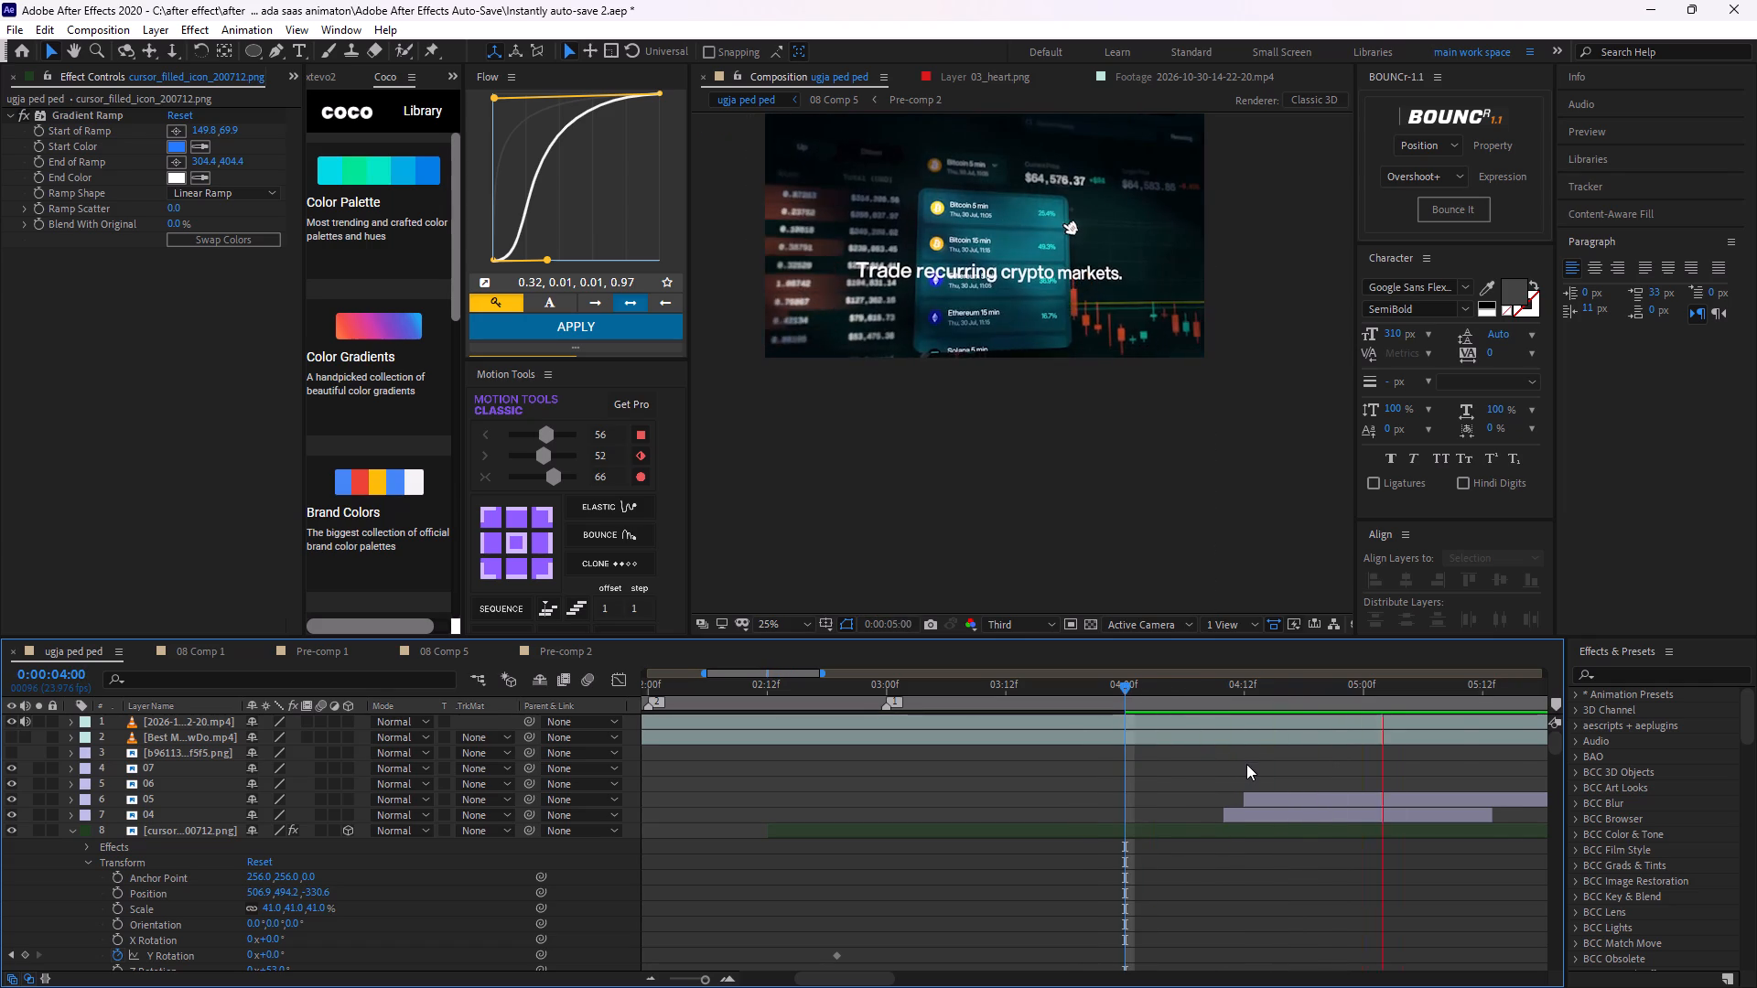
{"action": "key", "text": "space"}
{"action": "key", "text": "space"}
{"action": "key", "text": "space"}
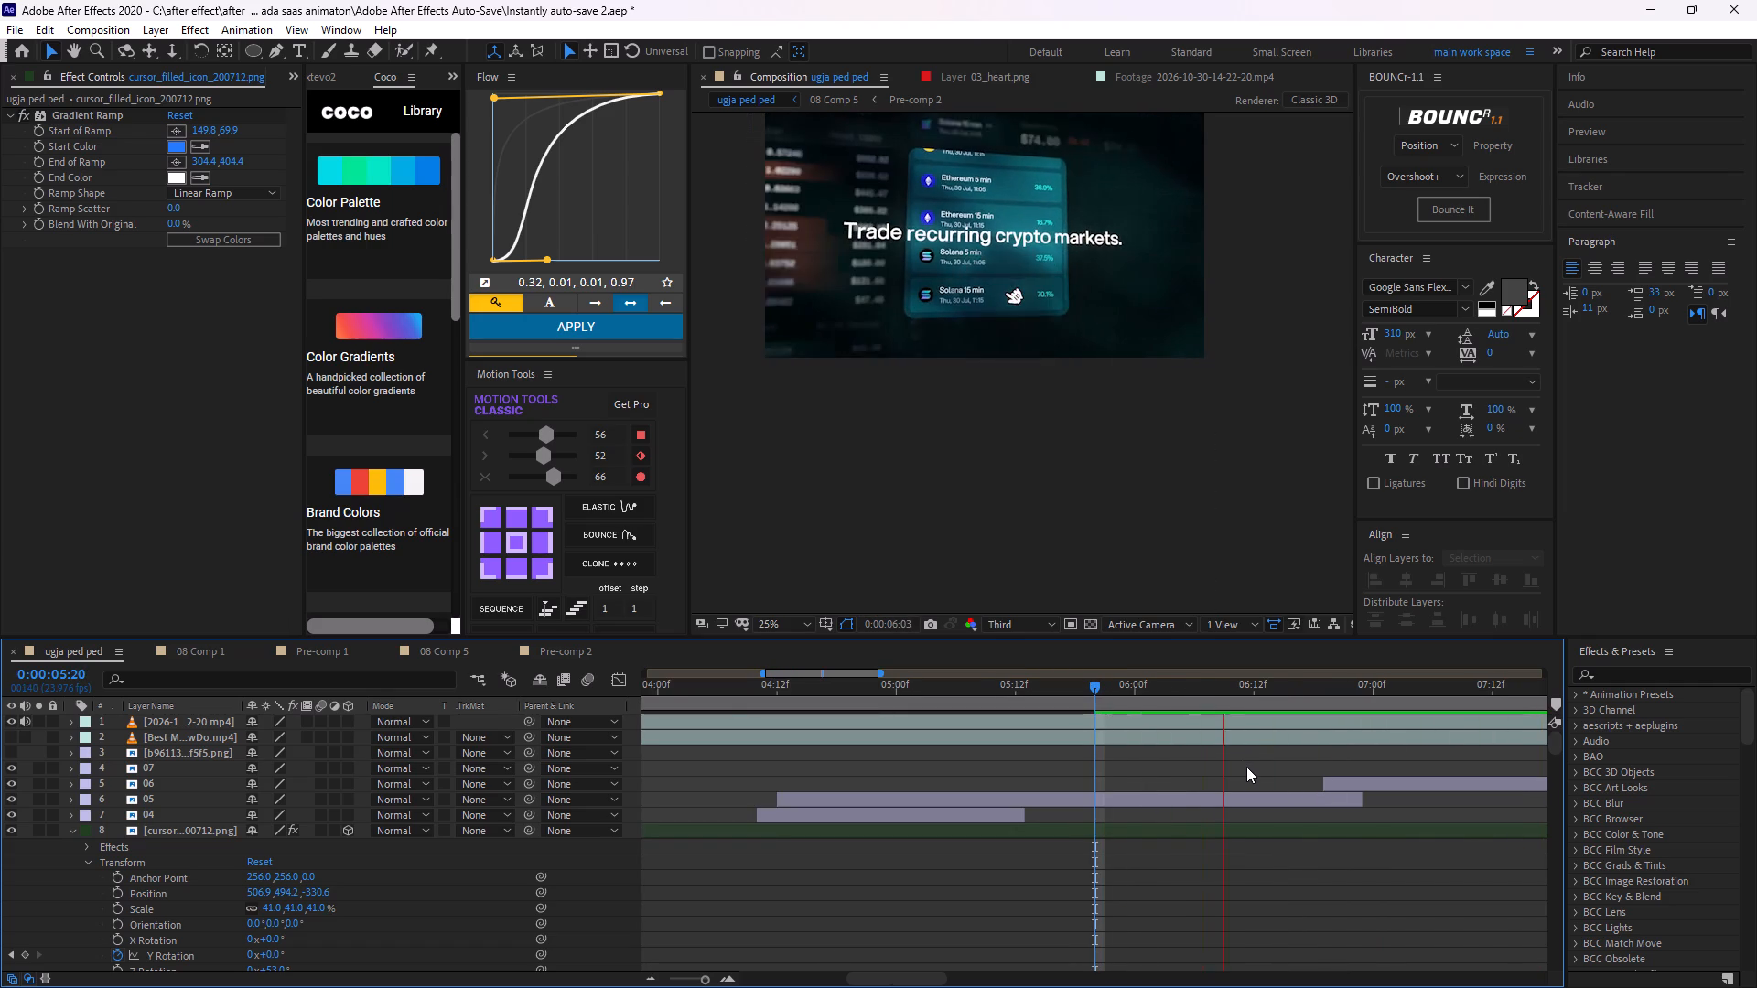
{"action": "key", "text": "space"}
{"action": "key", "text": "space"}
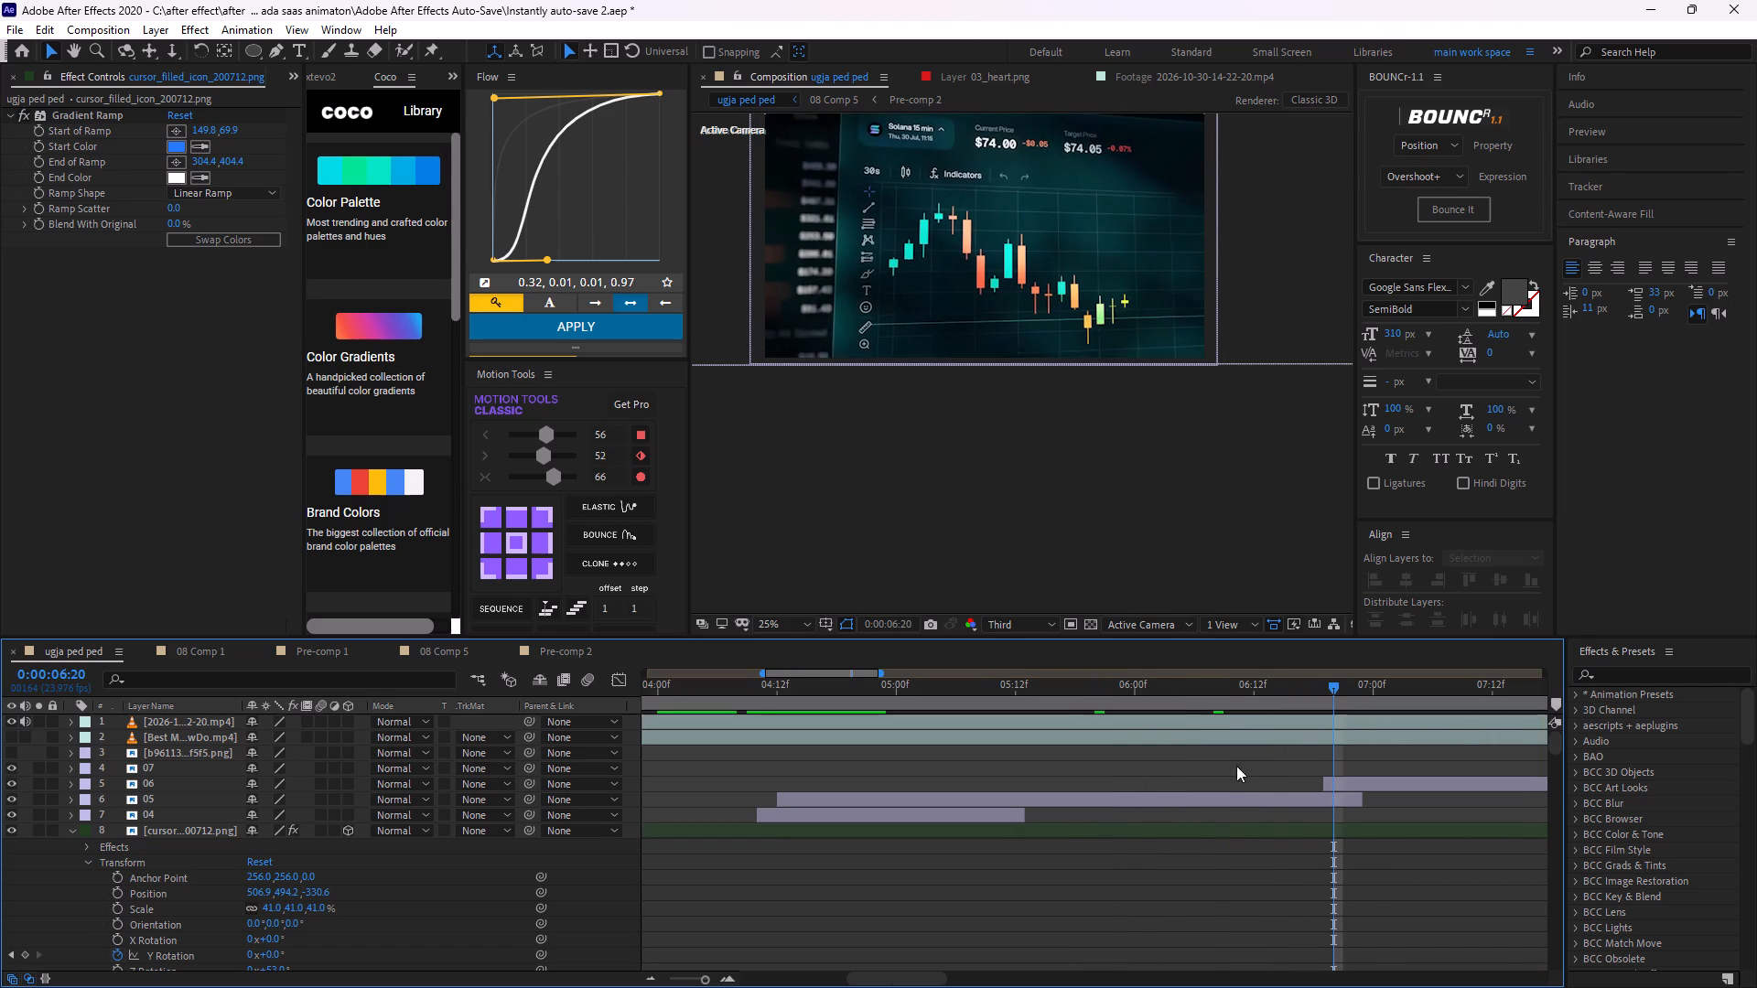
Review the reference video's hand cursor again between about 0:00:04:16 and 0:00:02:13, replaying from 0:00:03:19 and ending at 0:00:02:20.
{"action": "left_click_drag", "start_coordinate": [1322, 687], "coordinate": [819, 779]}
{"action": "middle_click_drag", "start_coordinate": [911, 831], "coordinate": [1025, 645]}
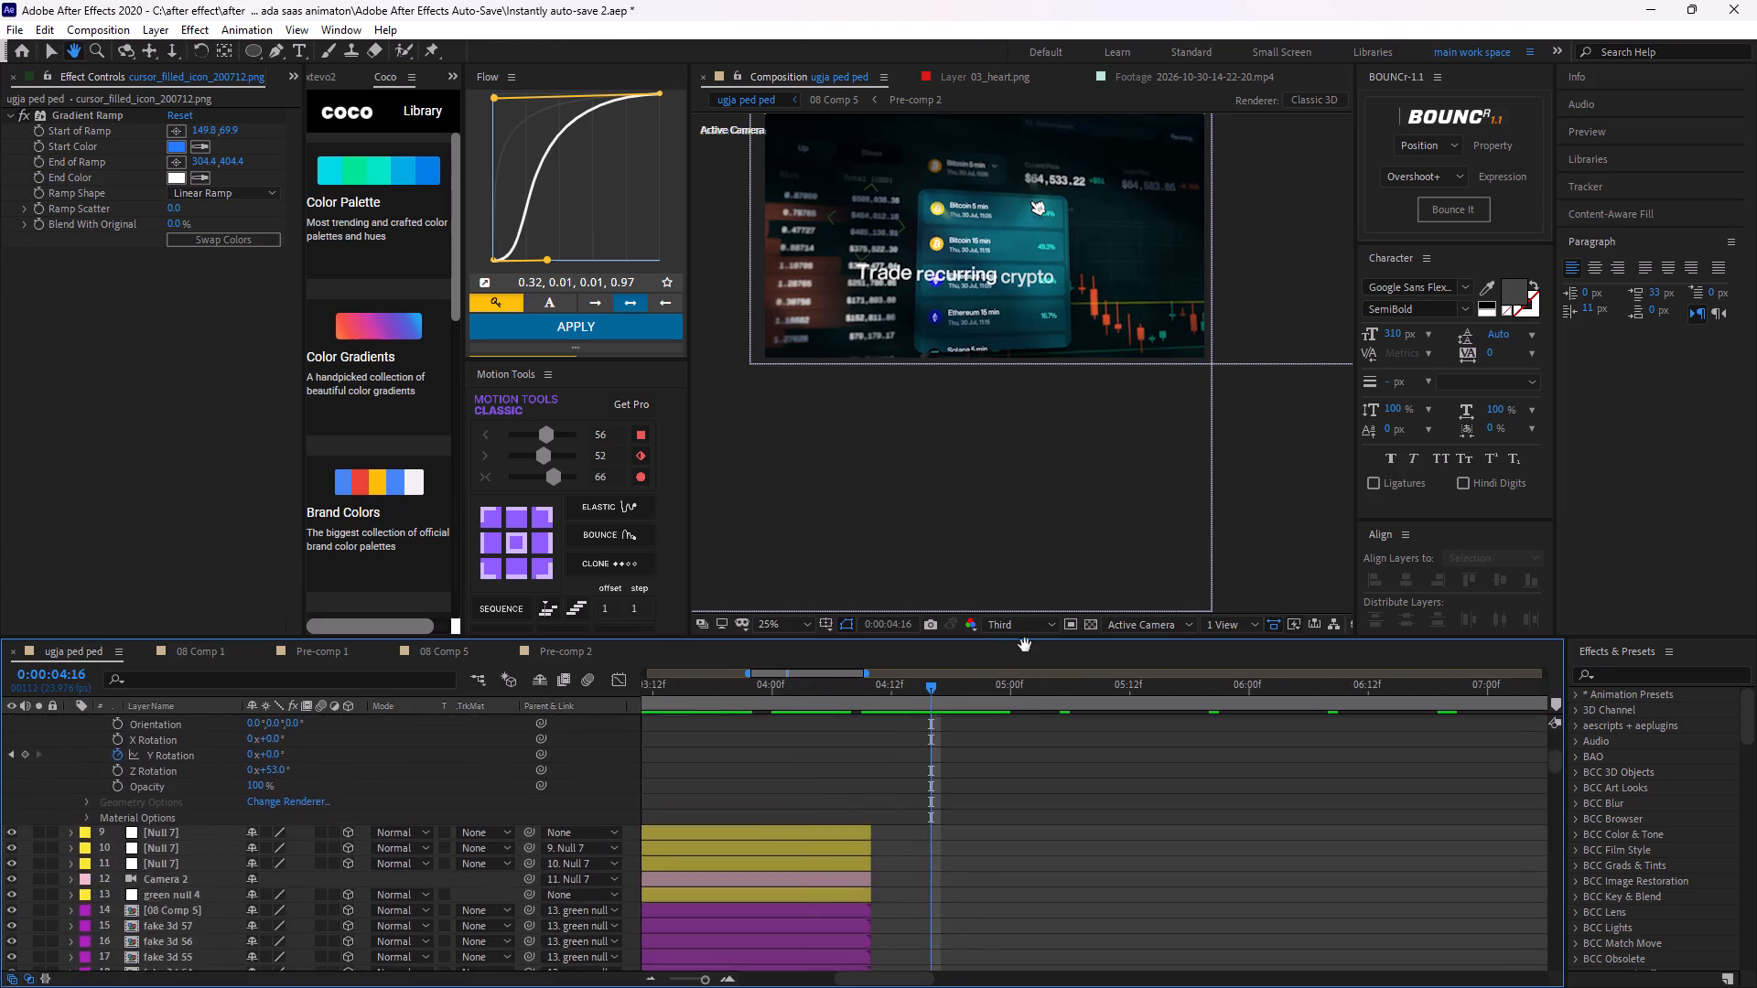
{"action": "middle_click_drag", "start_coordinate": [1025, 645], "coordinate": [1023, 762]}
{"action": "middle_click_drag", "start_coordinate": [919, 787], "coordinate": [988, 849]}
{"action": "middle_click_drag", "start_coordinate": [1017, 786], "coordinate": [1078, 722]}
{"action": "left_click_drag", "start_coordinate": [1058, 682], "coordinate": [894, 710]}
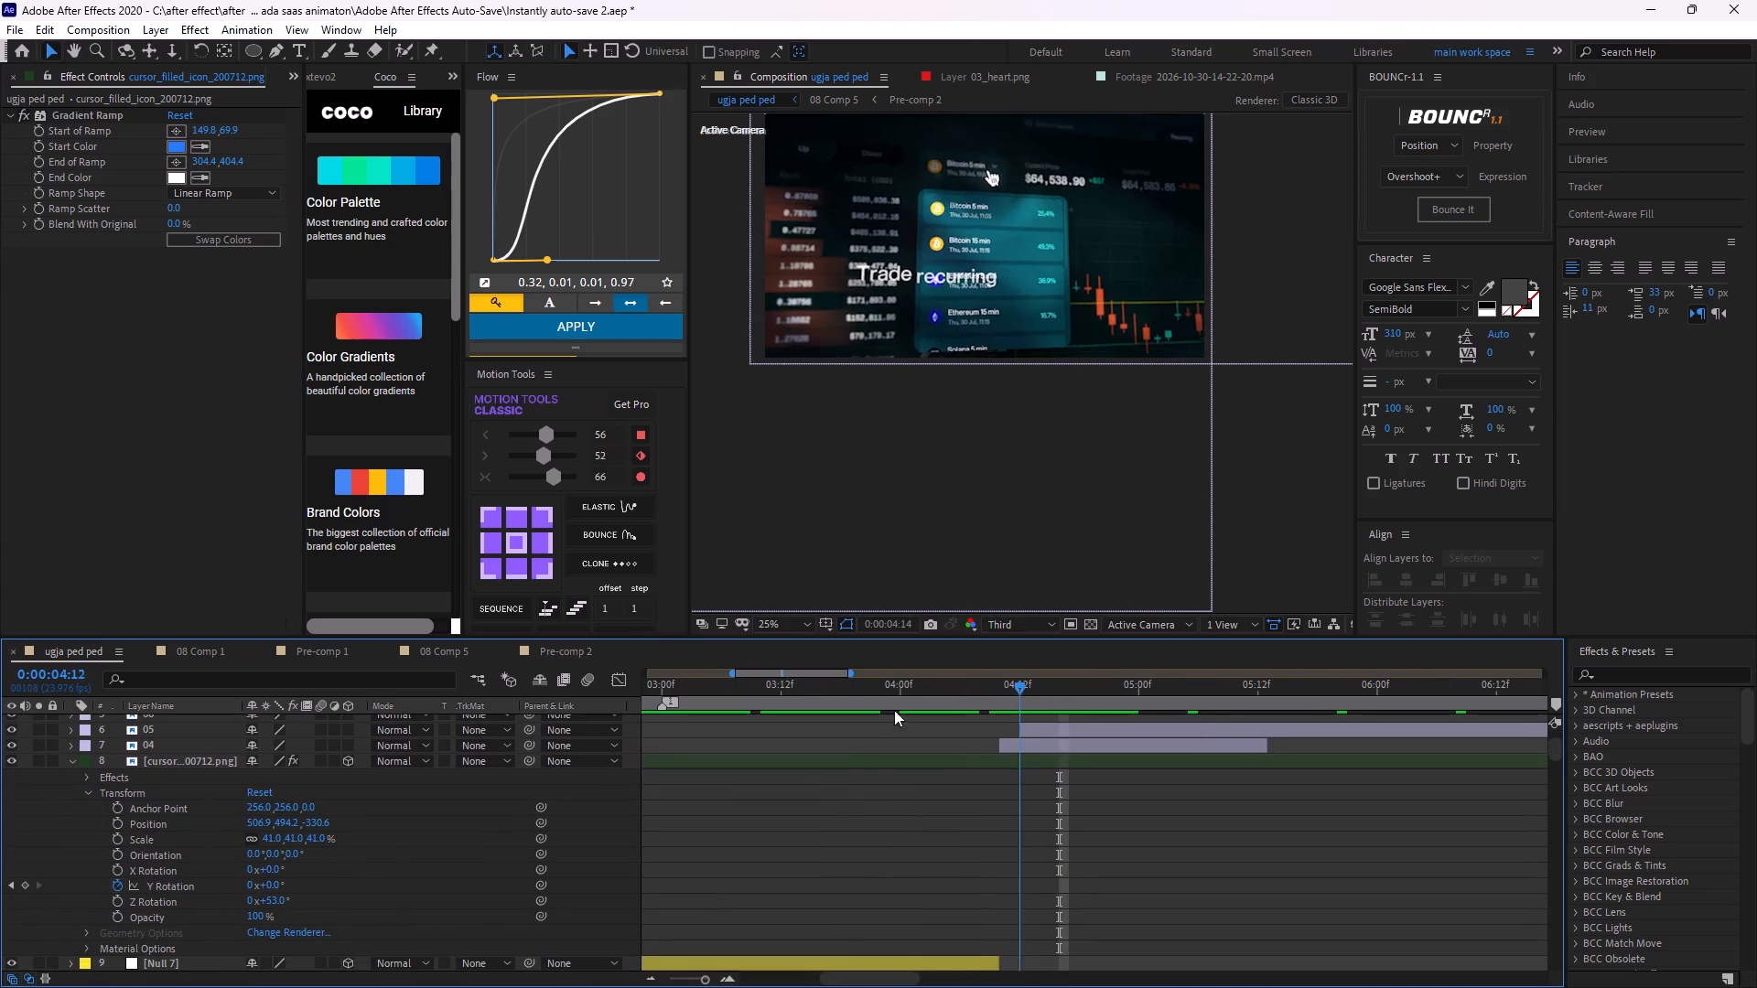
{"action": "left_click_drag", "start_coordinate": [894, 710], "coordinate": [852, 733]}
{"action": "key", "text": "space"}
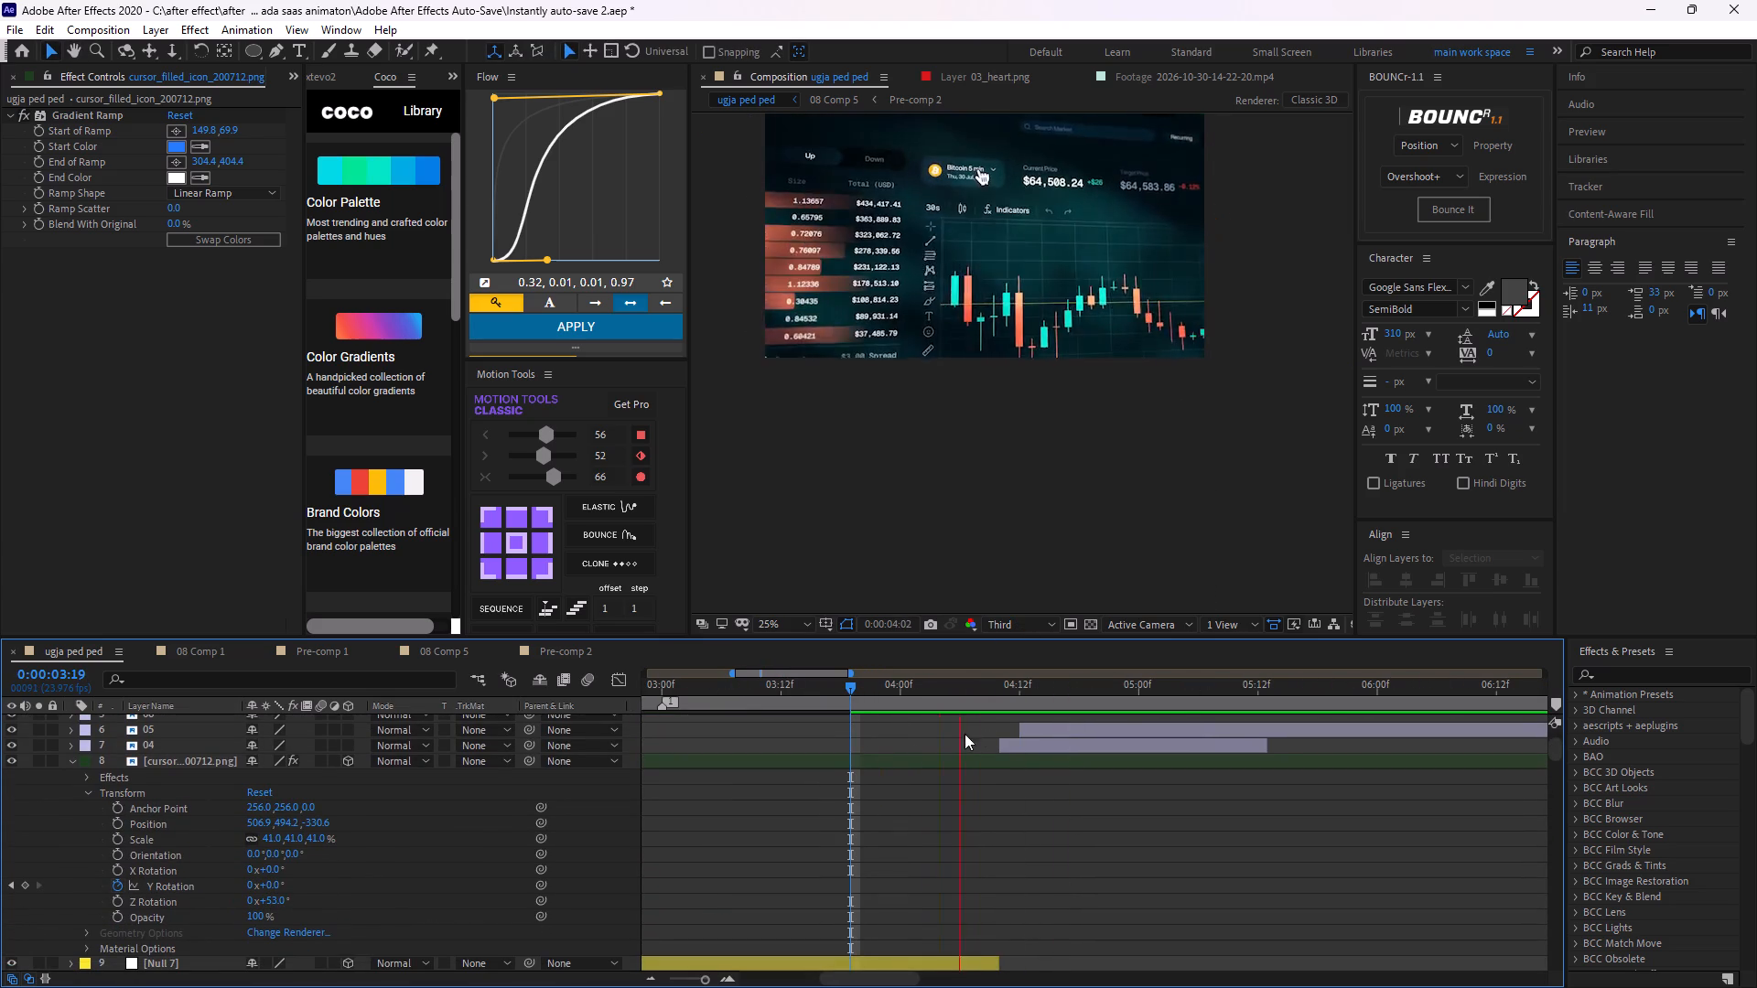
{"action": "key", "text": "space"}
{"action": "left_click_drag", "start_coordinate": [981, 690], "coordinate": [748, 736]}
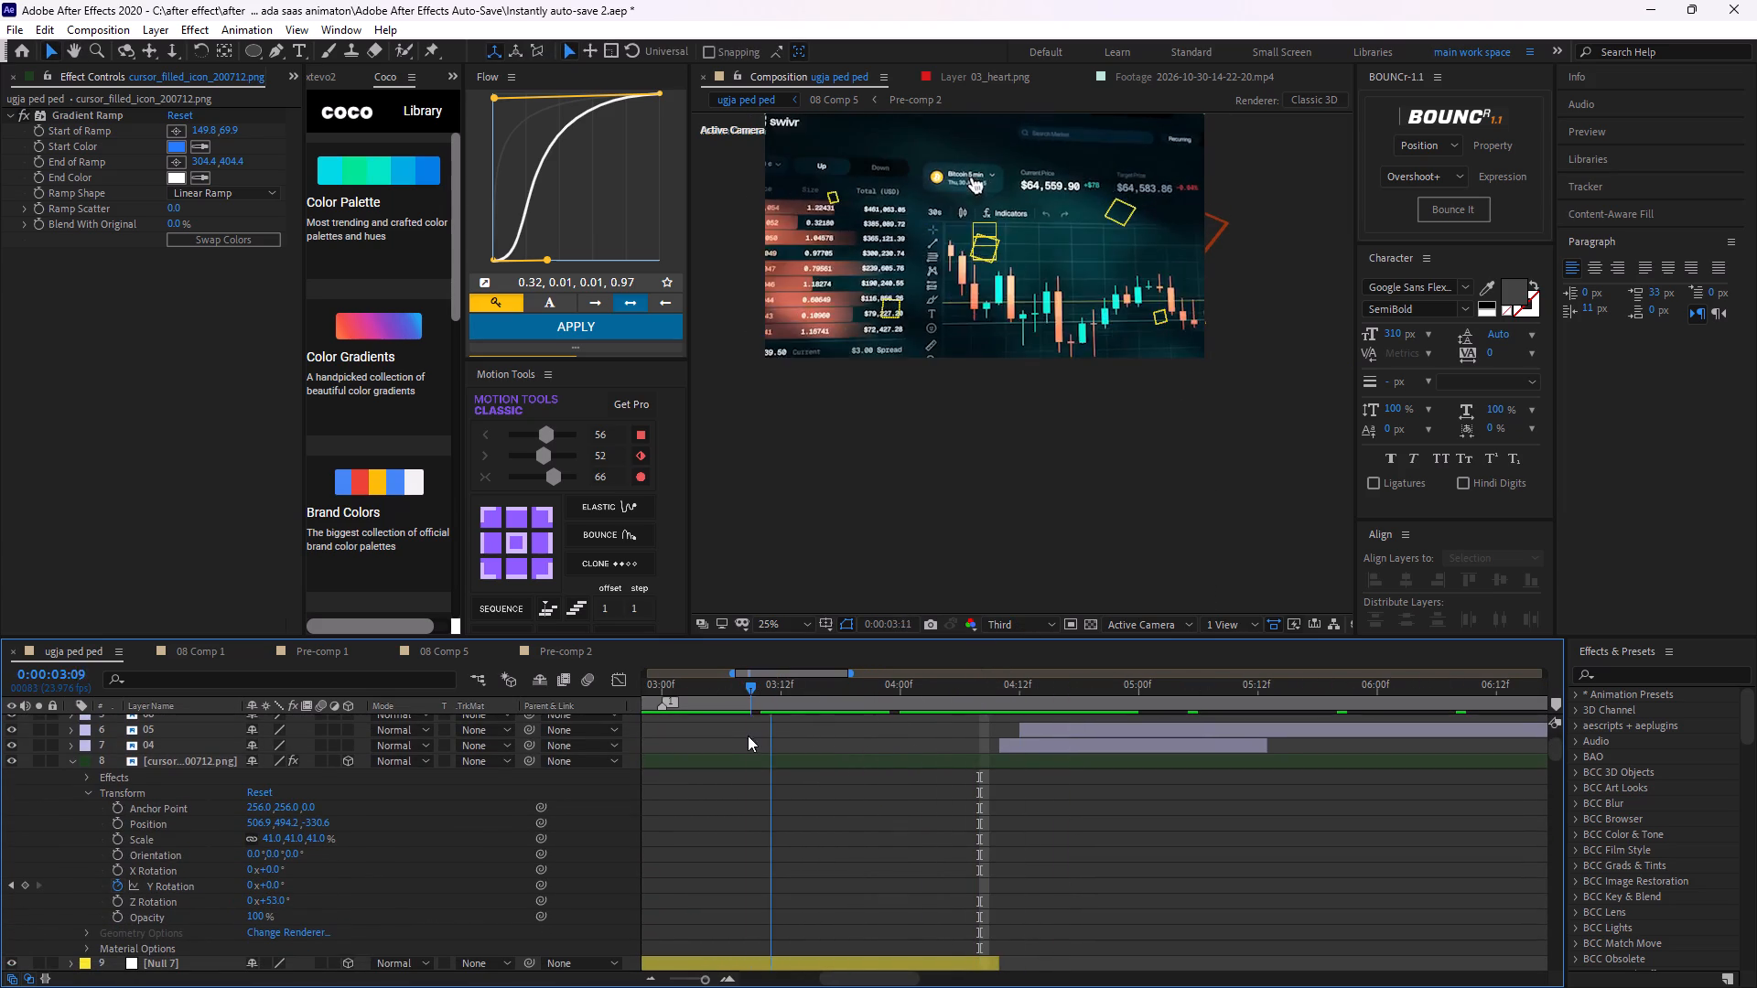
{"action": "left_click_drag", "start_coordinate": [748, 736], "coordinate": [723, 790]}
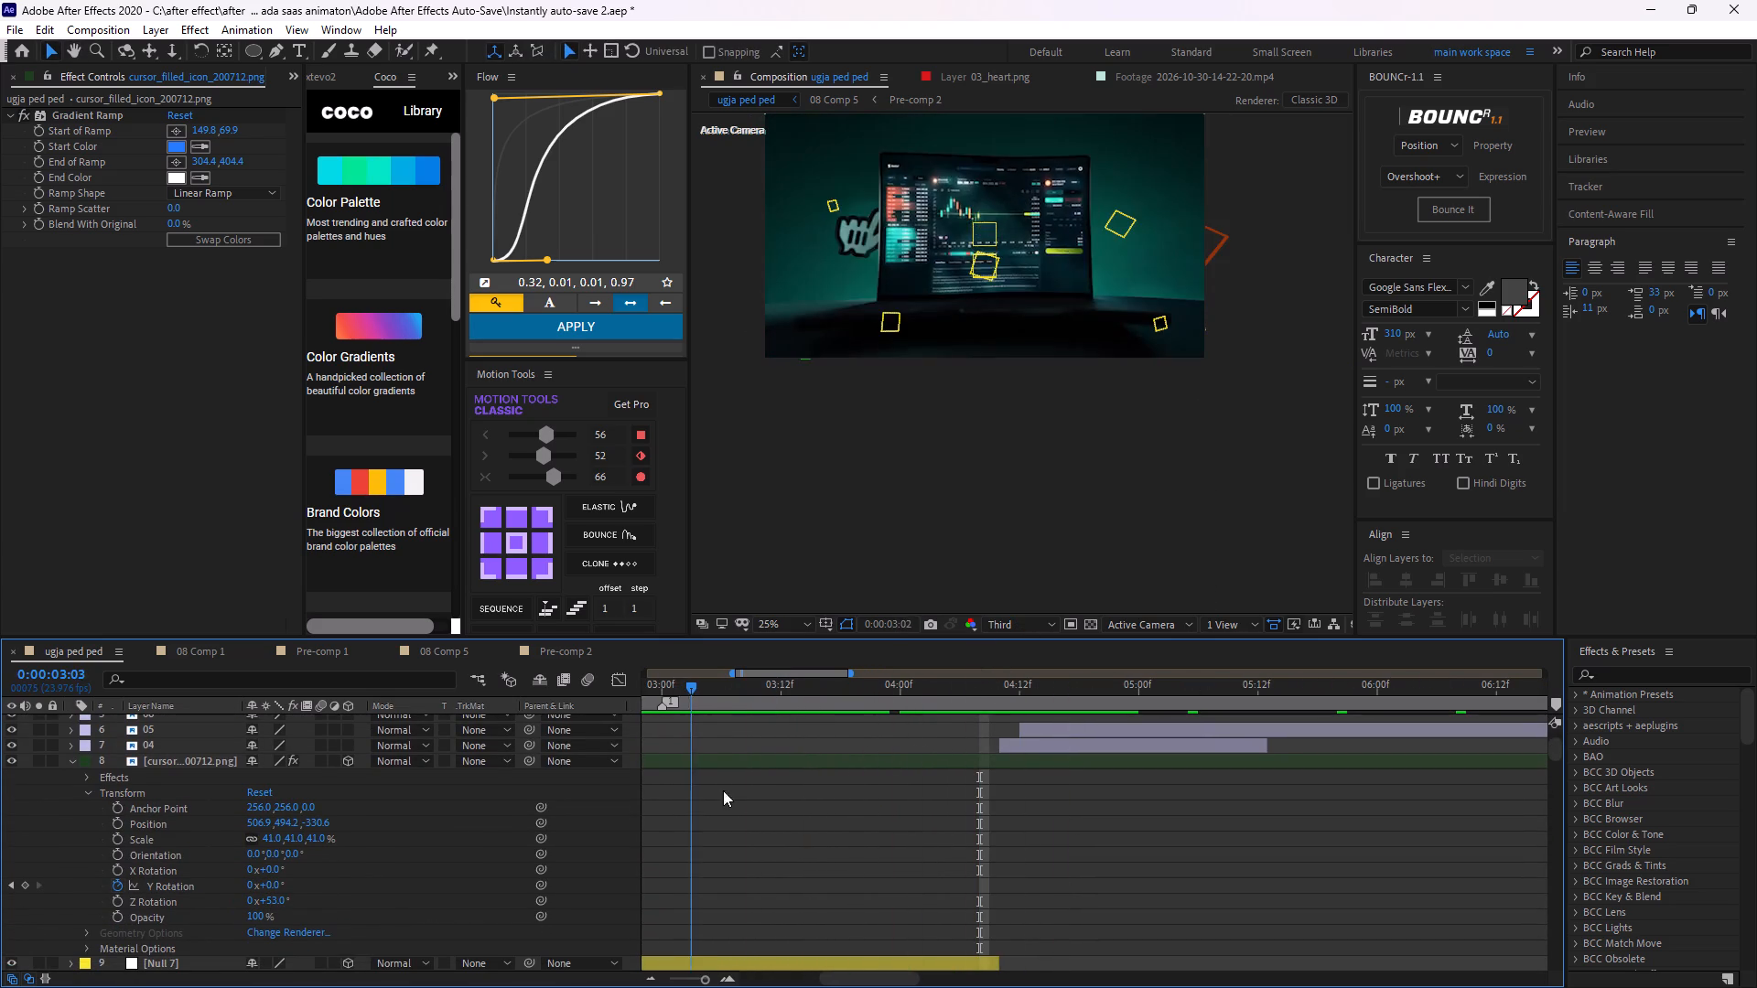
{"action": "left_click_drag", "start_coordinate": [723, 790], "coordinate": [599, 800]}
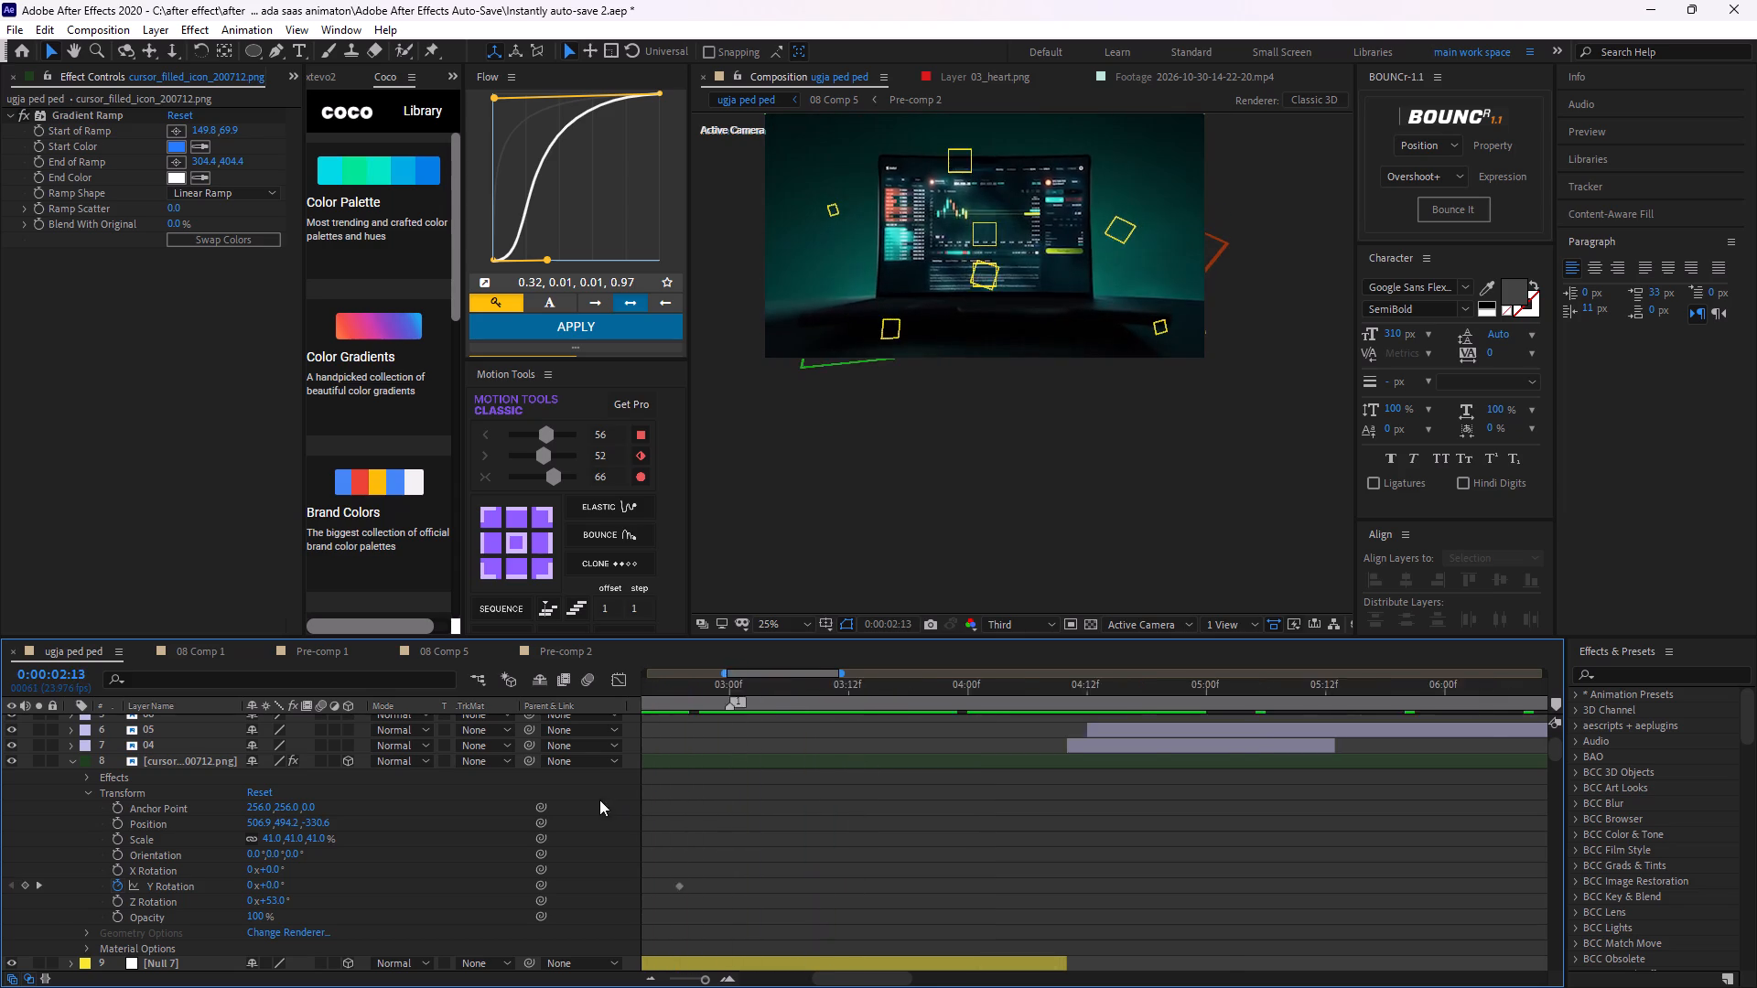
{"action": "left_click_drag", "start_coordinate": [599, 800], "coordinate": [857, 775]}
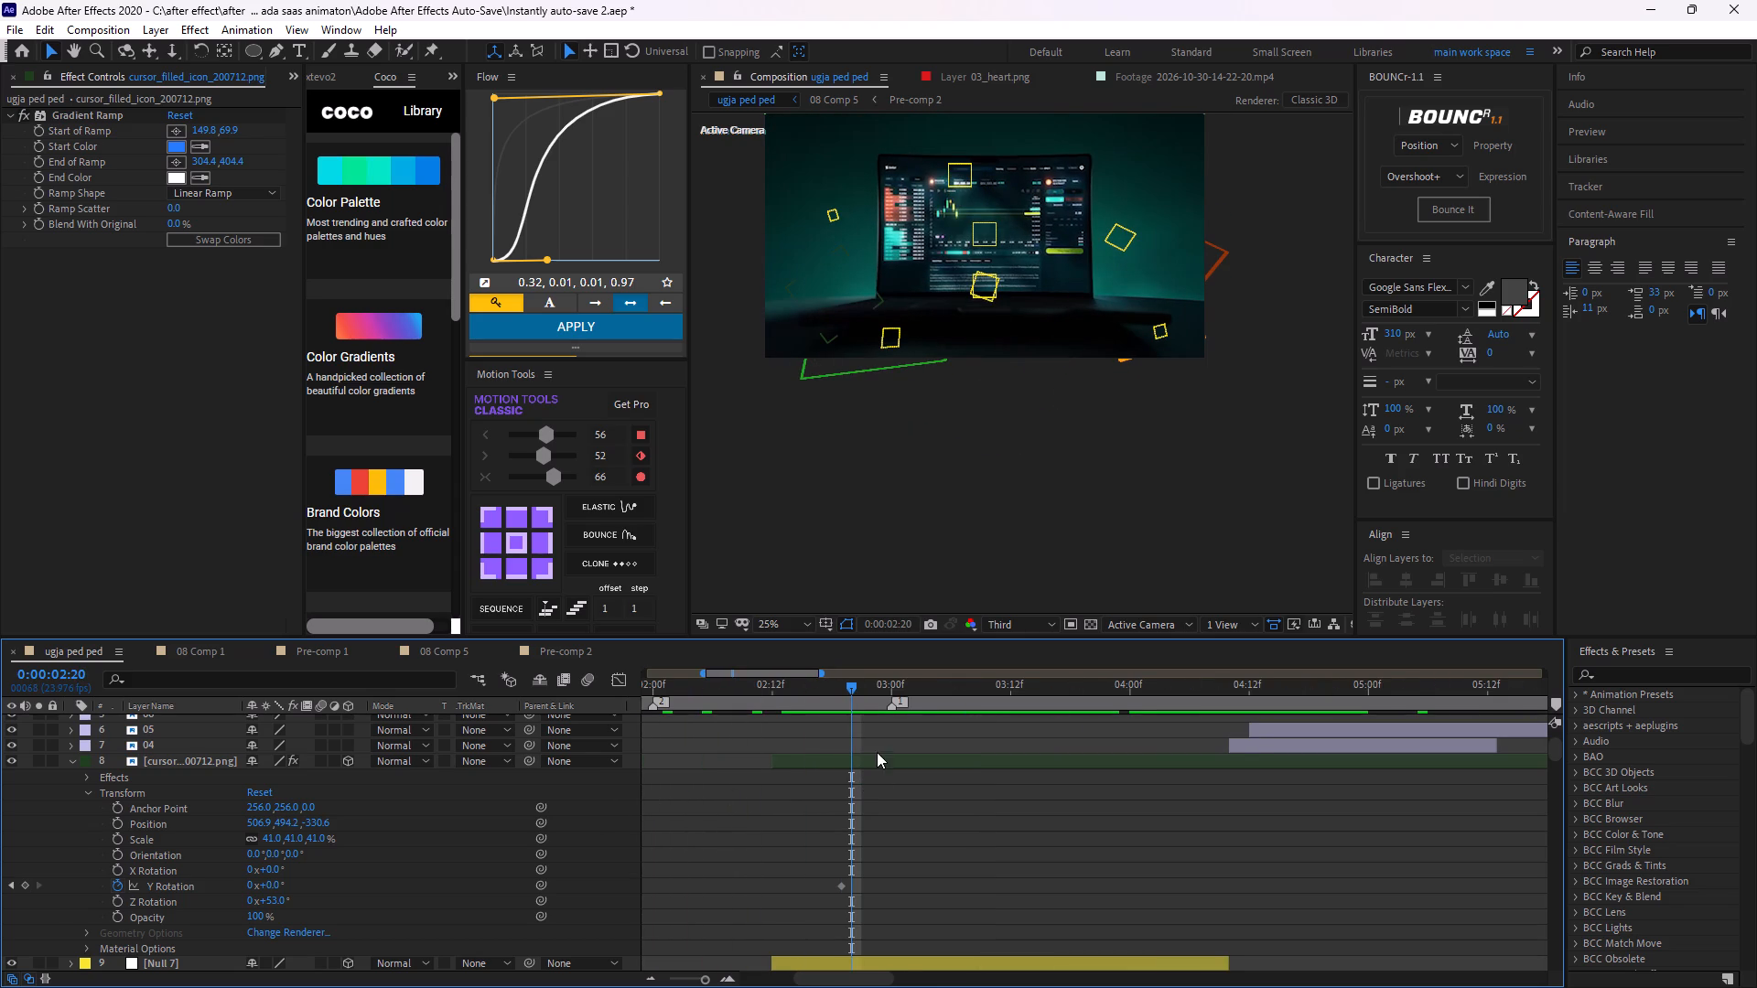
Delete the cursor layer's Y Rotation keyframe at 0:00:02:19.
{"action": "left_click", "coordinate": [877, 752]}
{"action": "left_click", "coordinate": [865, 756]}
{"action": "left_click_drag", "start_coordinate": [883, 851], "coordinate": [785, 909]}
{"action": "key", "text": "BackSpace"}
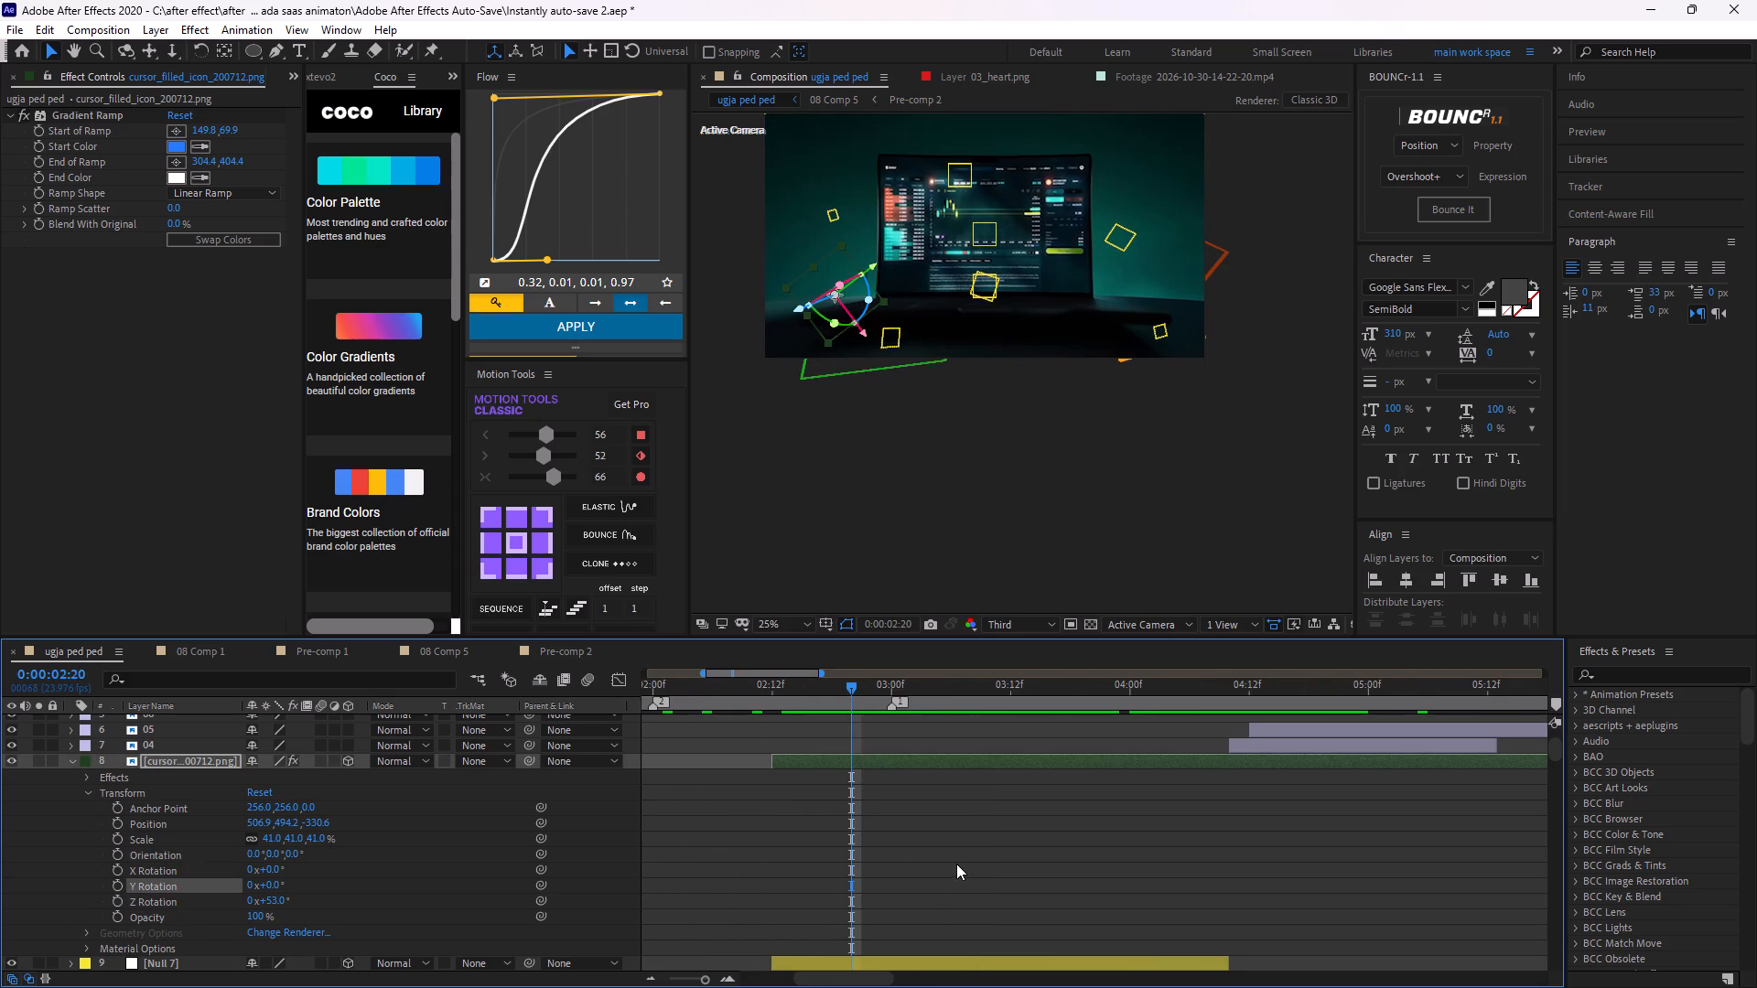
{"action": "left_click", "coordinate": [889, 766]}
{"action": "left_click", "coordinate": [896, 717]}
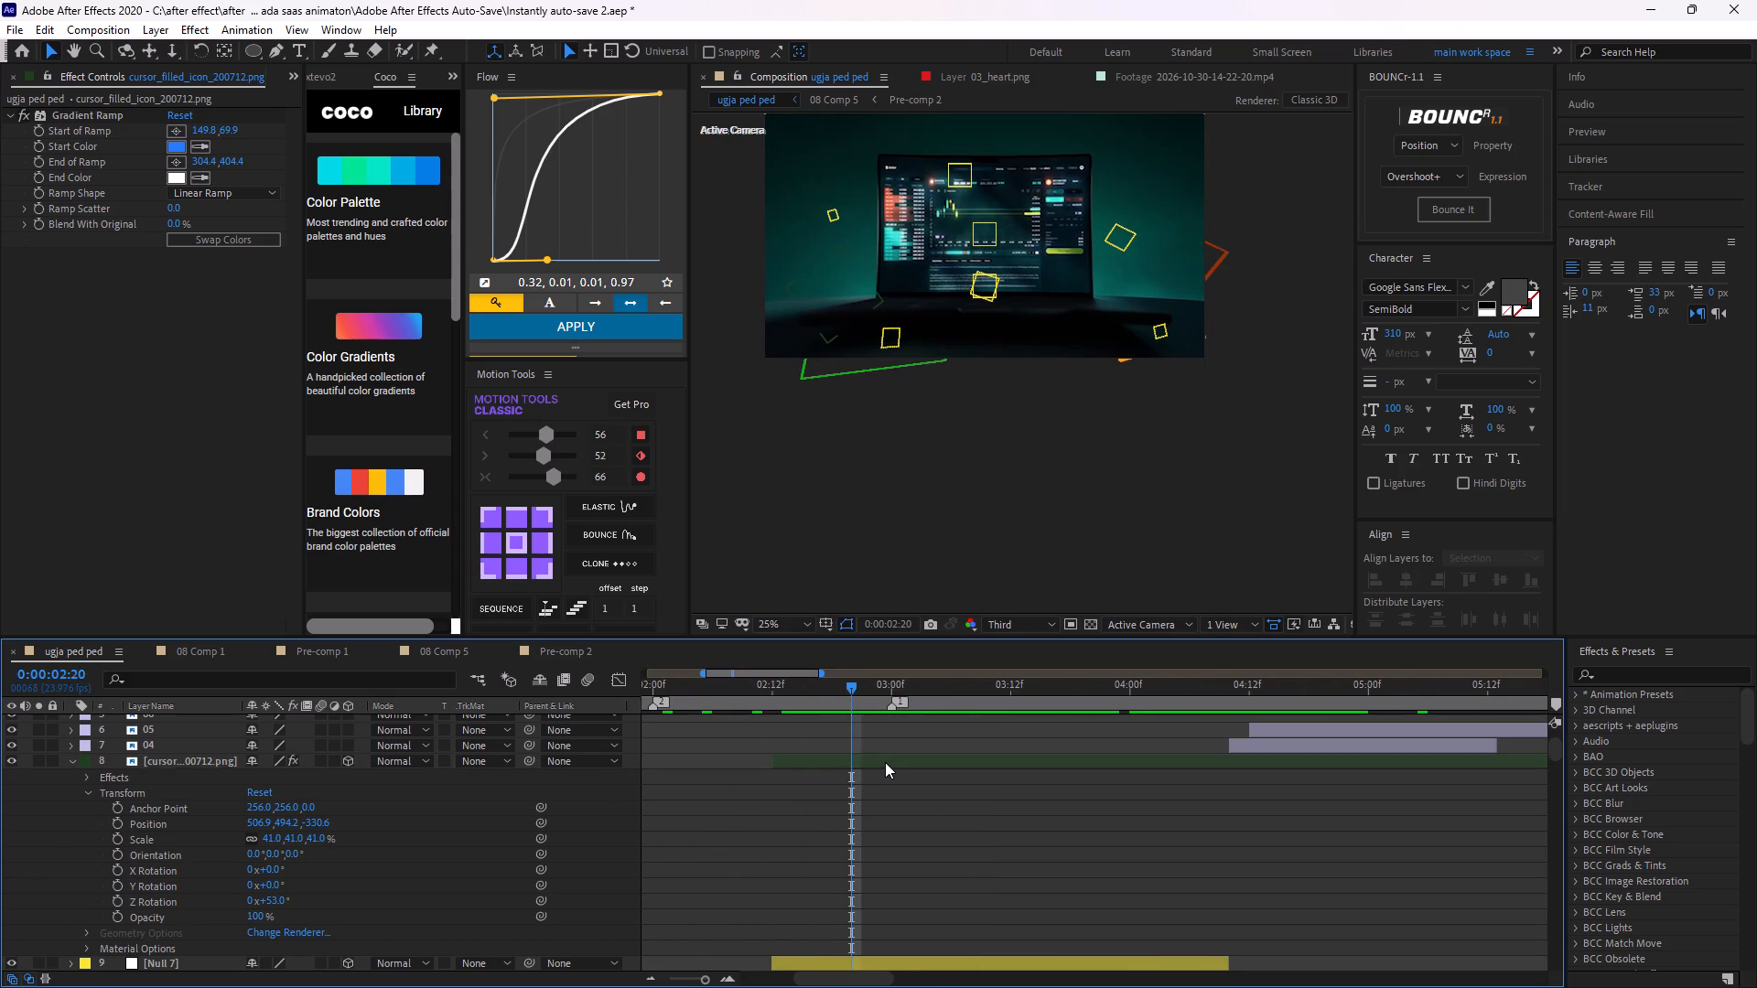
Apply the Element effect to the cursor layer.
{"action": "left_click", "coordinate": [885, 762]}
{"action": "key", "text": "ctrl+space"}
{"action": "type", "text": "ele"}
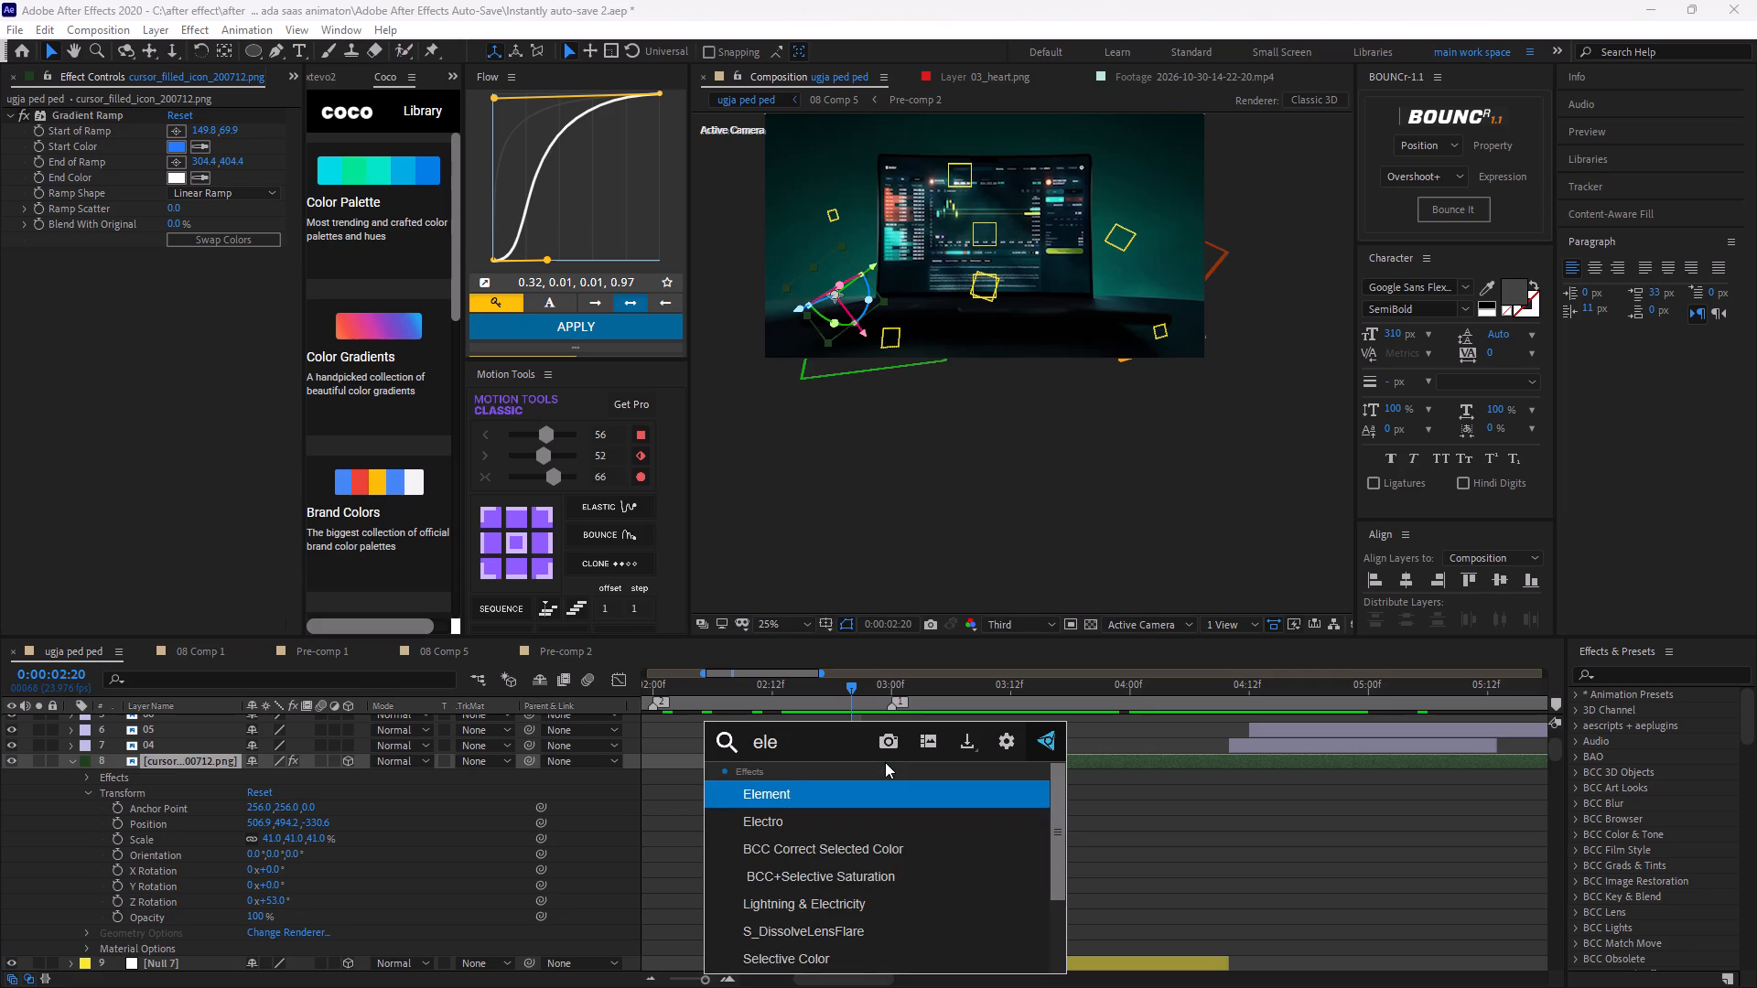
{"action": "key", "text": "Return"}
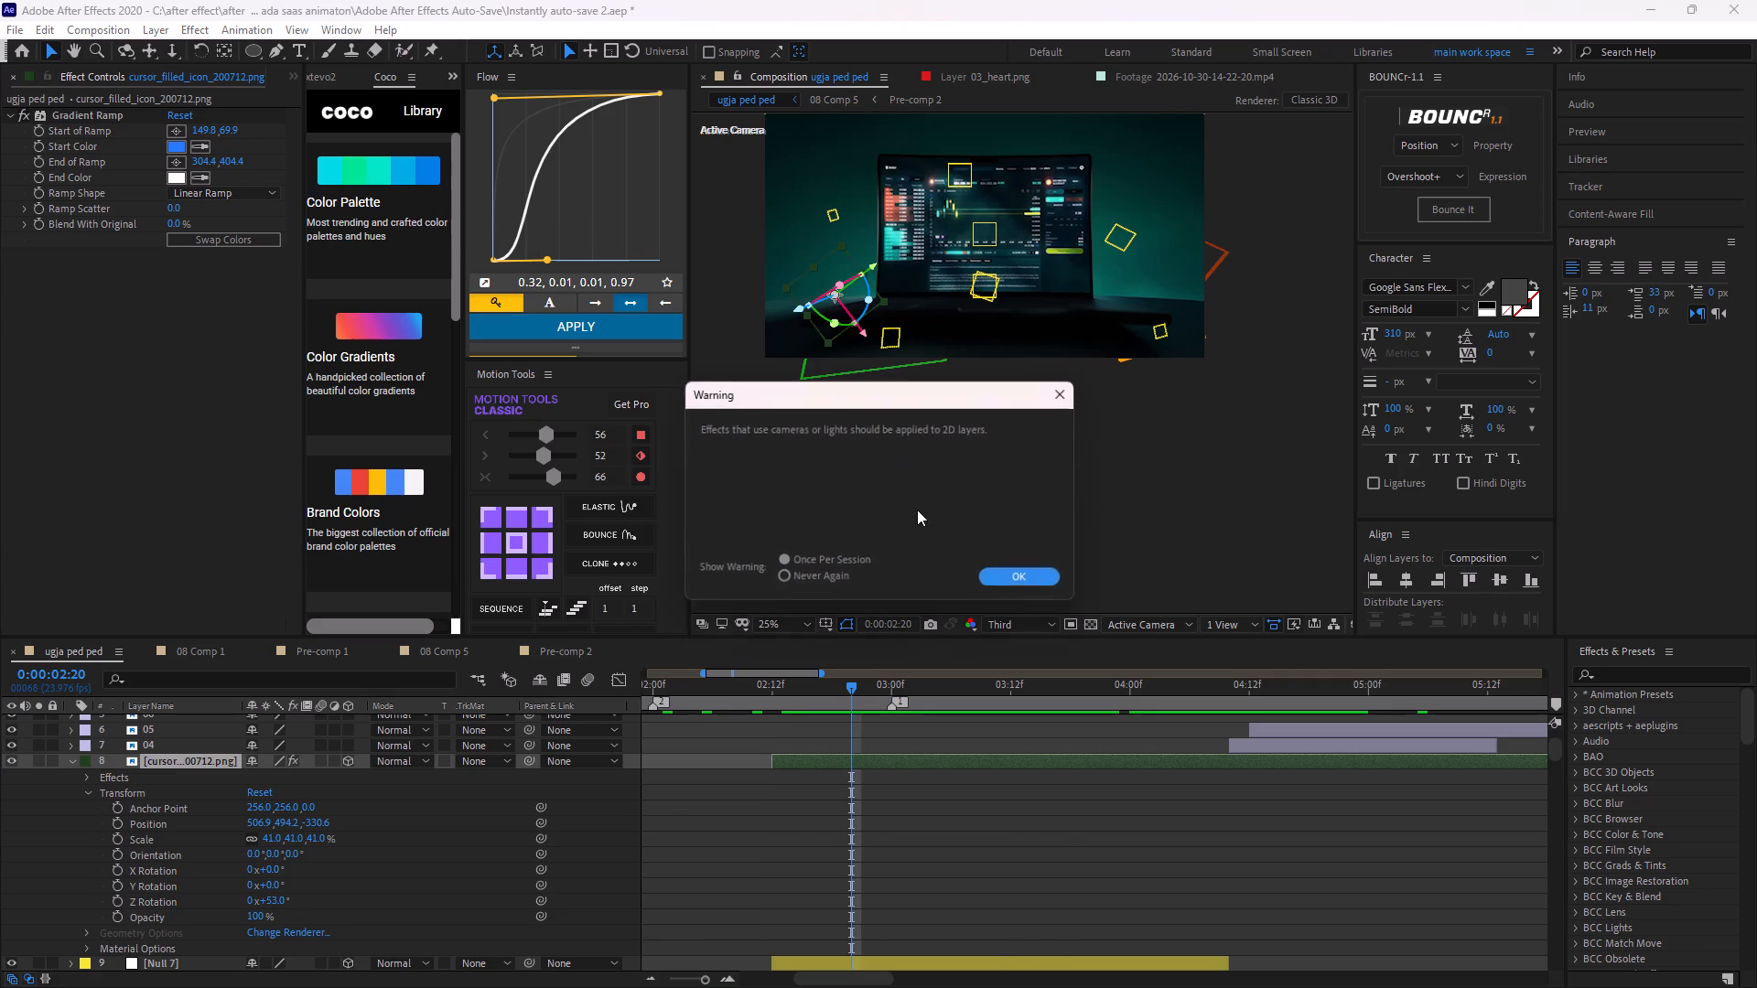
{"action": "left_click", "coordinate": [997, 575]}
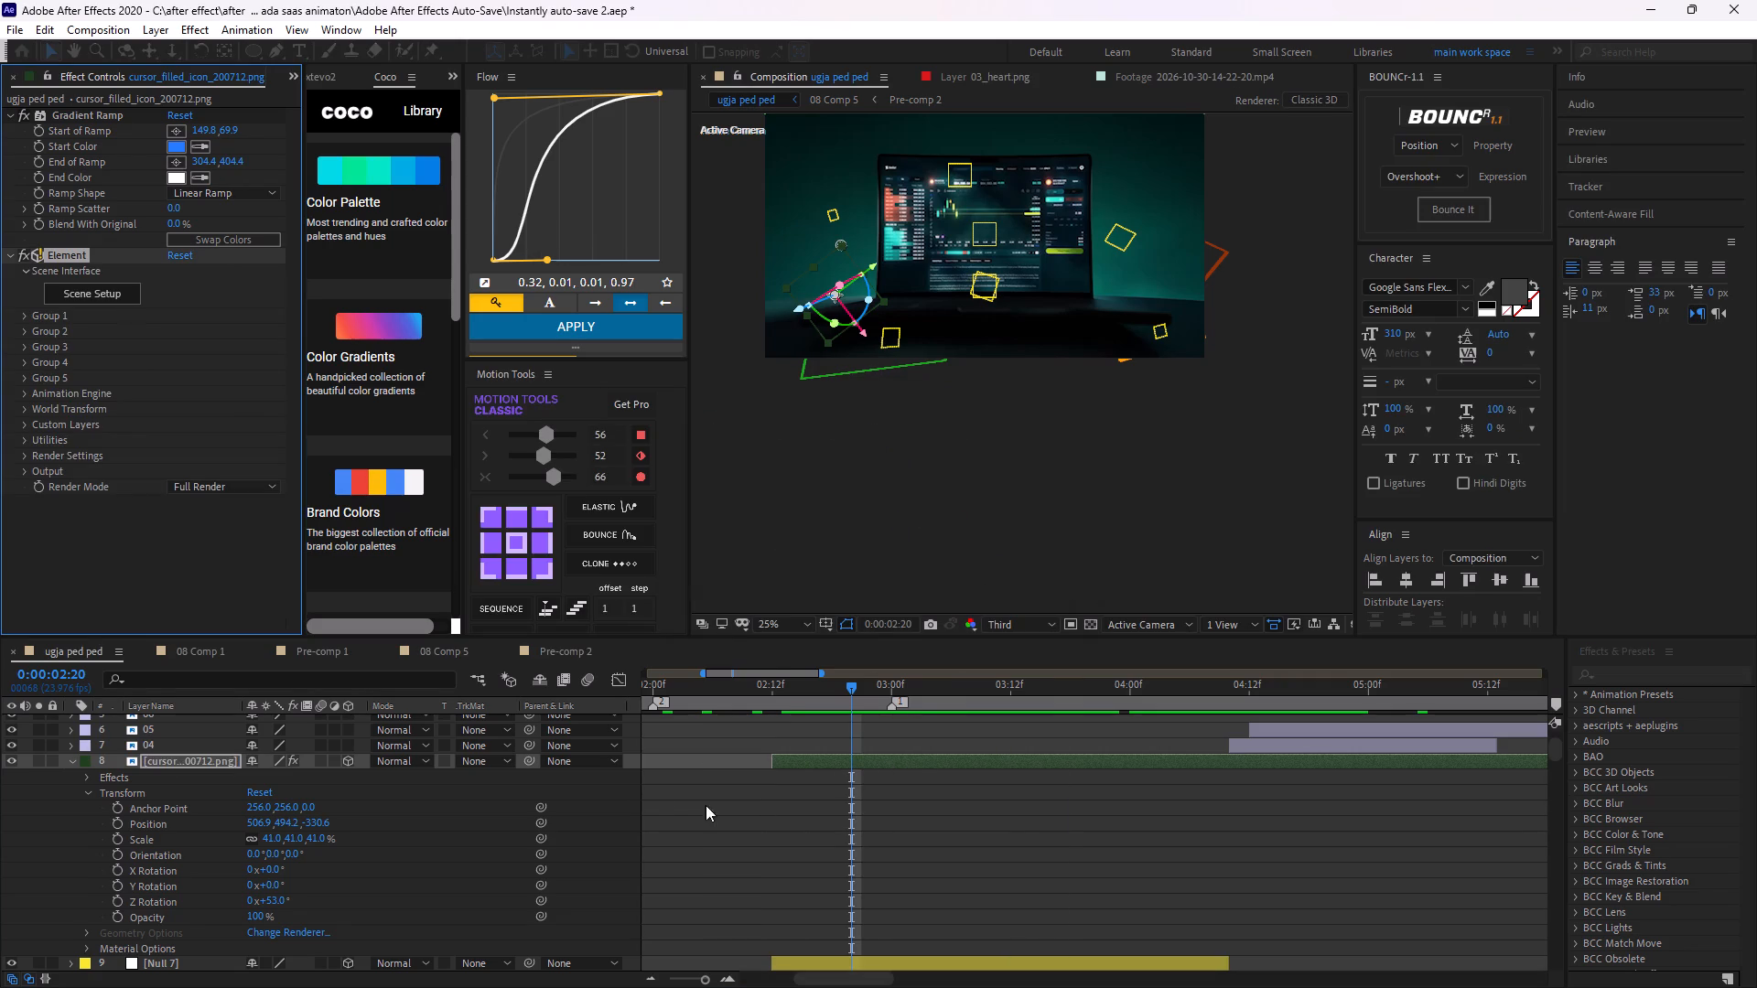
Turn off the visibility and audio of the topmost reference video layer.
{"action": "scroll", "coordinate": [790, 766], "scroll_direction": "up", "scroll_amount": 1}
{"action": "scroll", "coordinate": [541, 756], "scroll_direction": "up", "scroll_amount": 2}
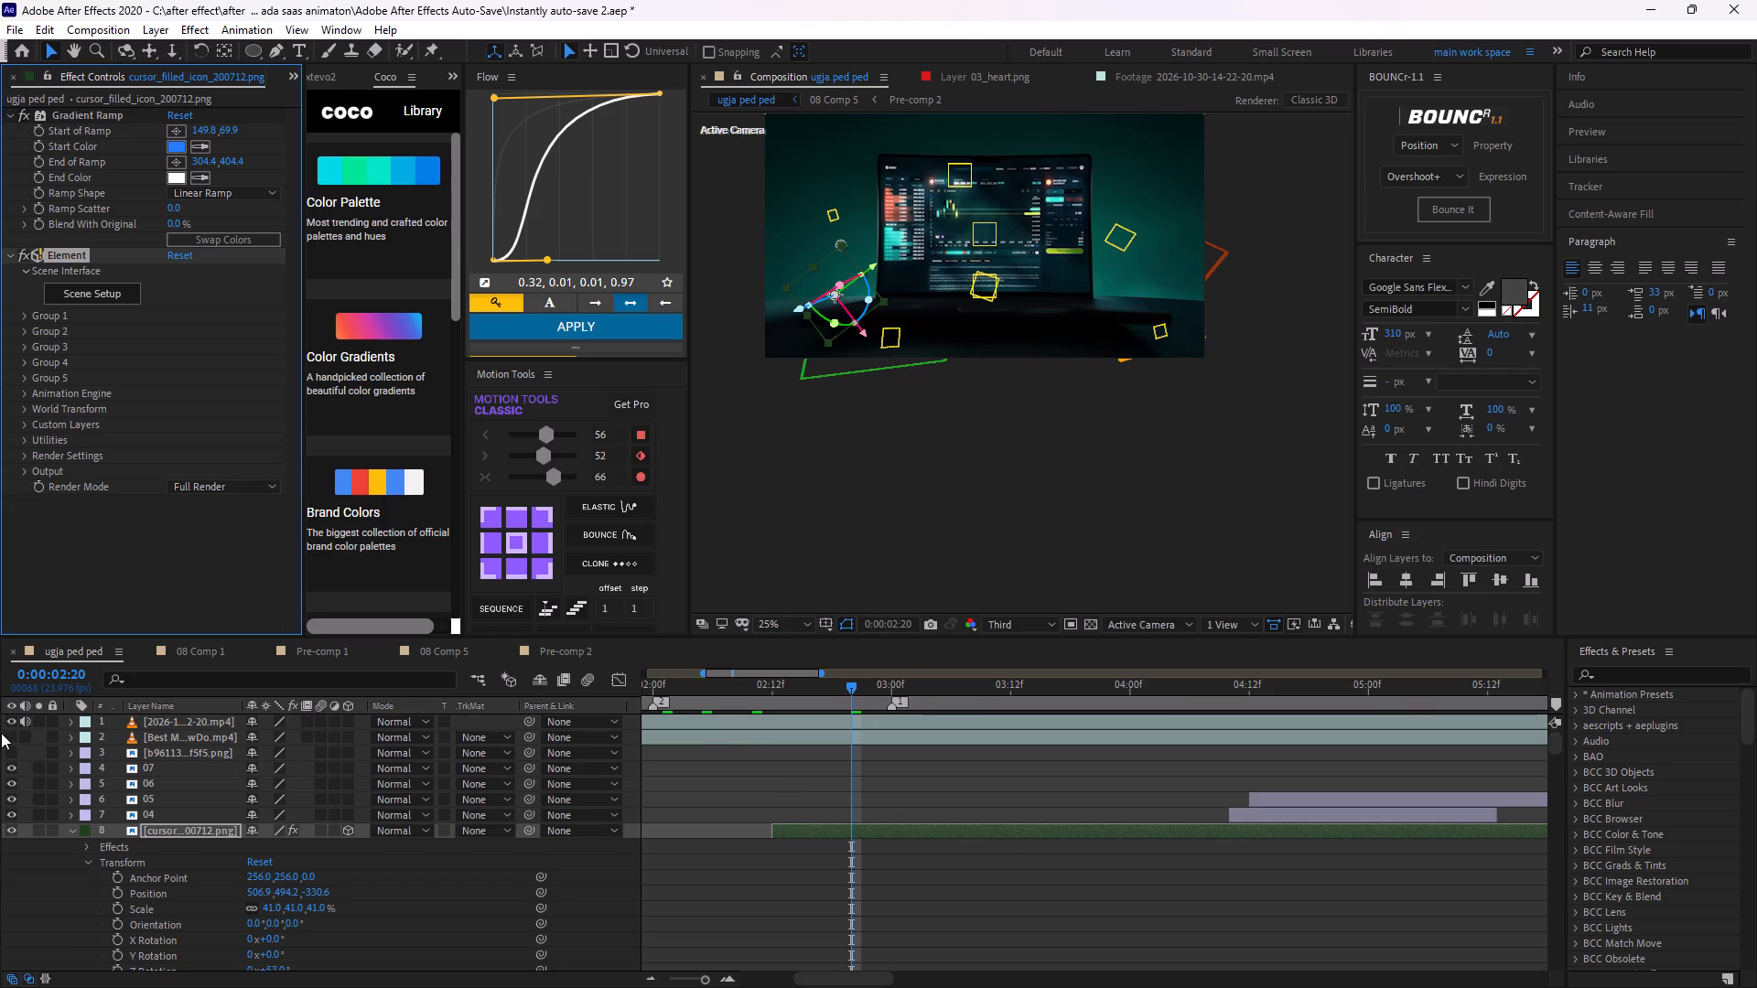
{"action": "left_click", "coordinate": [27, 718]}
{"action": "left_click", "coordinate": [10, 721]}
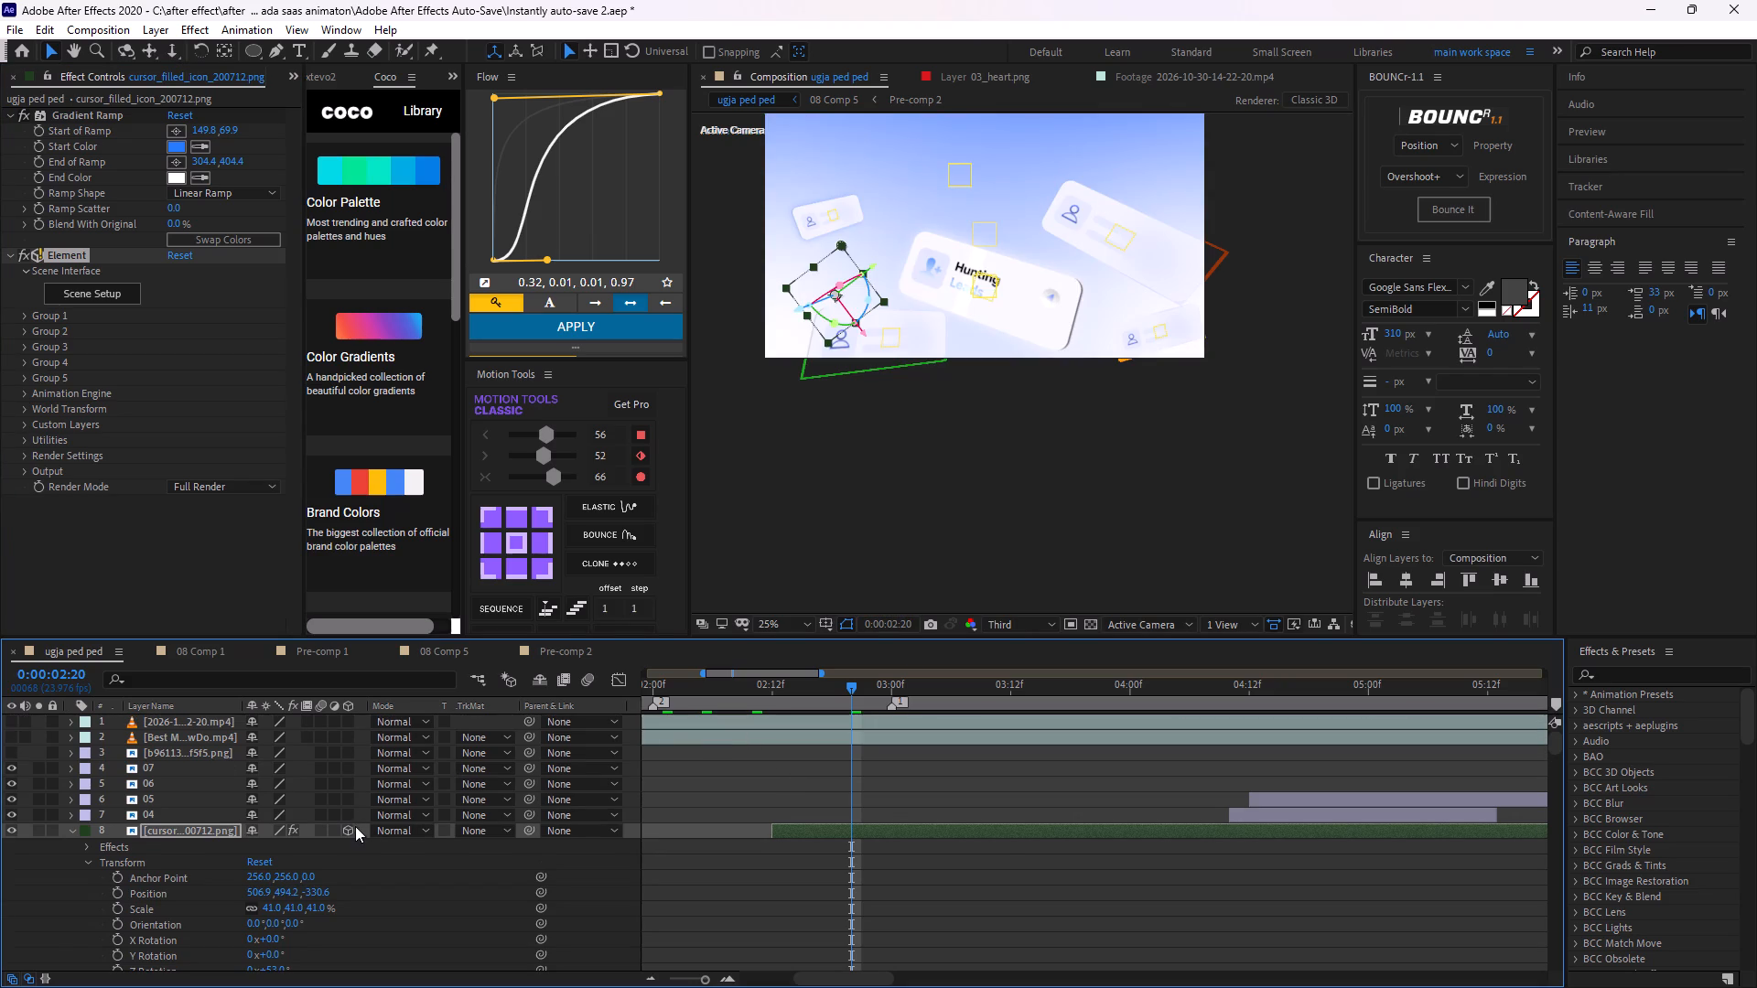
Switch the cursor layer from 3D to 2D.
{"action": "left_click", "coordinate": [345, 829]}
{"action": "left_click", "coordinate": [920, 846]}
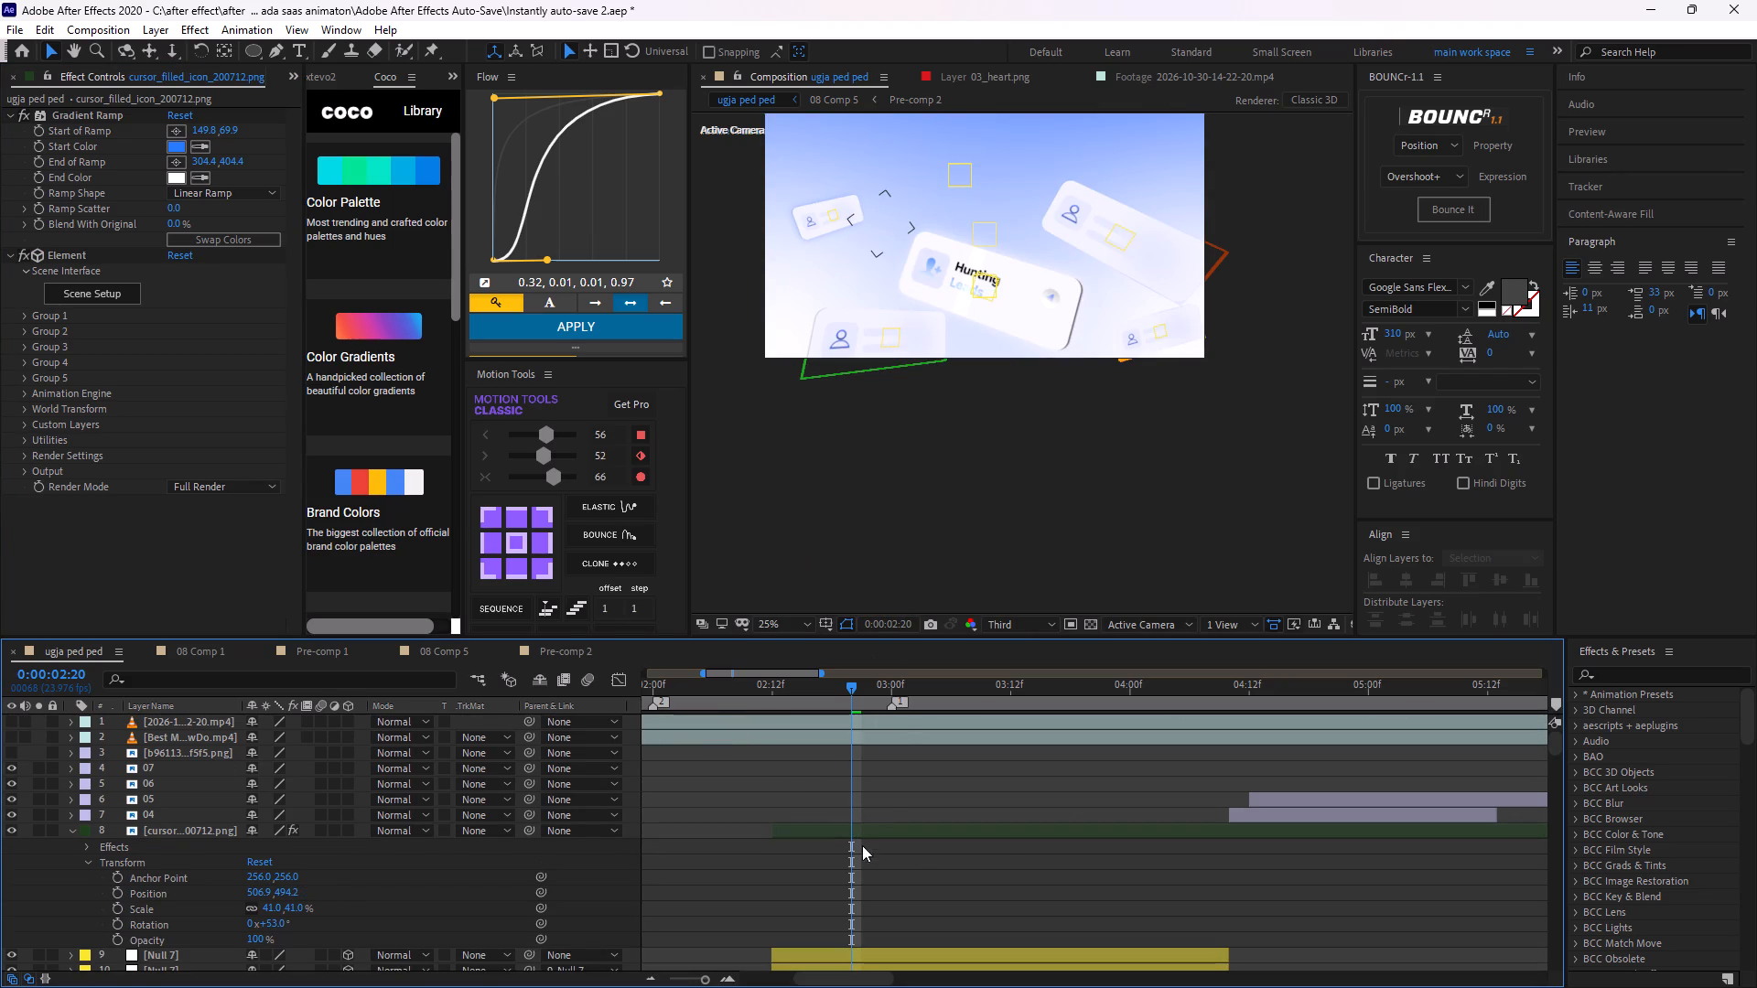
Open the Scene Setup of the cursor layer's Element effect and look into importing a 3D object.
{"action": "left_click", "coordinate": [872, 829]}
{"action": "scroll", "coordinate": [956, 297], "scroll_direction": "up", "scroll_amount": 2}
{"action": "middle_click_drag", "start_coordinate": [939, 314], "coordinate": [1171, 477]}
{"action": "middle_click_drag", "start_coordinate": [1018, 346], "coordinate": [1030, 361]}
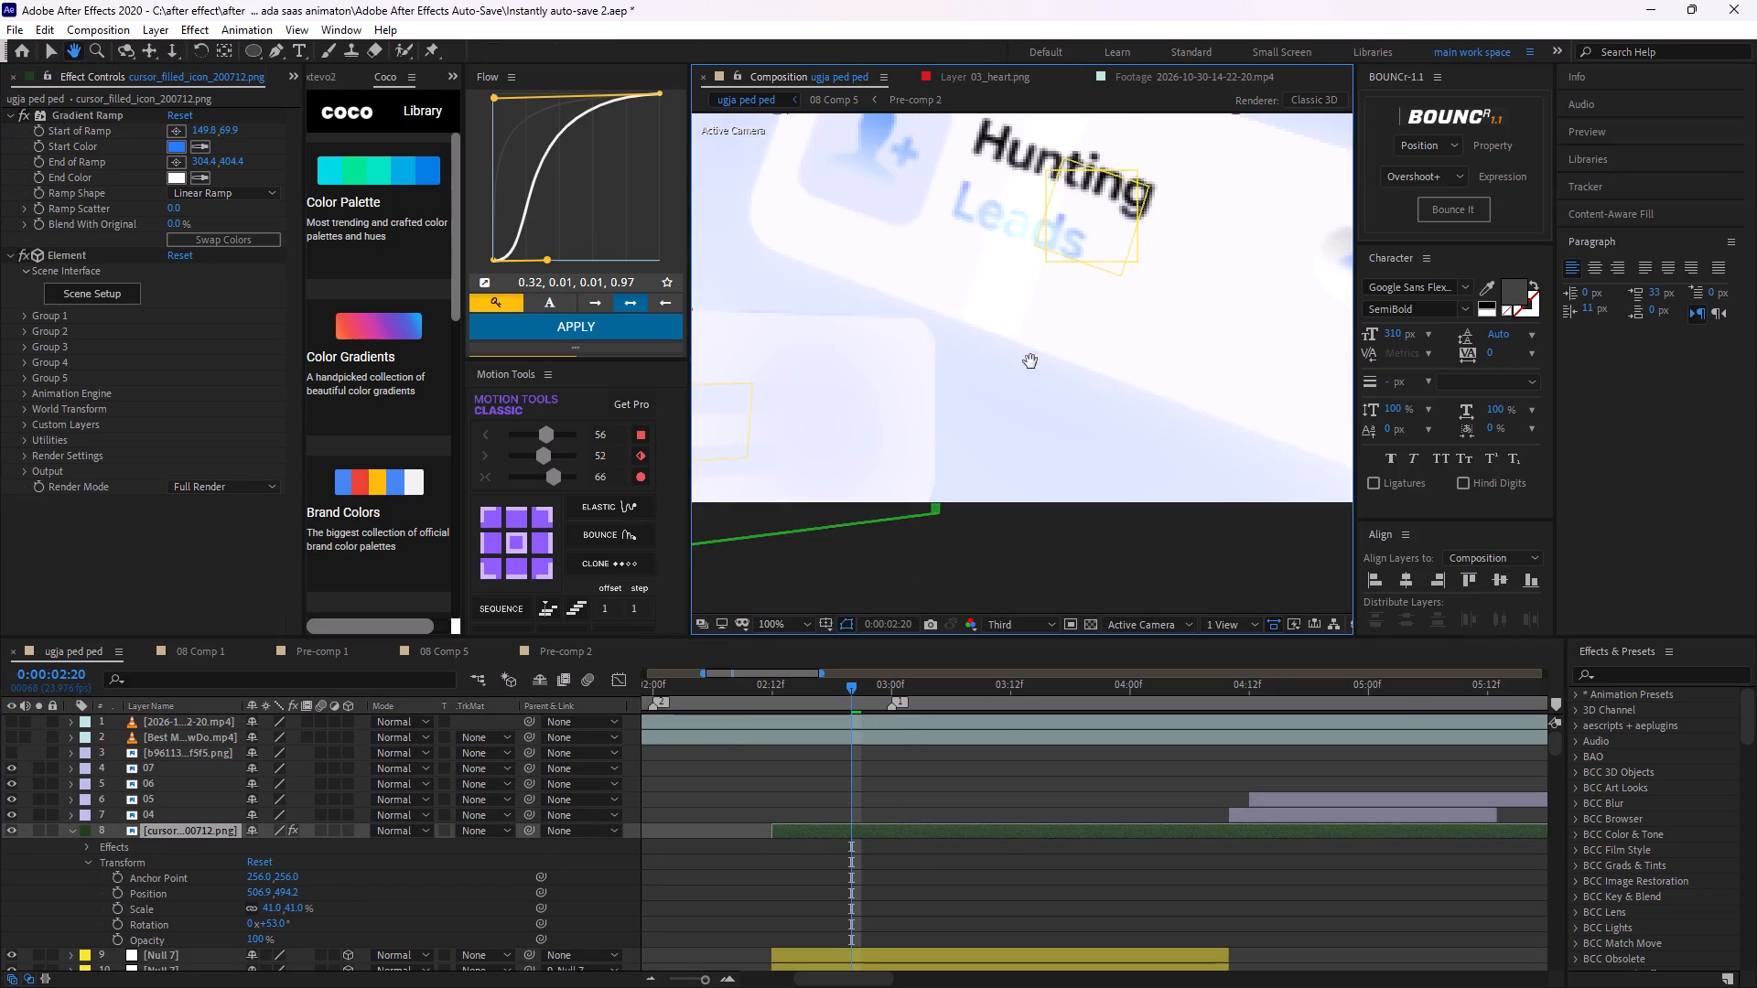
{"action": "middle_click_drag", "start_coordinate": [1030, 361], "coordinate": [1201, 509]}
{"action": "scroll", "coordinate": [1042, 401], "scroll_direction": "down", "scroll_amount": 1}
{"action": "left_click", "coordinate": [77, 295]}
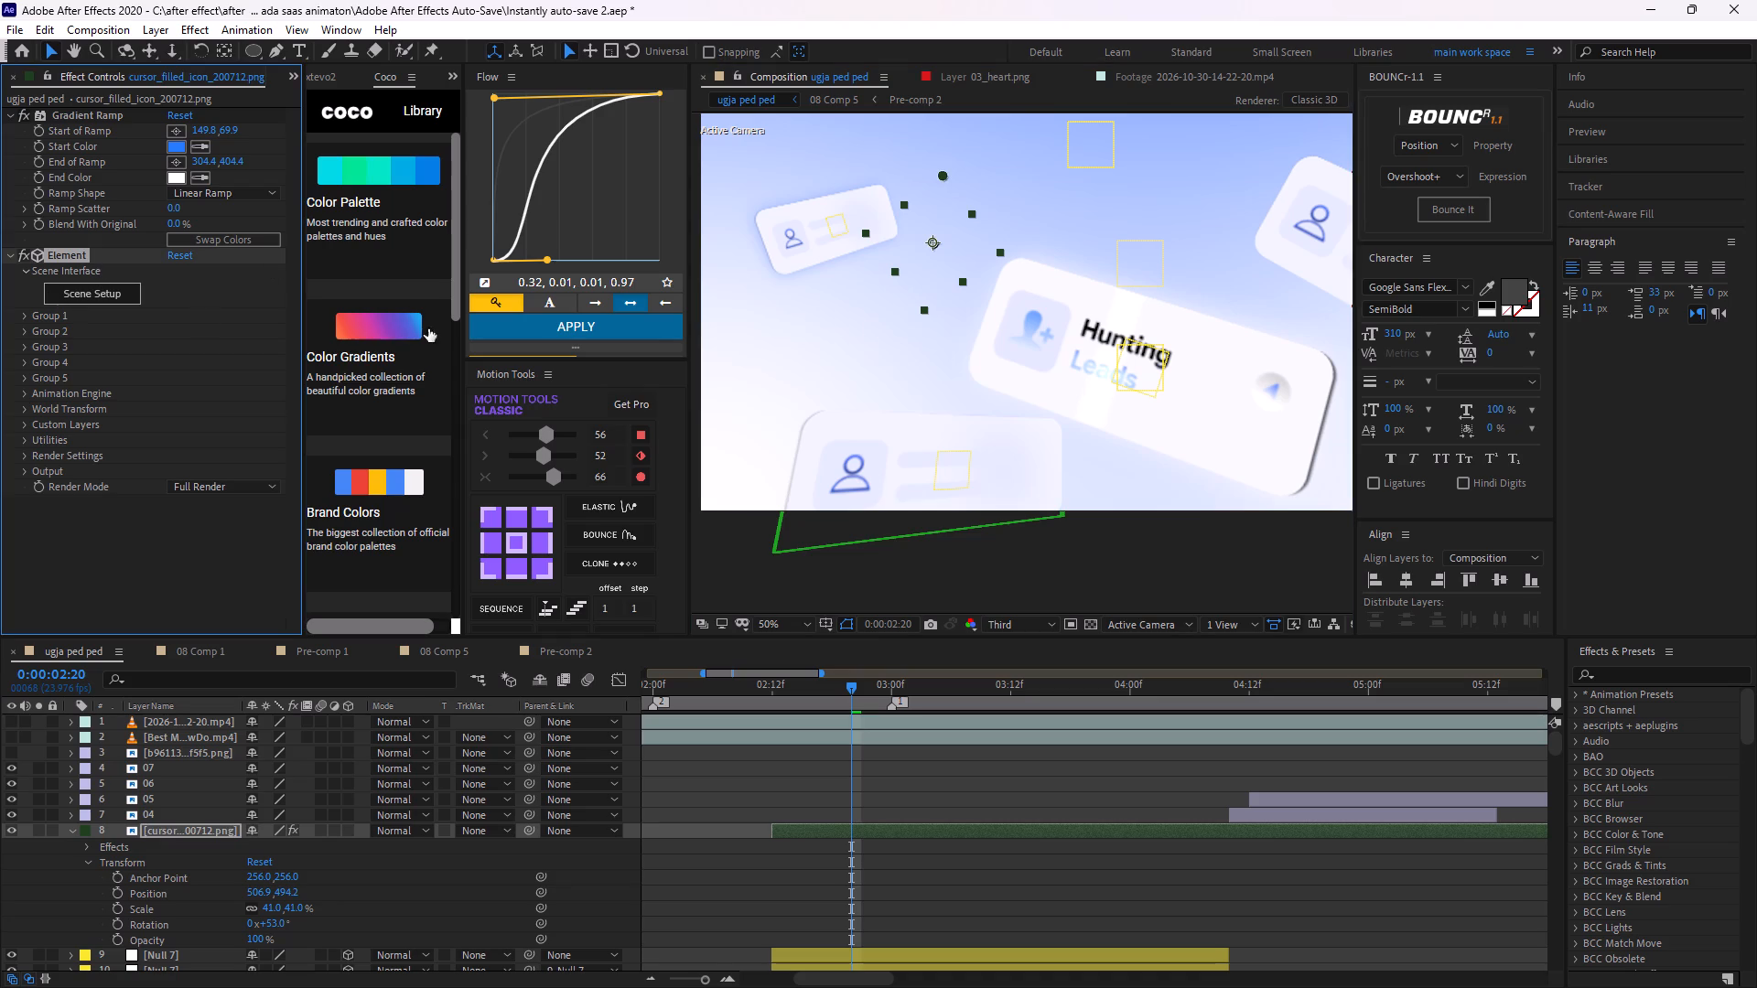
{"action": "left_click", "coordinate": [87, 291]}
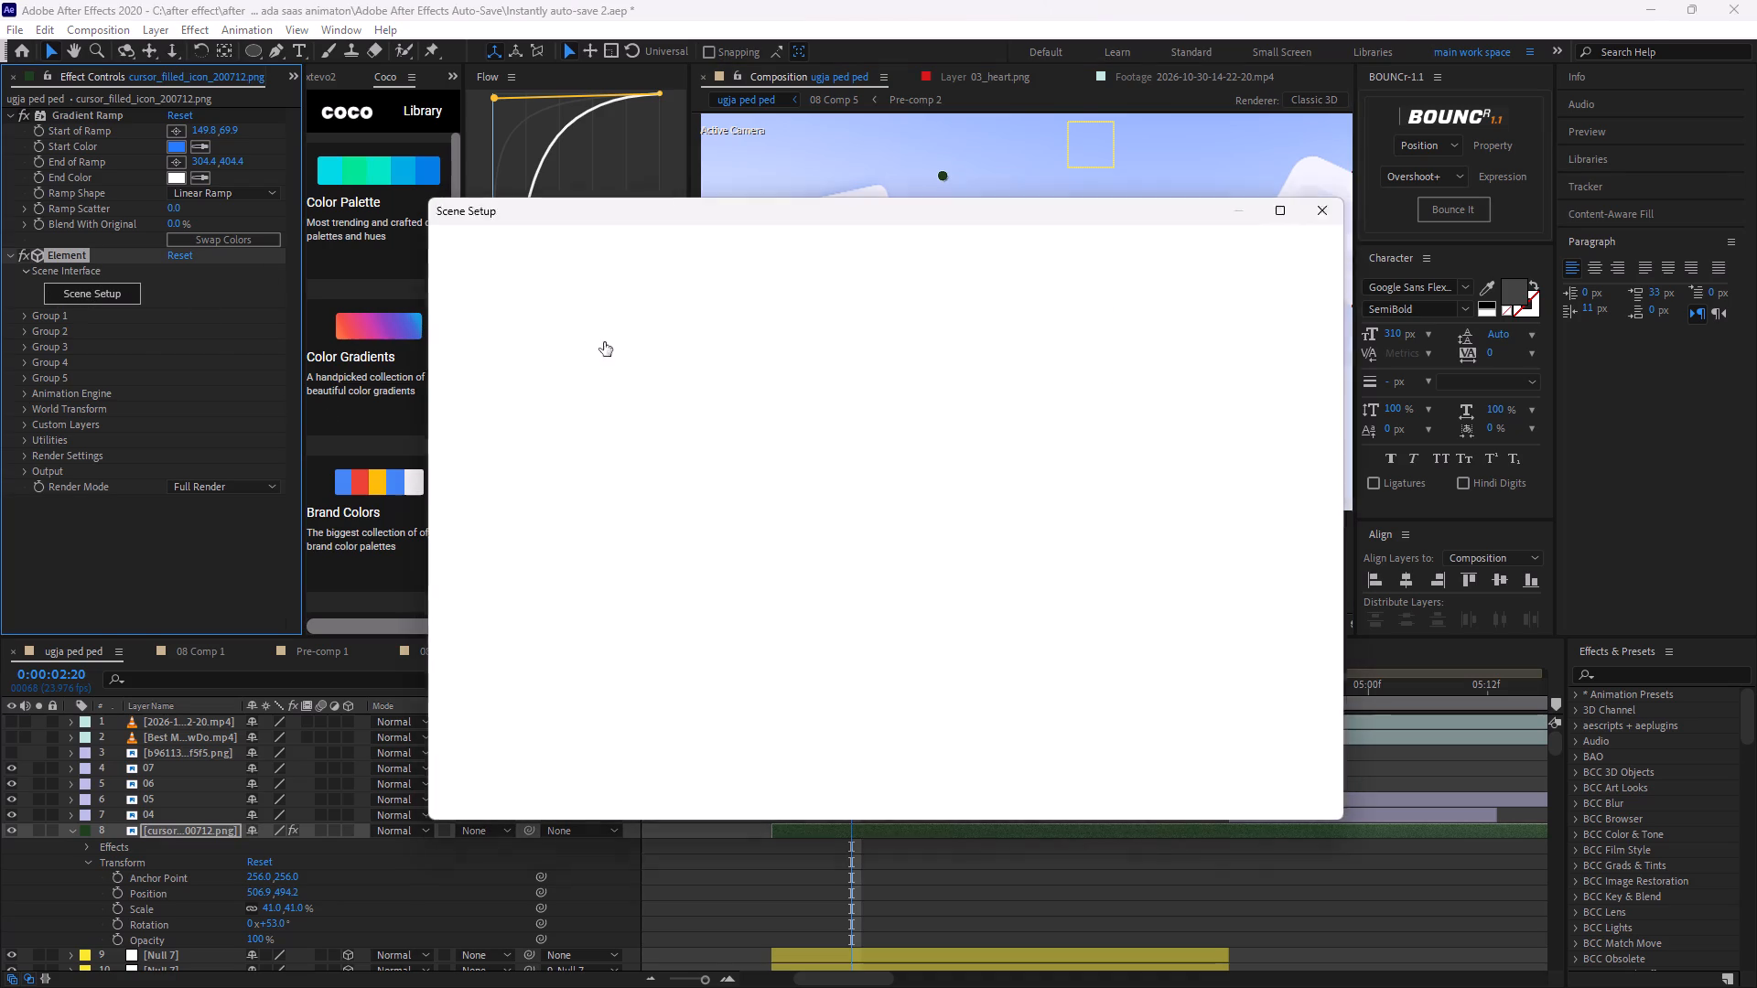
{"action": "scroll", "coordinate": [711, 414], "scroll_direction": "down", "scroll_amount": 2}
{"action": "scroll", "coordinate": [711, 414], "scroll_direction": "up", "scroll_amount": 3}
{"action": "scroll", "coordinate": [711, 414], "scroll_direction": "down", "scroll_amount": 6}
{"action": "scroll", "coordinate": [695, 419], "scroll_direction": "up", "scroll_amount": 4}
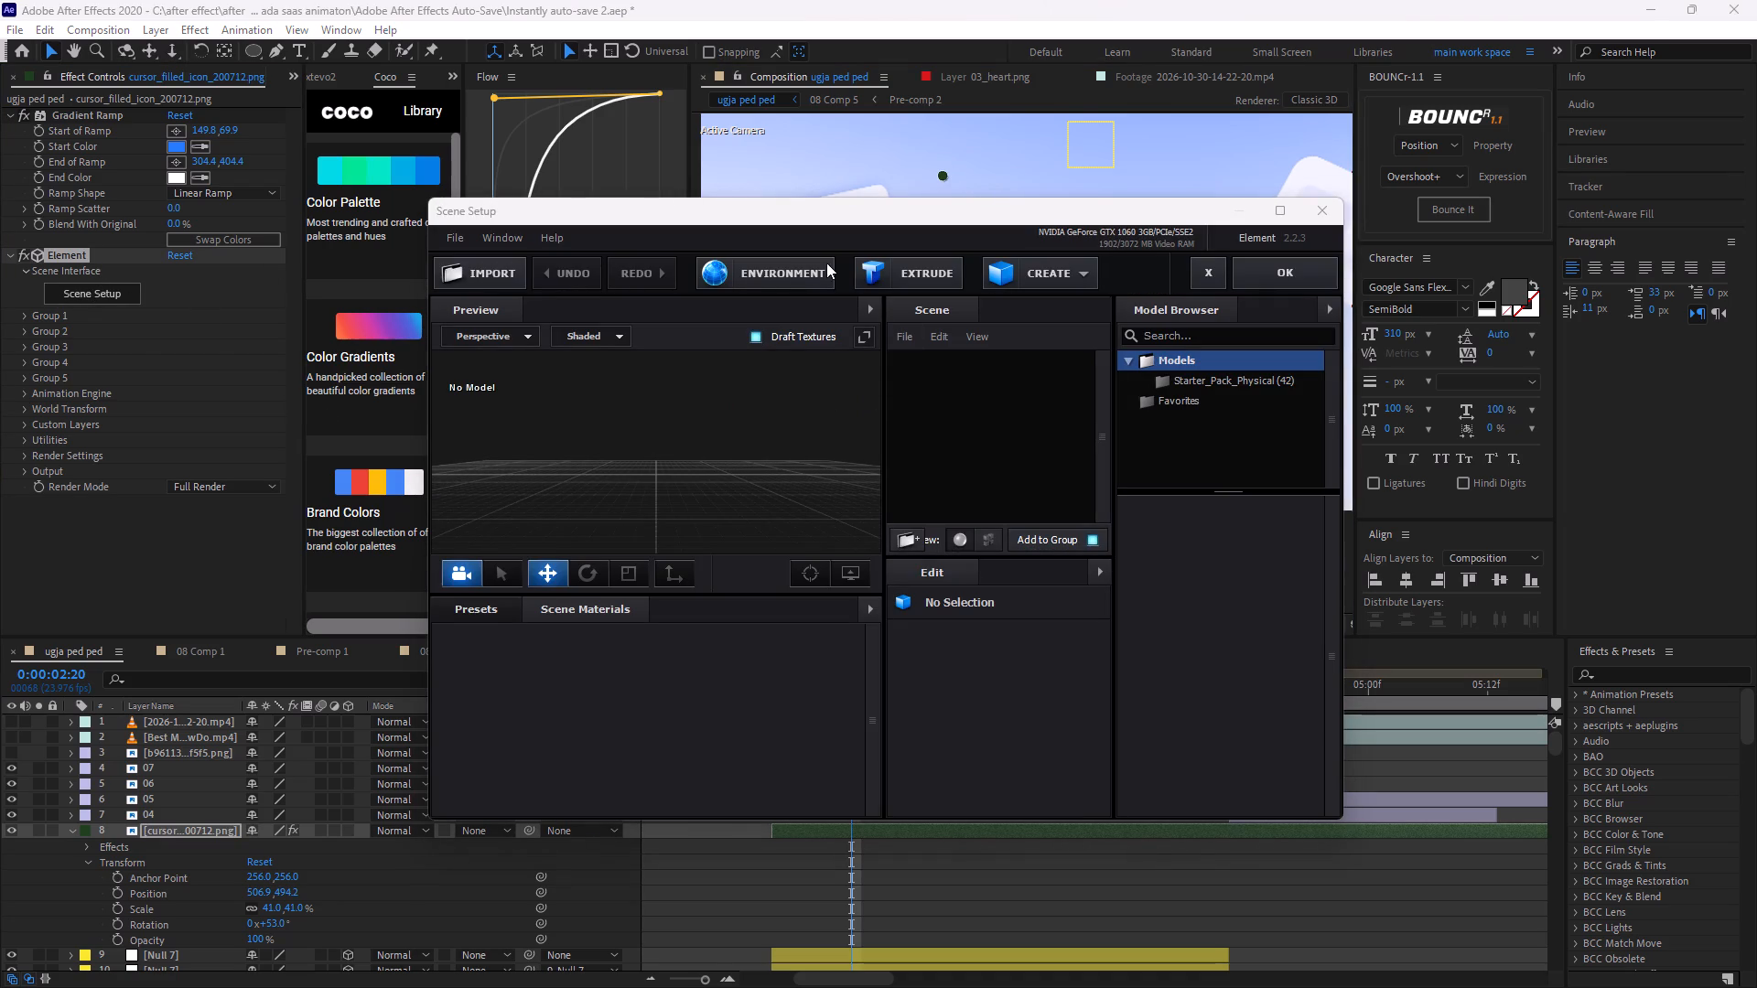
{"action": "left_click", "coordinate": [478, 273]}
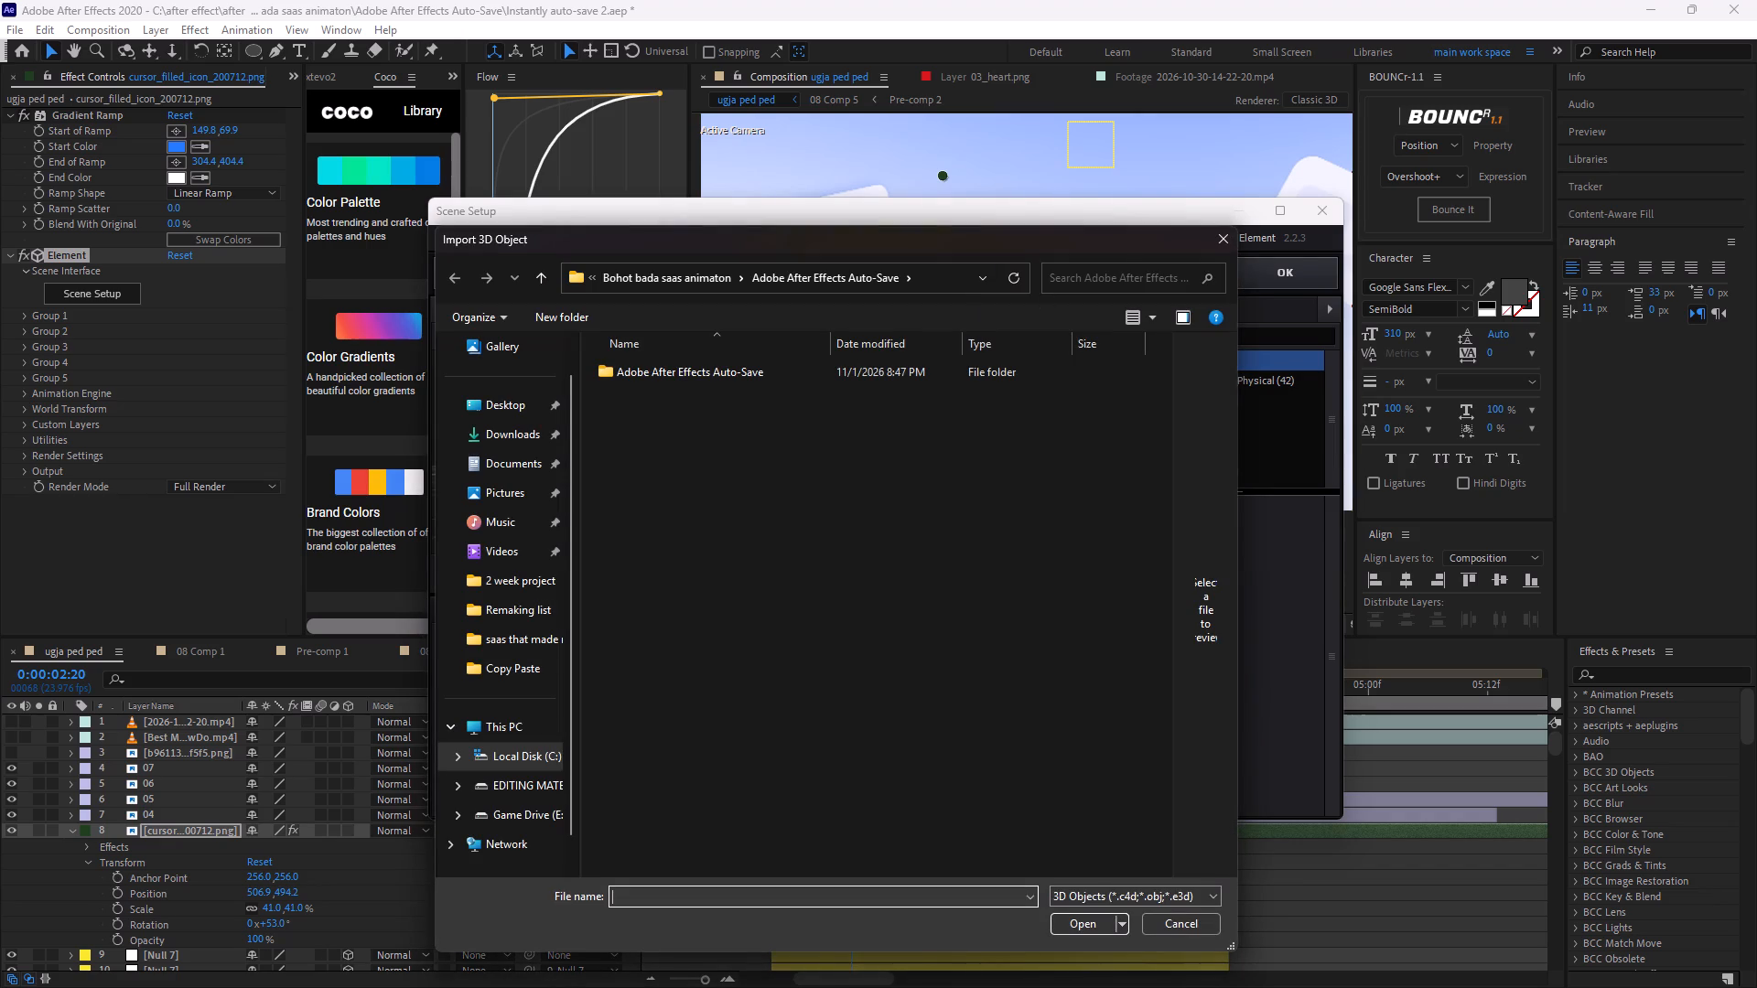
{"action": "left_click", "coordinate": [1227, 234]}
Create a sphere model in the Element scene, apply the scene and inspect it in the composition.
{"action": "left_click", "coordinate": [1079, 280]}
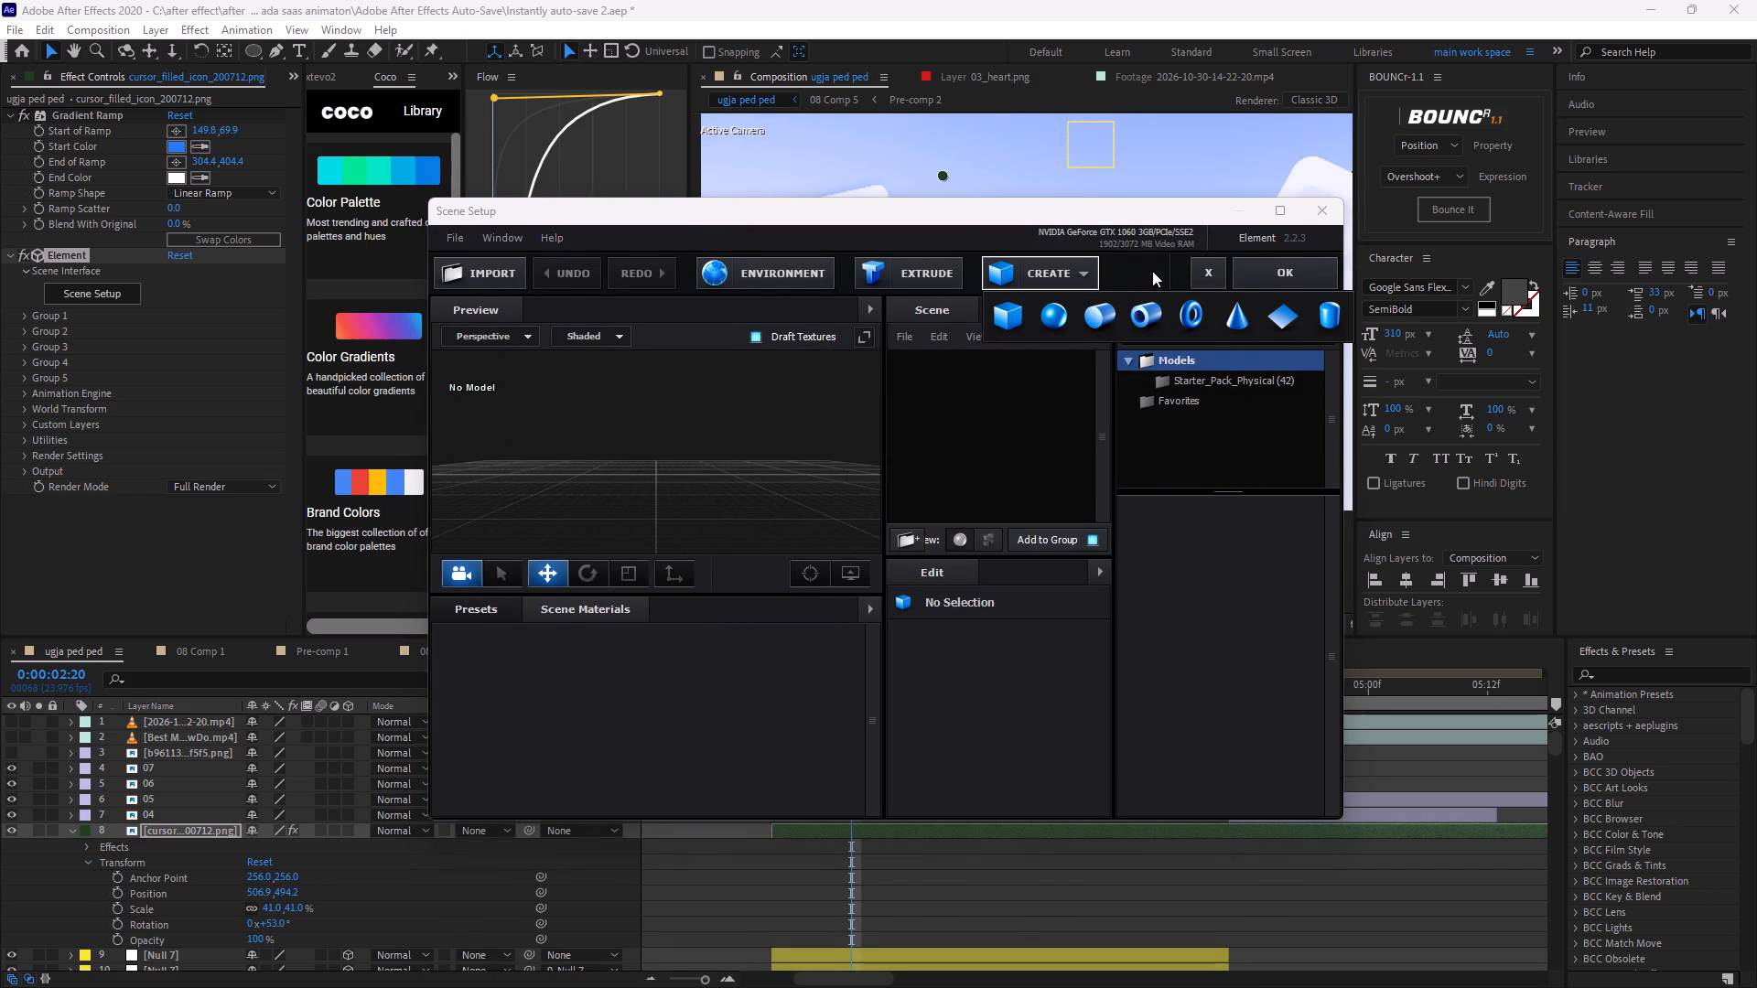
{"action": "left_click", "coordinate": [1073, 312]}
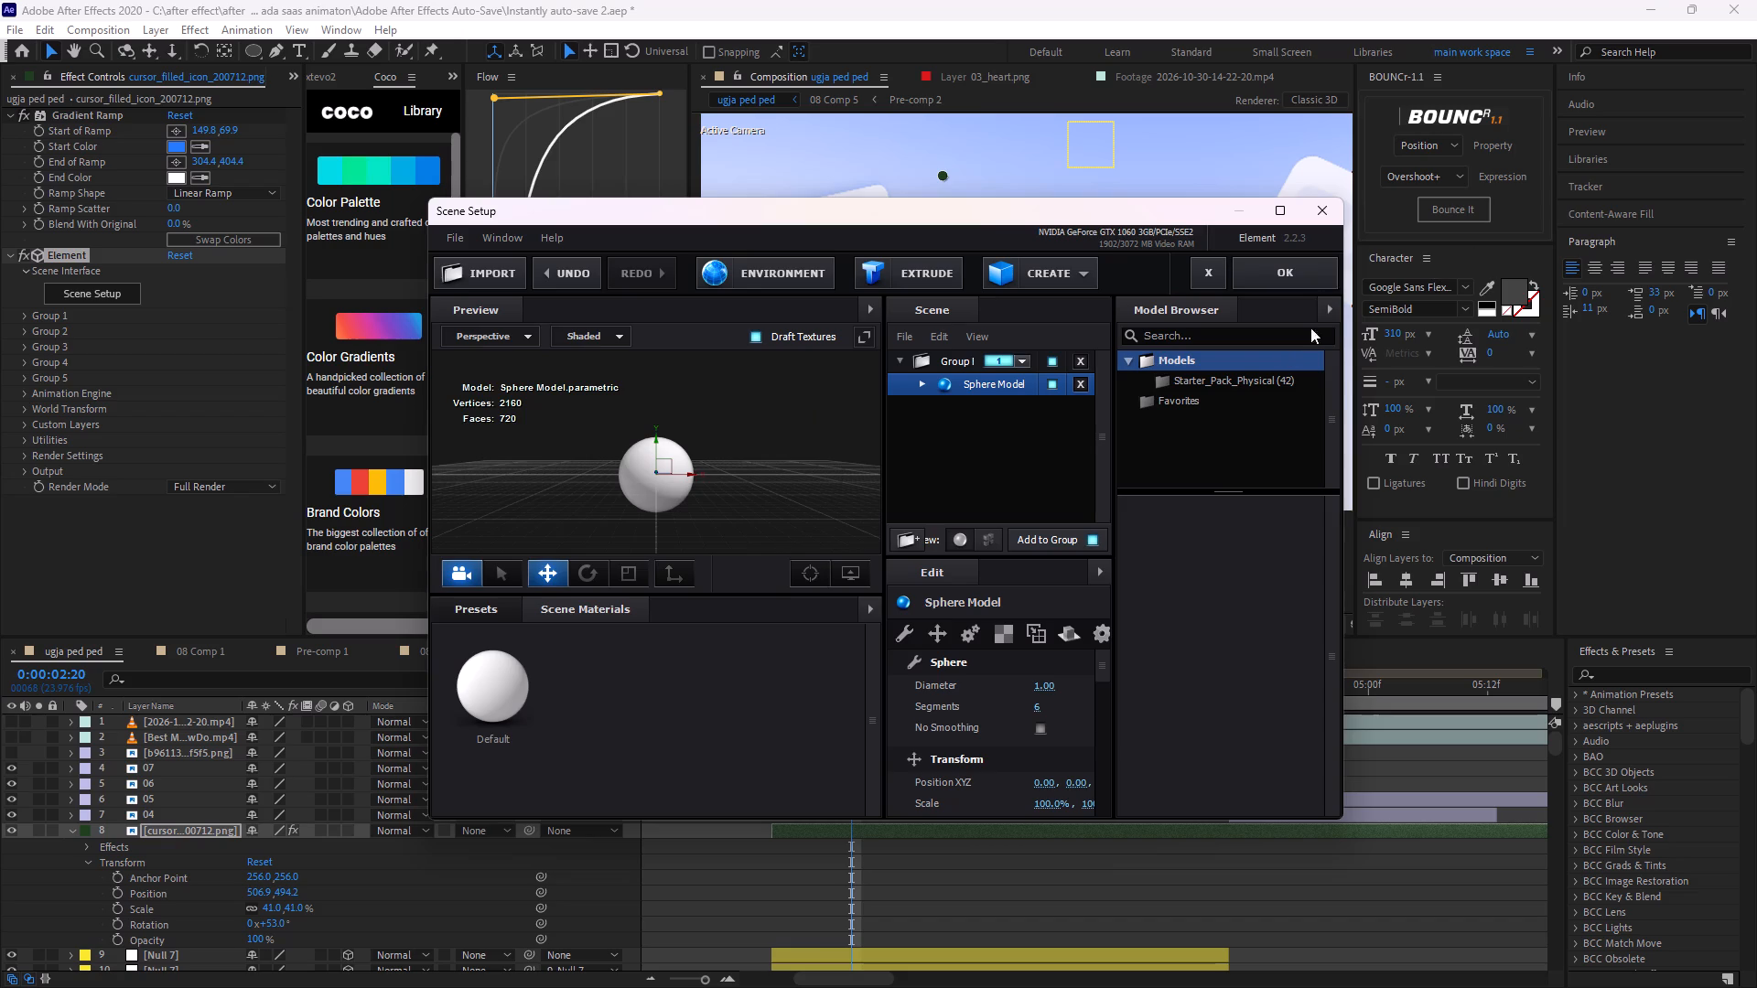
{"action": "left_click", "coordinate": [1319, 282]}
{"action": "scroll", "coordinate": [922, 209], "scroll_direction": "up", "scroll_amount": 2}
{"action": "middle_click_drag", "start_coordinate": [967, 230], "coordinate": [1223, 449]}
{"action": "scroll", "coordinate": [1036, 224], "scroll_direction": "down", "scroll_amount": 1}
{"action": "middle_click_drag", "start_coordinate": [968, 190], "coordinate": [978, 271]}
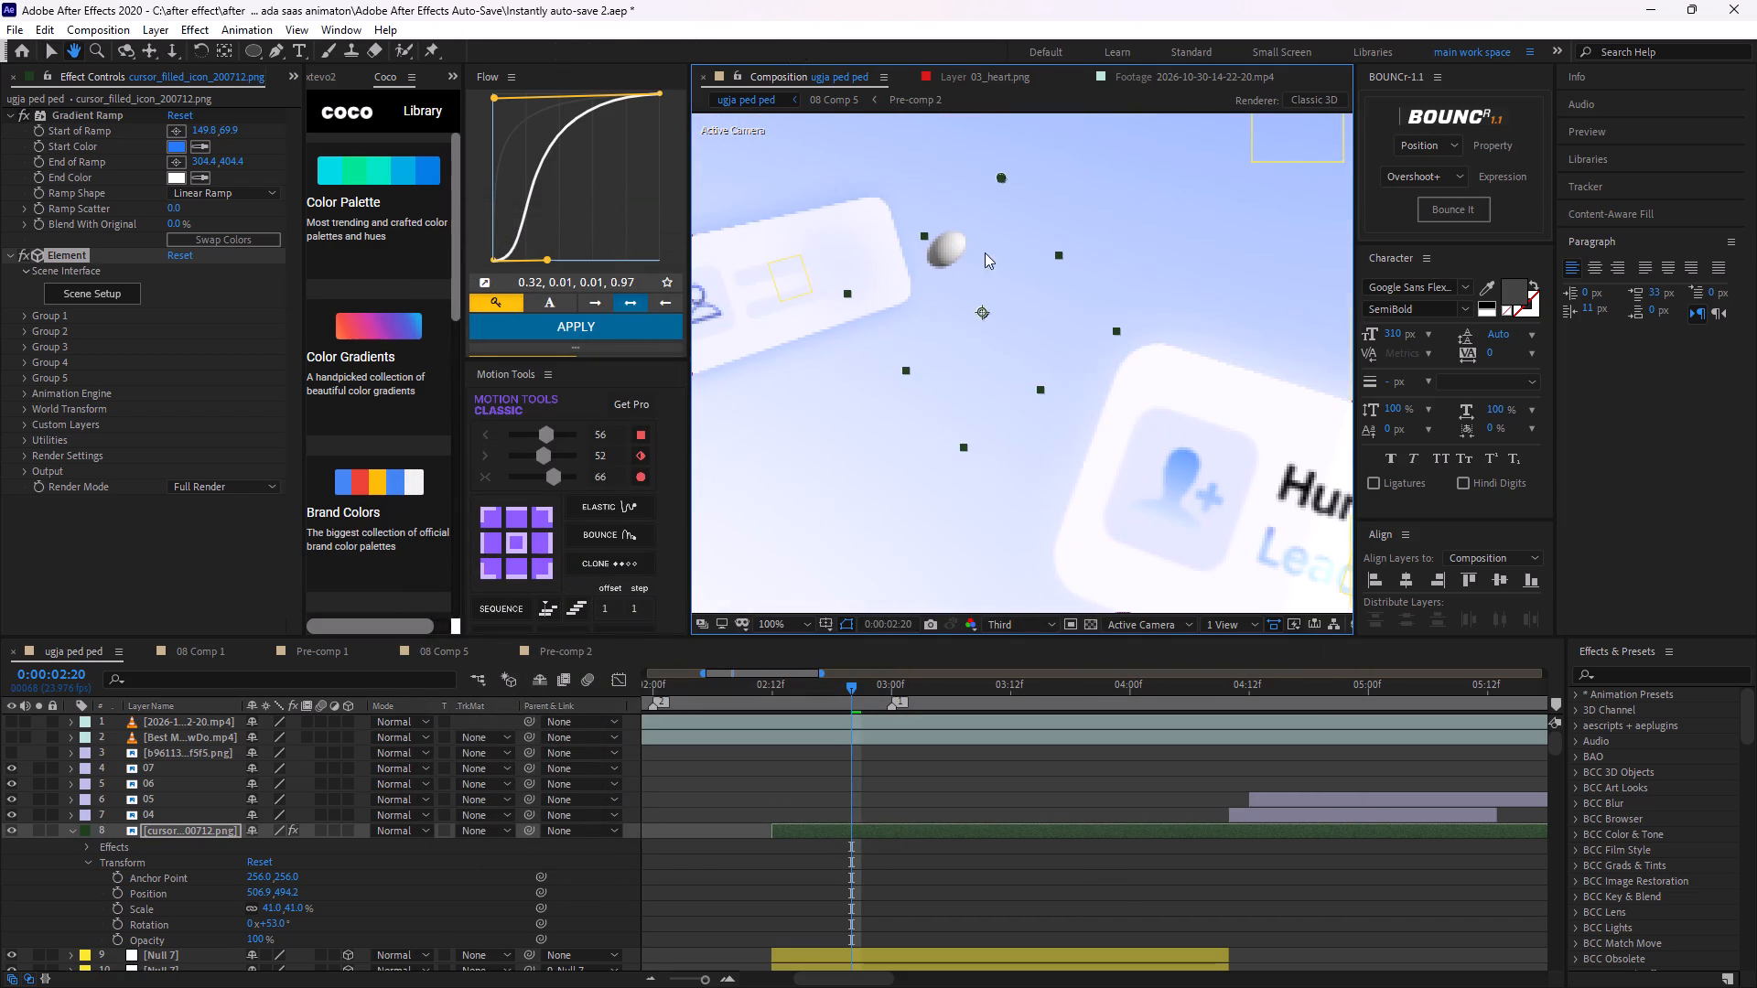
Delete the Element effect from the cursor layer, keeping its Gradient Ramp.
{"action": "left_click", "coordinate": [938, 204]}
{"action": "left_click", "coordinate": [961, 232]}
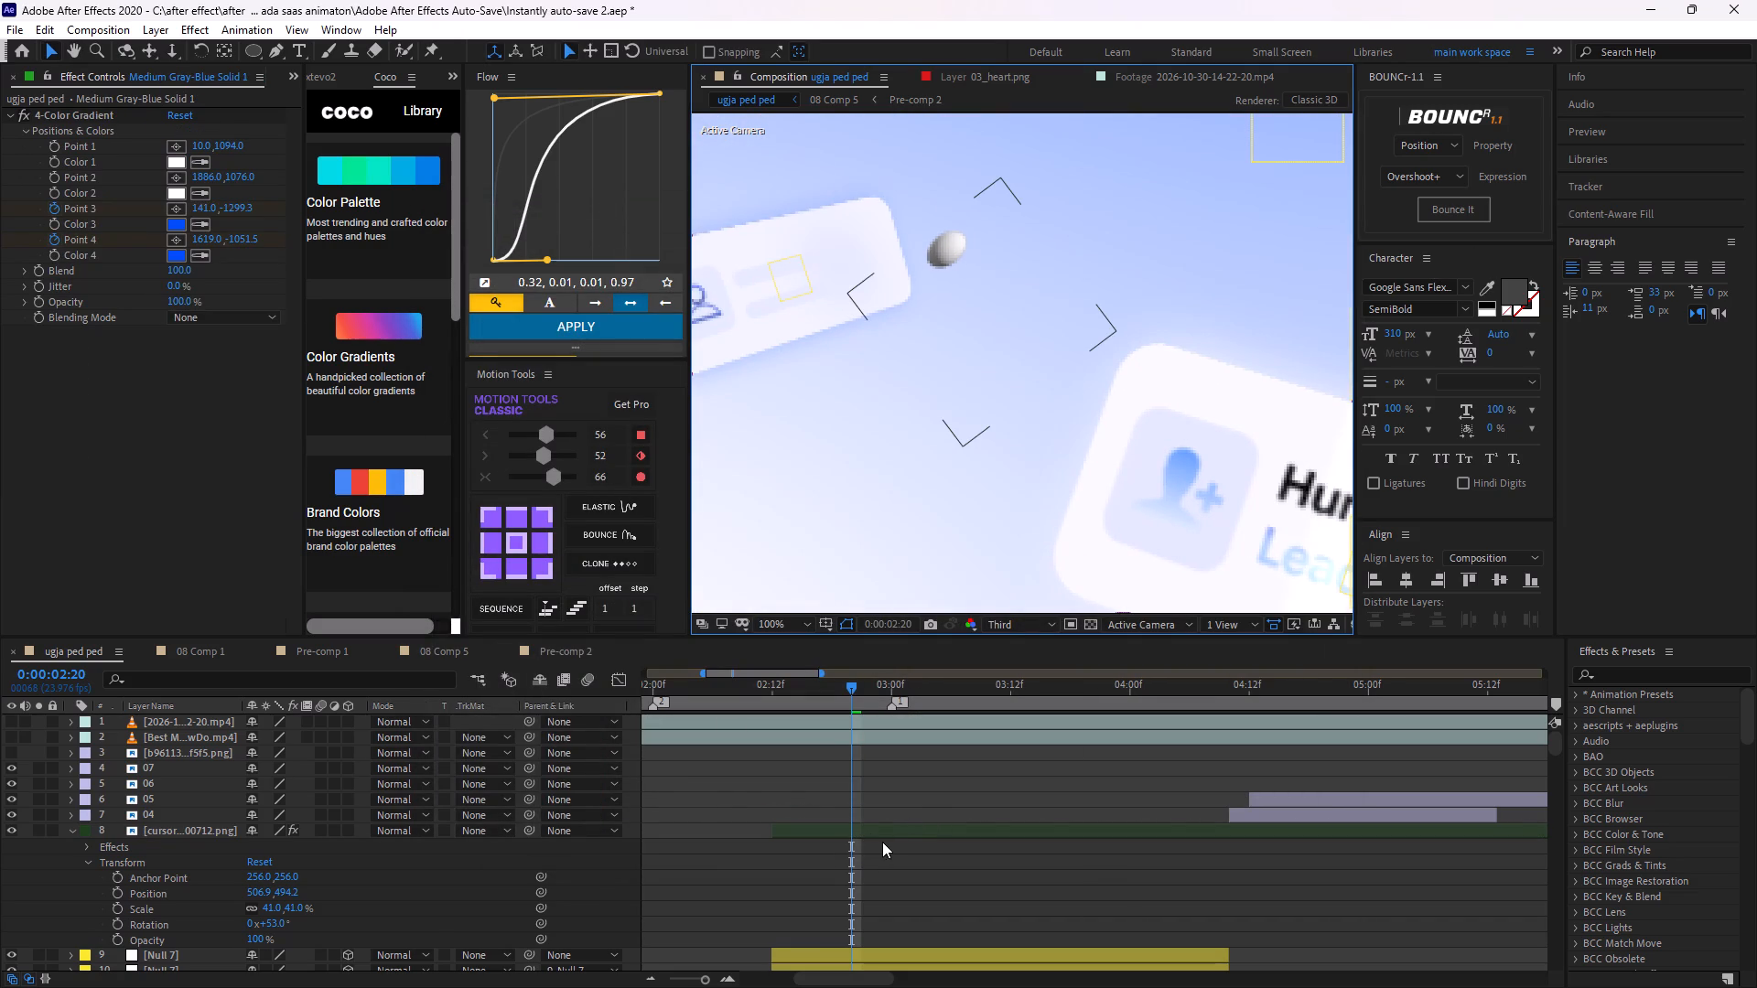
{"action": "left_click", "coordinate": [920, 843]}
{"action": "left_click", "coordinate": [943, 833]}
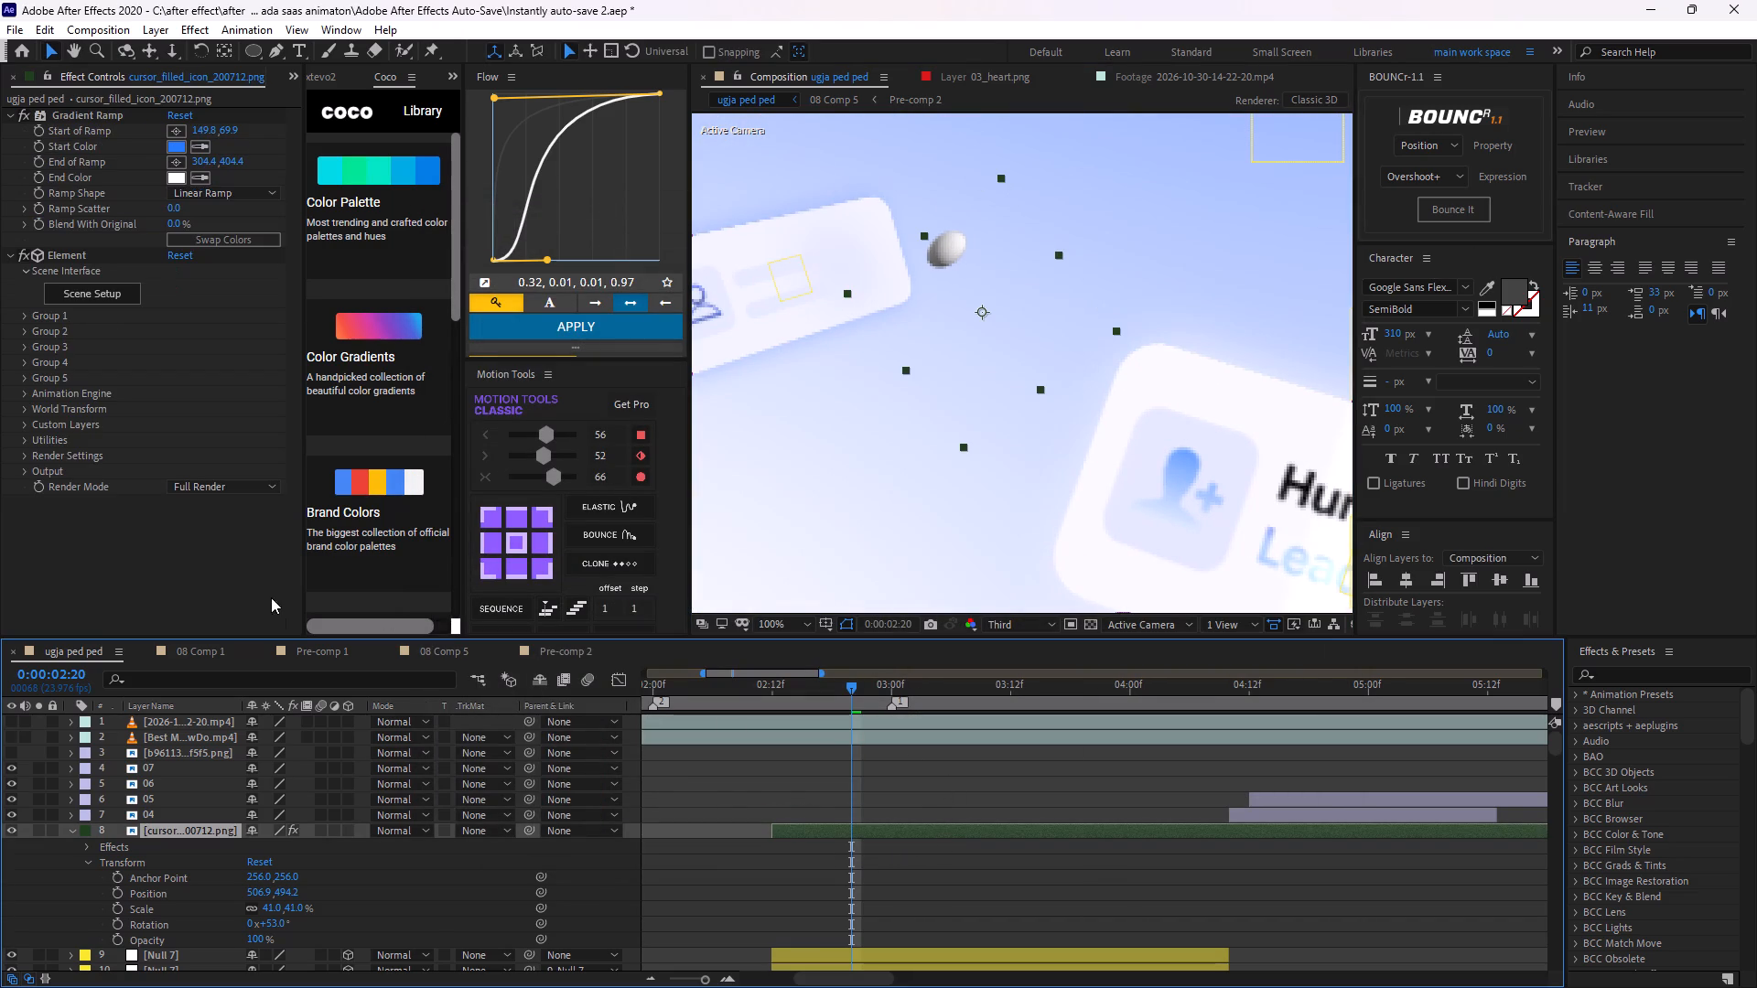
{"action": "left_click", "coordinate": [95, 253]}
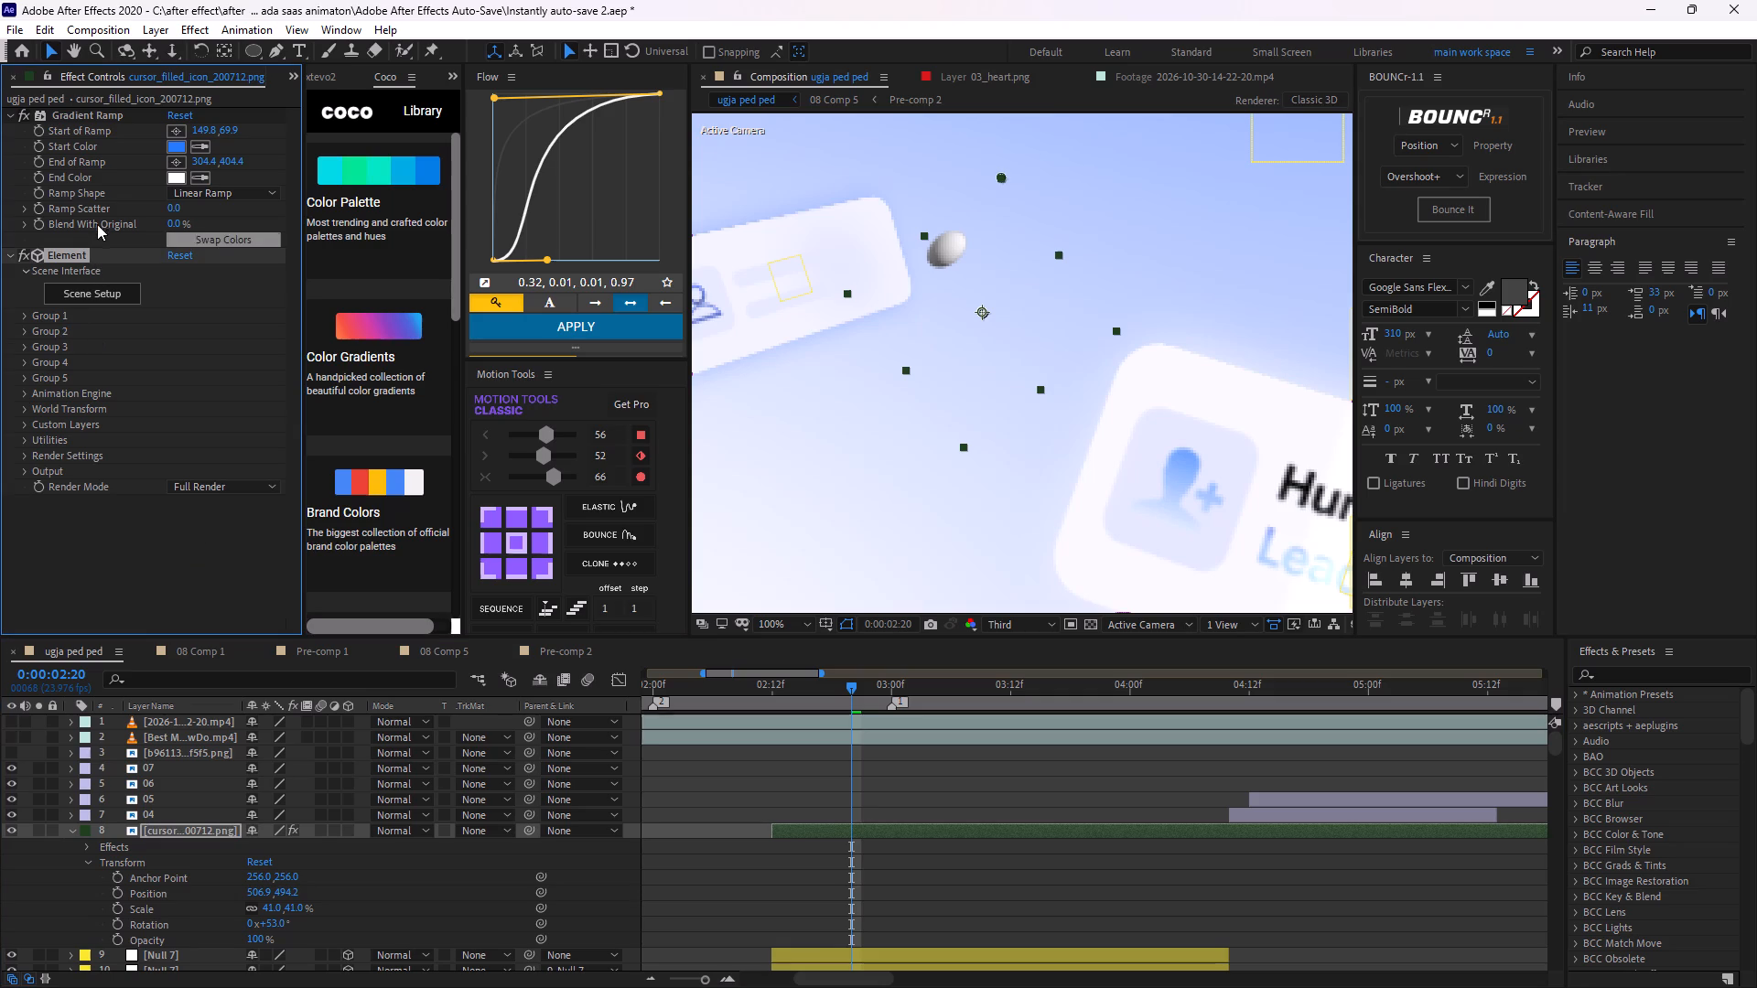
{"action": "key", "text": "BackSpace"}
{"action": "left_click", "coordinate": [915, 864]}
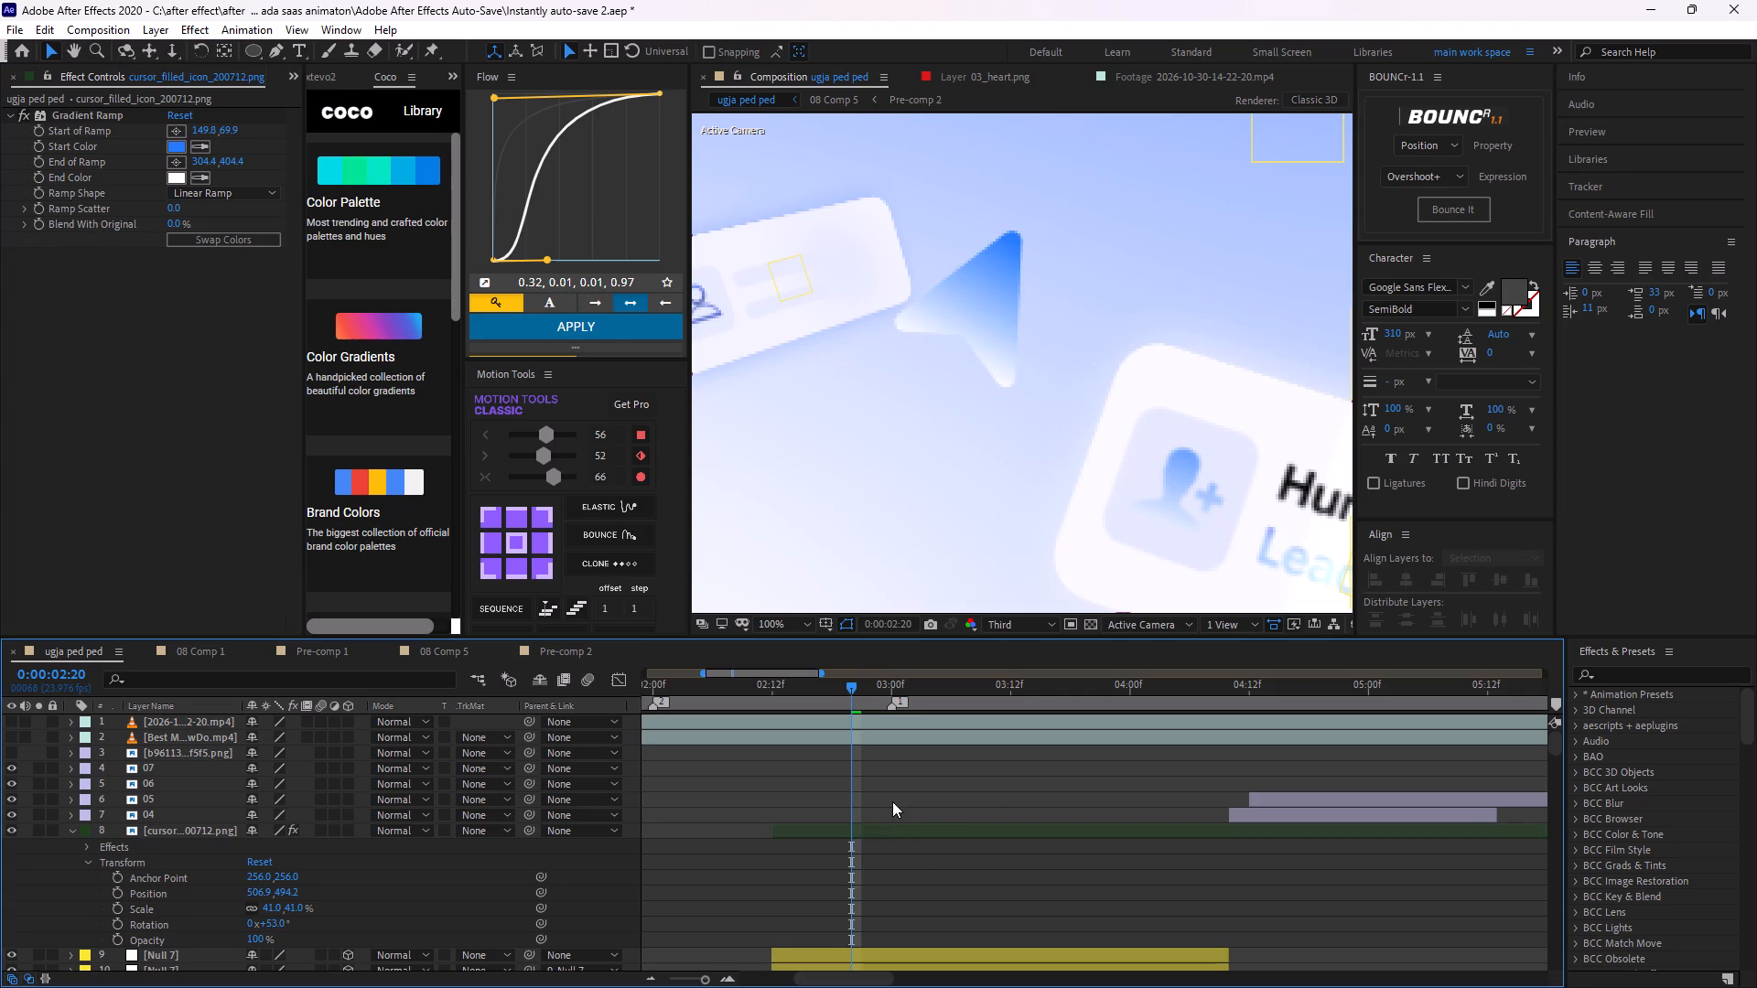
Review the flat cursor's place in the full frame by previewing and scrubbing the shot around 0:00:02:20.
{"action": "left_click", "coordinate": [892, 801]}
{"action": "scroll", "coordinate": [960, 478], "scroll_direction": "down", "scroll_amount": 1}
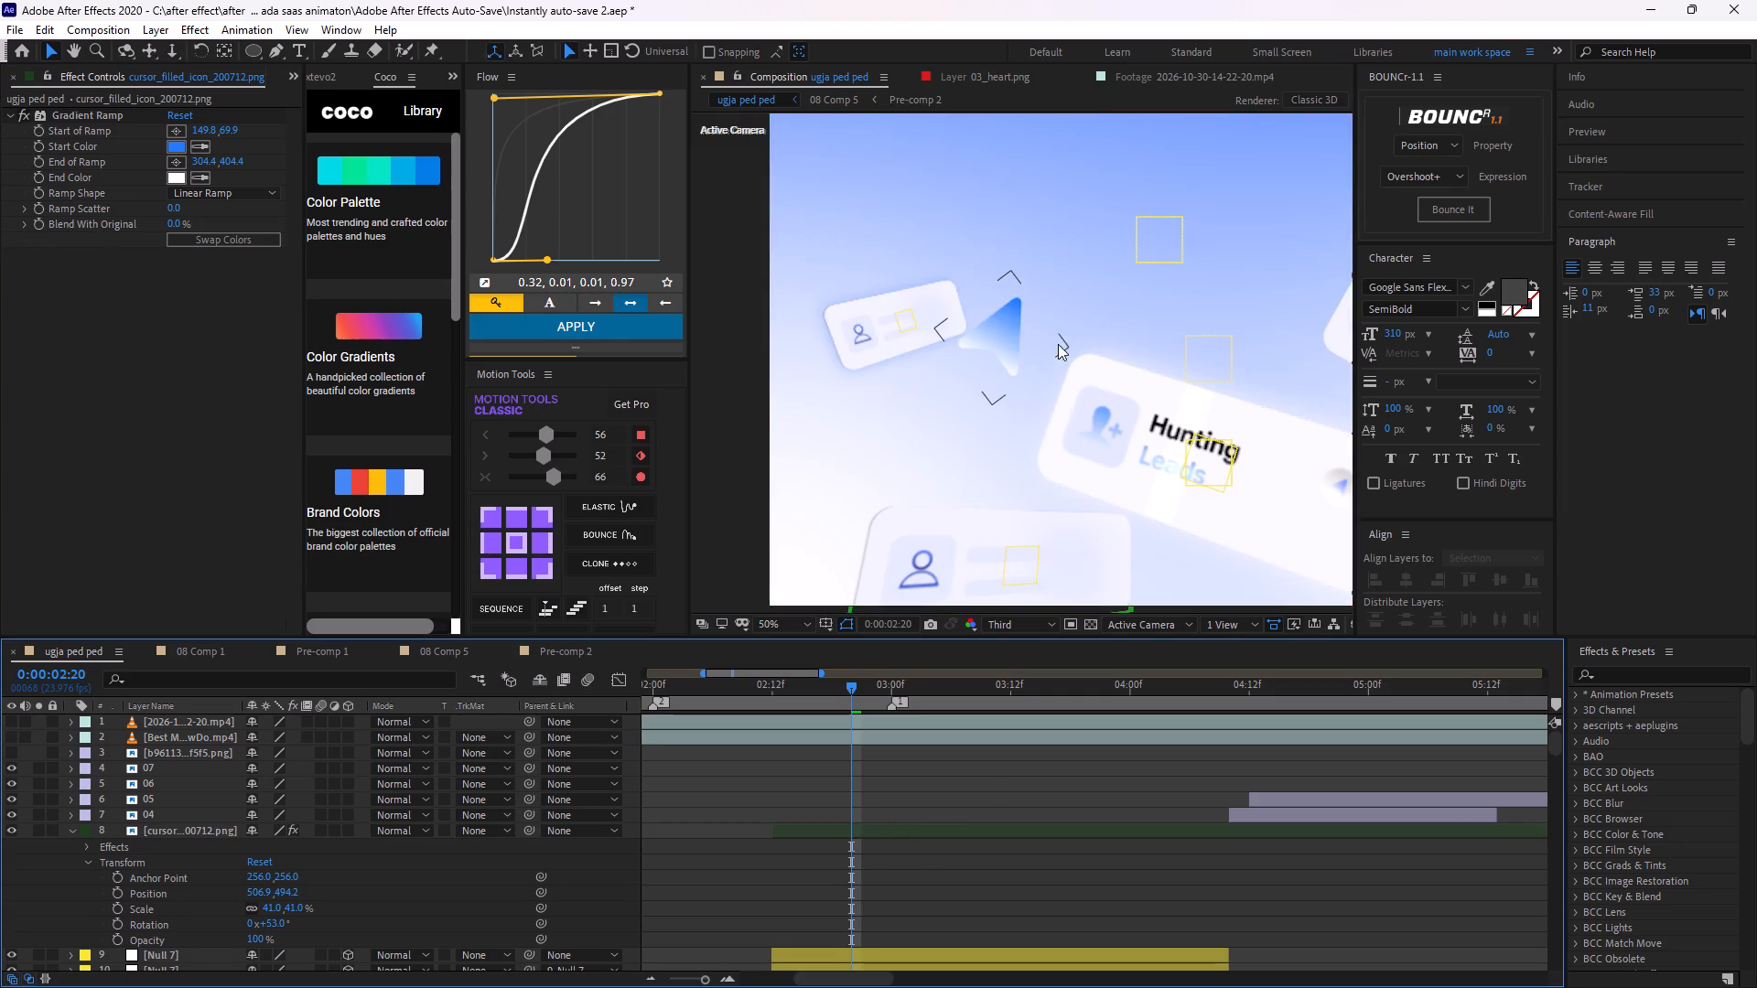
{"action": "middle_click_drag", "start_coordinate": [1058, 344], "coordinate": [912, 277]}
{"action": "scroll", "coordinate": [912, 277], "scroll_direction": "down", "scroll_amount": 1}
{"action": "key", "text": "space"}
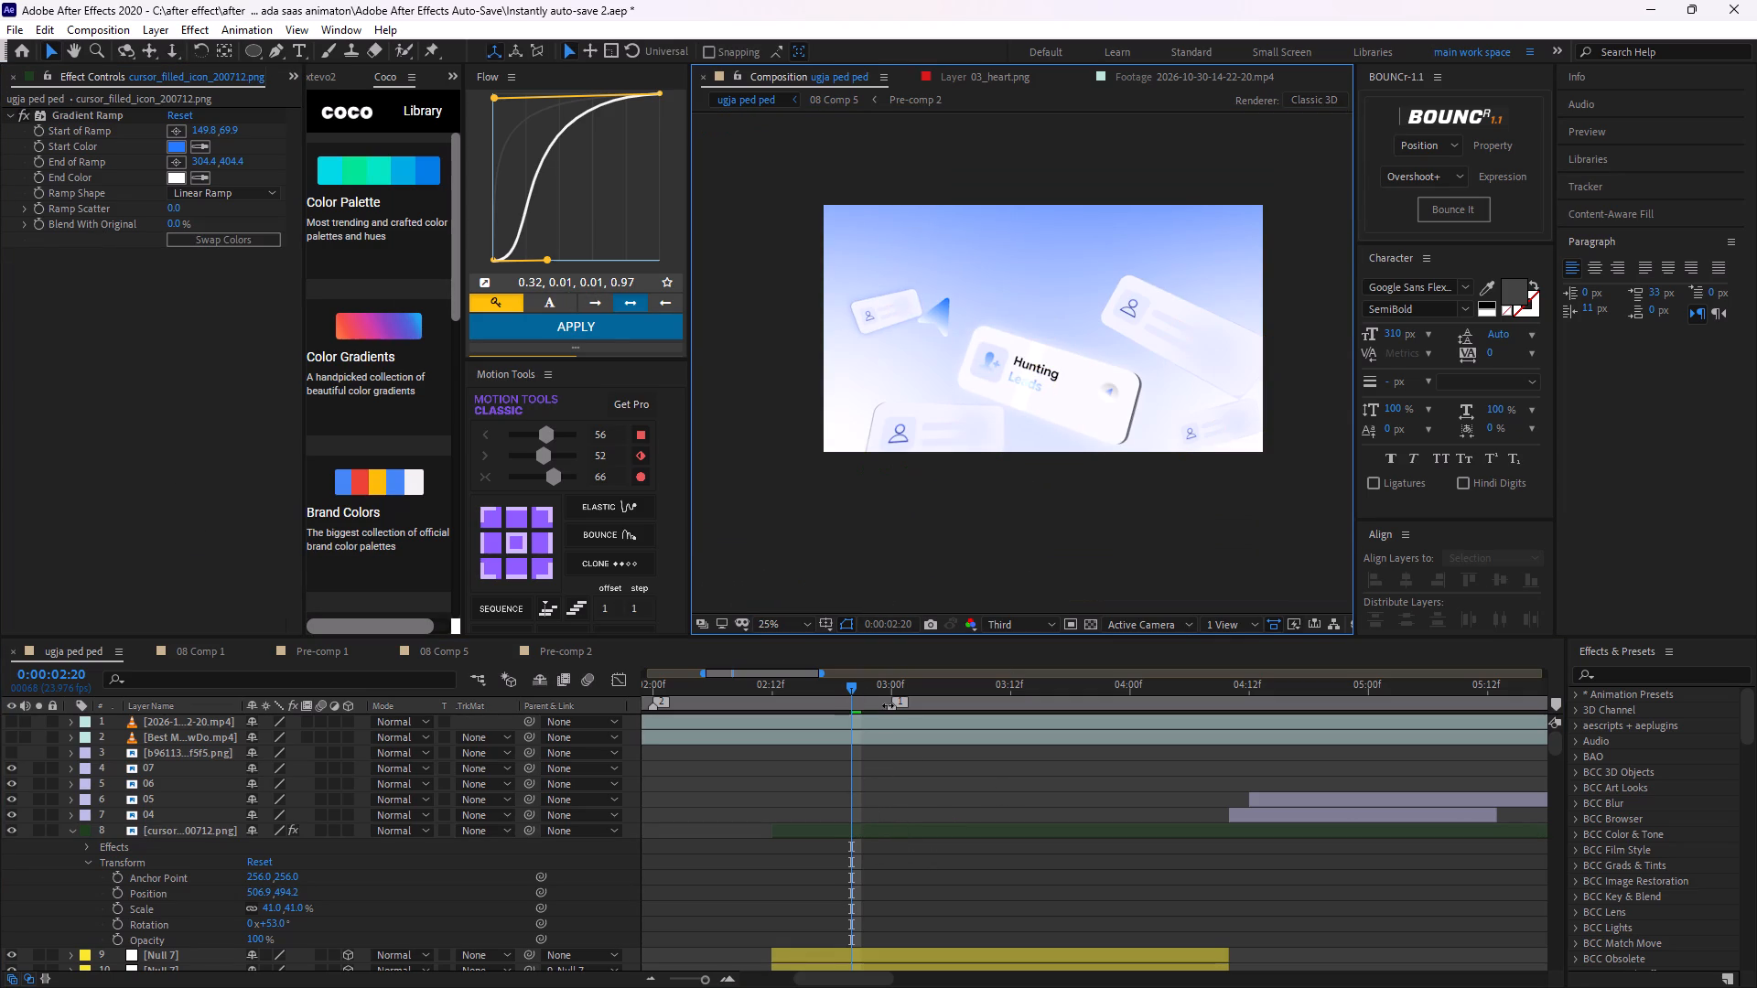
{"action": "key", "text": "space"}
{"action": "left_click_drag", "start_coordinate": [874, 692], "coordinate": [846, 761]}
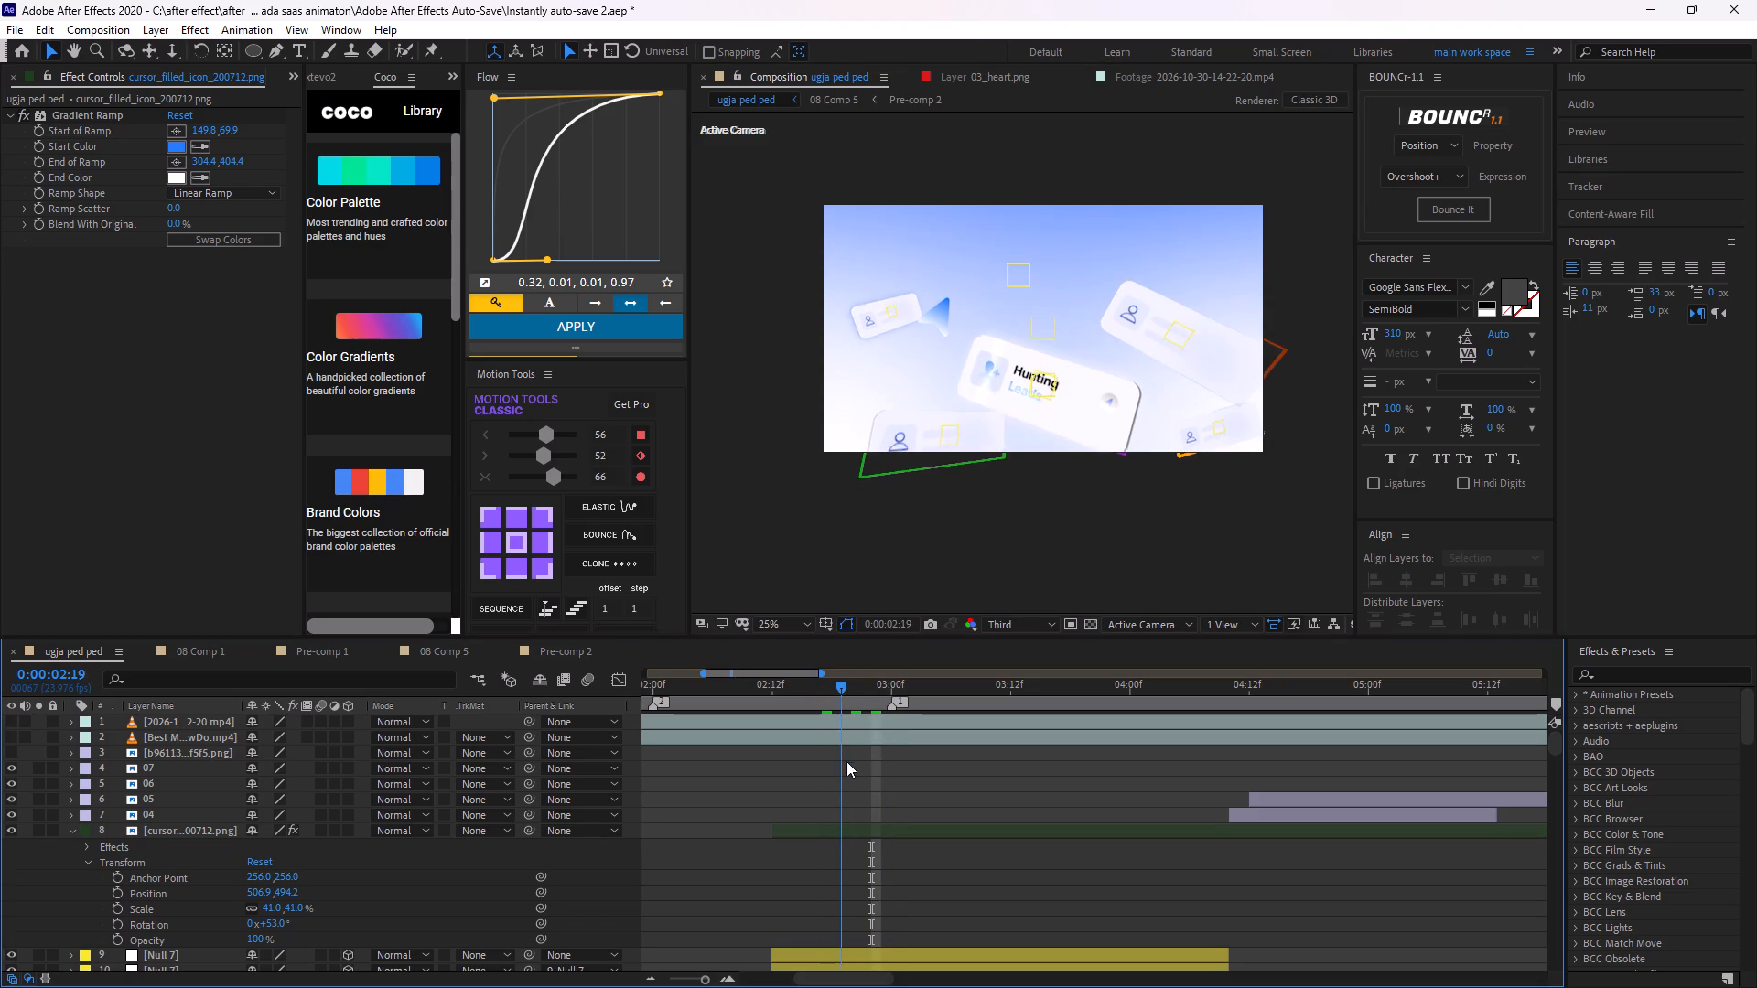
{"action": "left_click_drag", "start_coordinate": [846, 761], "coordinate": [859, 805]}
Add a null object directly above the cursor layer.
{"action": "left_click", "coordinate": [860, 832]}
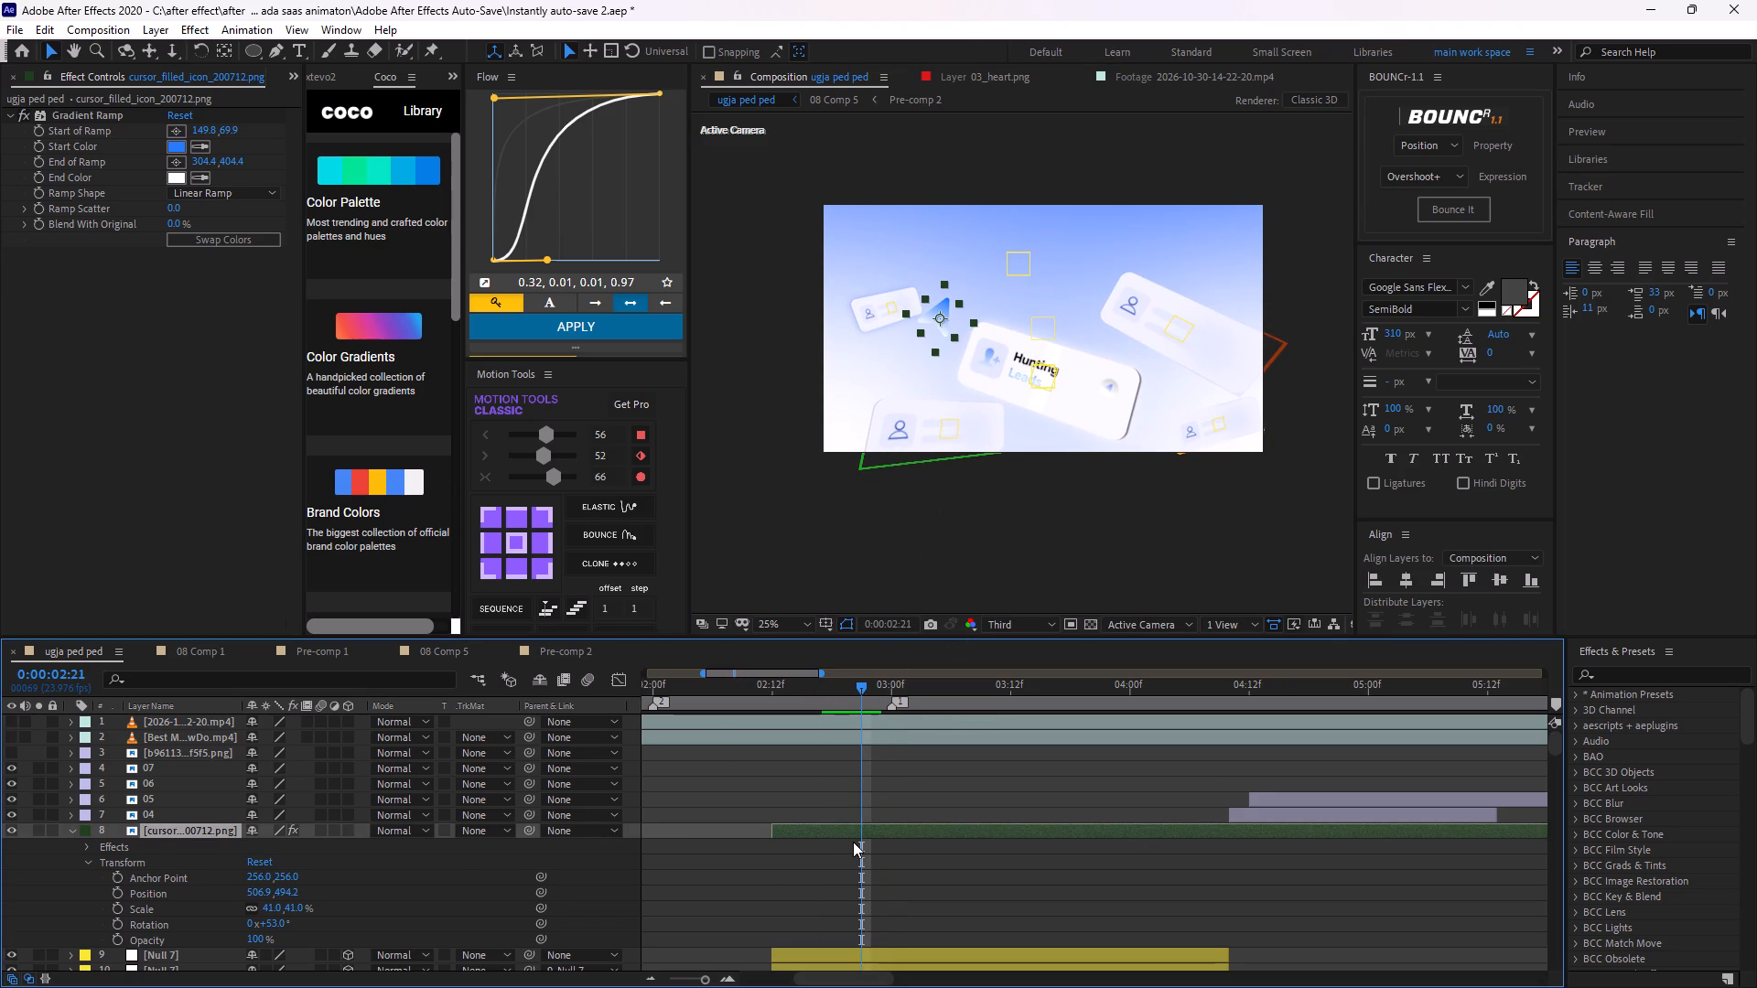
{"action": "key", "text": "ctrl+alt+shift+y"}
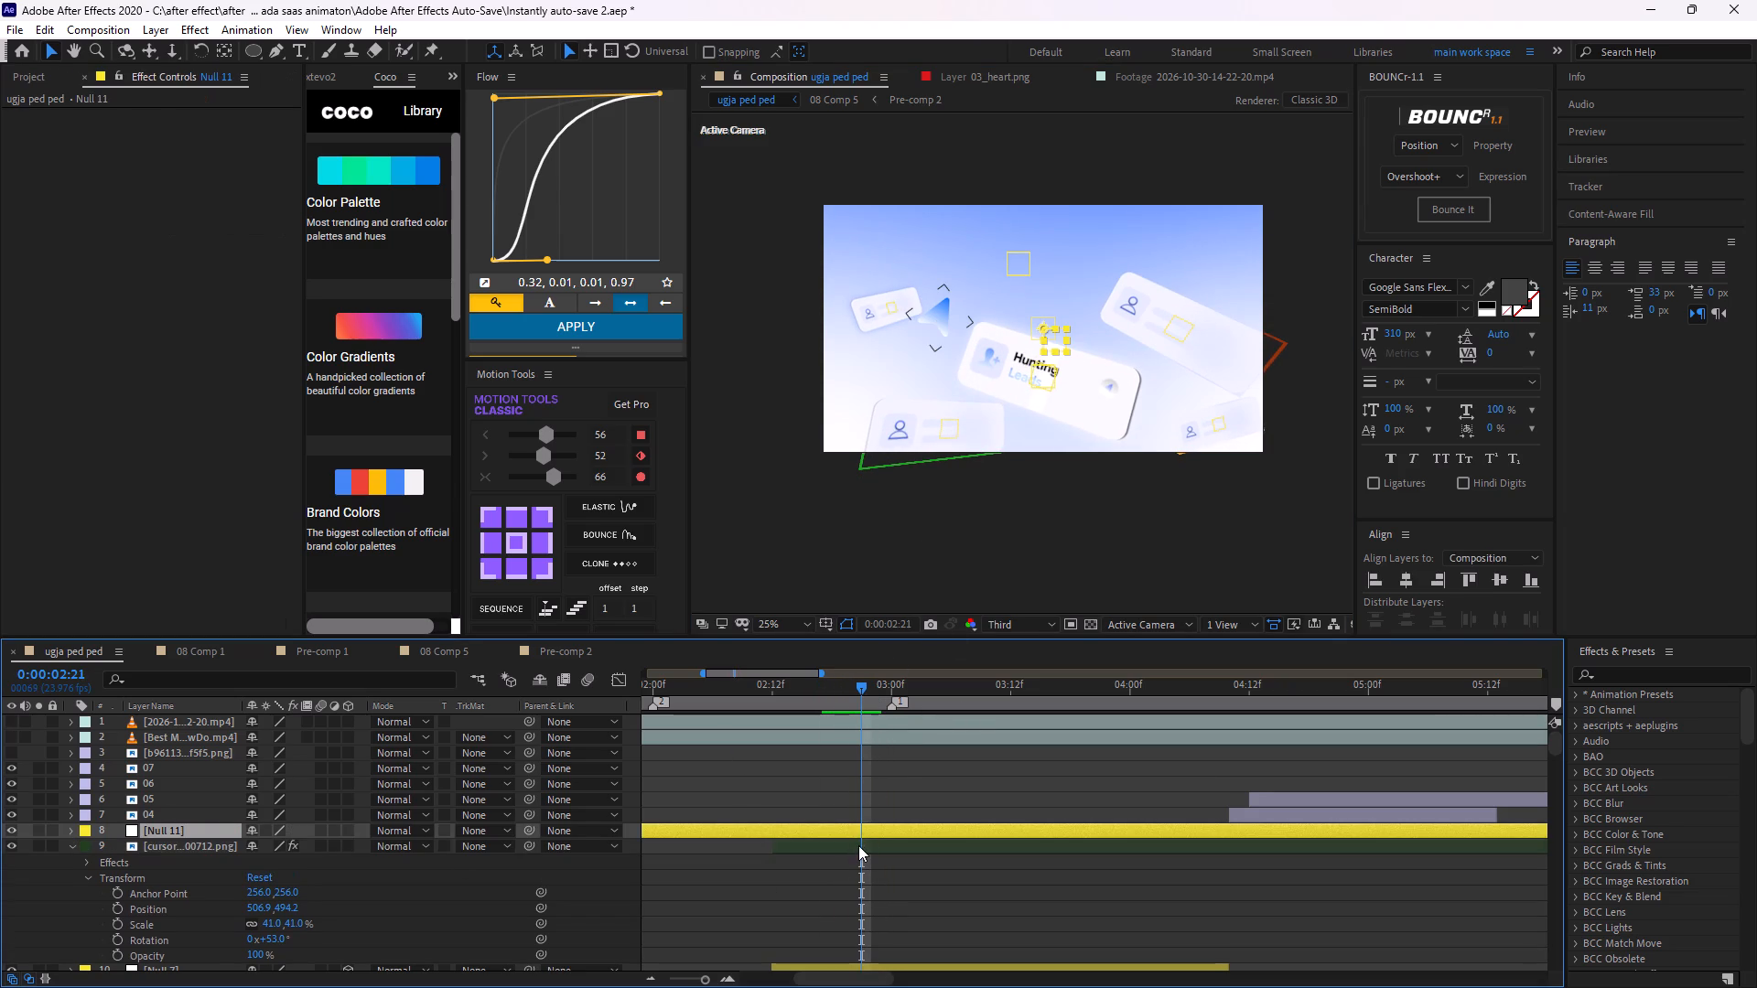
{"action": "left_click", "coordinate": [858, 845]}
{"action": "left_click", "coordinate": [871, 822]}
{"action": "left_click", "coordinate": [868, 838]}
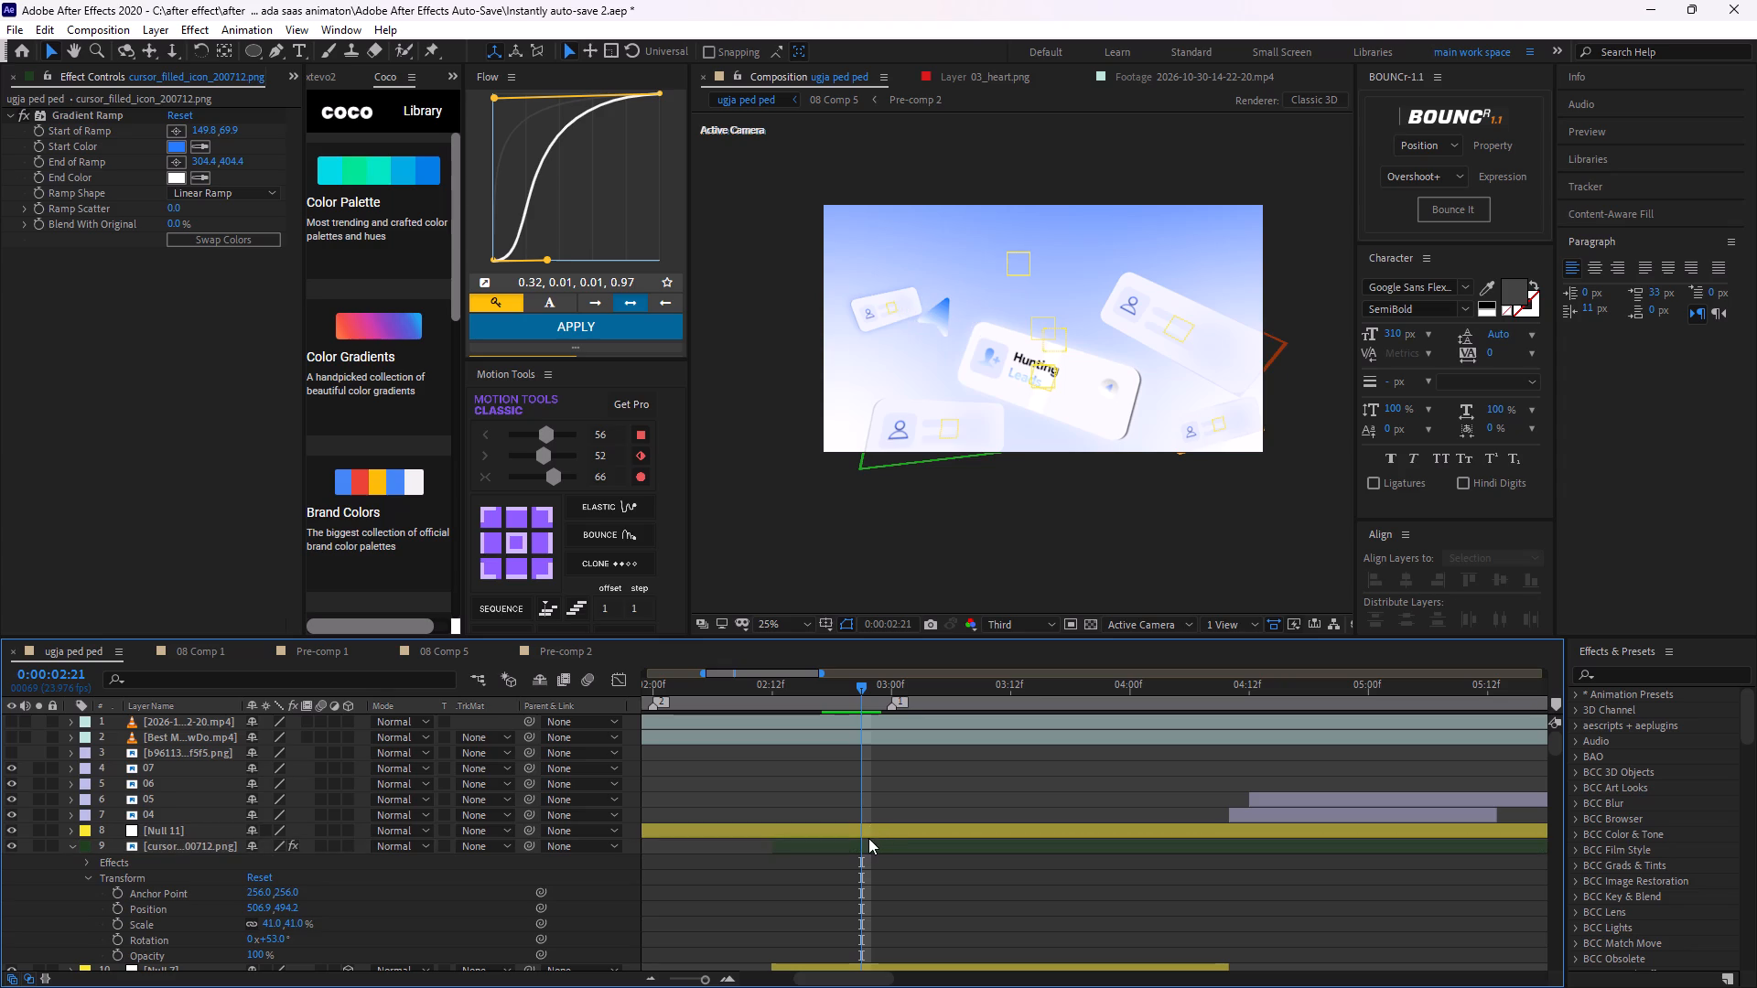
{"action": "left_click", "coordinate": [861, 854]}
{"action": "left_click", "coordinate": [877, 836]}
{"action": "left_click", "coordinate": [866, 843]}
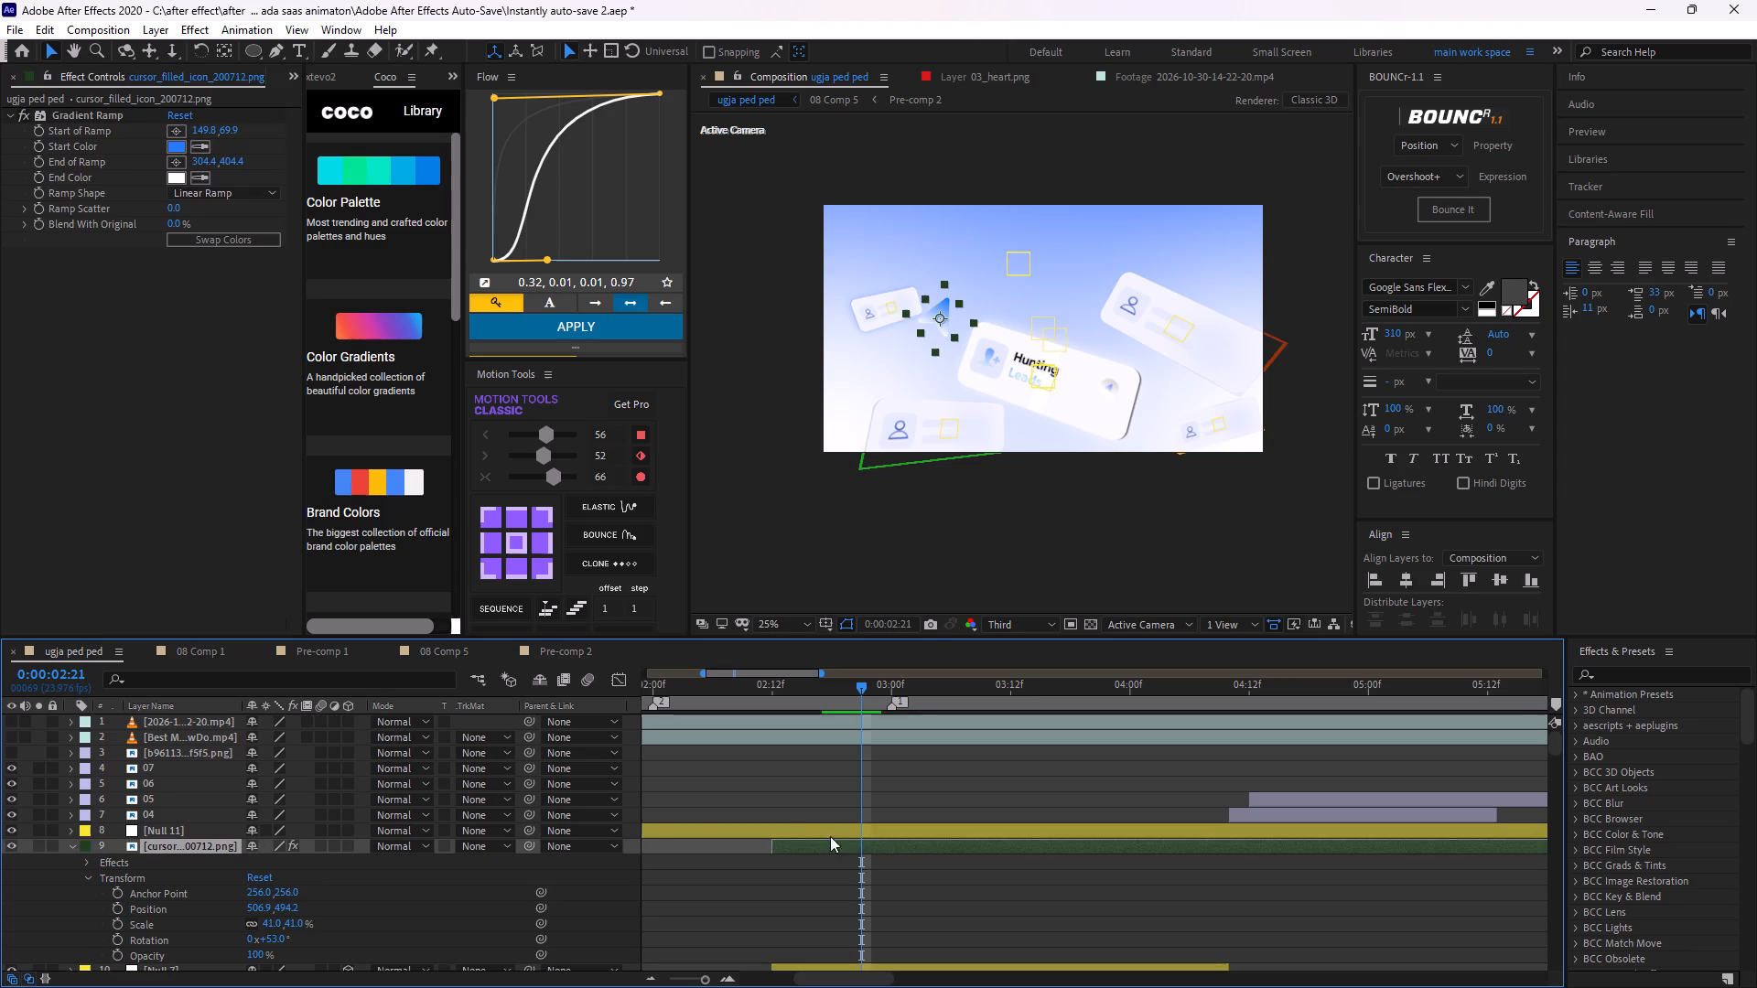
Turn both the cursor layer and the new null into 3D layers.
{"action": "left_click", "coordinate": [350, 848]}
{"action": "left_click", "coordinate": [685, 867]}
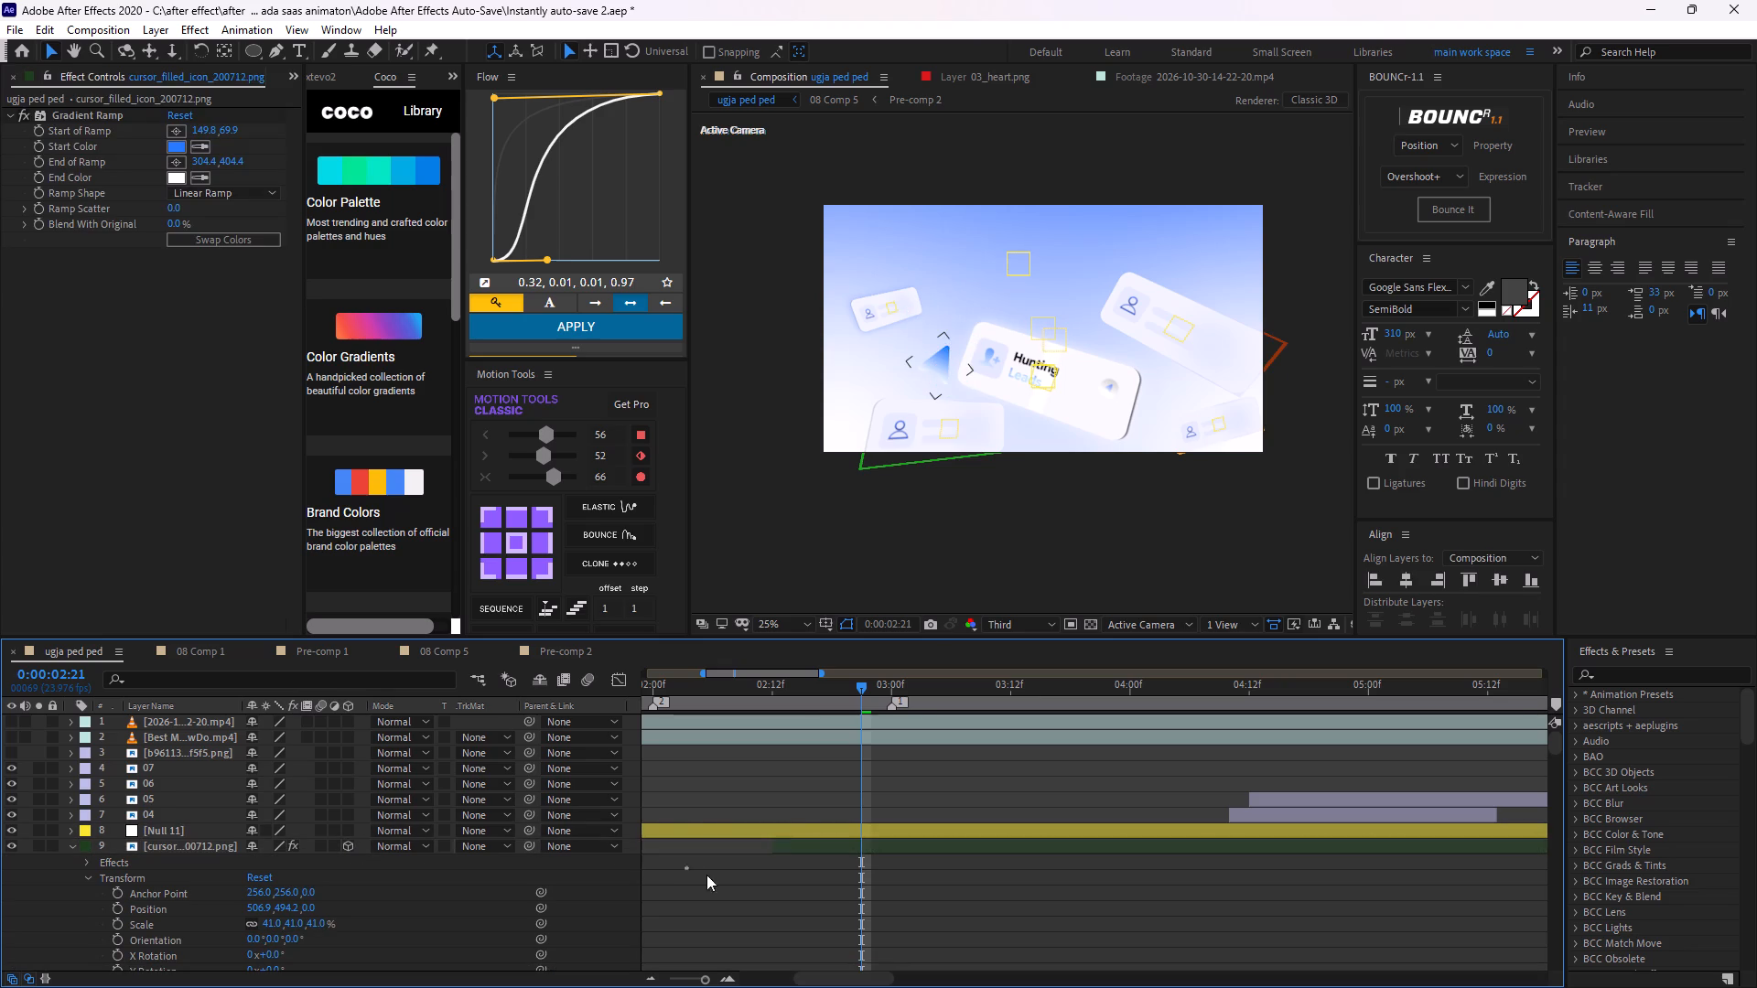
{"action": "left_click", "coordinate": [802, 846]}
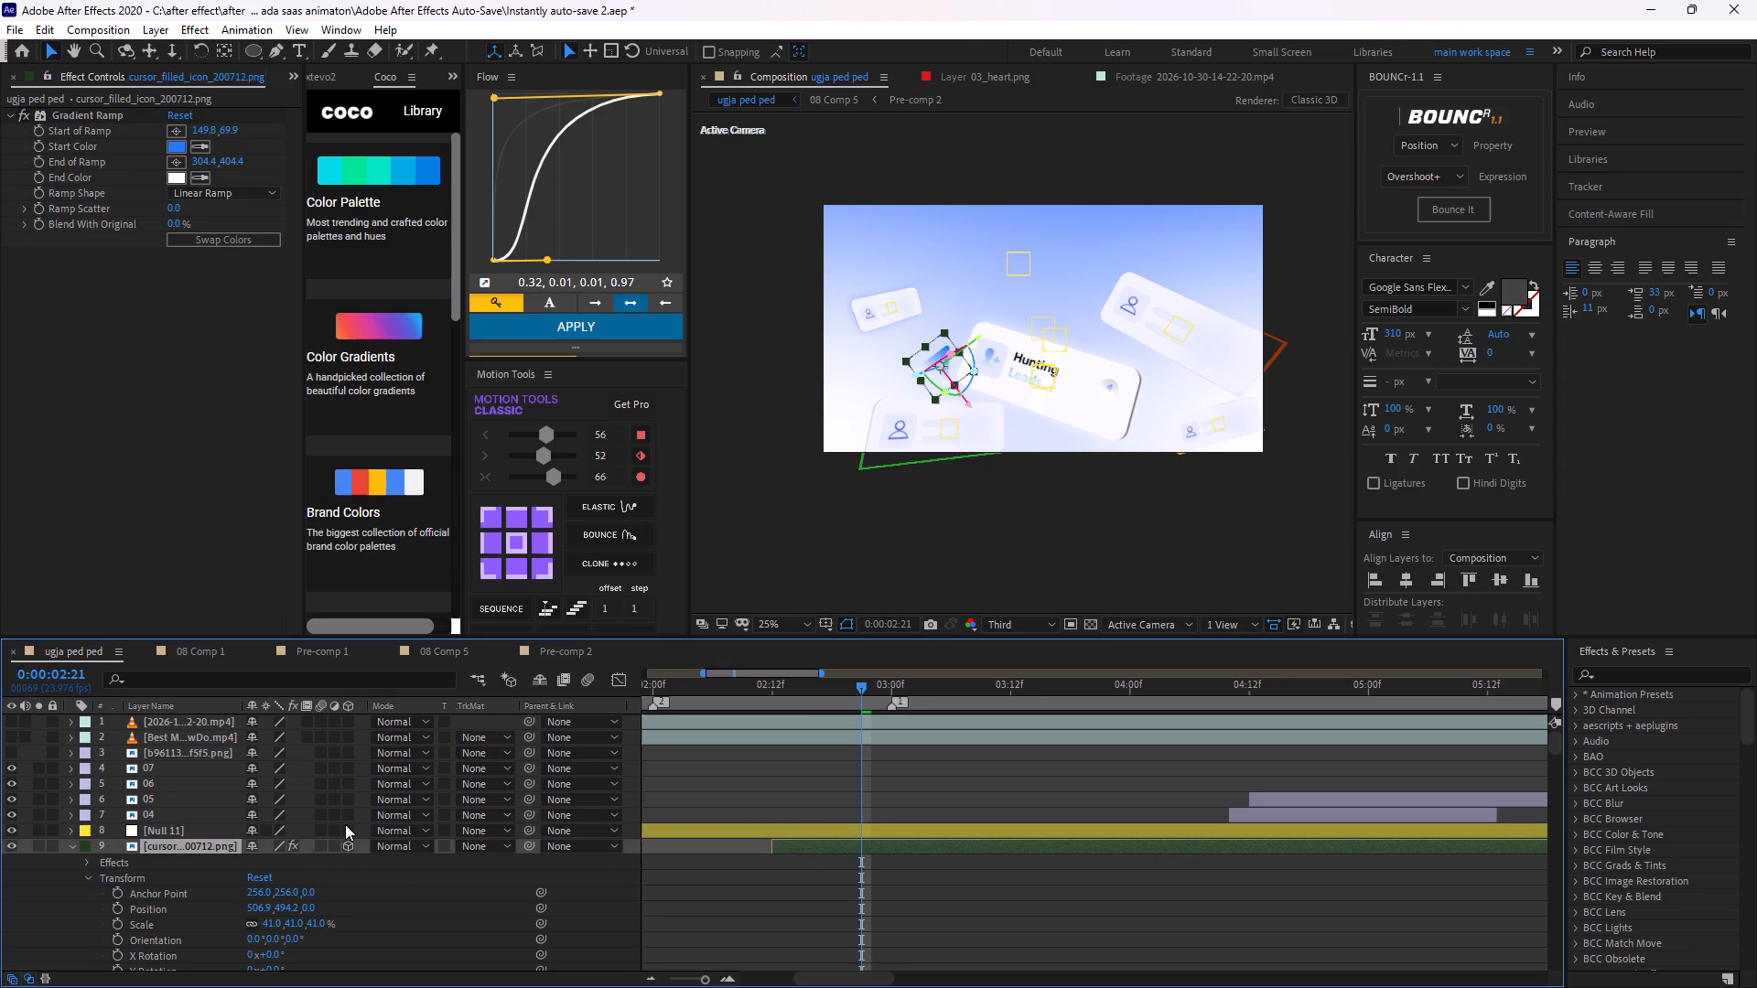
{"action": "left_click", "coordinate": [349, 834]}
{"action": "left_click", "coordinate": [828, 854]}
{"action": "left_click", "coordinate": [865, 830]}
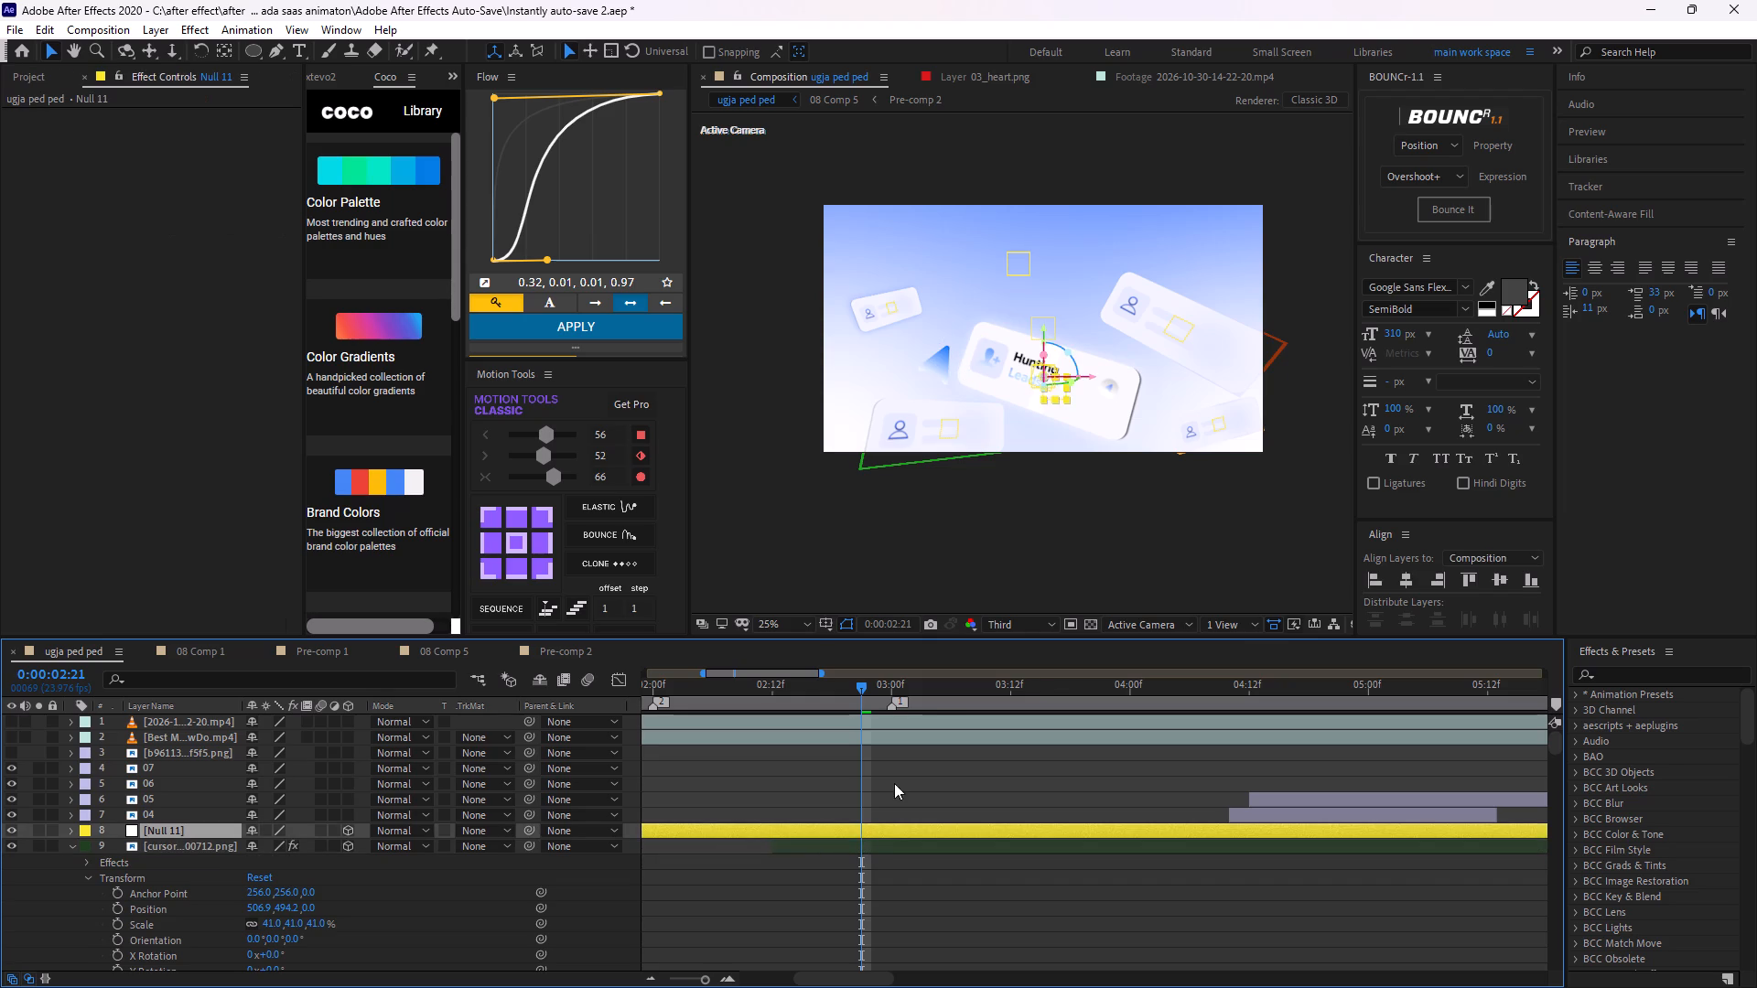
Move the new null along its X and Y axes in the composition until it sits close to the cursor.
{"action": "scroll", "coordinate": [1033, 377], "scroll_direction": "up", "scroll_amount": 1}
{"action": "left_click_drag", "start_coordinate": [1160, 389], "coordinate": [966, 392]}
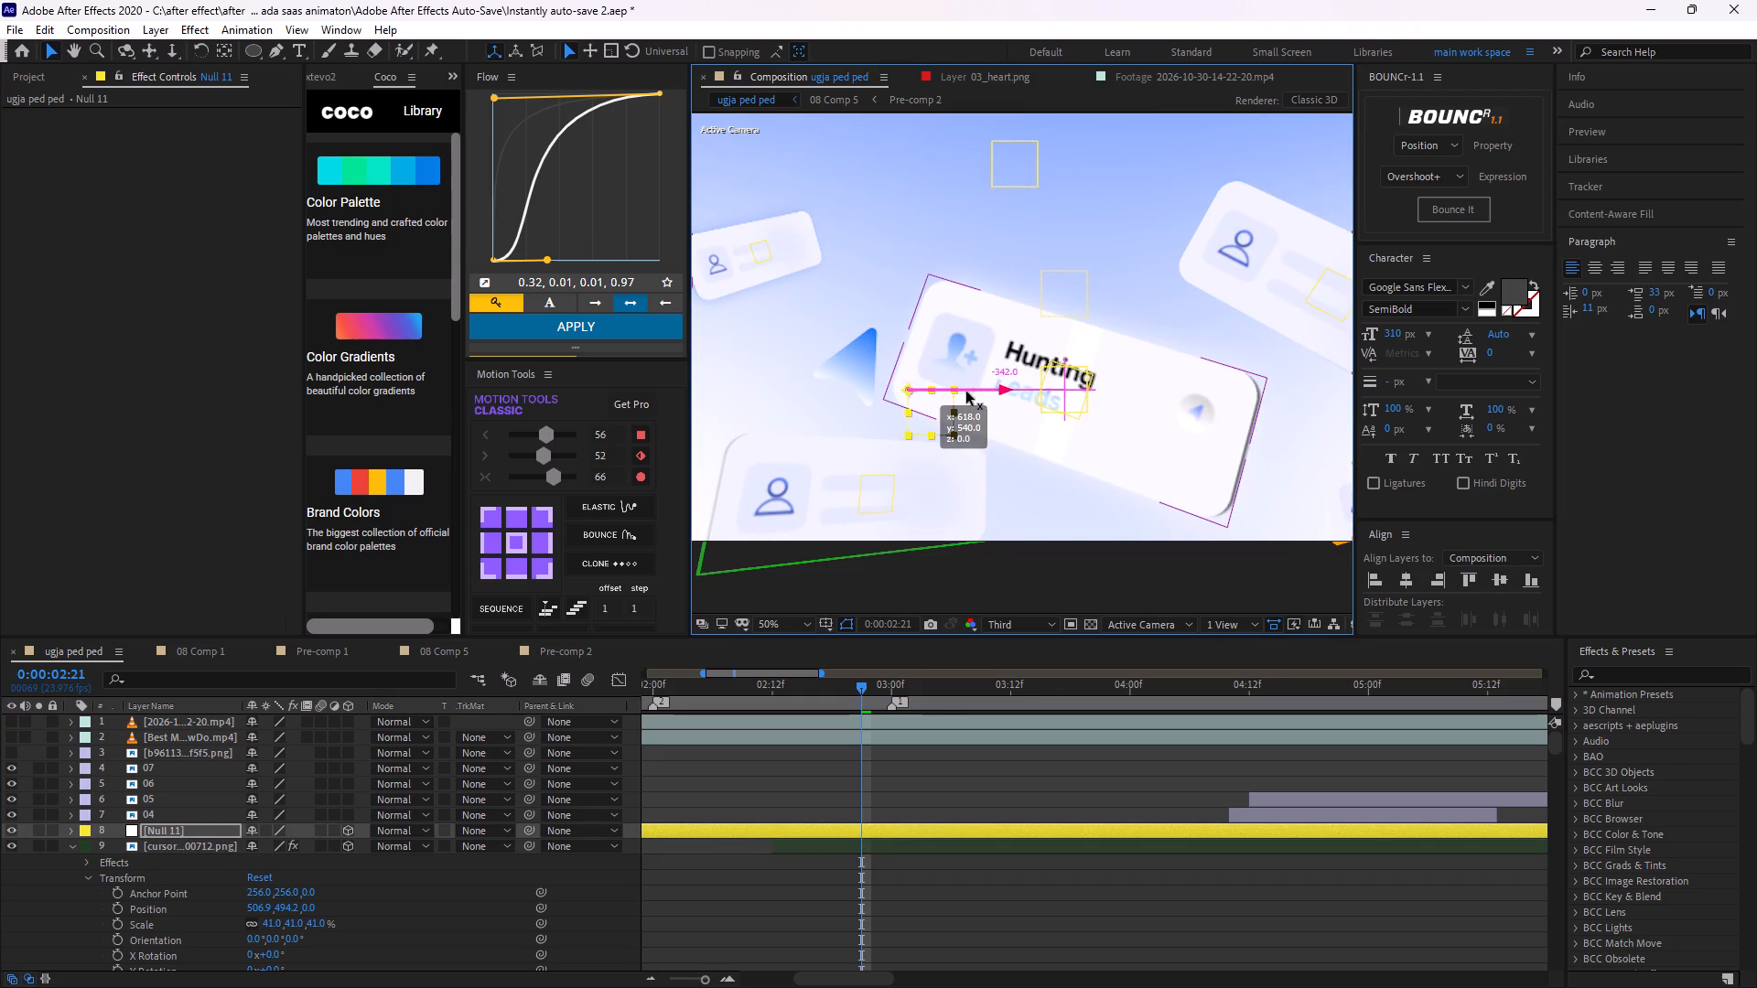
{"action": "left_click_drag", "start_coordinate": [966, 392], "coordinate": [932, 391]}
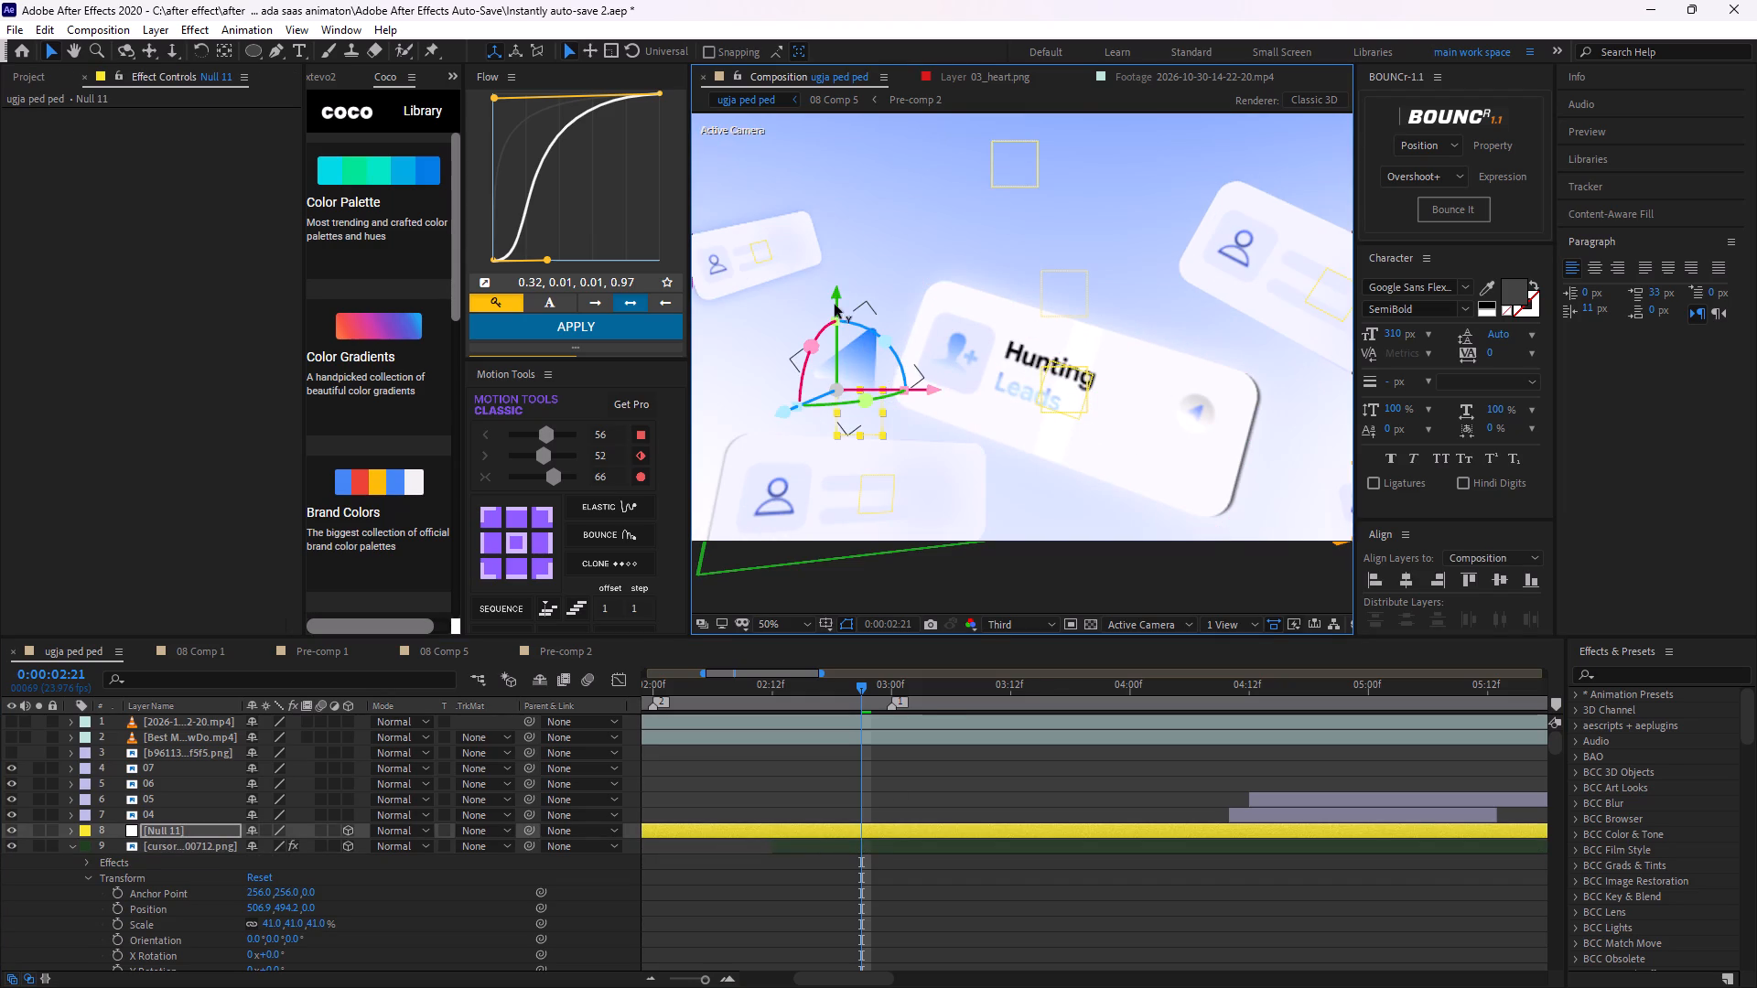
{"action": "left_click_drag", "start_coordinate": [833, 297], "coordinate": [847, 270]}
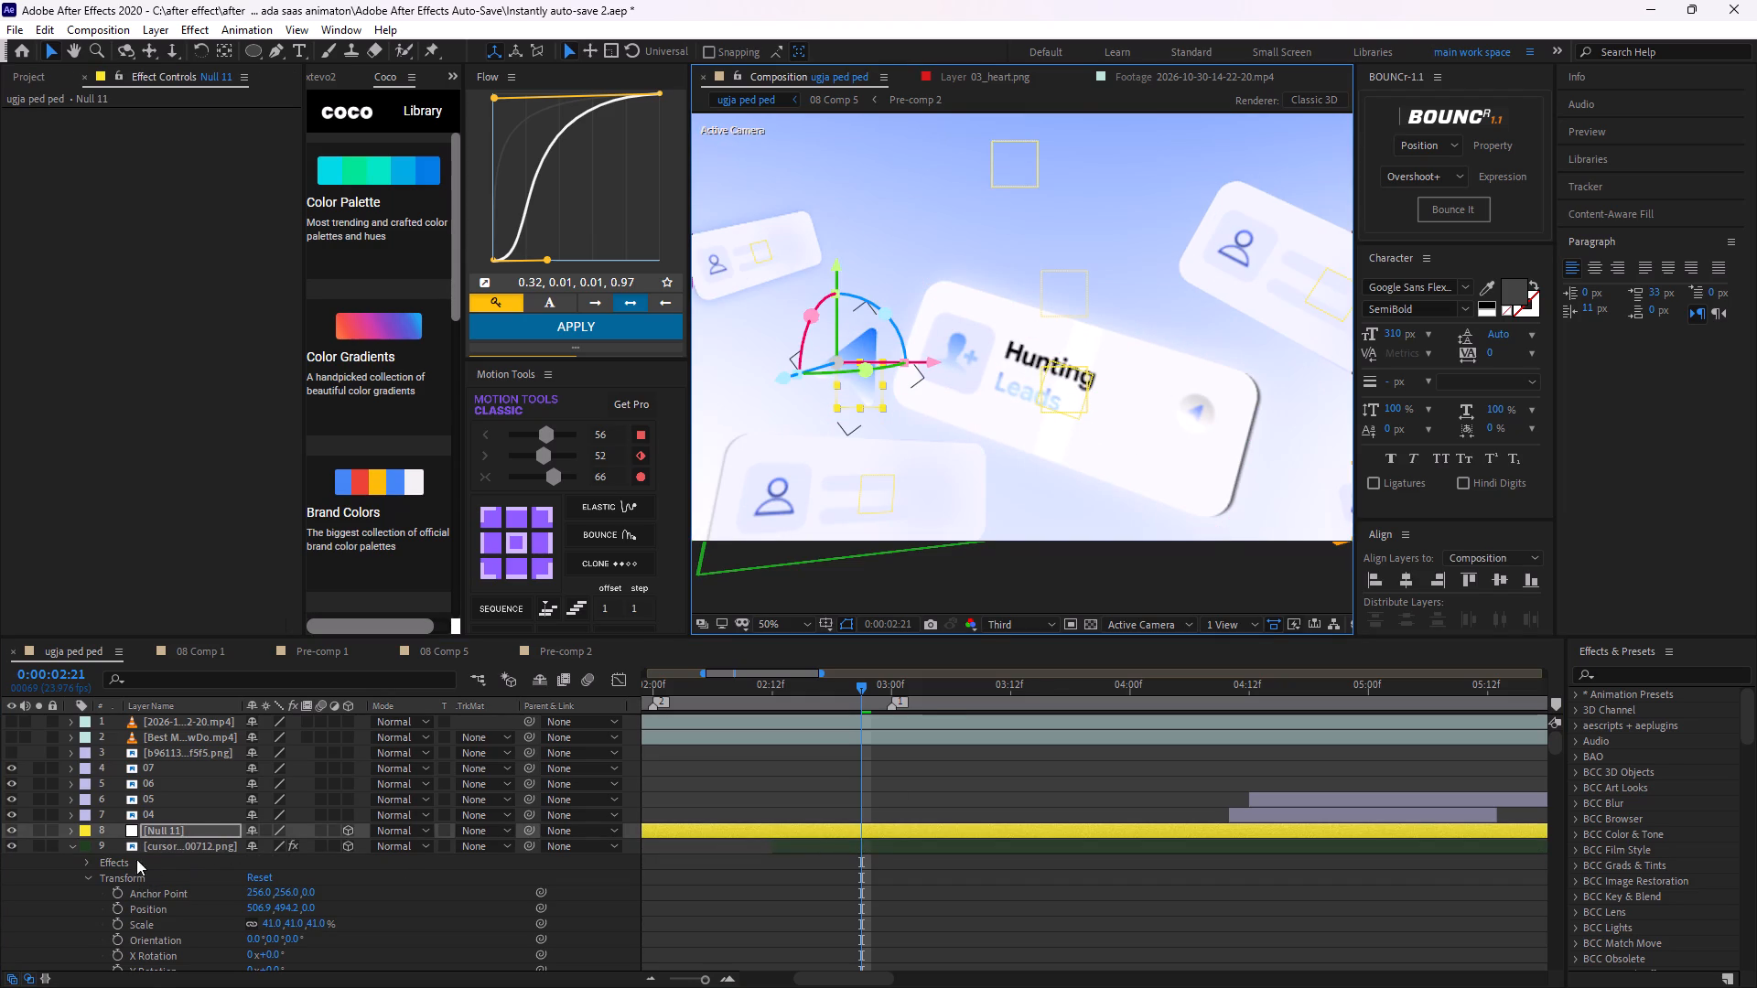
Copy the cursor layer's Position of 506.9, 494.2, 0.0 onto the new null.
{"action": "left_click", "coordinate": [189, 841]}
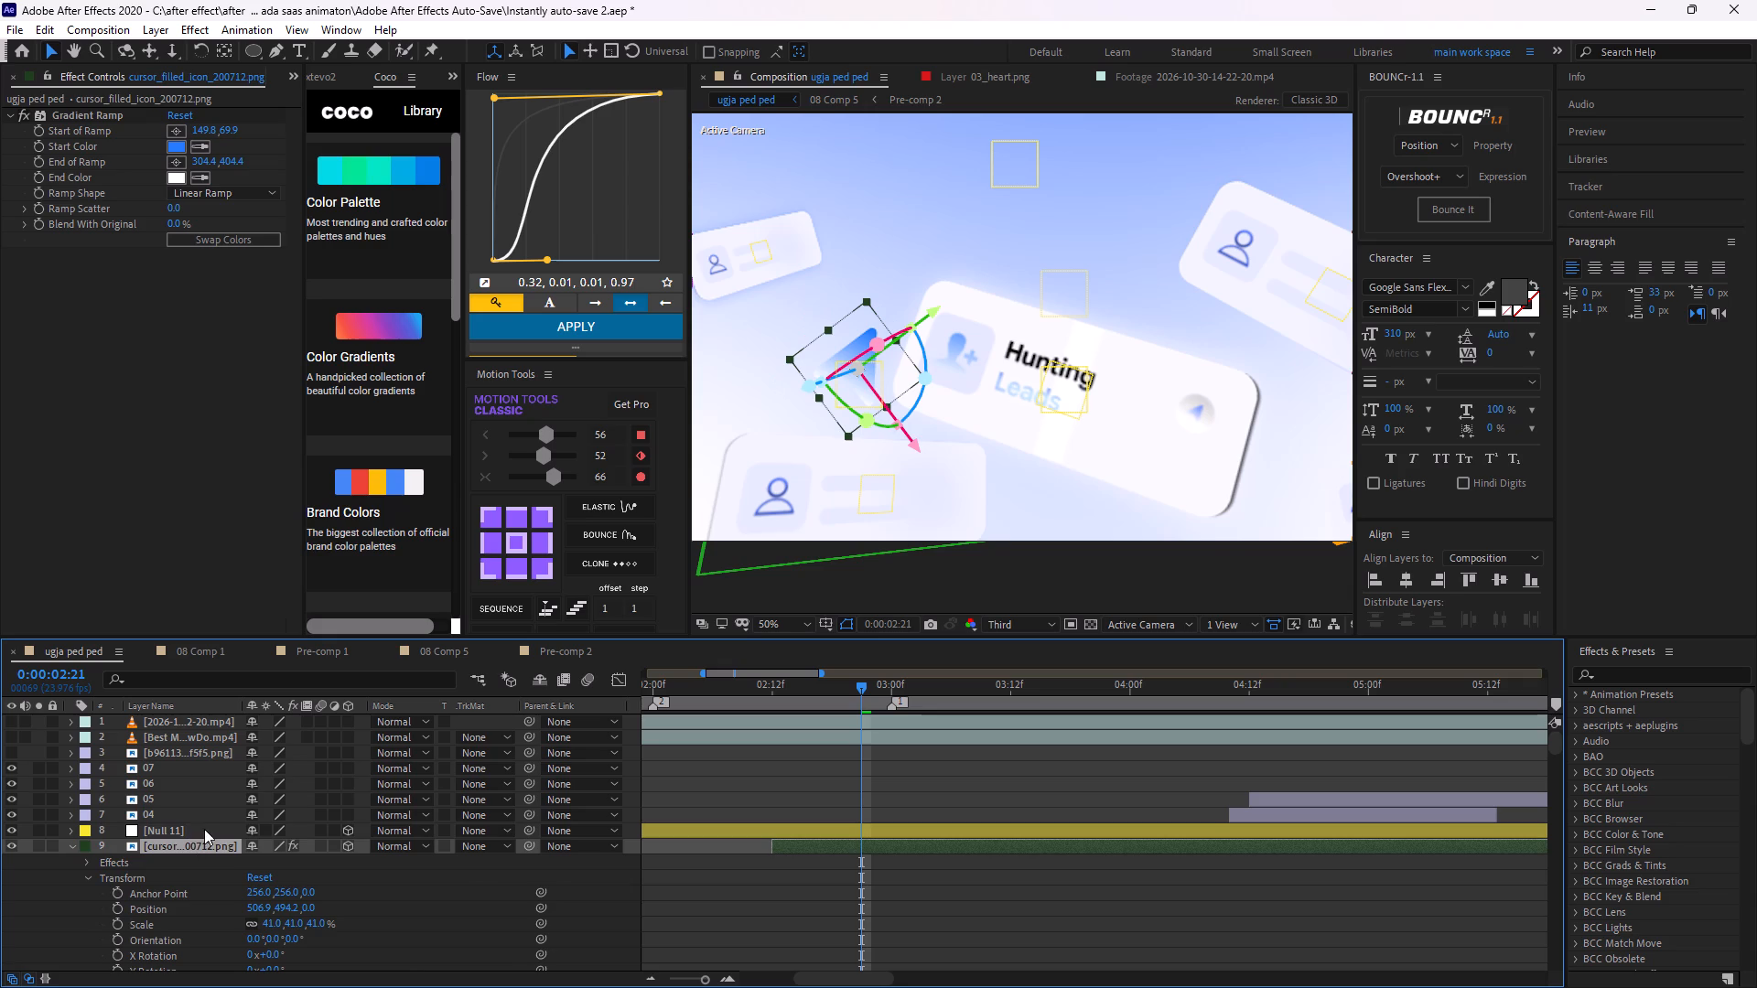
{"action": "key", "text": "u"}
{"action": "key", "text": "u"}
{"action": "key", "text": "u"}
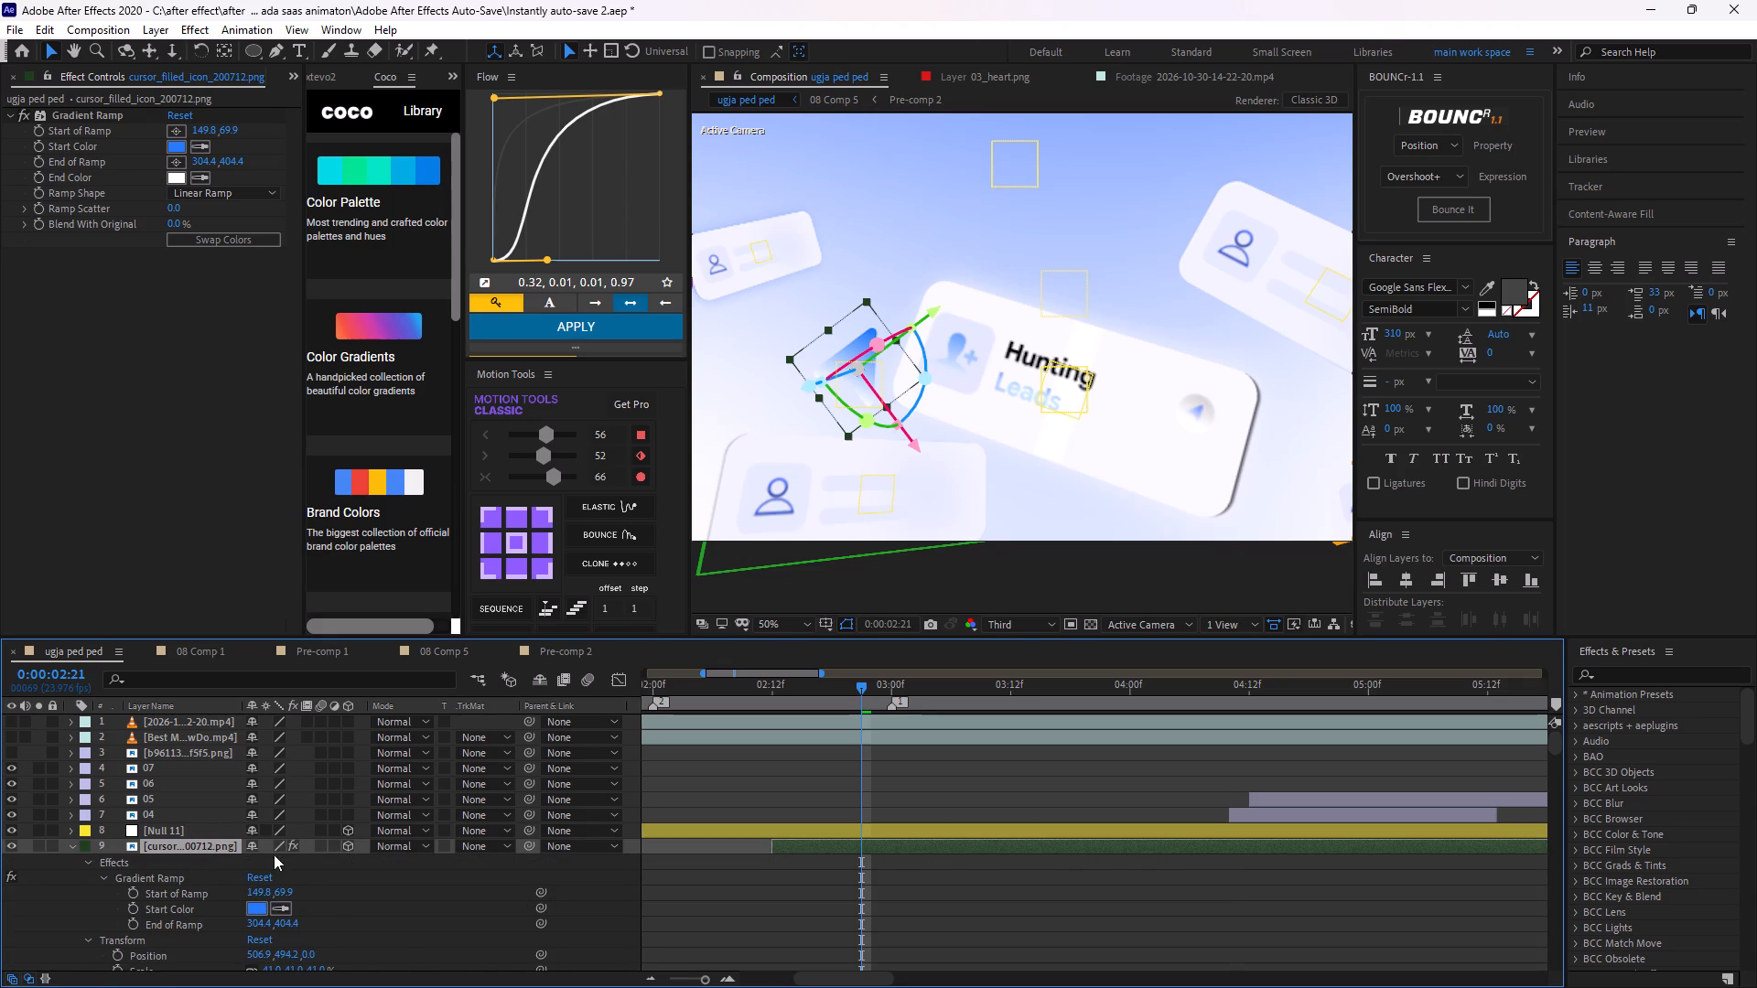
{"action": "scroll", "coordinate": [260, 866], "scroll_direction": "down", "scroll_amount": 1}
{"action": "left_click", "coordinate": [172, 900]}
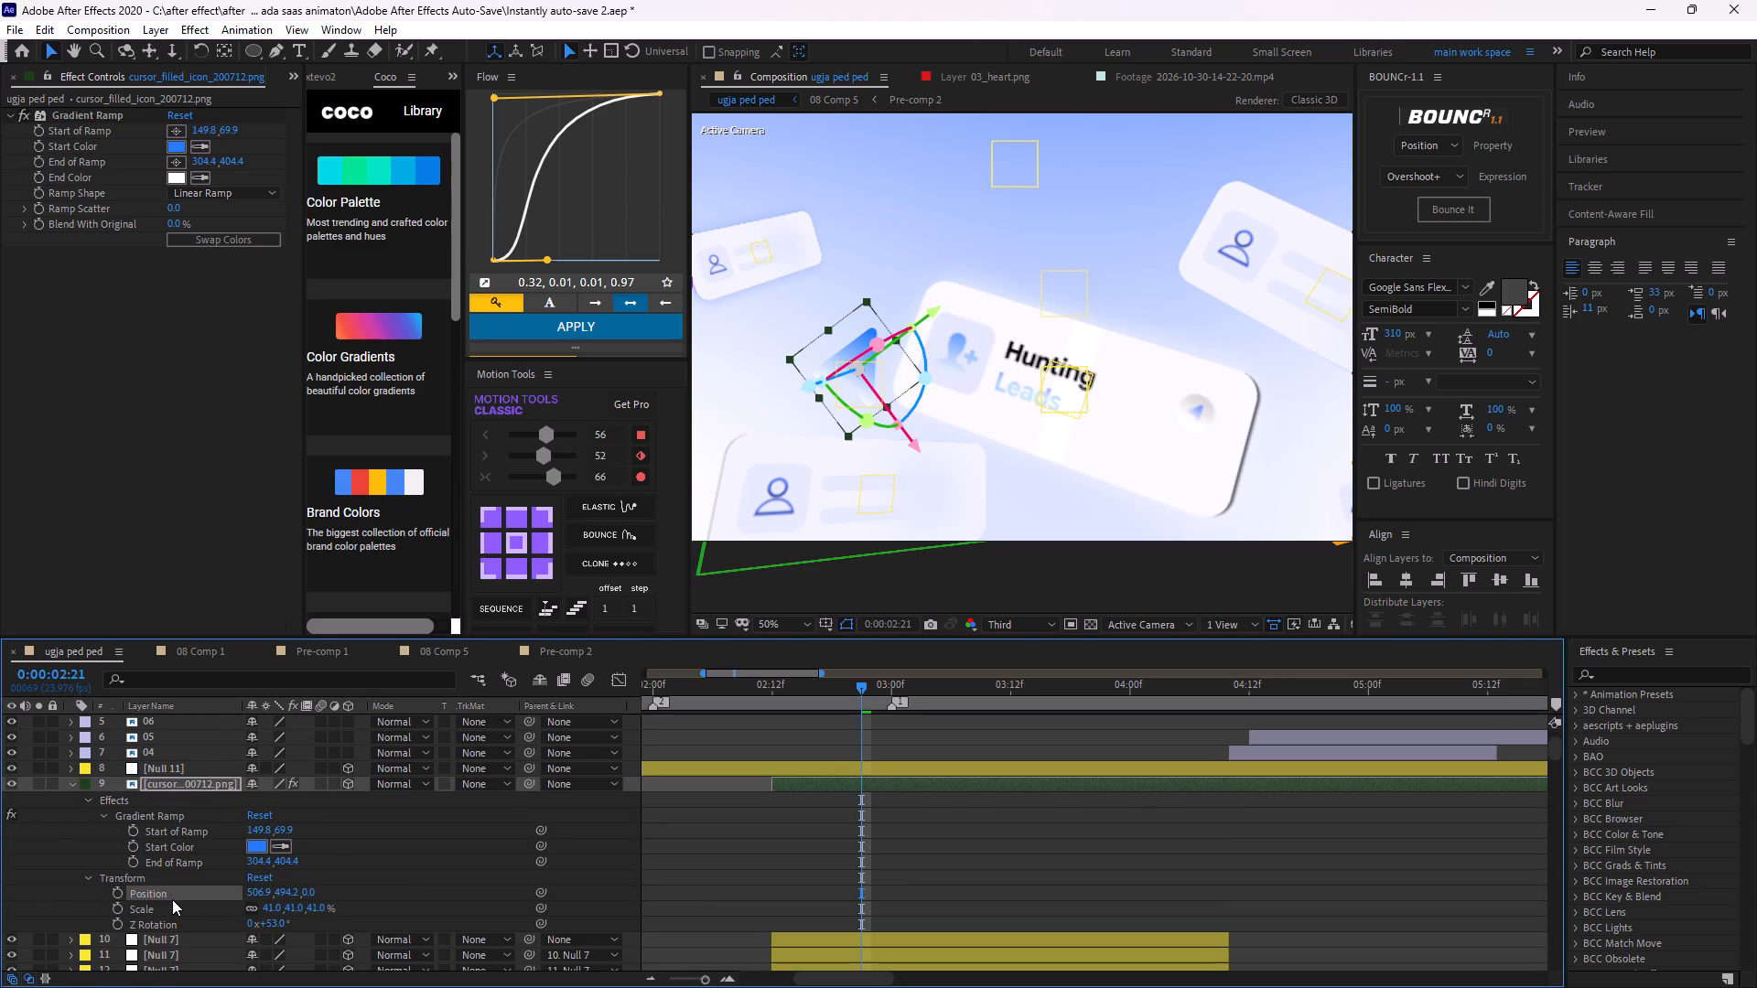
{"action": "key", "text": "ctrl+c"}
{"action": "left_click", "coordinate": [781, 763]}
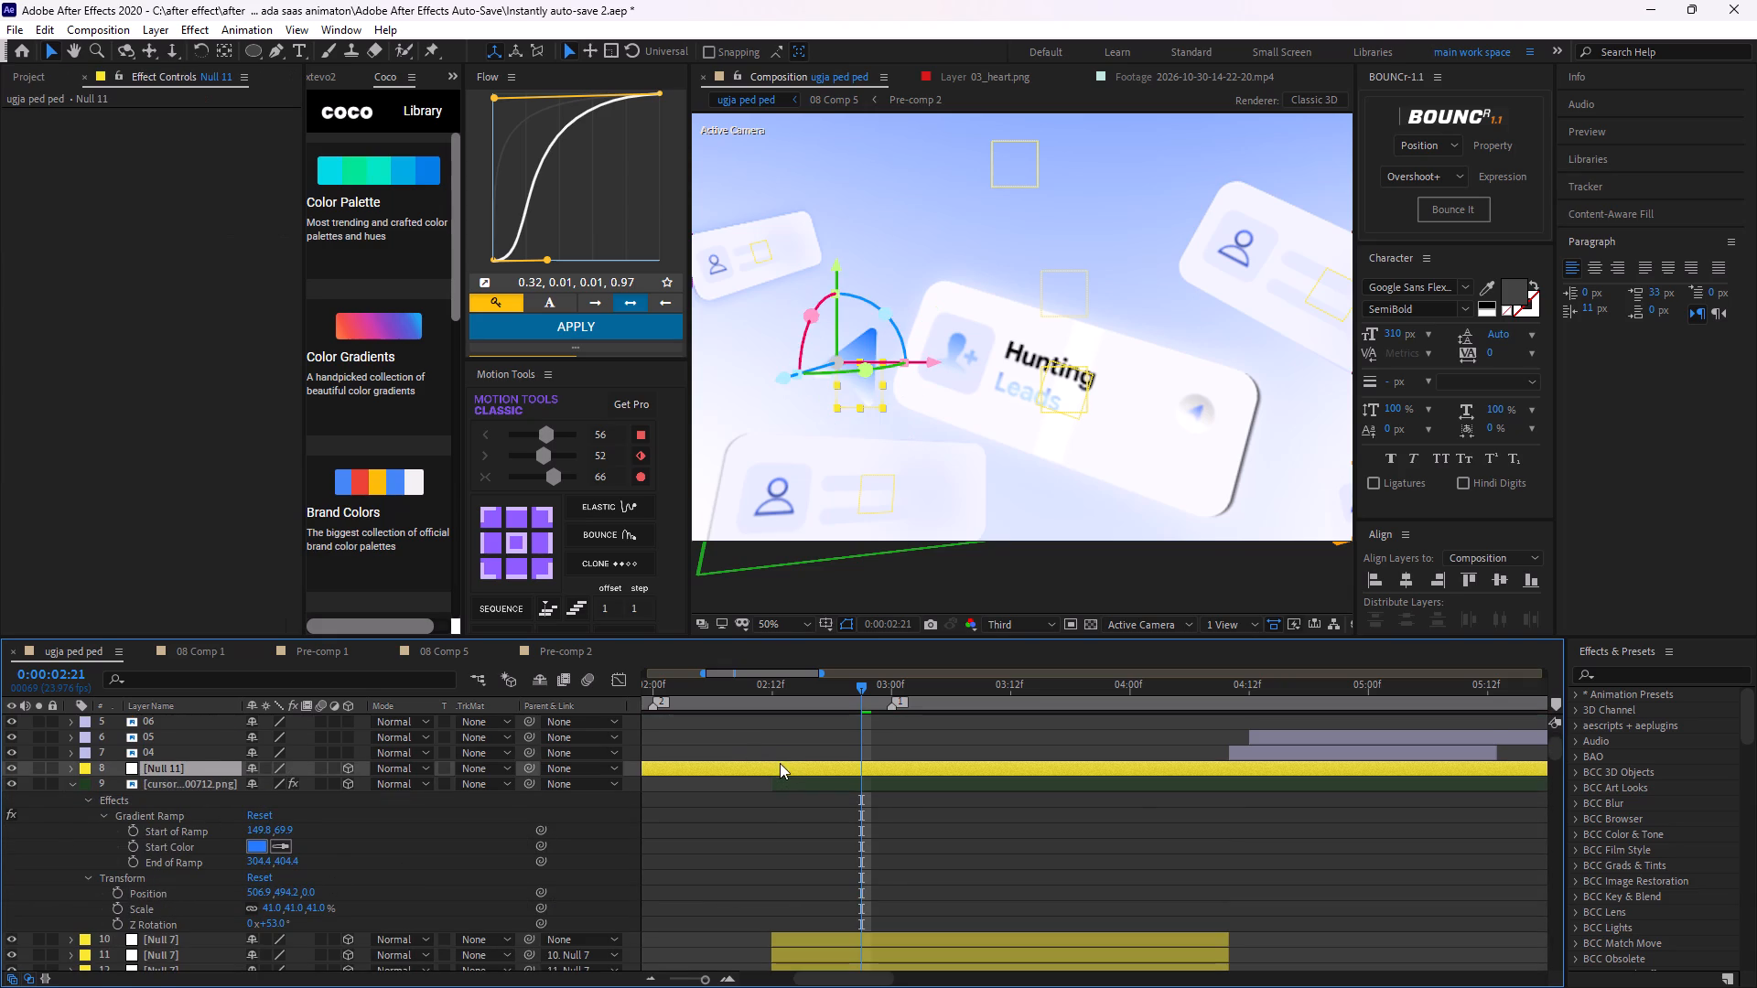
{"action": "key", "text": "ctrl+v"}
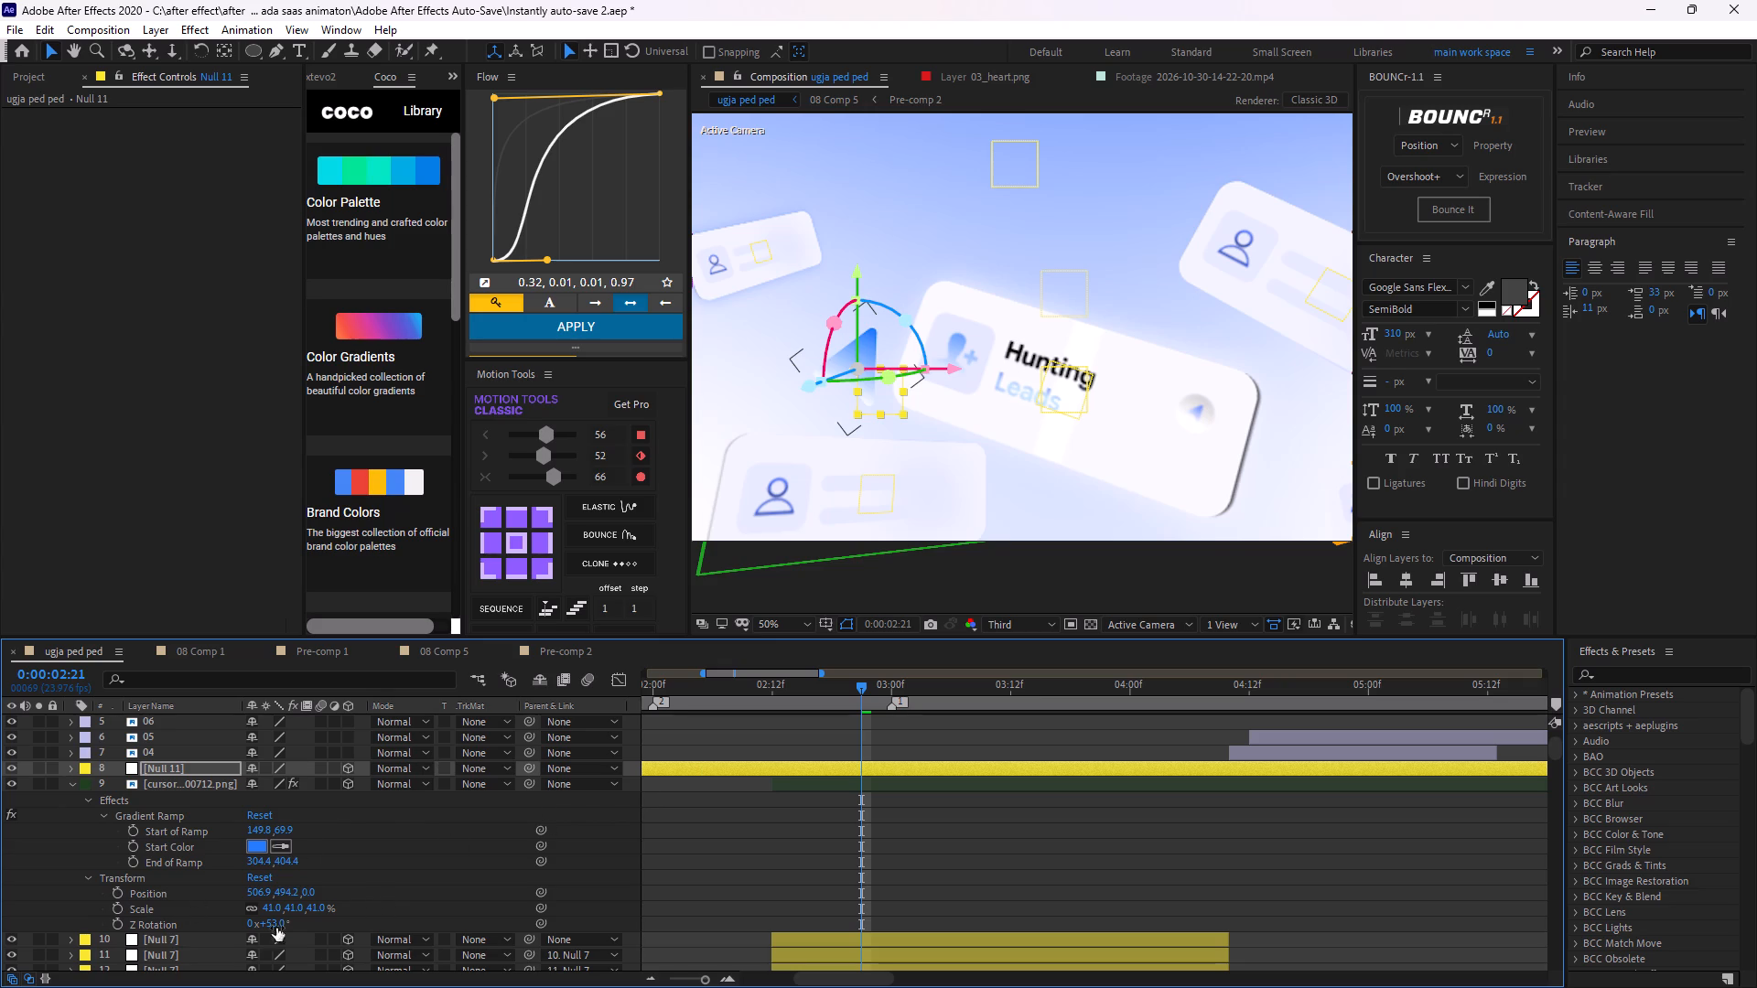
Copy the cursor layer's Z Rotation of 53° onto the null, and collapse the cursor layer's properties.
{"action": "left_click", "coordinate": [151, 927]}
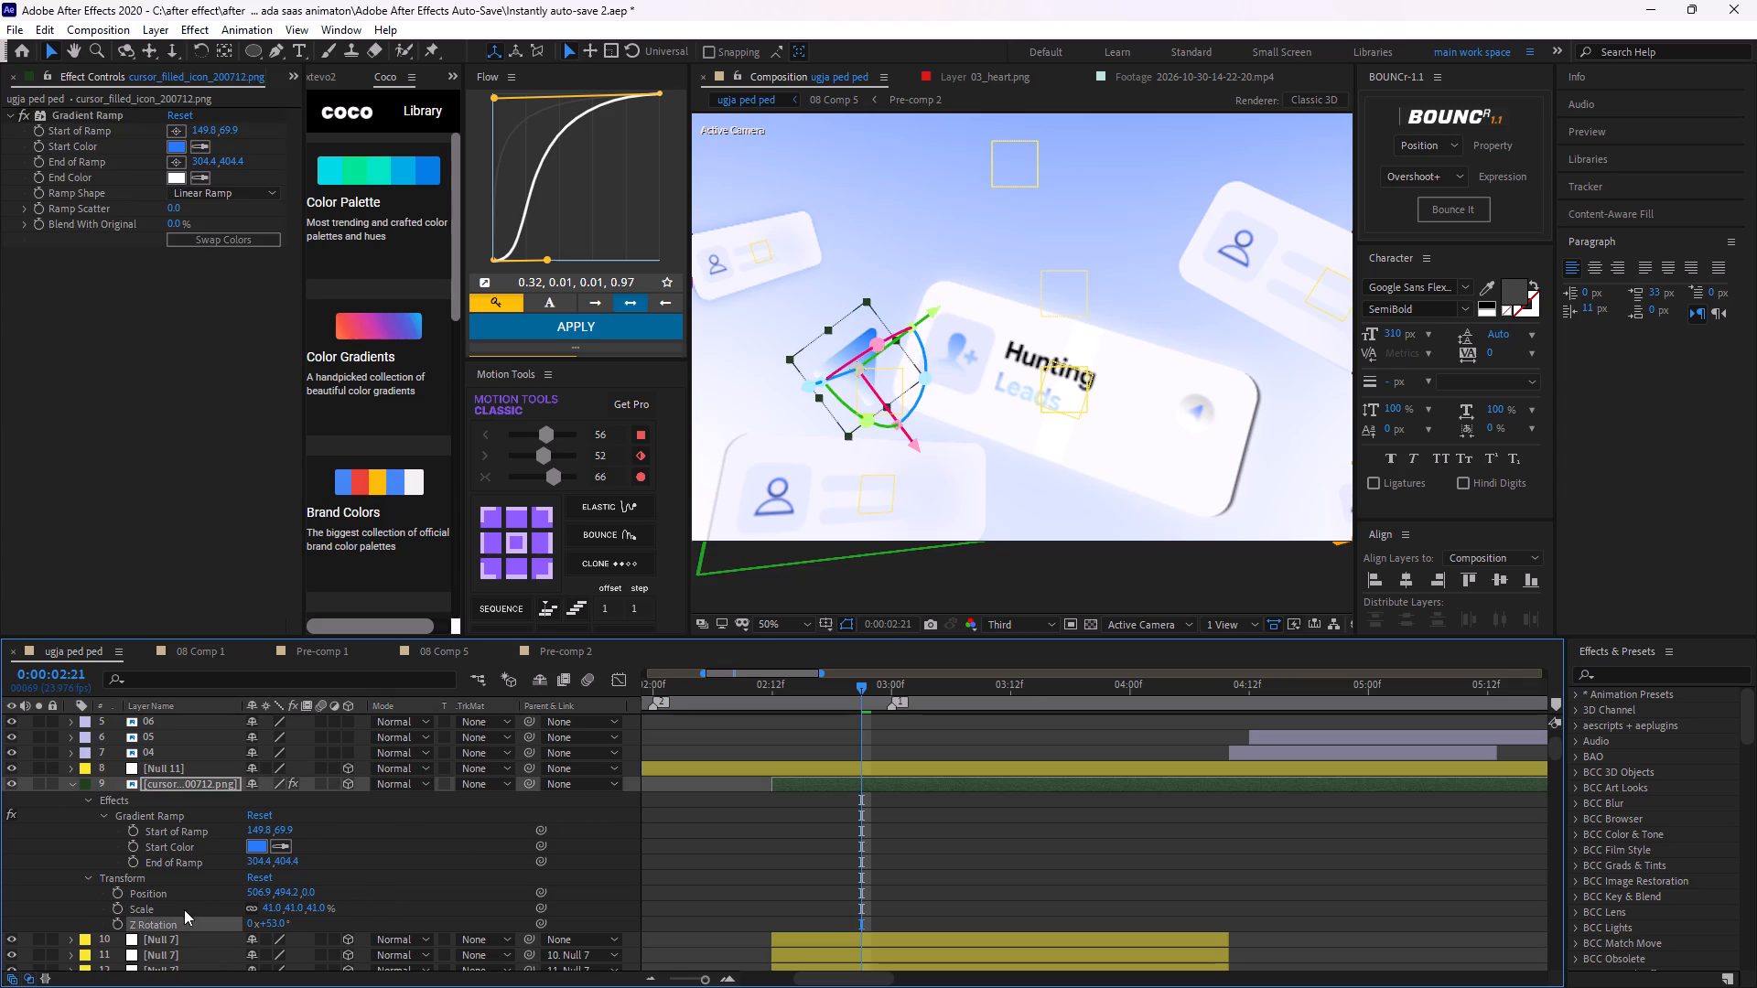
{"action": "key", "text": "ctrl+c"}
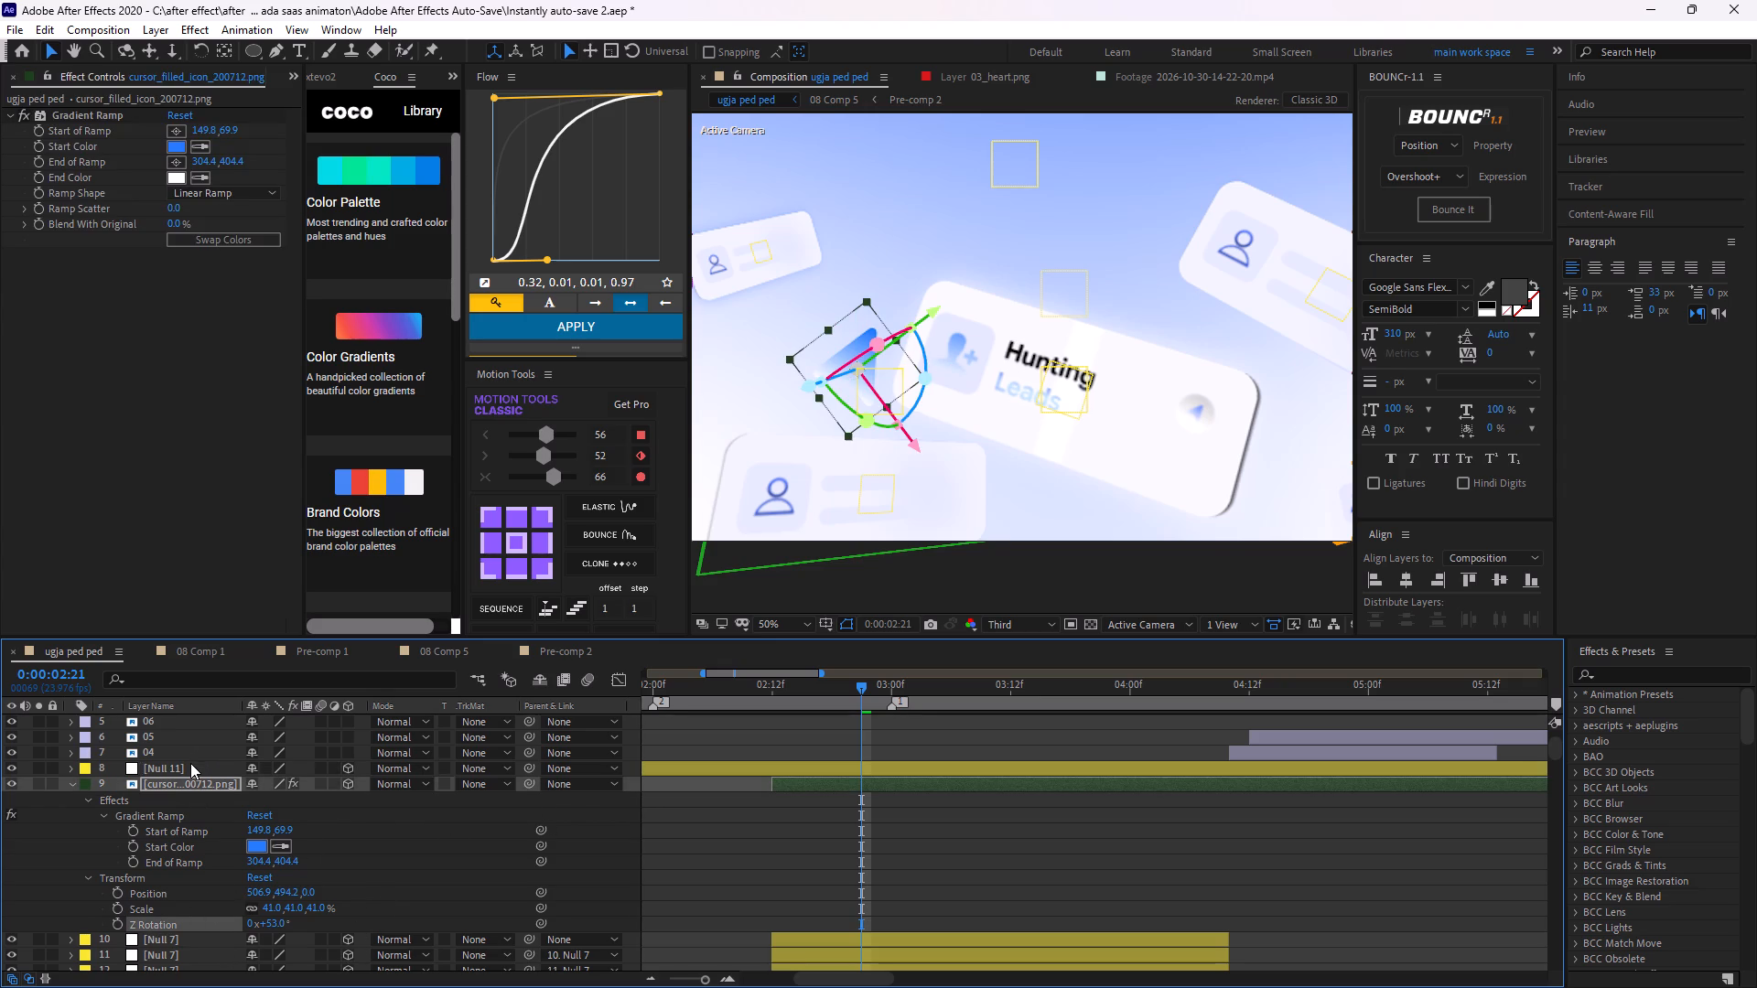
{"action": "left_click", "coordinate": [190, 763]}
{"action": "key", "text": "ctrl+v"}
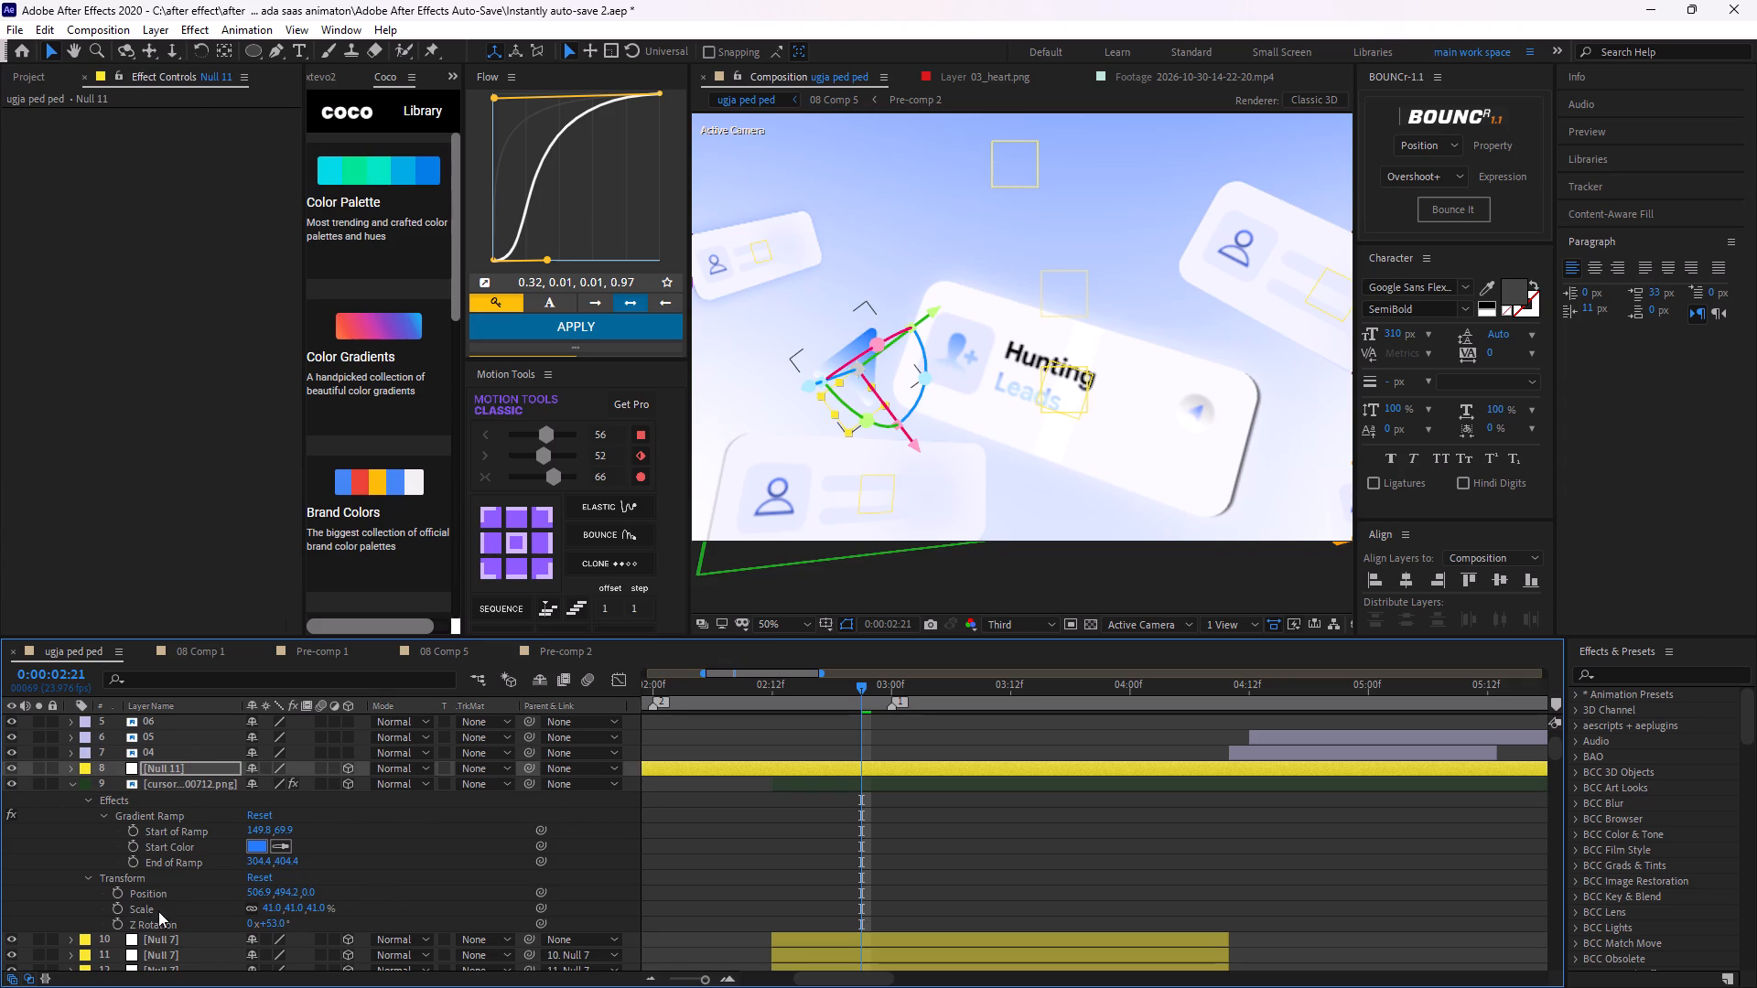
{"action": "left_click", "coordinate": [167, 903]}
{"action": "key", "text": "ctrl+c"}
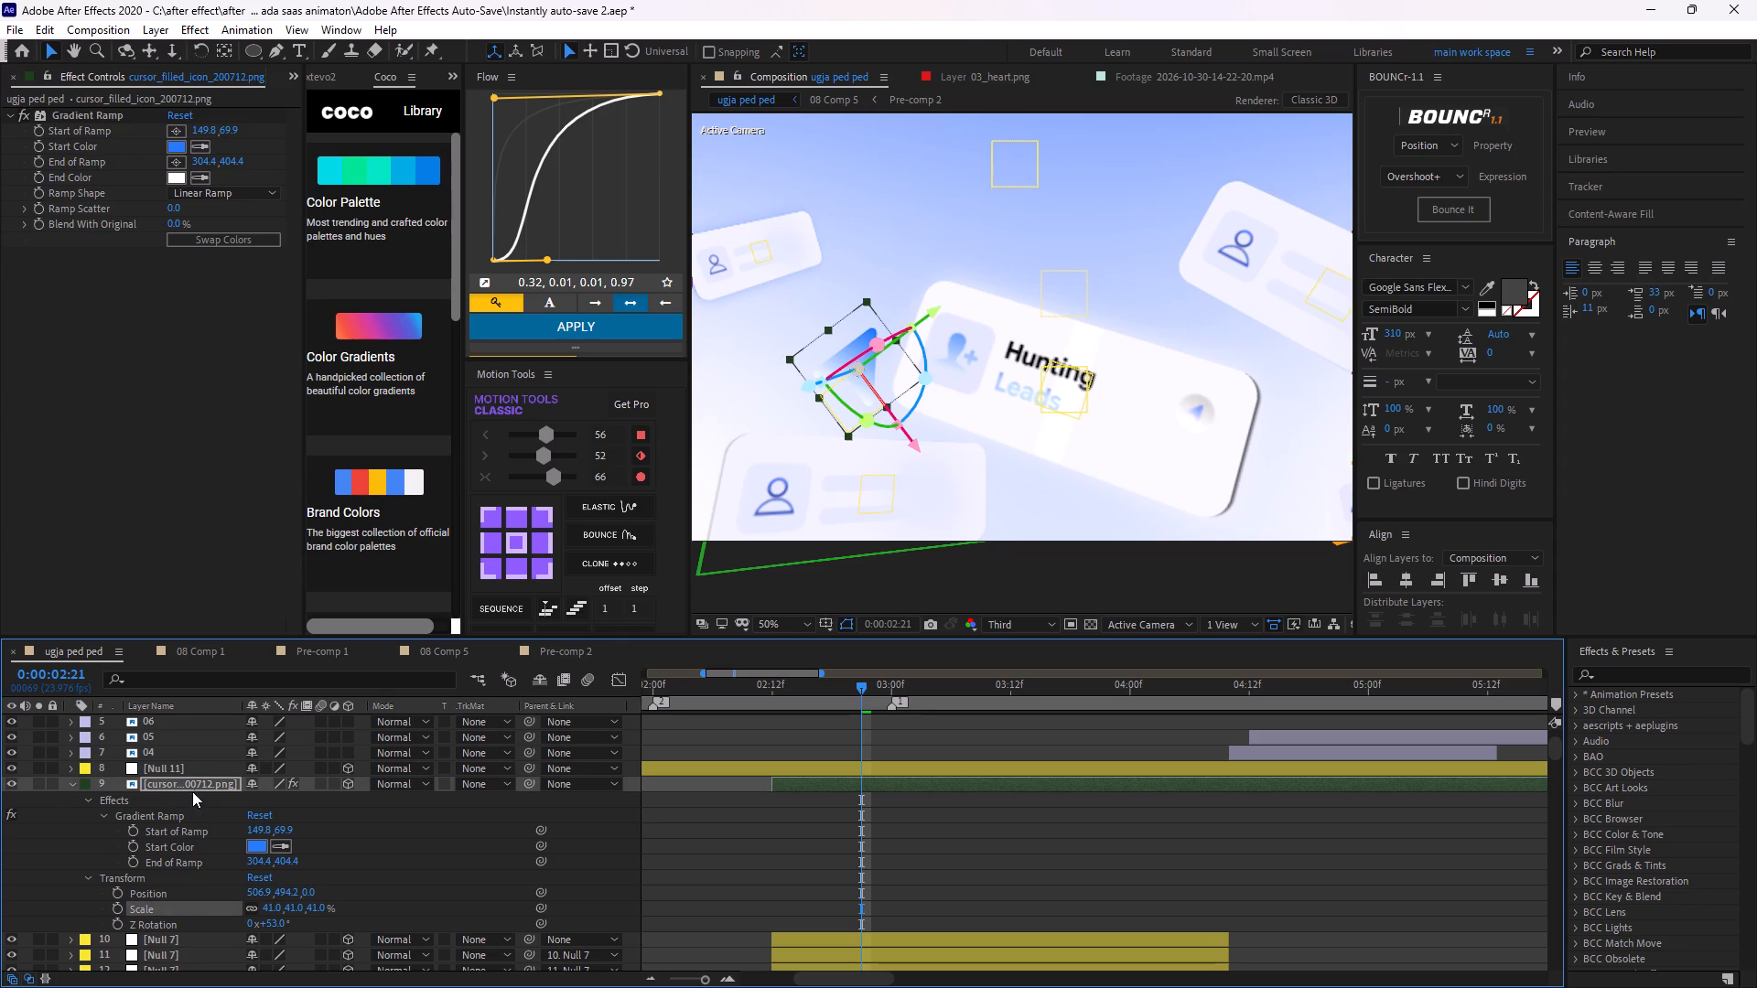
{"action": "left_click", "coordinate": [199, 769]}
{"action": "left_click", "coordinate": [87, 798]}
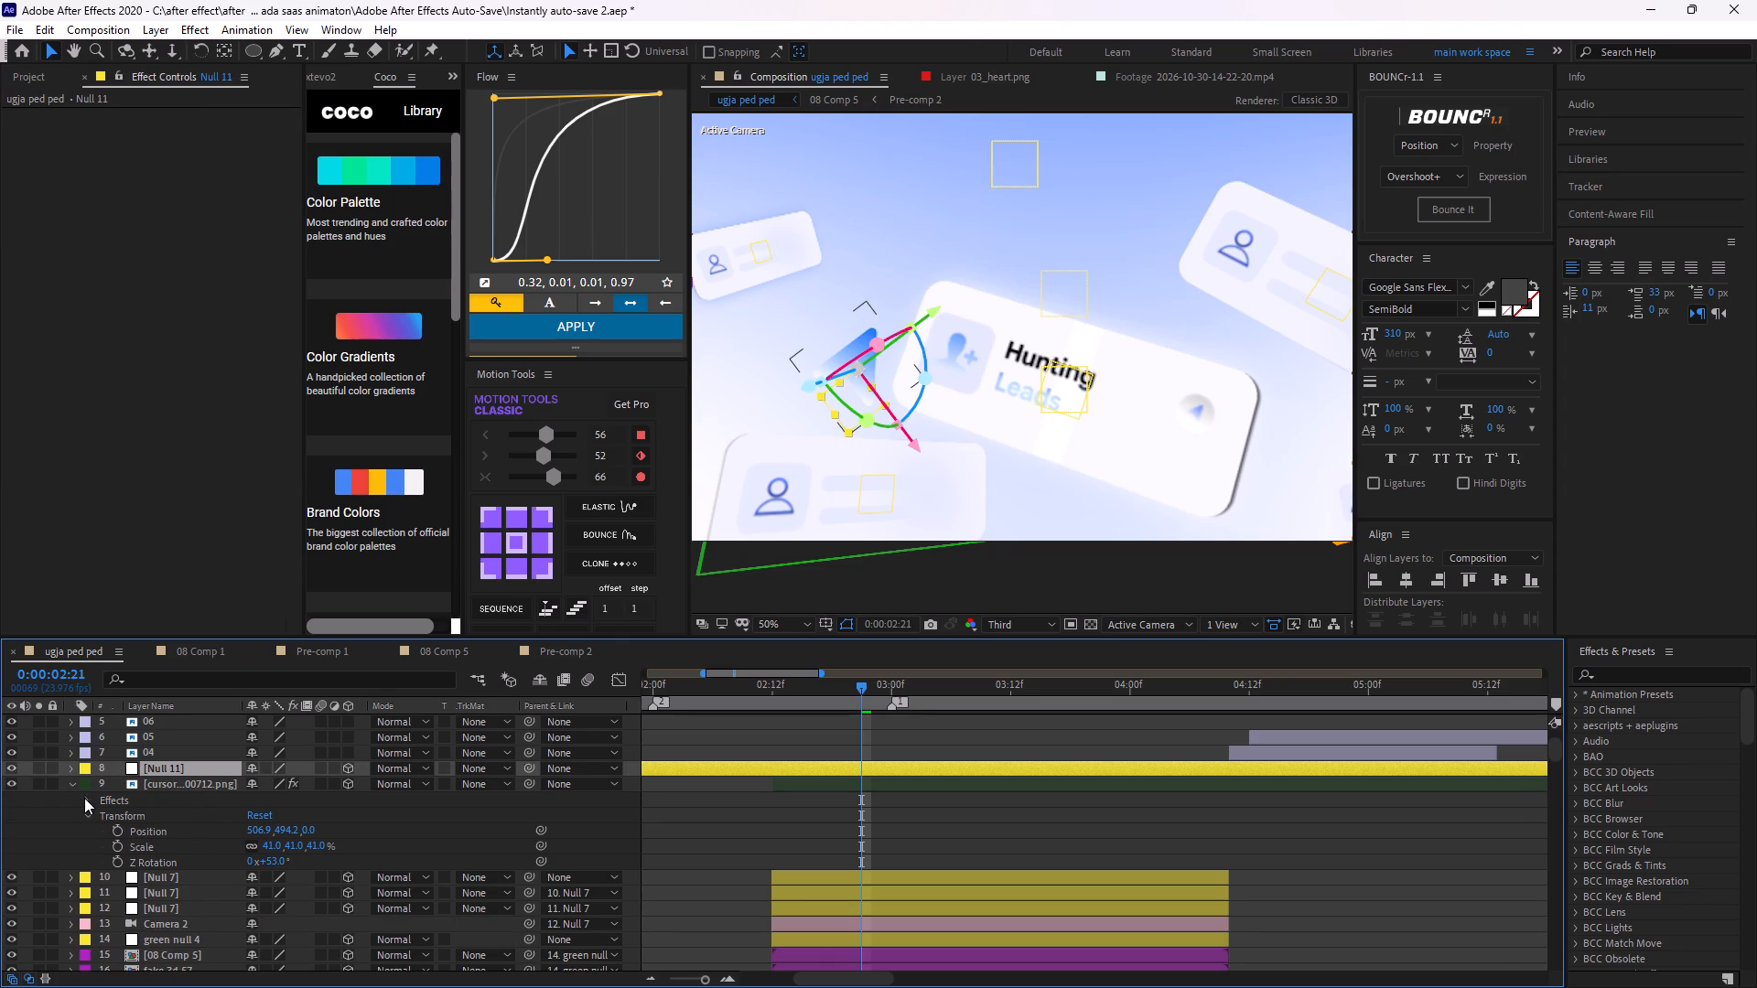
{"action": "left_click", "coordinate": [70, 779]}
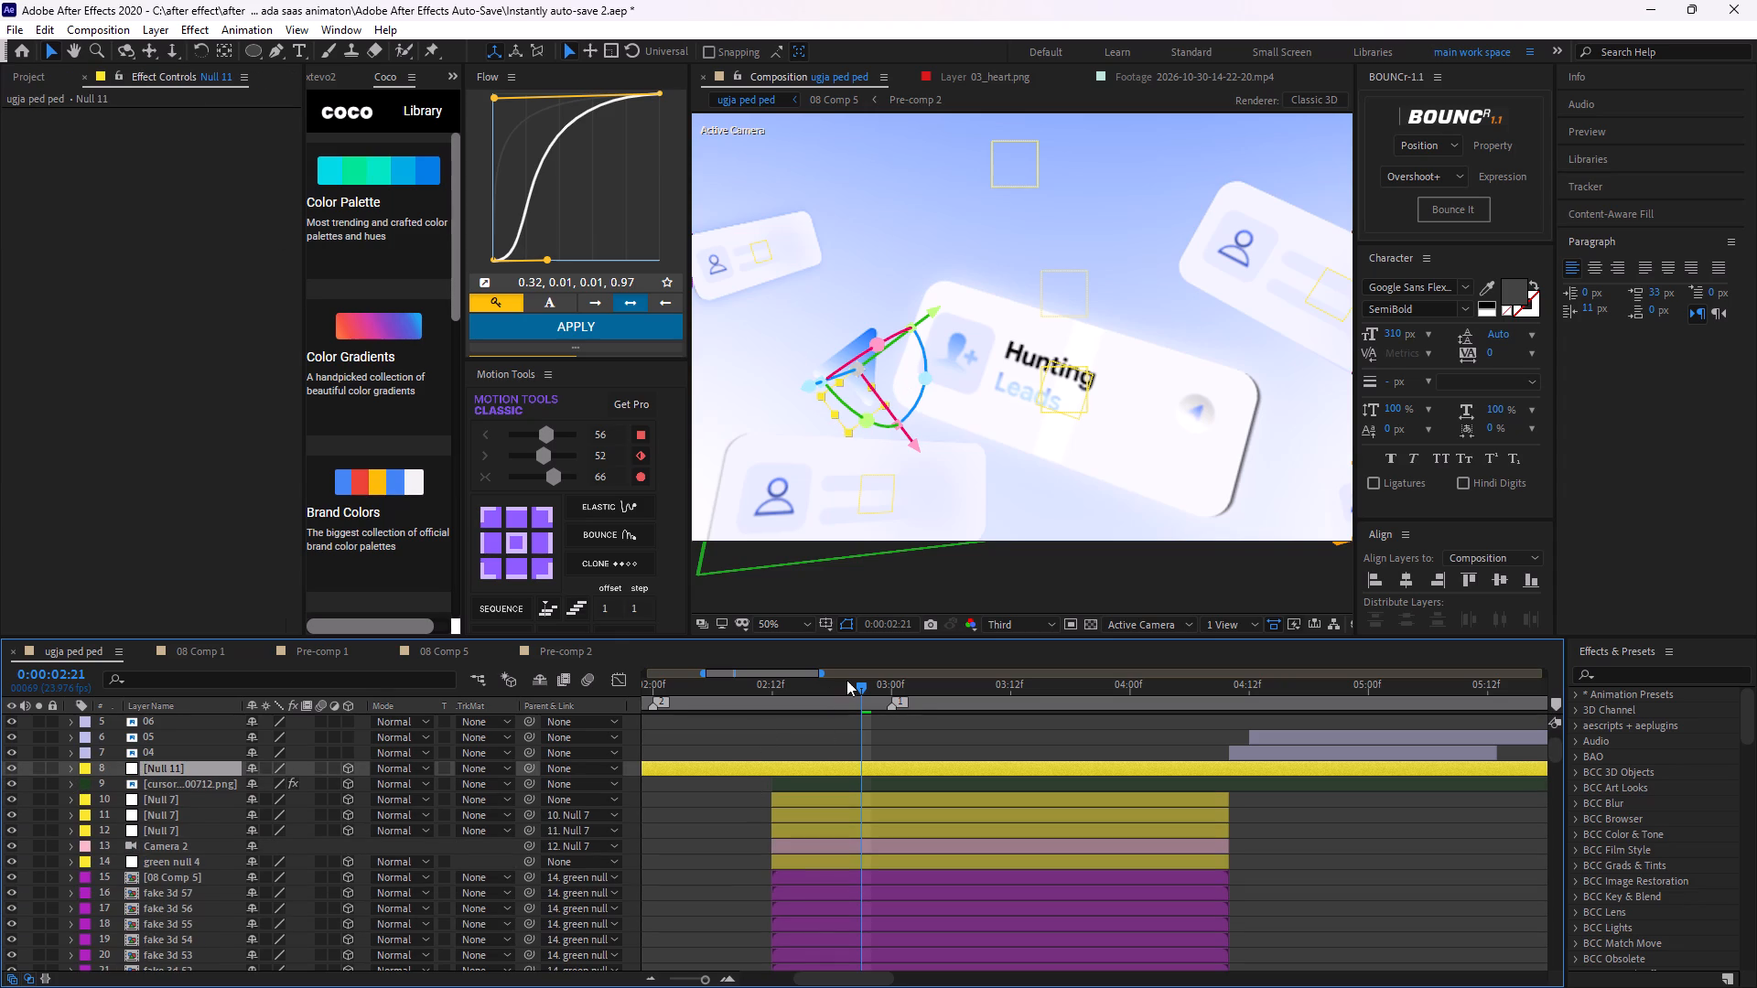
Split the null layer at 0:00:02:12, where the shot's other layers begin.
{"action": "left_click_drag", "start_coordinate": [857, 682], "coordinate": [767, 802]}
{"action": "left_click", "coordinate": [788, 764]}
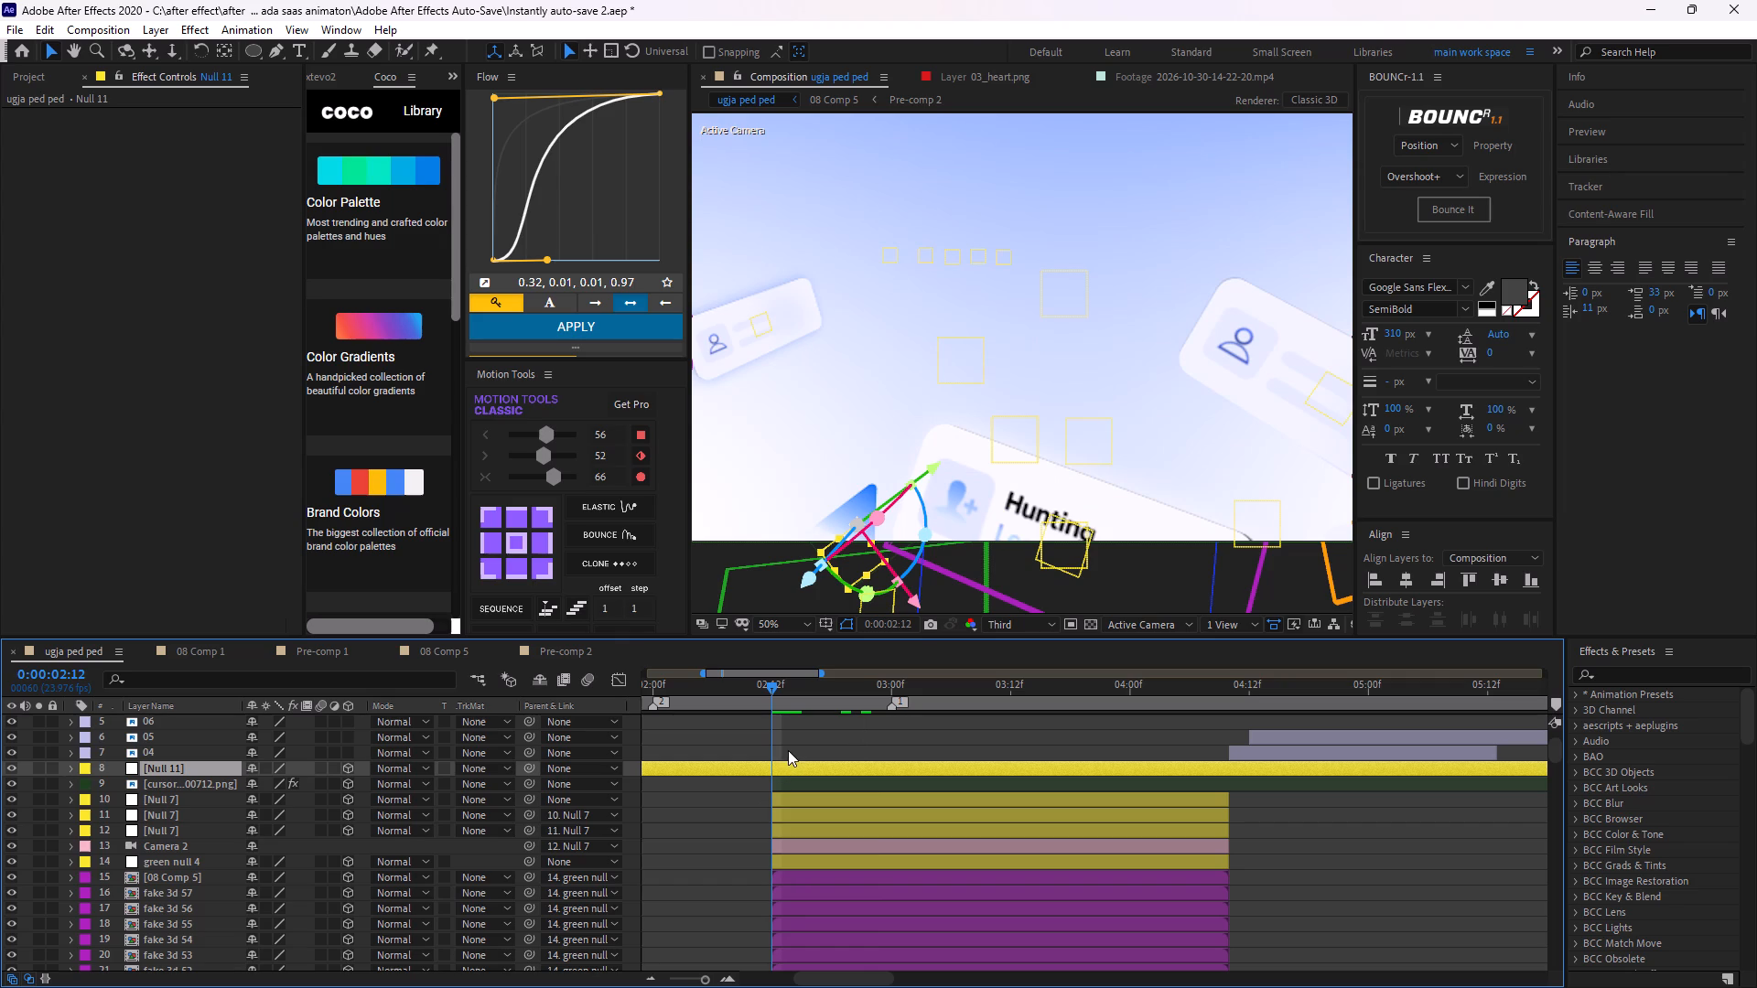
{"action": "key", "text": "ctrl+shift+d"}
Slide the earlier null piece to start at 0:00:02:12 and trim its end to roughly match the Null 7 layers.
{"action": "left_click", "coordinate": [753, 790]}
{"action": "left_click_drag", "start_coordinate": [744, 782], "coordinate": [878, 790]}
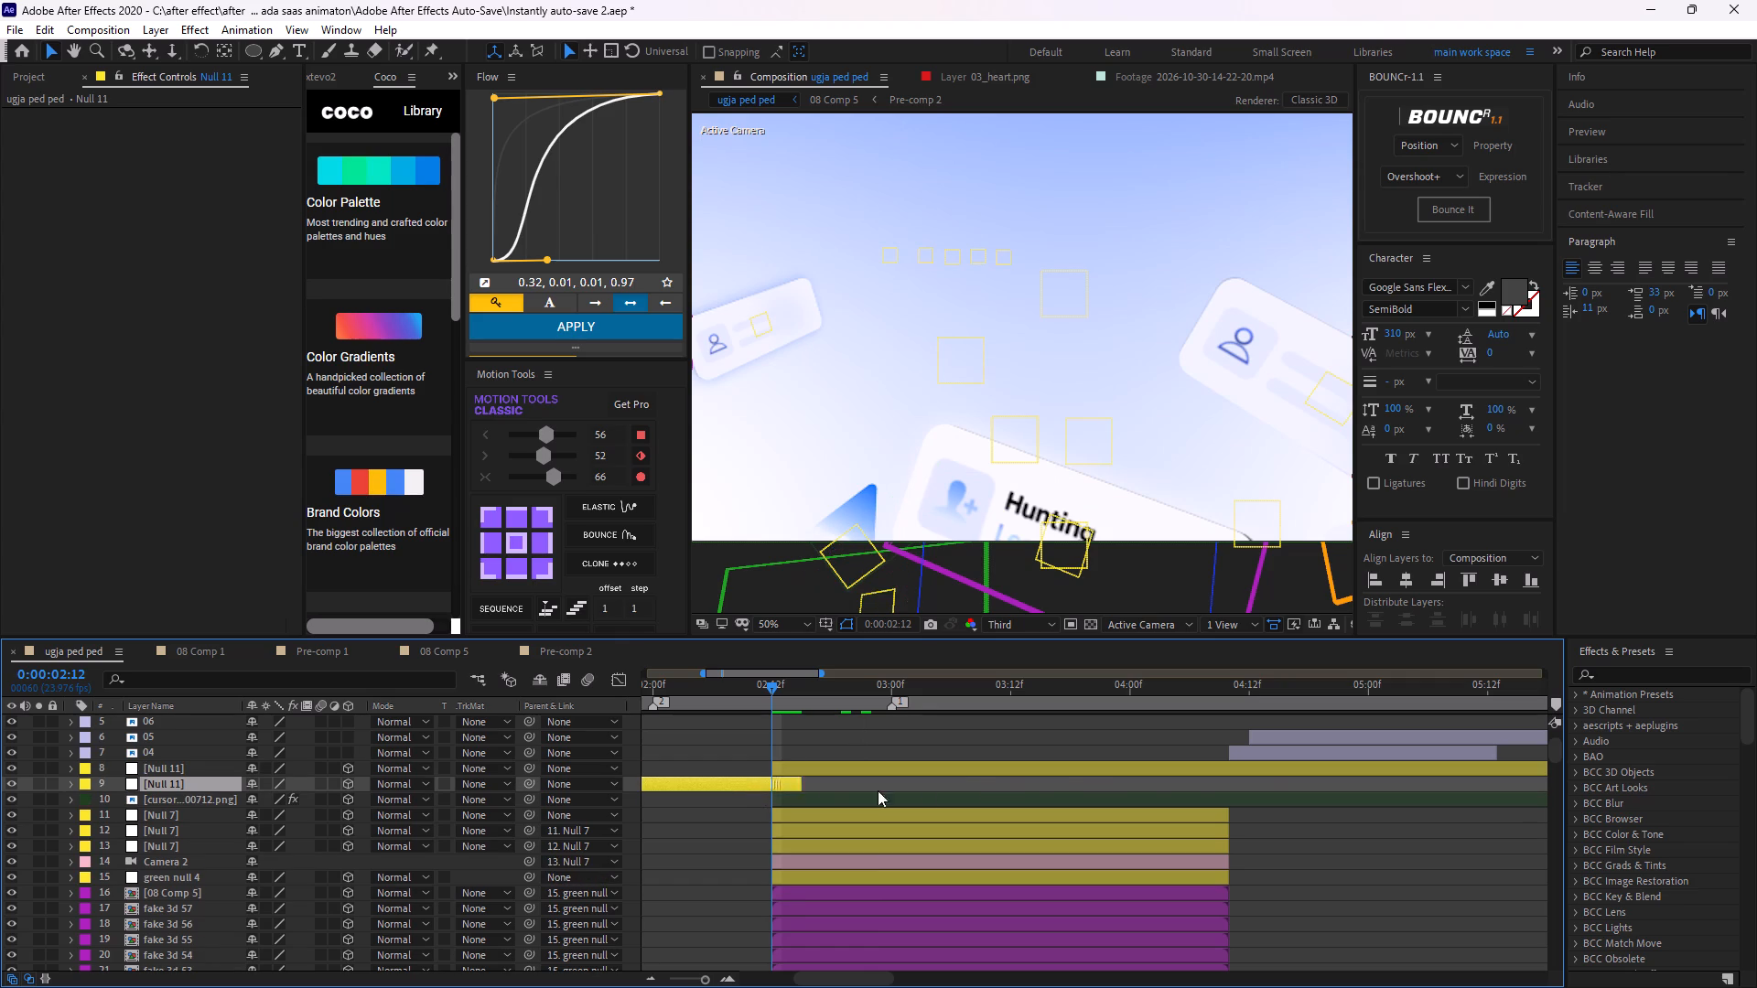
{"action": "left_click_drag", "start_coordinate": [878, 790], "coordinate": [1333, 779]}
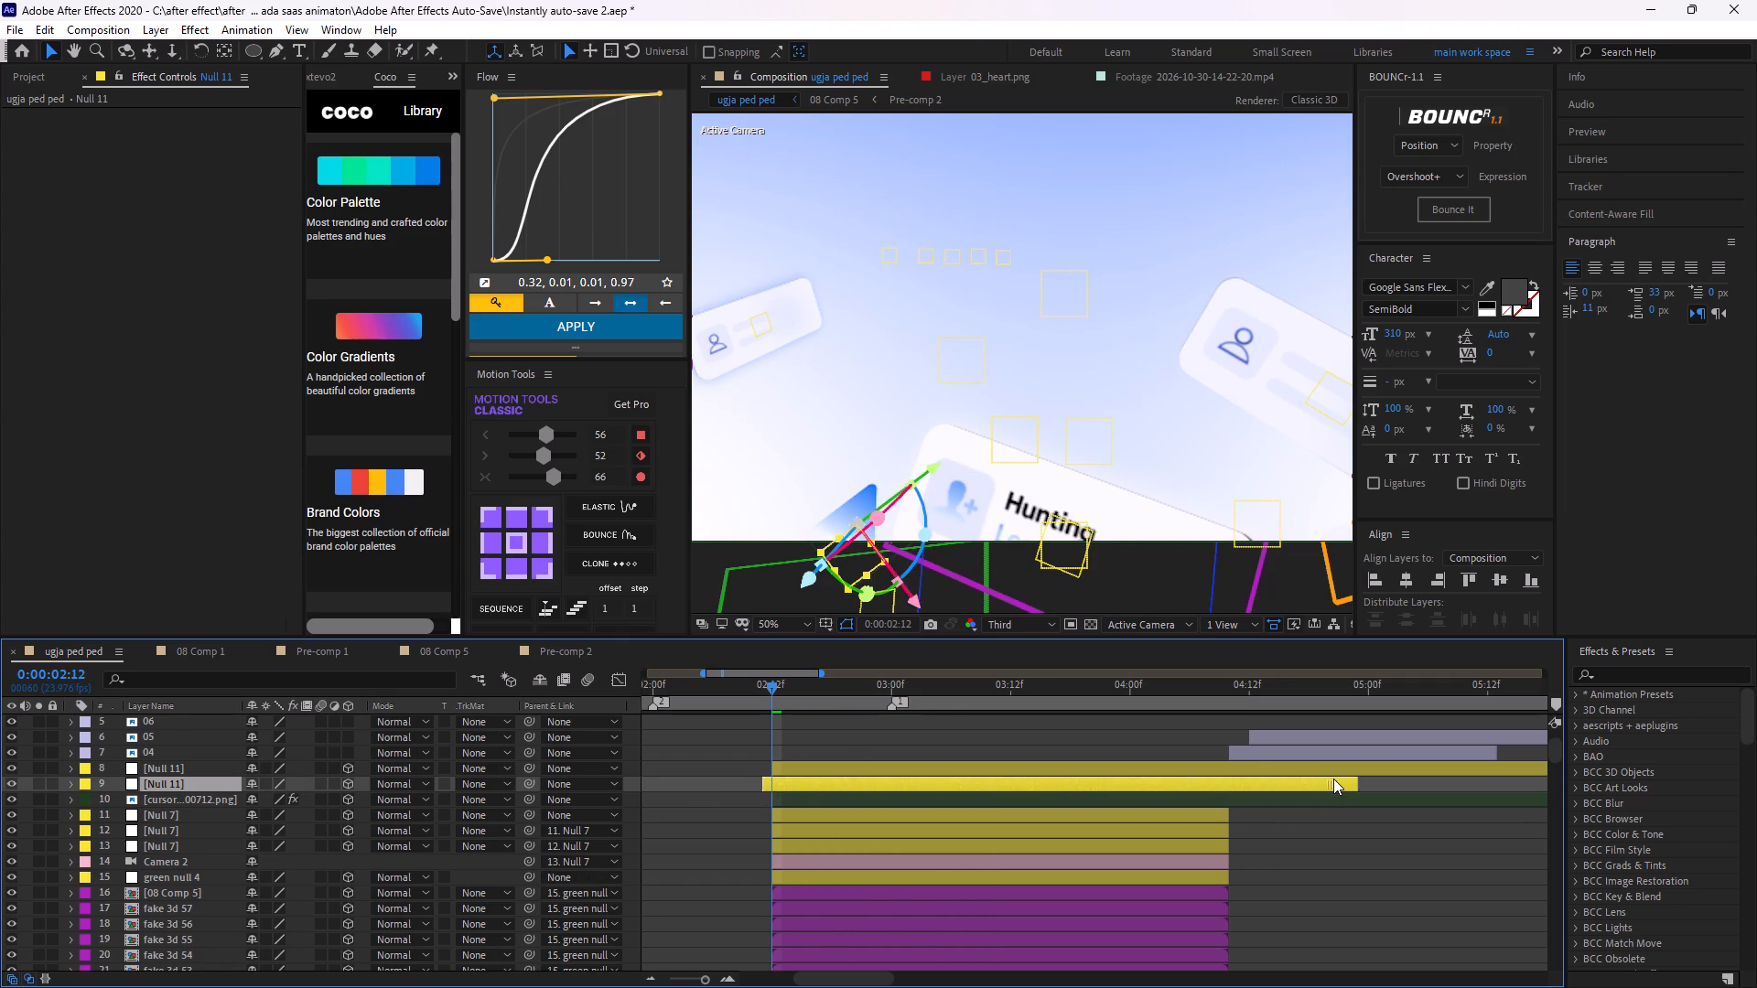
{"action": "left_click_drag", "start_coordinate": [1333, 779], "coordinate": [1344, 800]}
{"action": "left_click_drag", "start_coordinate": [1364, 787], "coordinate": [1254, 835]}
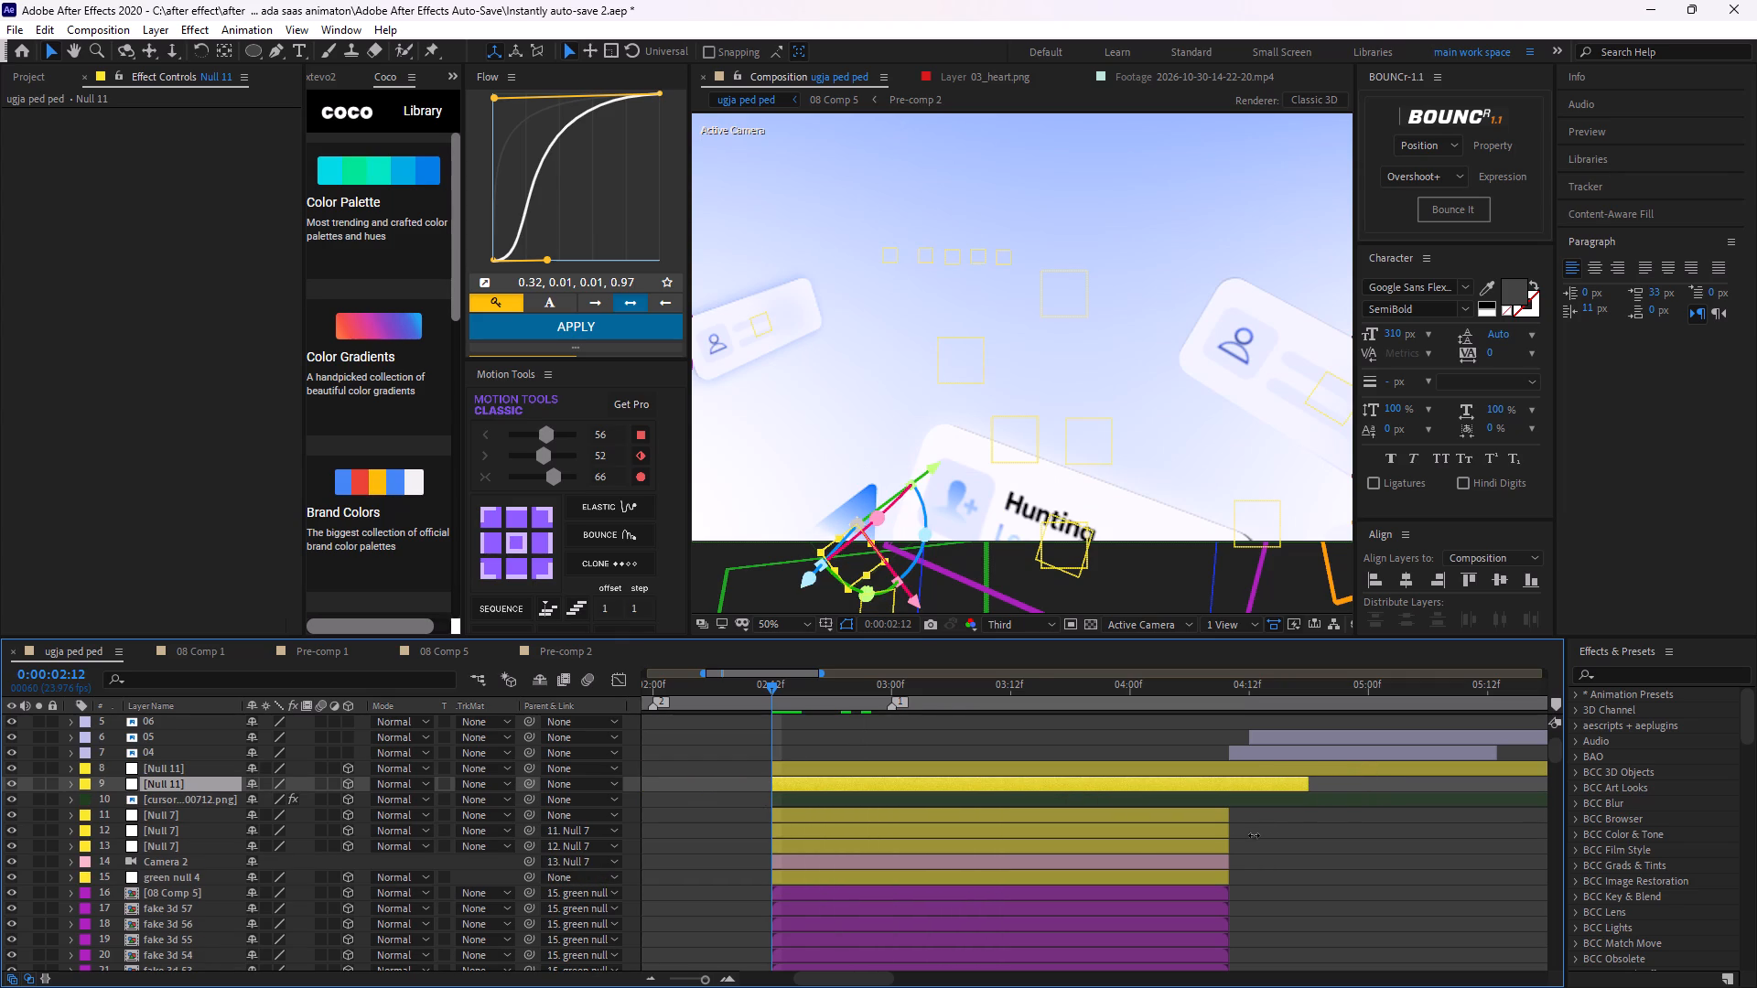
{"action": "left_click_drag", "start_coordinate": [1254, 835], "coordinate": [1231, 843]}
{"action": "left_click", "coordinate": [1231, 843]}
{"action": "left_click", "coordinate": [1249, 815]}
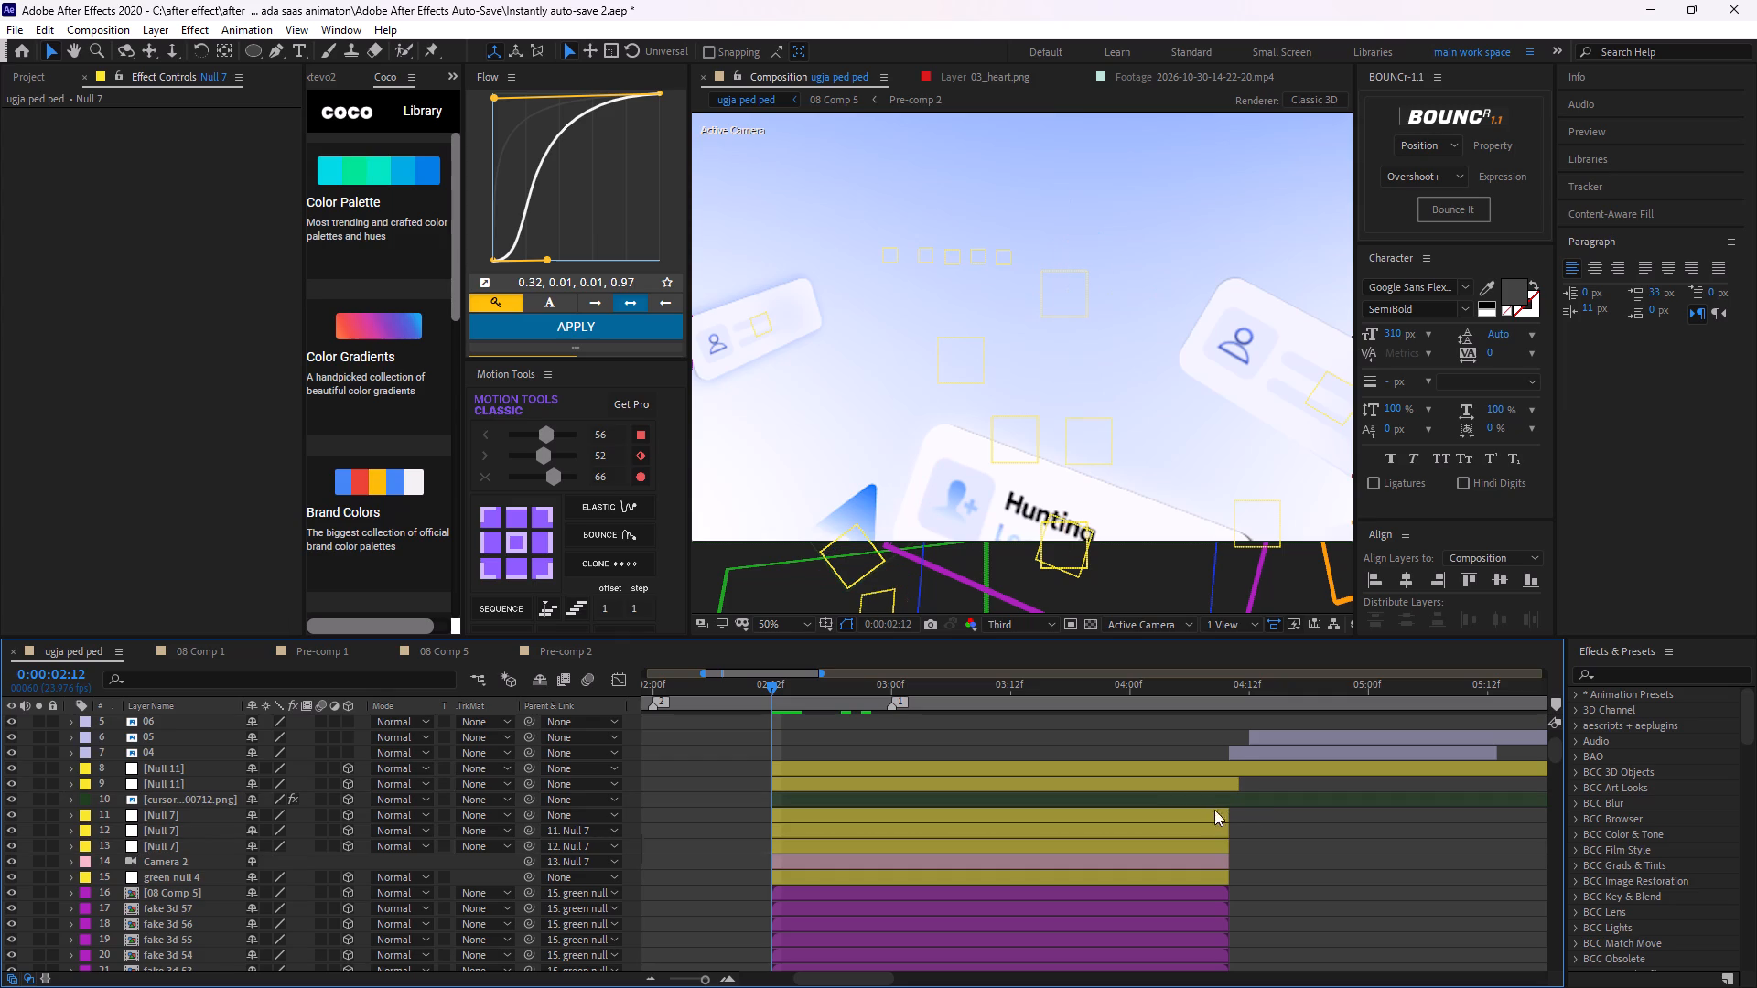
Parent the cursor layer to the shorter Null 11, and parent that null to the Null 11 above it.
{"action": "left_click", "coordinate": [1195, 793]}
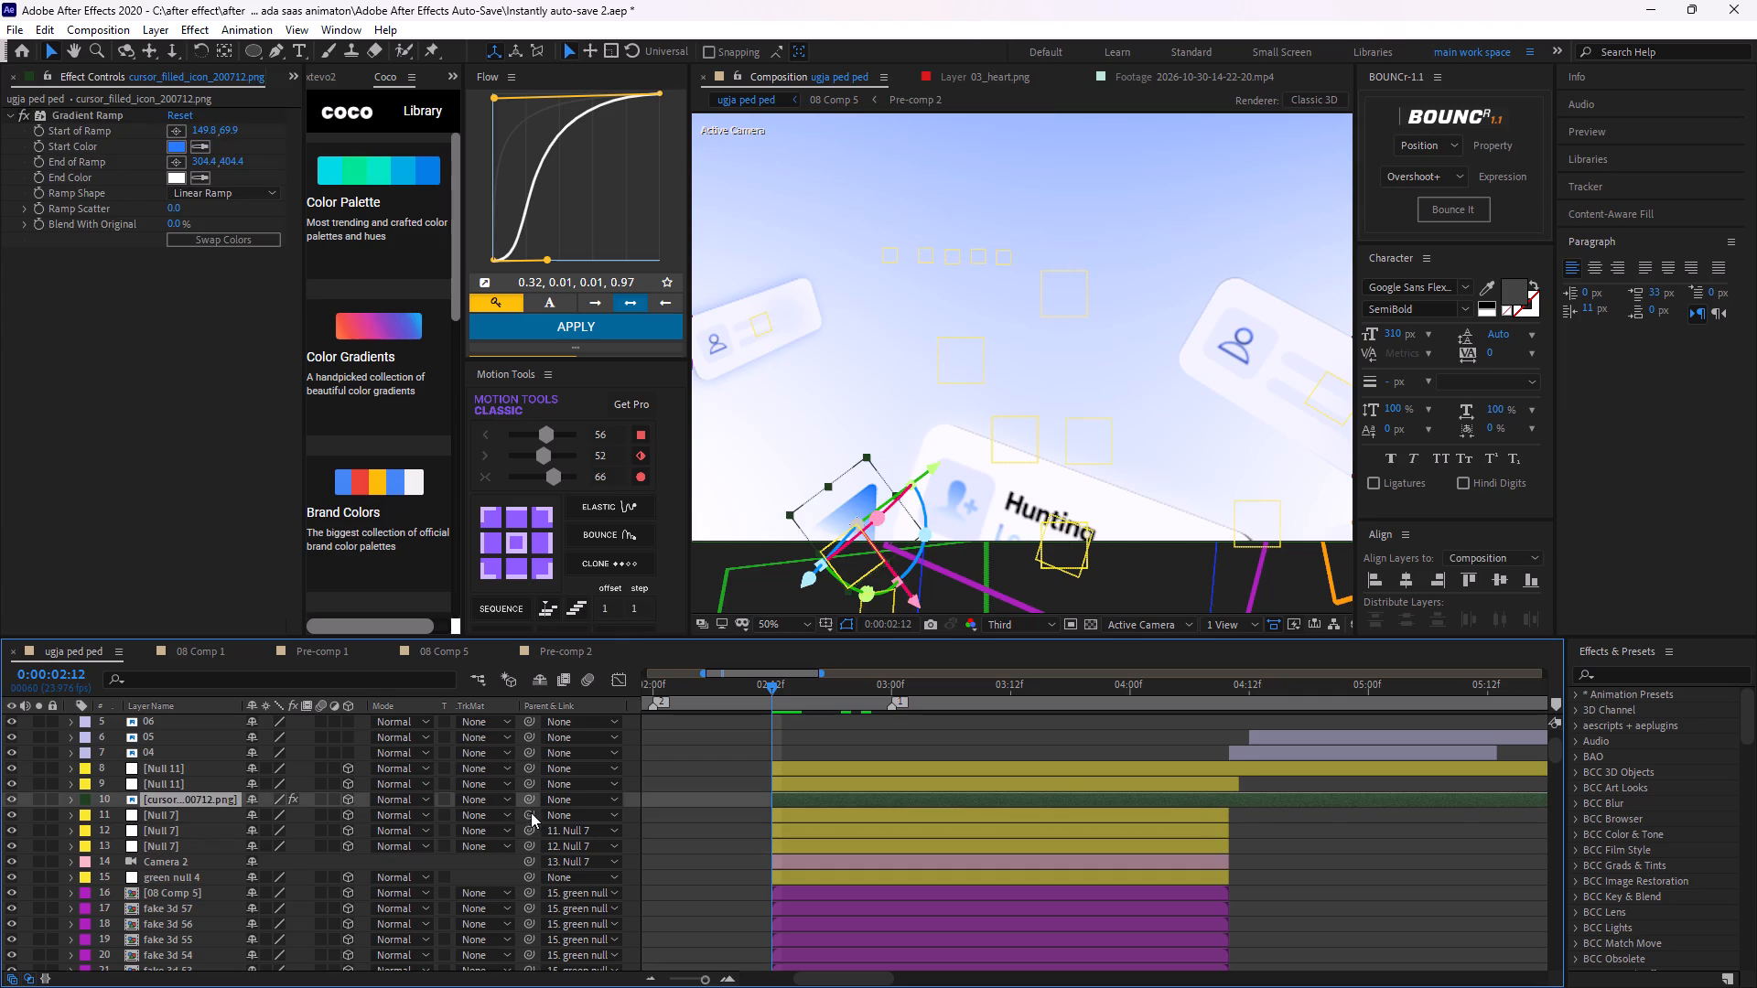
{"action": "left_click", "coordinate": [528, 812]}
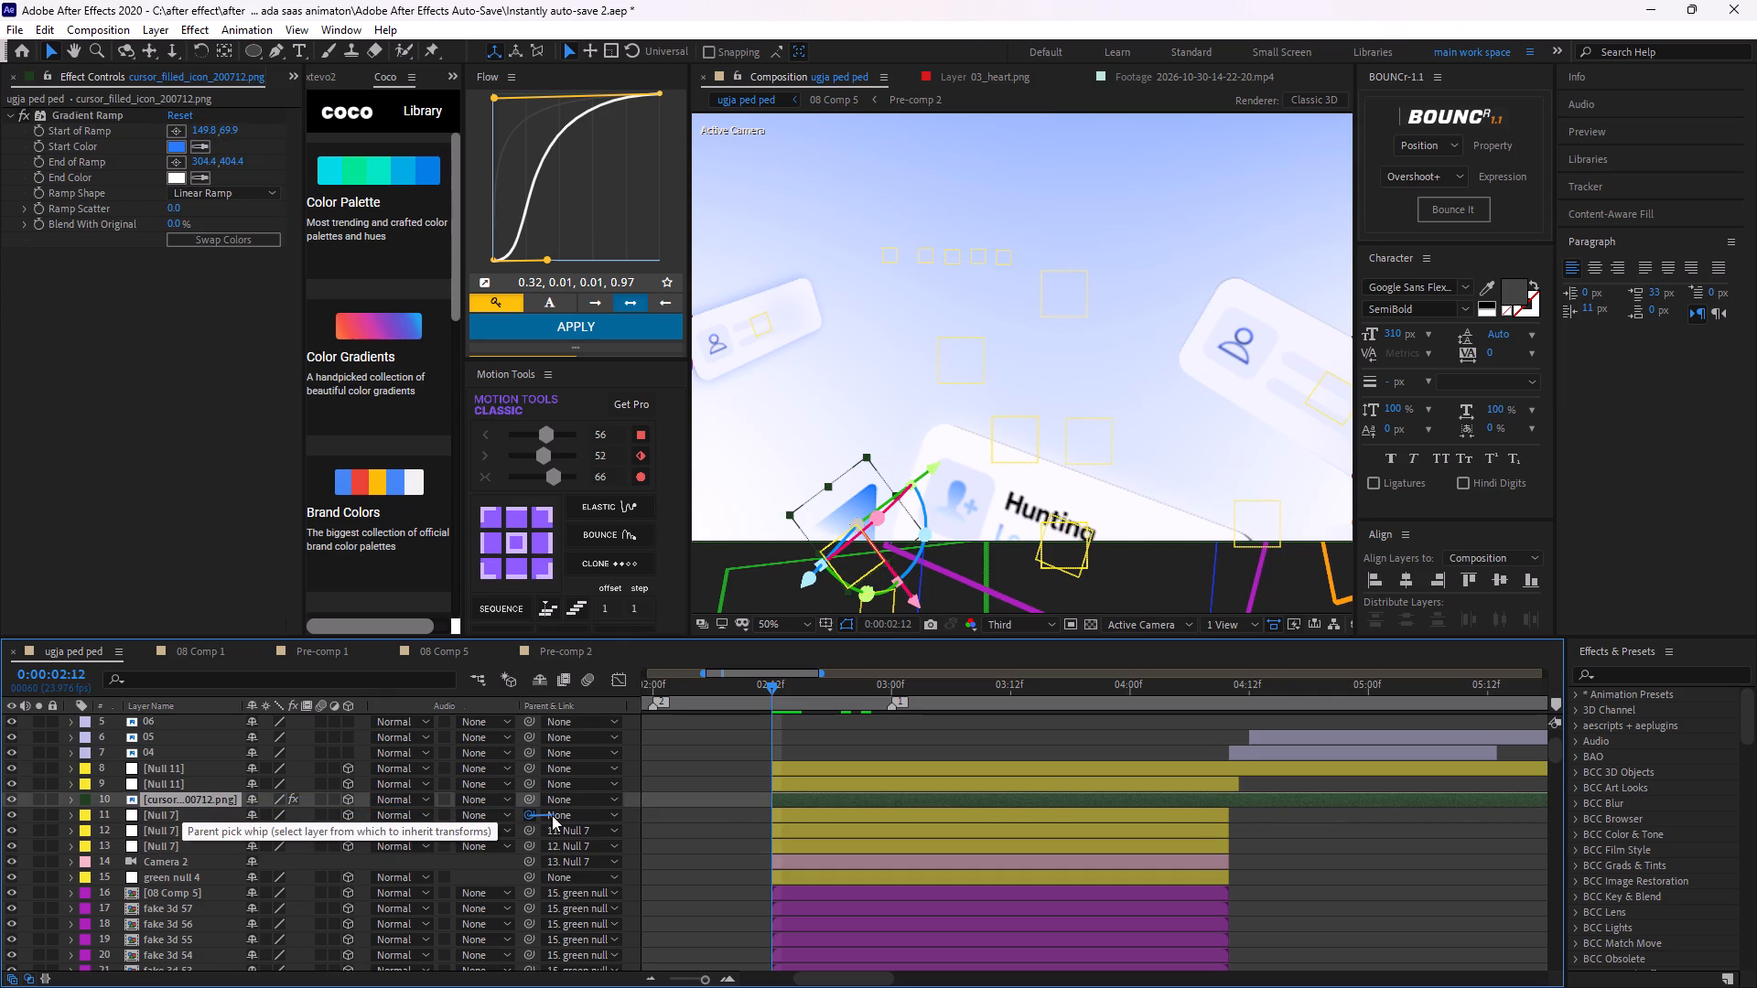
{"action": "left_click_drag", "start_coordinate": [530, 800], "coordinate": [176, 785]}
{"action": "left_click", "coordinate": [672, 766]}
{"action": "left_click_drag", "start_coordinate": [528, 780], "coordinate": [113, 800]}
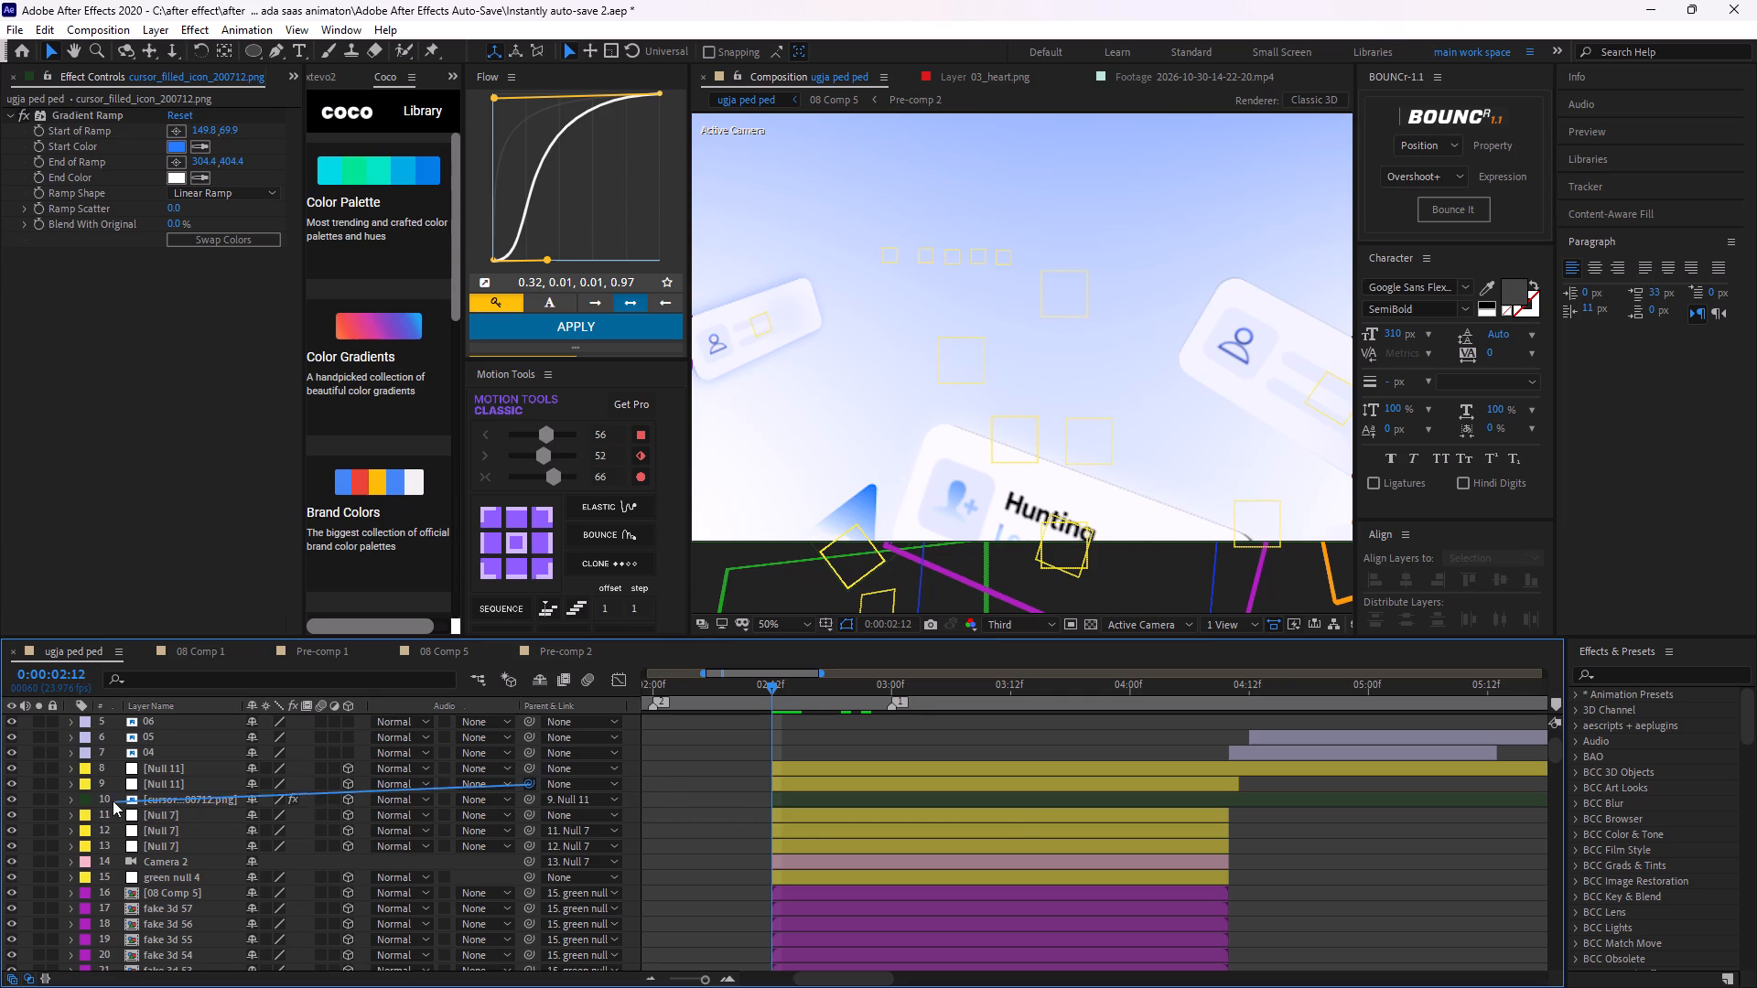
{"action": "left_click_drag", "start_coordinate": [113, 800], "coordinate": [147, 771]}
{"action": "left_click", "coordinate": [620, 736]}
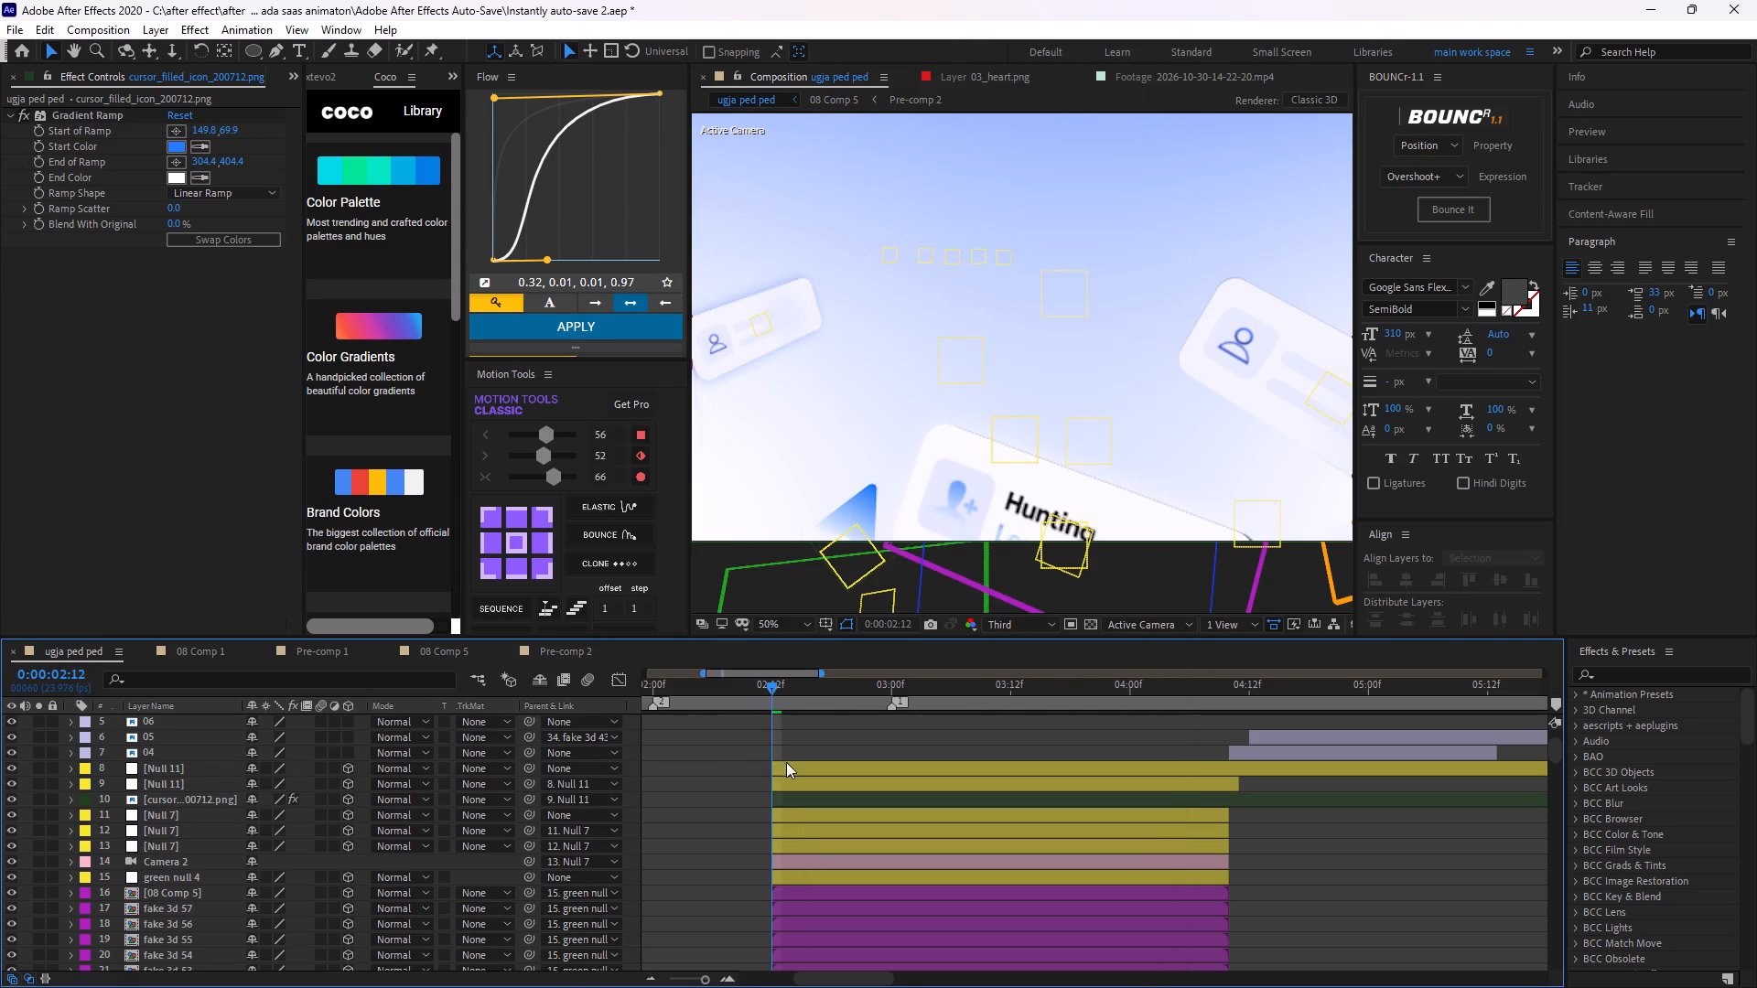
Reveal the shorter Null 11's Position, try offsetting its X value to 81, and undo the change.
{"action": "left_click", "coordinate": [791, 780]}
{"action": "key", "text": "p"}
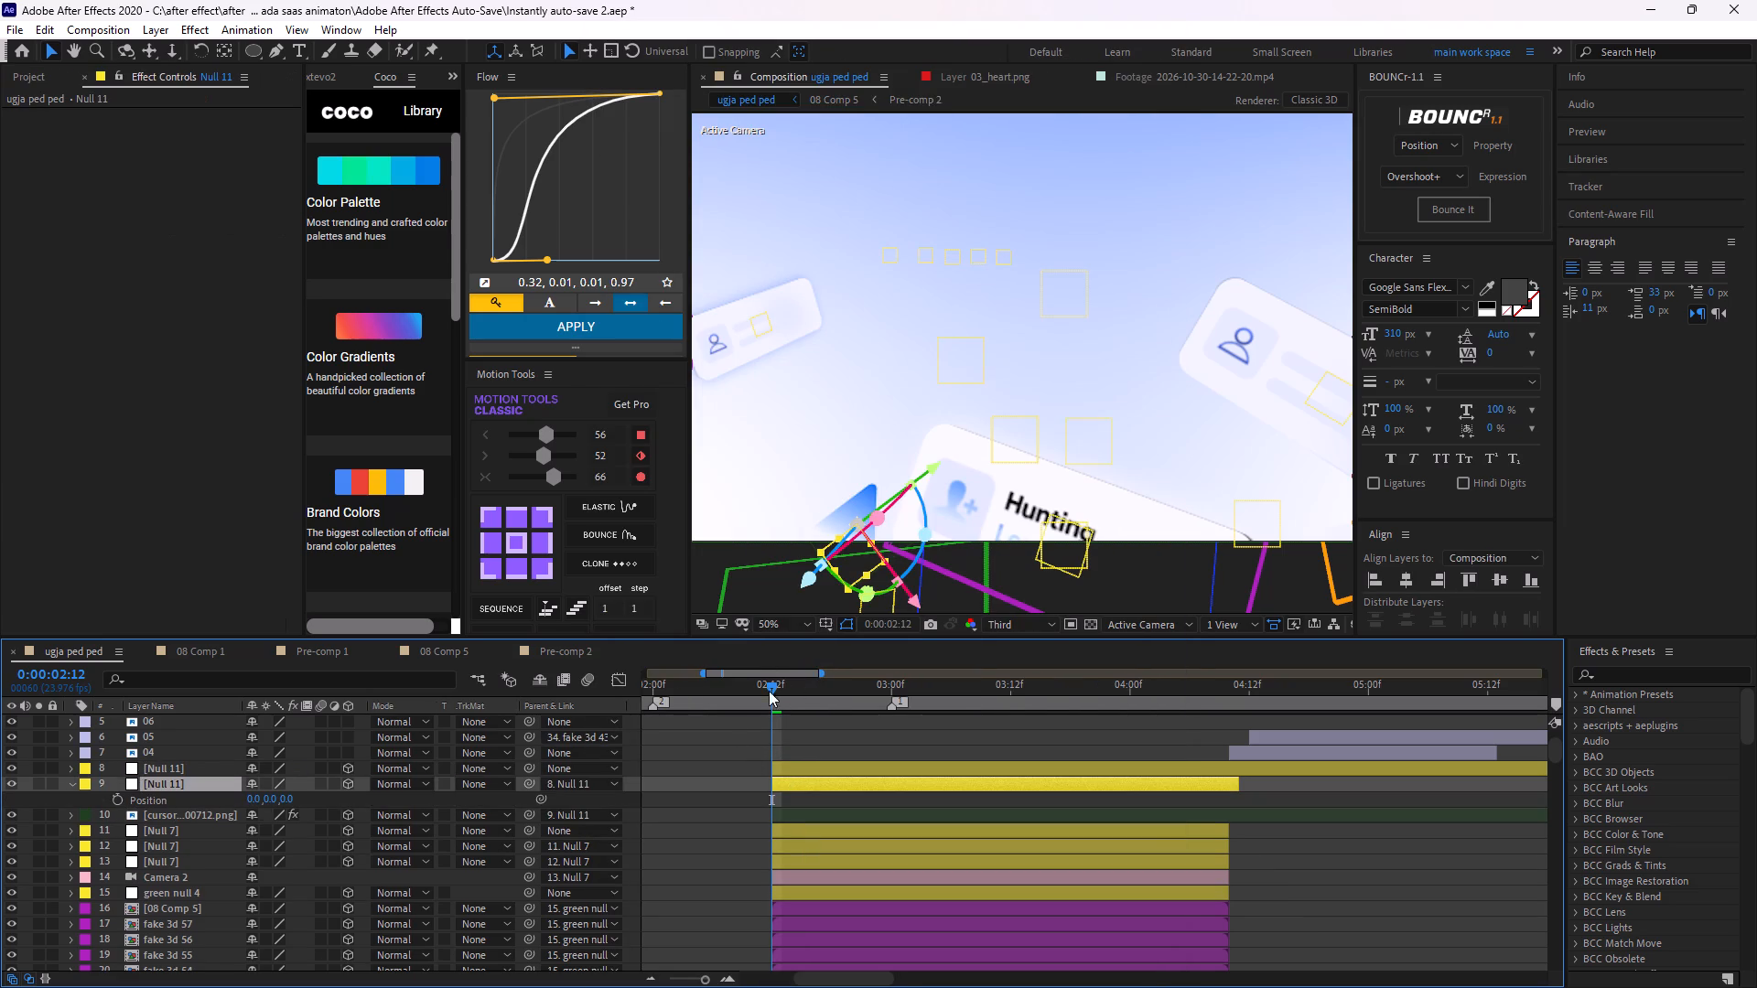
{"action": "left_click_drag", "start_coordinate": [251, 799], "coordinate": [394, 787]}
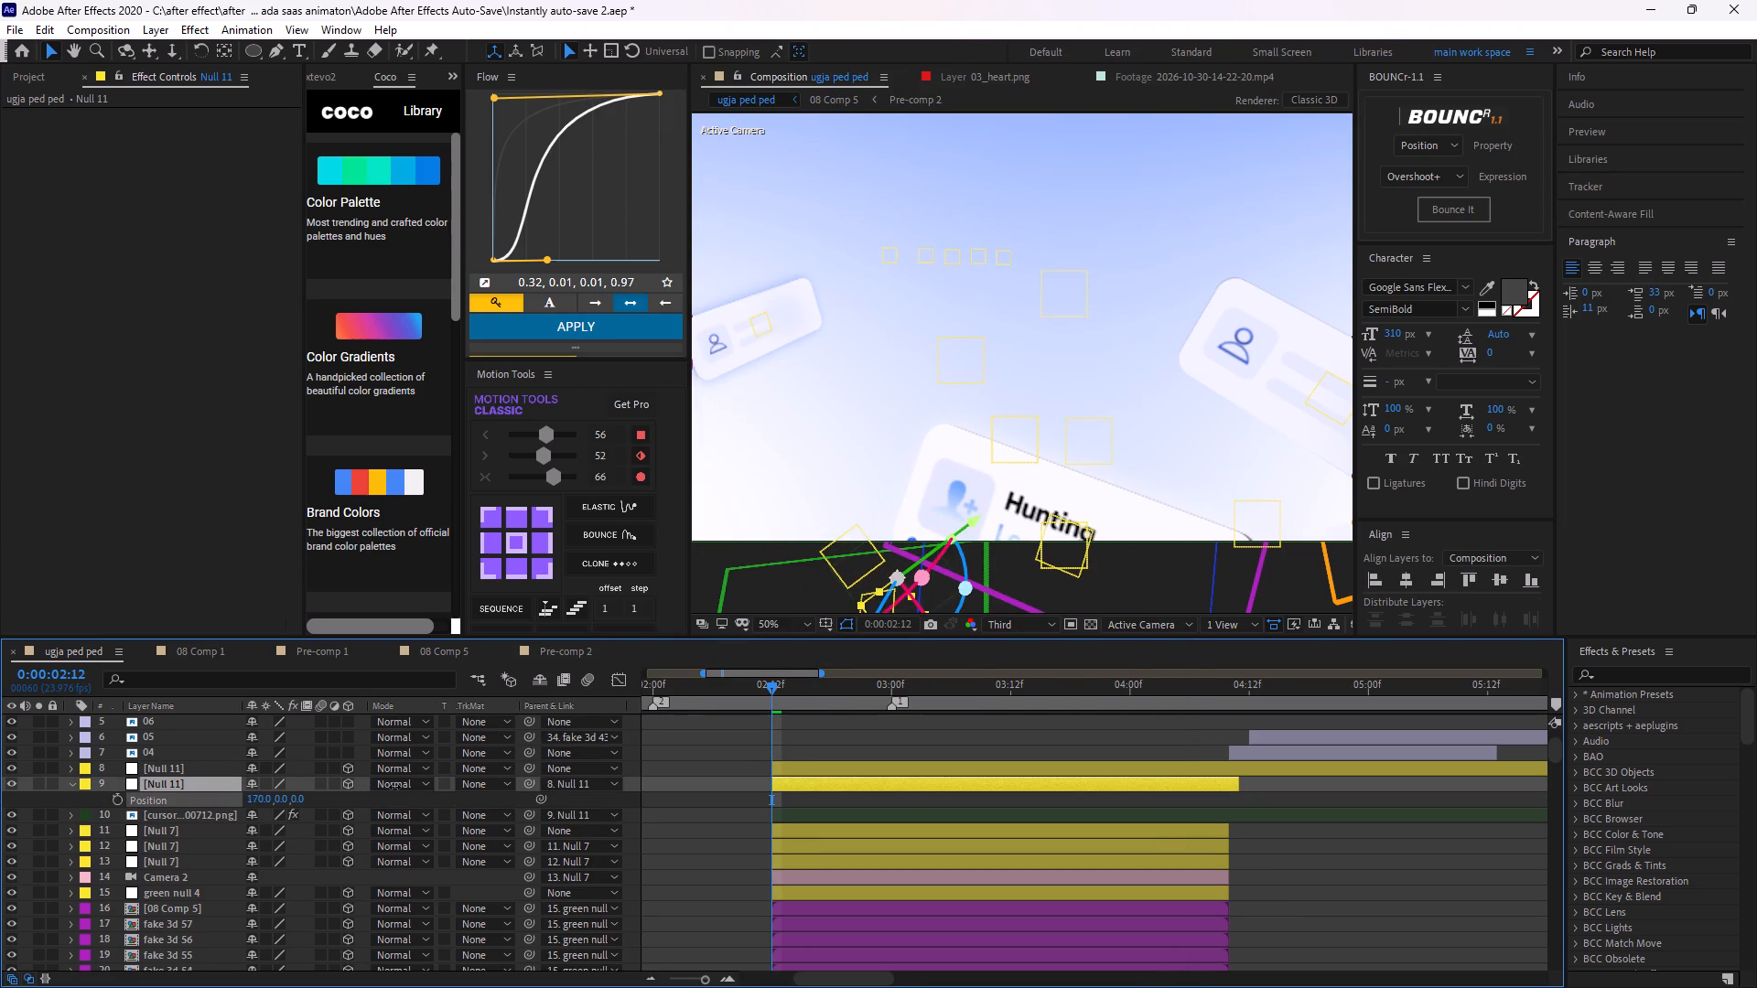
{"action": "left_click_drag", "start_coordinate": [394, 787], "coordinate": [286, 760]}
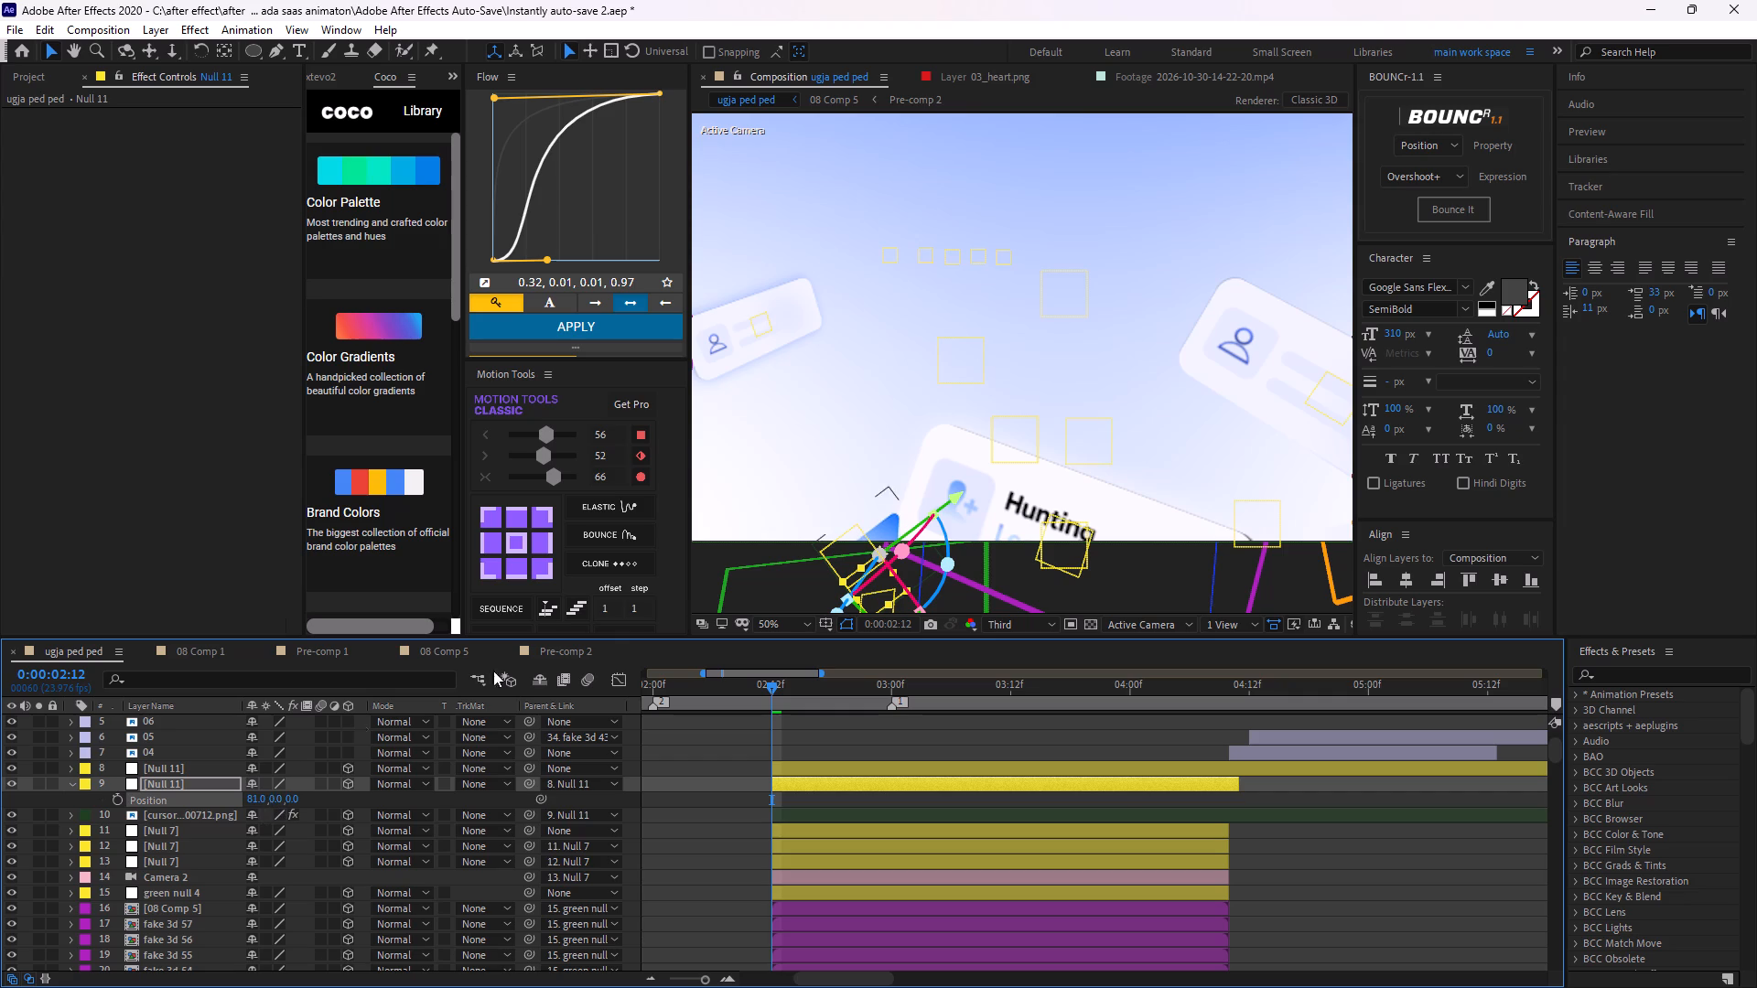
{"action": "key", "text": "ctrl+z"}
Scrub through the shot between about 0:00:02:20 and 0:00:04:00 to examine how the cursor sits against the Hunting Leads card.
{"action": "left_click_drag", "start_coordinate": [771, 692], "coordinate": [862, 695]}
{"action": "middle_click_drag", "start_coordinate": [954, 489], "coordinate": [940, 377]}
{"action": "middle_click_drag", "start_coordinate": [913, 390], "coordinate": [917, 420]}
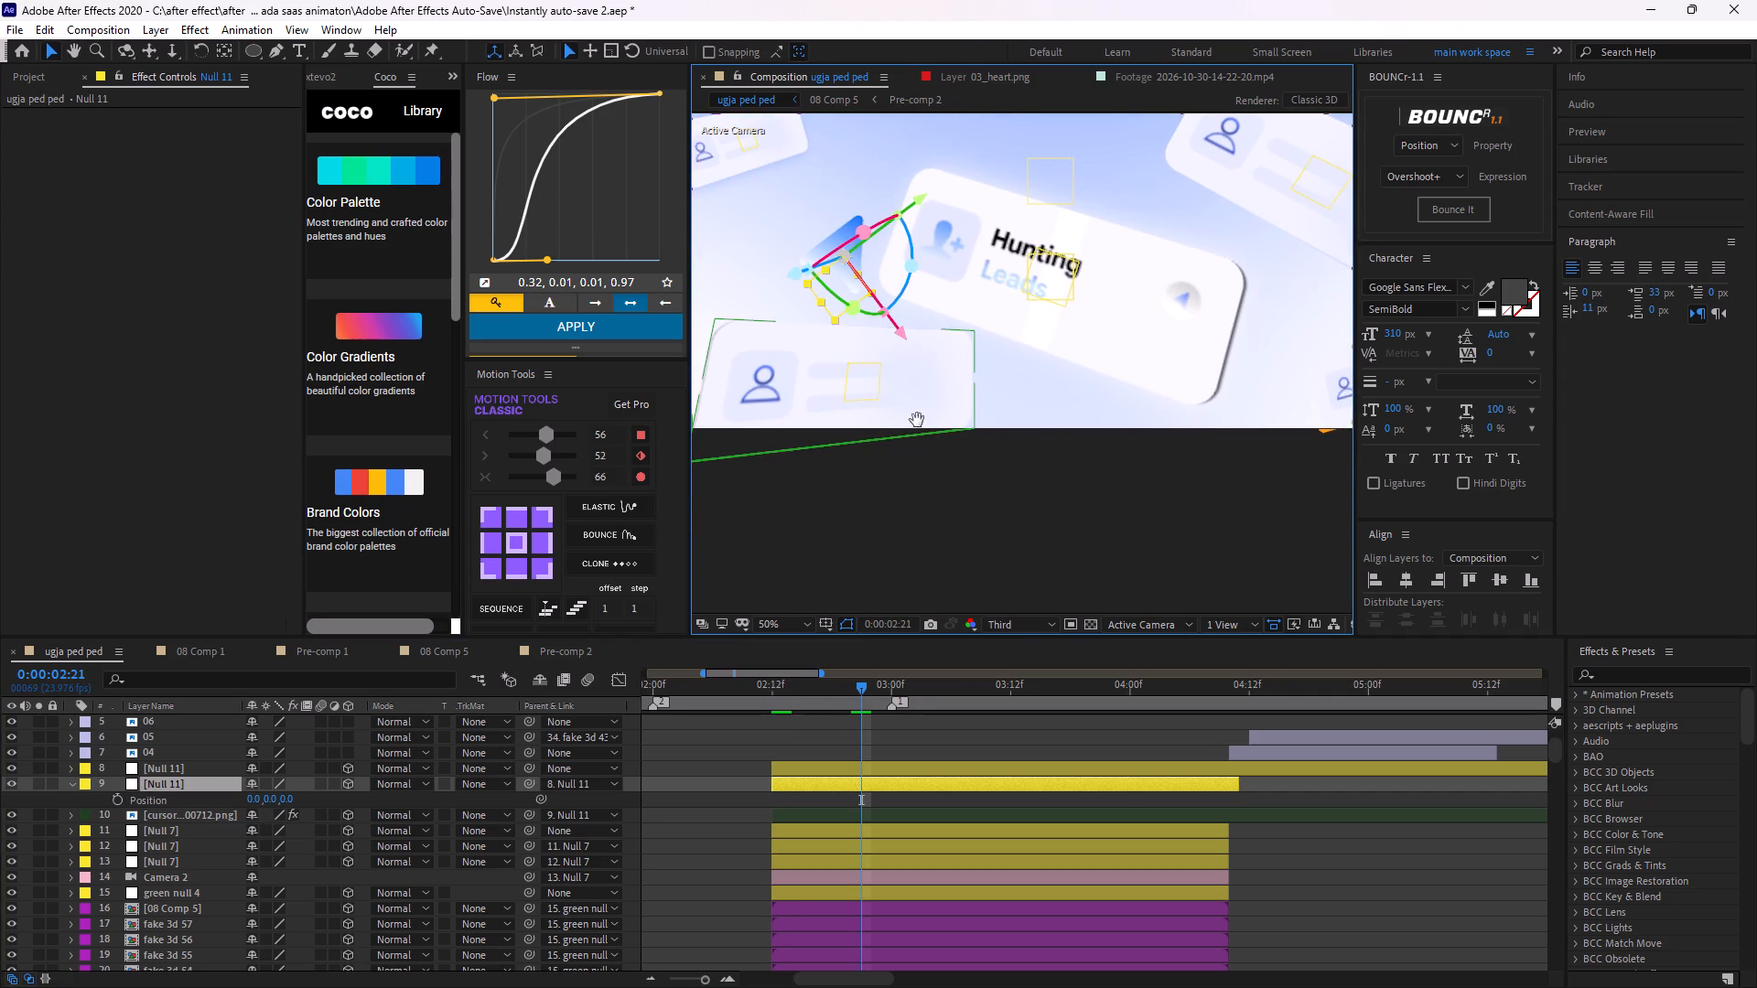
{"action": "middle_click_drag", "start_coordinate": [917, 420], "coordinate": [939, 413]}
{"action": "left_click_drag", "start_coordinate": [865, 683], "coordinate": [1126, 655]}
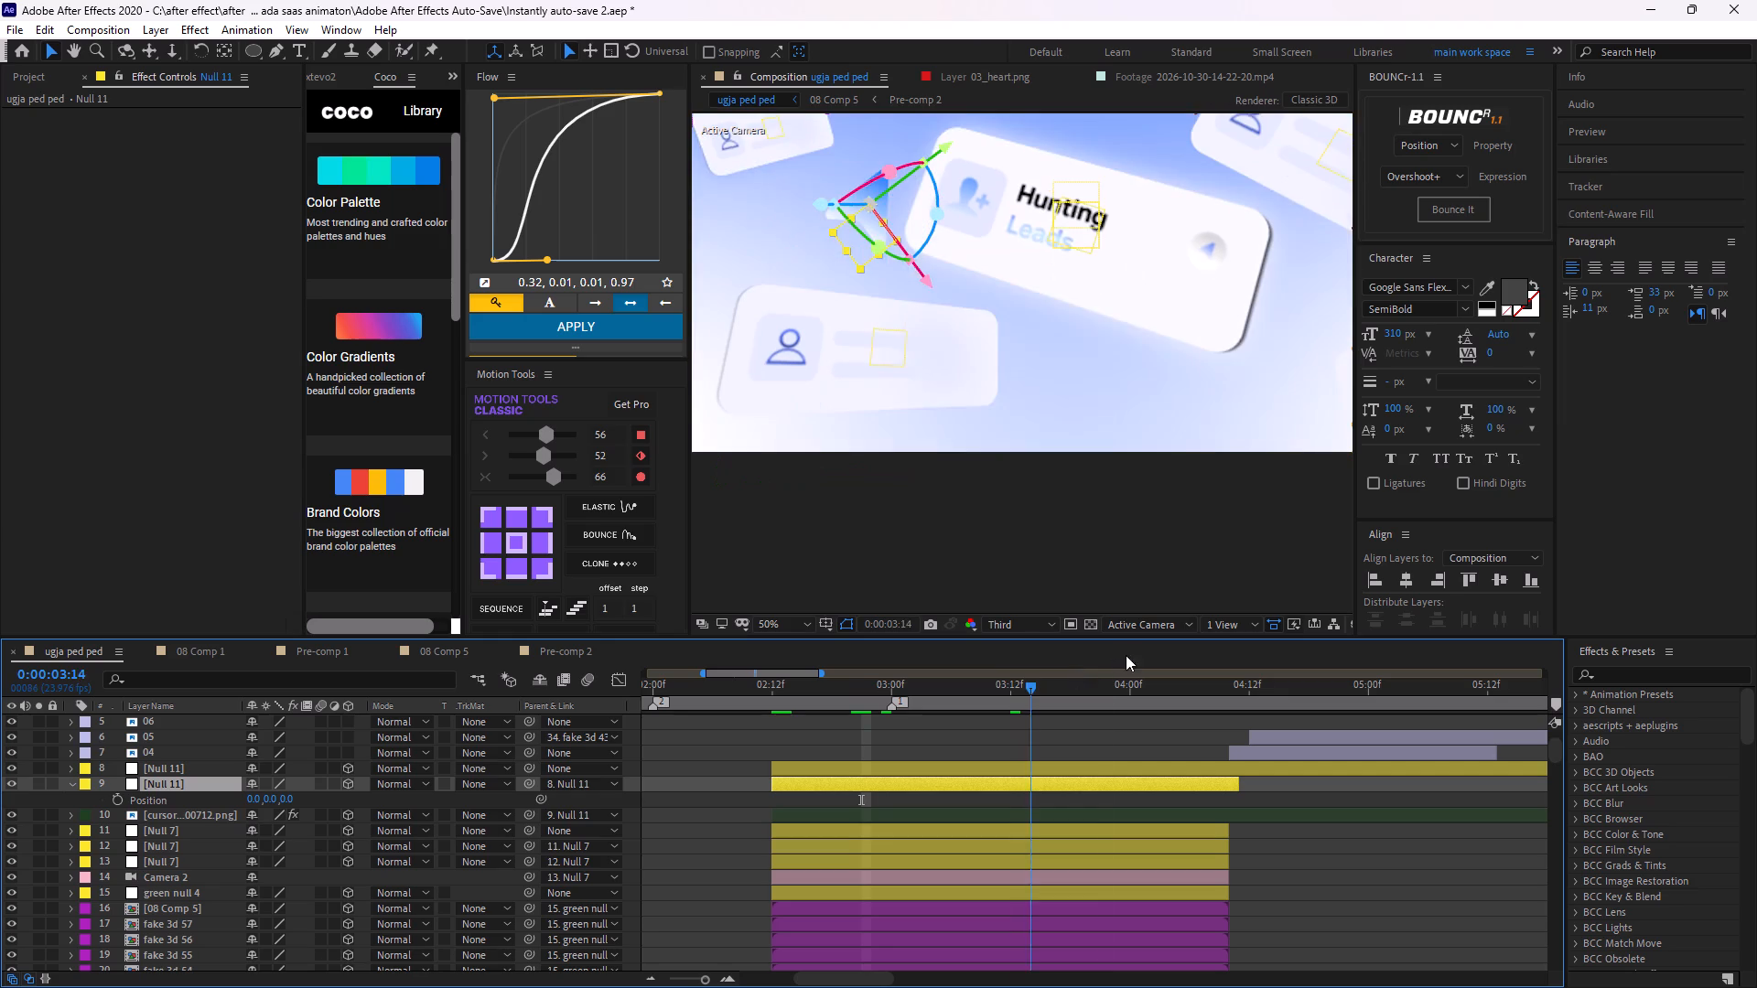
{"action": "left_click_drag", "start_coordinate": [1126, 655], "coordinate": [964, 617]}
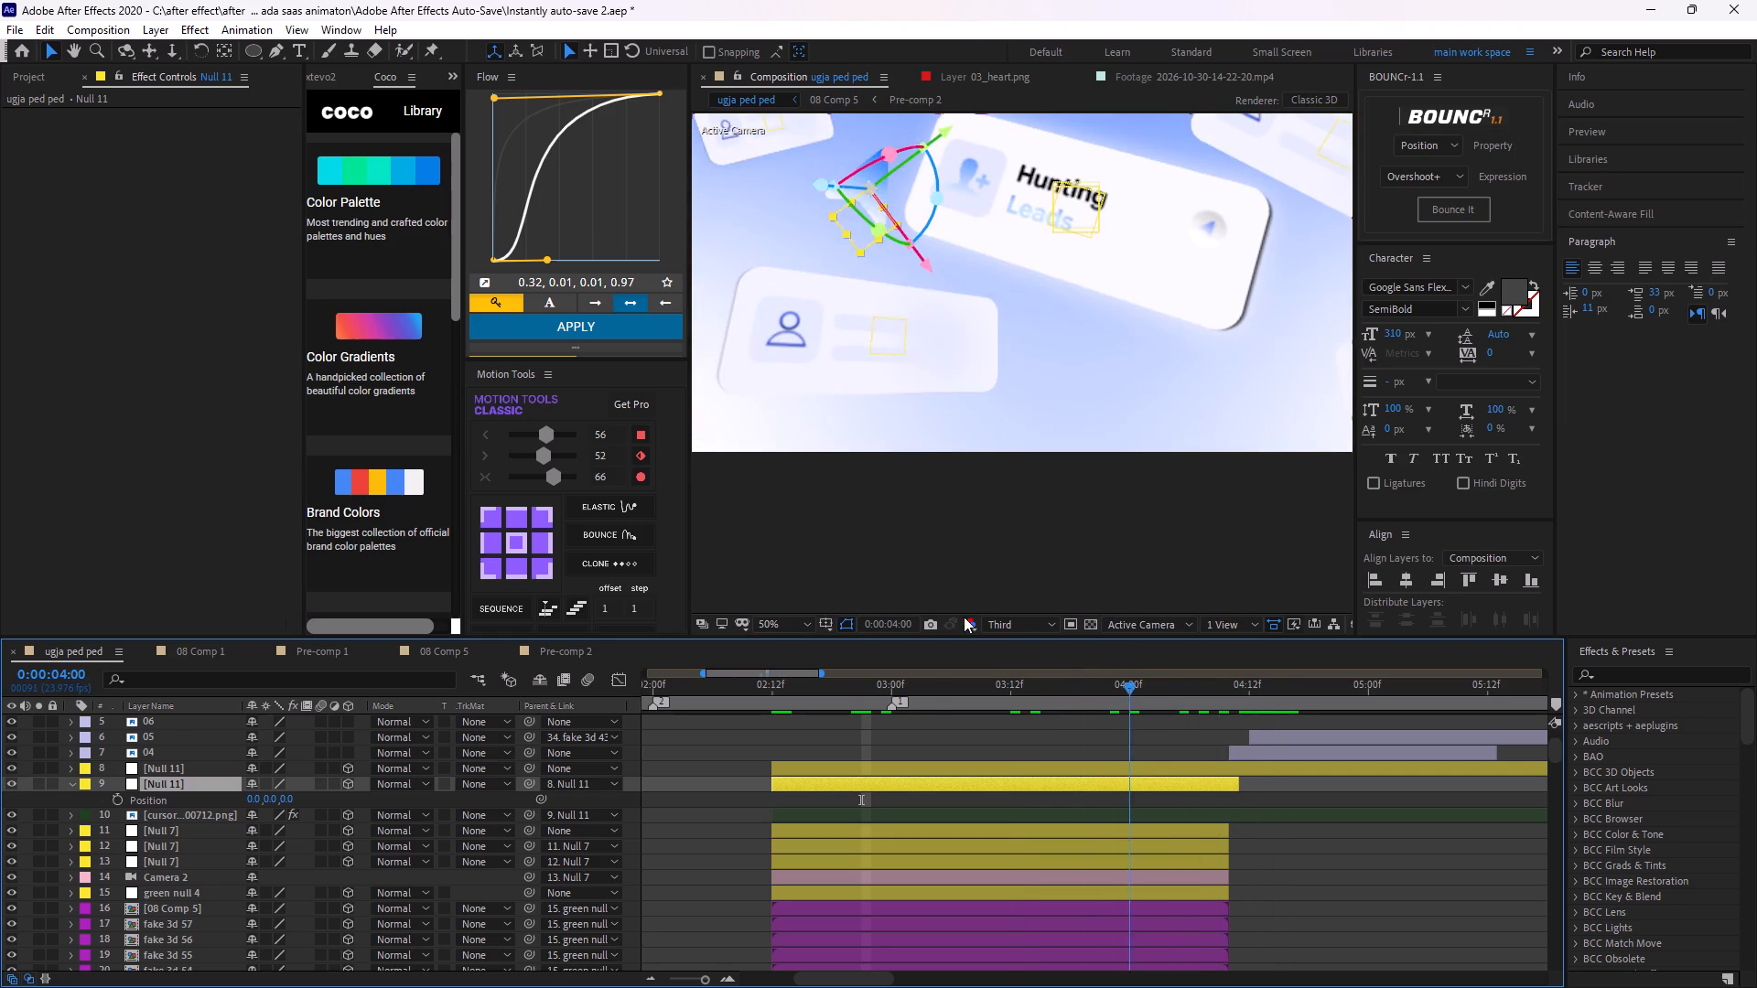
{"action": "left_click_drag", "start_coordinate": [964, 617], "coordinate": [858, 643]}
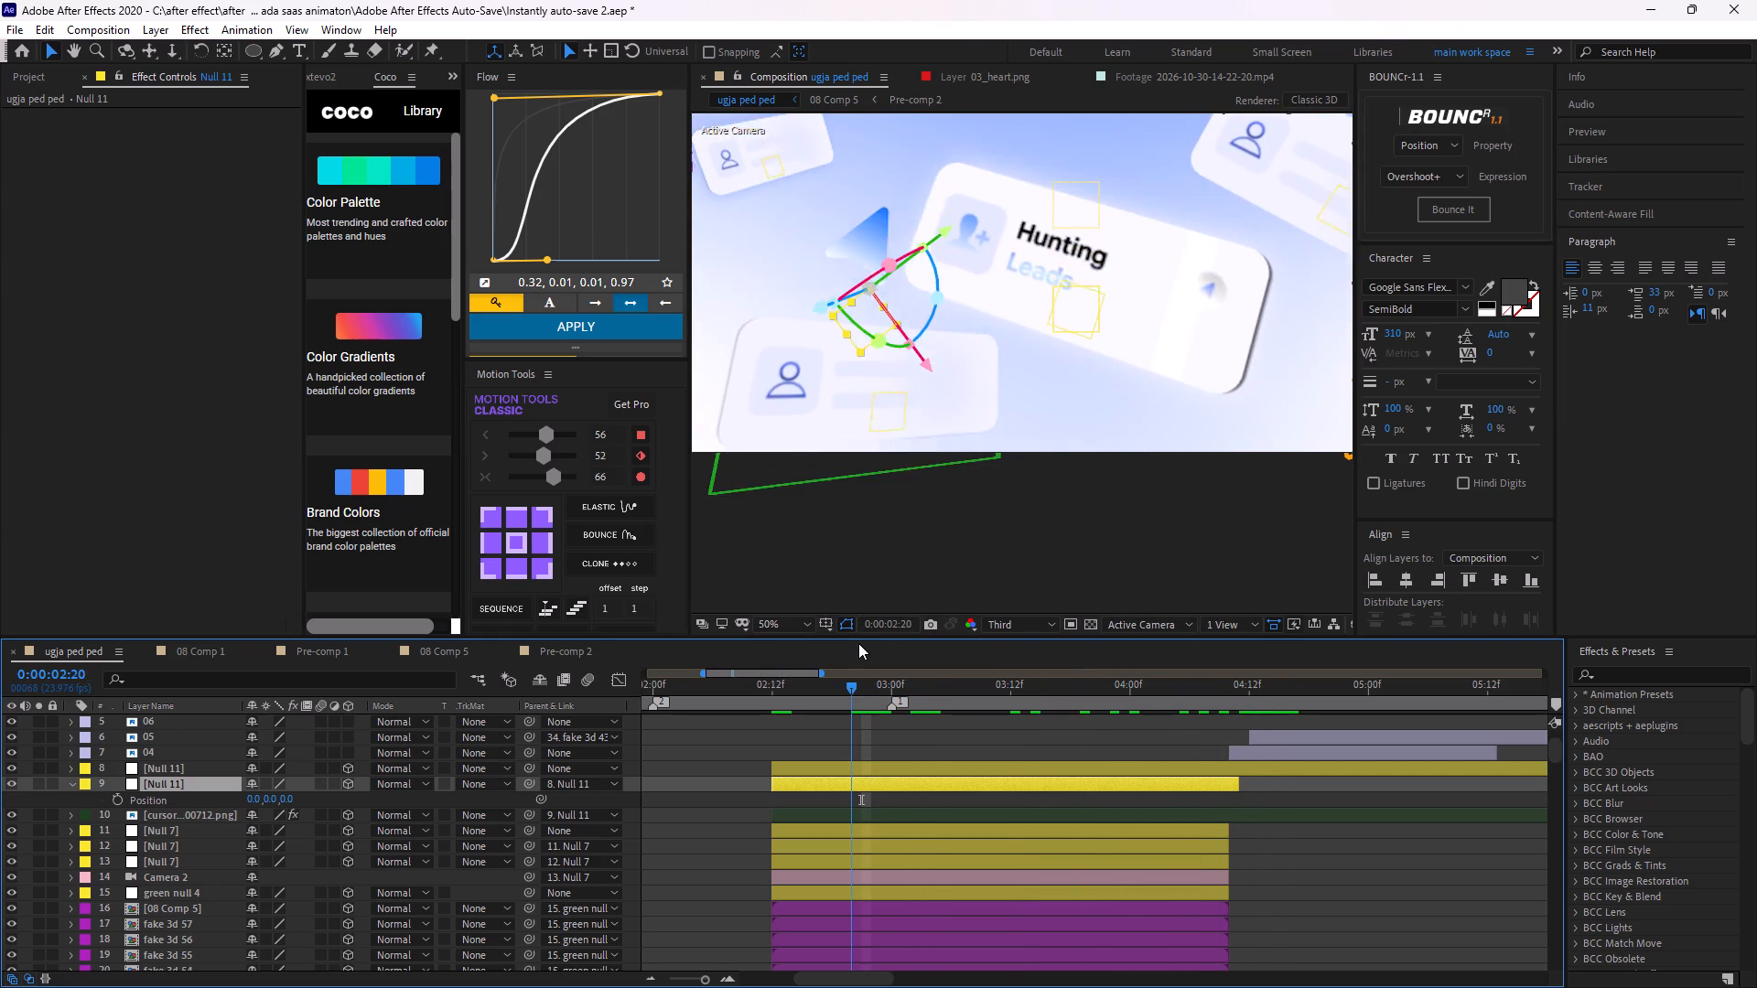
{"action": "left_click_drag", "start_coordinate": [858, 643], "coordinate": [861, 644]}
Turn off the visibility of the Camera 2 layer and check the shot's framing around 0:00:02:21.
{"action": "middle_click_drag", "start_coordinate": [914, 847], "coordinate": [911, 774]}
{"action": "left_click", "coordinate": [838, 806]}
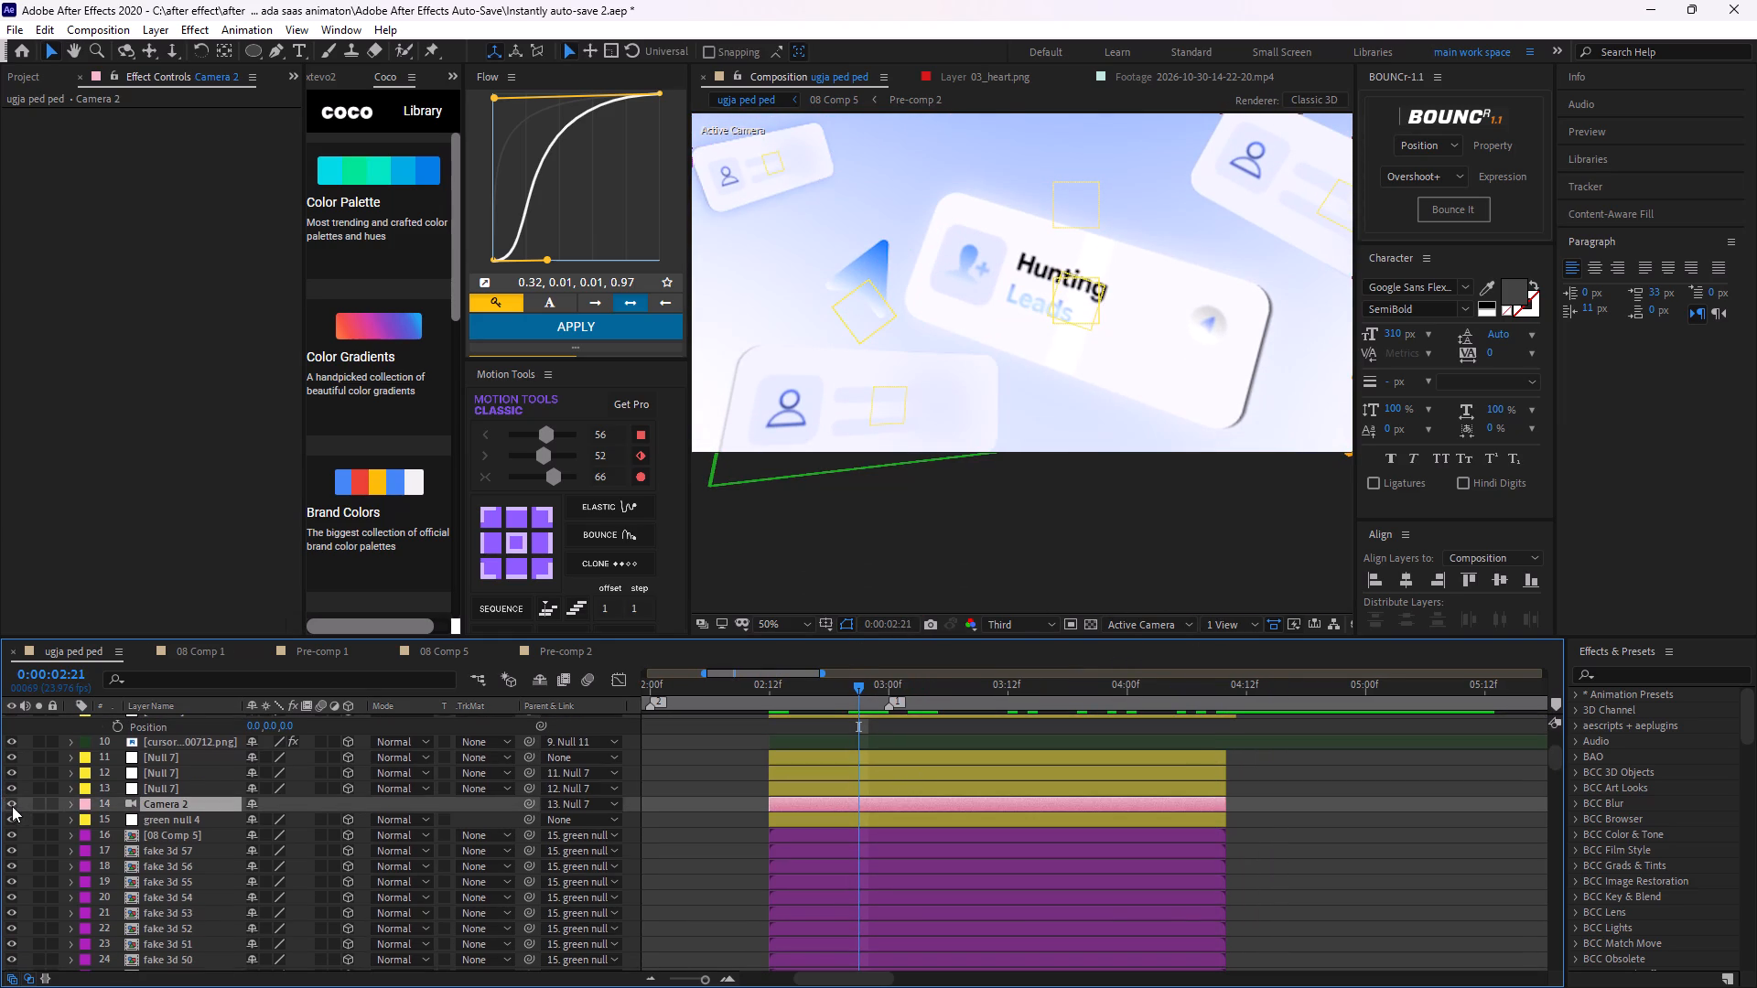
{"action": "left_click", "coordinate": [12, 806]}
{"action": "middle_click_drag", "start_coordinate": [888, 379], "coordinate": [965, 343]}
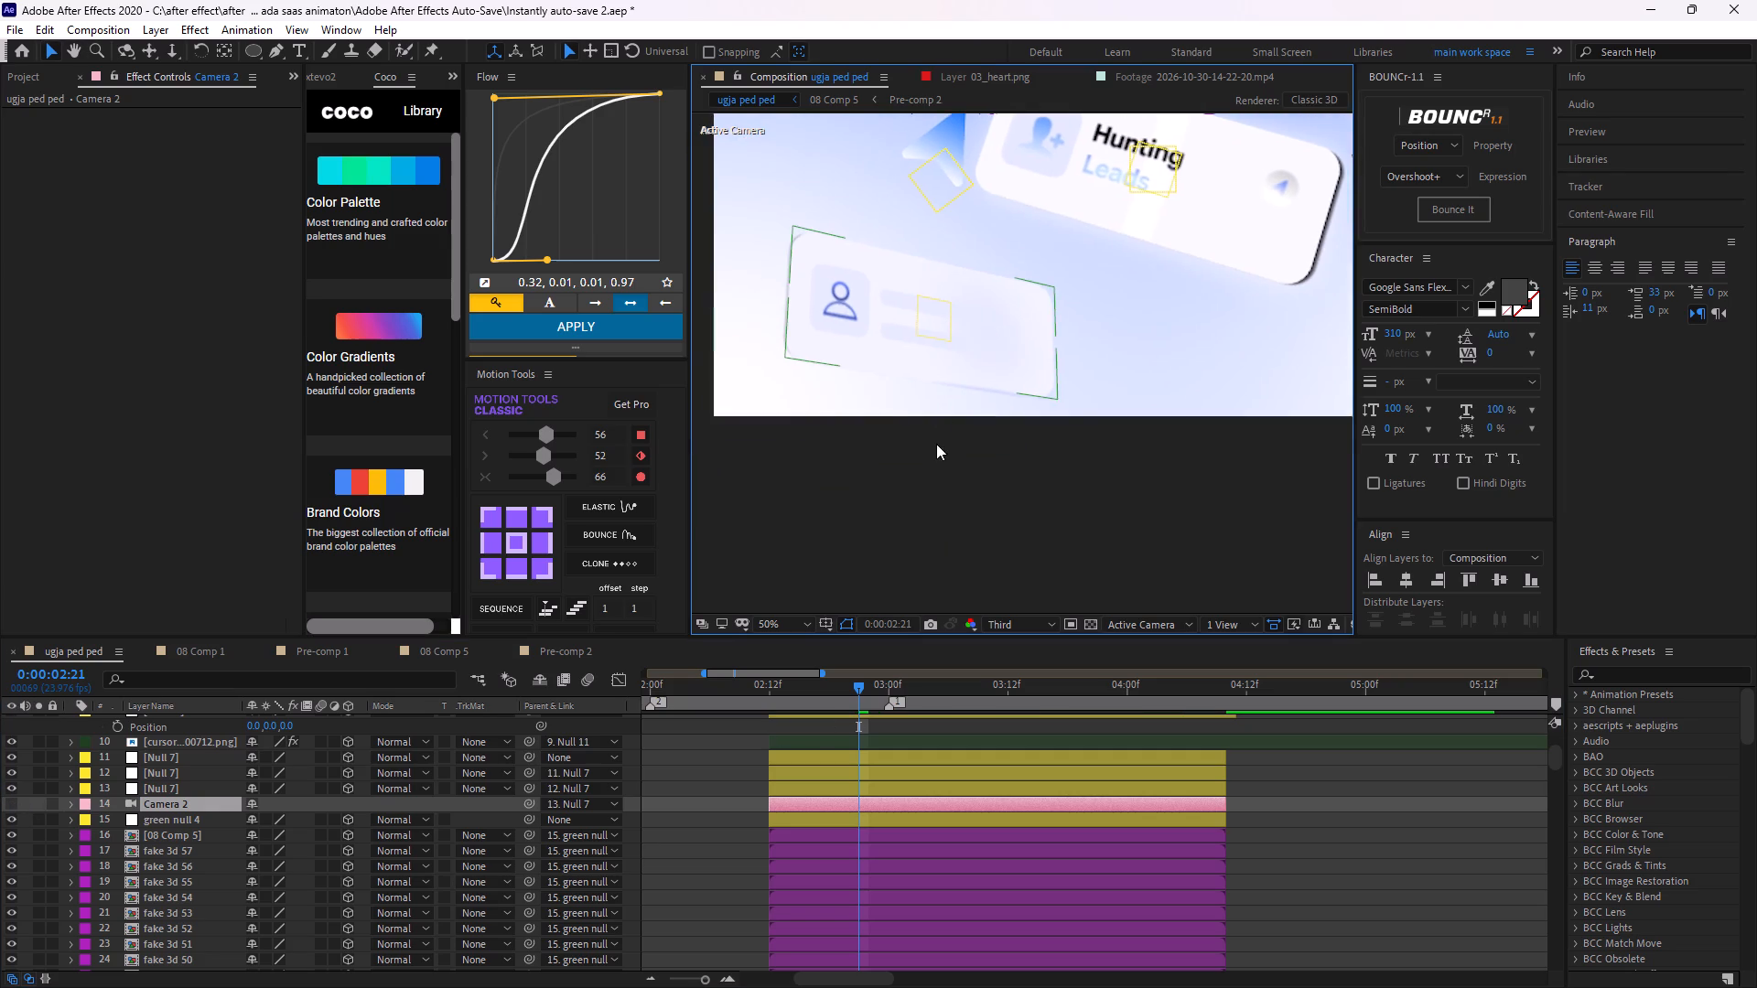
{"action": "scroll", "coordinate": [936, 444], "scroll_direction": "down", "scroll_amount": 1}
{"action": "scroll", "coordinate": [1008, 344], "scroll_direction": "up", "scroll_amount": 1}
{"action": "middle_click_drag", "start_coordinate": [1008, 343], "coordinate": [944, 393]}
{"action": "scroll", "coordinate": [944, 393], "scroll_direction": "down", "scroll_amount": 1}
{"action": "left_click_drag", "start_coordinate": [852, 692], "coordinate": [813, 709]}
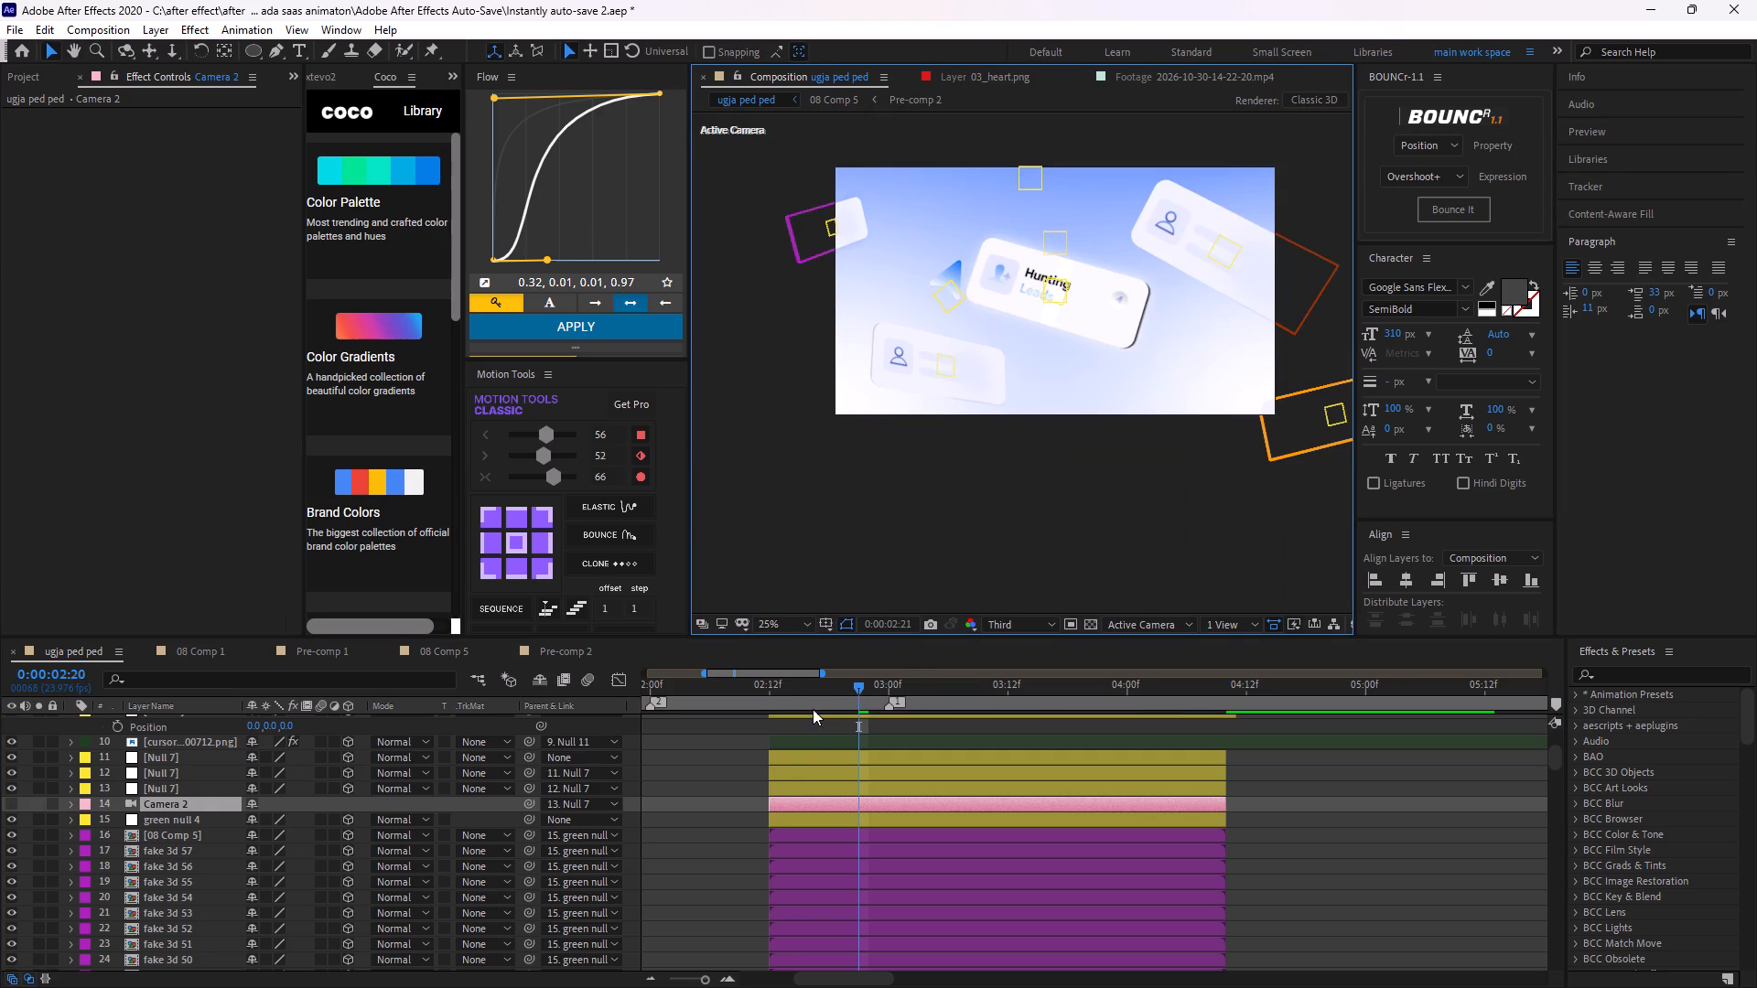
{"action": "left_click_drag", "start_coordinate": [813, 709], "coordinate": [860, 741]}
At 0:00:02:20, move the shorter Null 11 beyond the frame's lower-left corner to about 170.6, 1607.2, 0 and enable Position keyframing.
{"action": "scroll", "coordinate": [865, 731], "scroll_direction": "up", "scroll_amount": 1}
{"action": "left_click", "coordinate": [898, 785]}
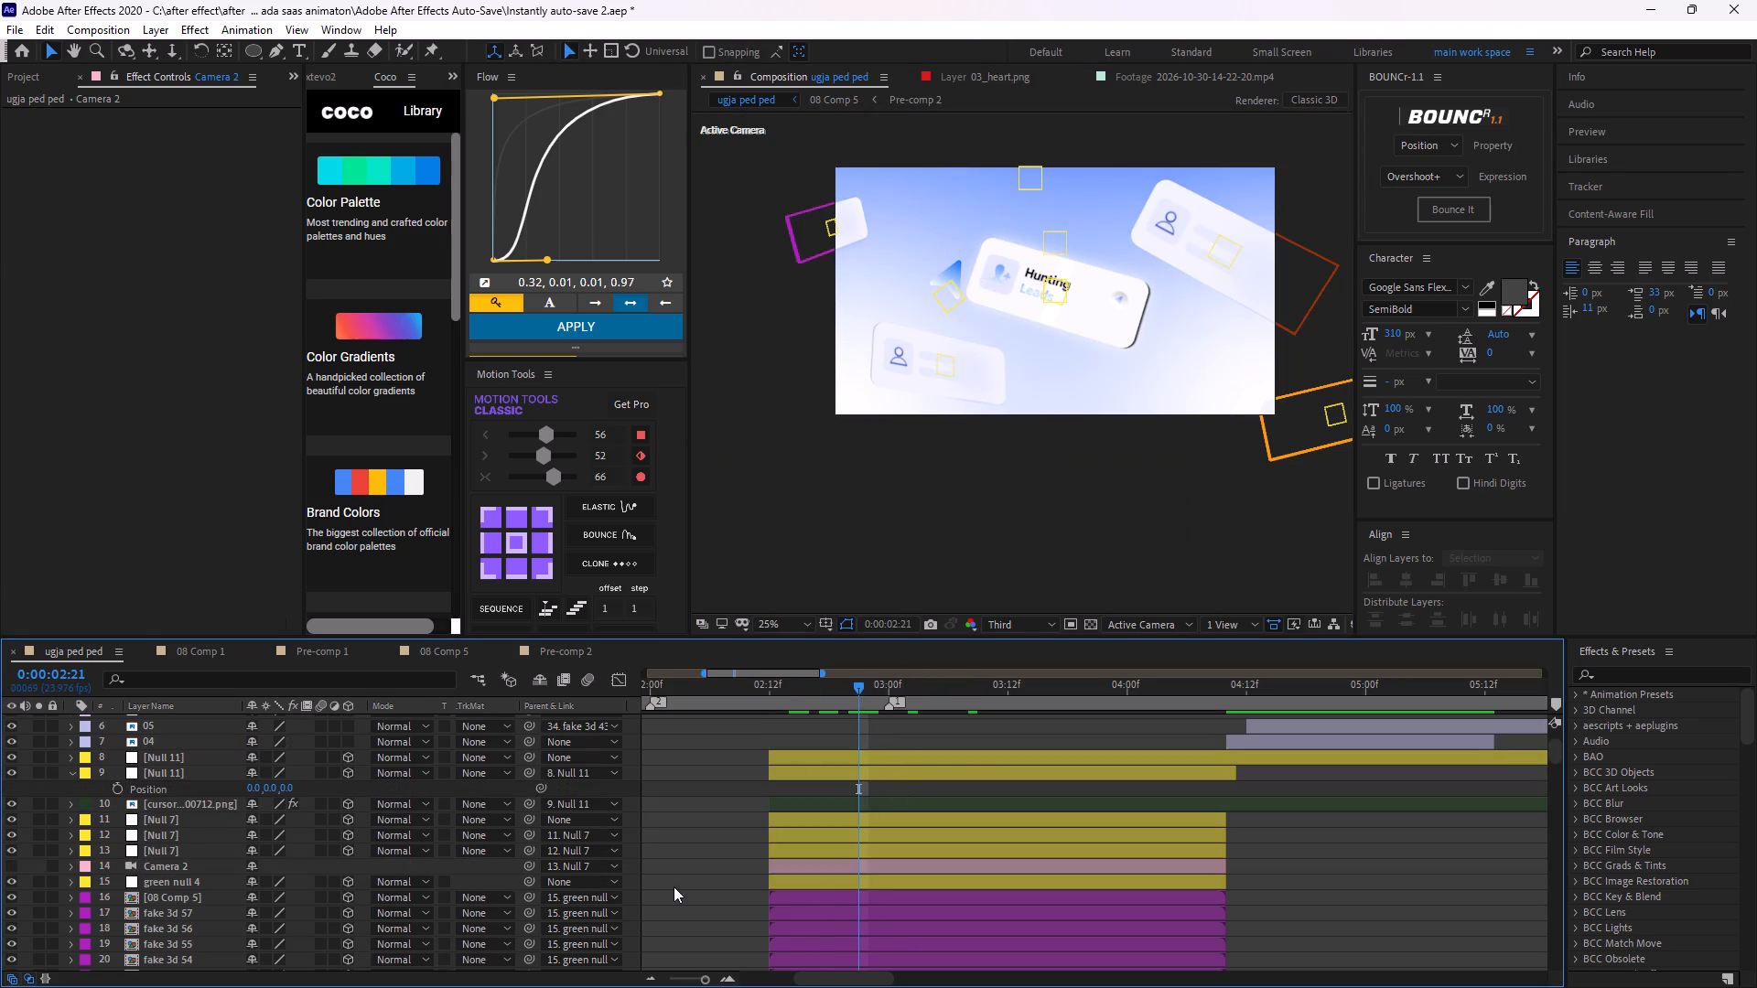
{"action": "left_click", "coordinate": [887, 777]}
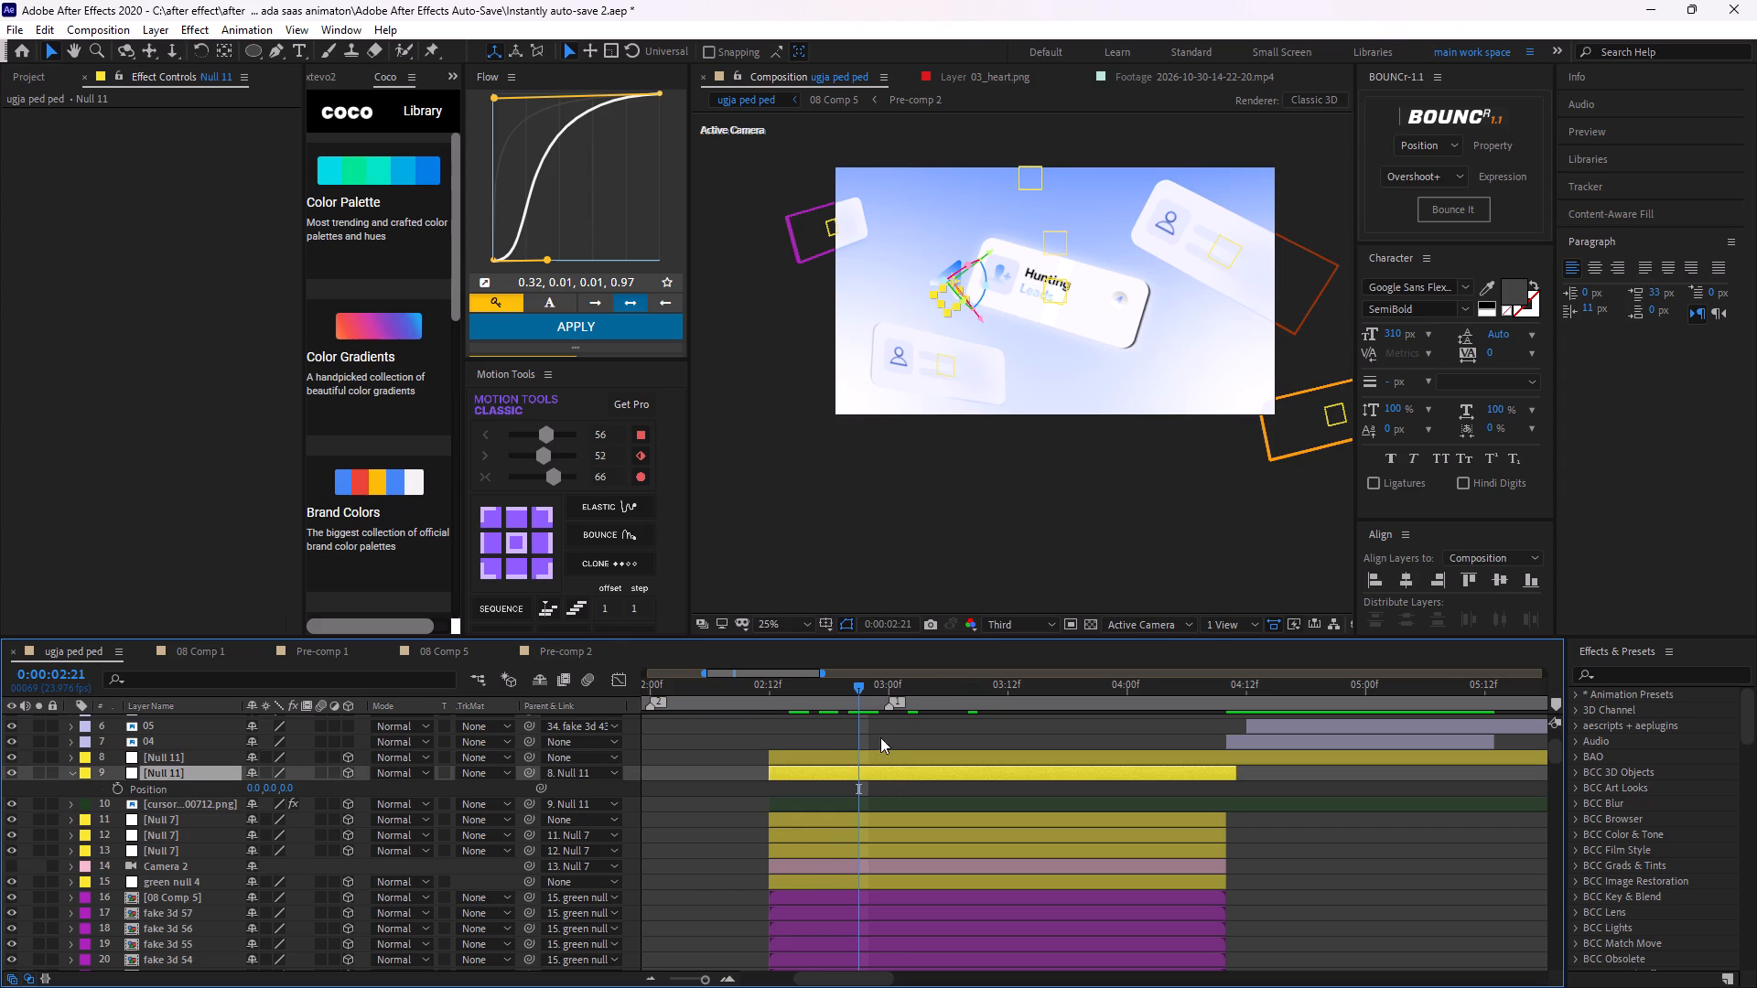
{"action": "scroll", "coordinate": [868, 670], "scroll_direction": "up", "scroll_amount": 1, "text": "alt"}
{"action": "left_click_drag", "start_coordinate": [848, 681], "coordinate": [829, 720]}
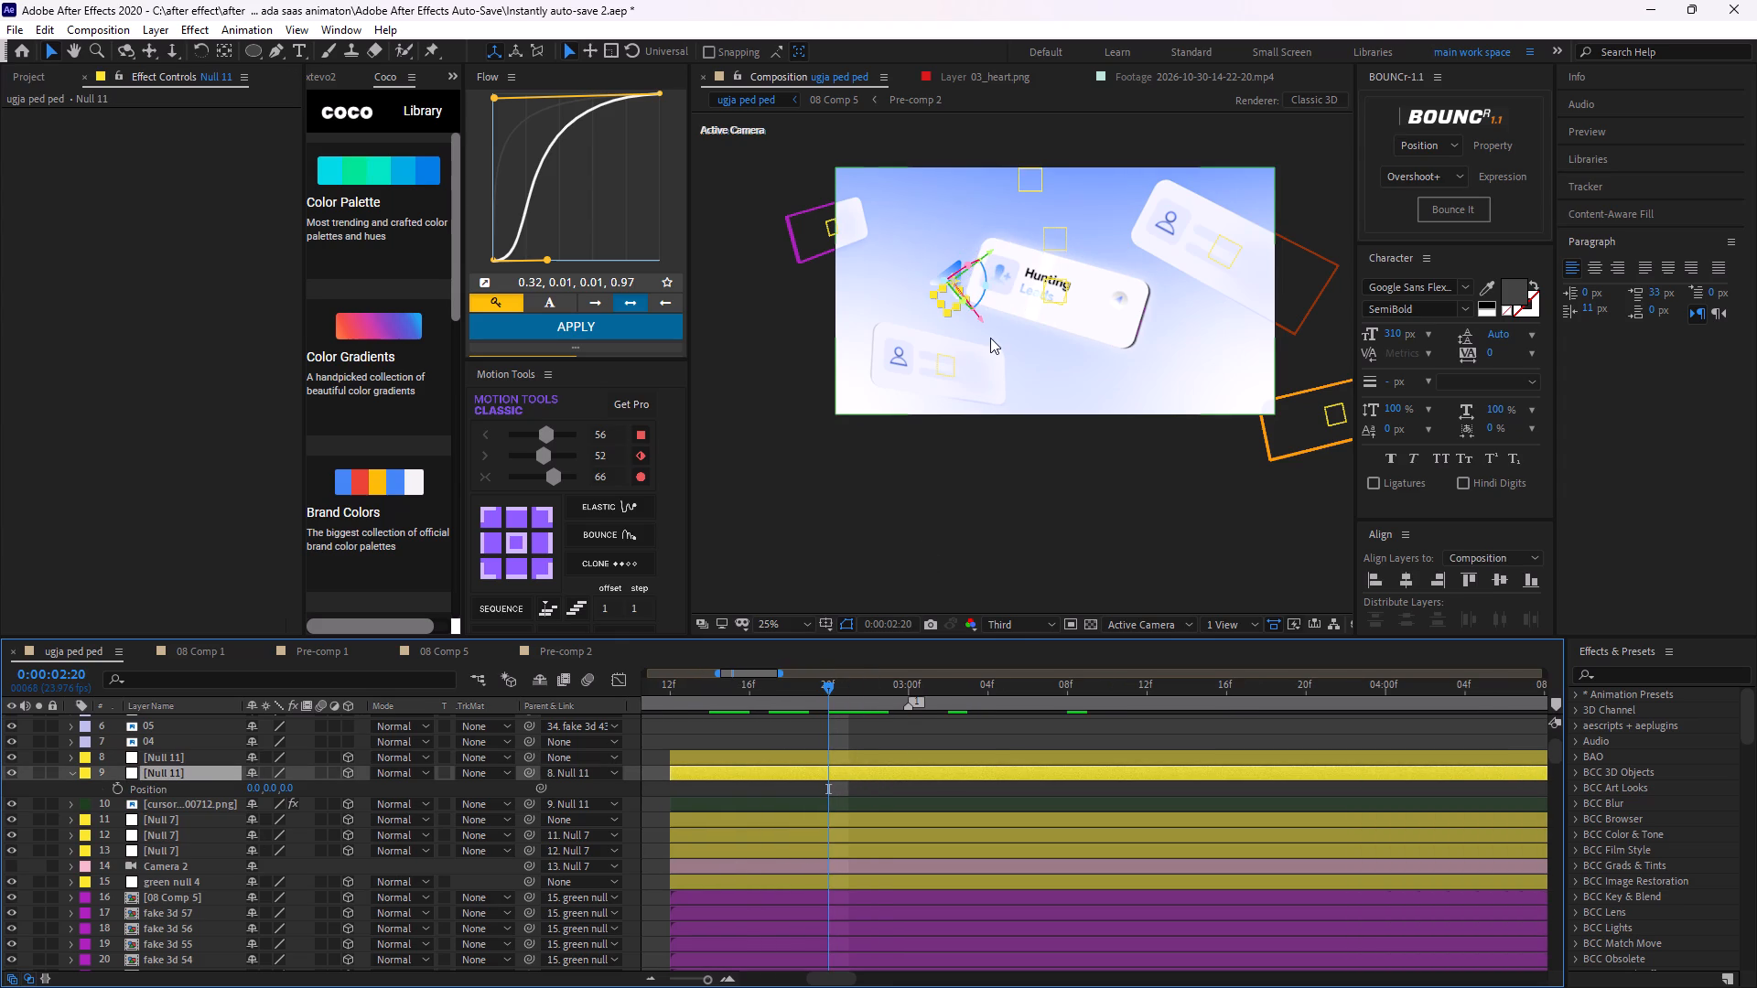
{"action": "left_click_drag", "start_coordinate": [979, 317], "coordinate": [1301, 398]}
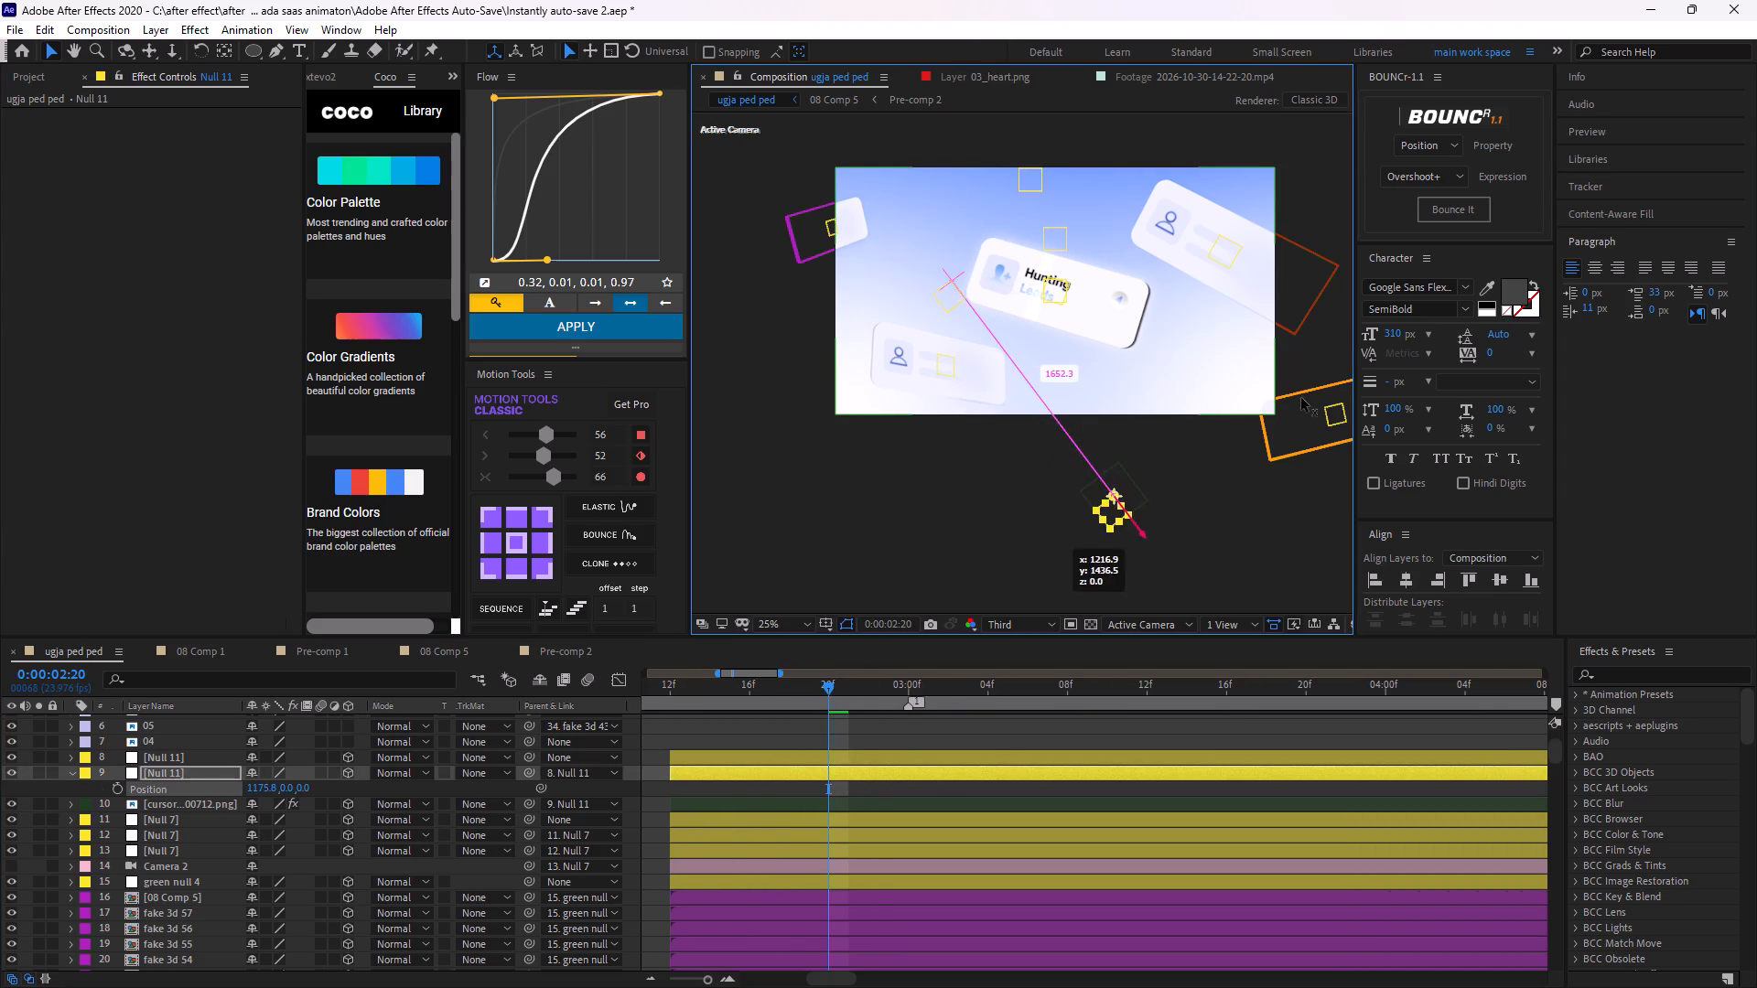
{"action": "left_click_drag", "start_coordinate": [1301, 398], "coordinate": [997, 352]}
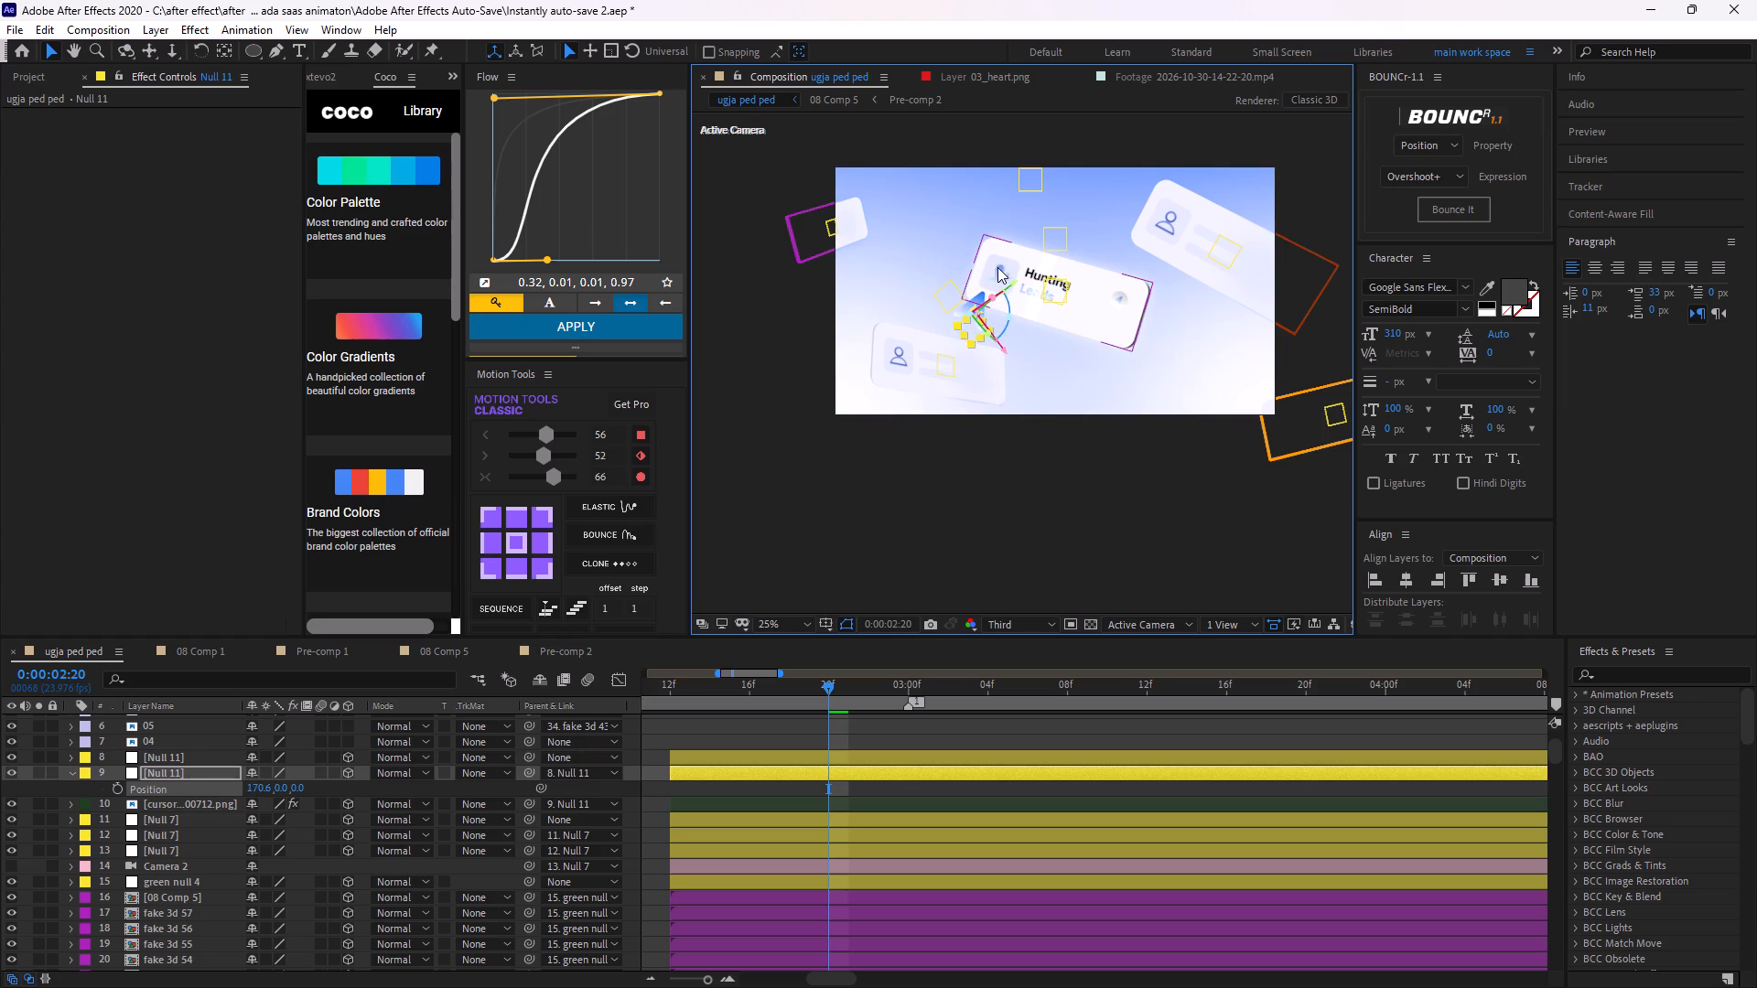
{"action": "left_click_drag", "start_coordinate": [1019, 280], "coordinate": [955, 405]}
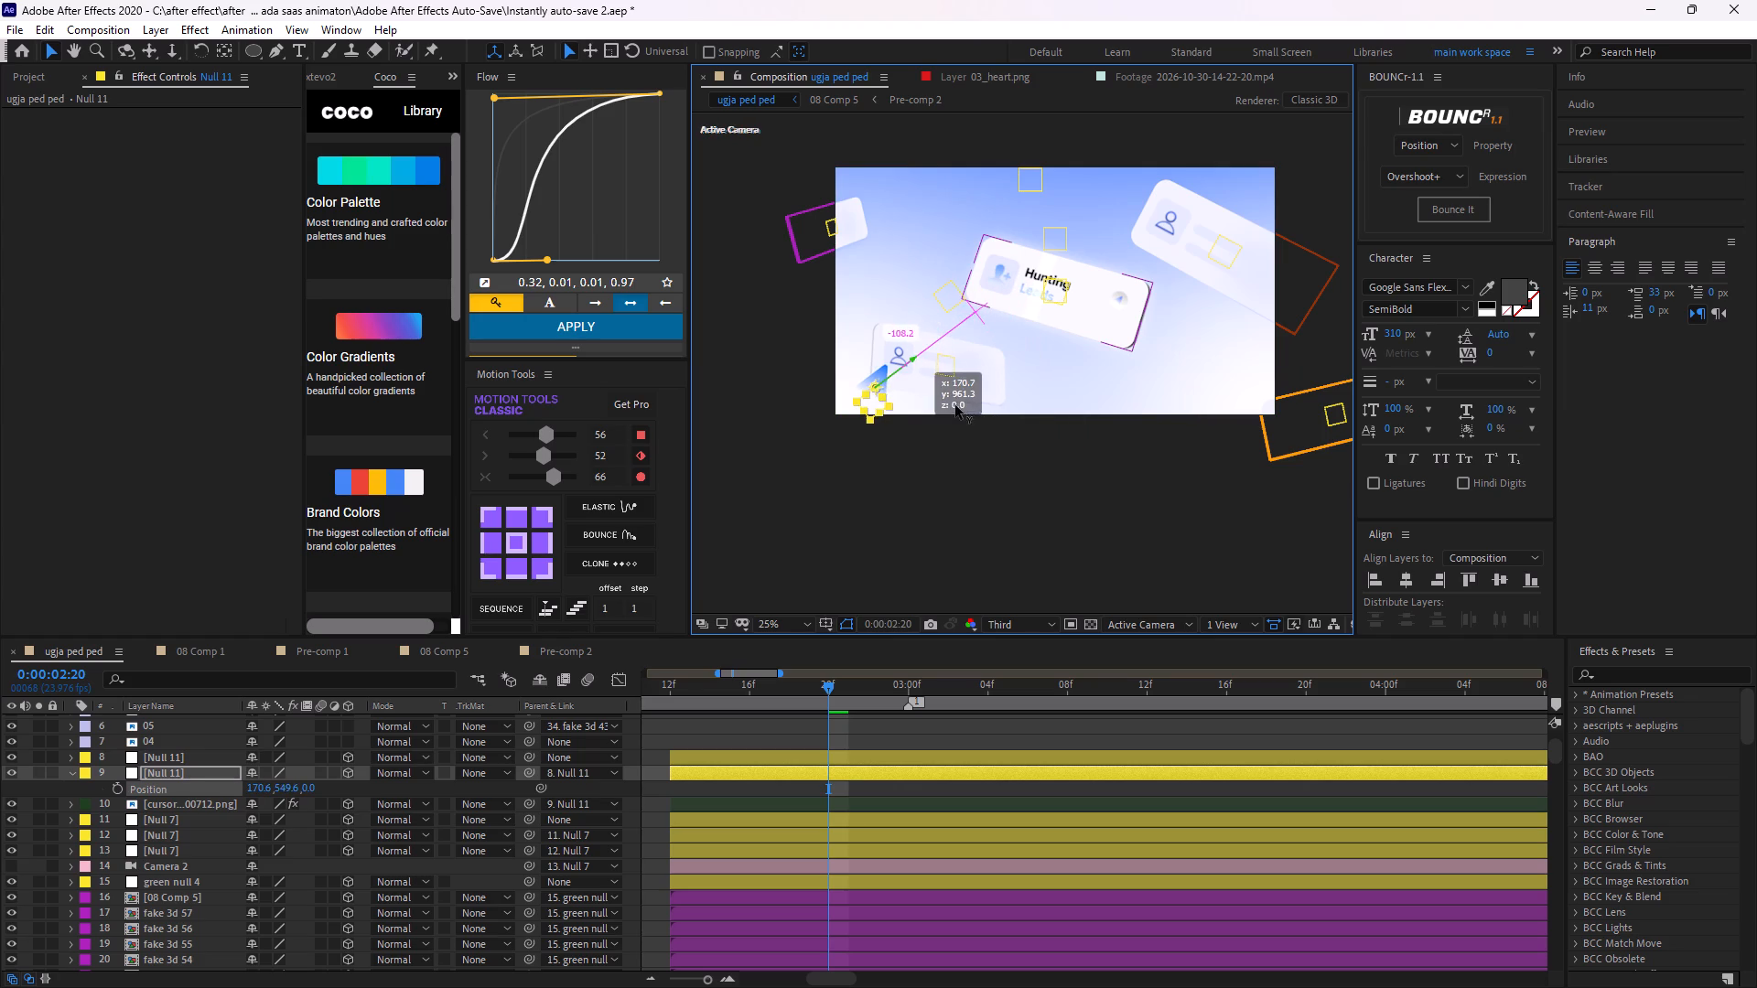
{"action": "left_click_drag", "start_coordinate": [955, 405], "coordinate": [915, 452]}
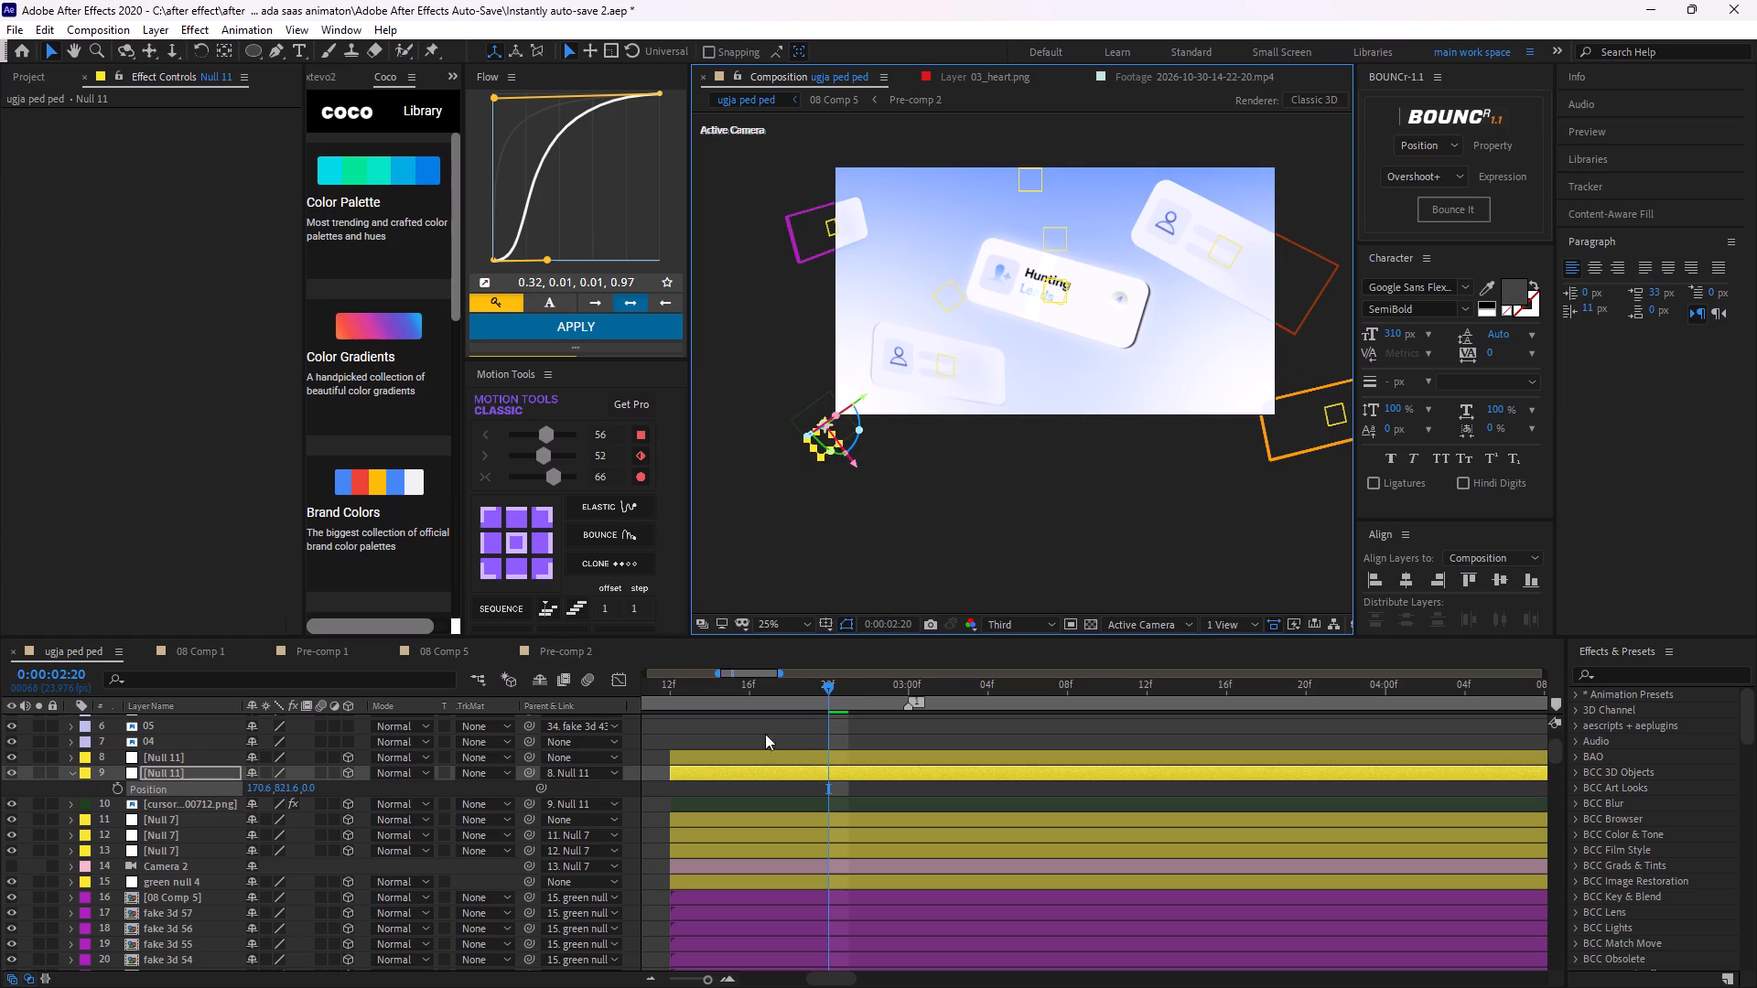
{"action": "left_click_drag", "start_coordinate": [868, 396], "coordinate": [781, 478]}
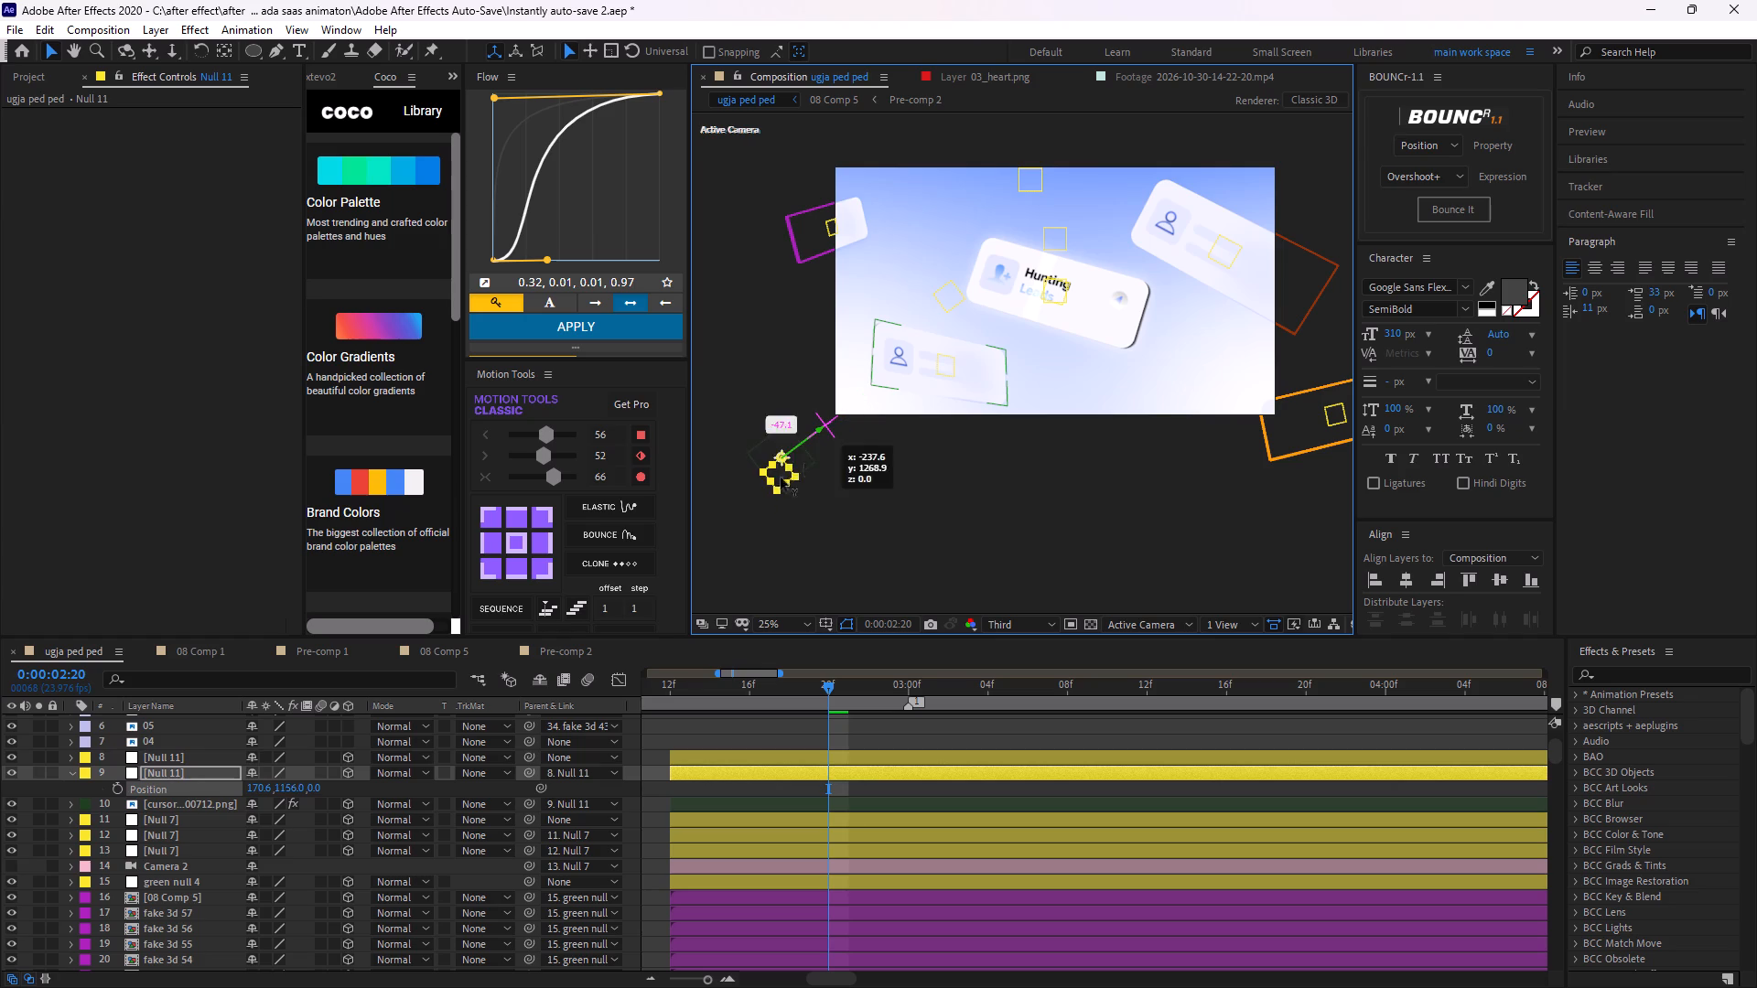
{"action": "left_click_drag", "start_coordinate": [781, 478], "coordinate": [731, 513]}
{"action": "middle_click_drag", "start_coordinate": [878, 491], "coordinate": [987, 404]}
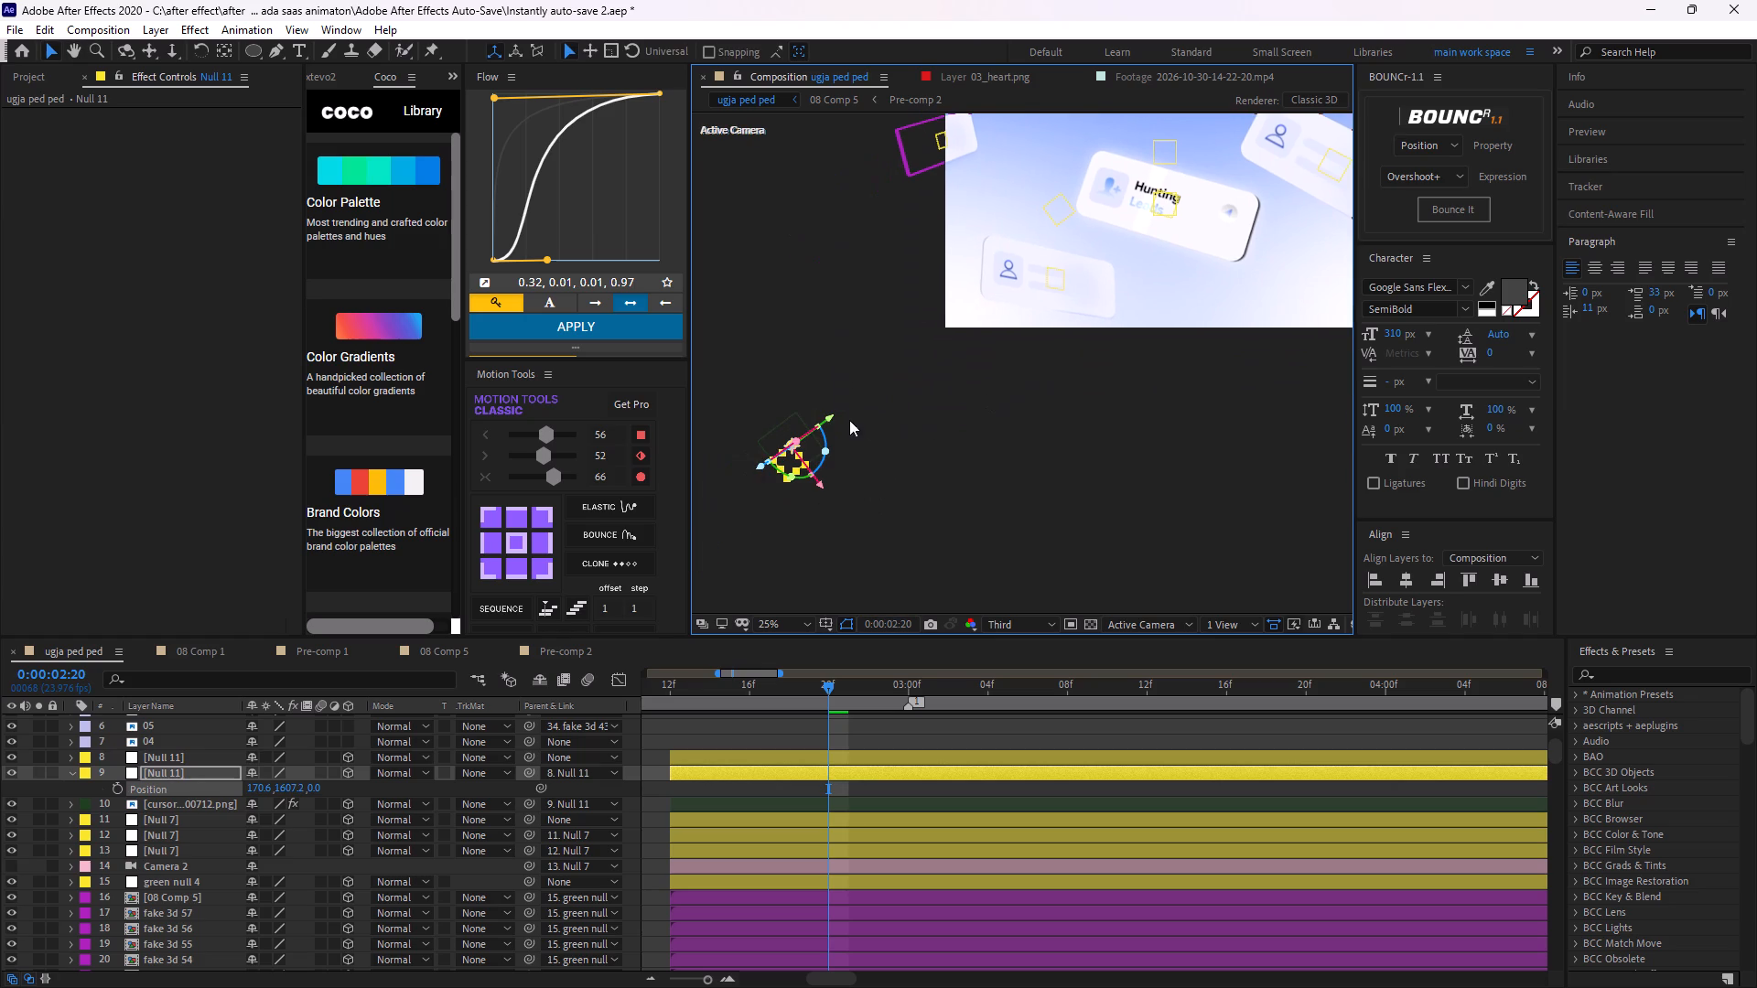
{"action": "left_click", "coordinate": [113, 787]}
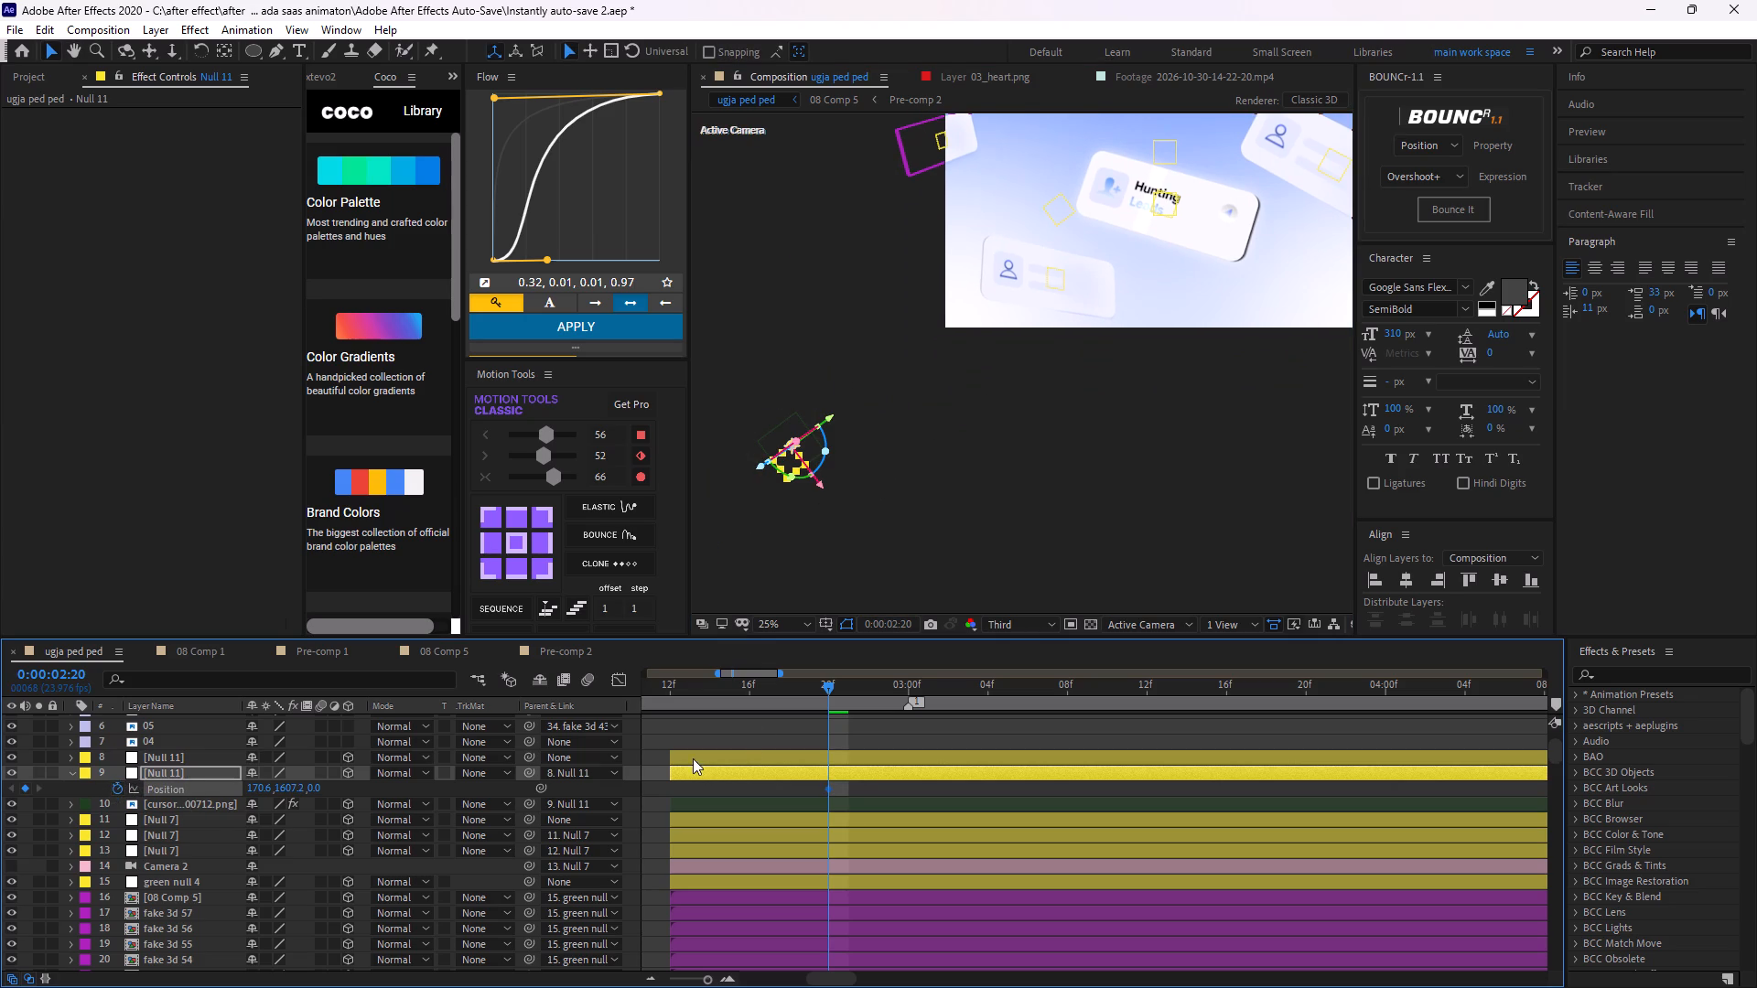
At 0:00:04:04, move the null along its Y axis onto the Hunting Leads card, to position 170.6, -251, 0.
{"action": "left_click_drag", "start_coordinate": [827, 690], "coordinate": [1413, 704]}
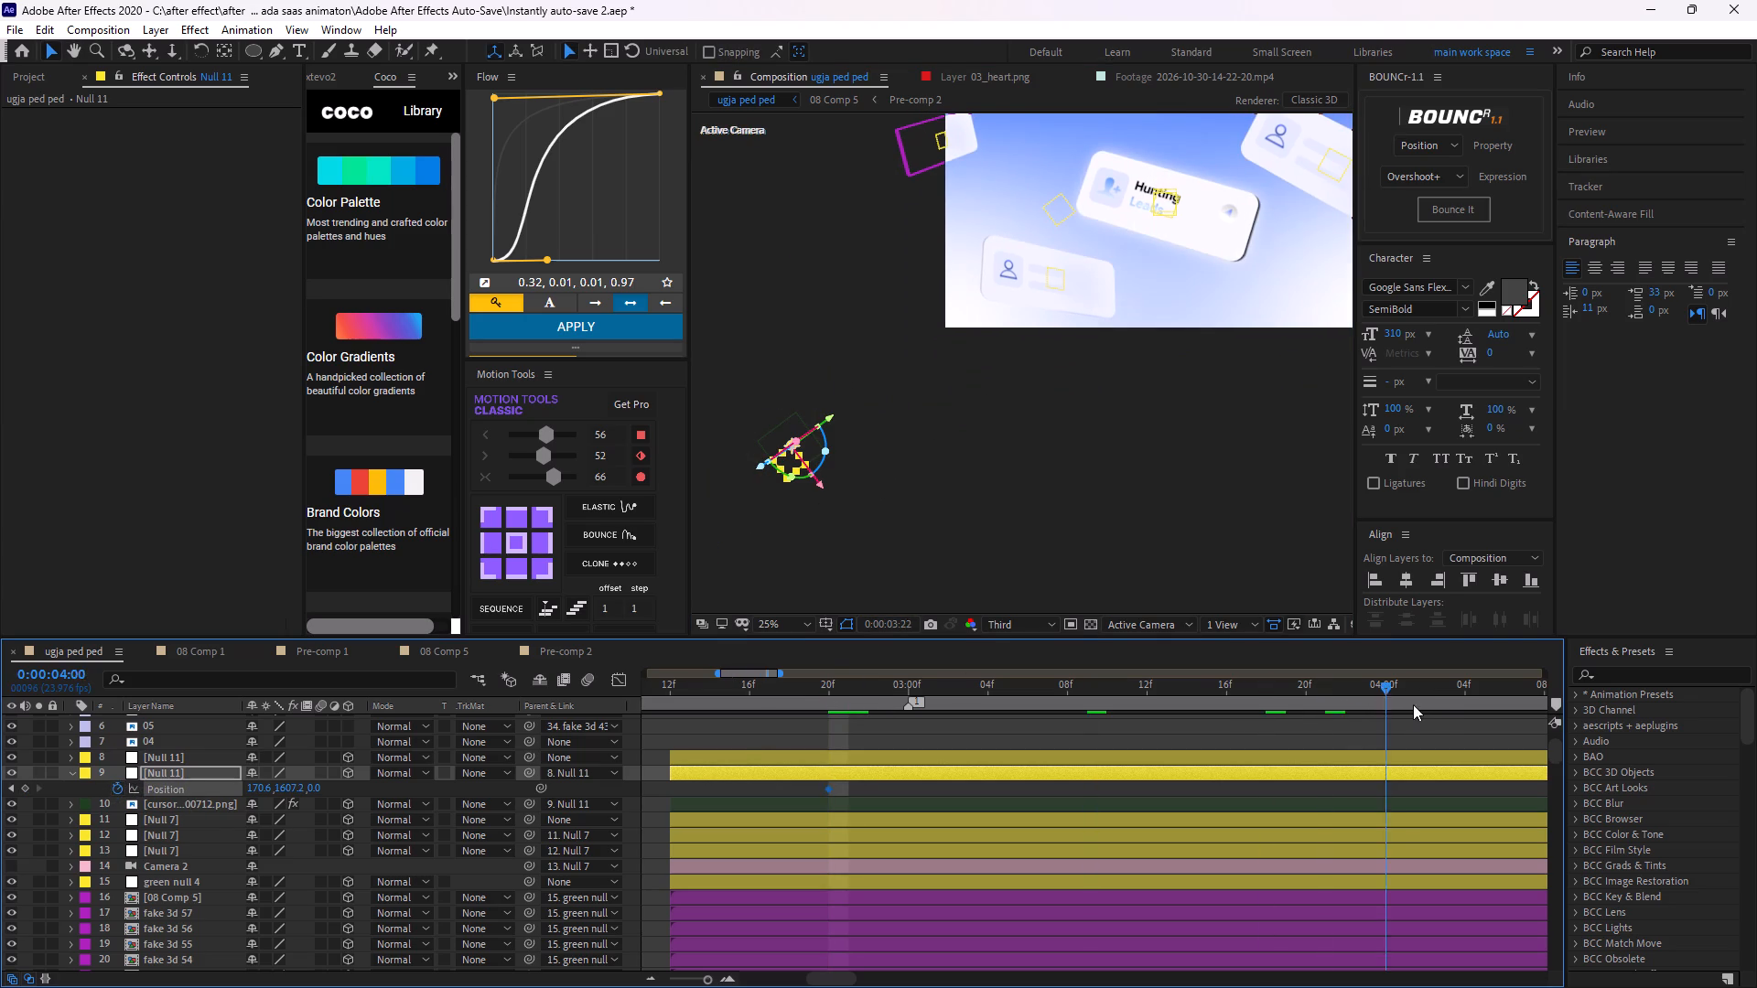
{"action": "left_click_drag", "start_coordinate": [1413, 704], "coordinate": [1461, 680]}
{"action": "middle_click_drag", "start_coordinate": [1459, 757], "coordinate": [1327, 742]}
{"action": "scroll", "coordinate": [1327, 742], "scroll_direction": "up", "scroll_amount": 1}
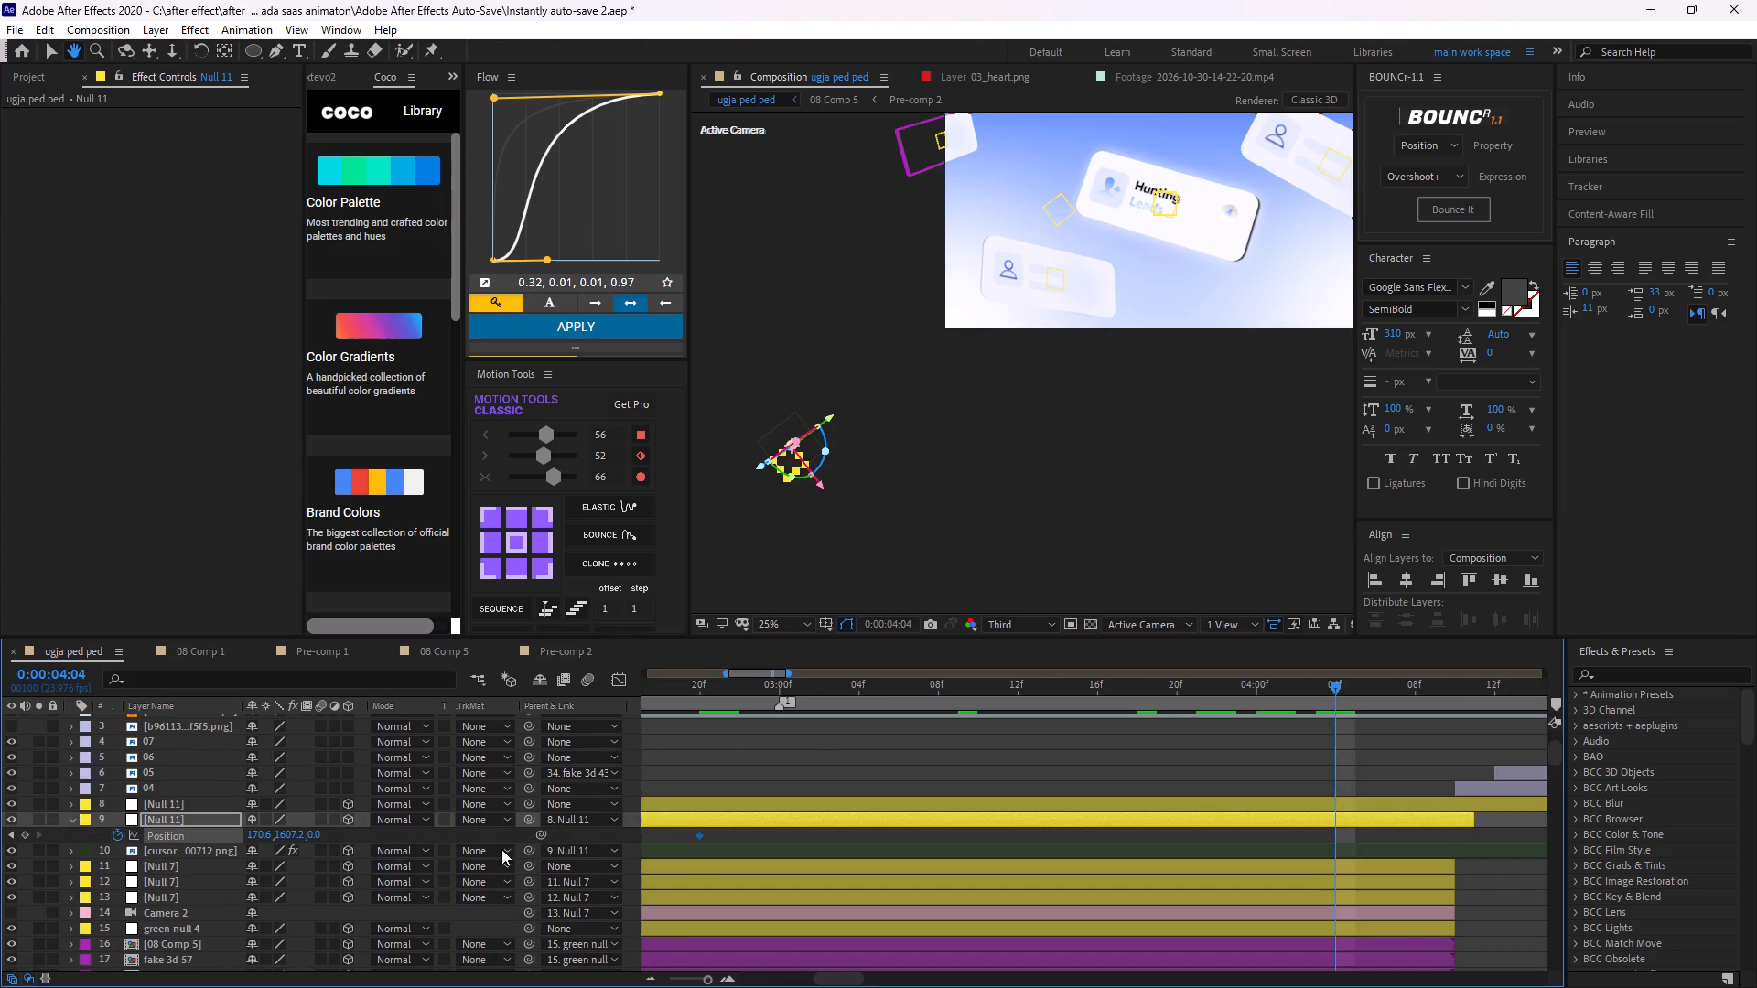
{"action": "left_click_drag", "start_coordinate": [834, 420], "coordinate": [1198, 322]}
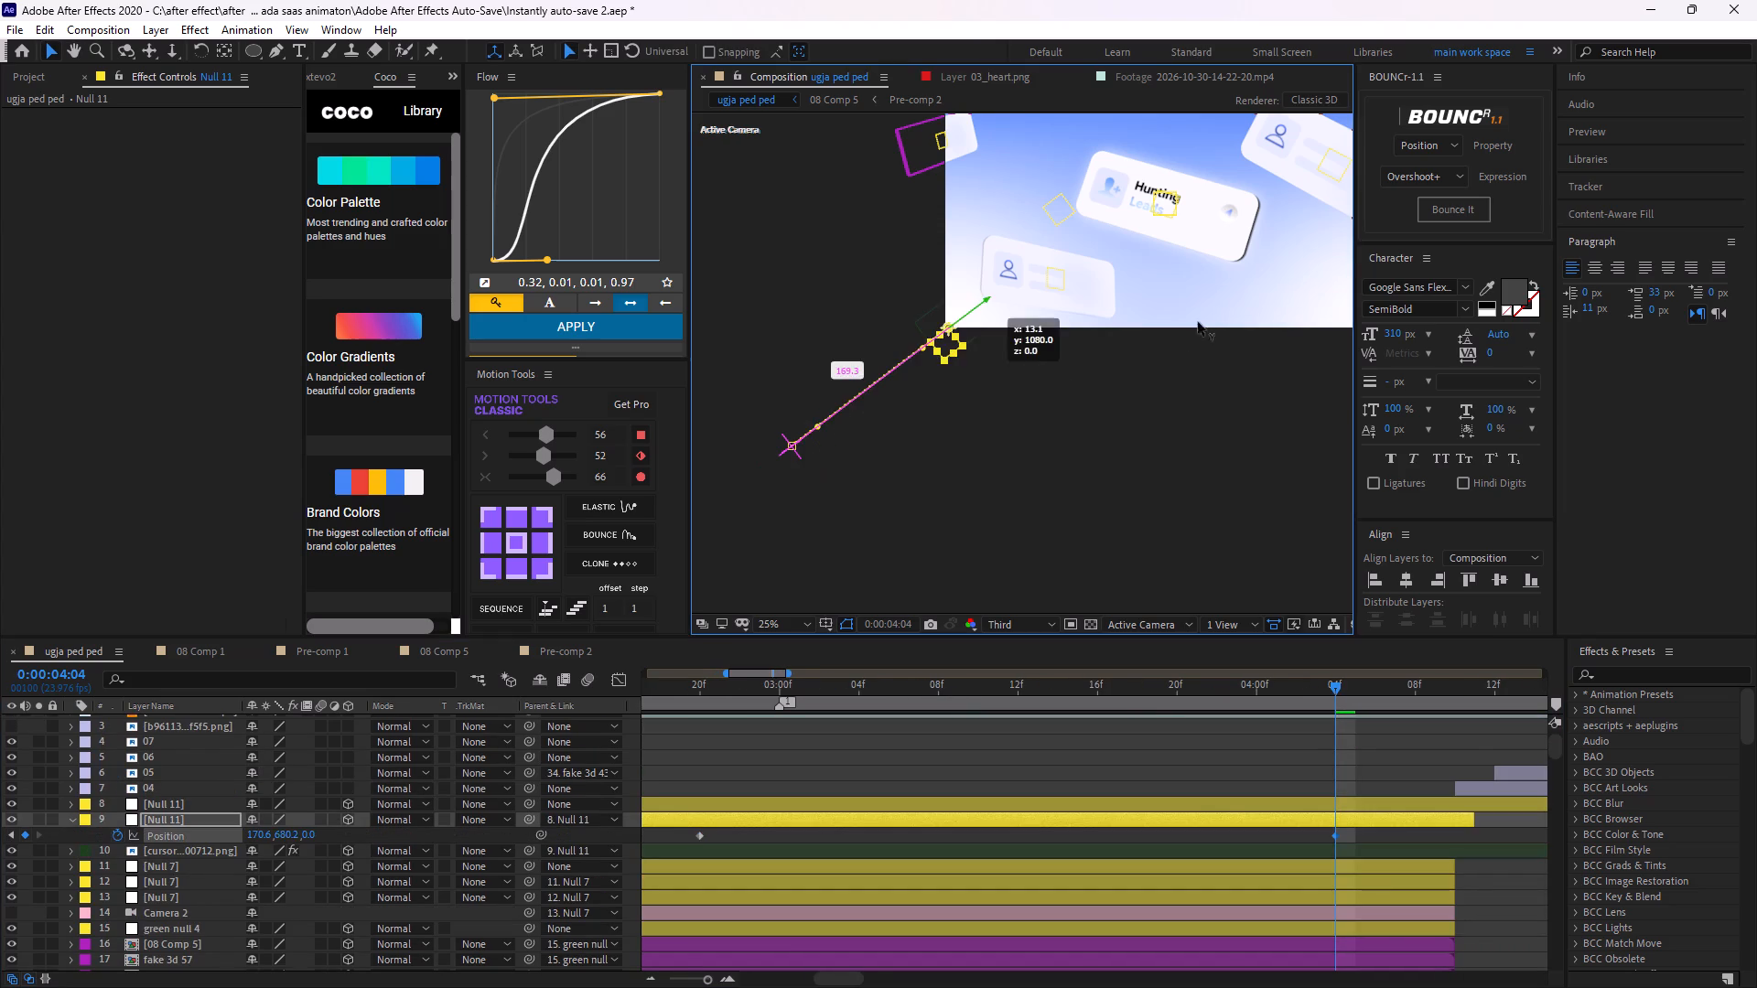
{"action": "left_click_drag", "start_coordinate": [1198, 322], "coordinate": [1278, 306]}
Enable keyframing for the null's X, Y and Z Rotation, and shift those three keyframes to 0:00:02:20.
{"action": "key", "text": "r"}
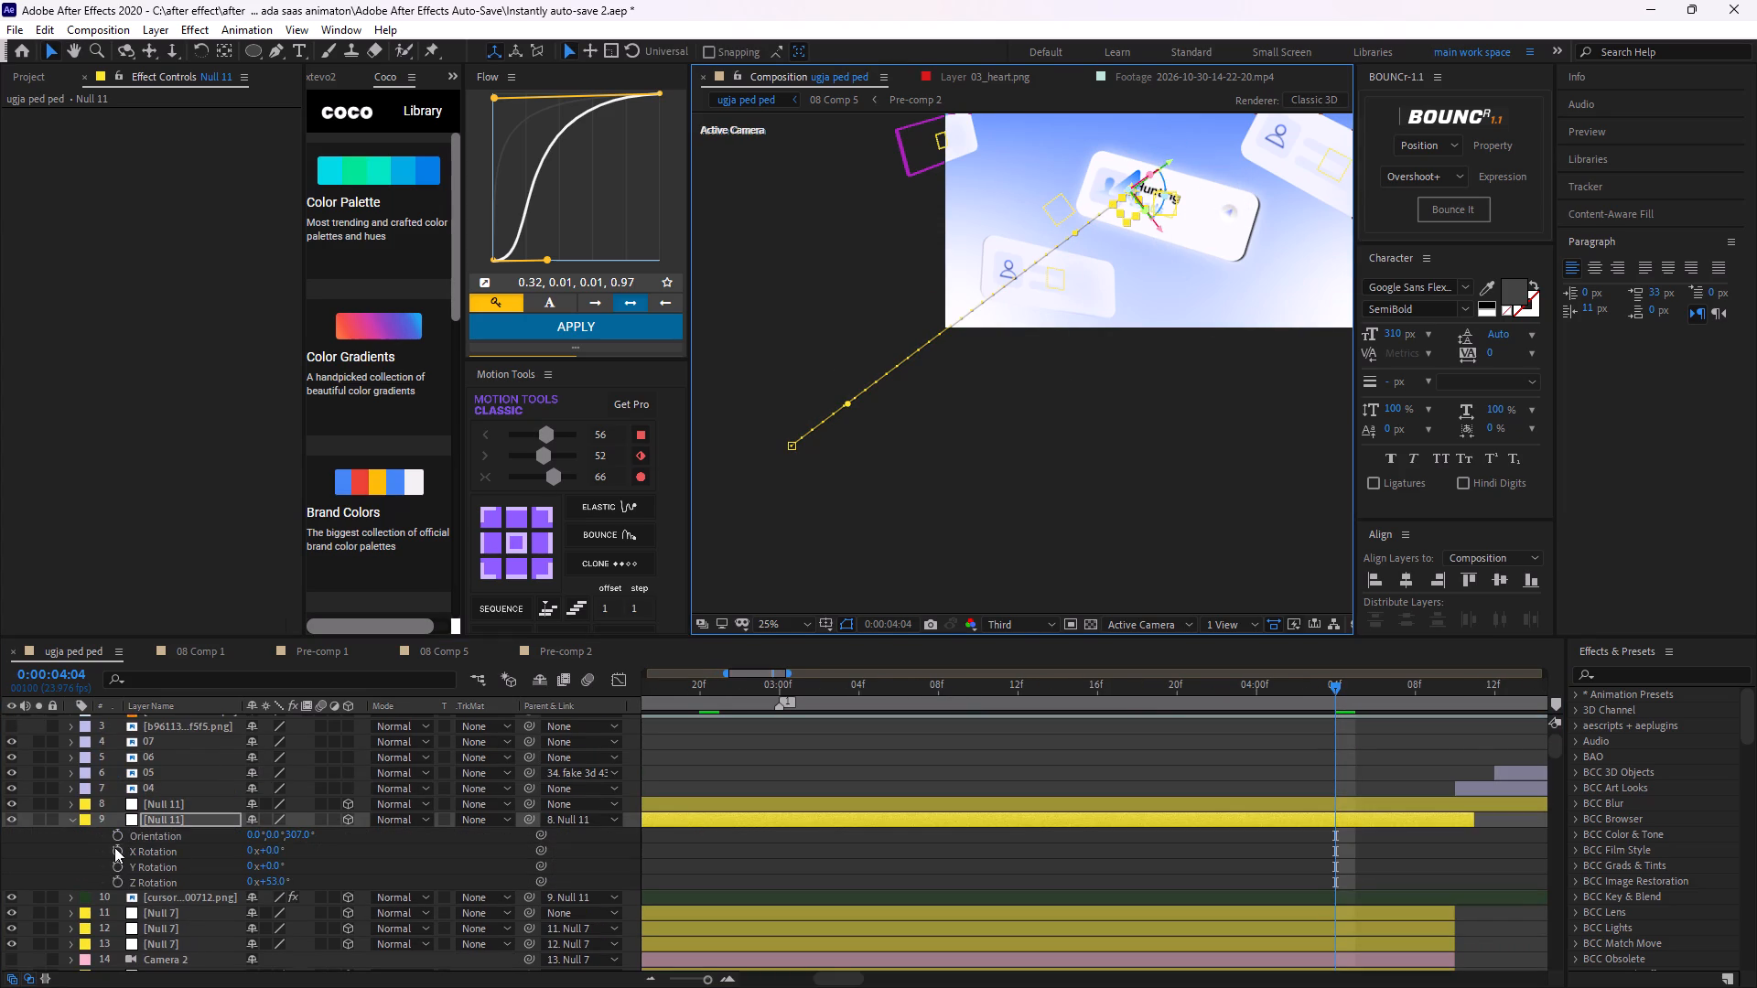
{"action": "left_click_drag", "start_coordinate": [114, 847], "coordinate": [119, 892]}
{"action": "key", "text": "u"}
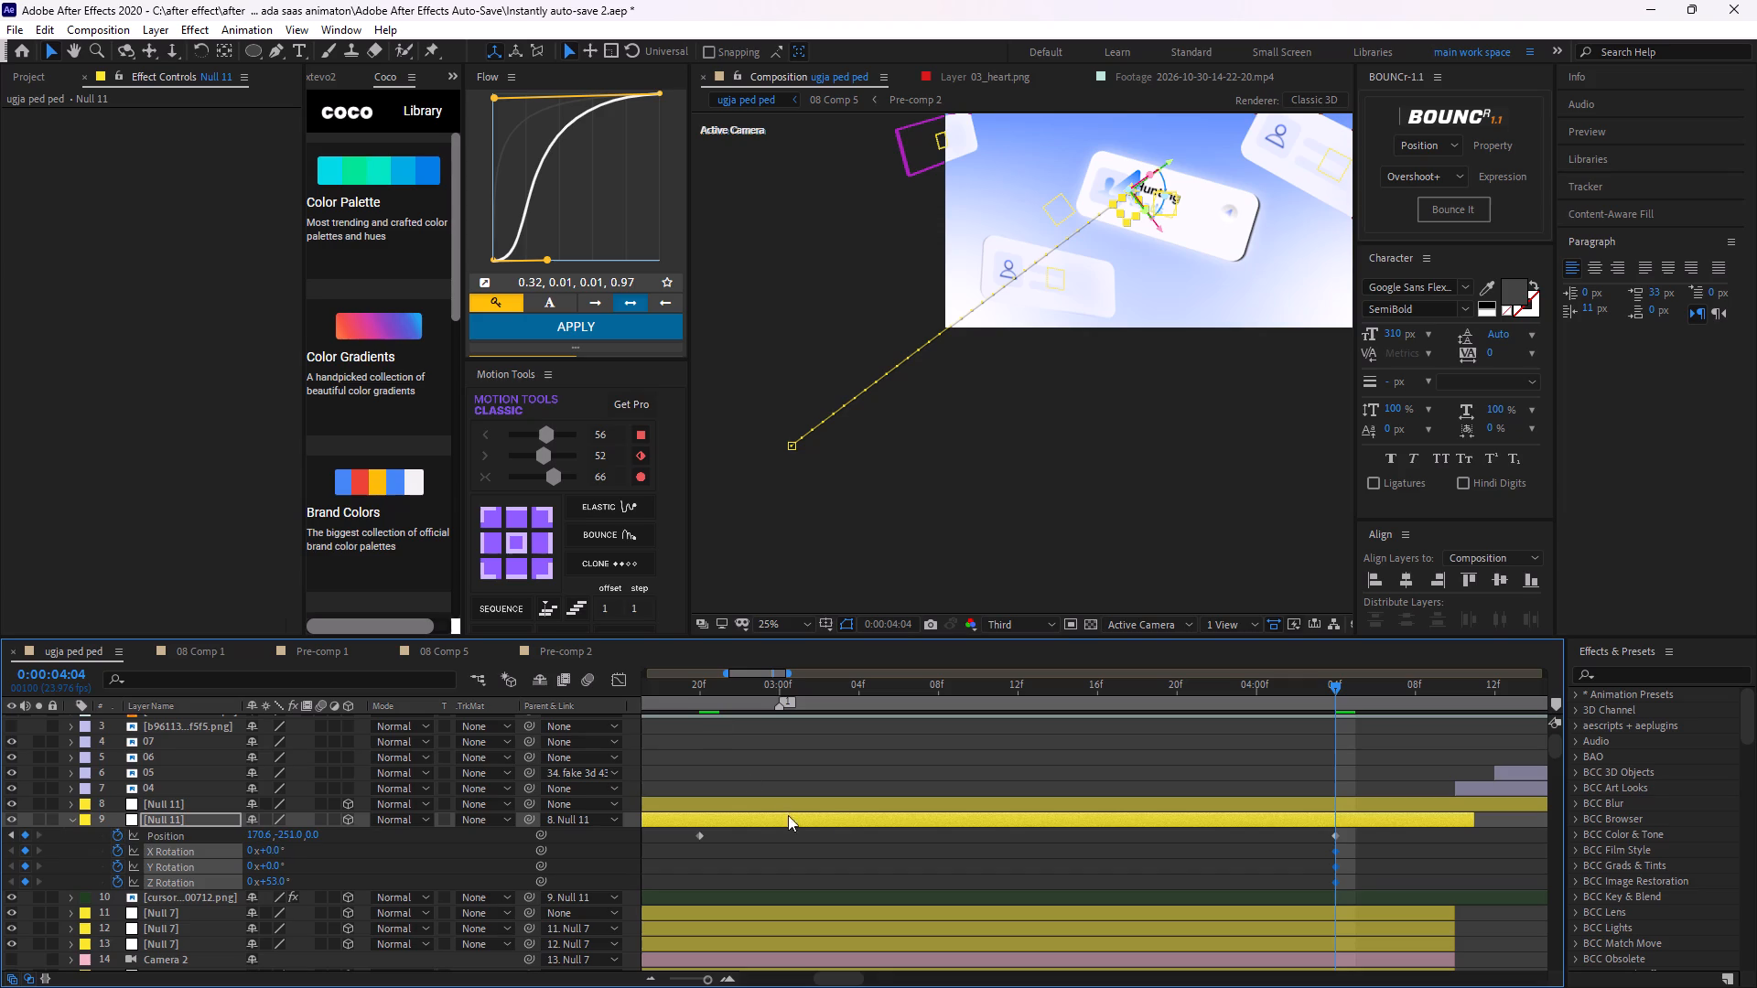
{"action": "left_click_drag", "start_coordinate": [1335, 690], "coordinate": [821, 854]}
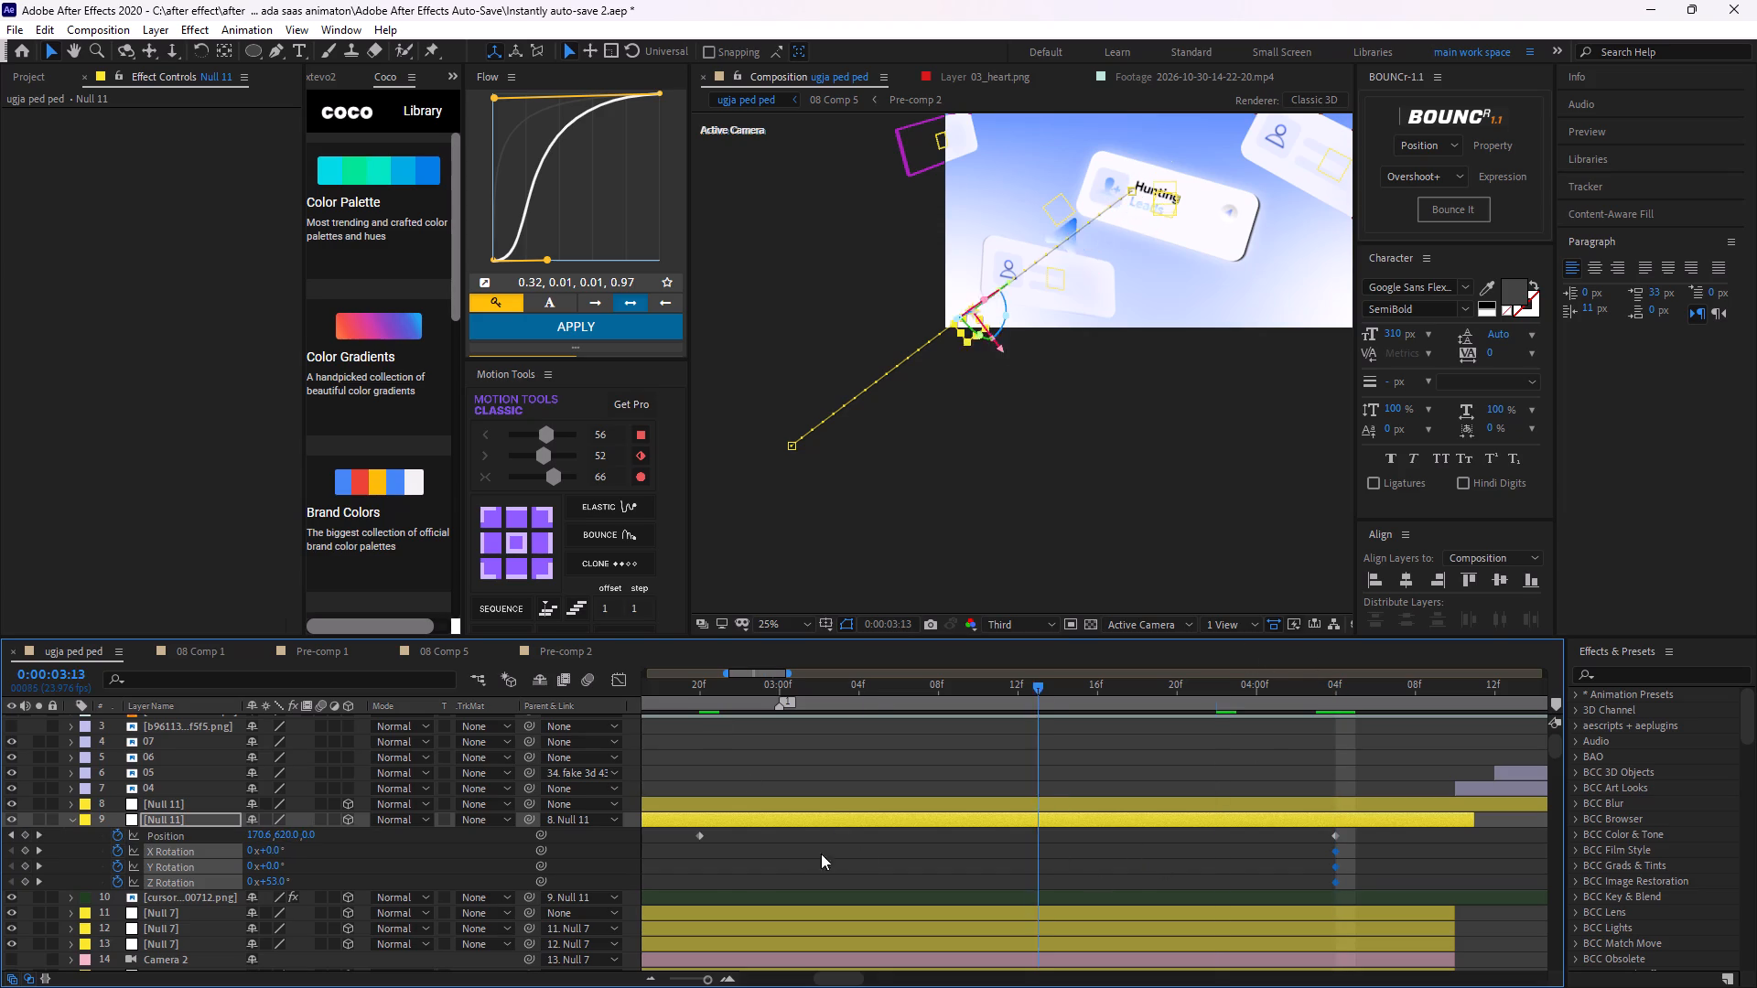
{"action": "left_click_drag", "start_coordinate": [821, 854], "coordinate": [694, 877]}
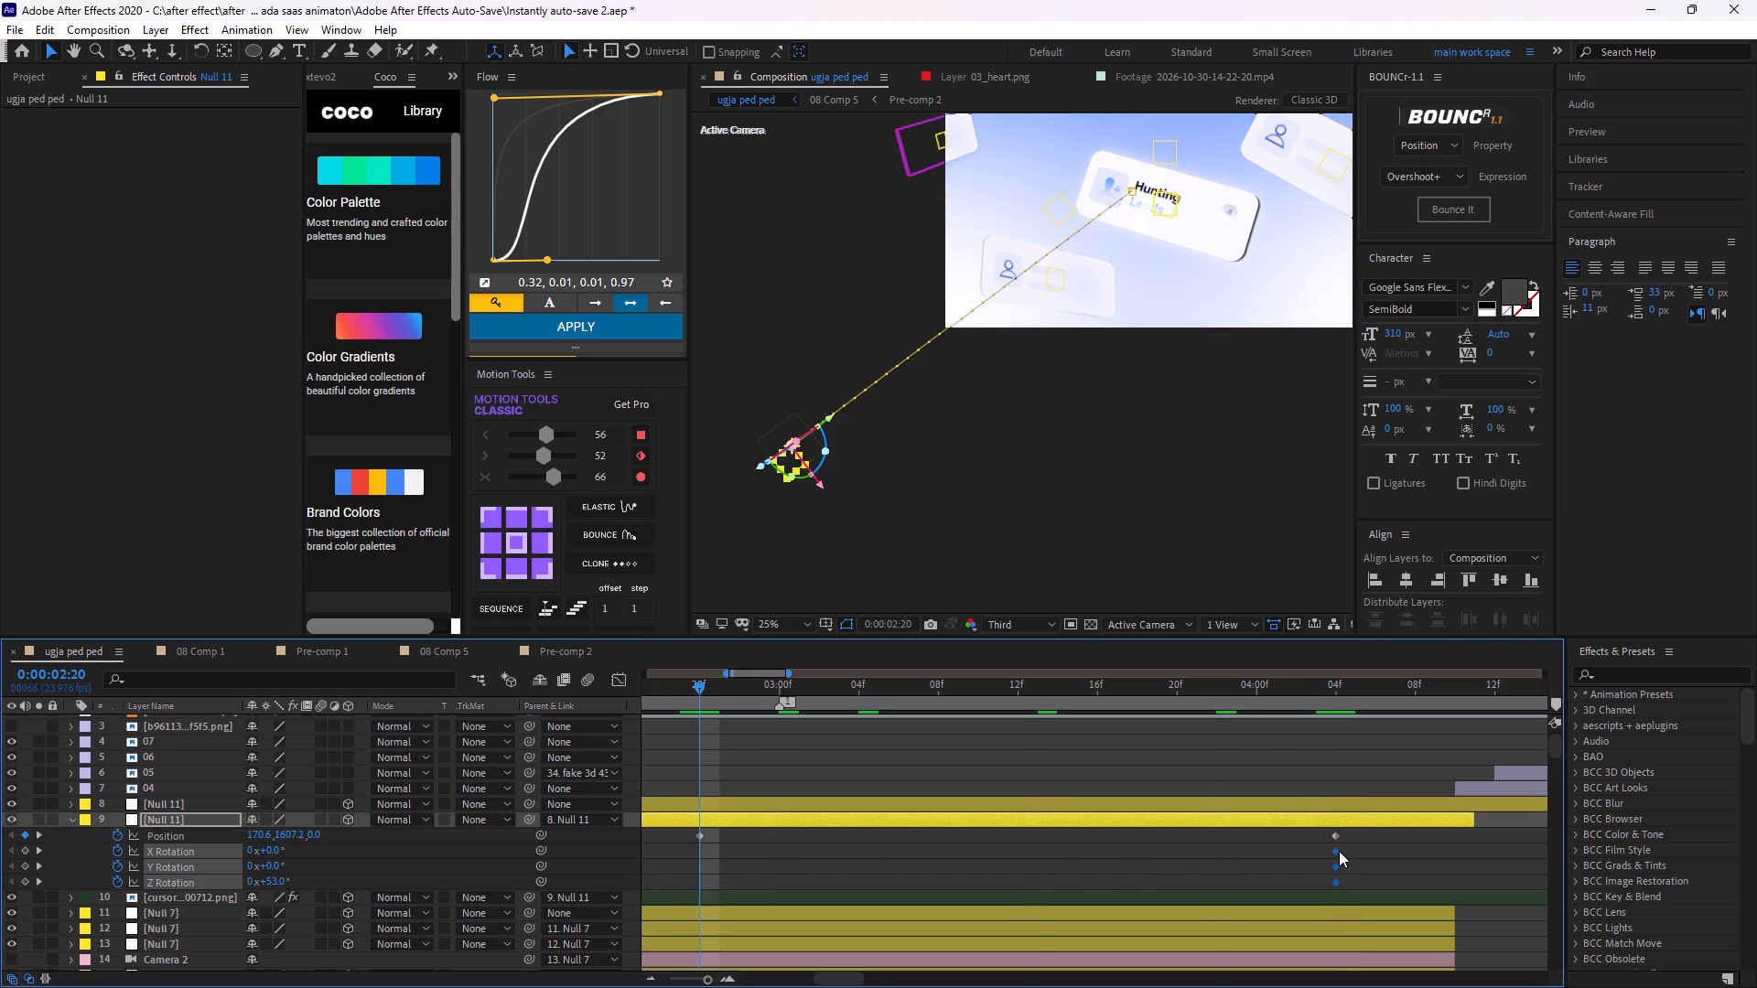
{"action": "left_click_drag", "start_coordinate": [1339, 851], "coordinate": [711, 907]}
At 0:00:04:04, set the null's Z Rotation to 13° so the cursor turns as it reaches the card.
{"action": "left_click_drag", "start_coordinate": [702, 689], "coordinate": [1340, 695]}
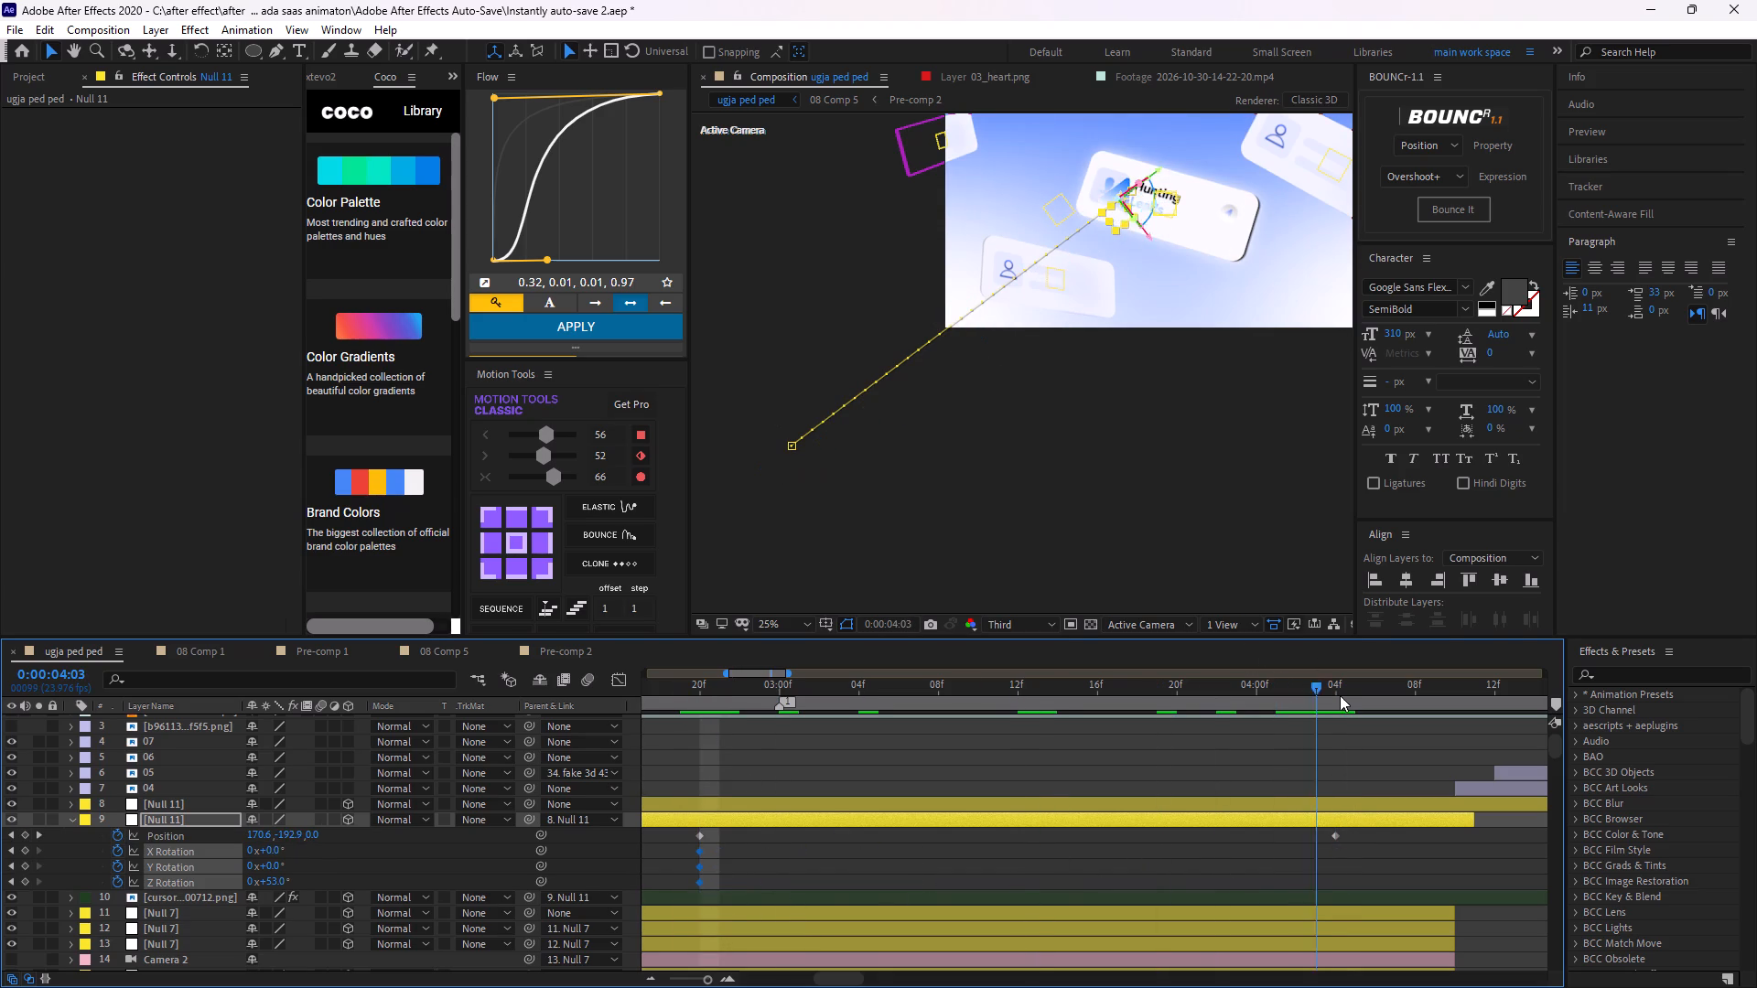
{"action": "left_click_drag", "start_coordinate": [1340, 695], "coordinate": [1344, 695]}
{"action": "middle_click_drag", "start_coordinate": [1124, 337], "coordinate": [935, 471]}
{"action": "scroll", "coordinate": [931, 460], "scroll_direction": "up", "scroll_amount": 1}
{"action": "middle_click", "coordinate": [968, 395]}
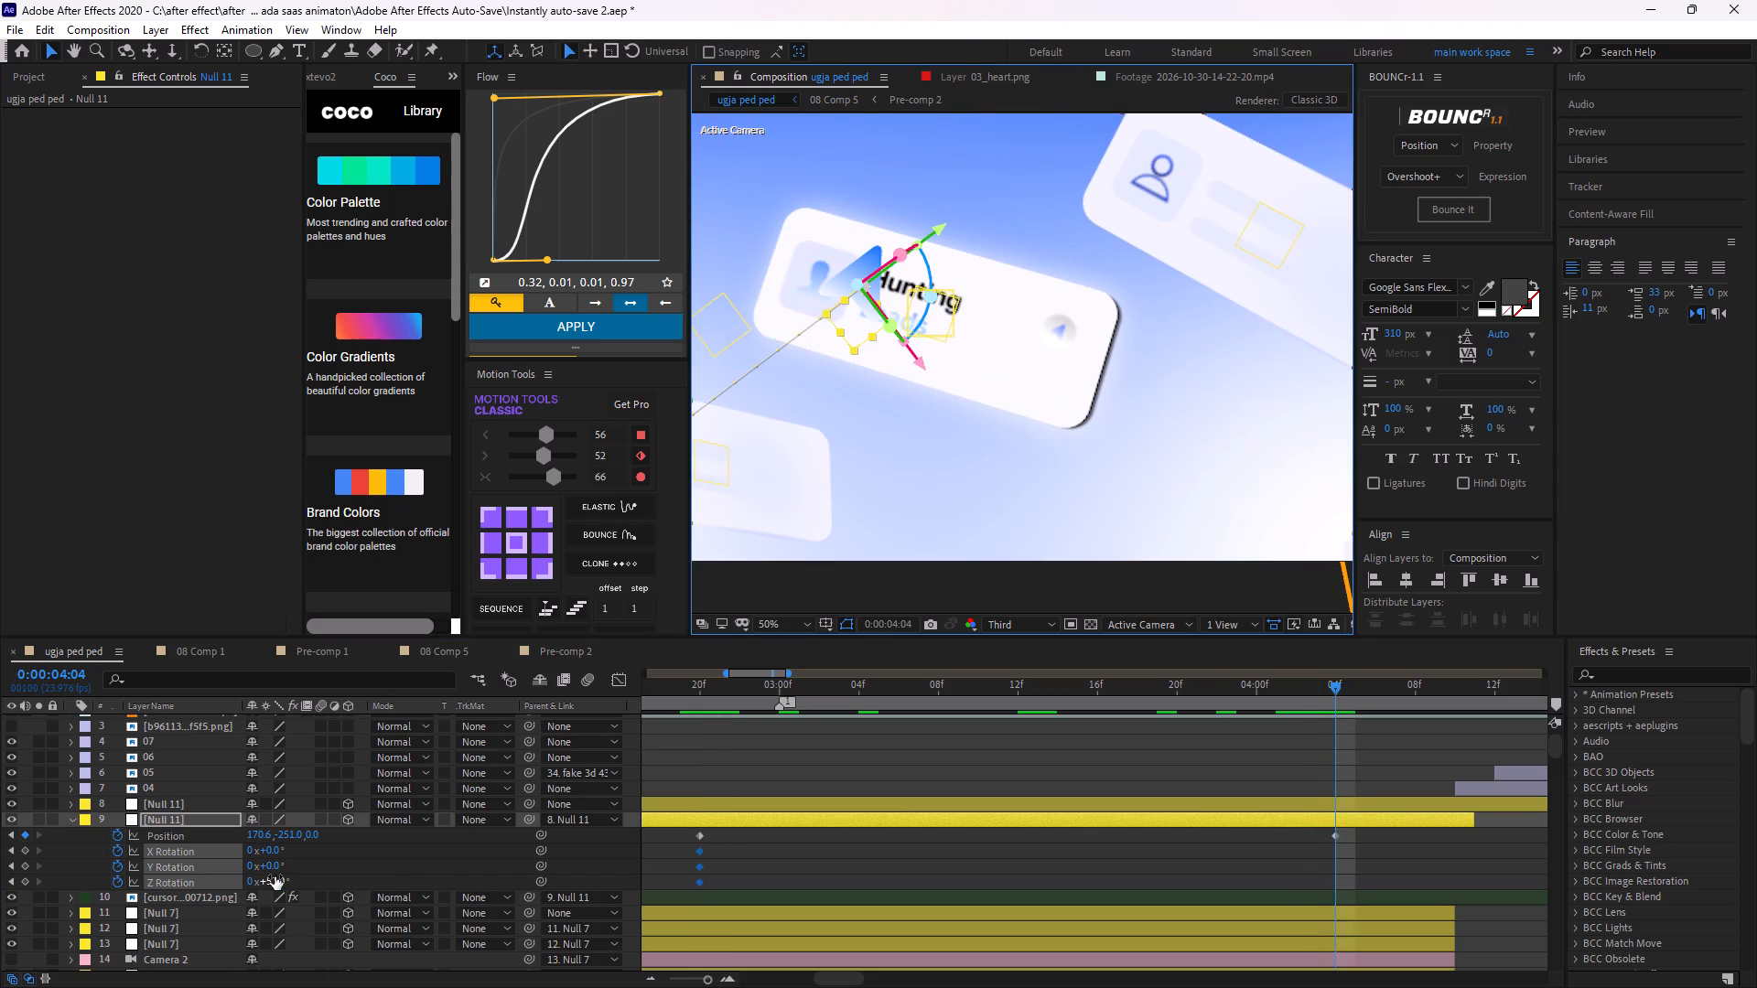
{"action": "left_click_drag", "start_coordinate": [275, 879], "coordinate": [227, 865]}
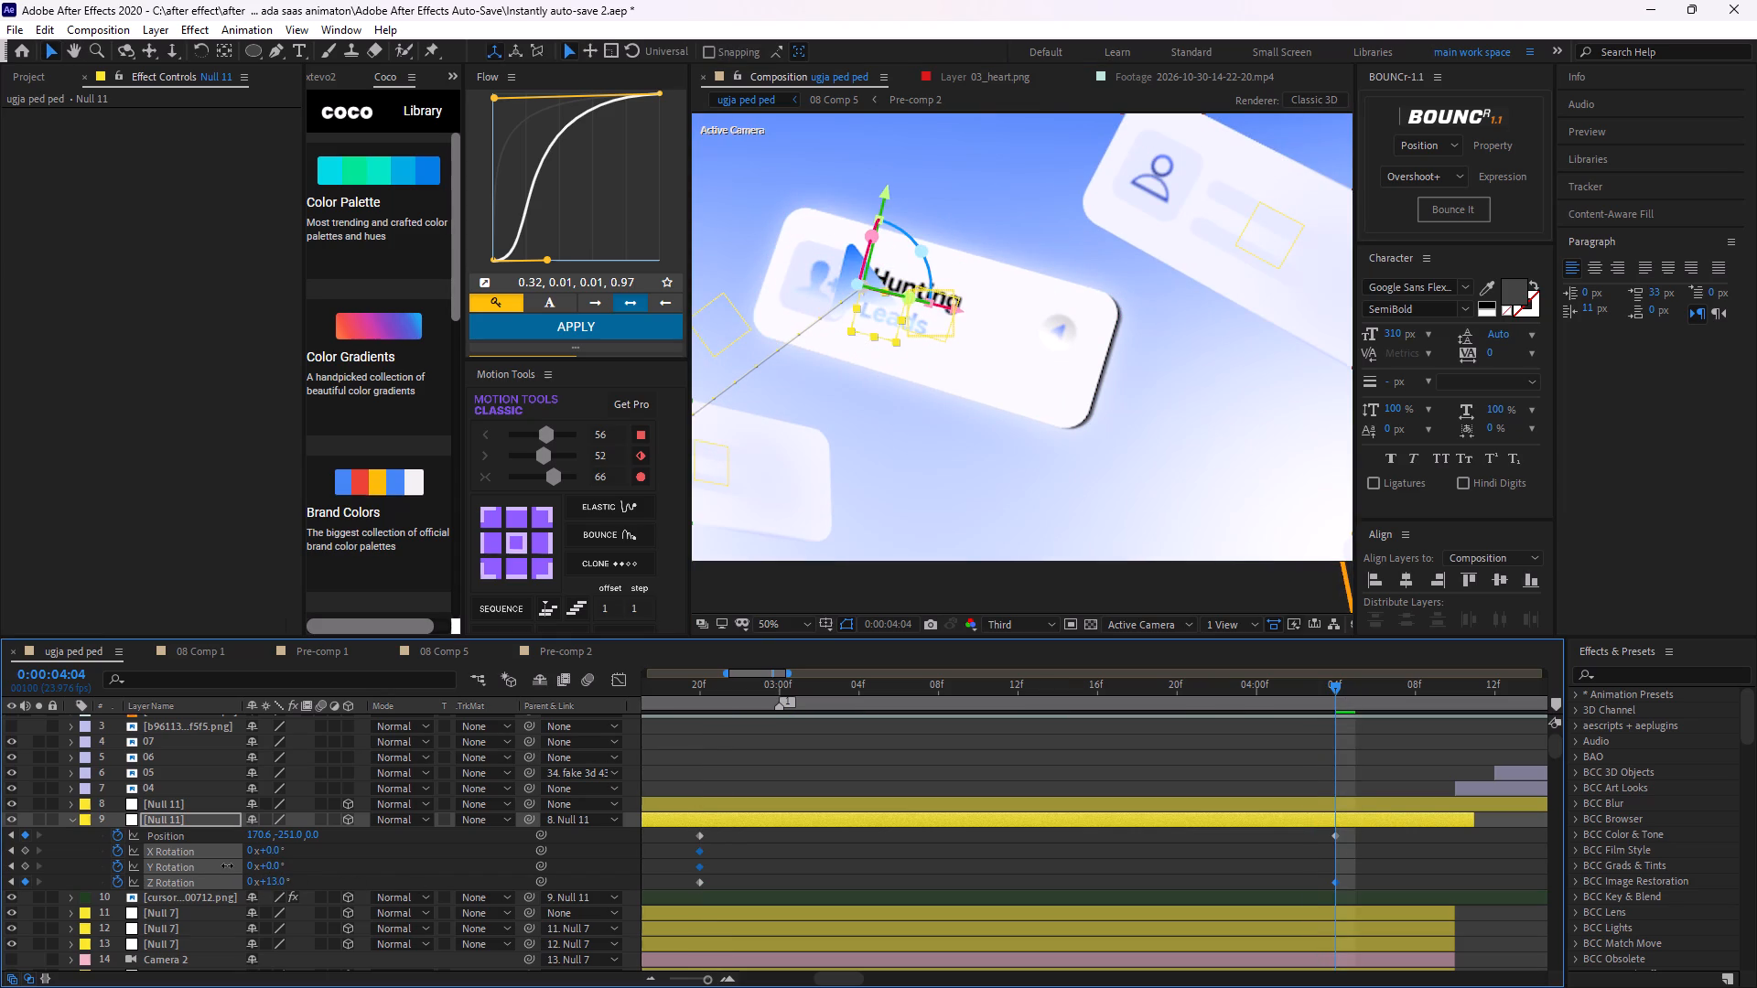
{"action": "left_click_drag", "start_coordinate": [227, 865], "coordinate": [227, 868]}
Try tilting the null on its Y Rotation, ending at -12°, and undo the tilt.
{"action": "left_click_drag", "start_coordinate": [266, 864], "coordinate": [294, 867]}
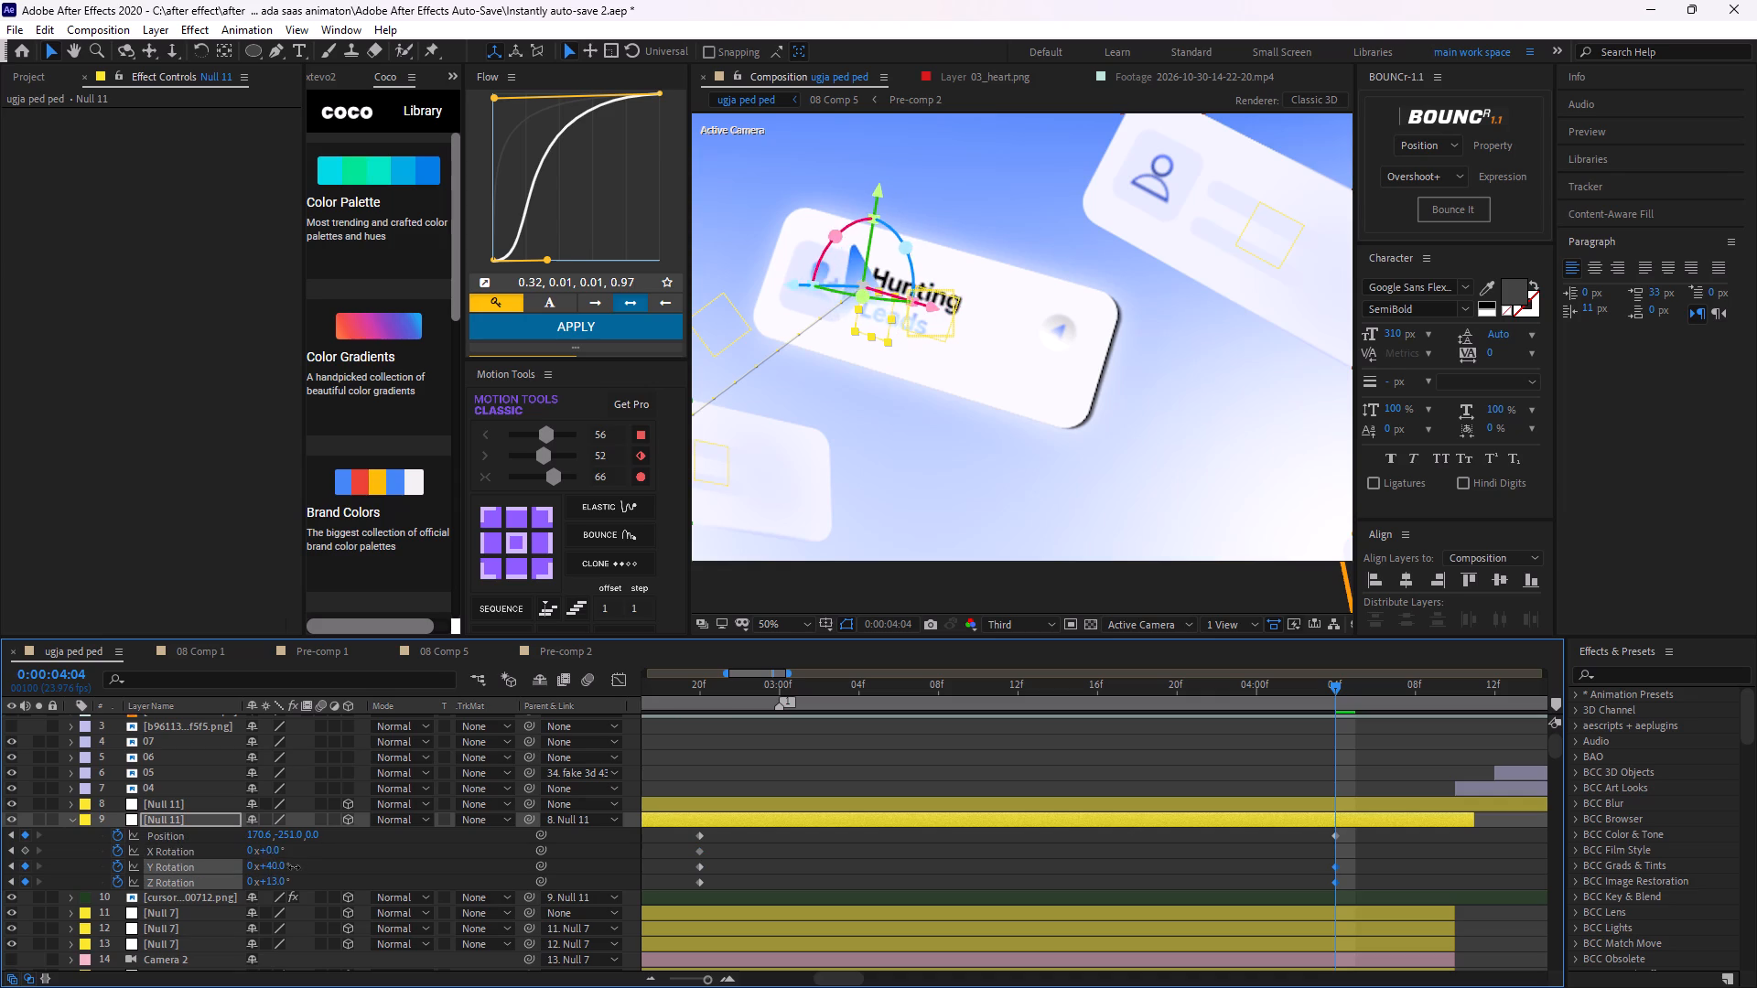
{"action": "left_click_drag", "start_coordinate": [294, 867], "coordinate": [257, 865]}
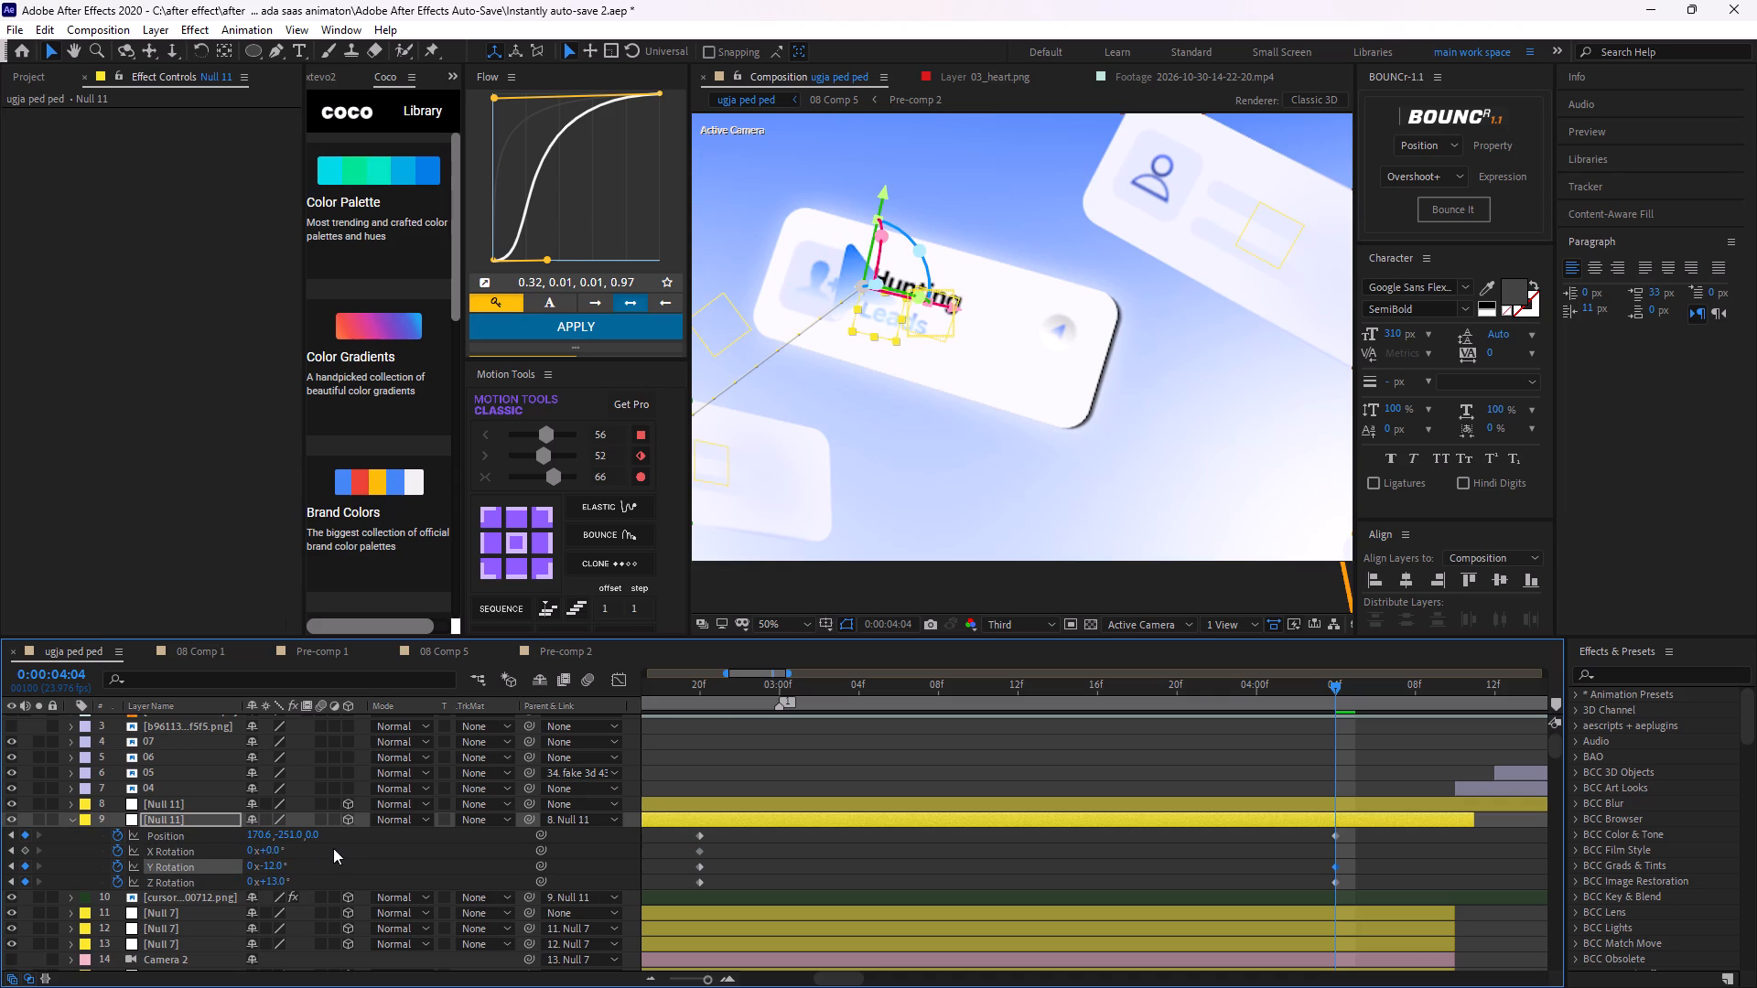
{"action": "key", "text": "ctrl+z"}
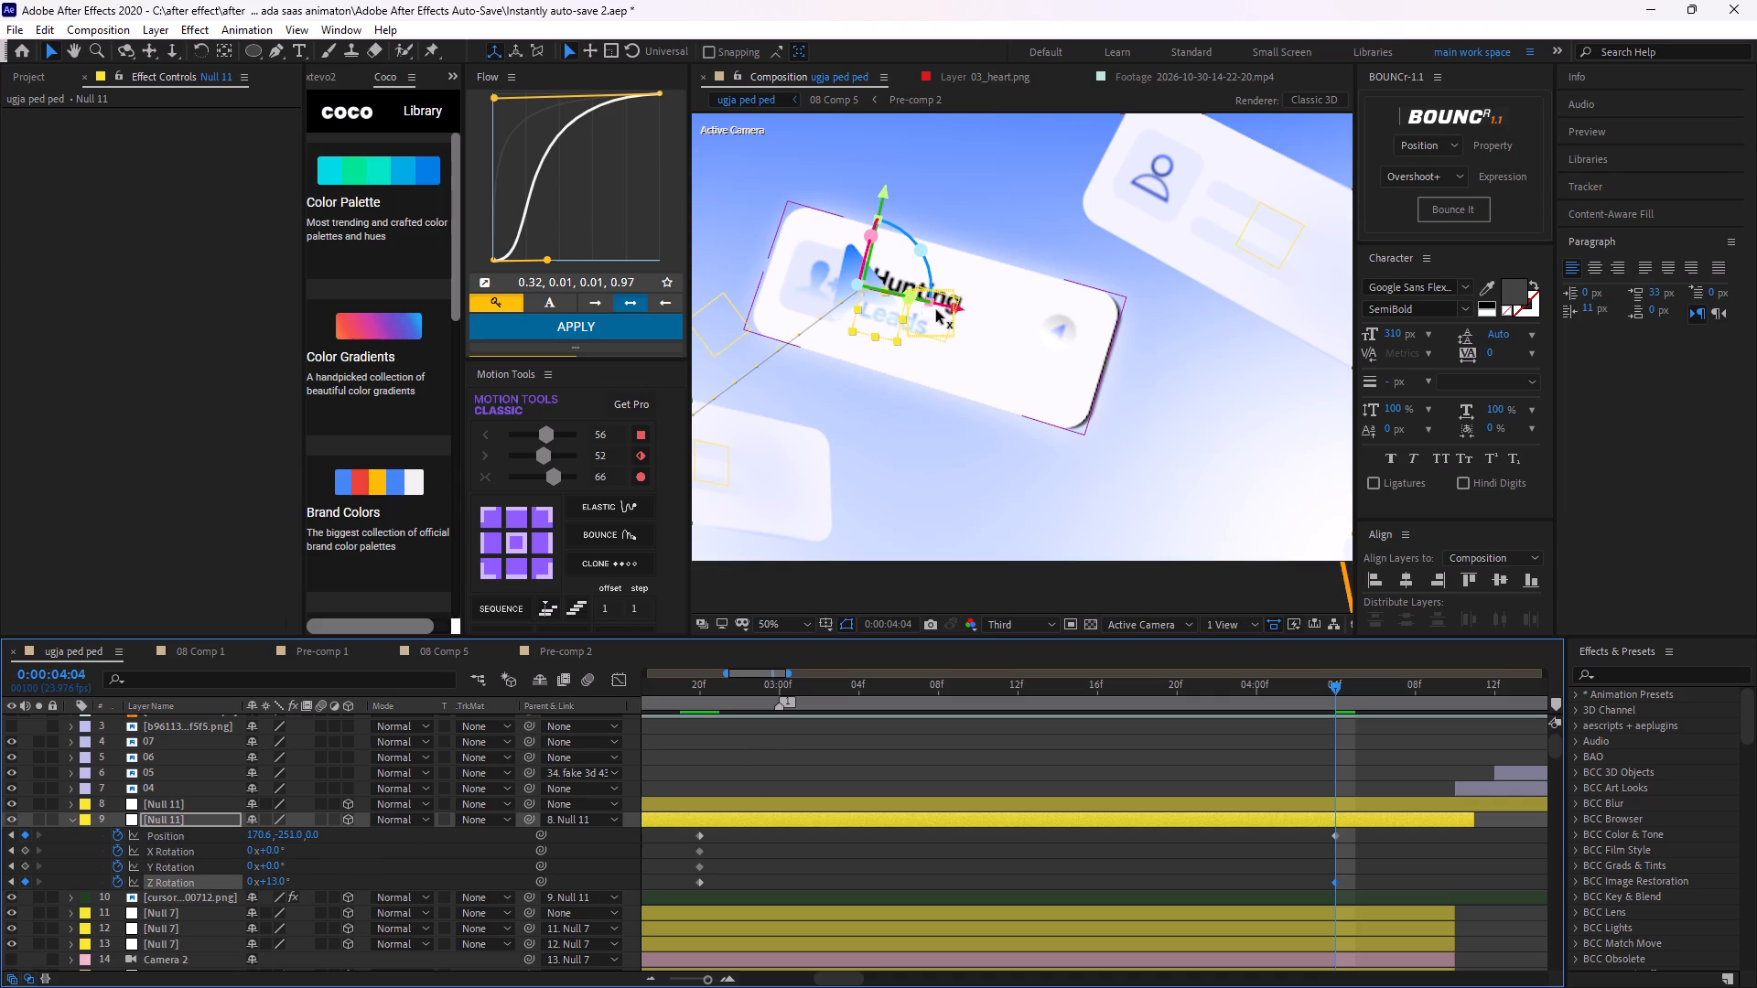
At 0:00:04:04, move the cursor's null to the far end of the Hunting Leads card, at position 602.9, -449.4, -332.
{"action": "left_click_drag", "start_coordinate": [955, 311], "coordinate": [1147, 416]}
{"action": "left_click_drag", "start_coordinate": [1094, 233], "coordinate": [1058, 338]}
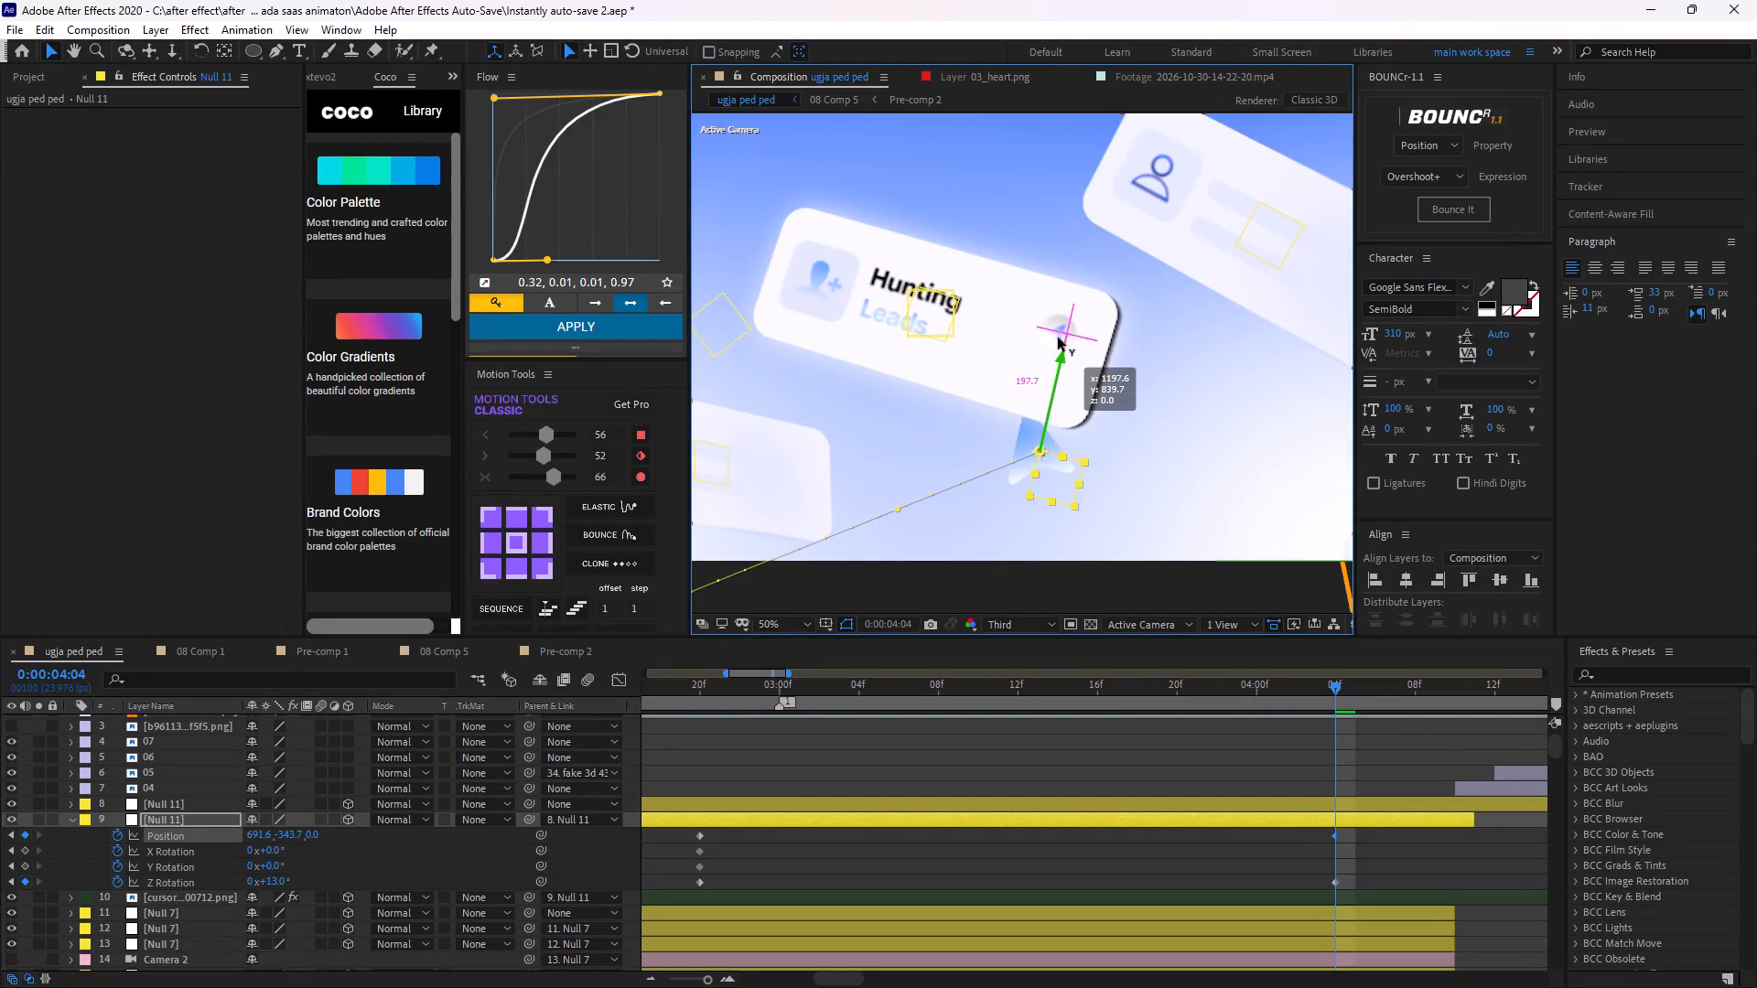
{"action": "left_click_drag", "start_coordinate": [1058, 338], "coordinate": [1051, 282]}
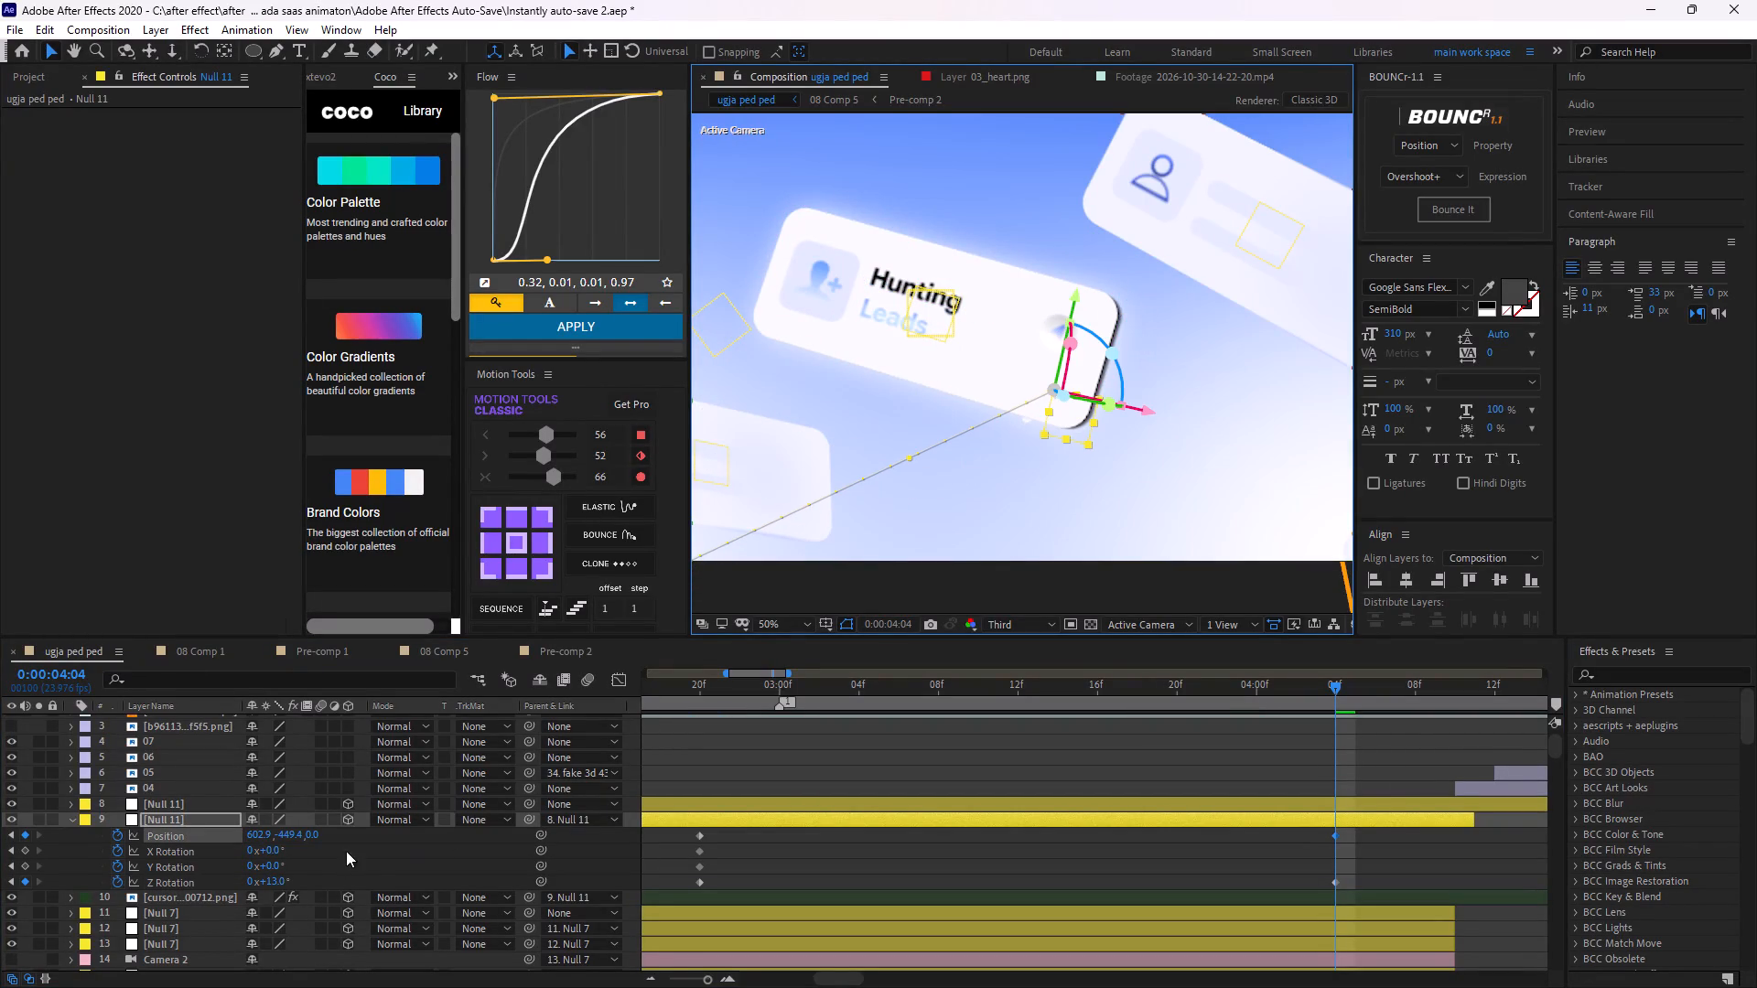
{"action": "left_click_drag", "start_coordinate": [313, 830], "coordinate": [84, 811]}
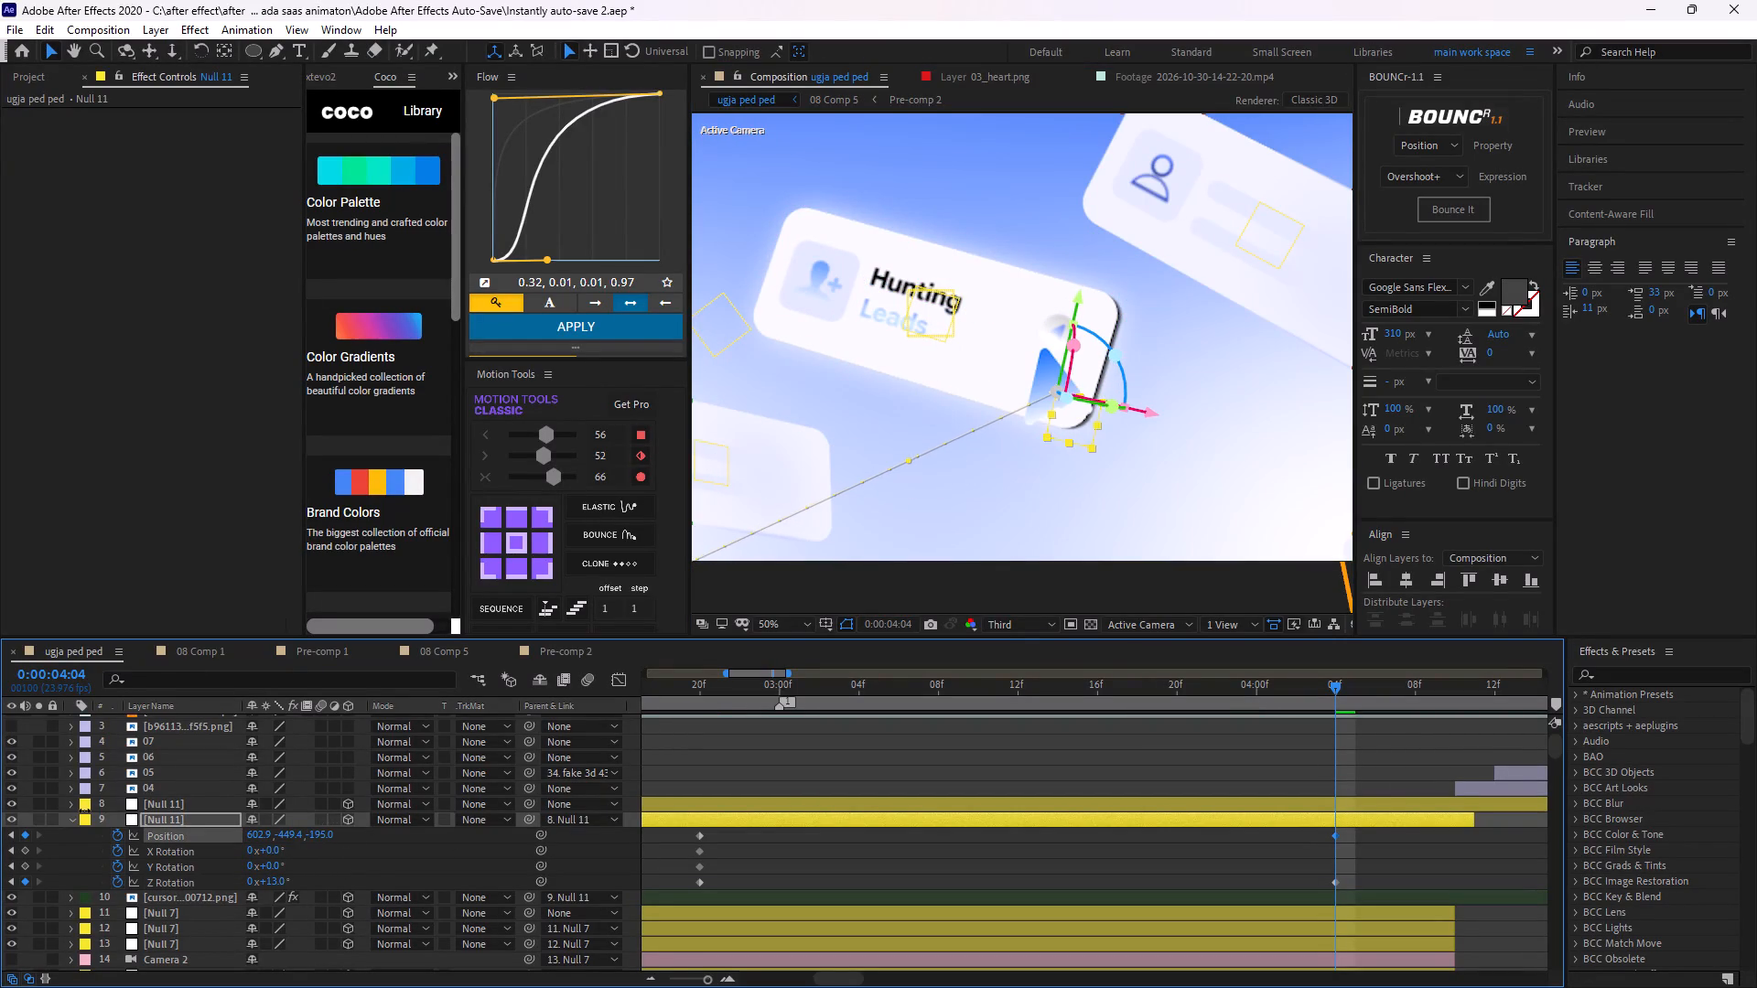
{"action": "left_click_drag", "start_coordinate": [84, 811], "coordinate": [0, 818]}
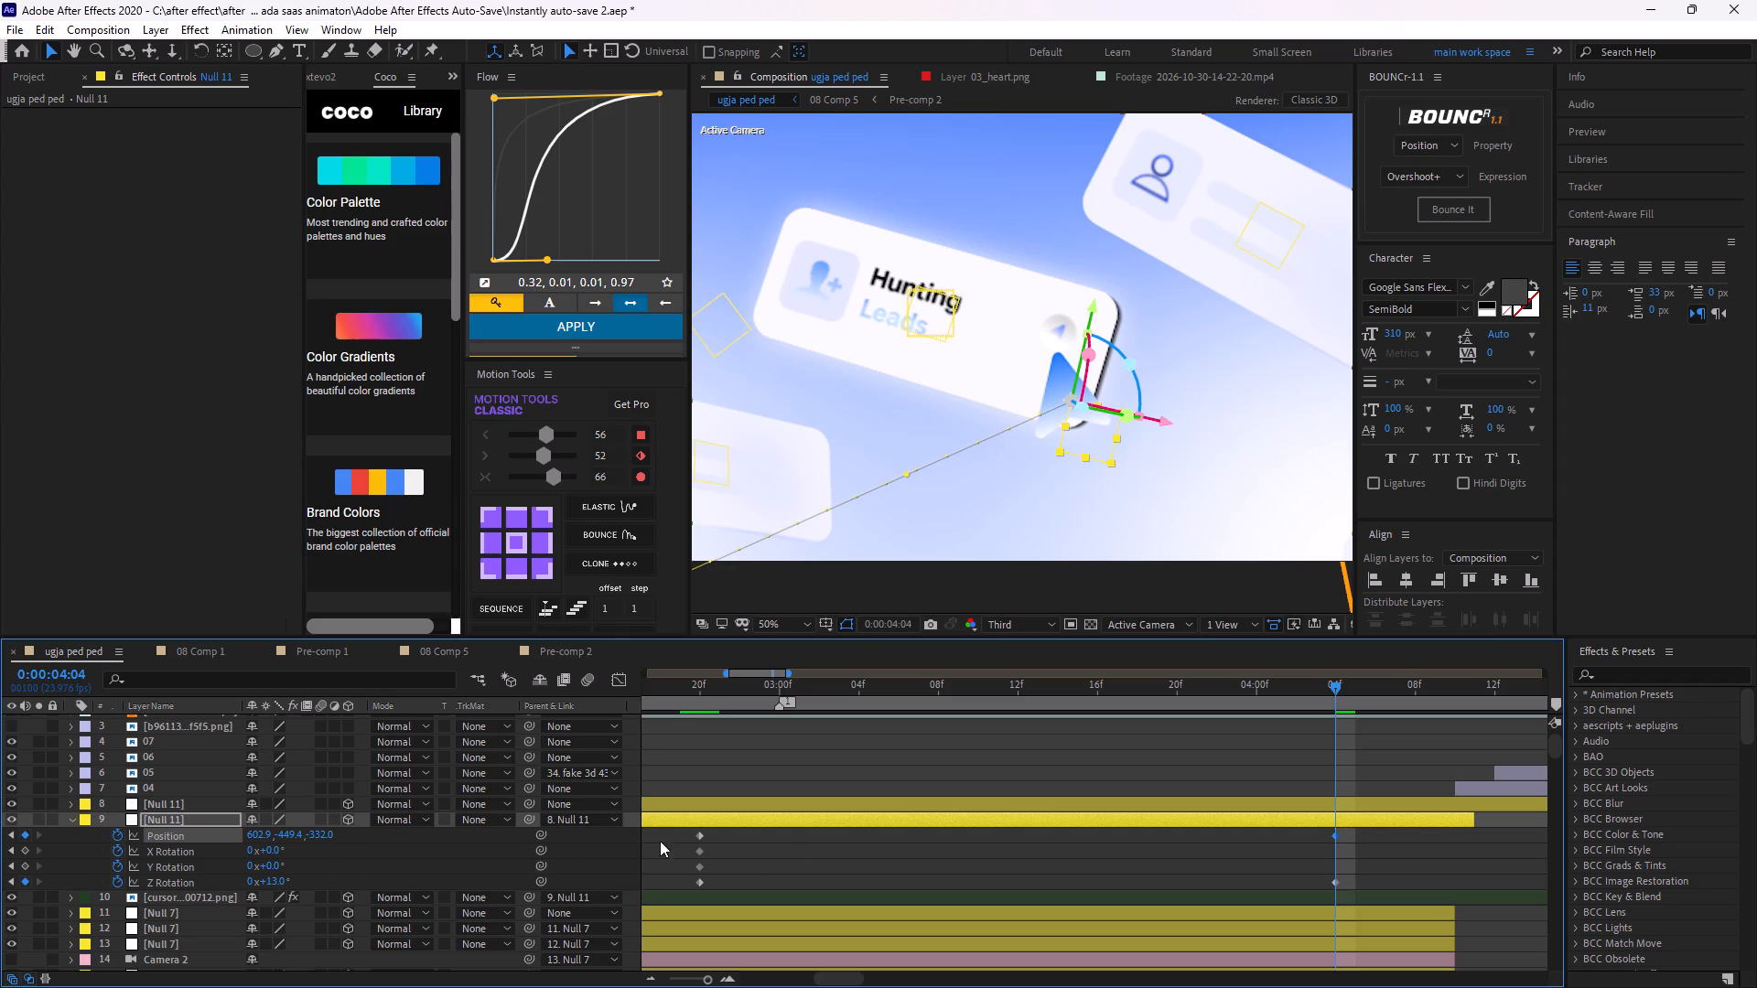
{"action": "left_click", "coordinate": [756, 853]}
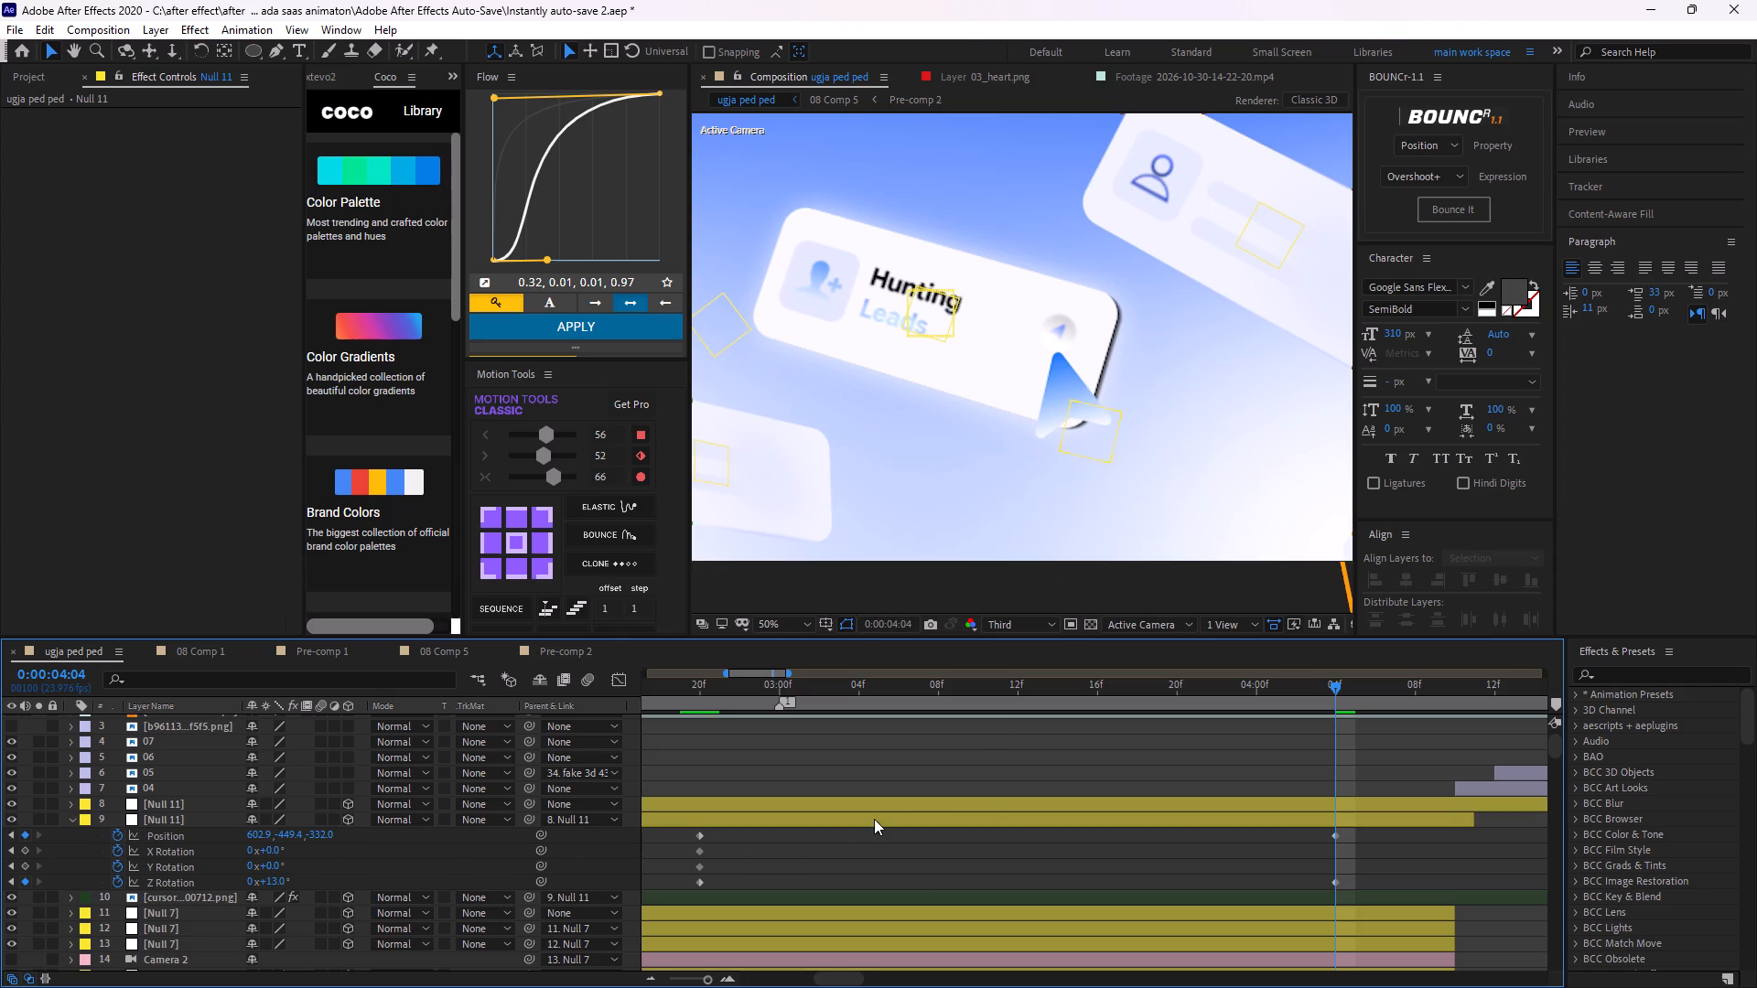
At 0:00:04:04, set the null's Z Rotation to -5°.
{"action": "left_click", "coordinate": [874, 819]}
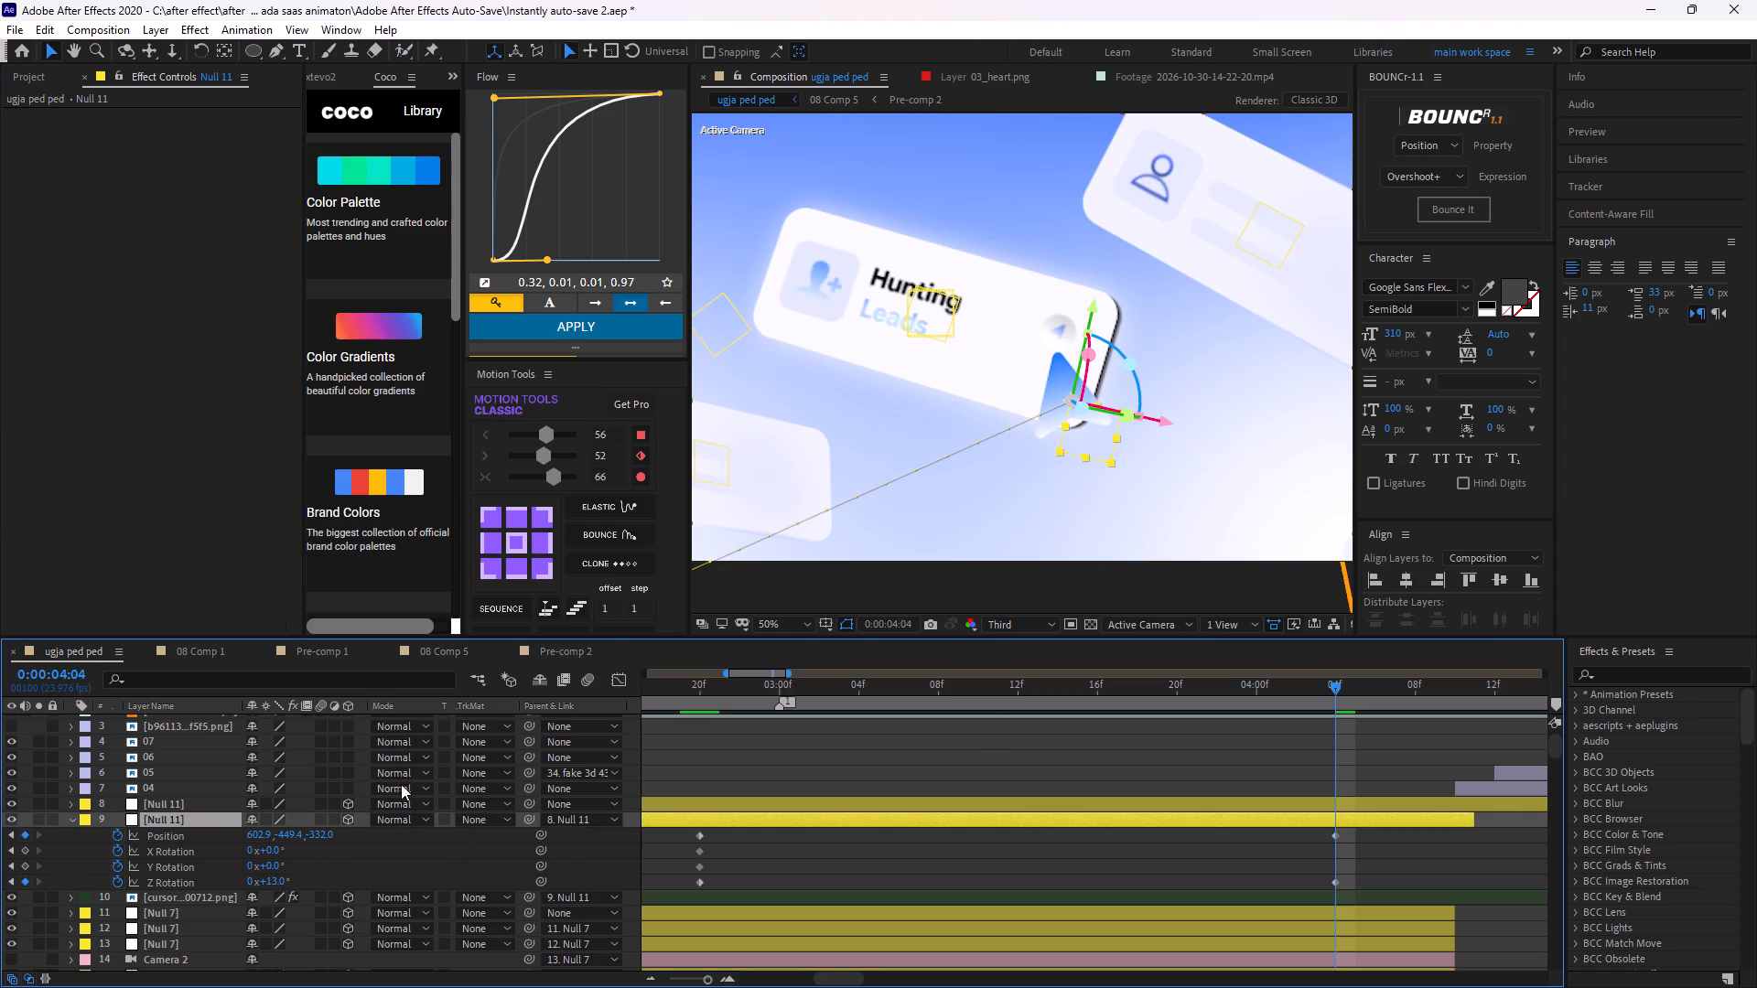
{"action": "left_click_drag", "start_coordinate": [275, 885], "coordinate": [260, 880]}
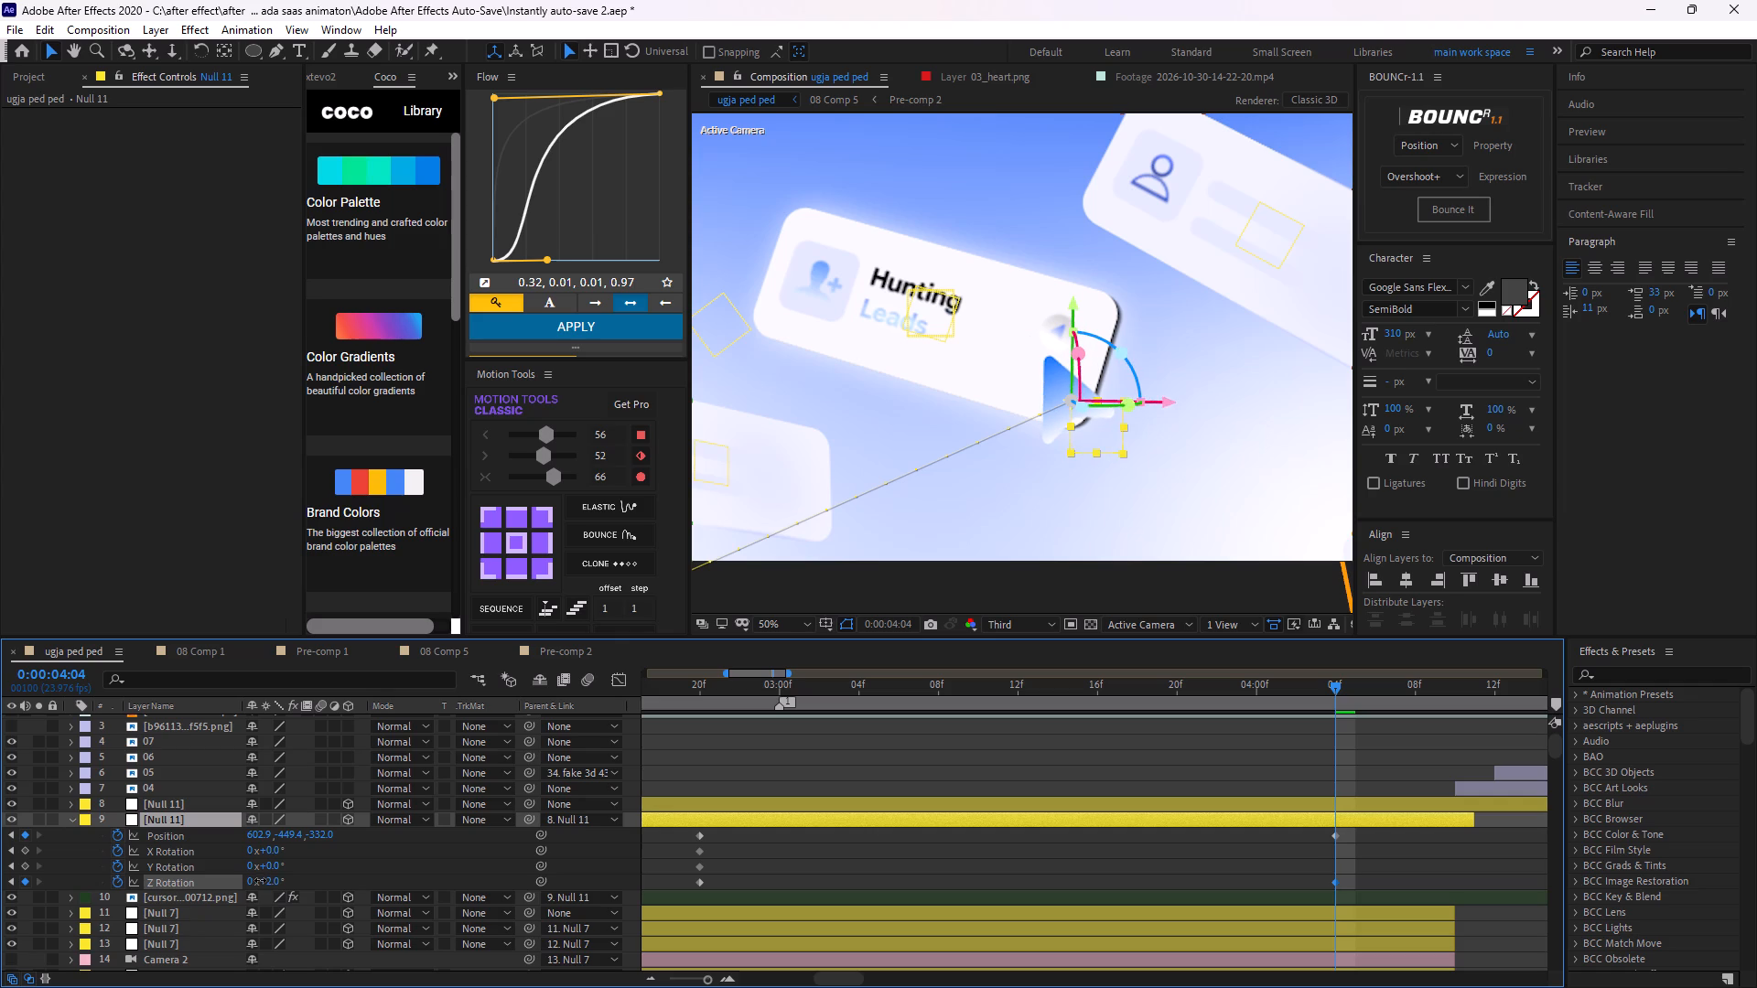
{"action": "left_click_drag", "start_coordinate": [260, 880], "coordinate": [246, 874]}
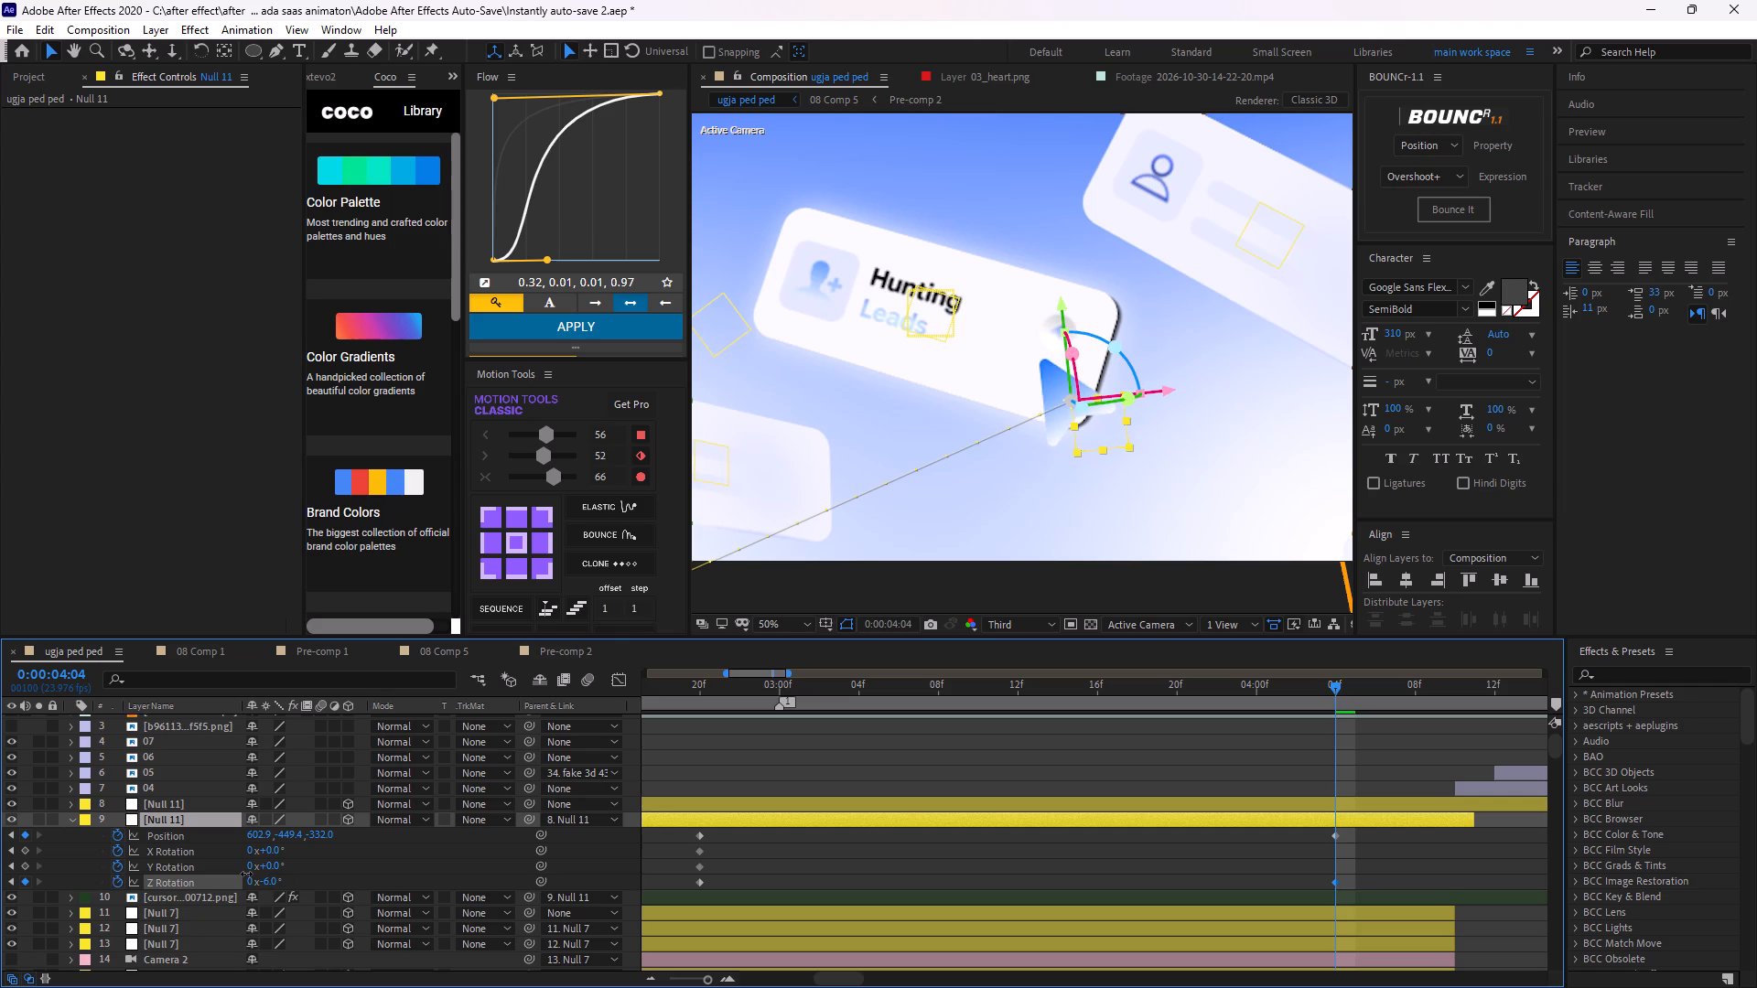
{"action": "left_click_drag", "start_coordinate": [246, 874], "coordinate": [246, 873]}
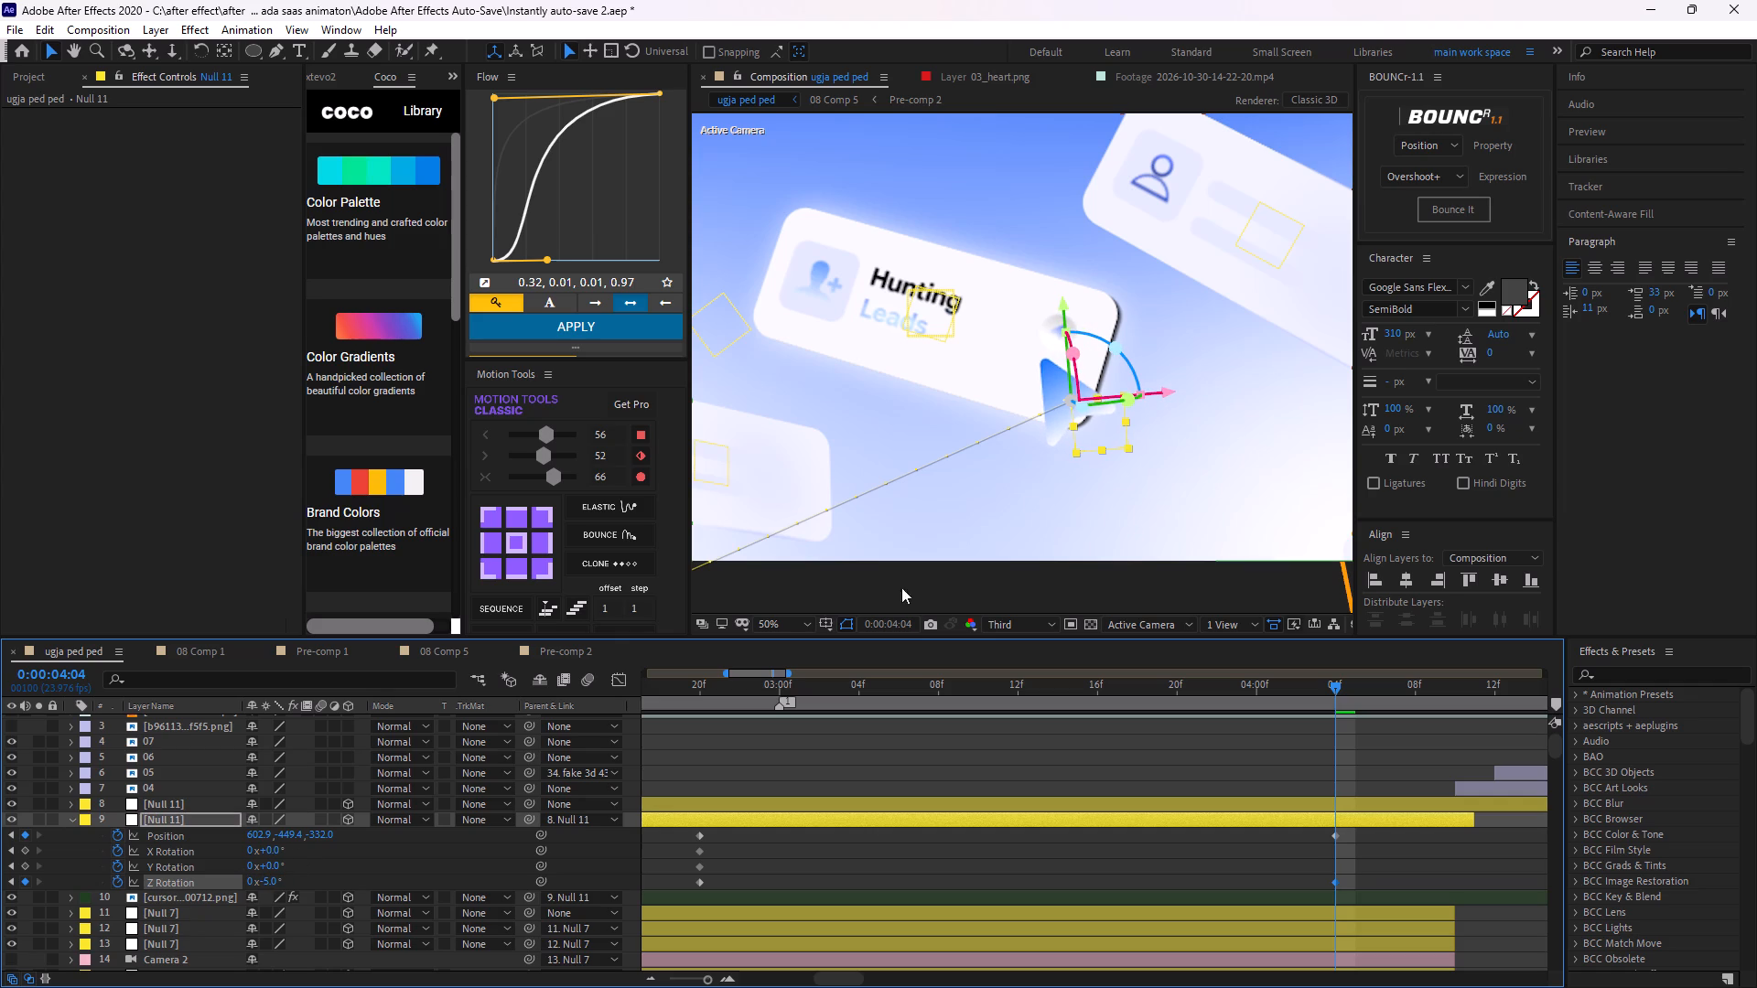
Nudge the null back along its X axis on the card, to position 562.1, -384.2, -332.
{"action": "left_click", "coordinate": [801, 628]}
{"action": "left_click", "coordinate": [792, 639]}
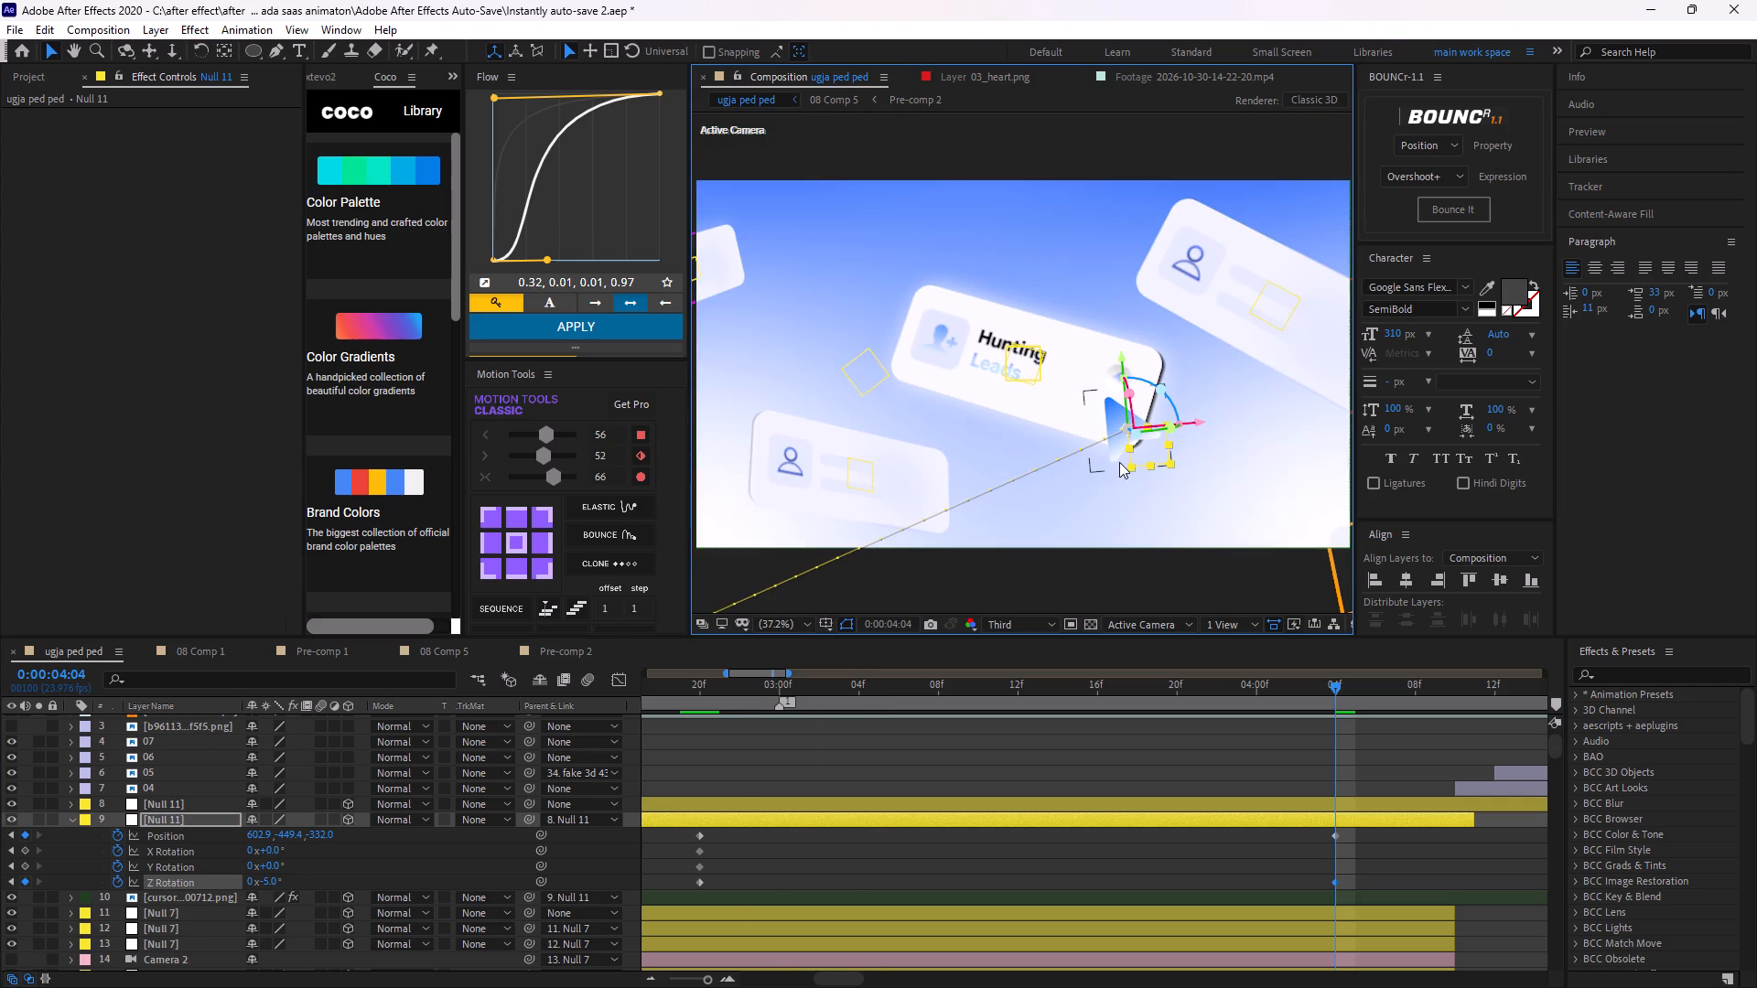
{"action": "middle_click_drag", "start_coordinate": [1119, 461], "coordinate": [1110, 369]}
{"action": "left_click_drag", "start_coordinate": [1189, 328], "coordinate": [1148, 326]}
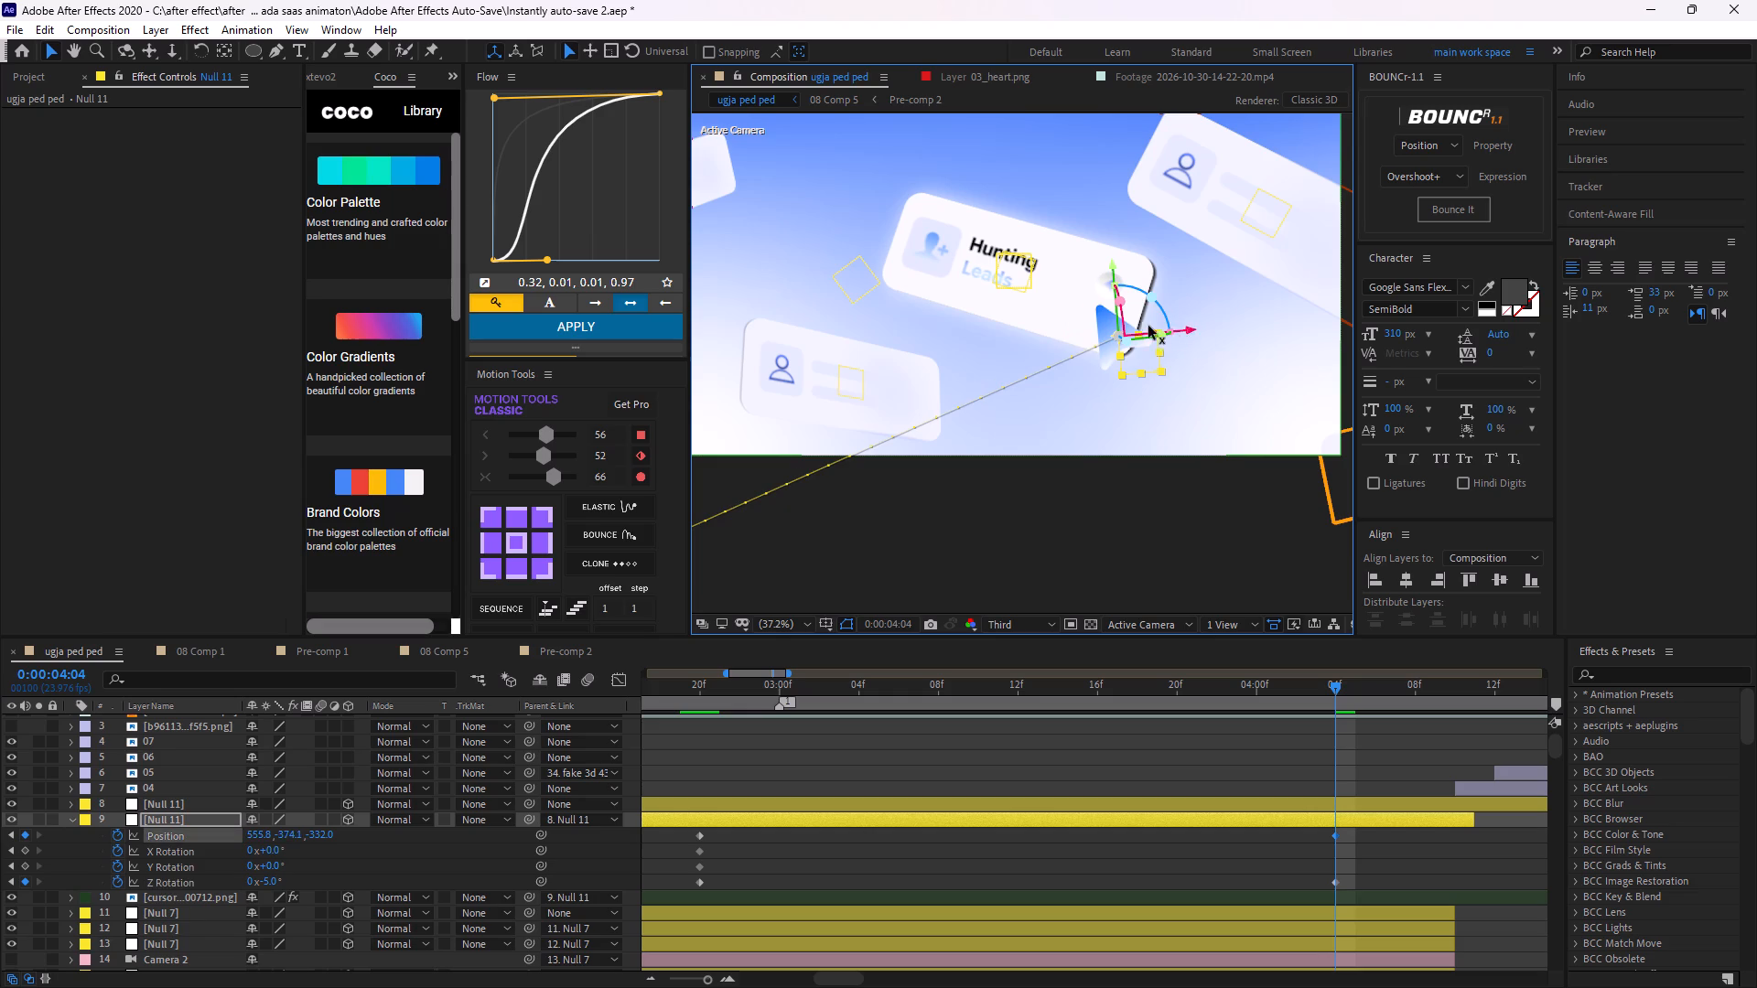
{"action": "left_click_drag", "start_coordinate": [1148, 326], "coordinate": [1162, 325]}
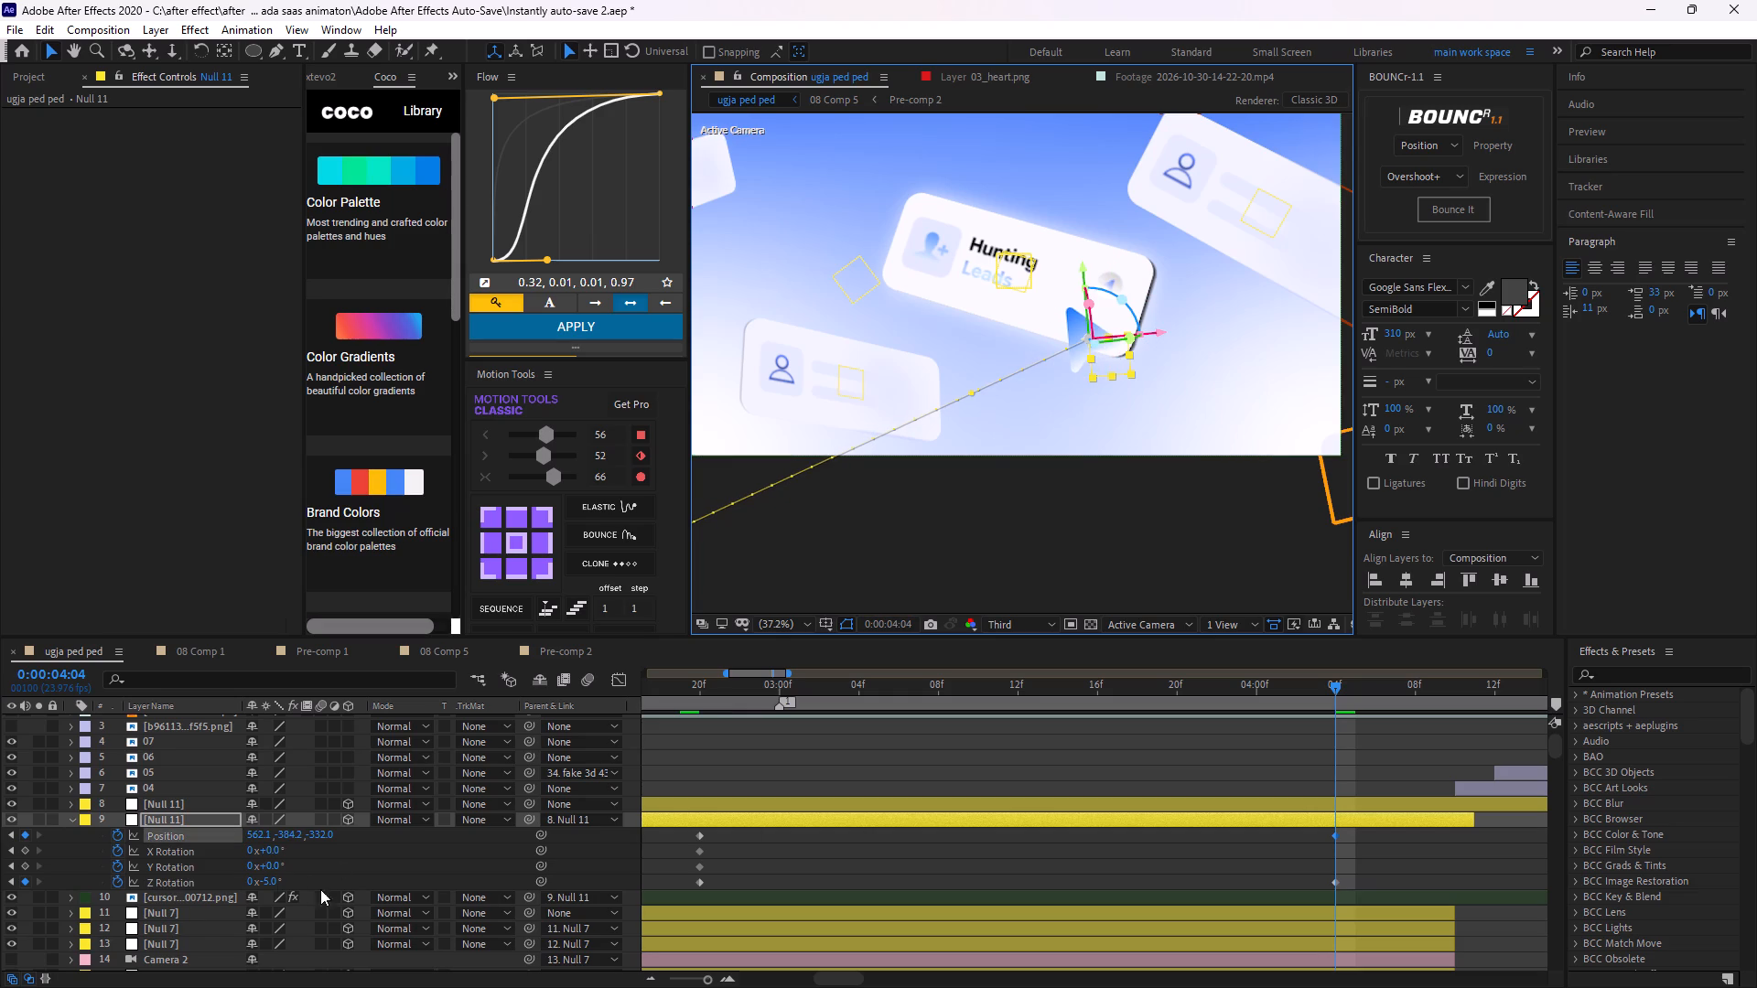
Enable Scale keyframing on the null and shift that keyframe to 0:00:02:20, in line with the rotation keyframes.
{"action": "key", "text": "s"}
{"action": "left_click", "coordinate": [126, 831]}
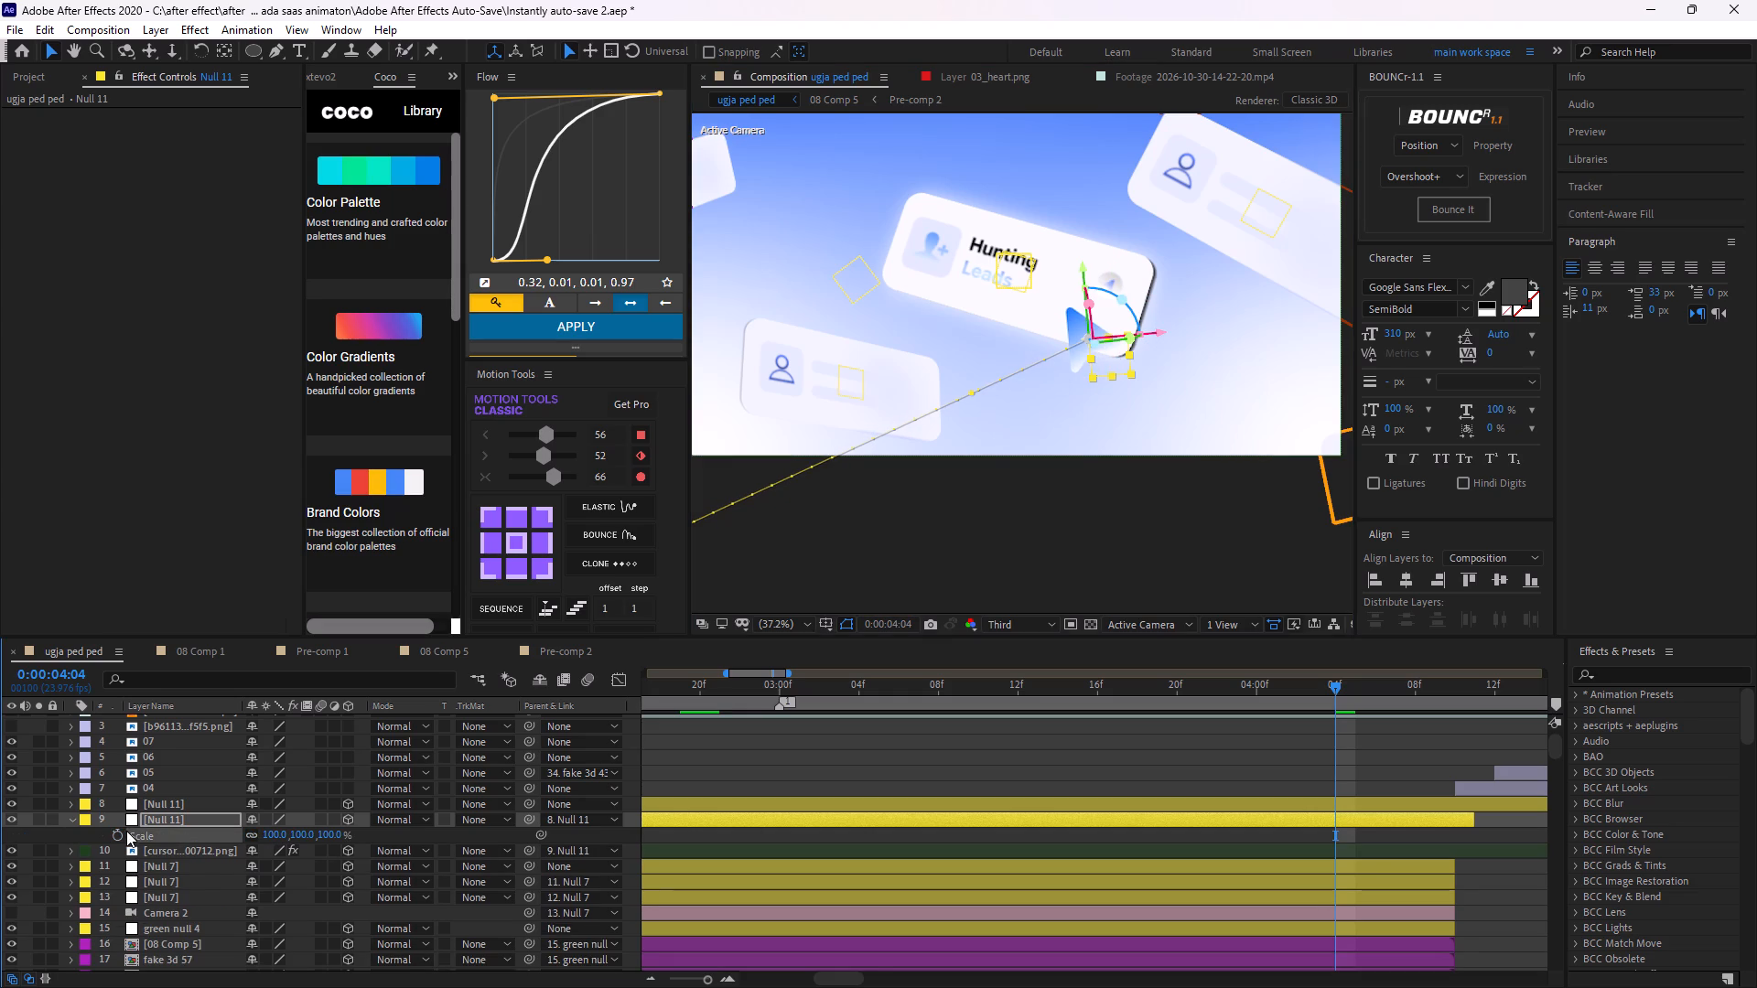
{"action": "left_click", "coordinate": [120, 836]}
{"action": "key", "text": "u"}
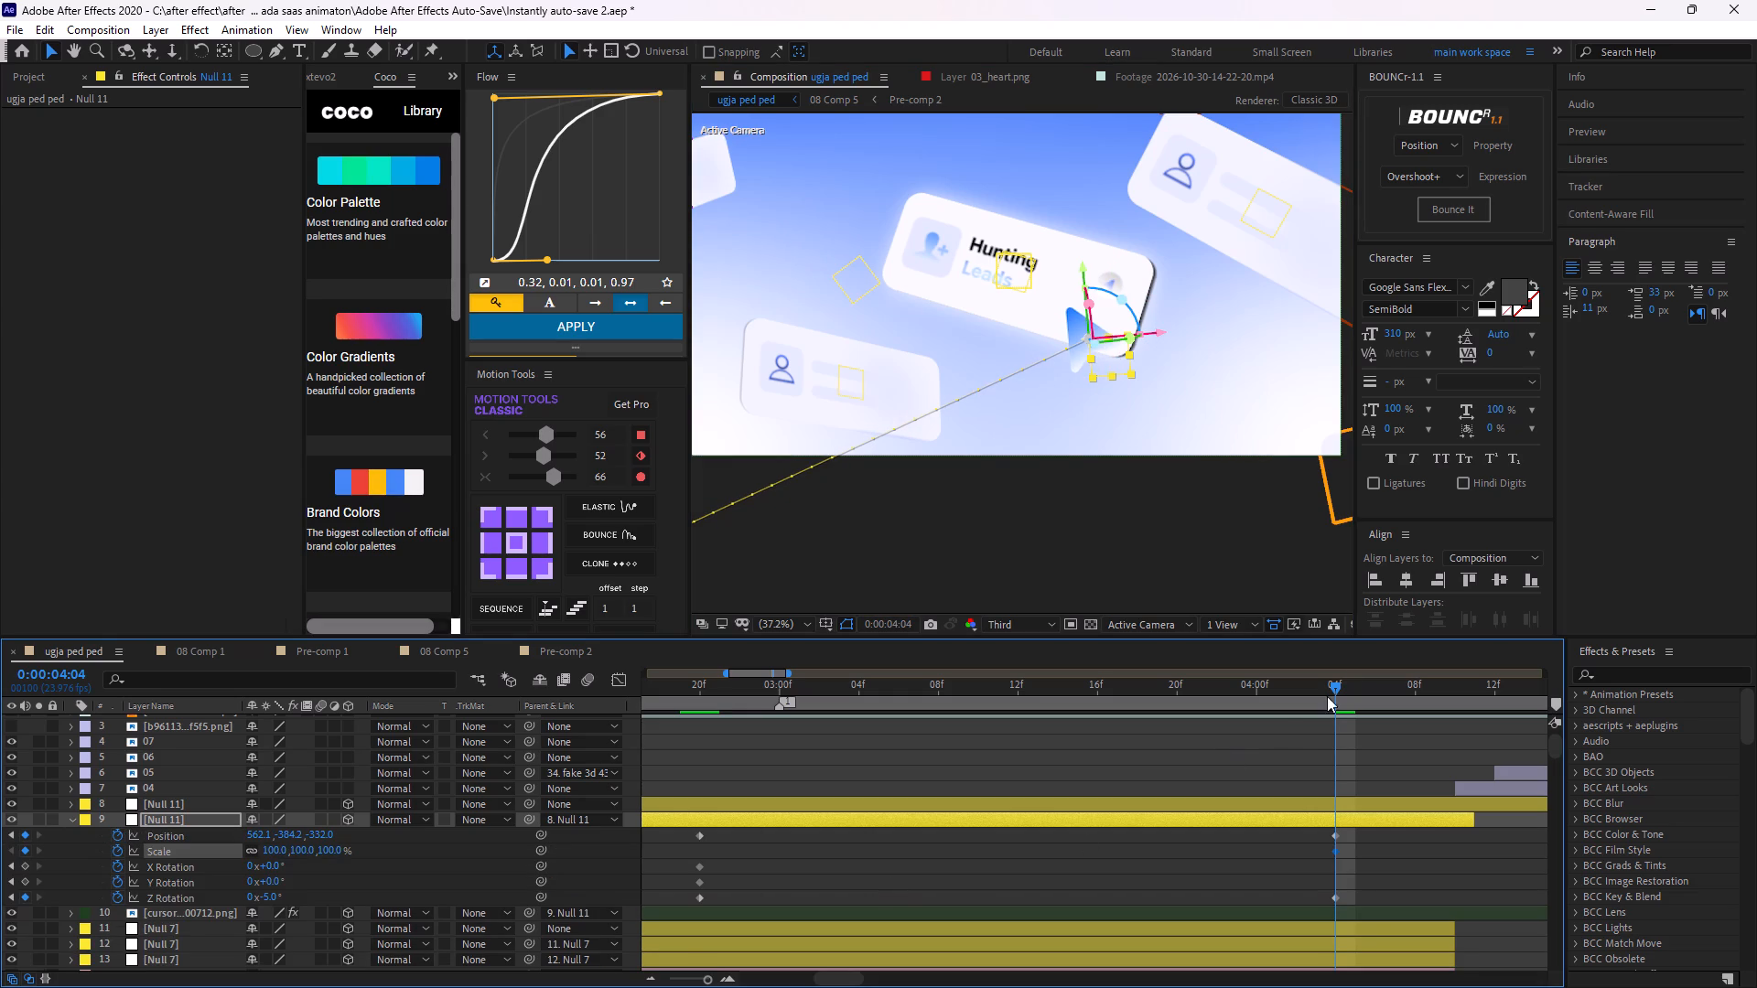
{"action": "left_click_drag", "start_coordinate": [1334, 847], "coordinate": [841, 882]}
{"action": "left_click_drag", "start_coordinate": [841, 882], "coordinate": [692, 879]}
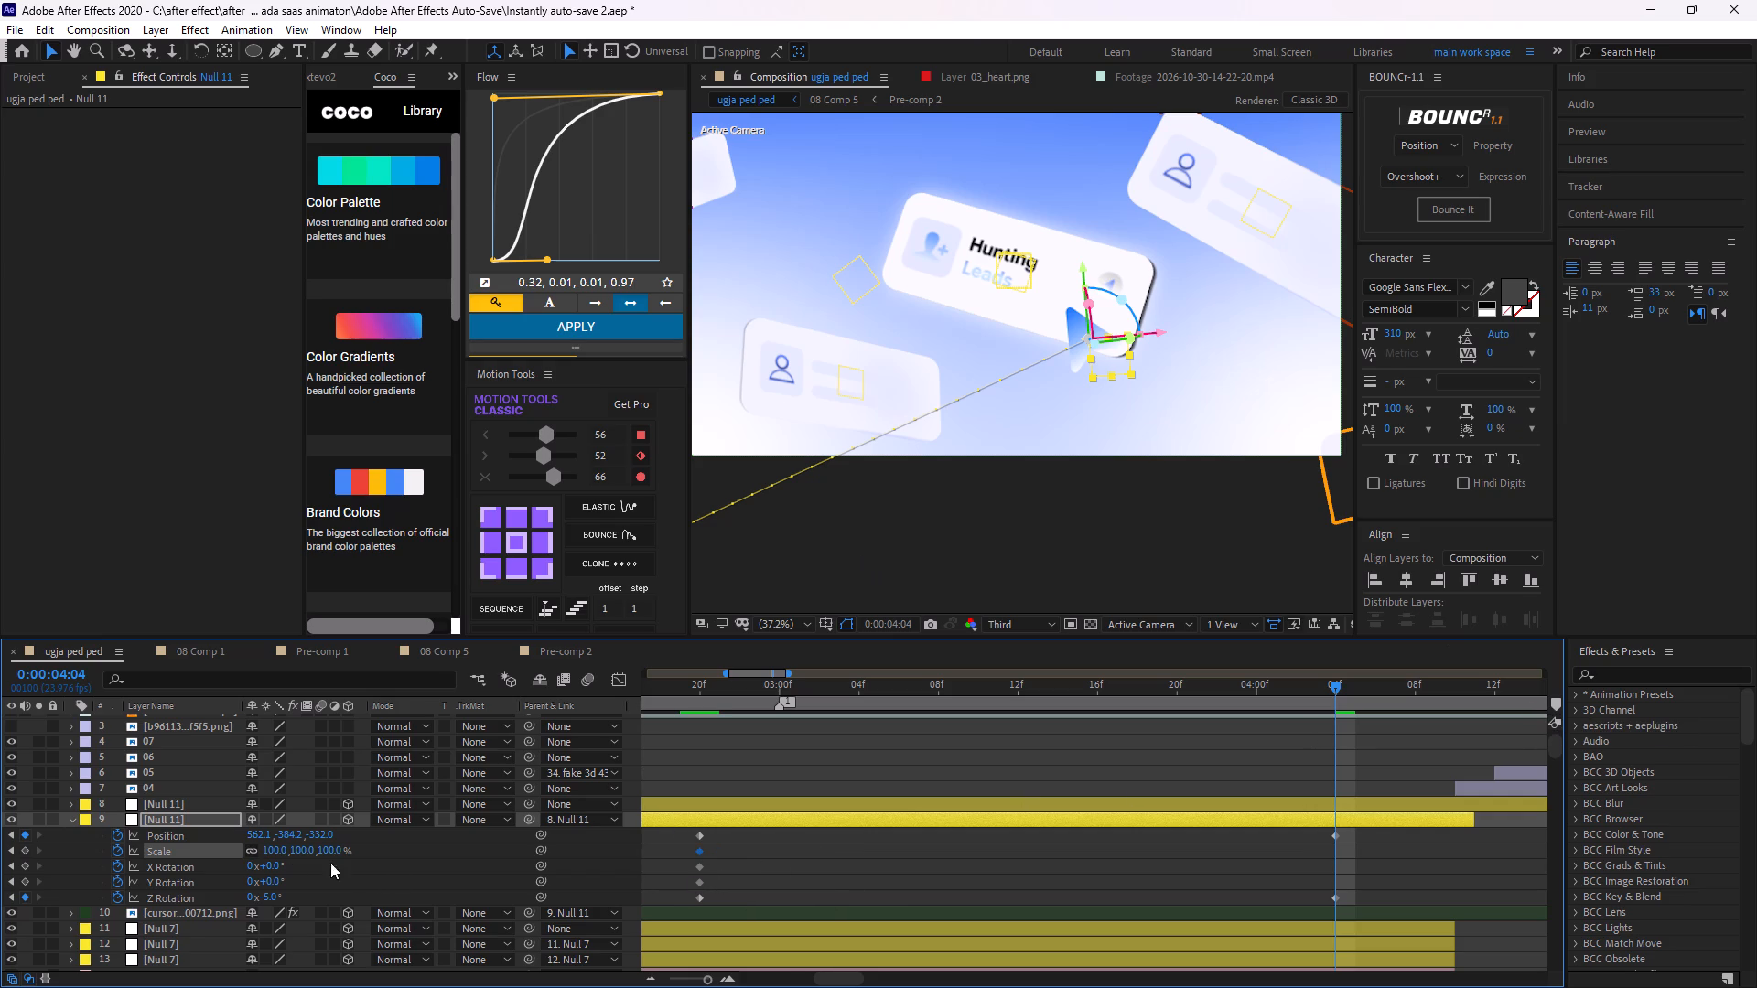
At 0:00:04:04, set the null's Scale to 85% so the cursor is smaller on the card.
{"action": "left_click_drag", "start_coordinate": [331, 853], "coordinate": [314, 848]}
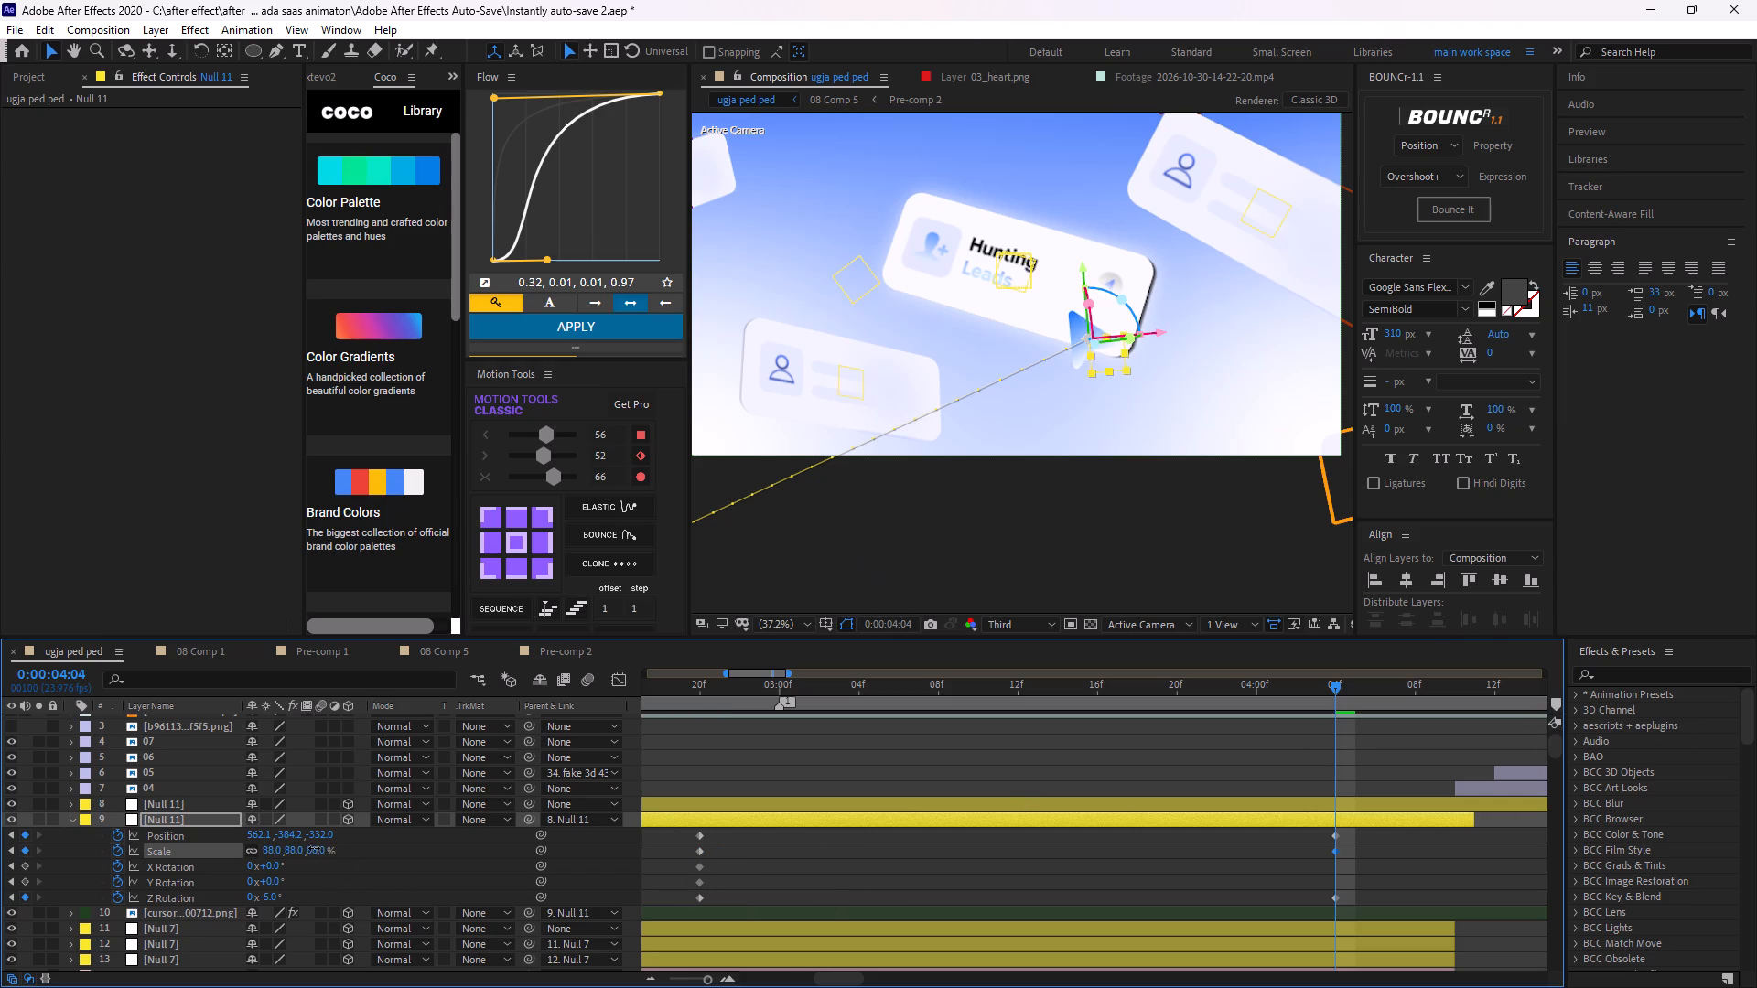
{"action": "left_click_drag", "start_coordinate": [314, 848], "coordinate": [316, 851]}
{"action": "left_click", "coordinate": [964, 851]}
Delete the null's Scale keyframe at 0:00:02:20.
{"action": "left_click_drag", "start_coordinate": [1333, 683], "coordinate": [1322, 691]}
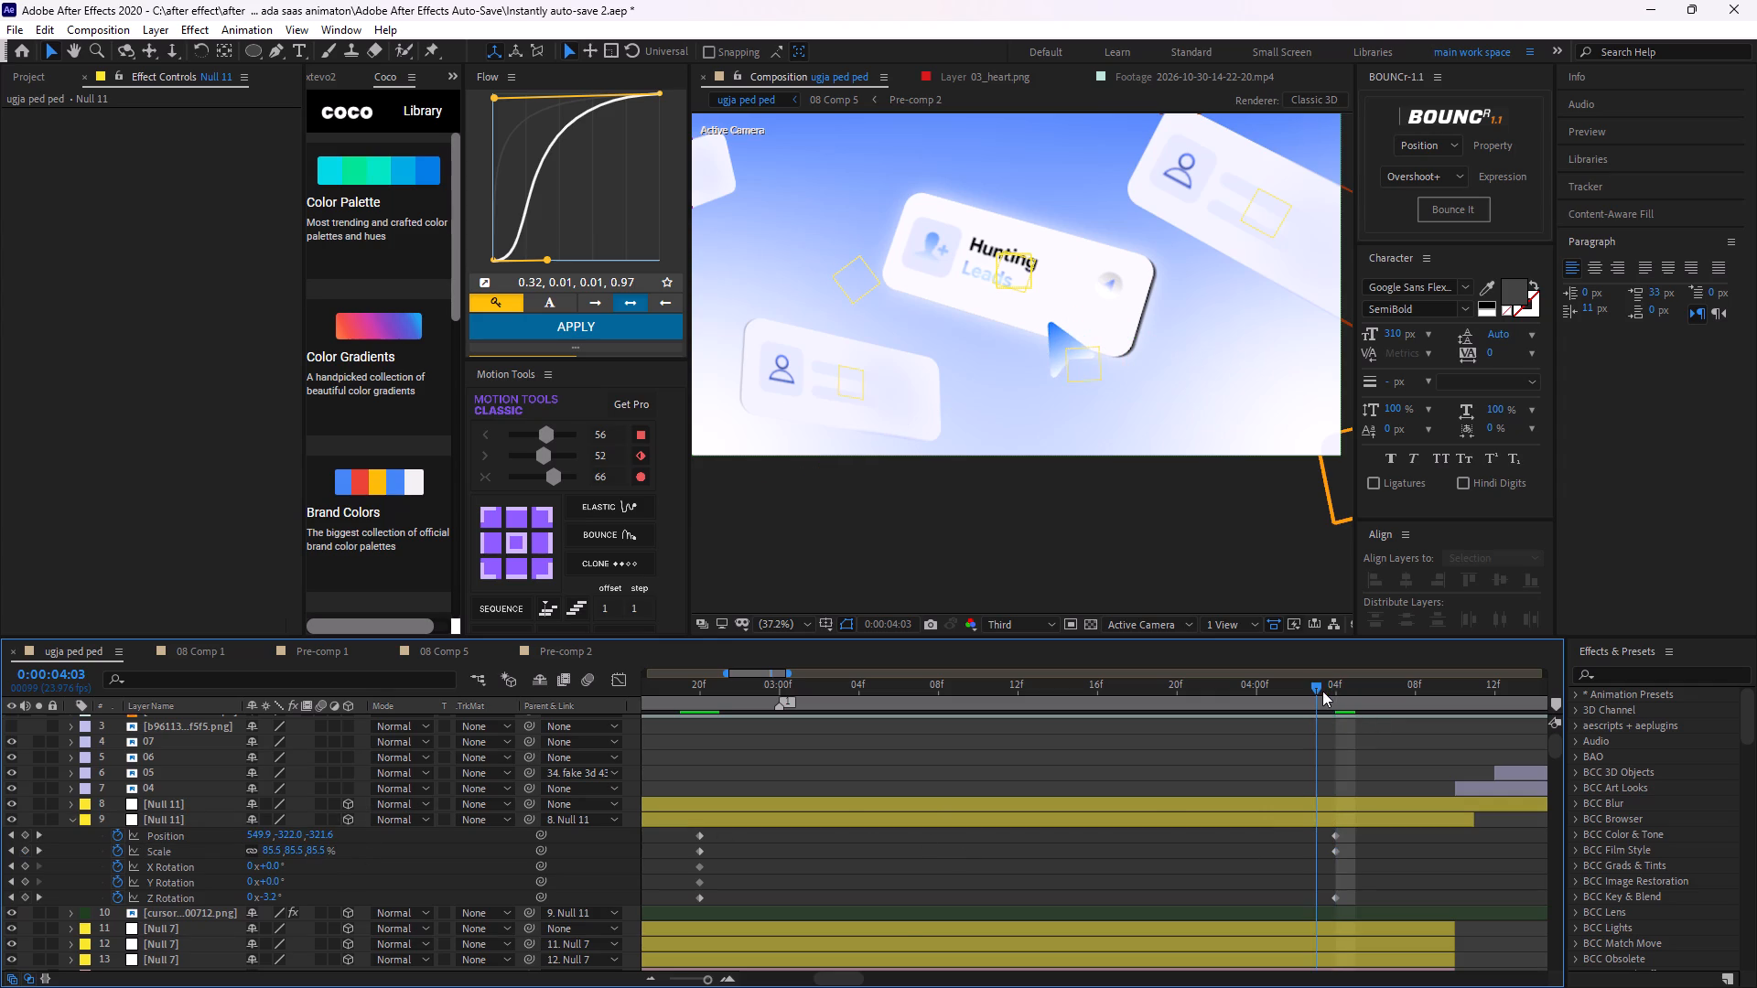
{"action": "left_click_drag", "start_coordinate": [1322, 691], "coordinate": [1336, 693]}
{"action": "left_click_drag", "start_coordinate": [717, 854], "coordinate": [682, 856]}
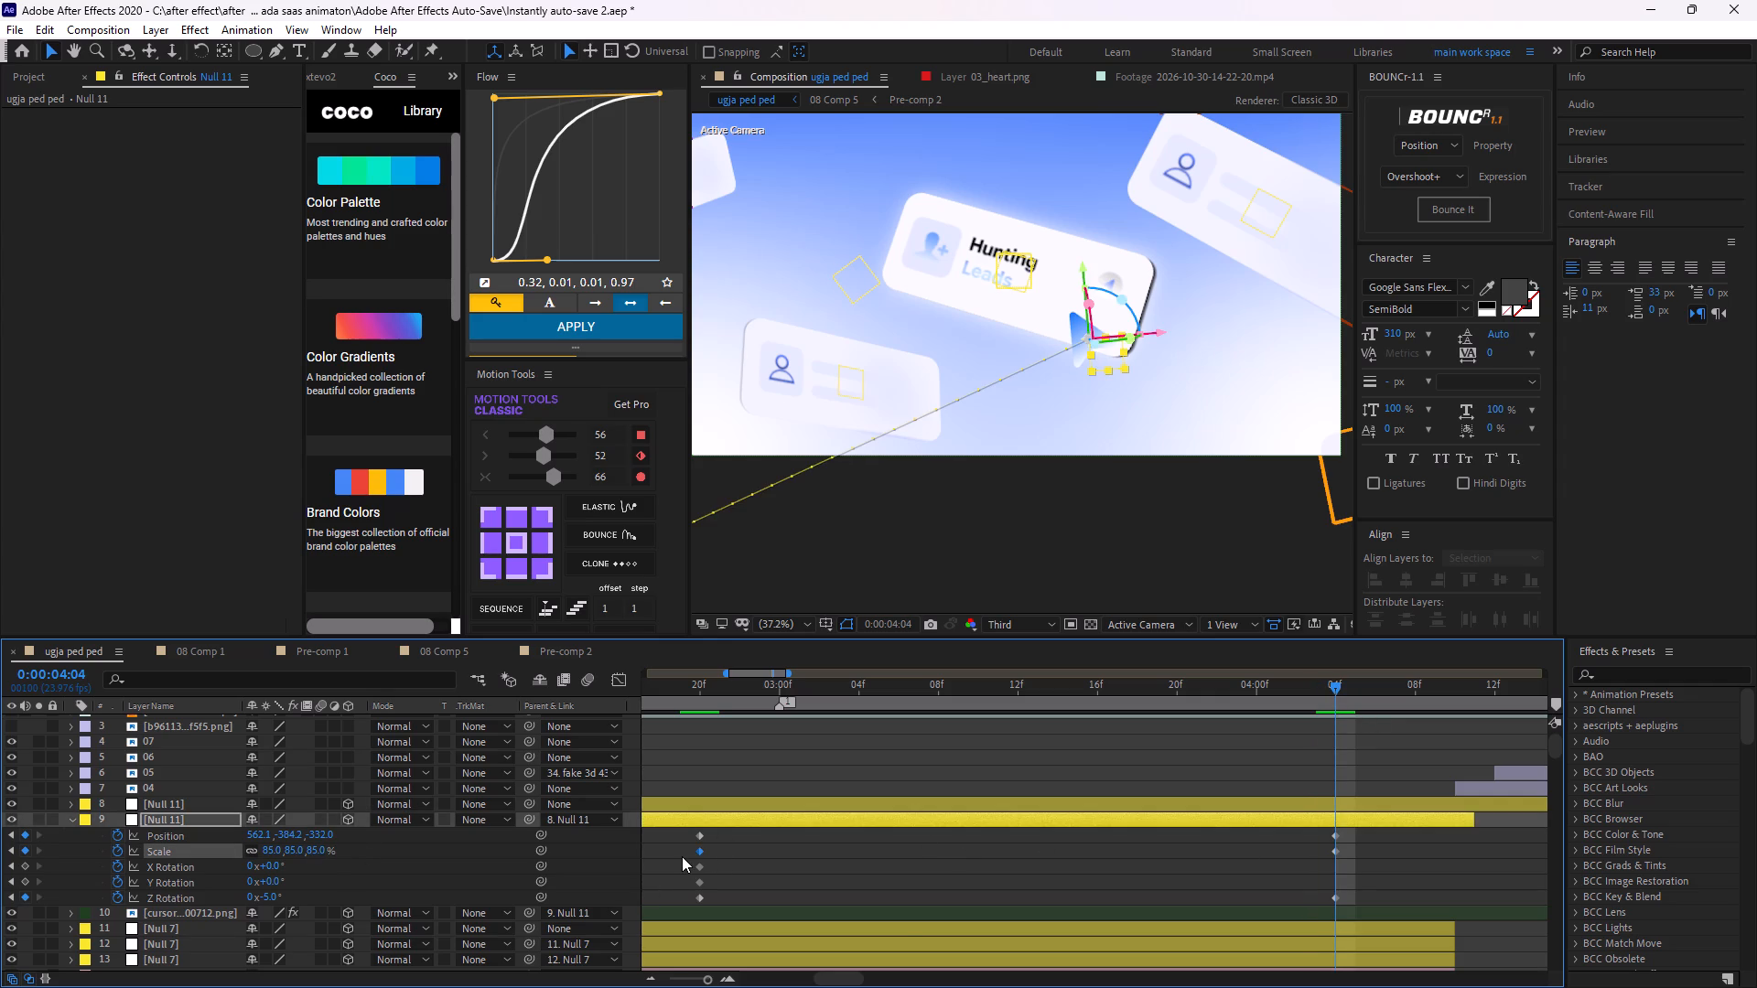
{"action": "key", "text": "BackSpace"}
{"action": "left_click", "coordinate": [904, 882]}
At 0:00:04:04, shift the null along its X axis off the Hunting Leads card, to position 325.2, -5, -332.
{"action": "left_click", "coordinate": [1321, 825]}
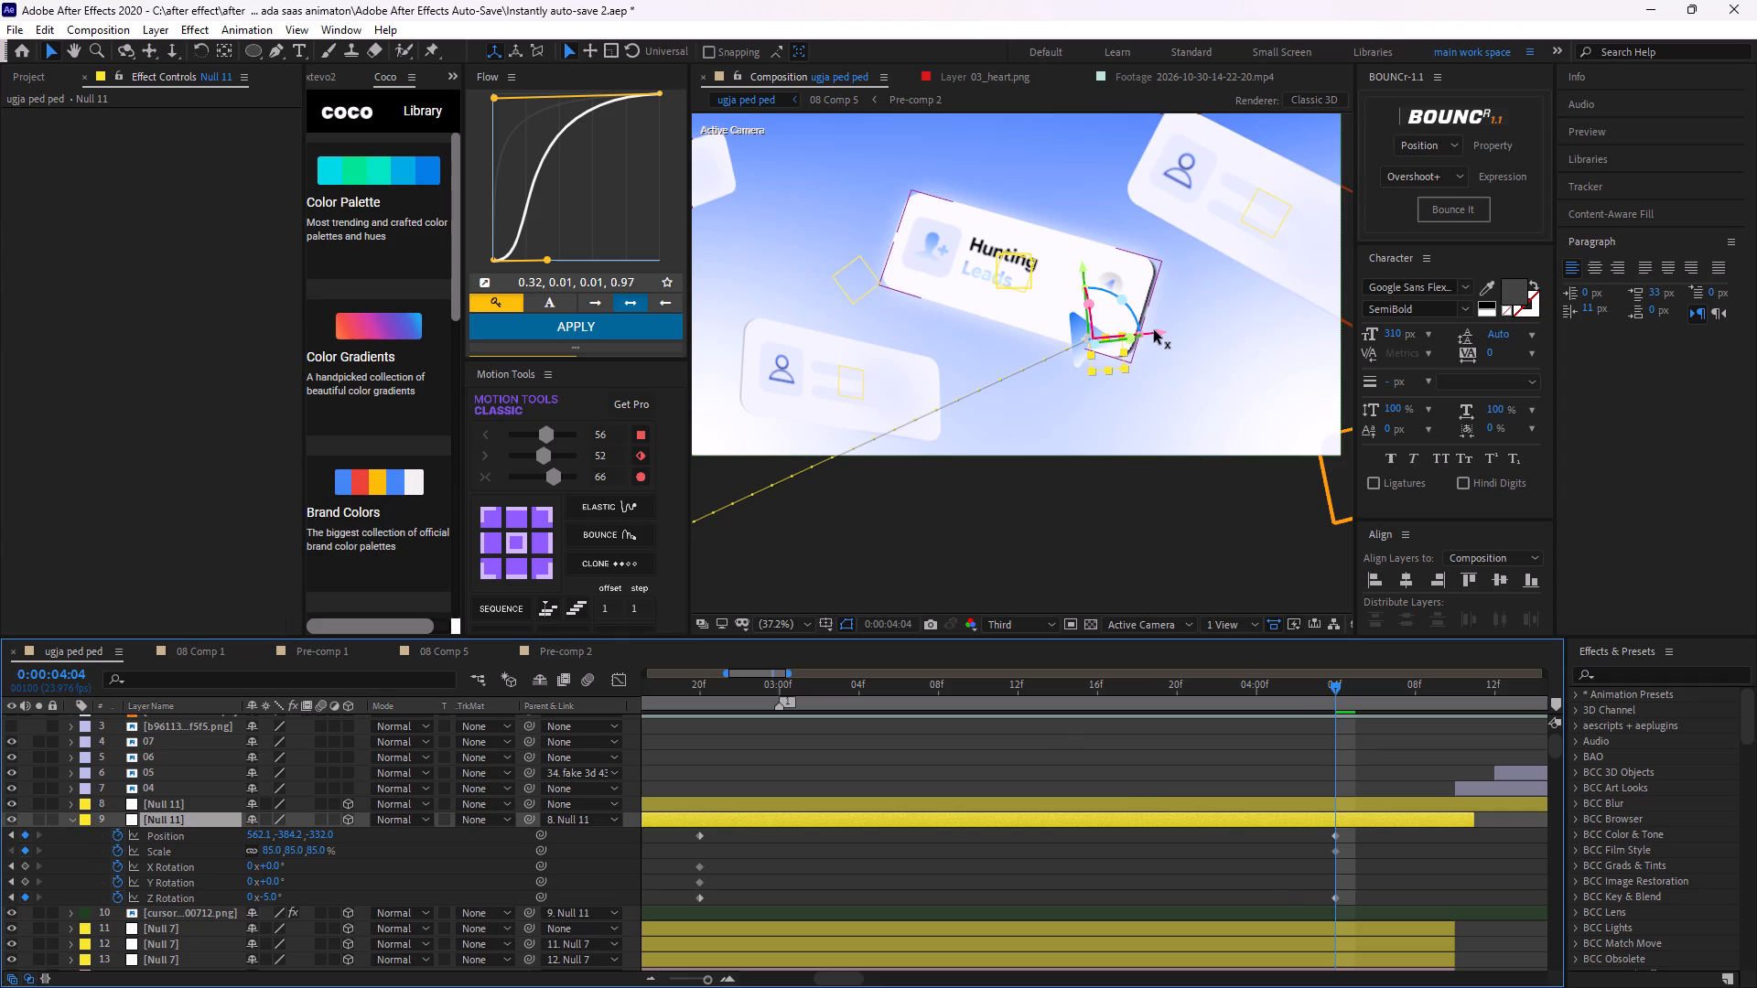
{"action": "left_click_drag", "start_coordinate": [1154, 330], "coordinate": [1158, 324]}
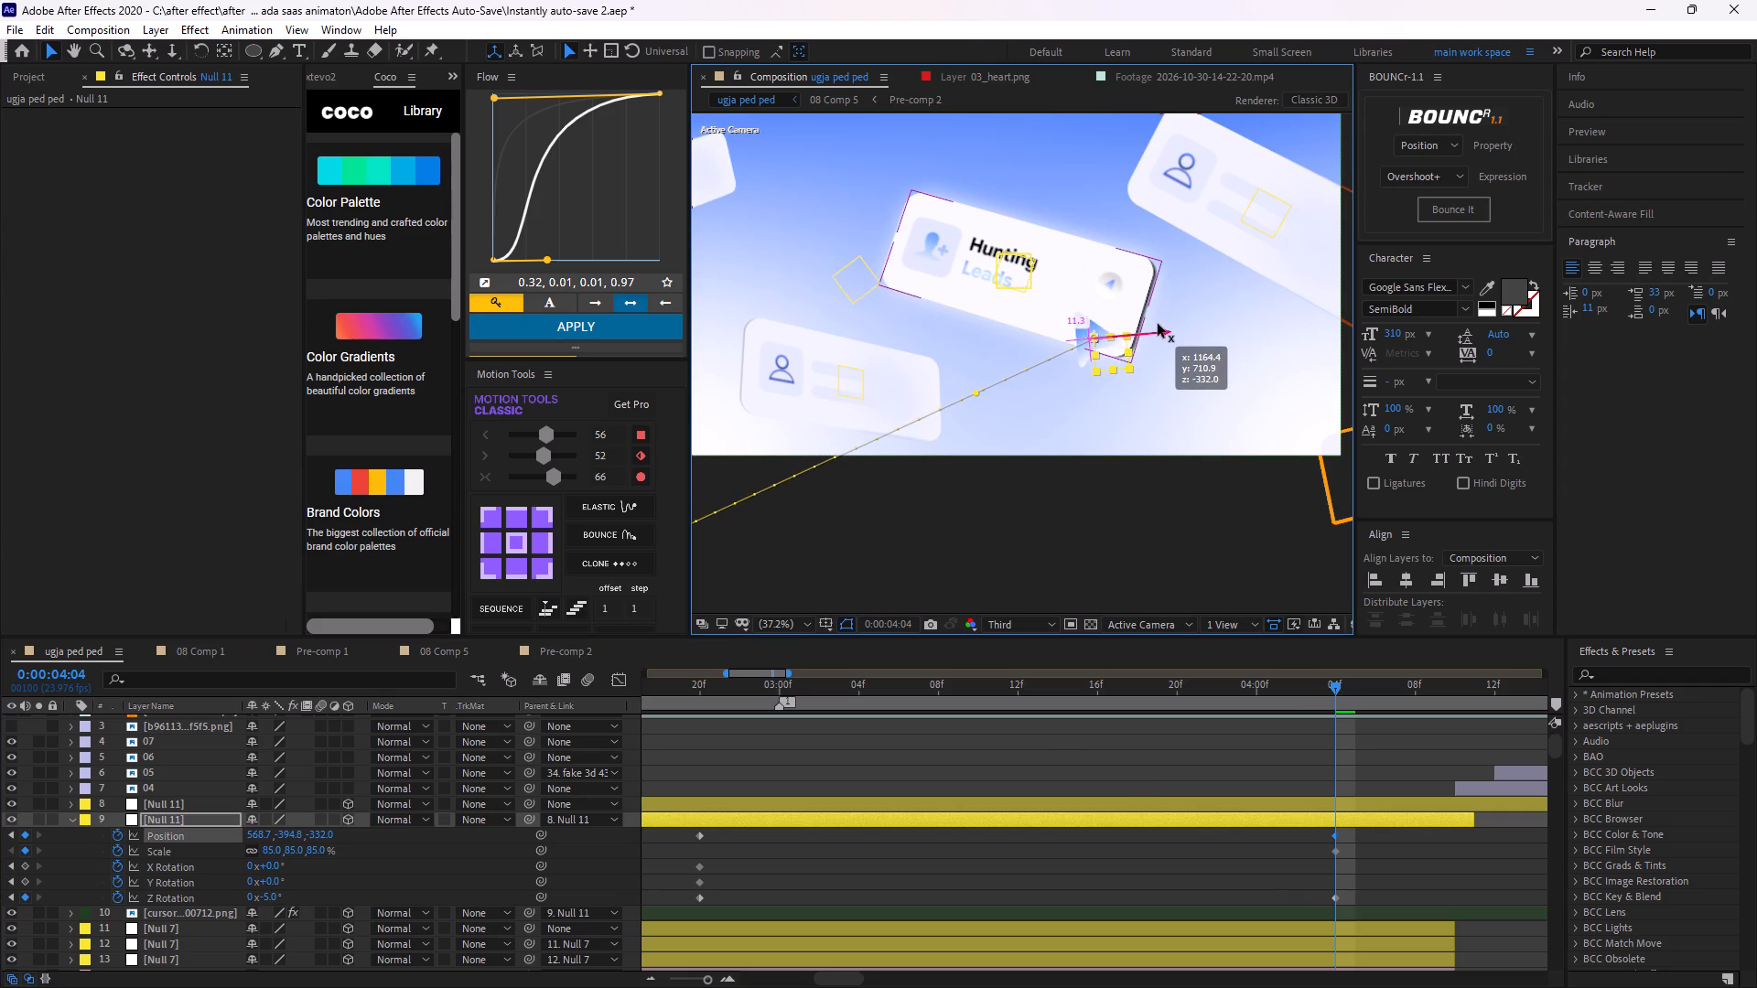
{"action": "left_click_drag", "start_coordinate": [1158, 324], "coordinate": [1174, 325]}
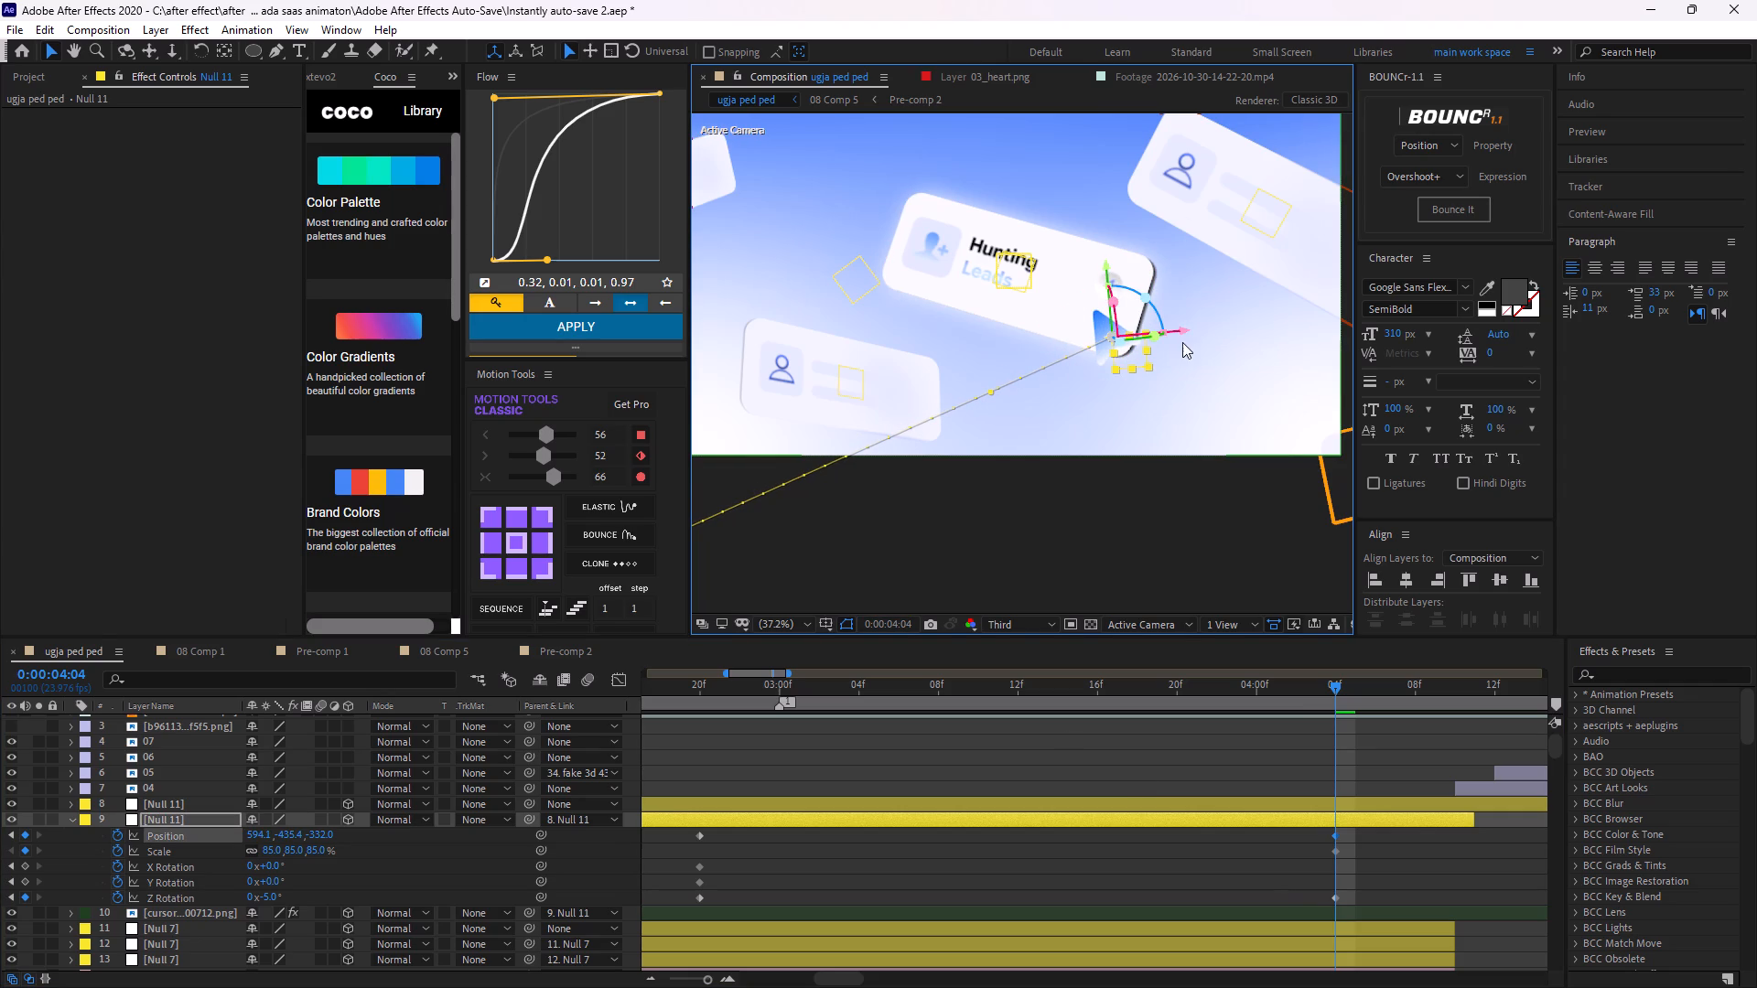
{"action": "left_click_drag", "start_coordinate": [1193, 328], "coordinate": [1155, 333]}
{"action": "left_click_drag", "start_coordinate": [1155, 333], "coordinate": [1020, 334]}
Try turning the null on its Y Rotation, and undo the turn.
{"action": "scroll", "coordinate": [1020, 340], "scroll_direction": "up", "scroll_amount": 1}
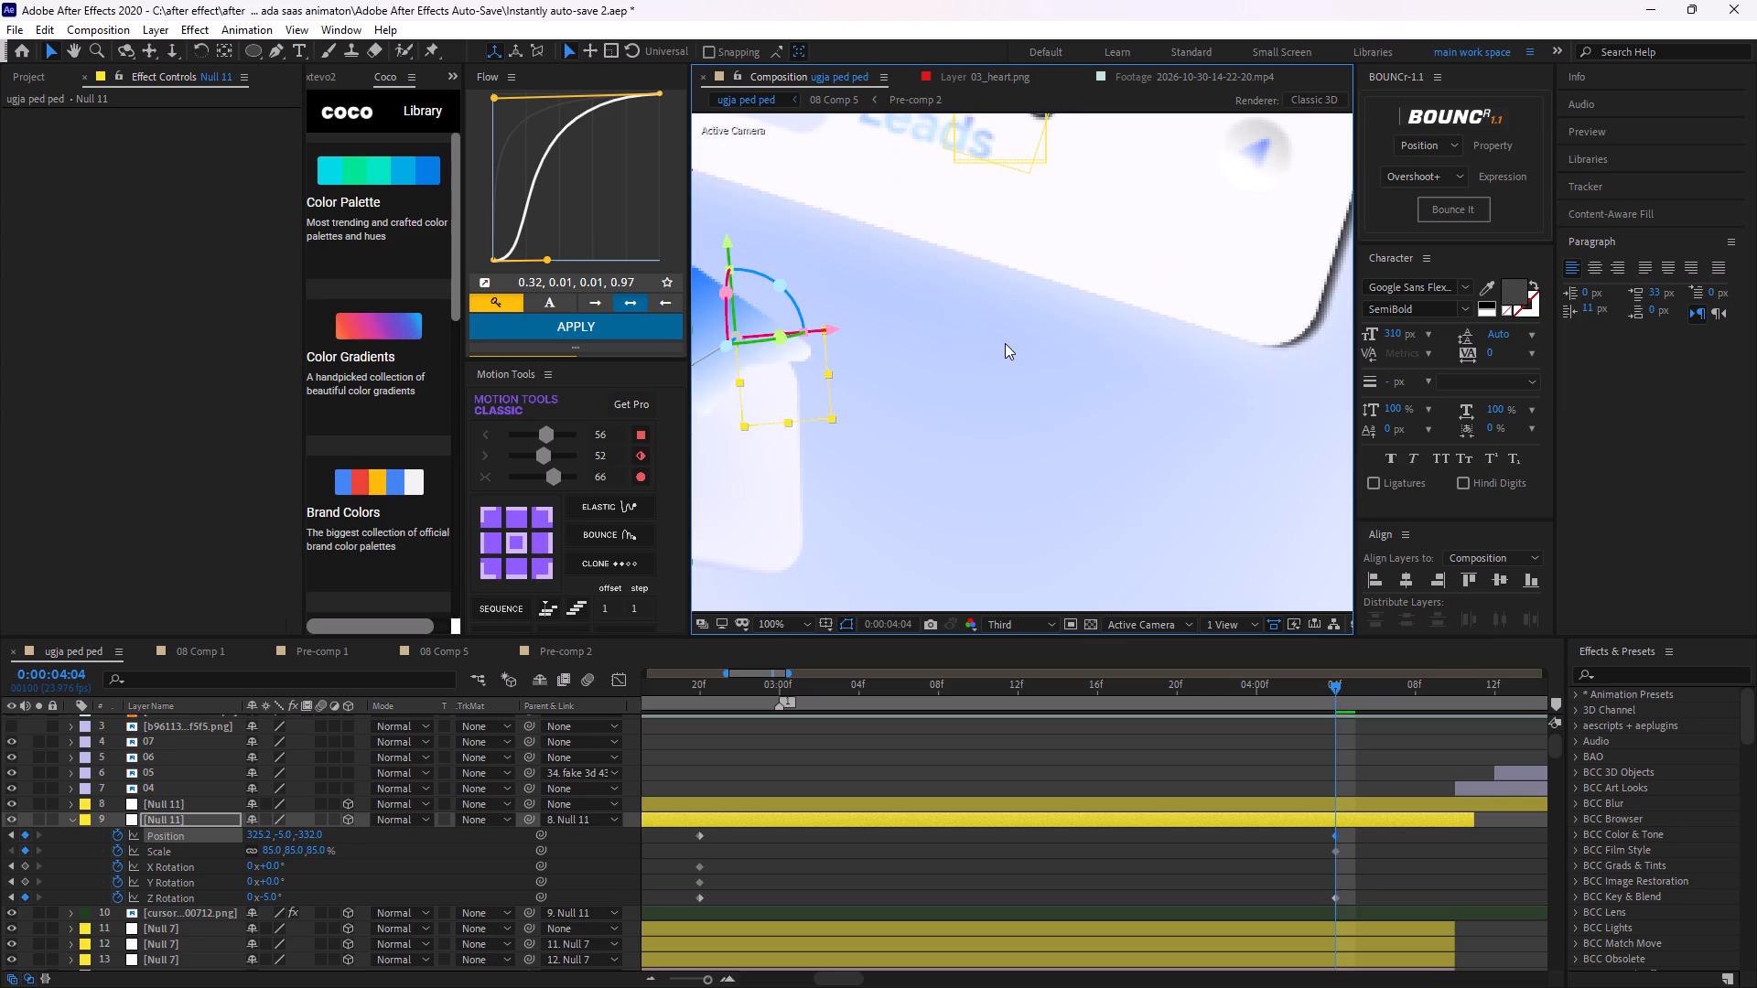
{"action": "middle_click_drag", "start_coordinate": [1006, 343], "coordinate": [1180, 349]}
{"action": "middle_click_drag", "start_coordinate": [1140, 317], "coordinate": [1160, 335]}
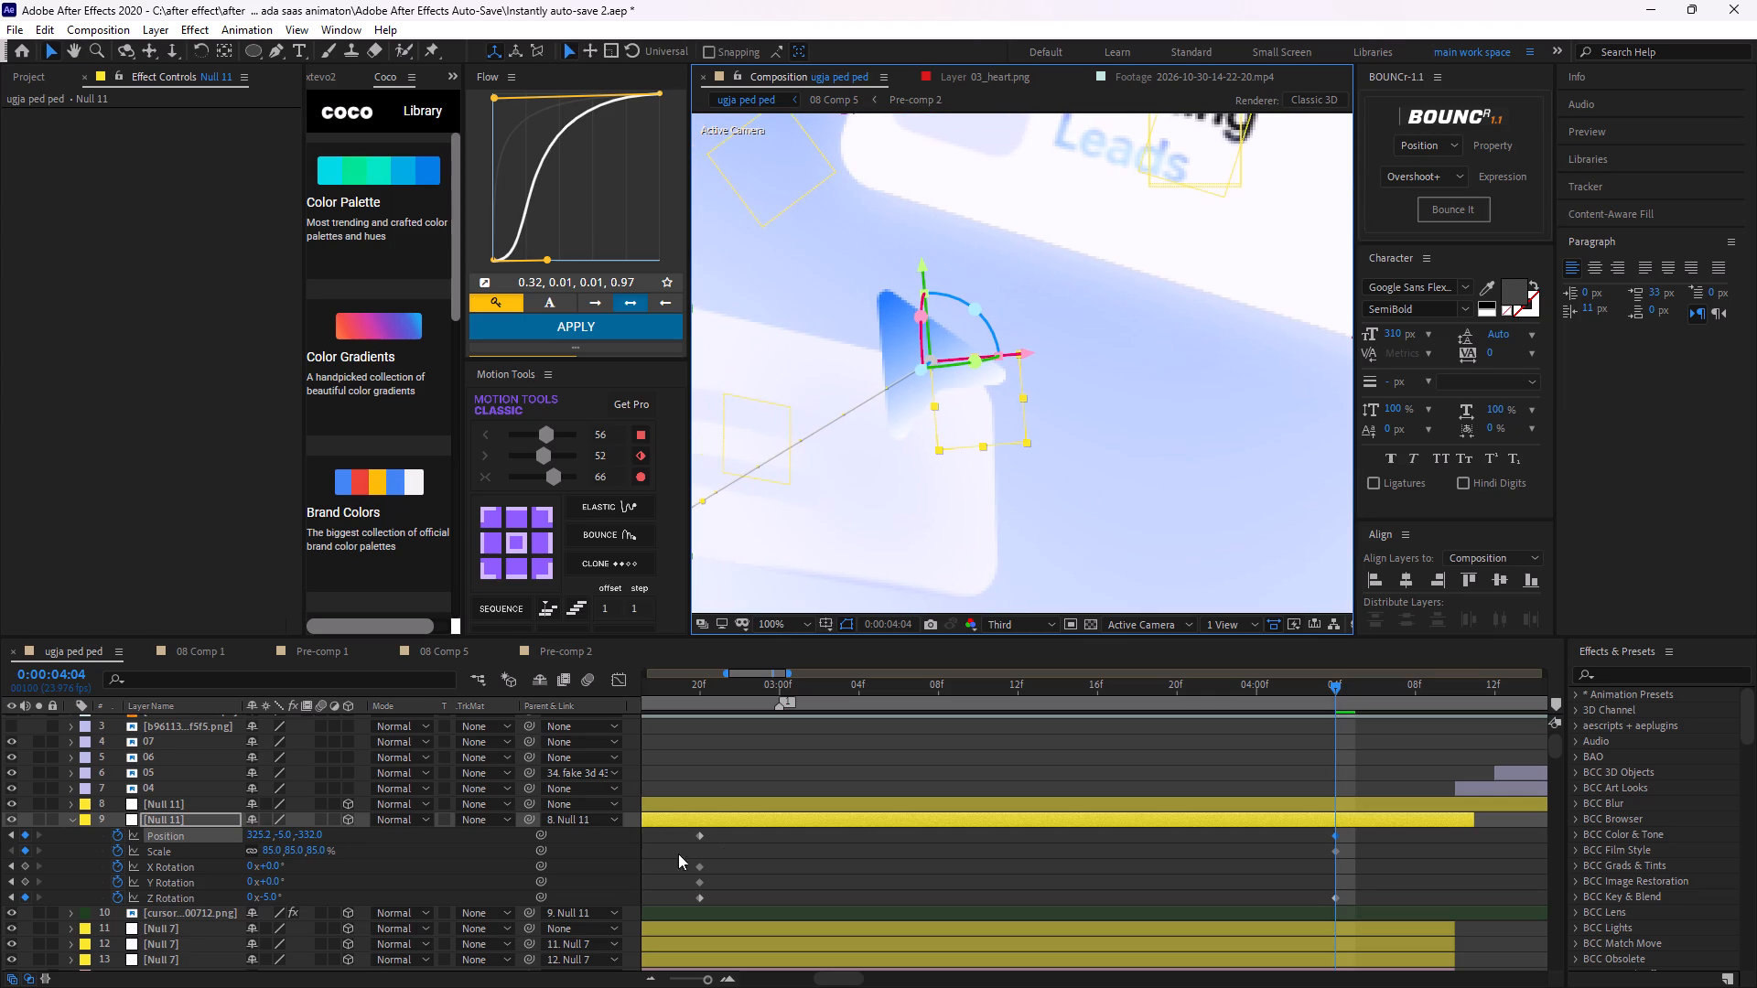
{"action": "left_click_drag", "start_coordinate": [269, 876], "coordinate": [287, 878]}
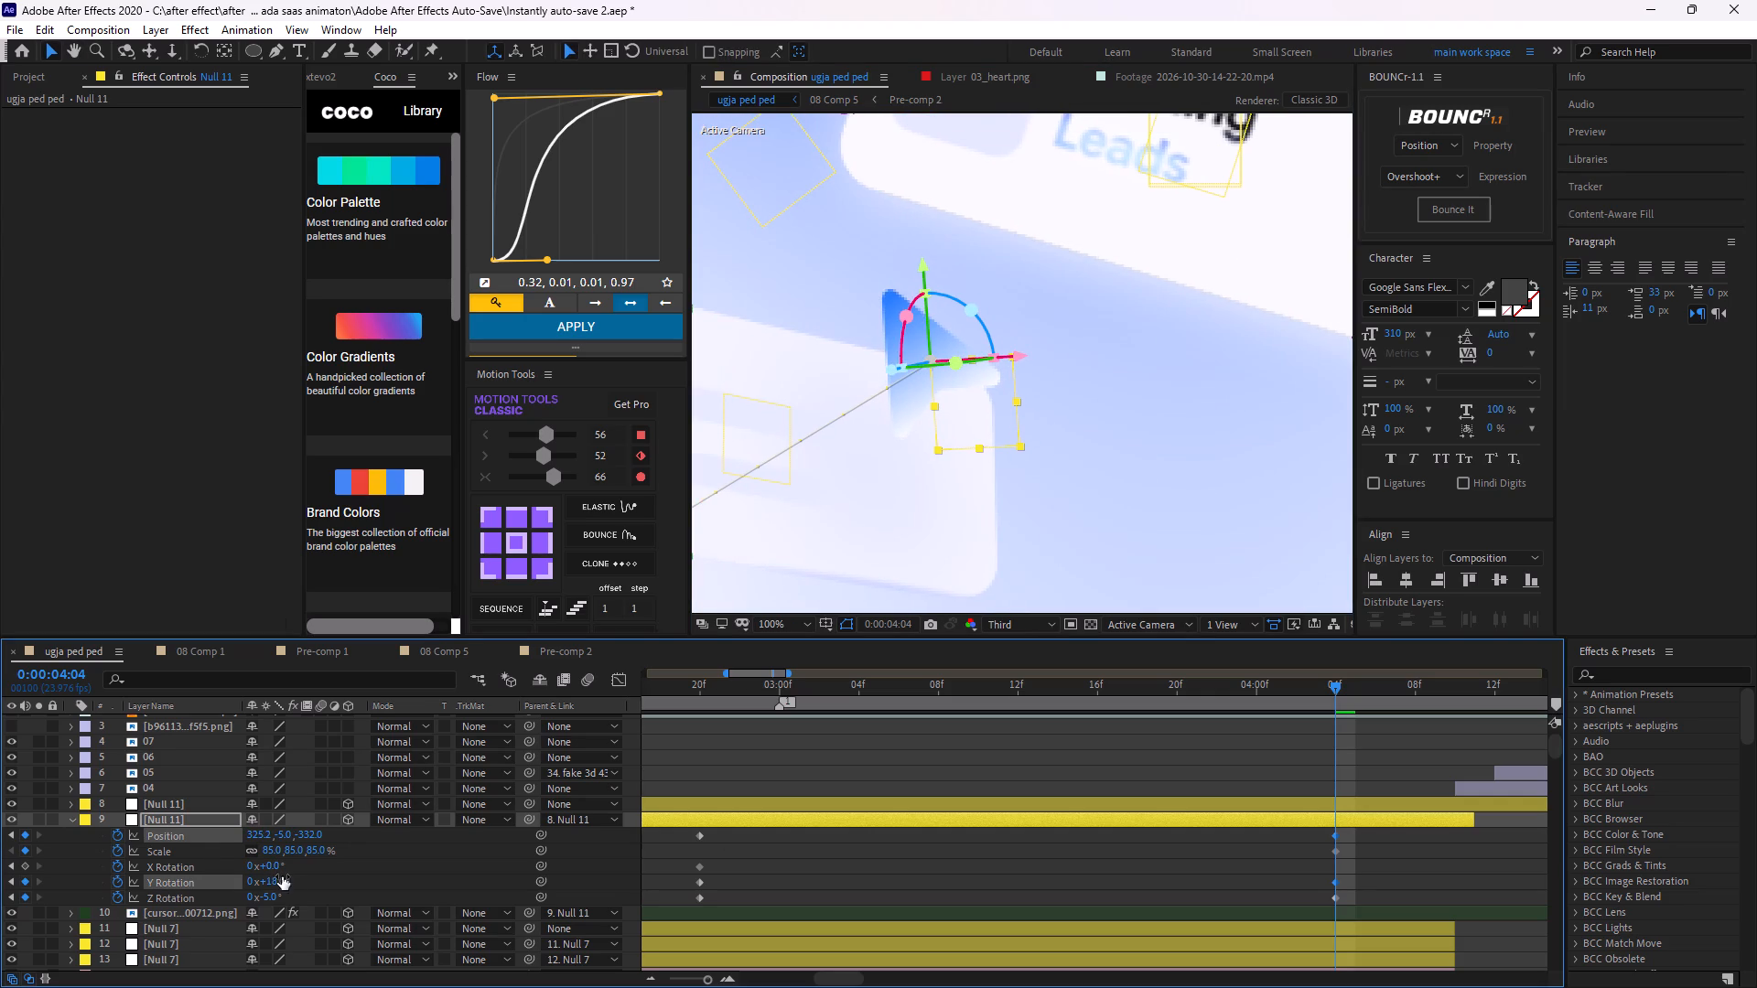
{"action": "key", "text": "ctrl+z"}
At 0:00:04:04, set the null's Z Rotation to 55° so the cursor points towards the card's arrow button.
{"action": "left_click_drag", "start_coordinate": [270, 900], "coordinate": [289, 894]}
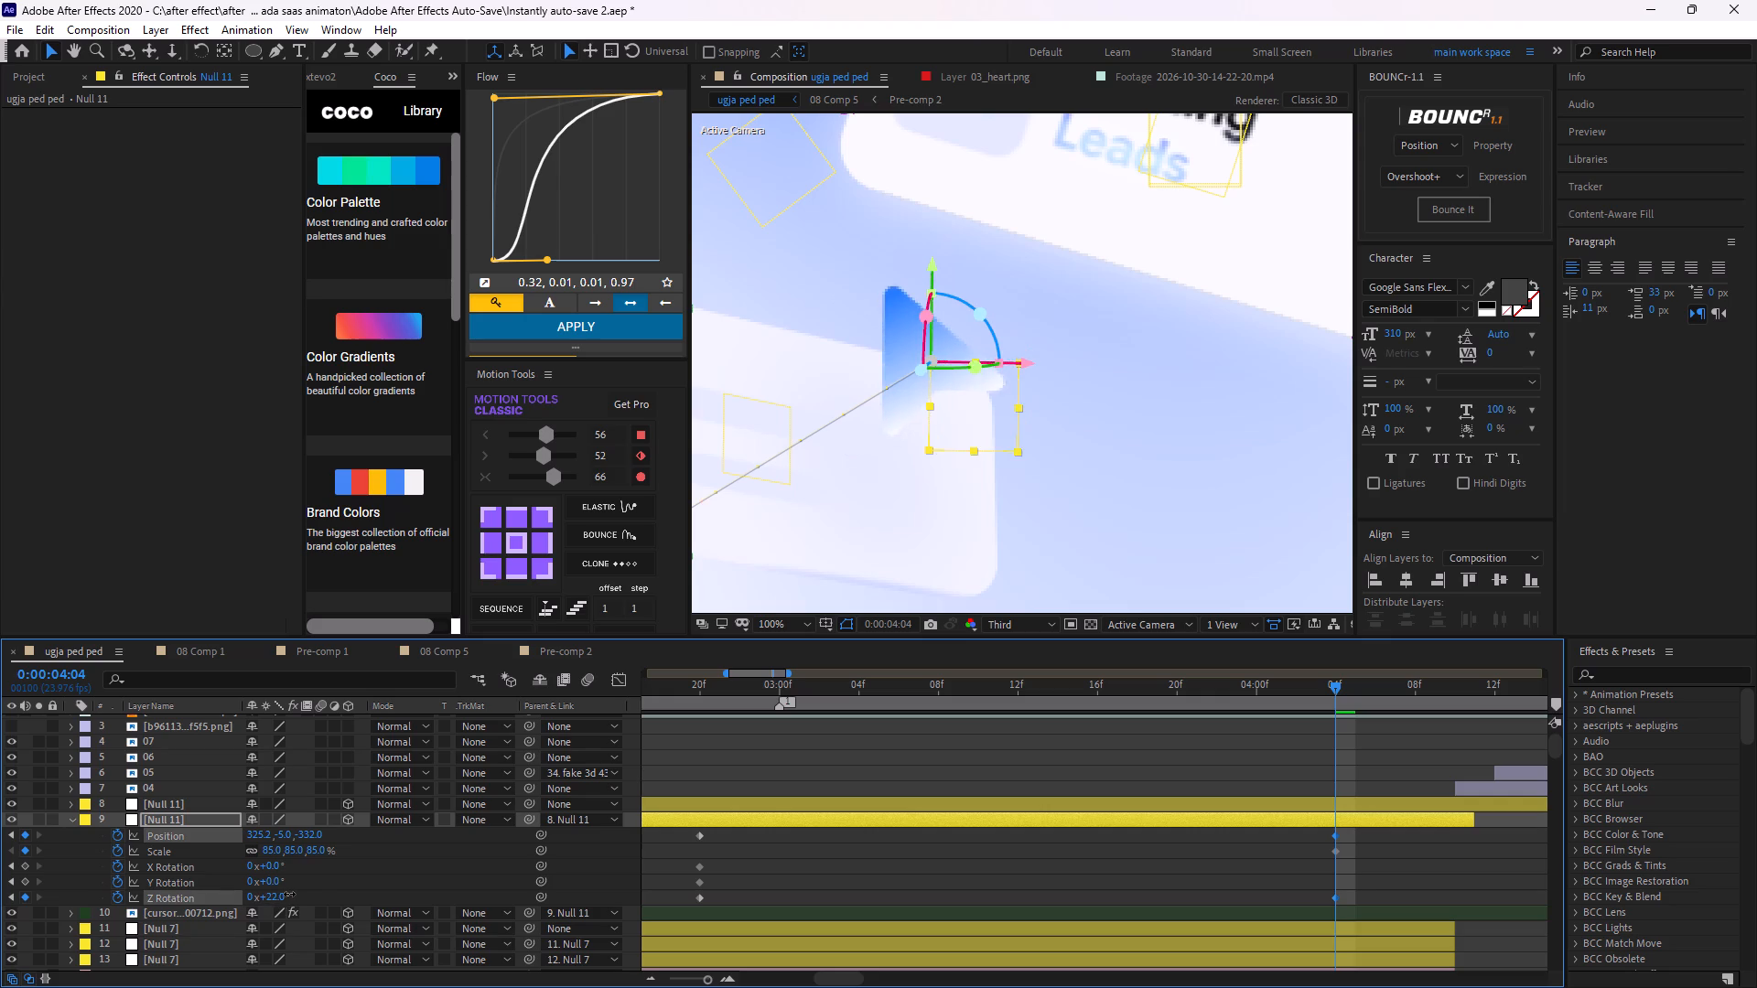
{"action": "left_click_drag", "start_coordinate": [289, 894], "coordinate": [312, 887]}
Move the null along its X and Y axes to the Hunting Leads card's lower edge, at position 425.3, -260.6, -332.
{"action": "scroll", "coordinate": [983, 418], "scroll_direction": "down", "scroll_amount": 1}
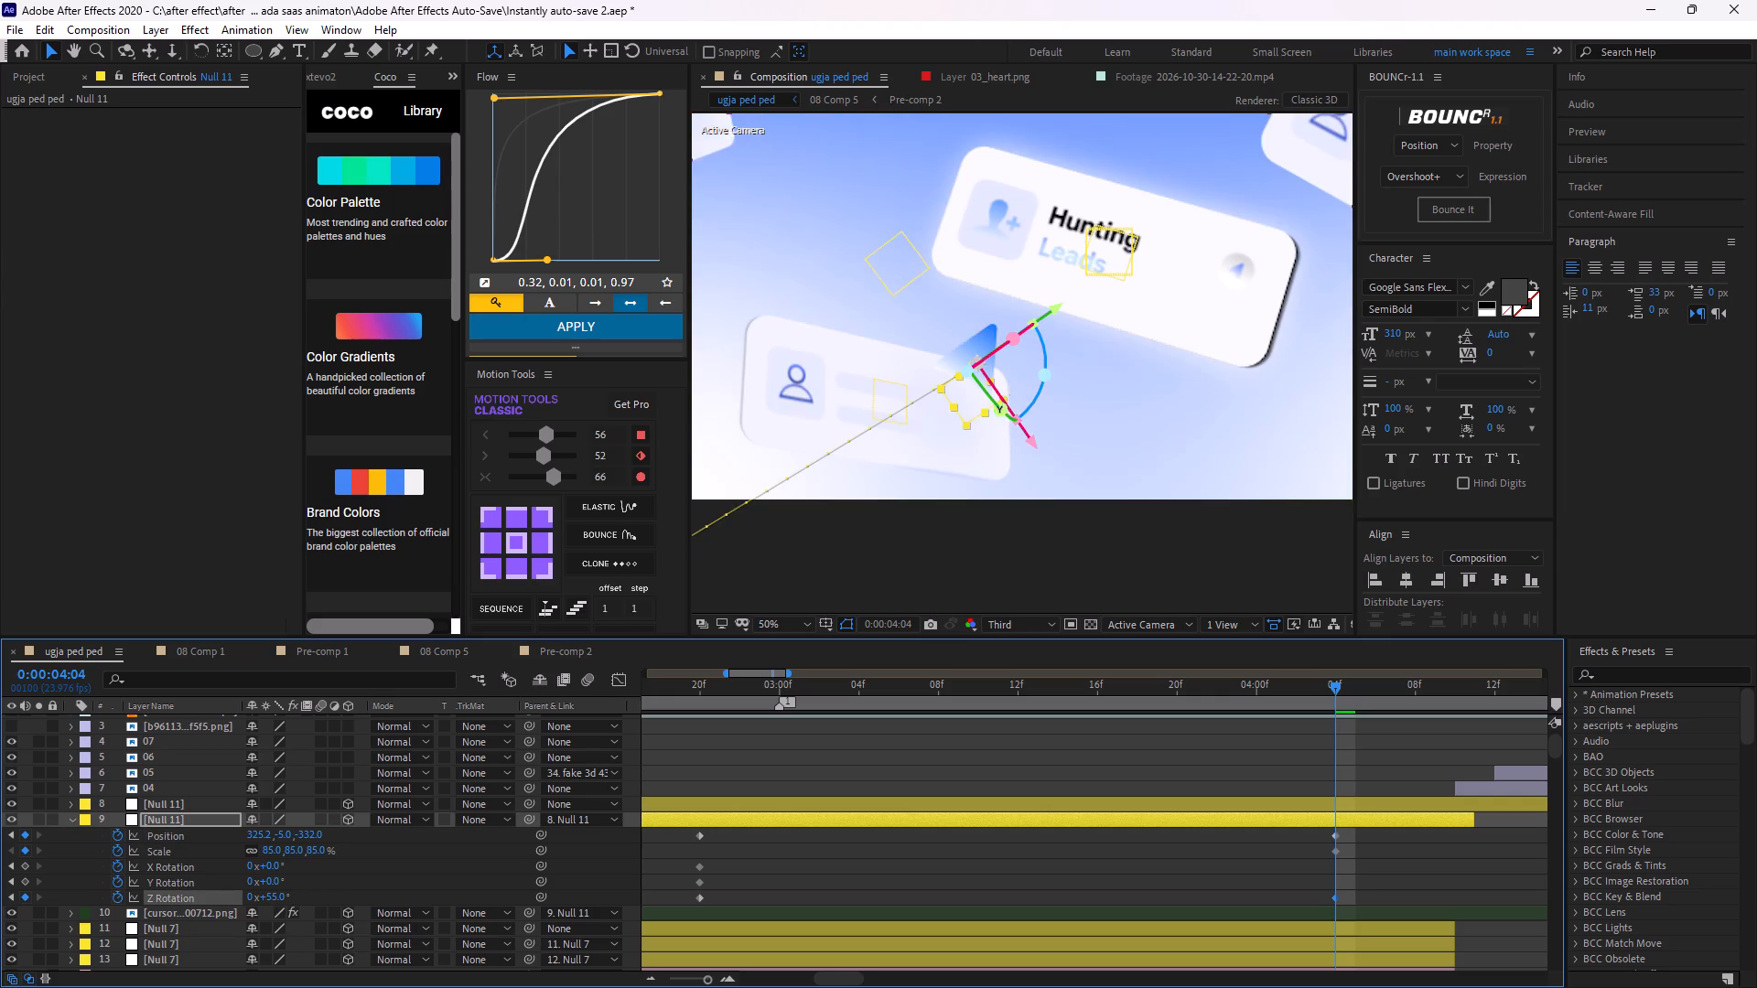
{"action": "middle_click_drag", "start_coordinate": [1109, 344], "coordinate": [1085, 366]}
{"action": "left_click_drag", "start_coordinate": [1036, 331], "coordinate": [1077, 310]}
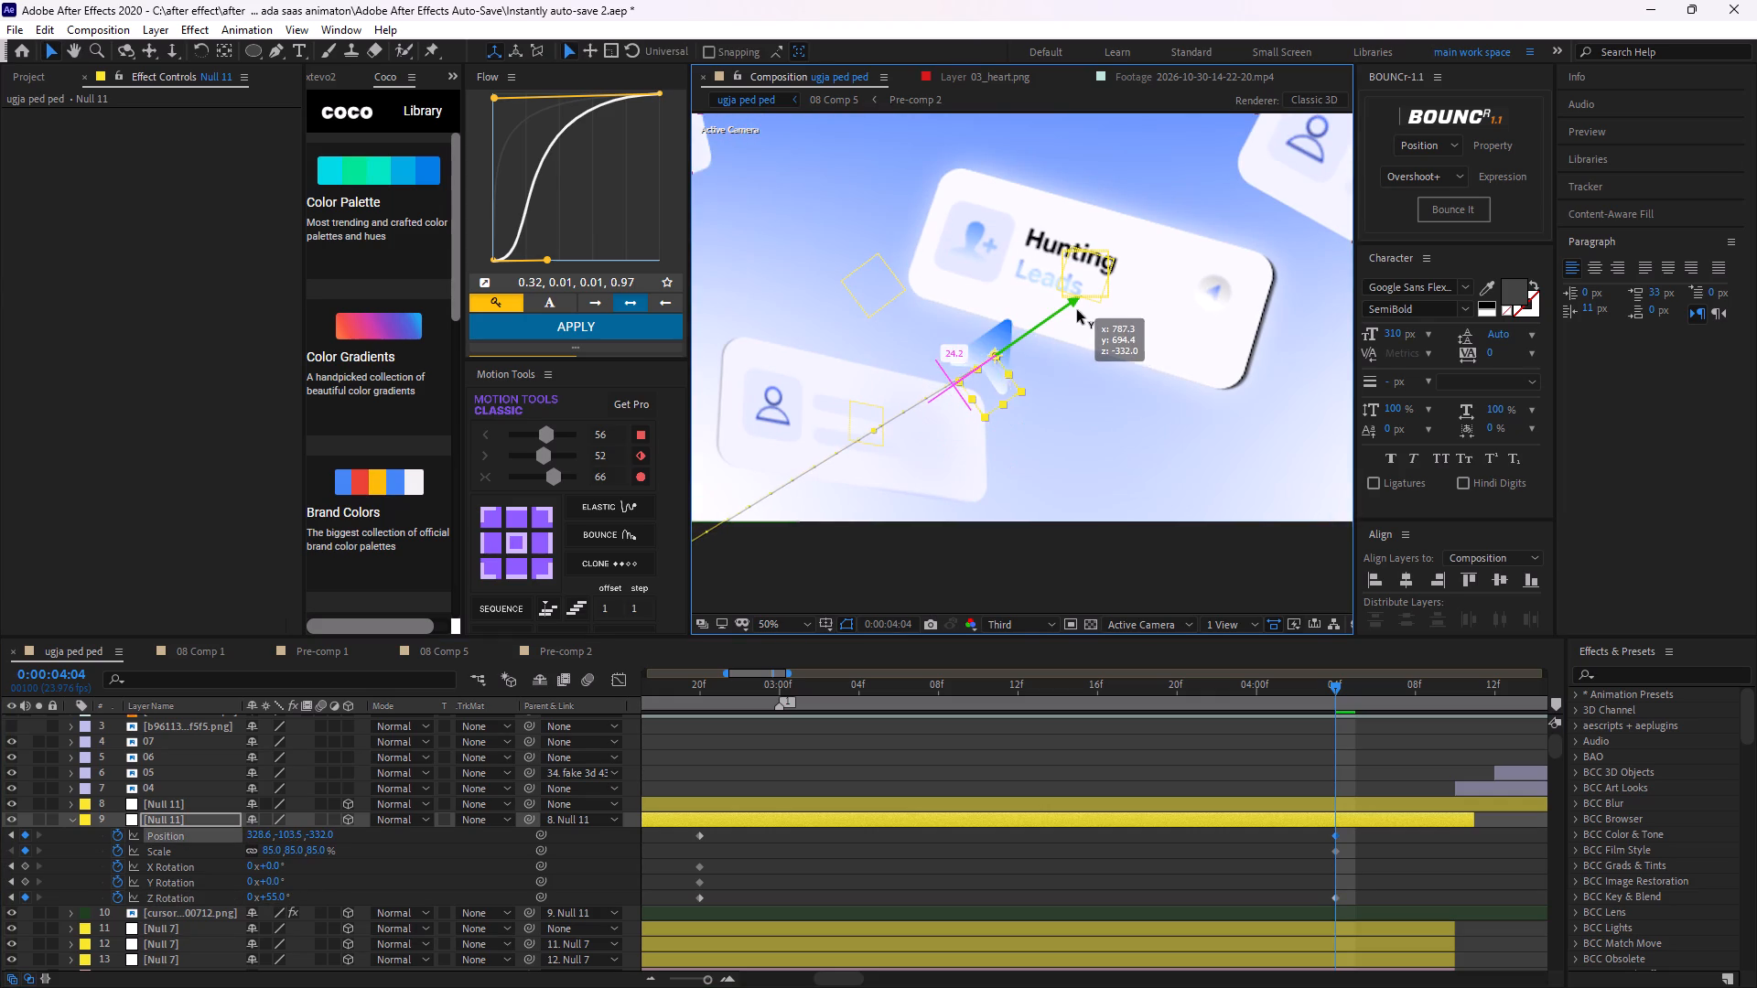
{"action": "left_click_drag", "start_coordinate": [1077, 310], "coordinate": [1183, 268]}
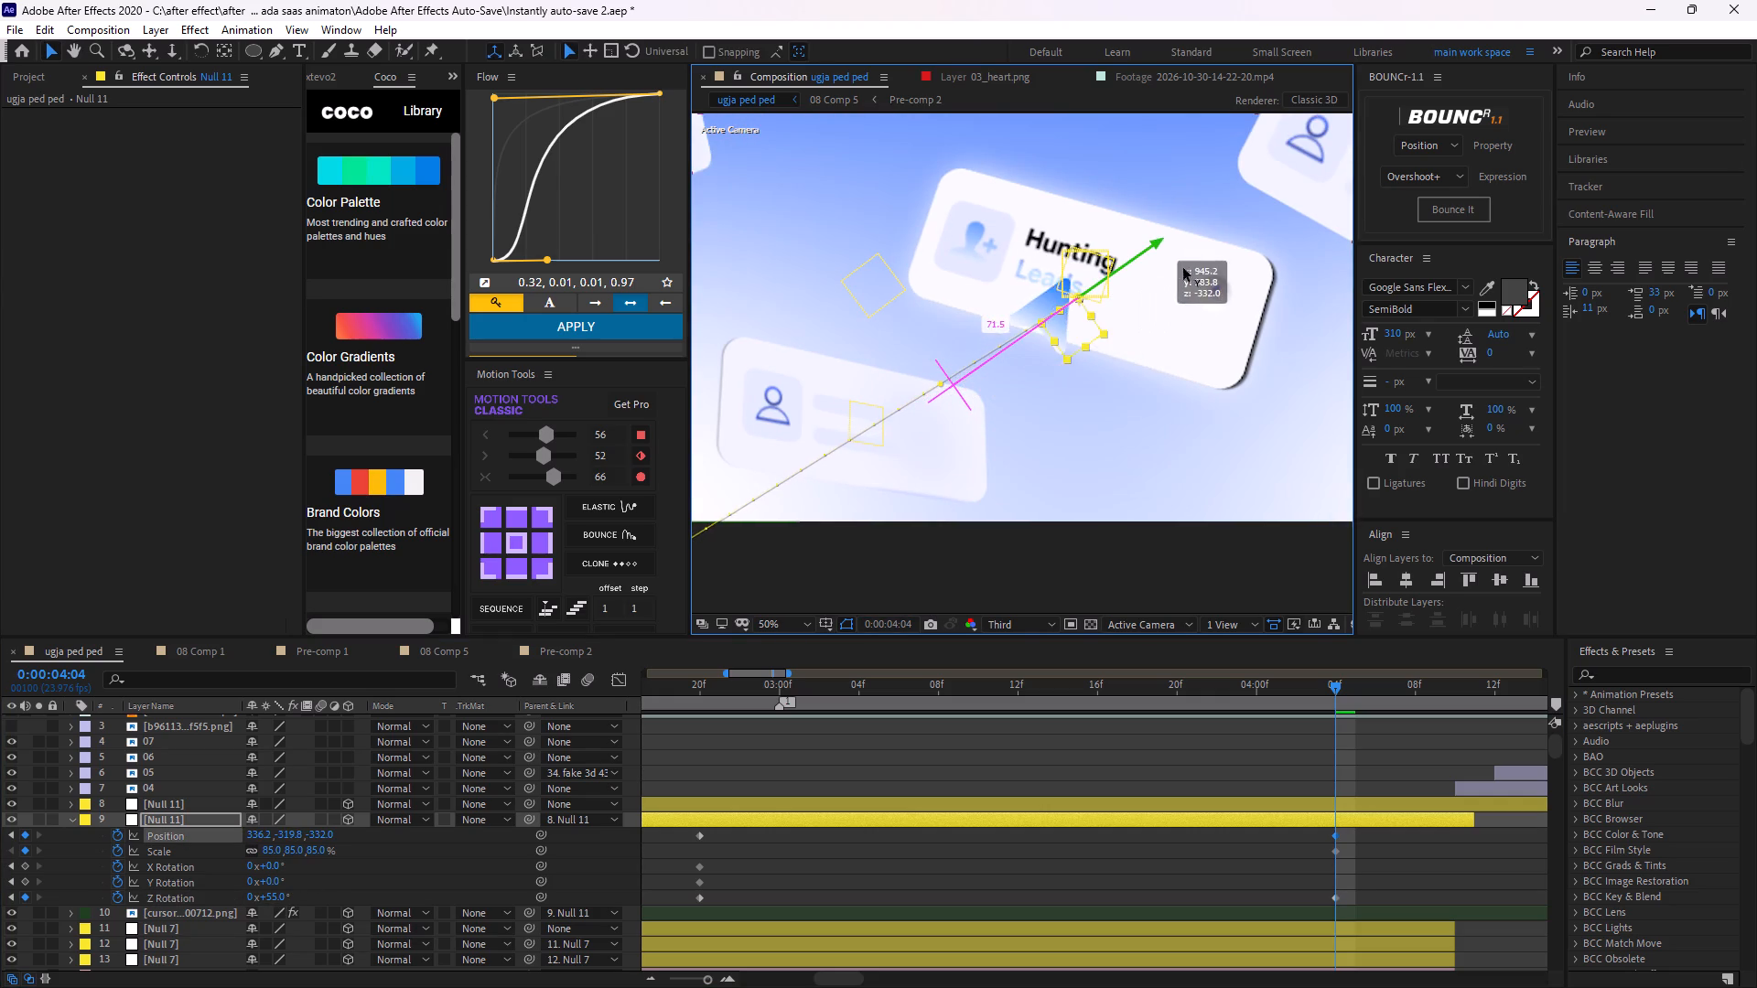
{"action": "left_click_drag", "start_coordinate": [1183, 268], "coordinate": [1174, 329]}
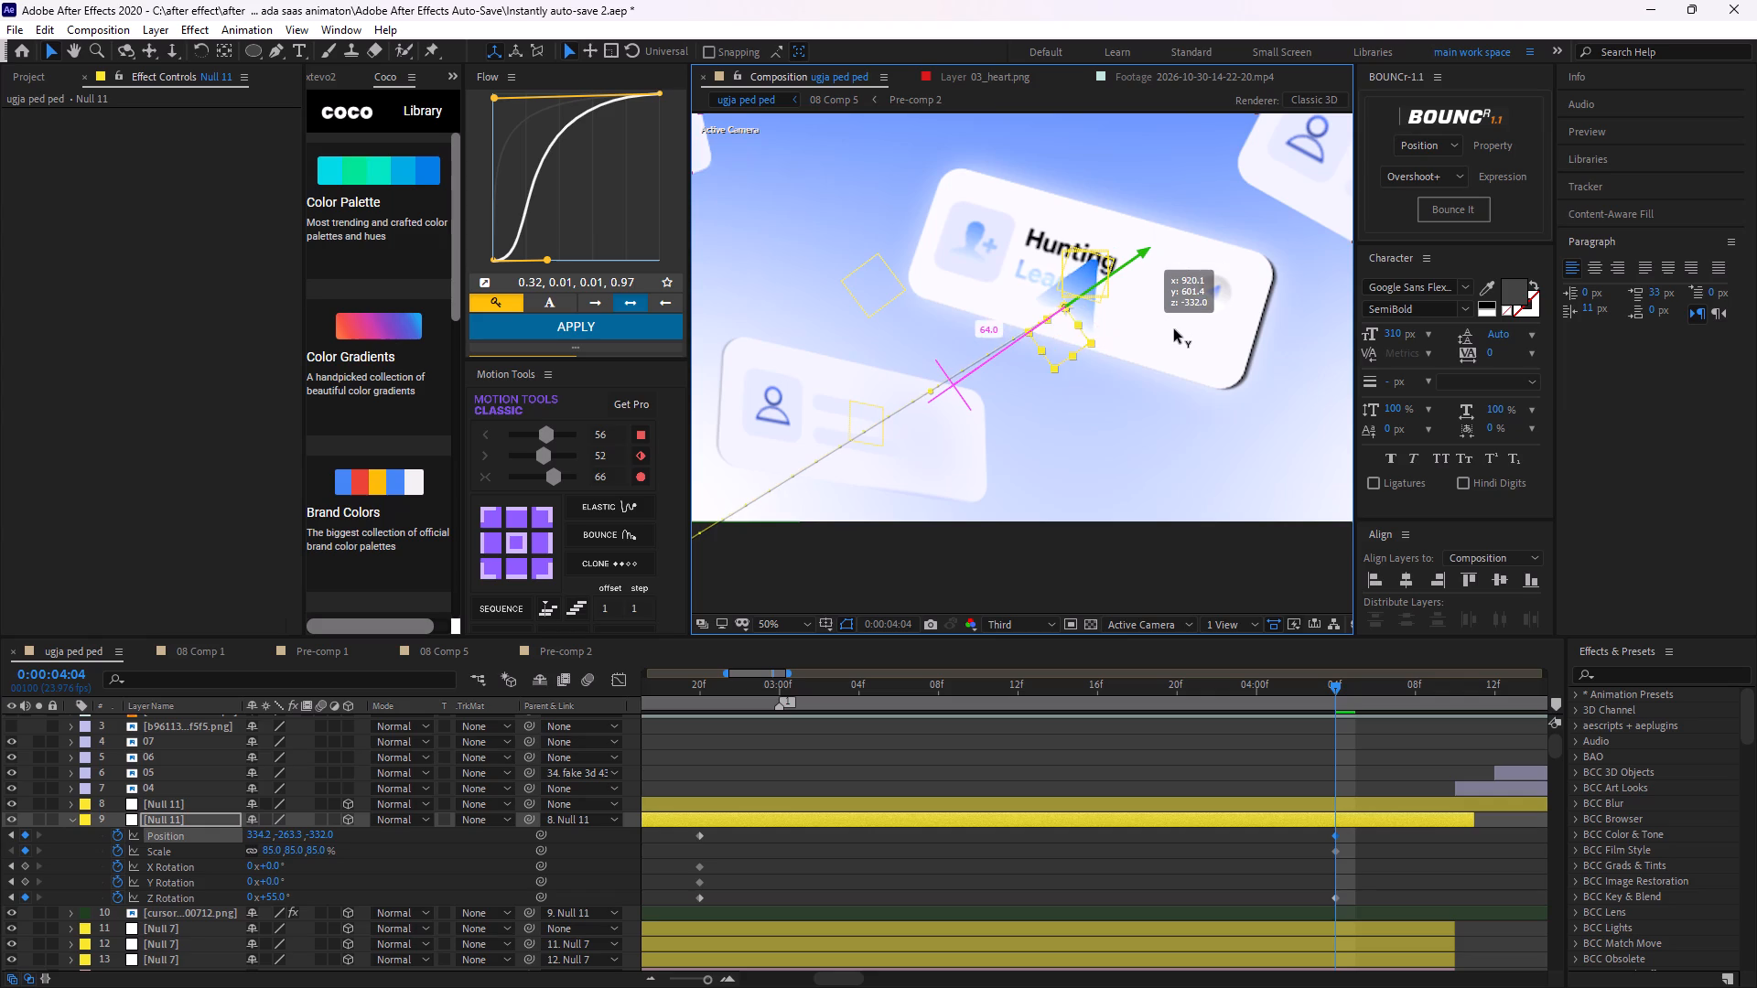
{"action": "left_click_drag", "start_coordinate": [1174, 329], "coordinate": [1169, 342]}
{"action": "left_click_drag", "start_coordinate": [1108, 403], "coordinate": [1142, 419]}
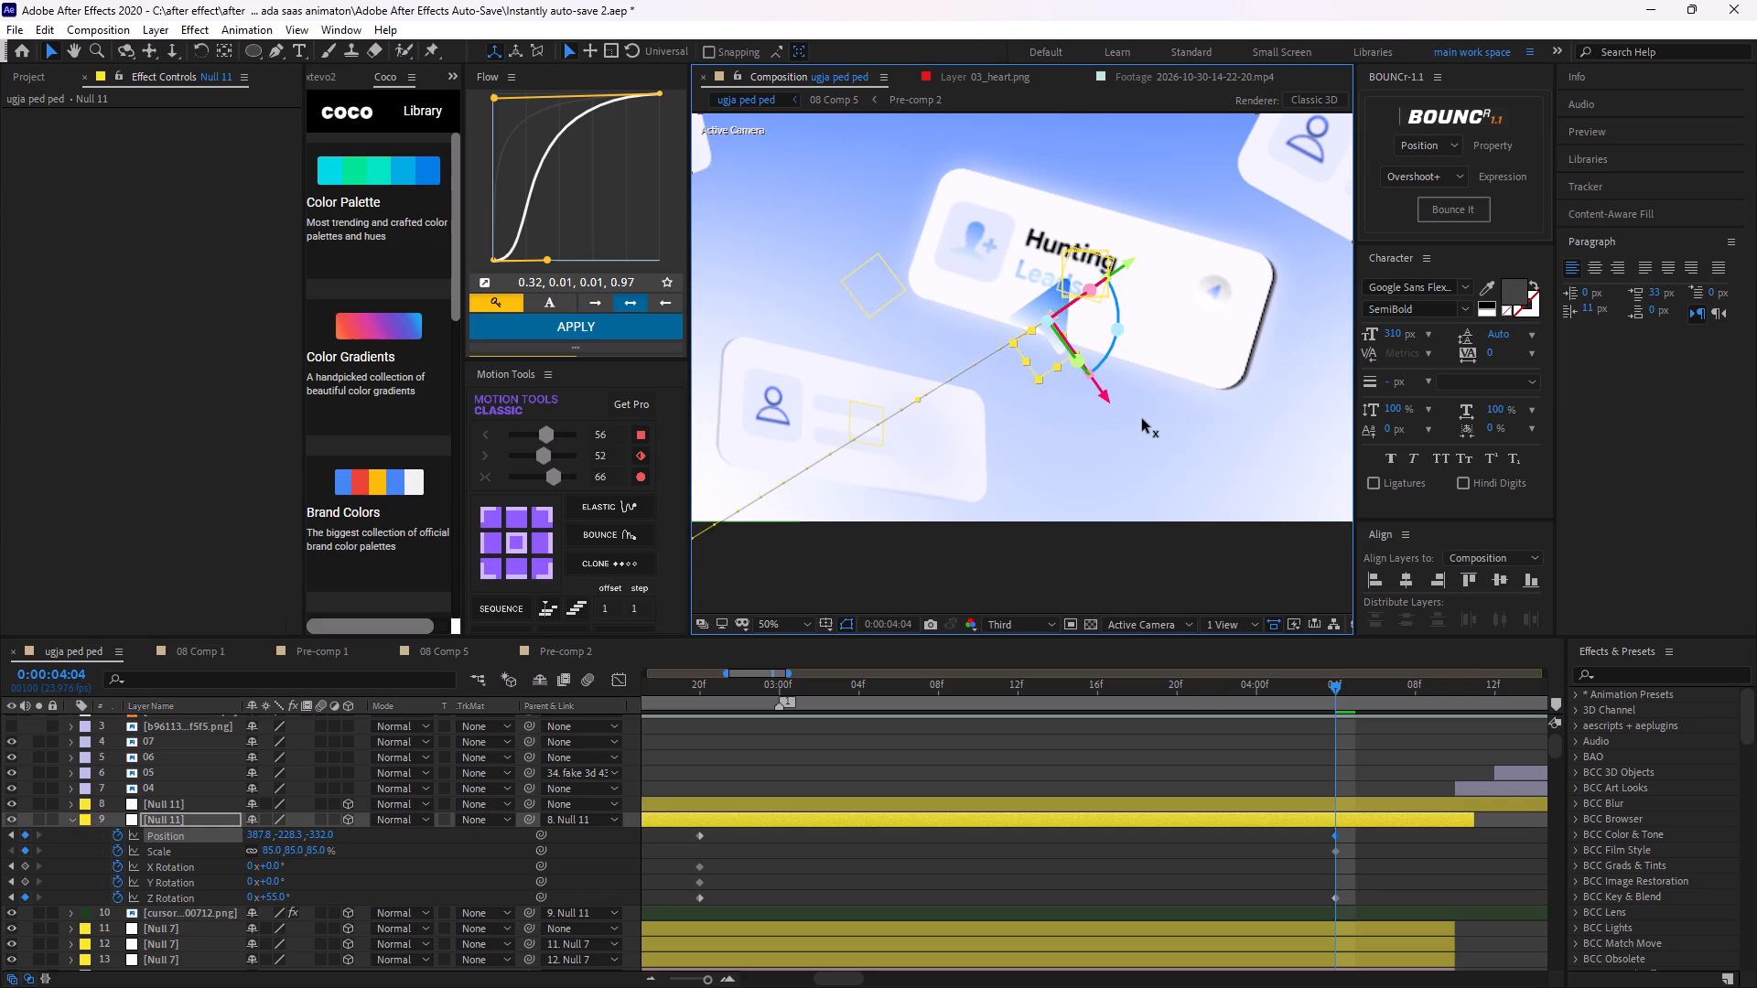
{"action": "left_click_drag", "start_coordinate": [1142, 419], "coordinate": [1151, 424]}
{"action": "left_click_drag", "start_coordinate": [1154, 295], "coordinate": [1155, 263]}
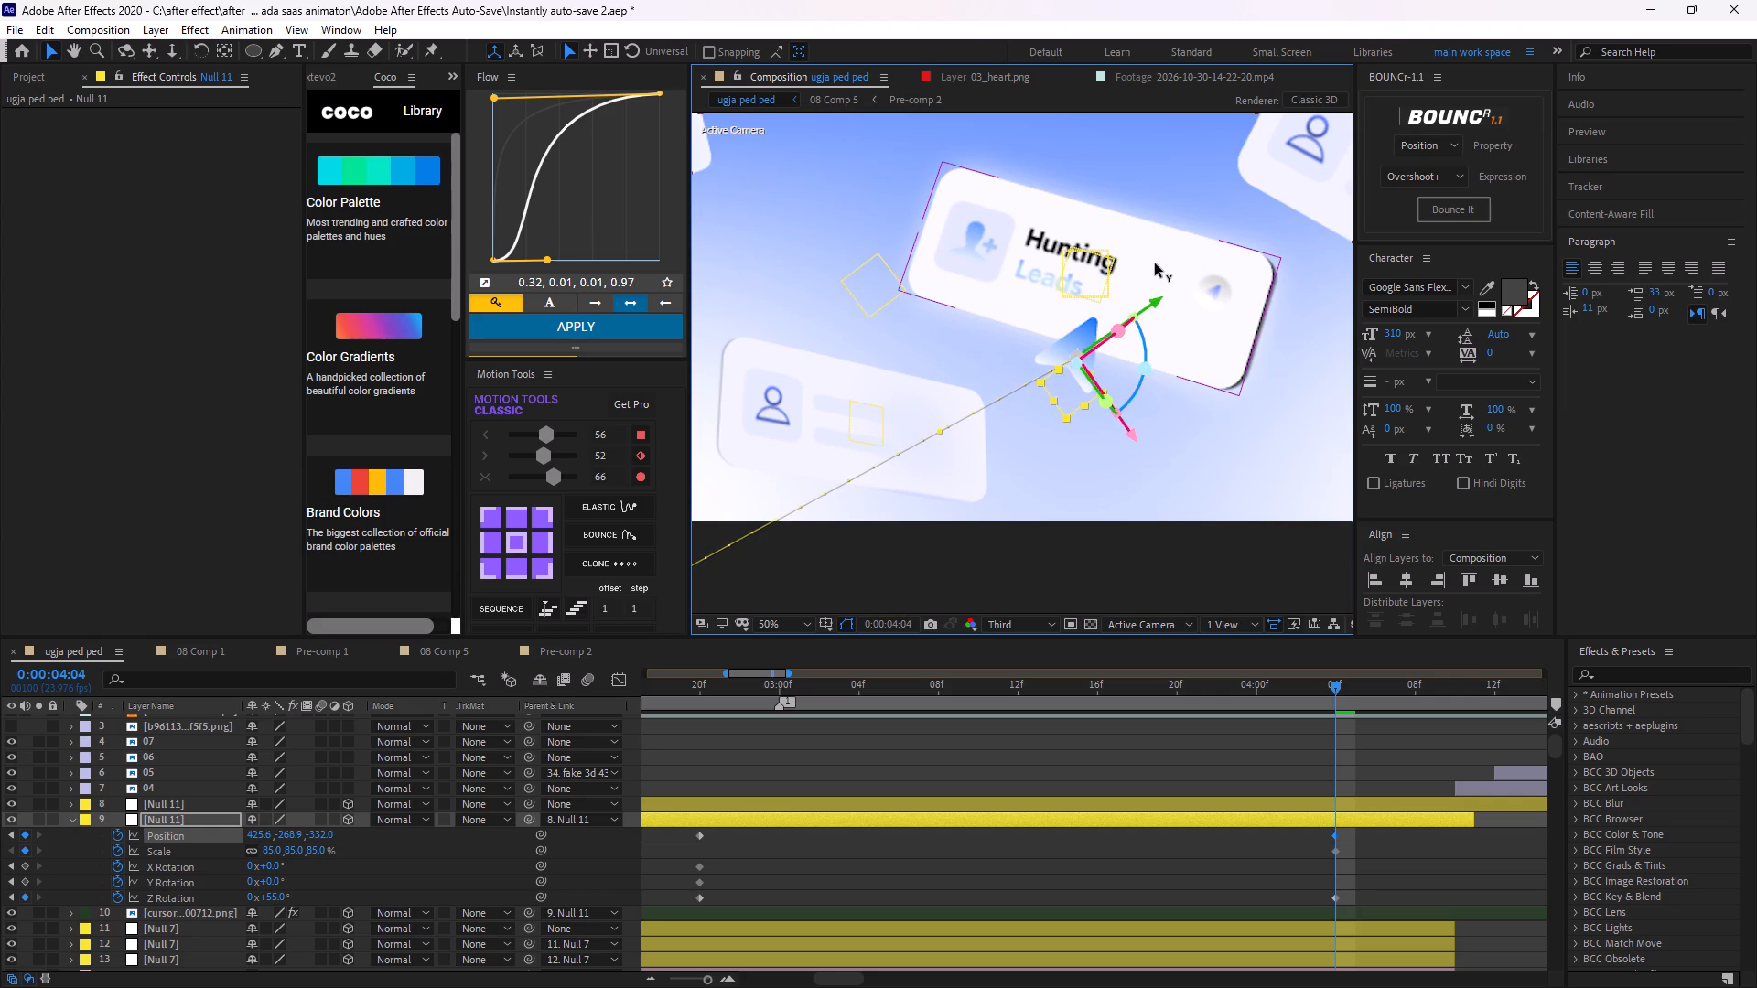
{"action": "left_click_drag", "start_coordinate": [1155, 263], "coordinate": [1139, 248]}
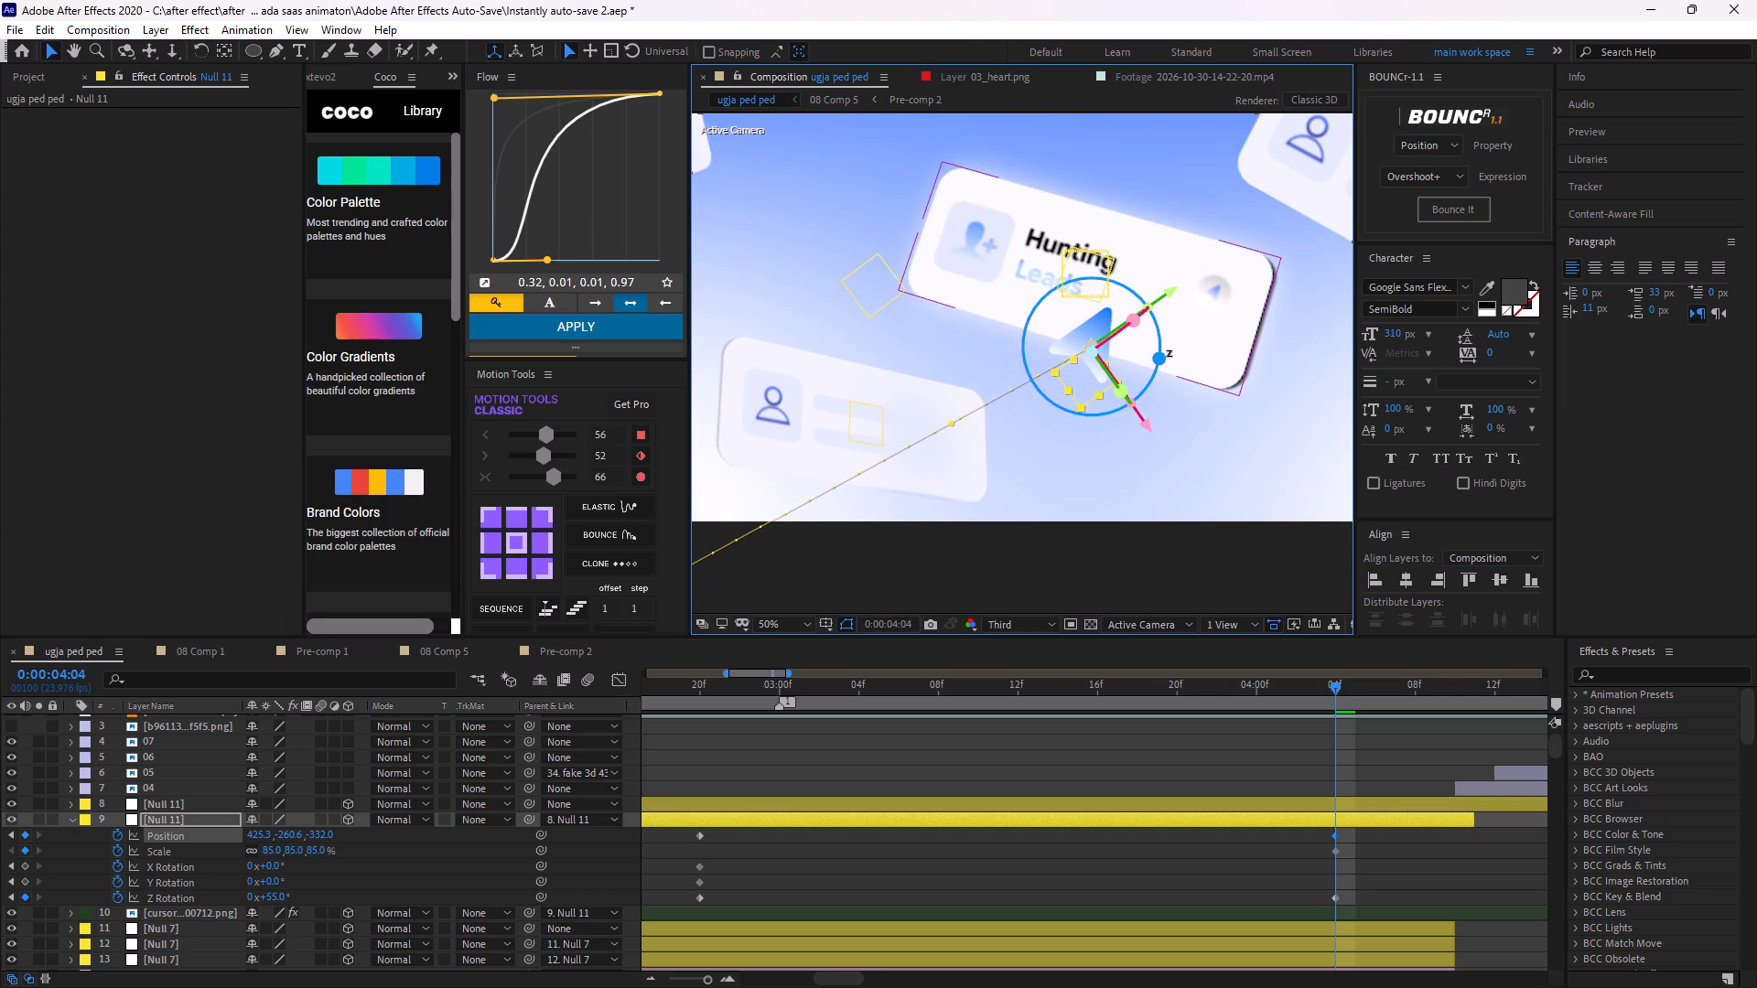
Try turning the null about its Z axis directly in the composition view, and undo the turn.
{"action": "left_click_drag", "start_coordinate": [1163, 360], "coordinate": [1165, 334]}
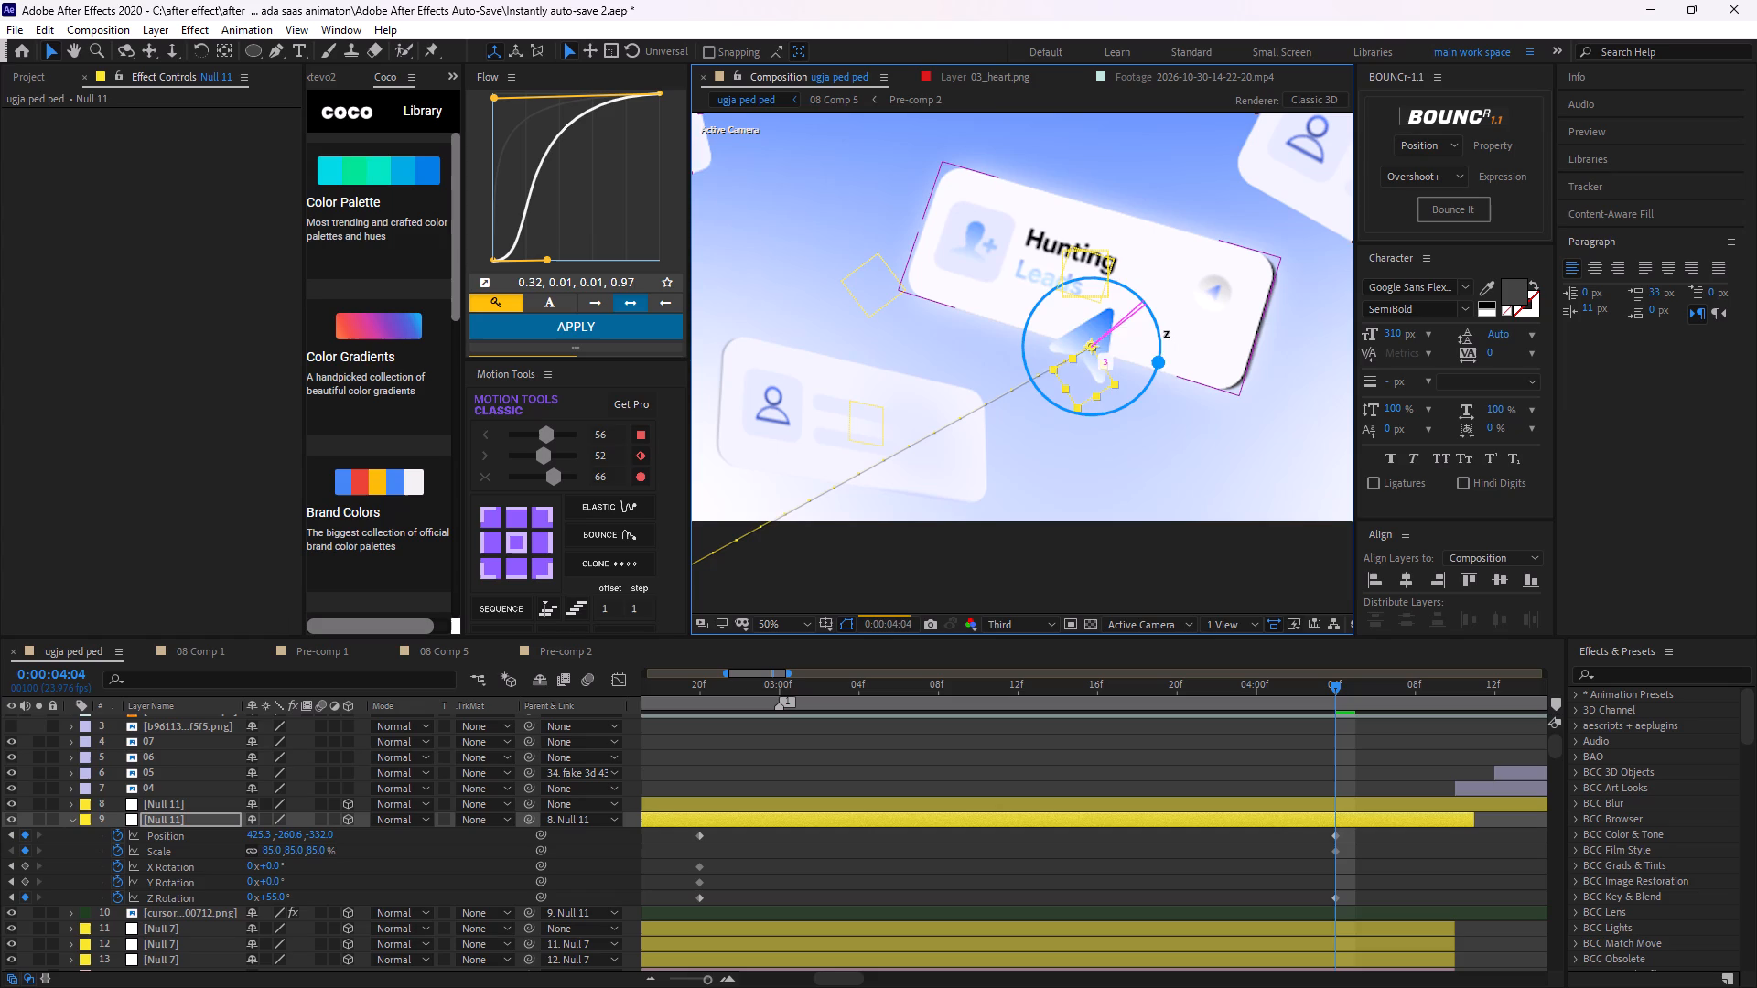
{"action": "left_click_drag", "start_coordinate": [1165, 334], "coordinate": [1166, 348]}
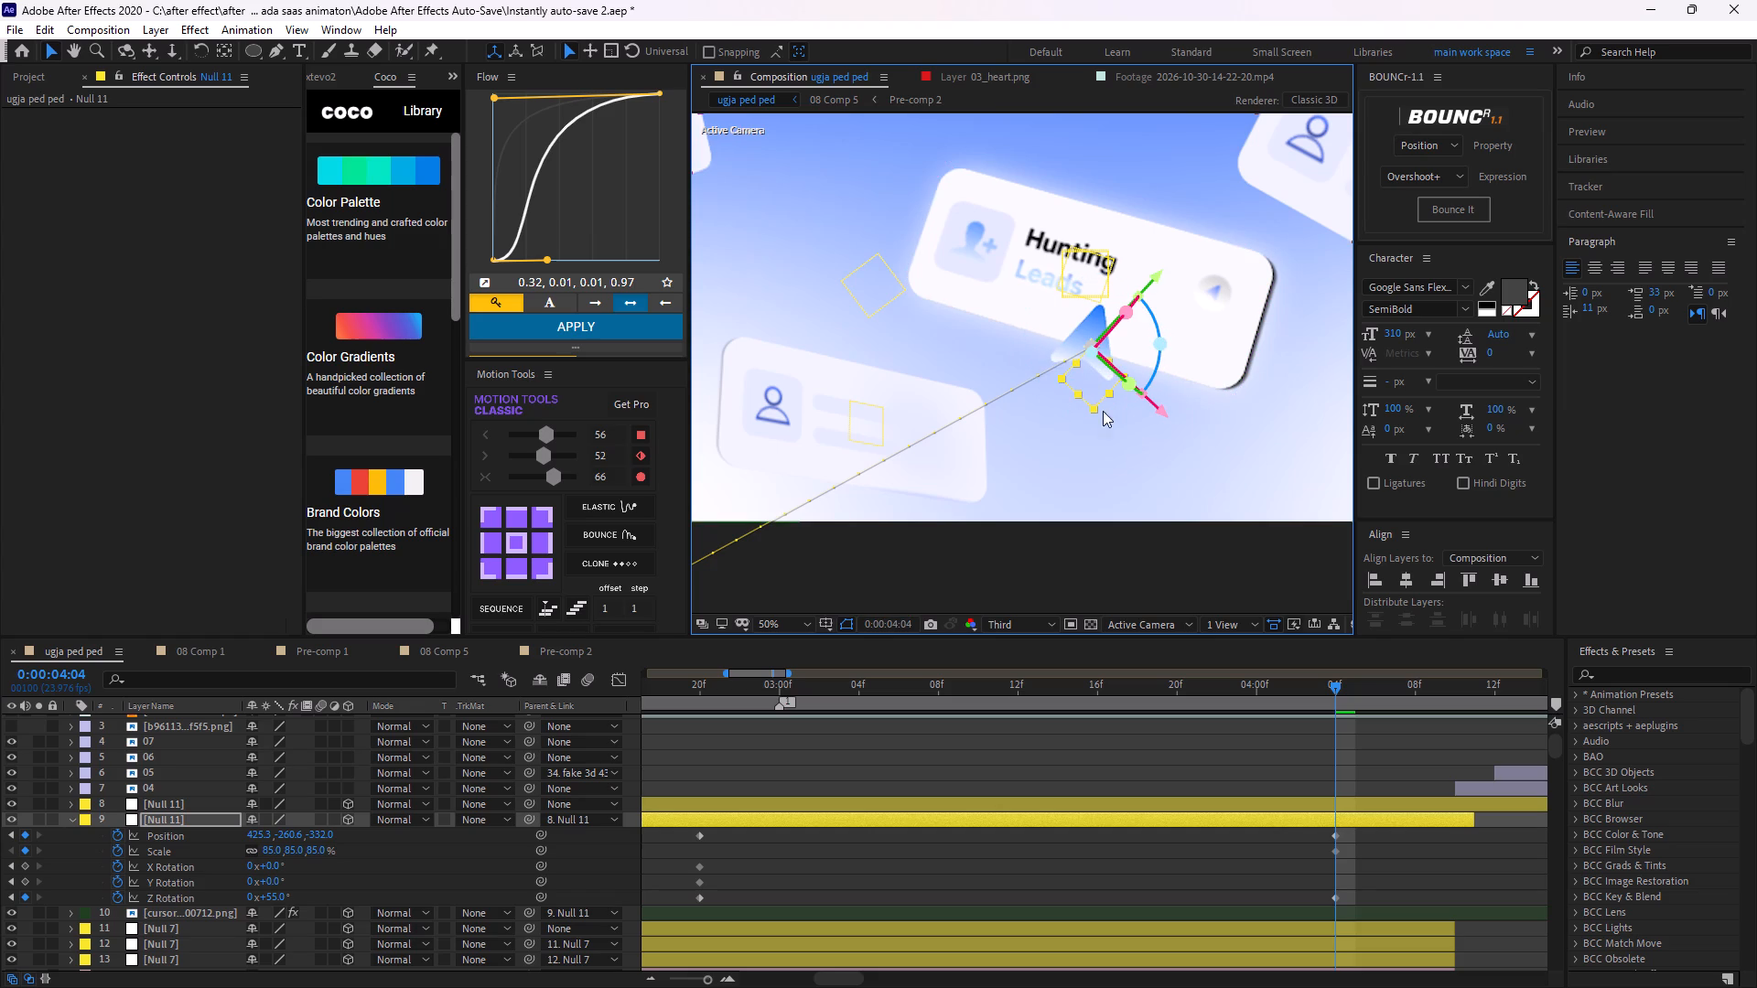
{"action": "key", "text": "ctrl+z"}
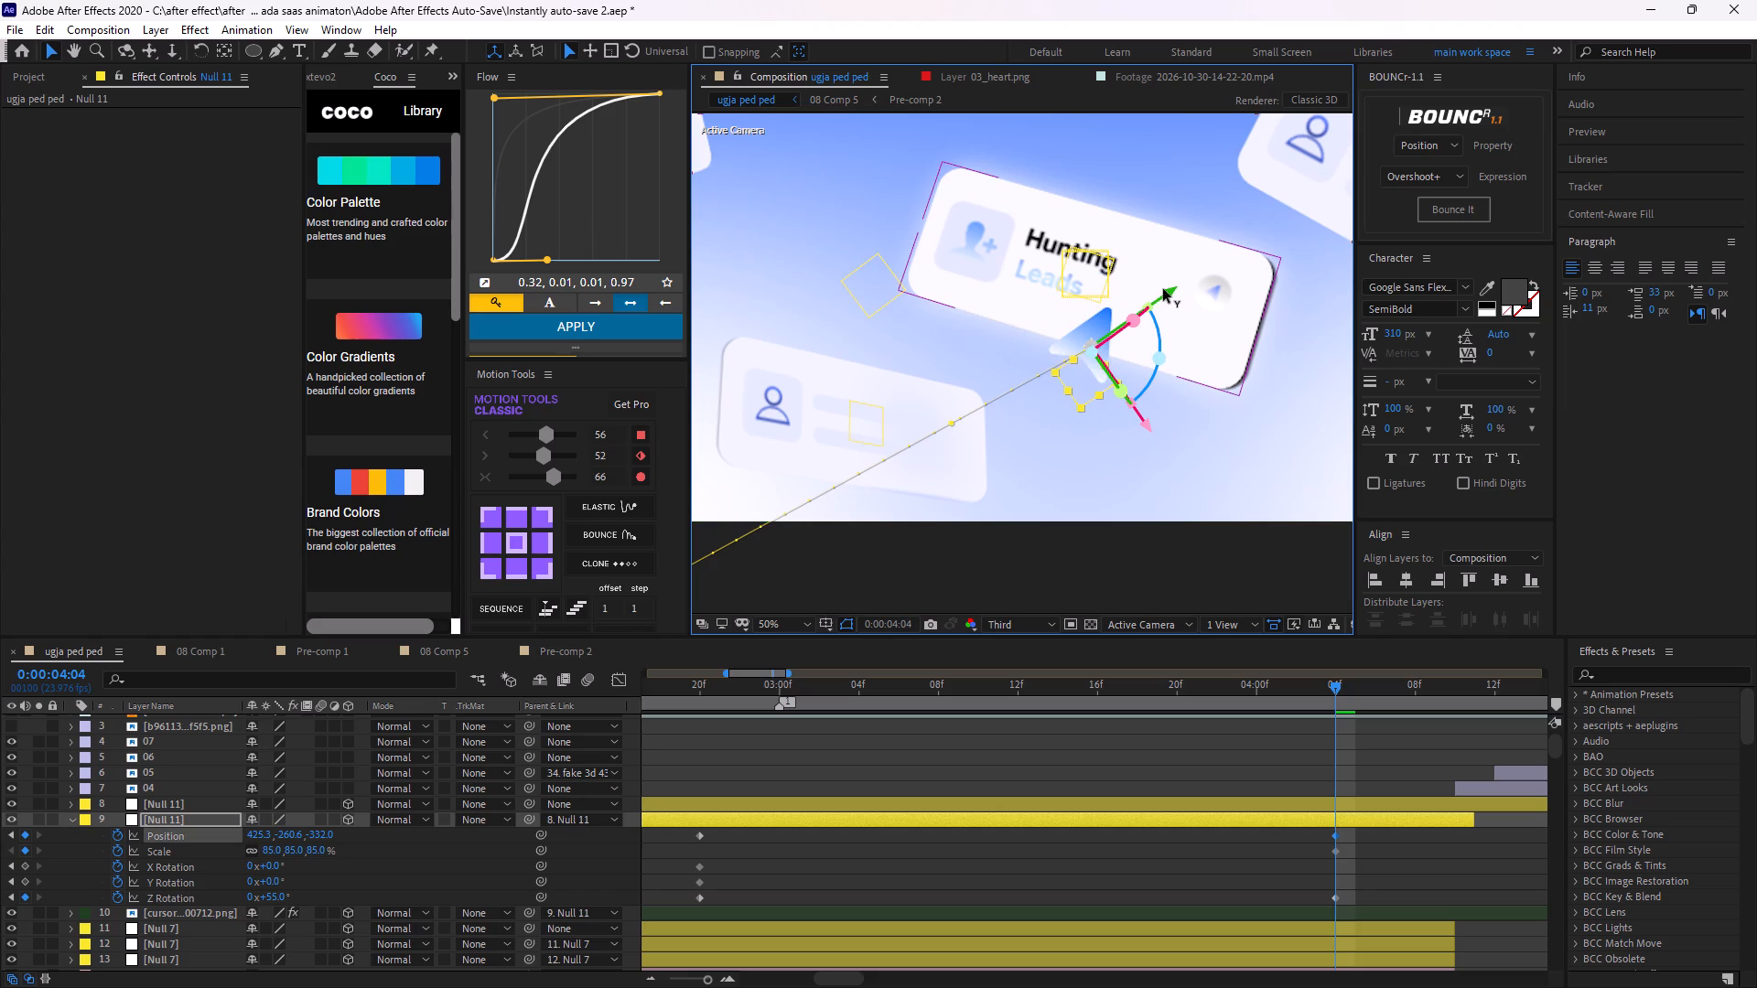
At 0:00:04:04, shift the null along its Y and X axes on the Hunting Leads card, to position 382.2, -249.4, -332.
{"action": "left_click_drag", "start_coordinate": [1163, 290], "coordinate": [1147, 279]}
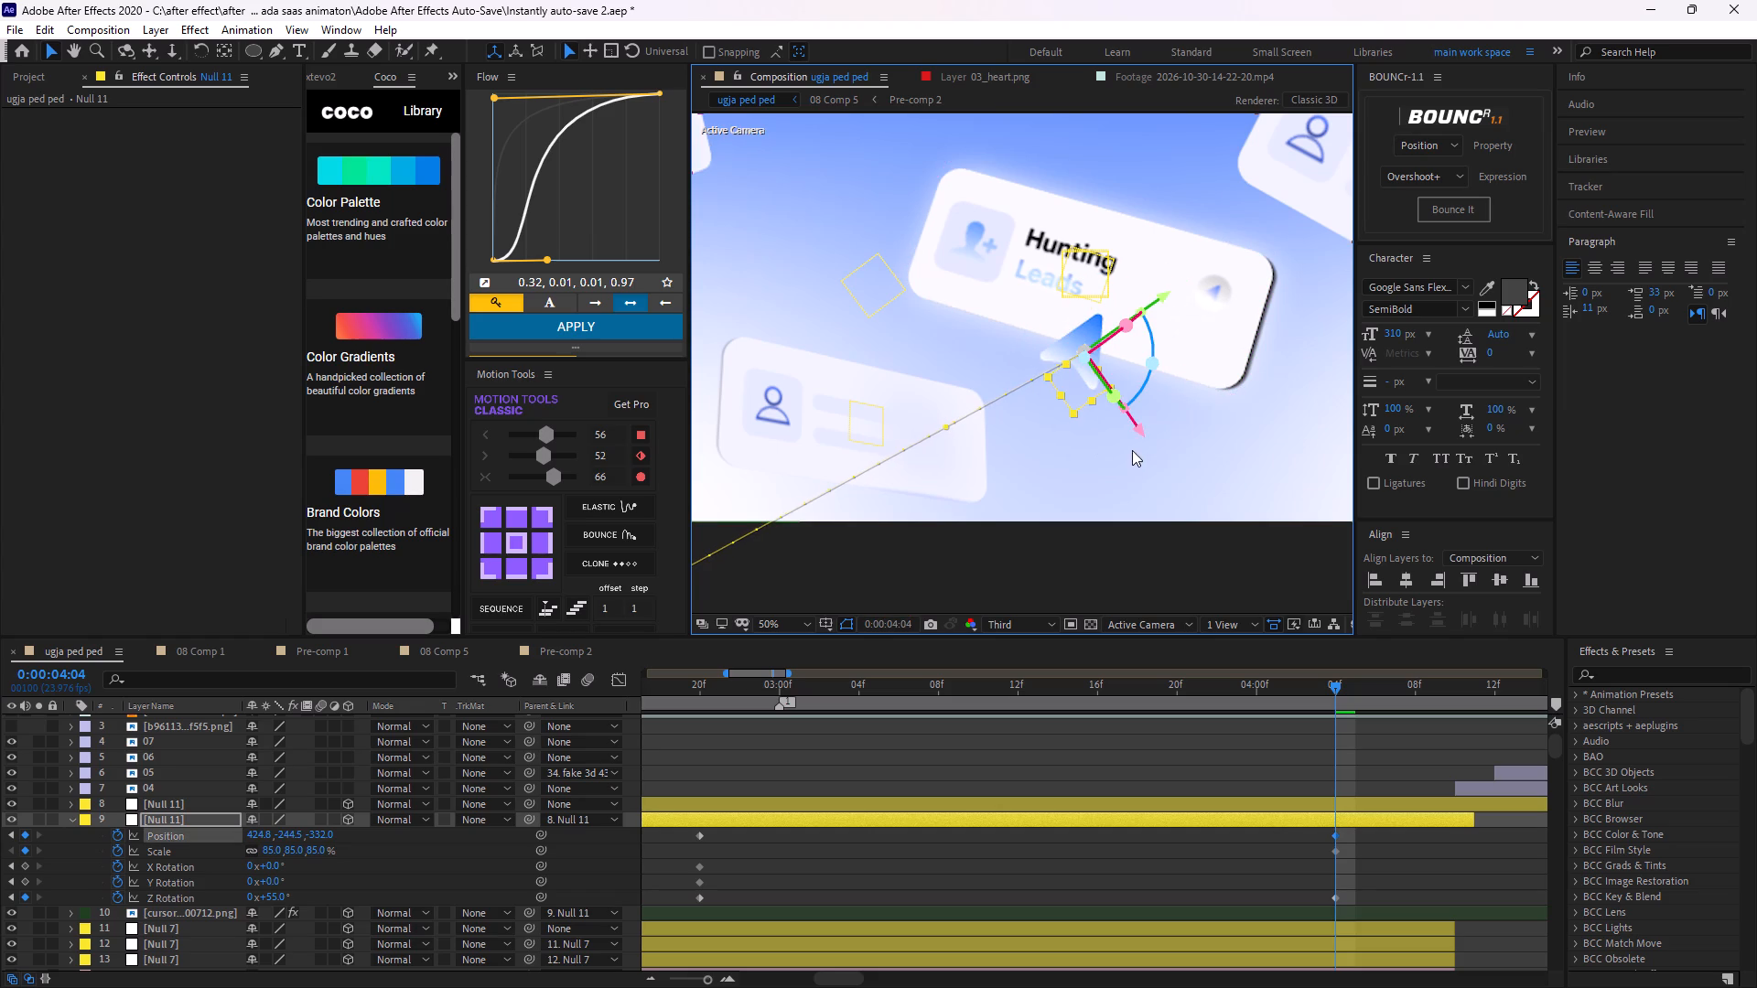
{"action": "left_click_drag", "start_coordinate": [1143, 433], "coordinate": [1138, 411]}
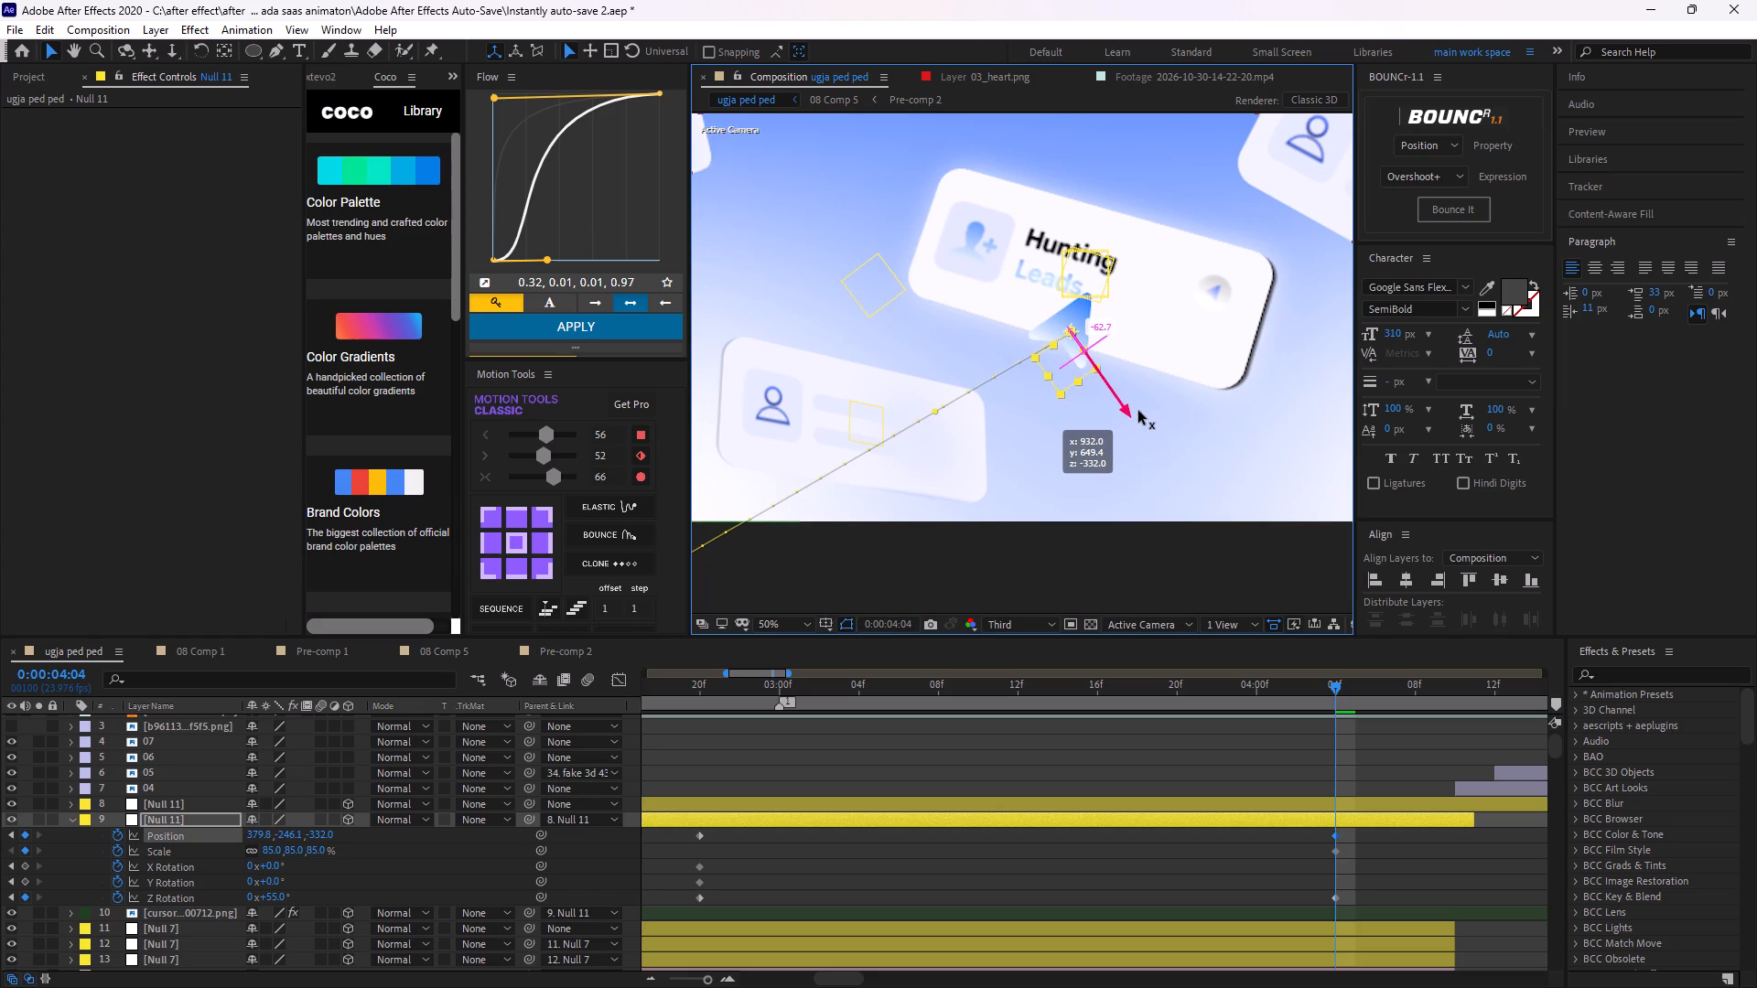
{"action": "left_click_drag", "start_coordinate": [1138, 411], "coordinate": [1140, 411]}
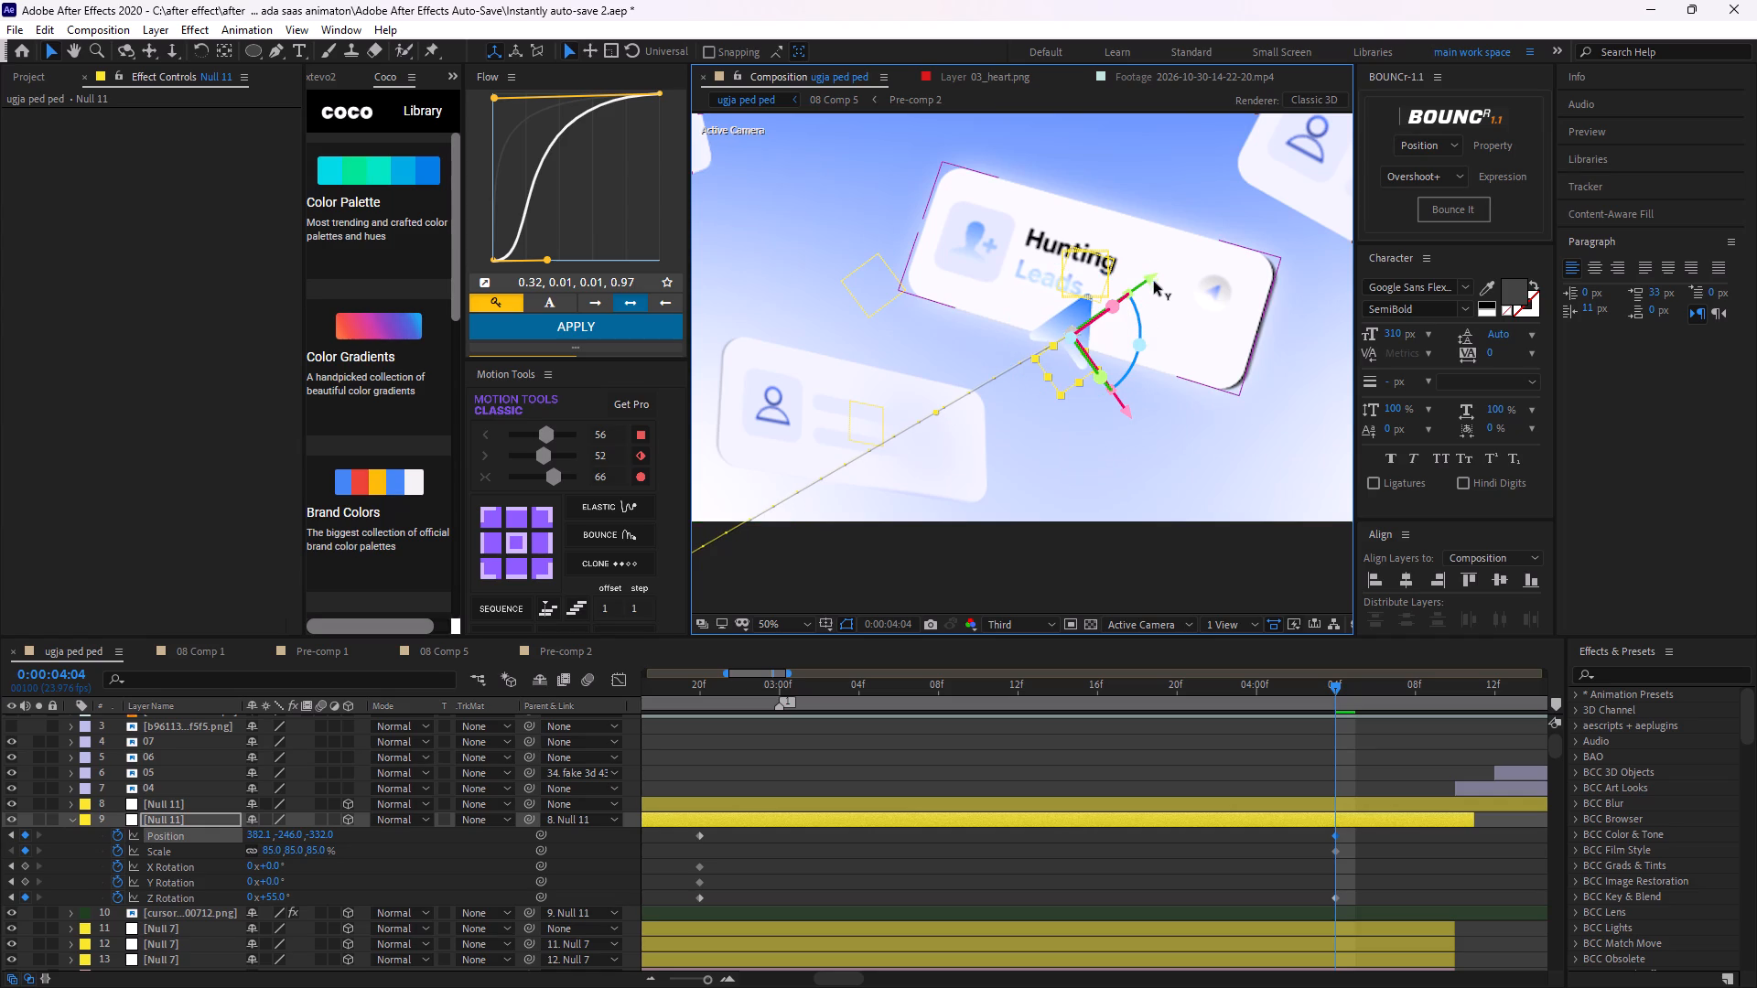
{"action": "left_click_drag", "start_coordinate": [1154, 282], "coordinate": [1149, 273]}
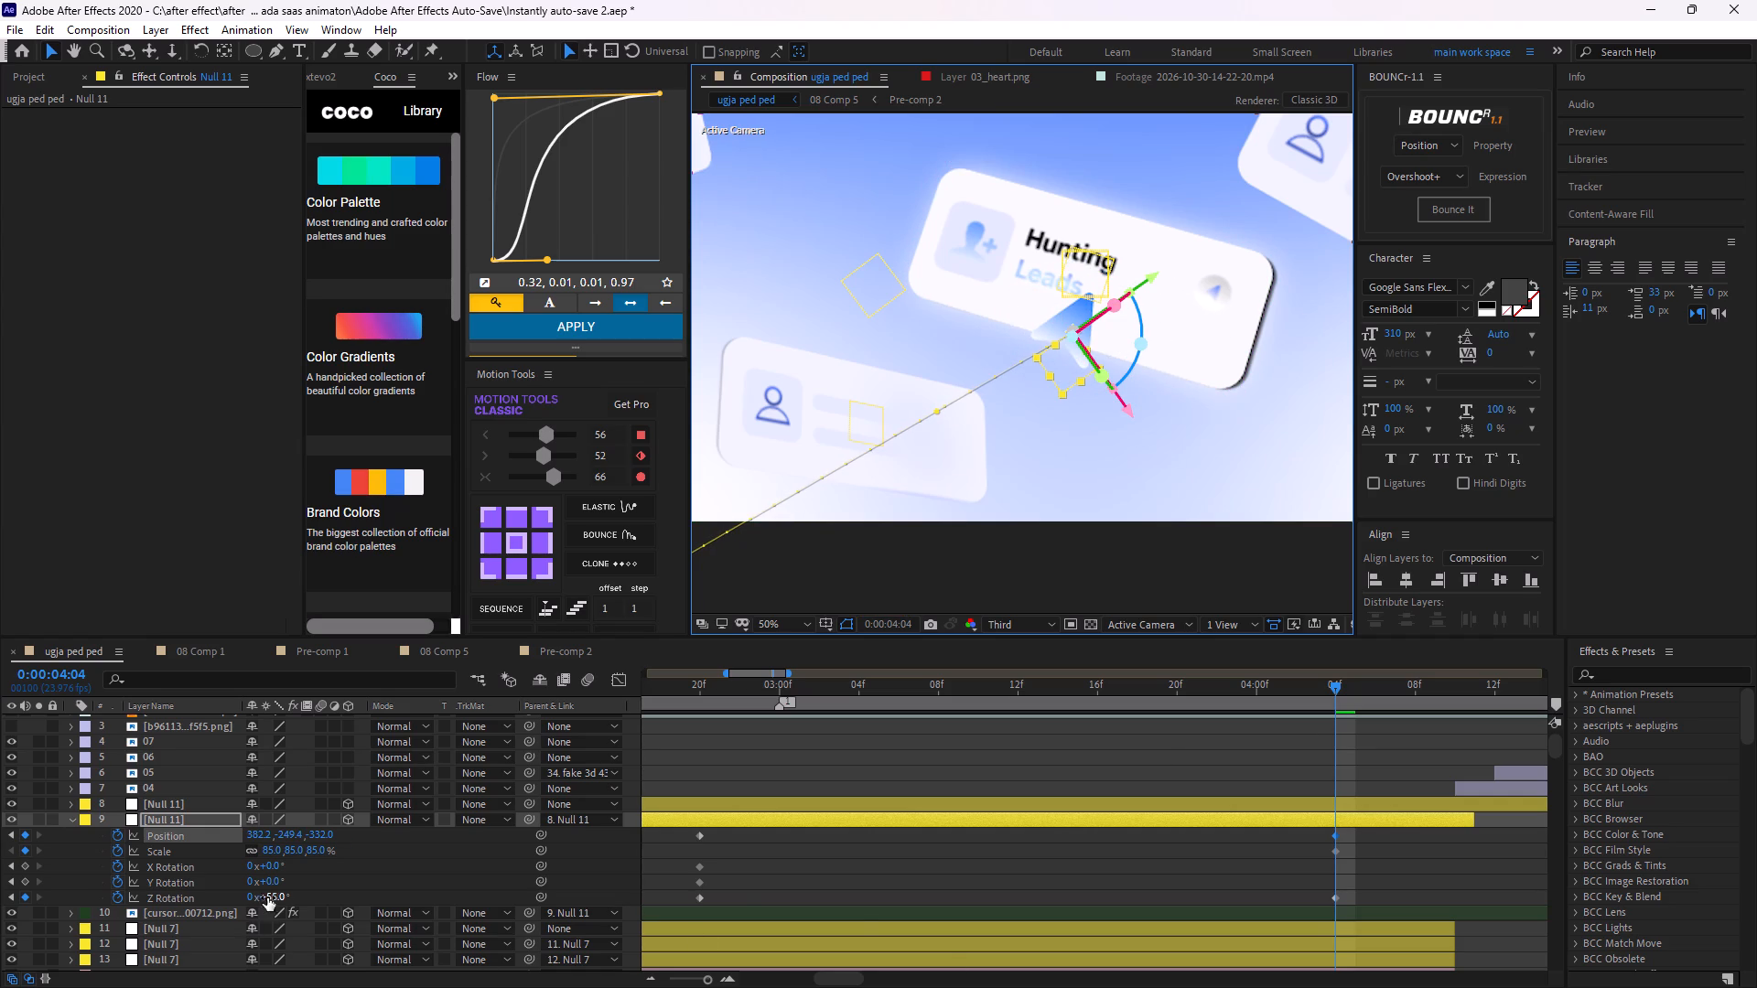
Set the null's Z Rotation to 27° at 0:00:04:04 so the cursor stands more upright.
{"action": "left_click_drag", "start_coordinate": [273, 897], "coordinate": [239, 876]}
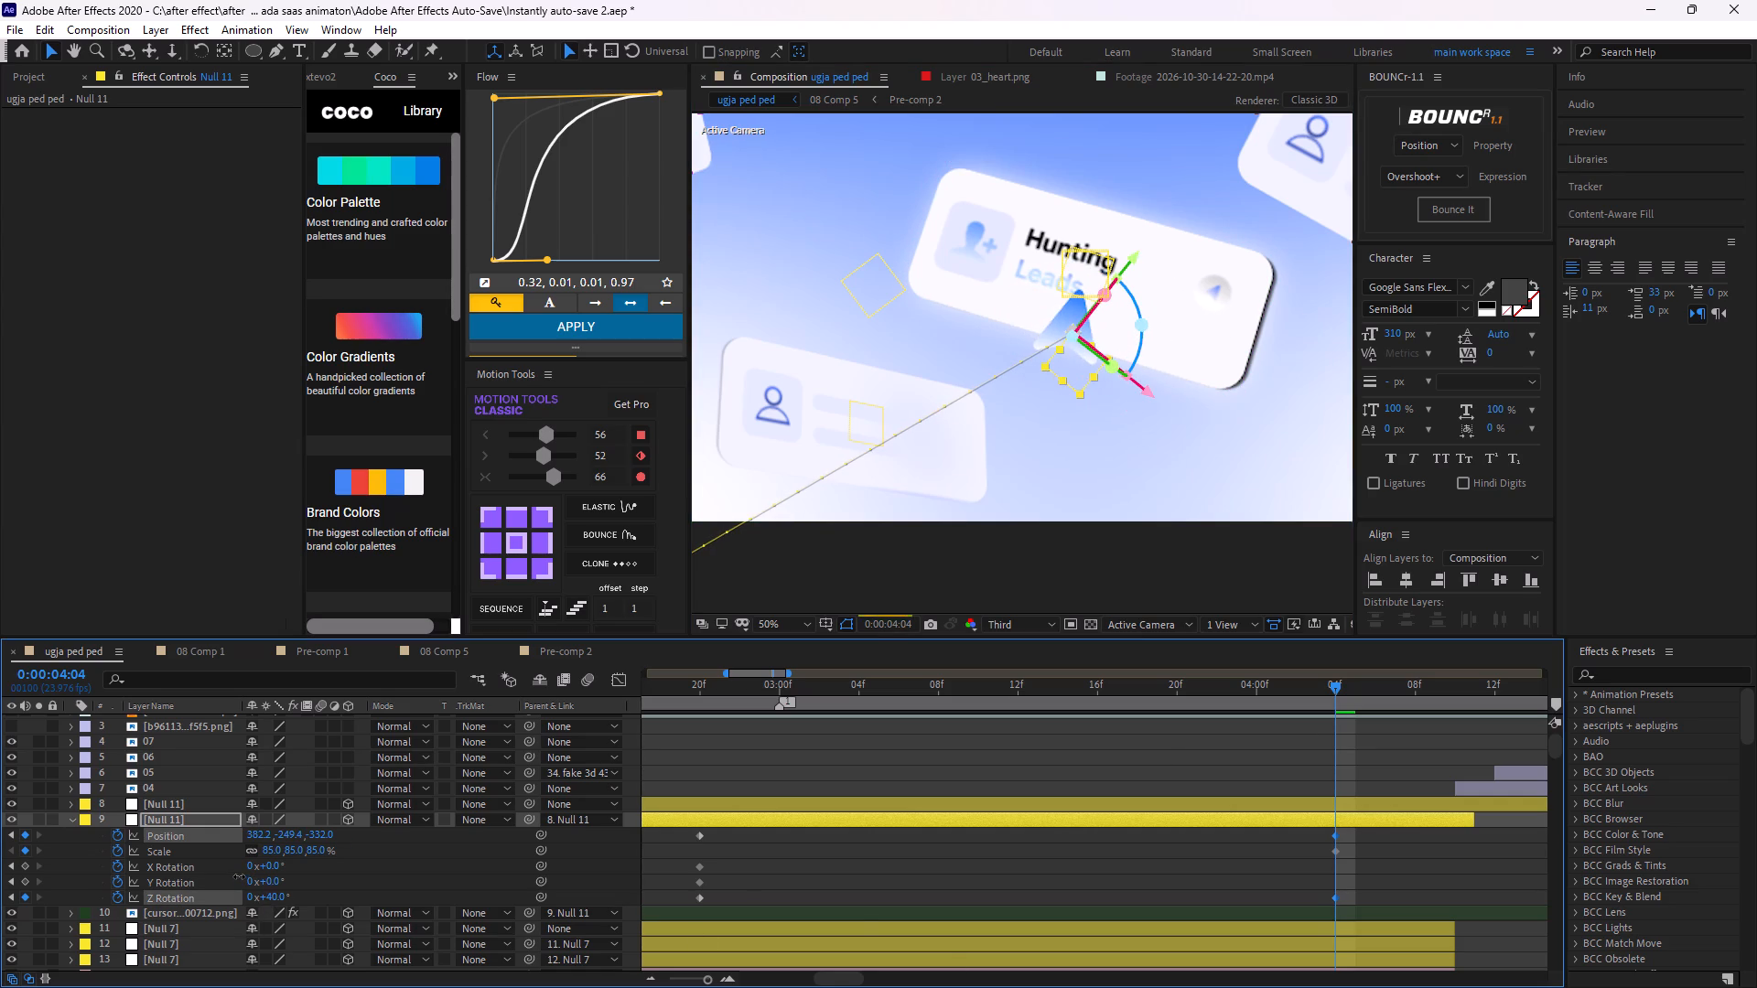
{"action": "left_click_drag", "start_coordinate": [239, 876], "coordinate": [201, 869]}
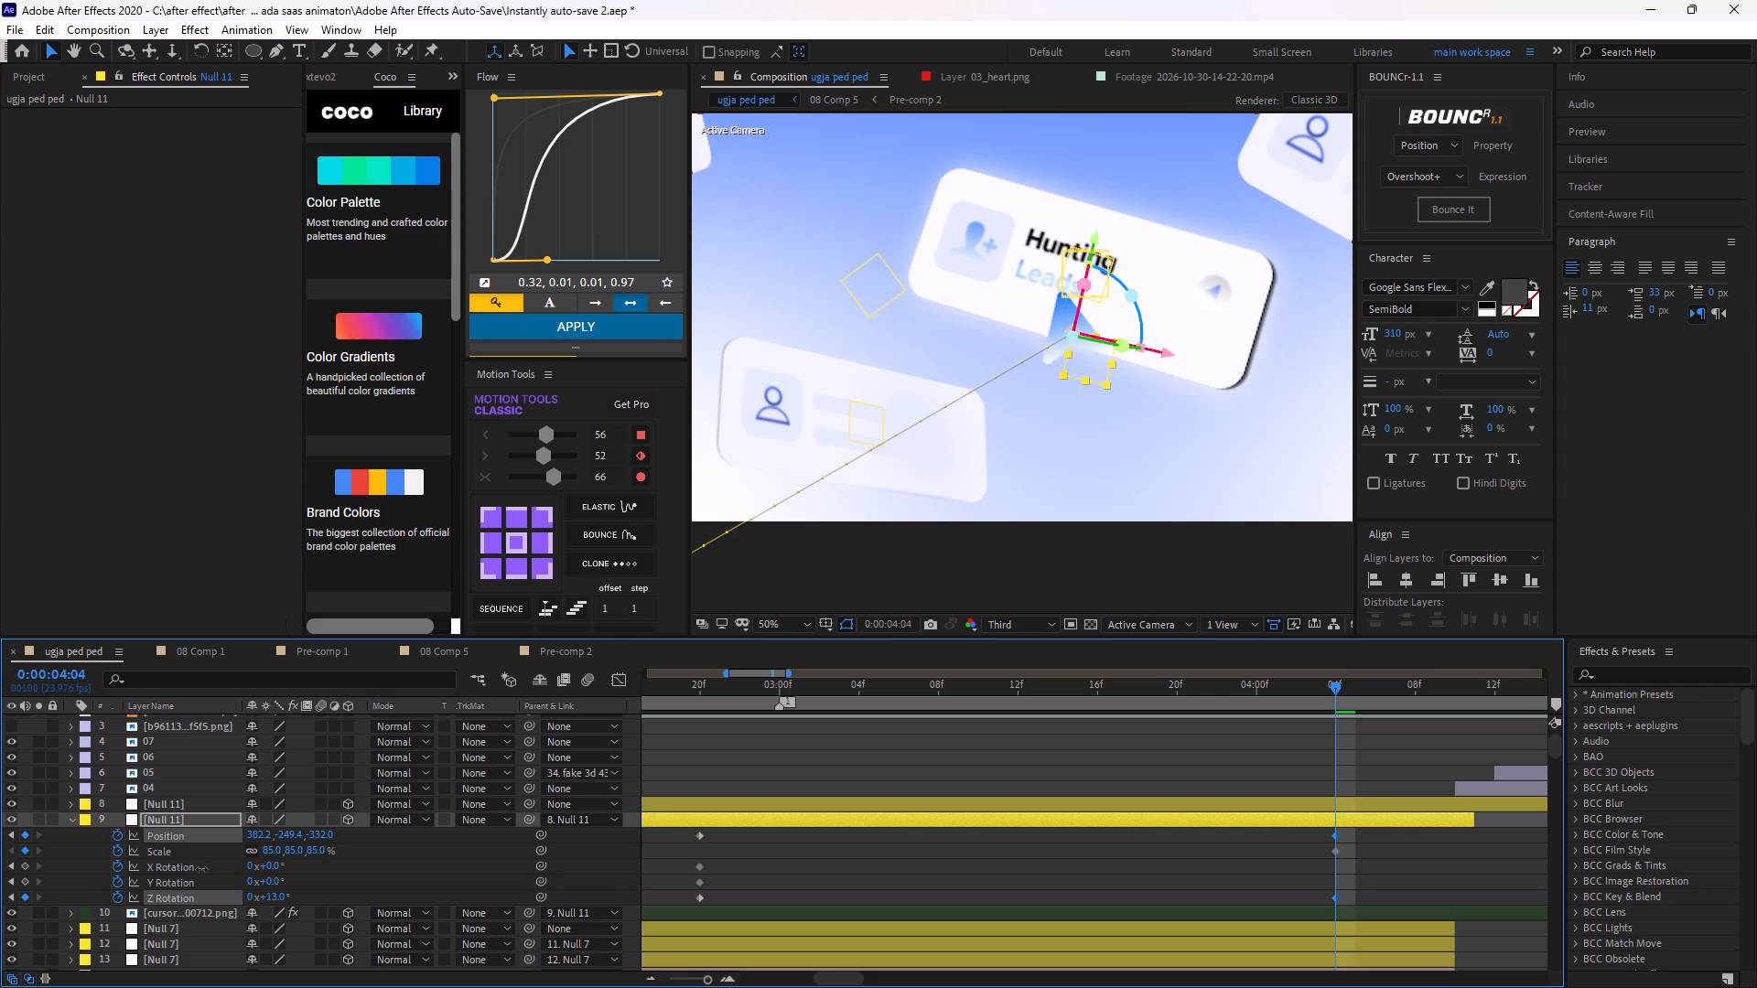
{"action": "left_click_drag", "start_coordinate": [201, 869], "coordinate": [211, 861]}
Move the null along its Y and X axes further onto the Hunting Leads card, to position 410.9, -308, -332.
{"action": "left_click_drag", "start_coordinate": [1116, 250], "coordinate": [1118, 231]}
{"action": "left_click_drag", "start_coordinate": [1171, 356], "coordinate": [1190, 358]}
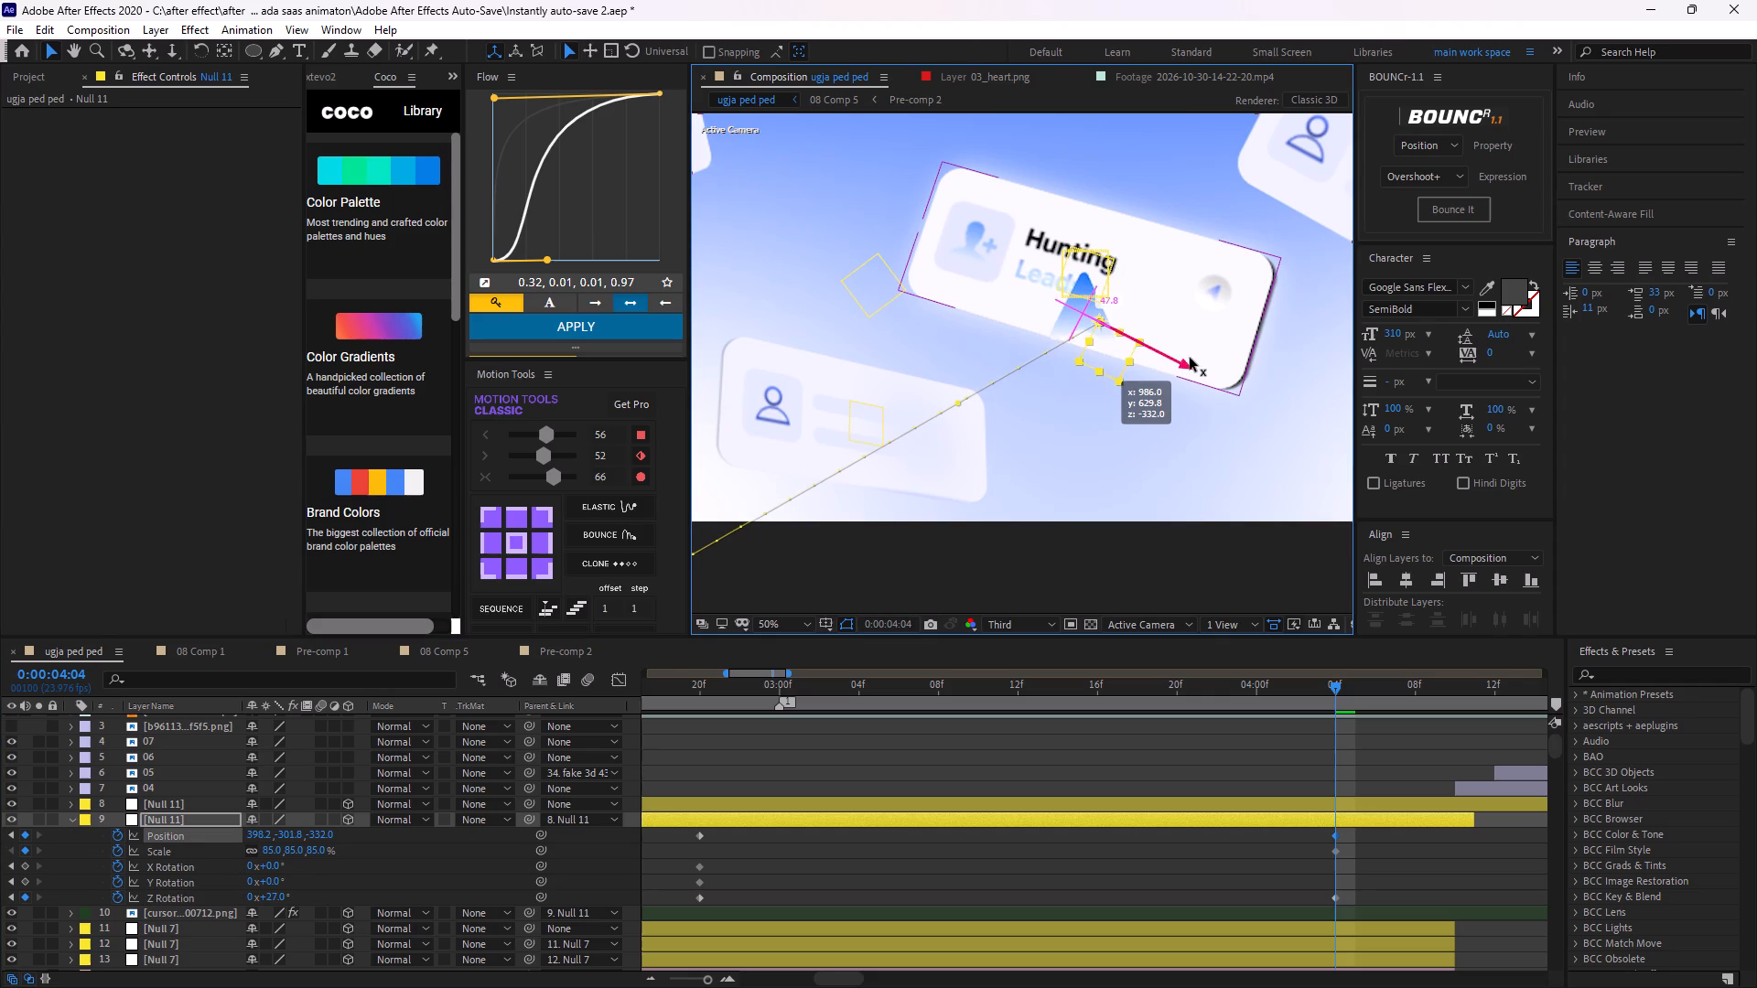
{"action": "left_click_drag", "start_coordinate": [1190, 358], "coordinate": [1197, 358]}
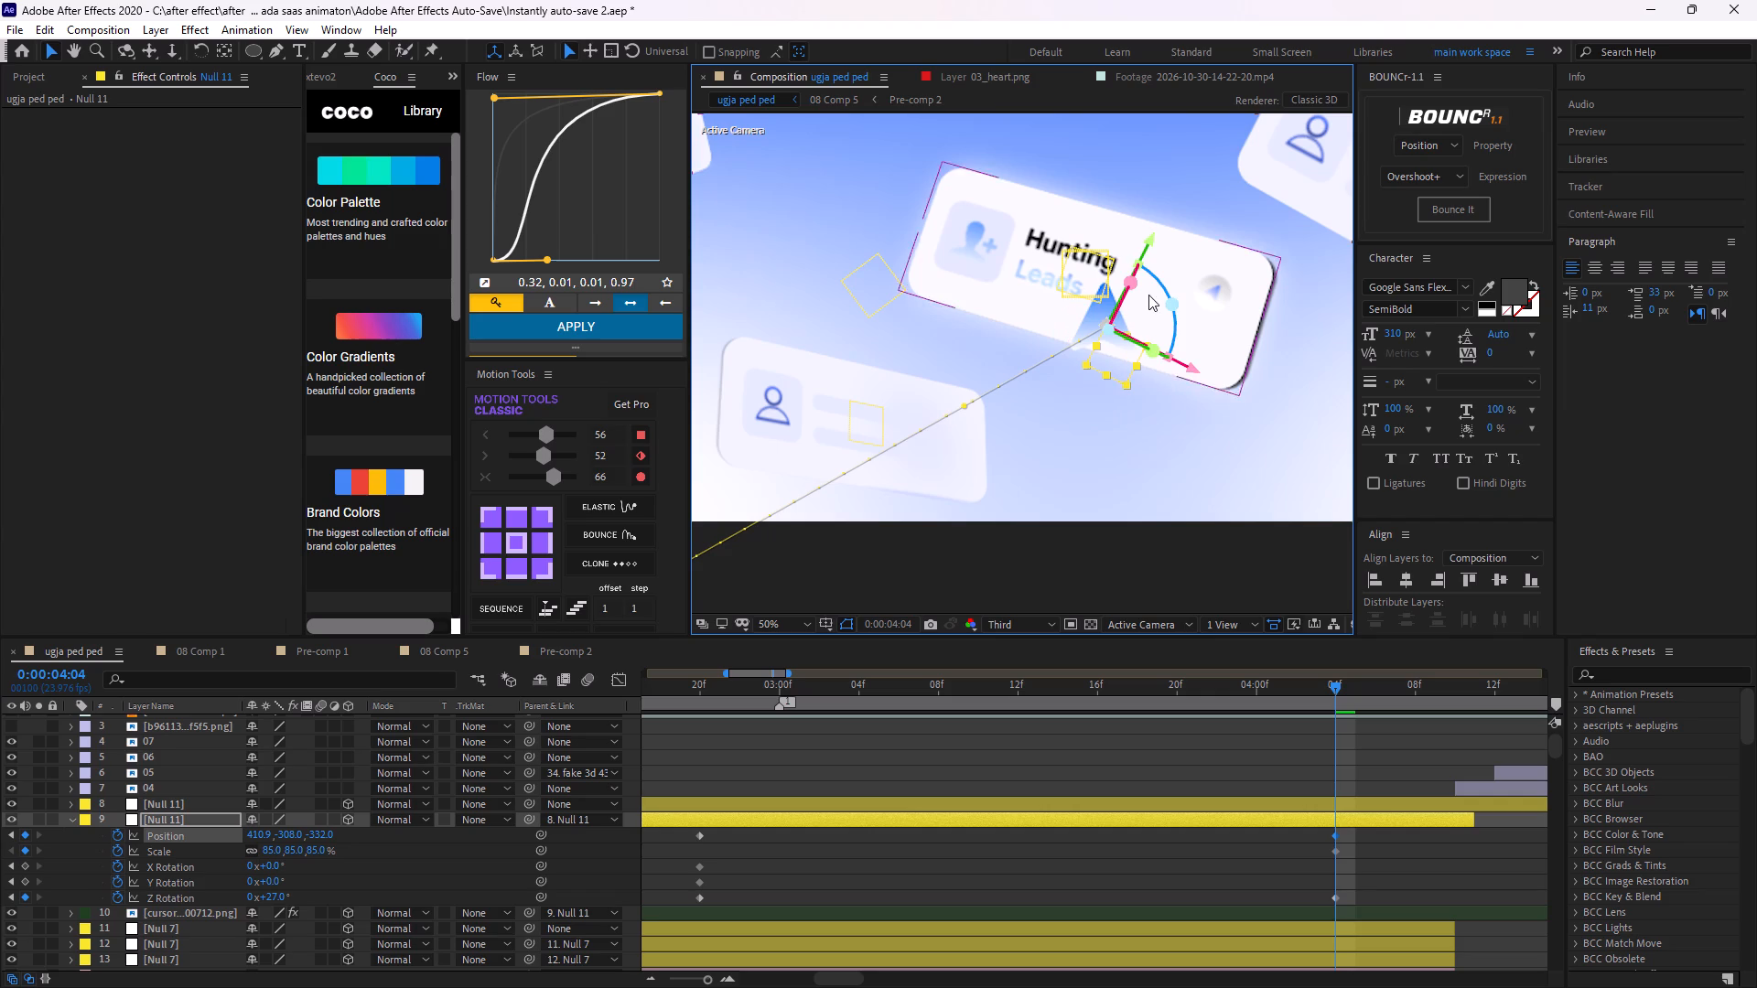
{"action": "left_click", "coordinate": [1281, 853]}
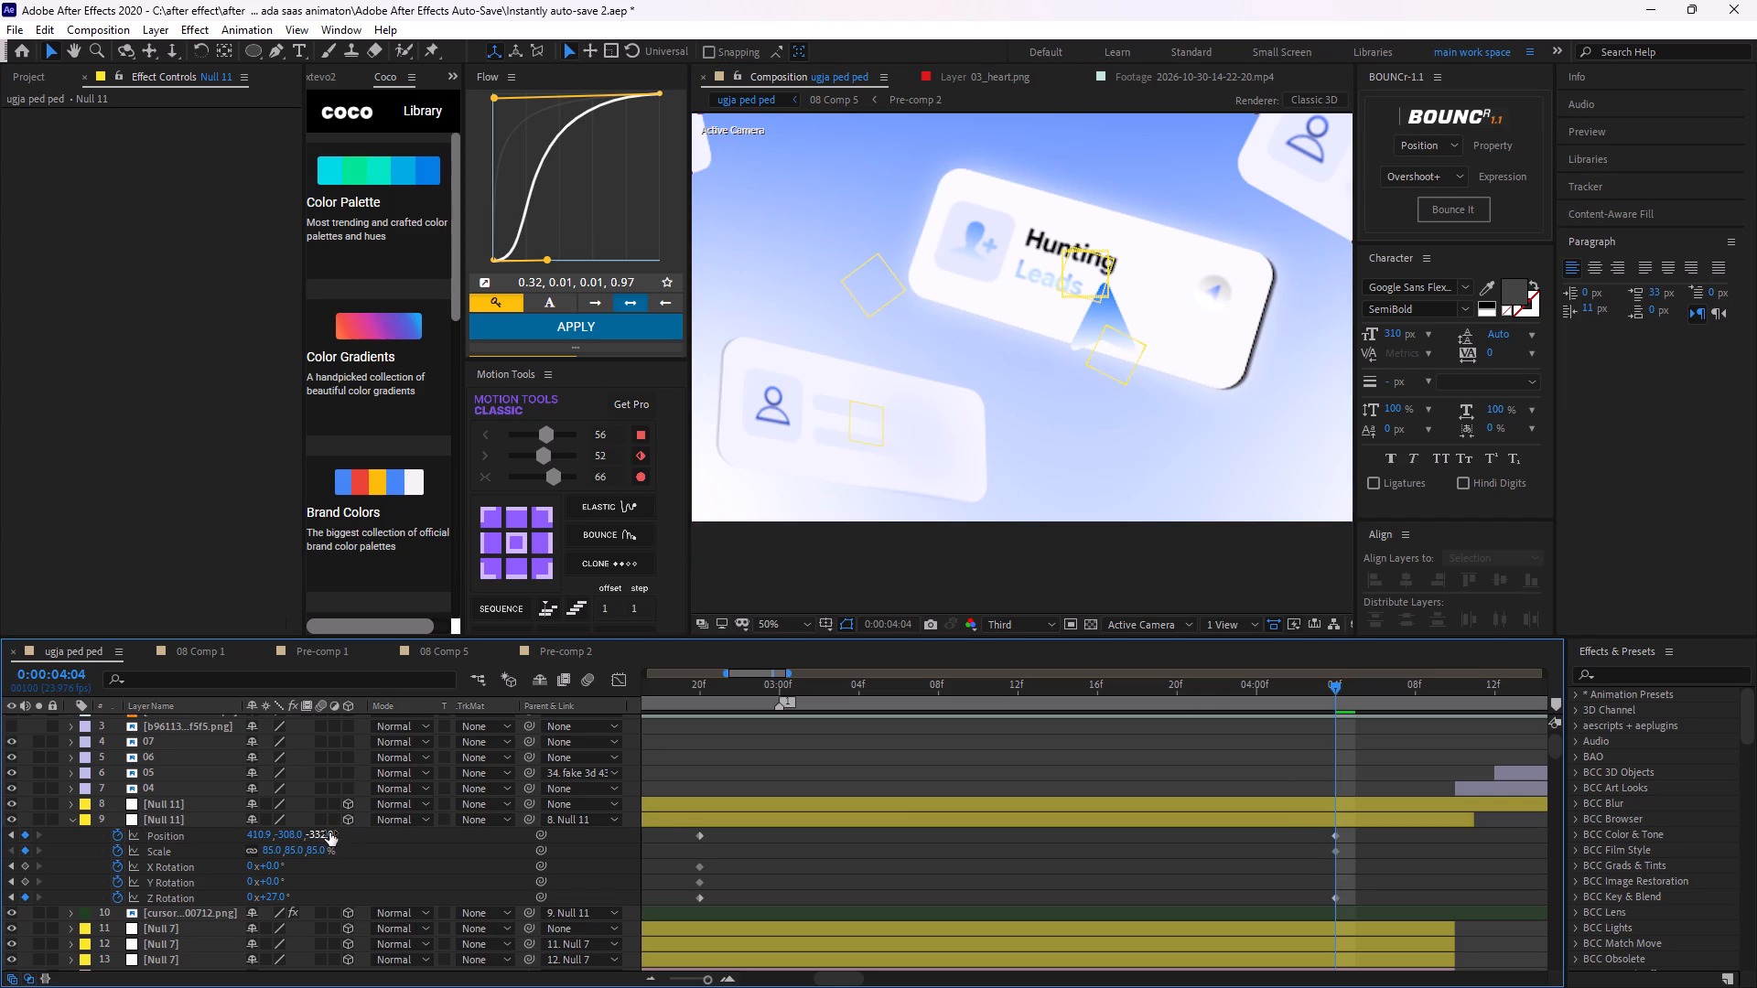
Try different depths for the null at 0:00:04:04 and set its Z position to -300.
{"action": "left_click_drag", "start_coordinate": [329, 834], "coordinate": [459, 810]}
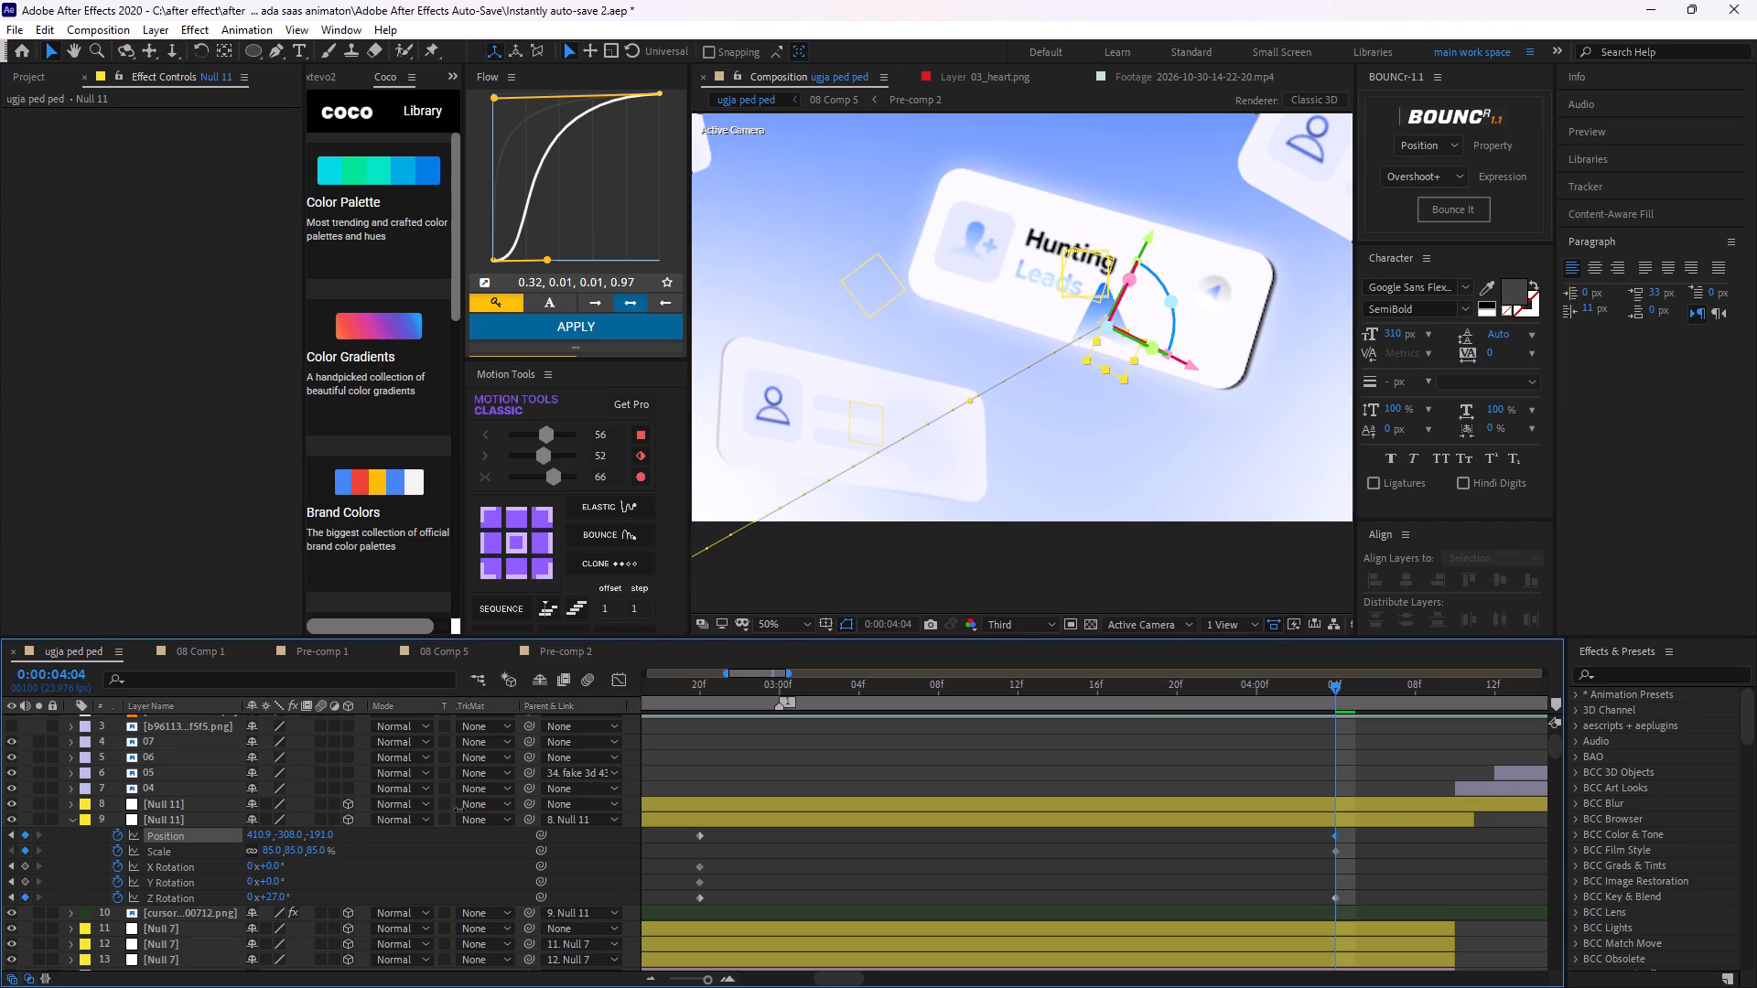
{"action": "left_click_drag", "start_coordinate": [459, 810], "coordinate": [629, 782]}
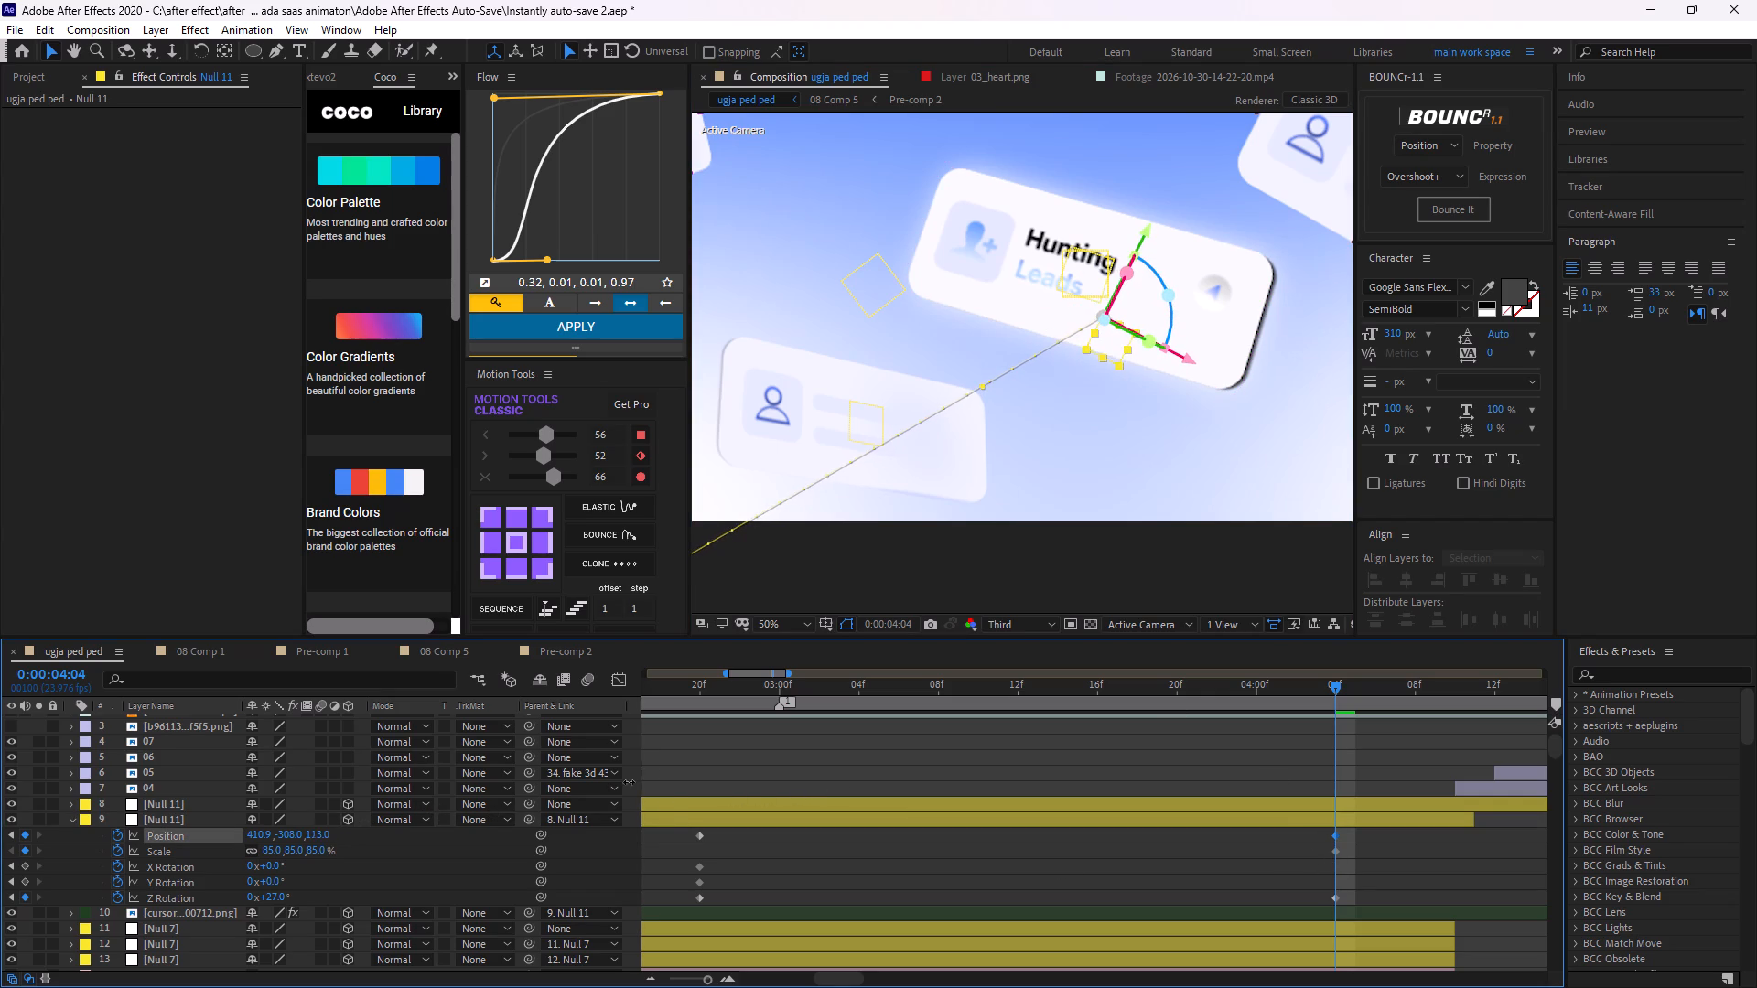
{"action": "left_click_drag", "start_coordinate": [629, 782], "coordinate": [351, 787]}
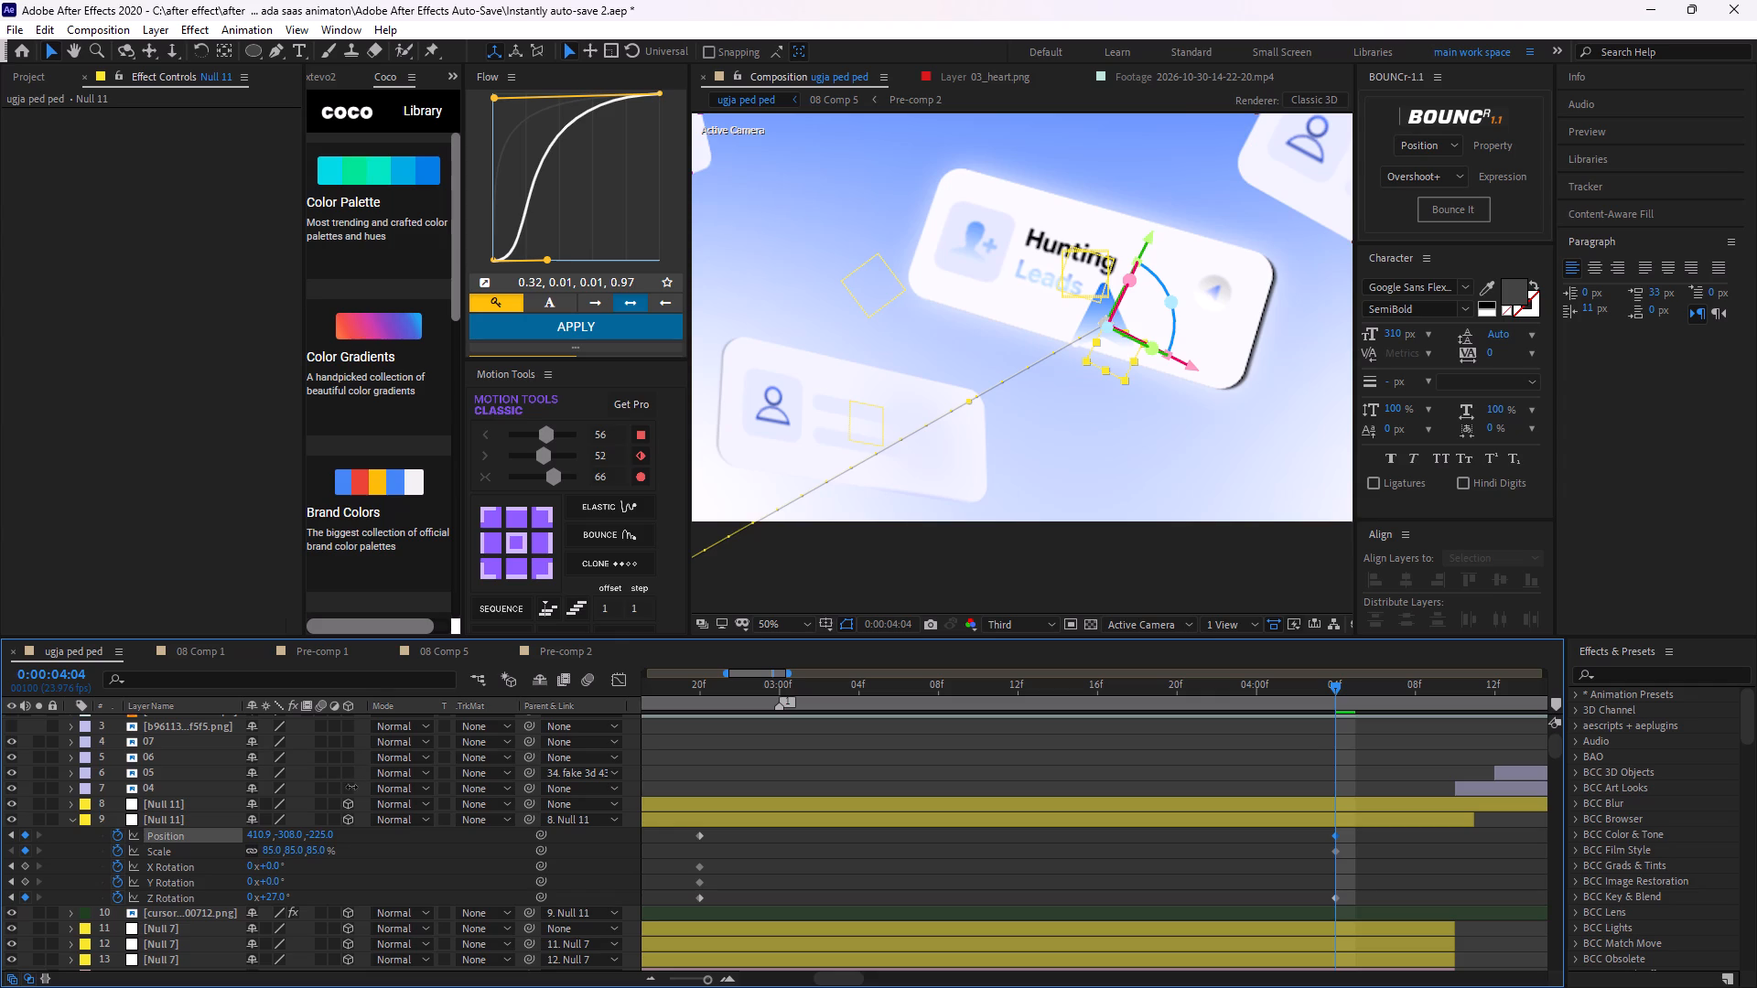
{"action": "left_click_drag", "start_coordinate": [351, 787], "coordinate": [349, 837]}
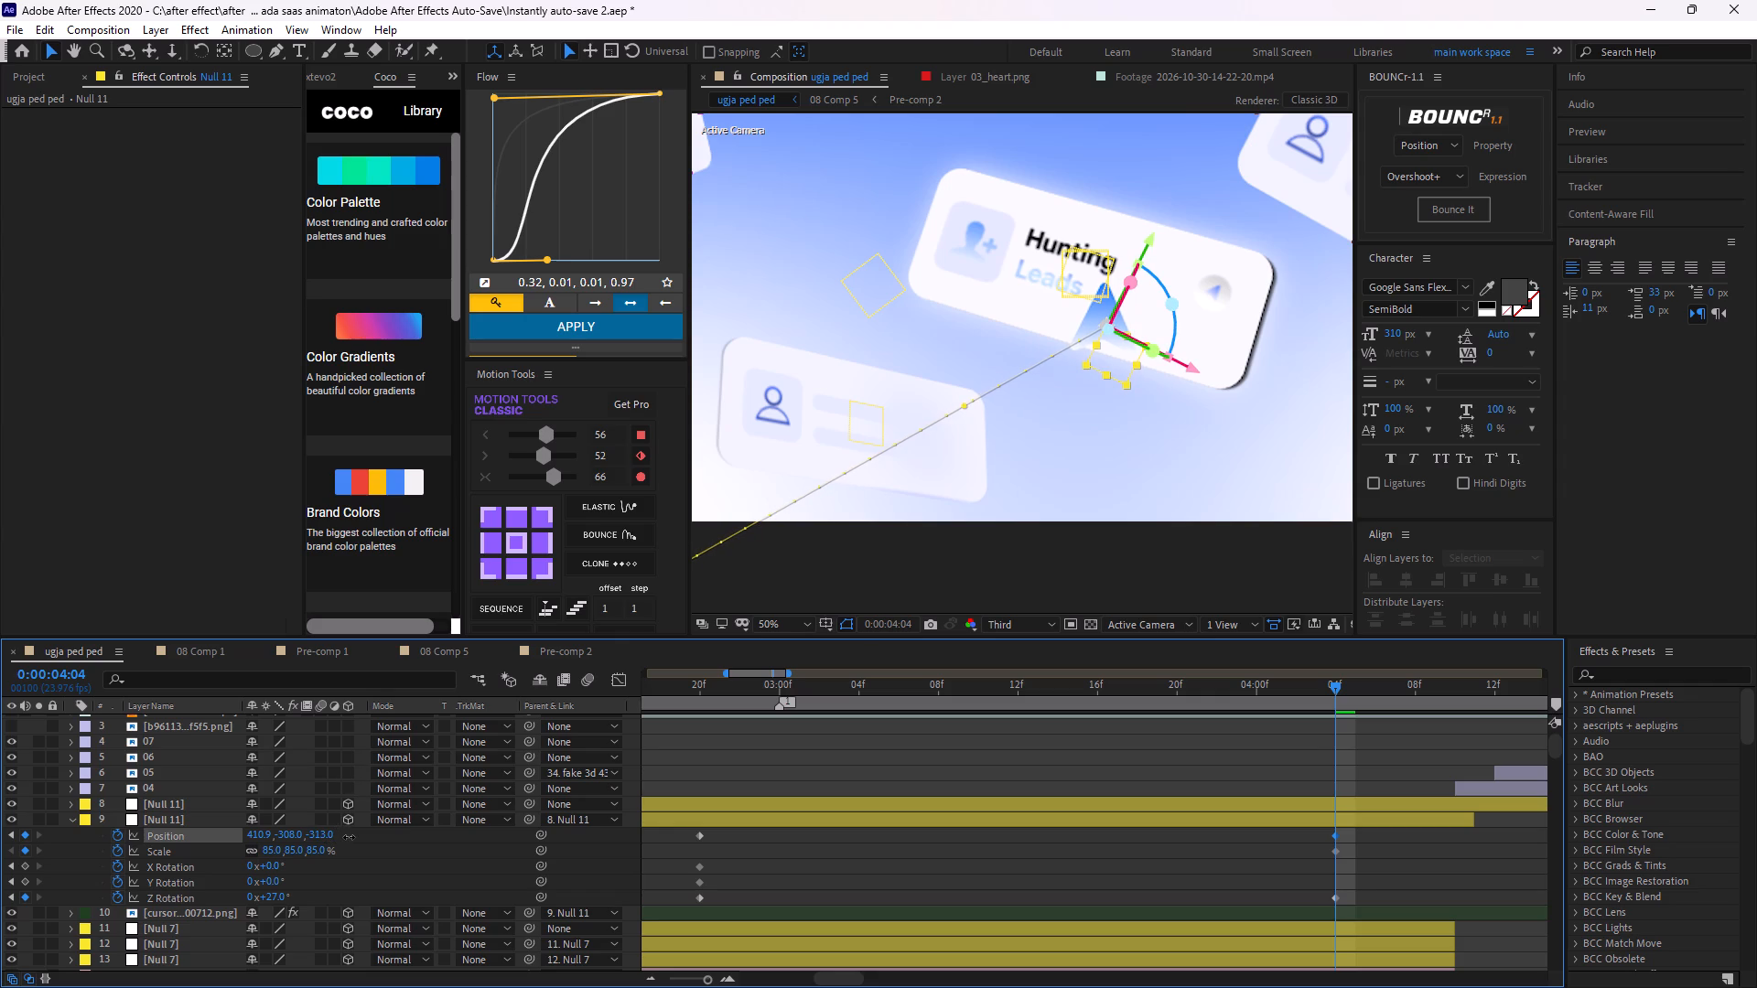
{"action": "left_click_drag", "start_coordinate": [349, 837], "coordinate": [363, 851]}
{"action": "left_click", "coordinate": [310, 835]}
{"action": "type", "text": "-300"}
{"action": "key", "text": "Return"}
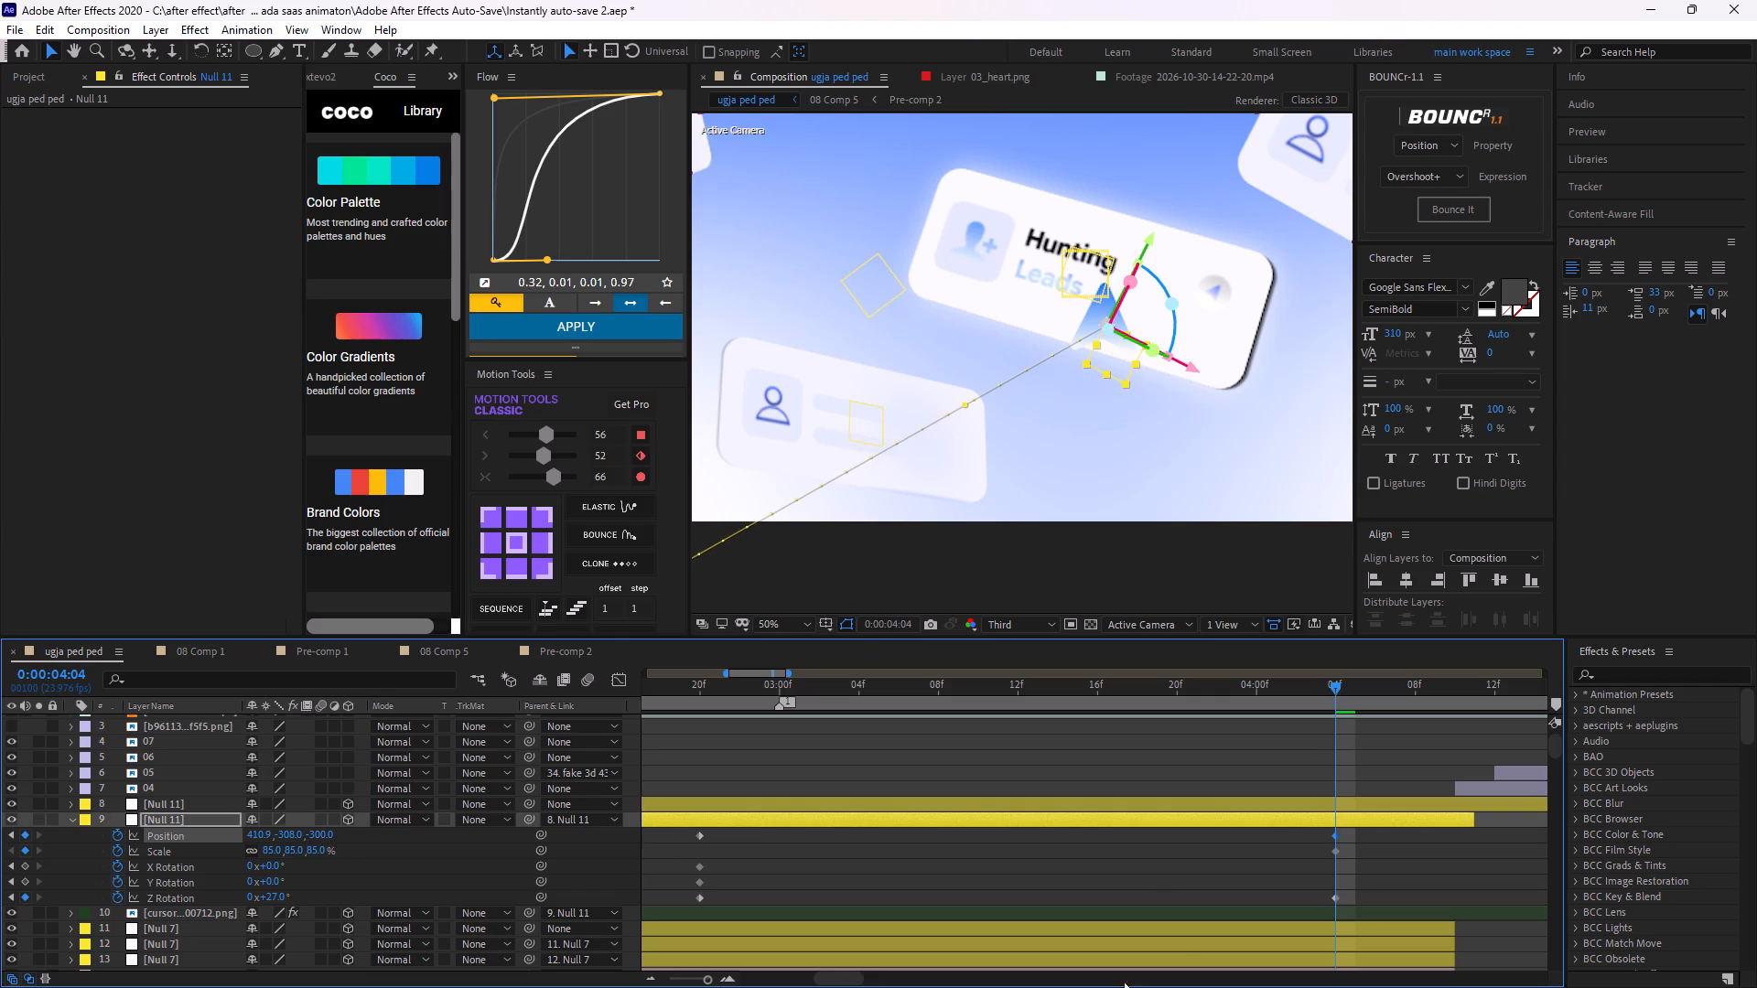
{"action": "left_click", "coordinate": [1129, 886]}
Delete the null's Scale keyframe at 0:00:04:04.
{"action": "left_click_drag", "start_coordinate": [1360, 831], "coordinate": [784, 845]}
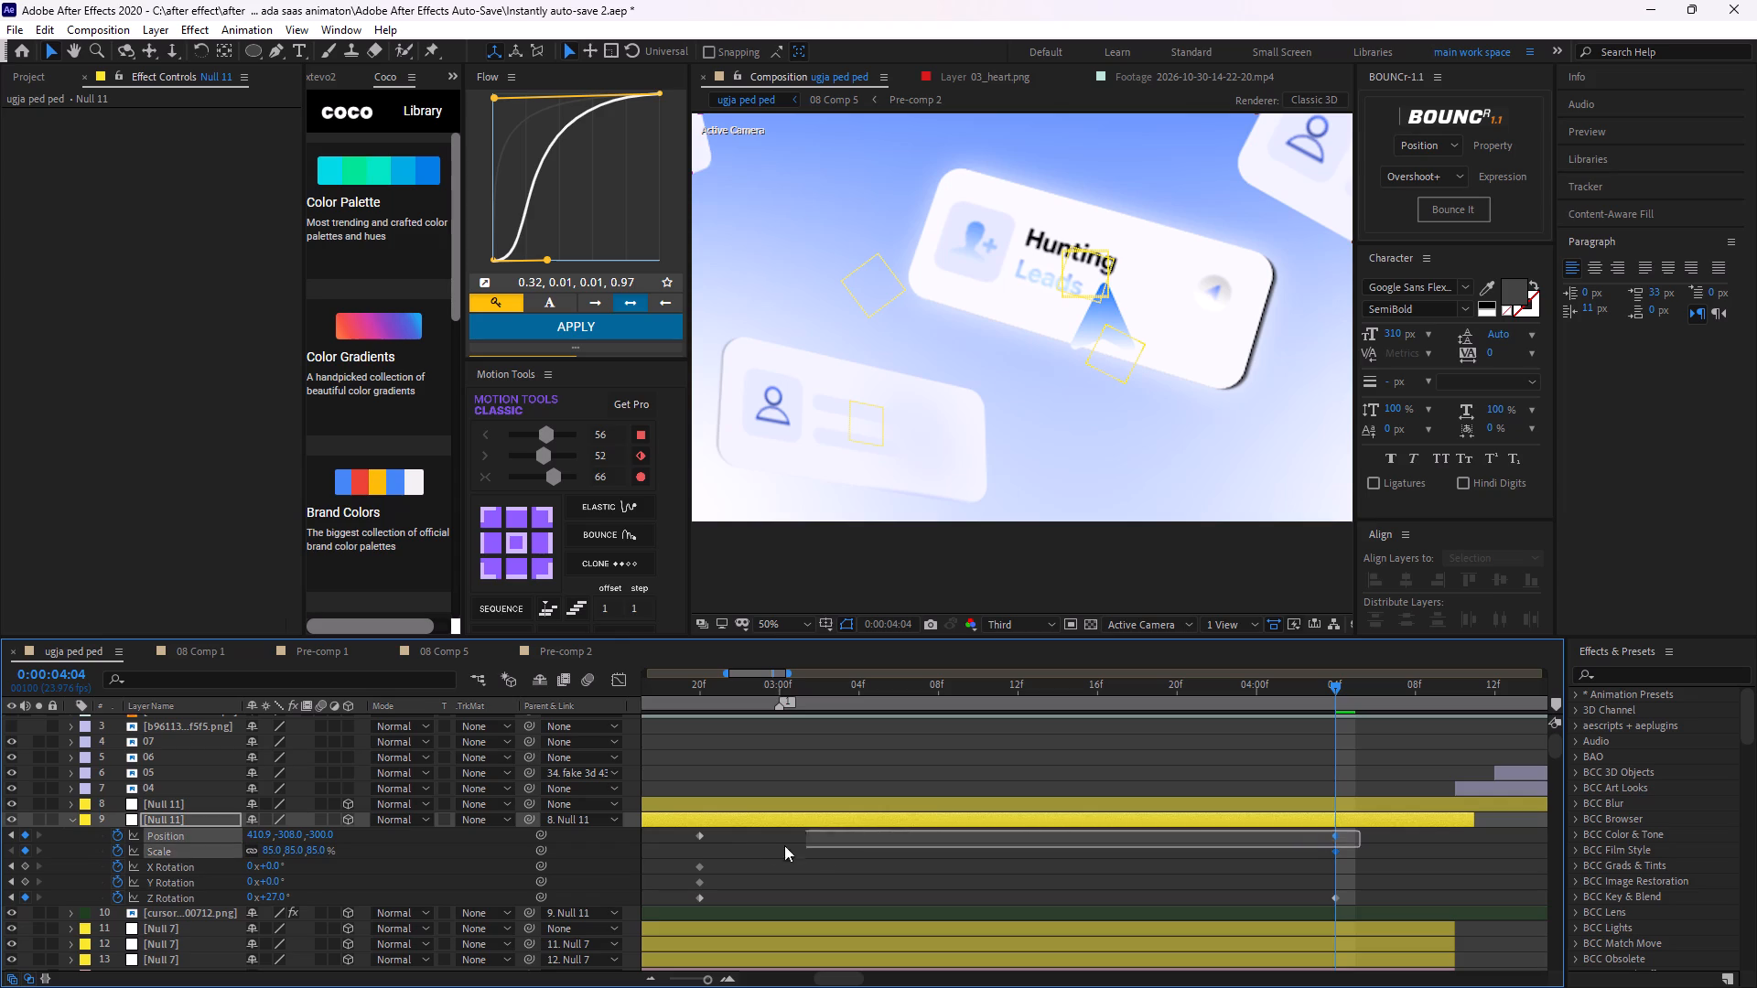
{"action": "left_click_drag", "start_coordinate": [784, 845], "coordinate": [681, 843]}
{"action": "left_click", "coordinate": [1338, 849]}
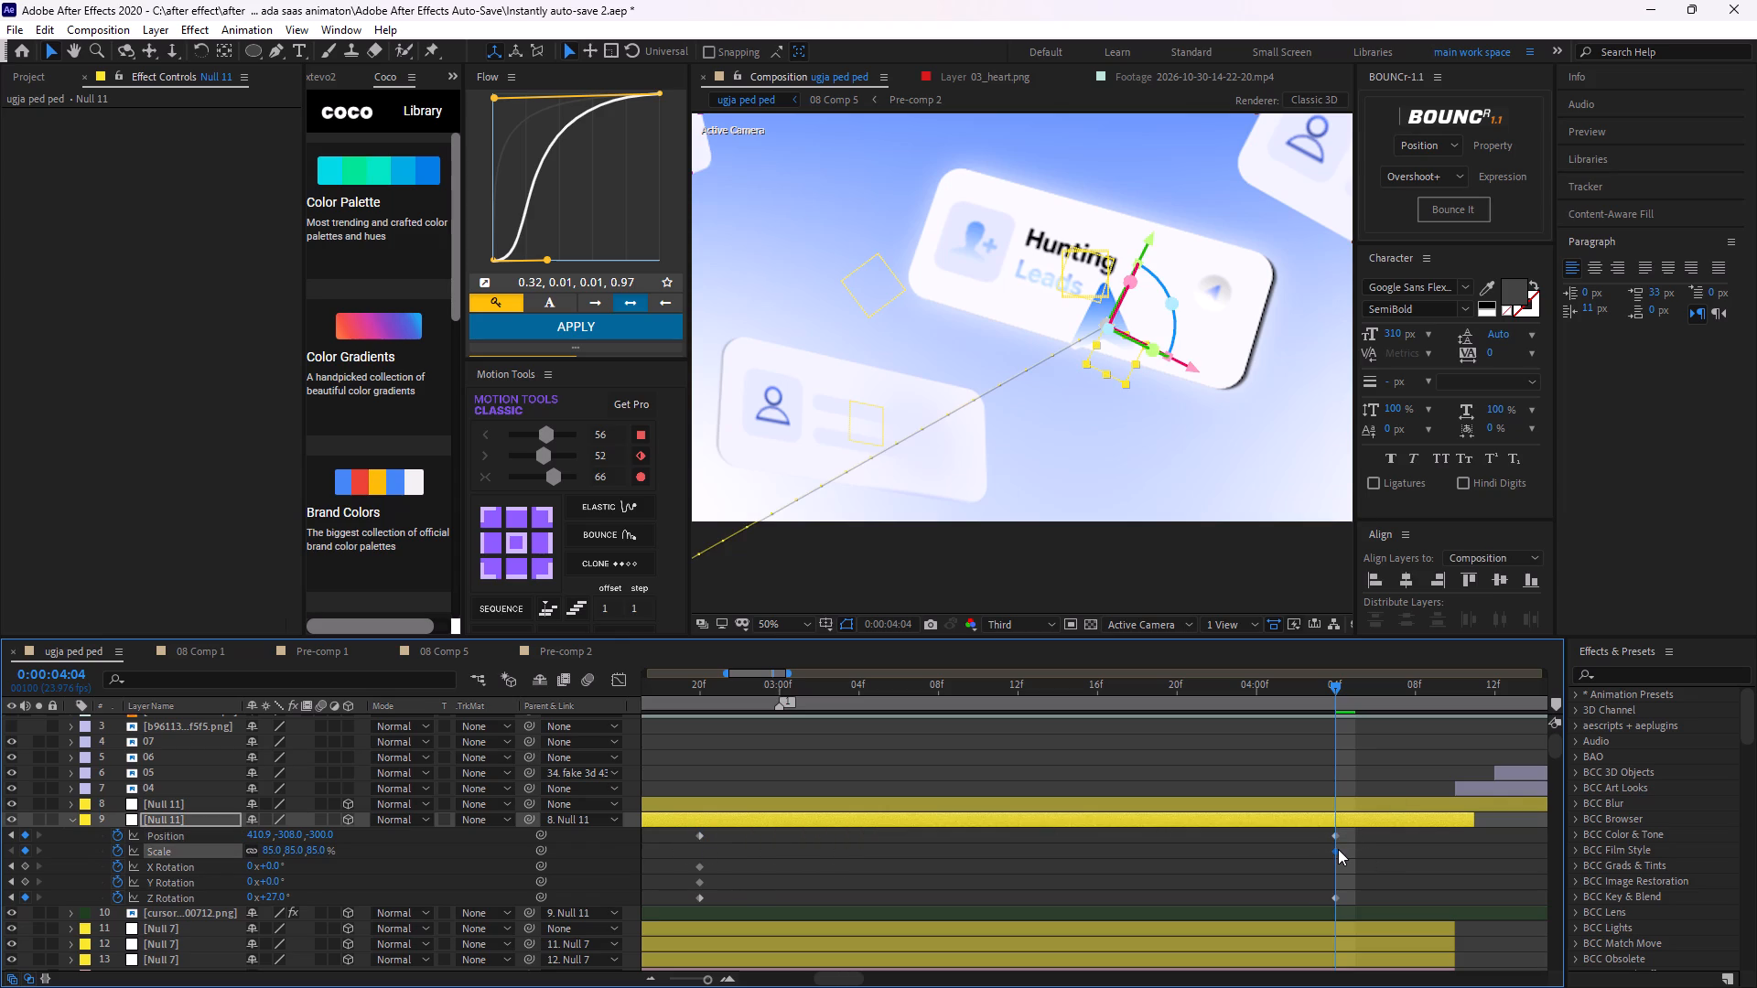
{"action": "key", "text": "BackSpace"}
{"action": "left_click_drag", "start_coordinate": [1356, 842], "coordinate": [1013, 866]}
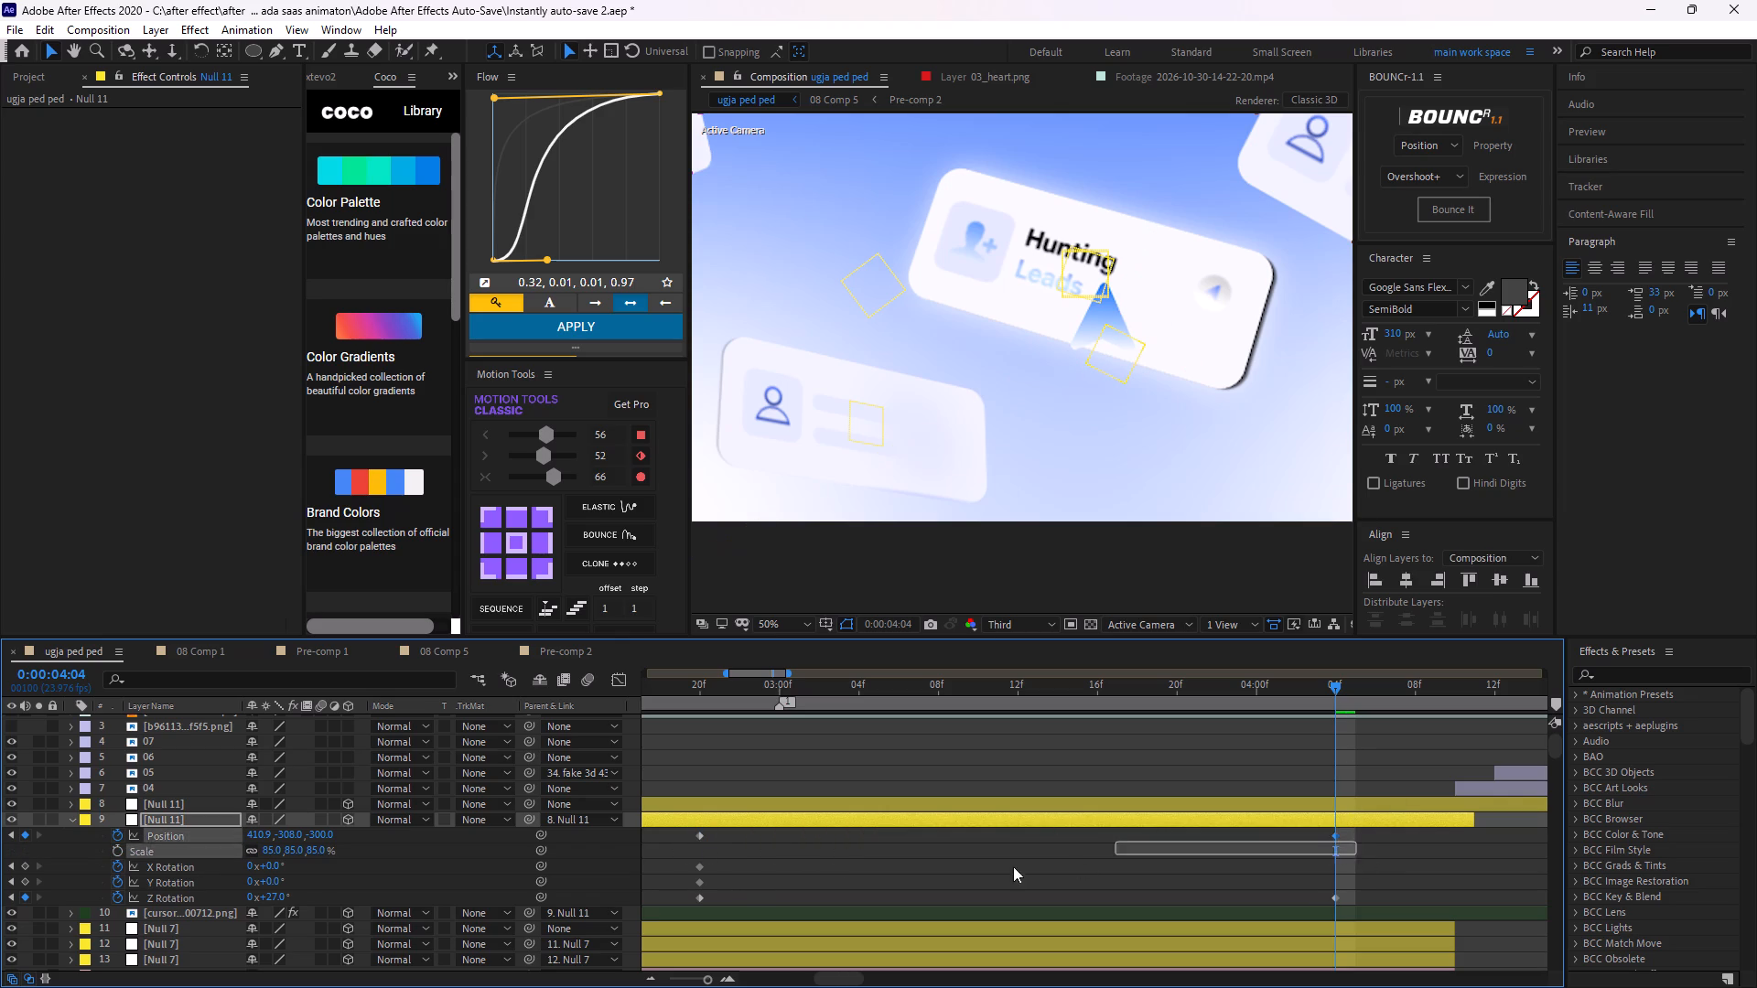
{"action": "left_click_drag", "start_coordinate": [1013, 866], "coordinate": [609, 822]}
Scrub through the cursor's flight and move the null's ending Position and Z Rotation keyframes to 0:00:03:16.
{"action": "middle_click_drag", "start_coordinate": [1451, 856], "coordinate": [870, 826]}
{"action": "middle_click_drag", "start_coordinate": [1187, 798], "coordinate": [987, 822]}
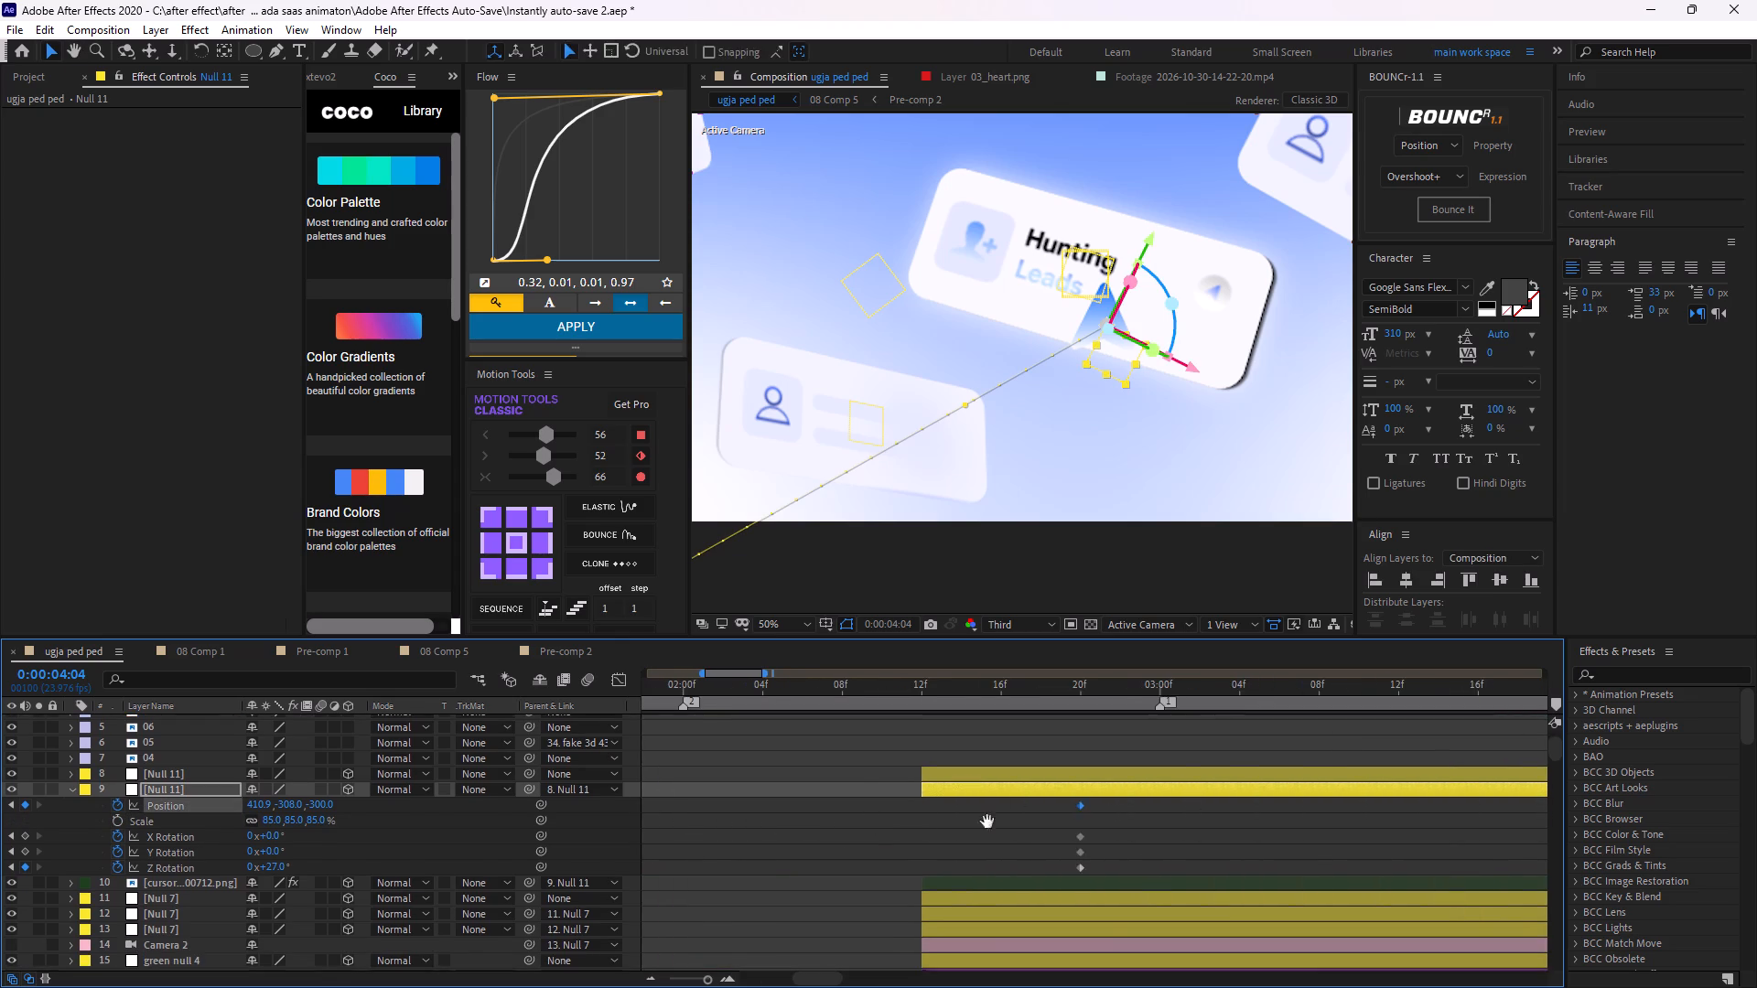
{"action": "middle_click_drag", "start_coordinate": [987, 822], "coordinate": [681, 800]}
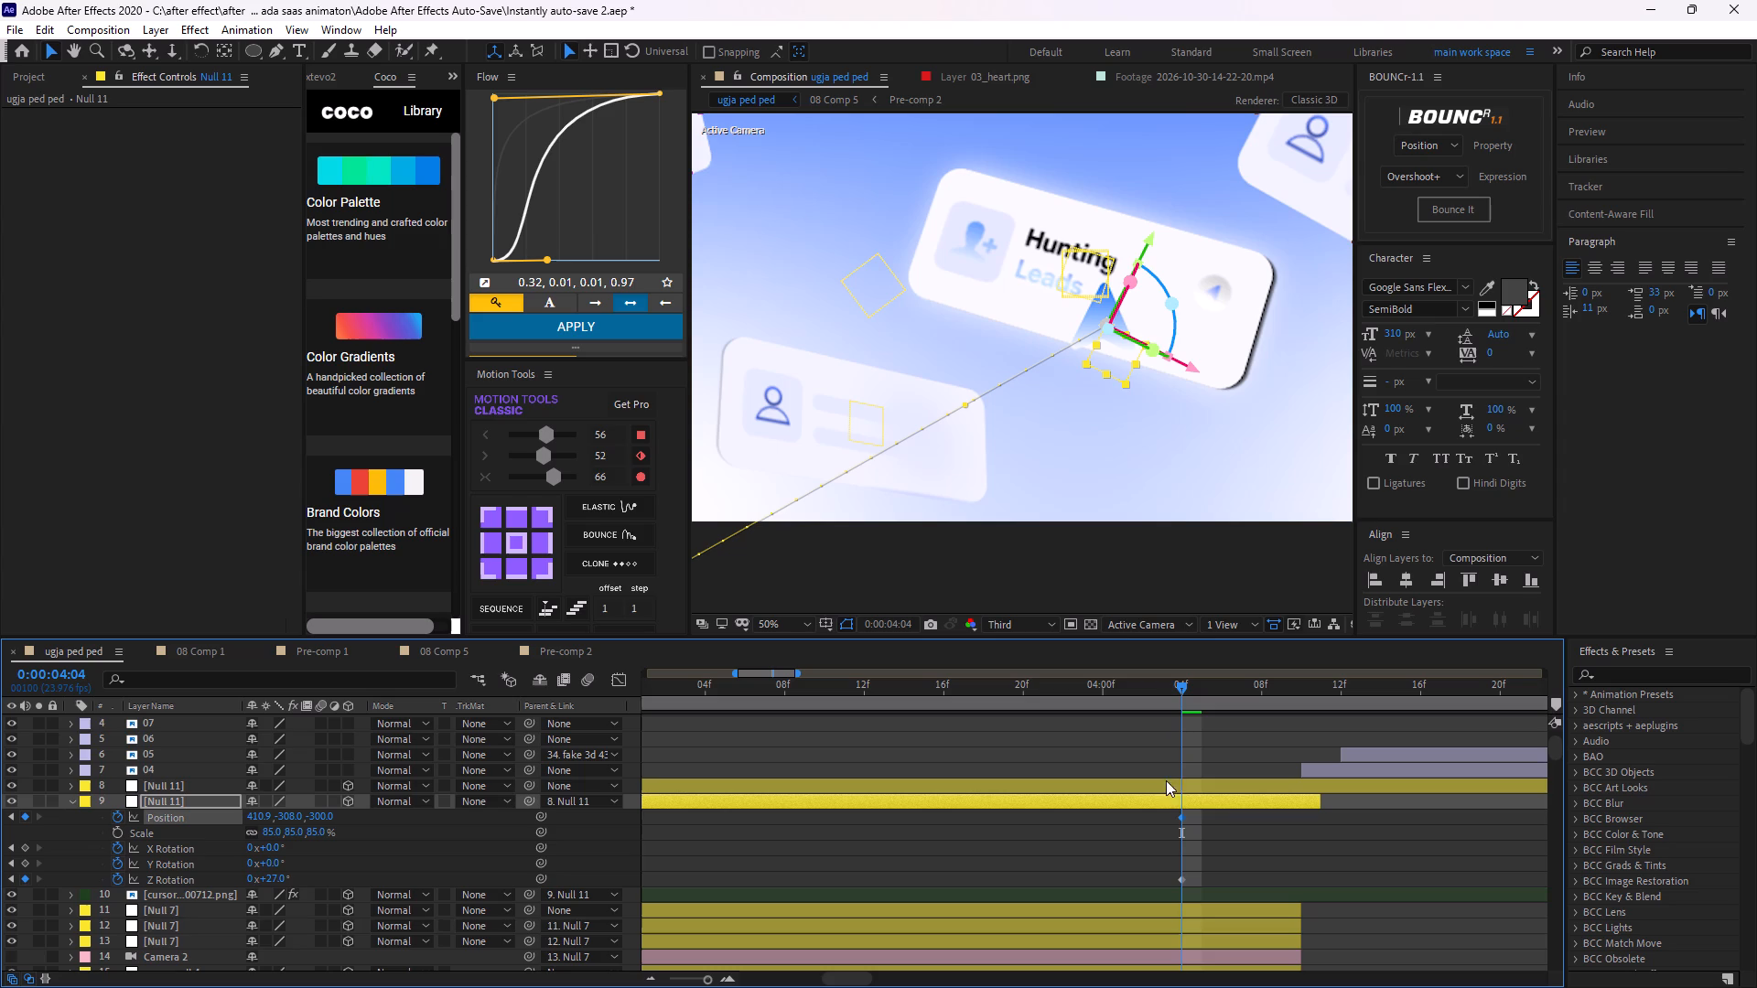
{"action": "middle_click_drag", "start_coordinate": [1165, 765], "coordinate": [1306, 754]}
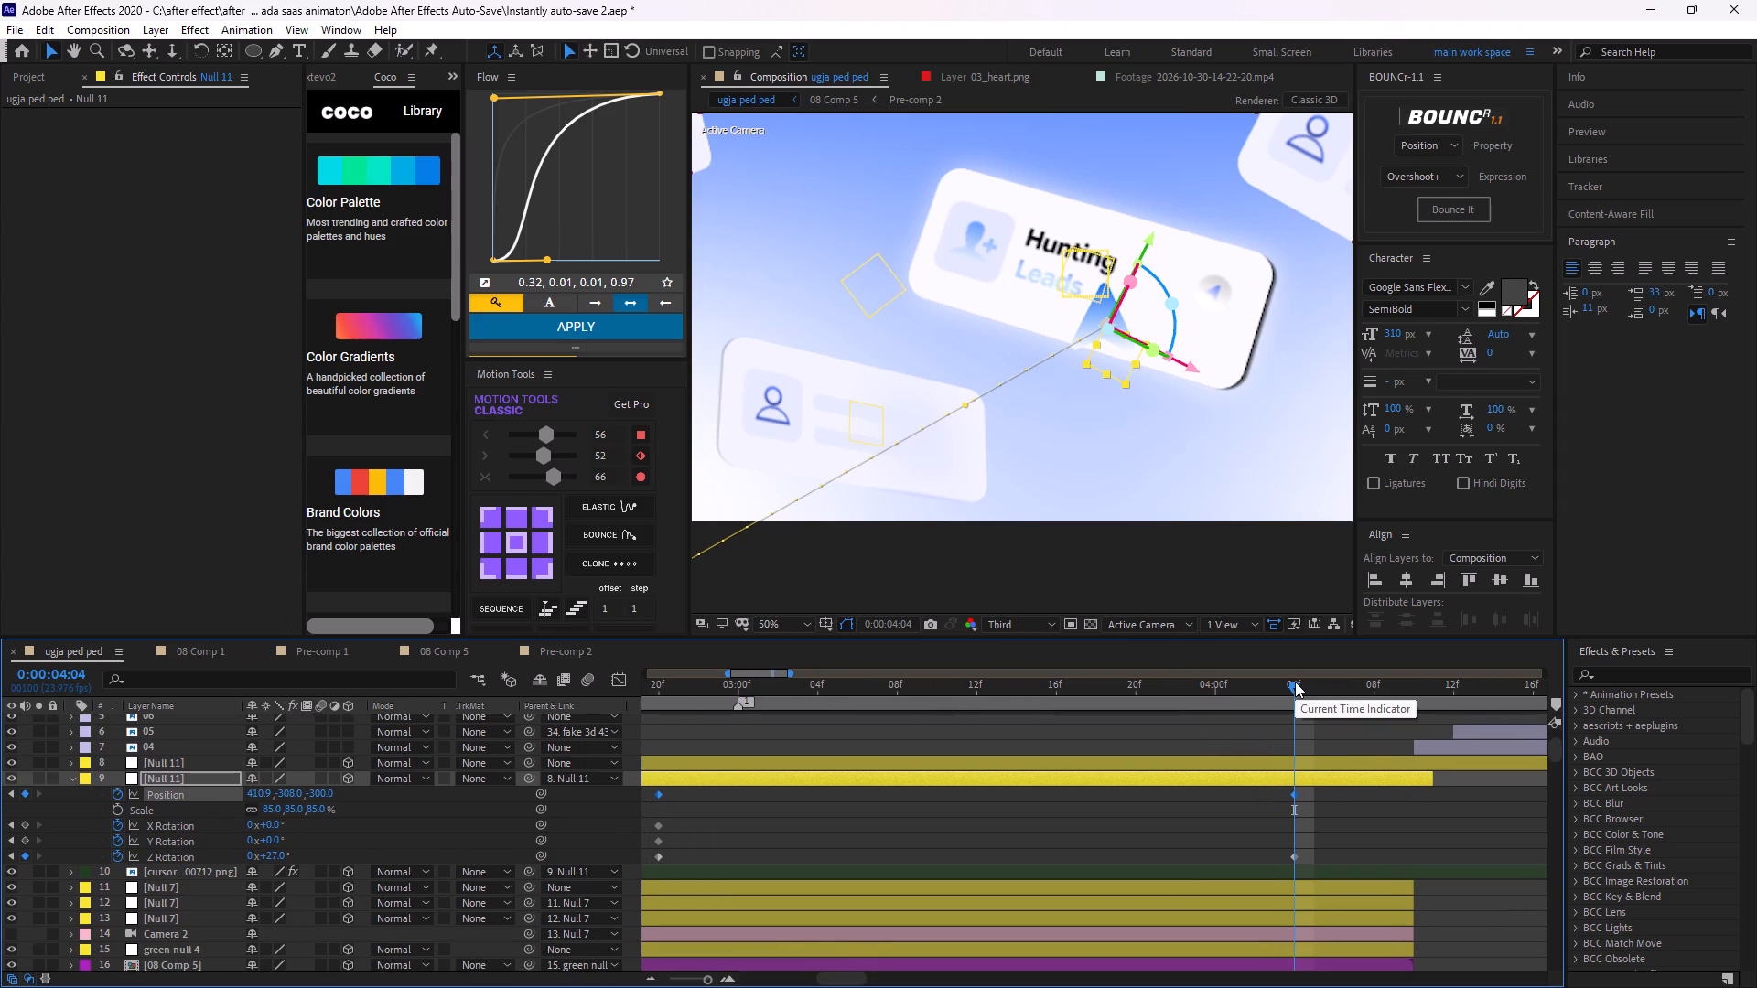
{"action": "left_click_drag", "start_coordinate": [1295, 682], "coordinate": [1208, 731]}
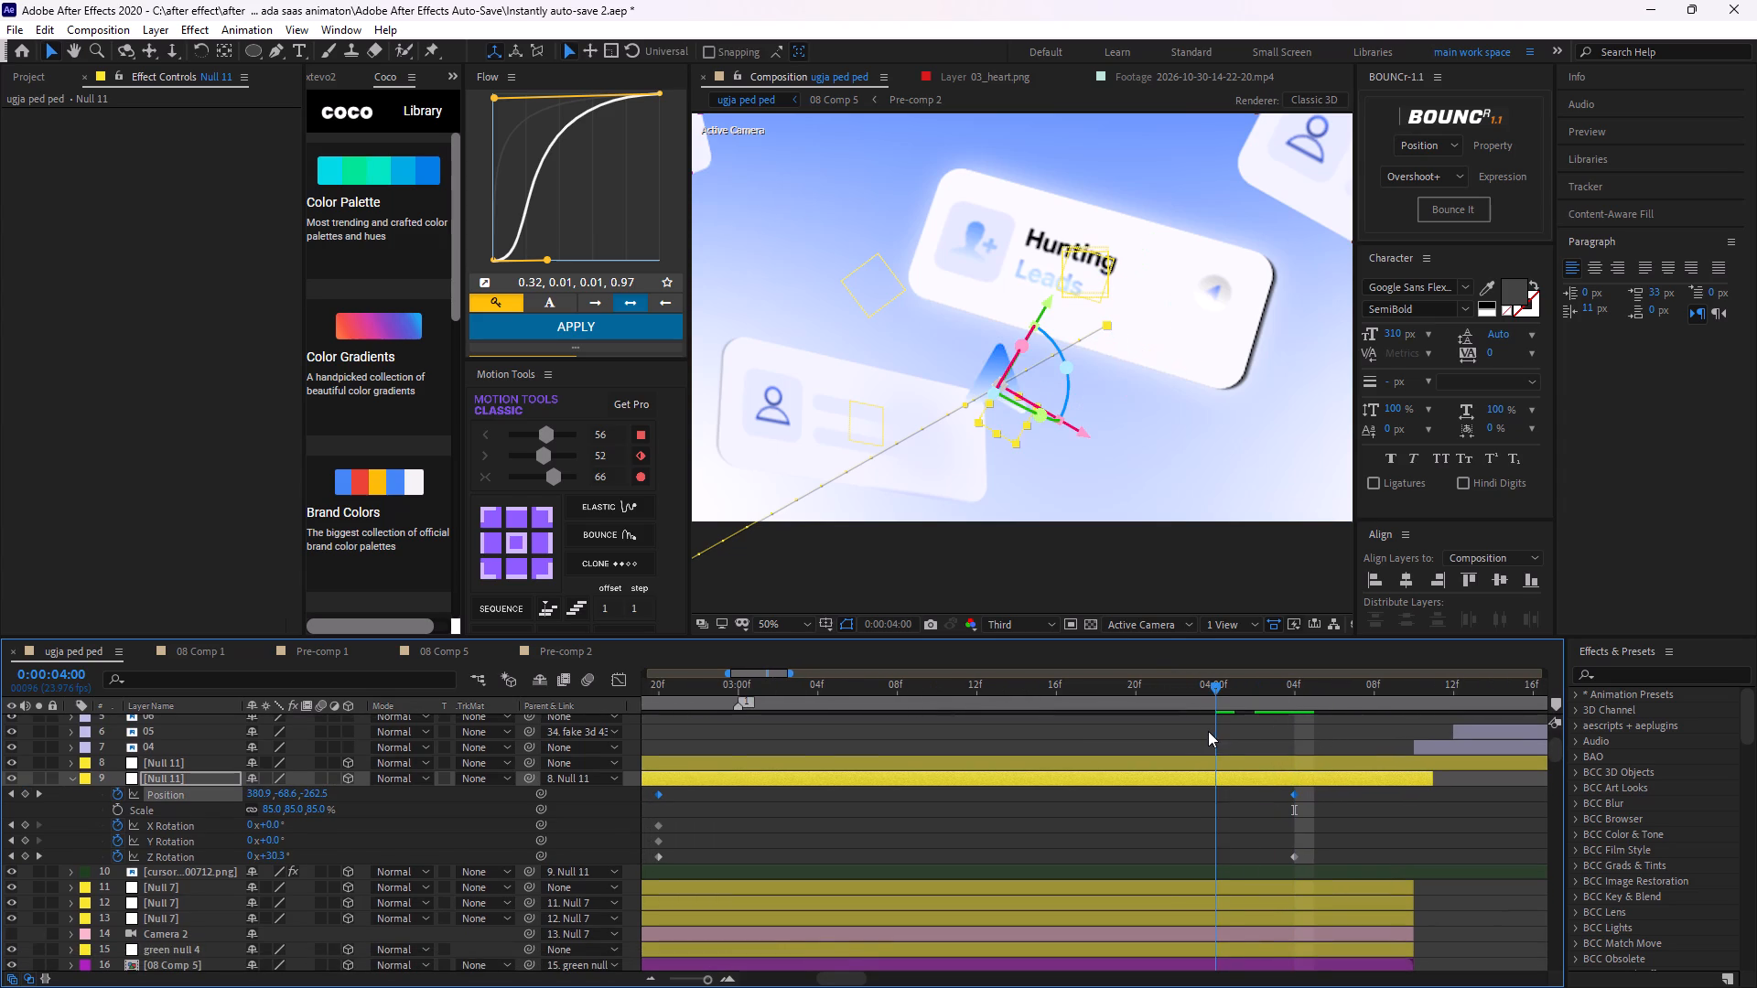
{"action": "left_click", "coordinate": [1228, 822]}
{"action": "left_click_drag", "start_coordinate": [1209, 688], "coordinate": [687, 718]}
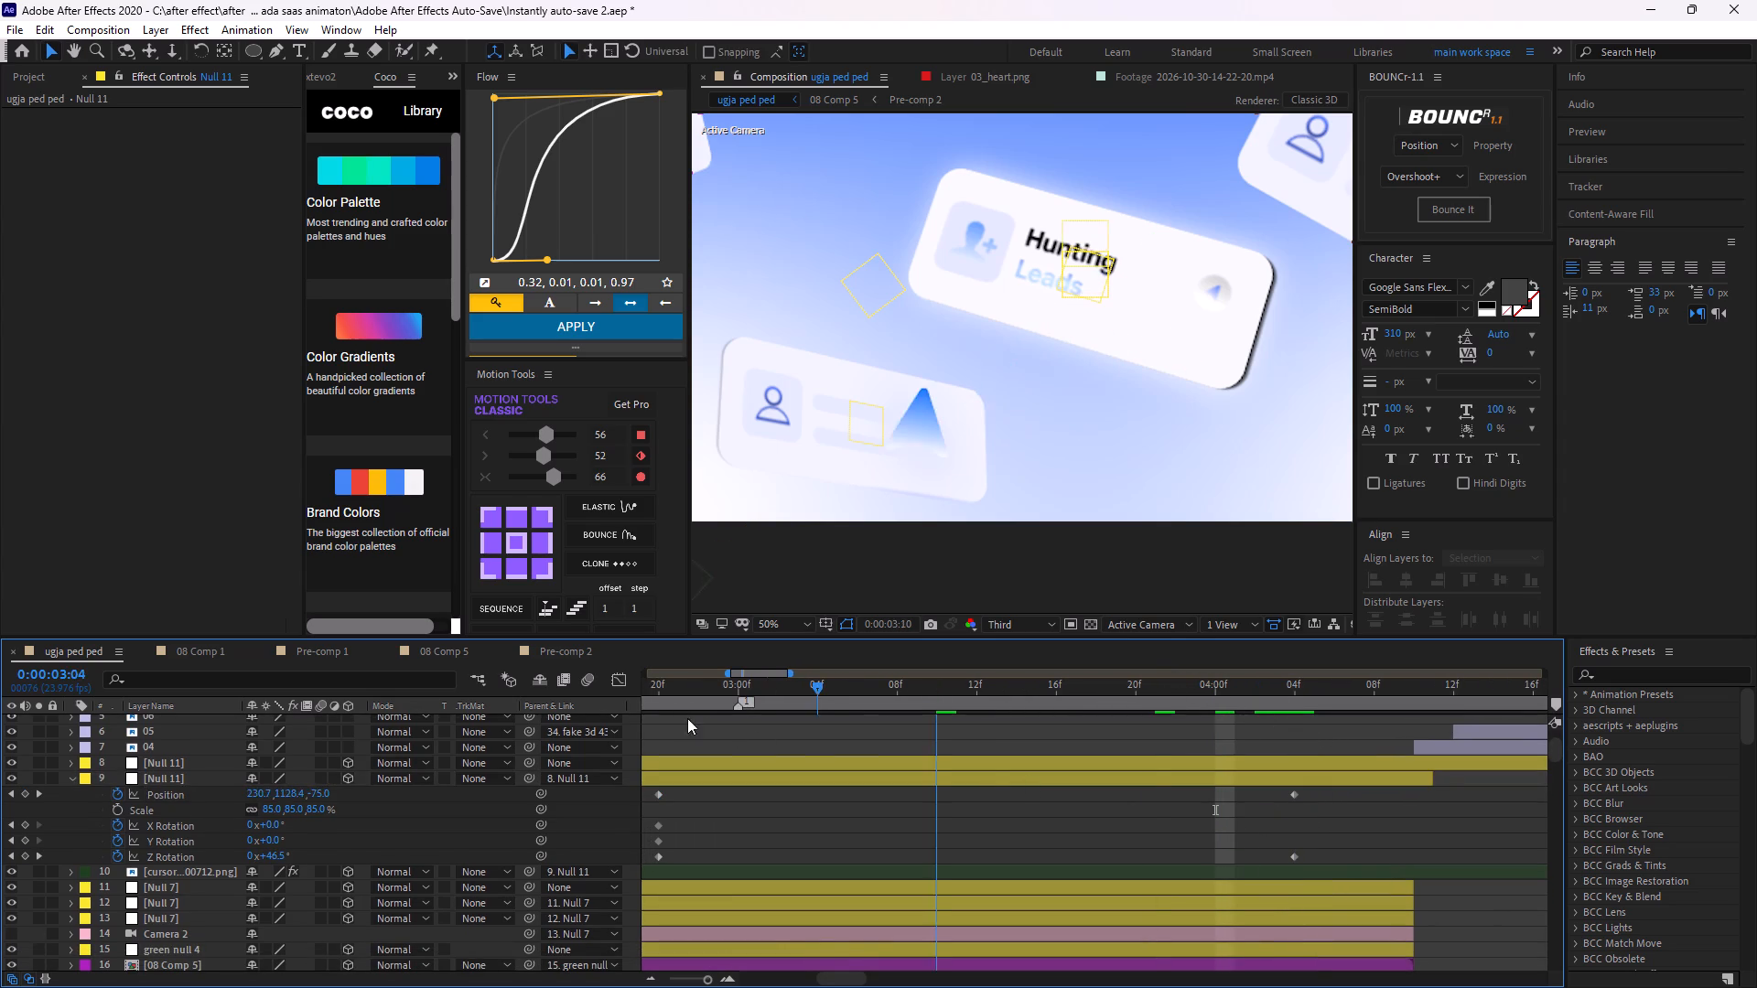
{"action": "left_click_drag", "start_coordinate": [687, 718], "coordinate": [1068, 701]}
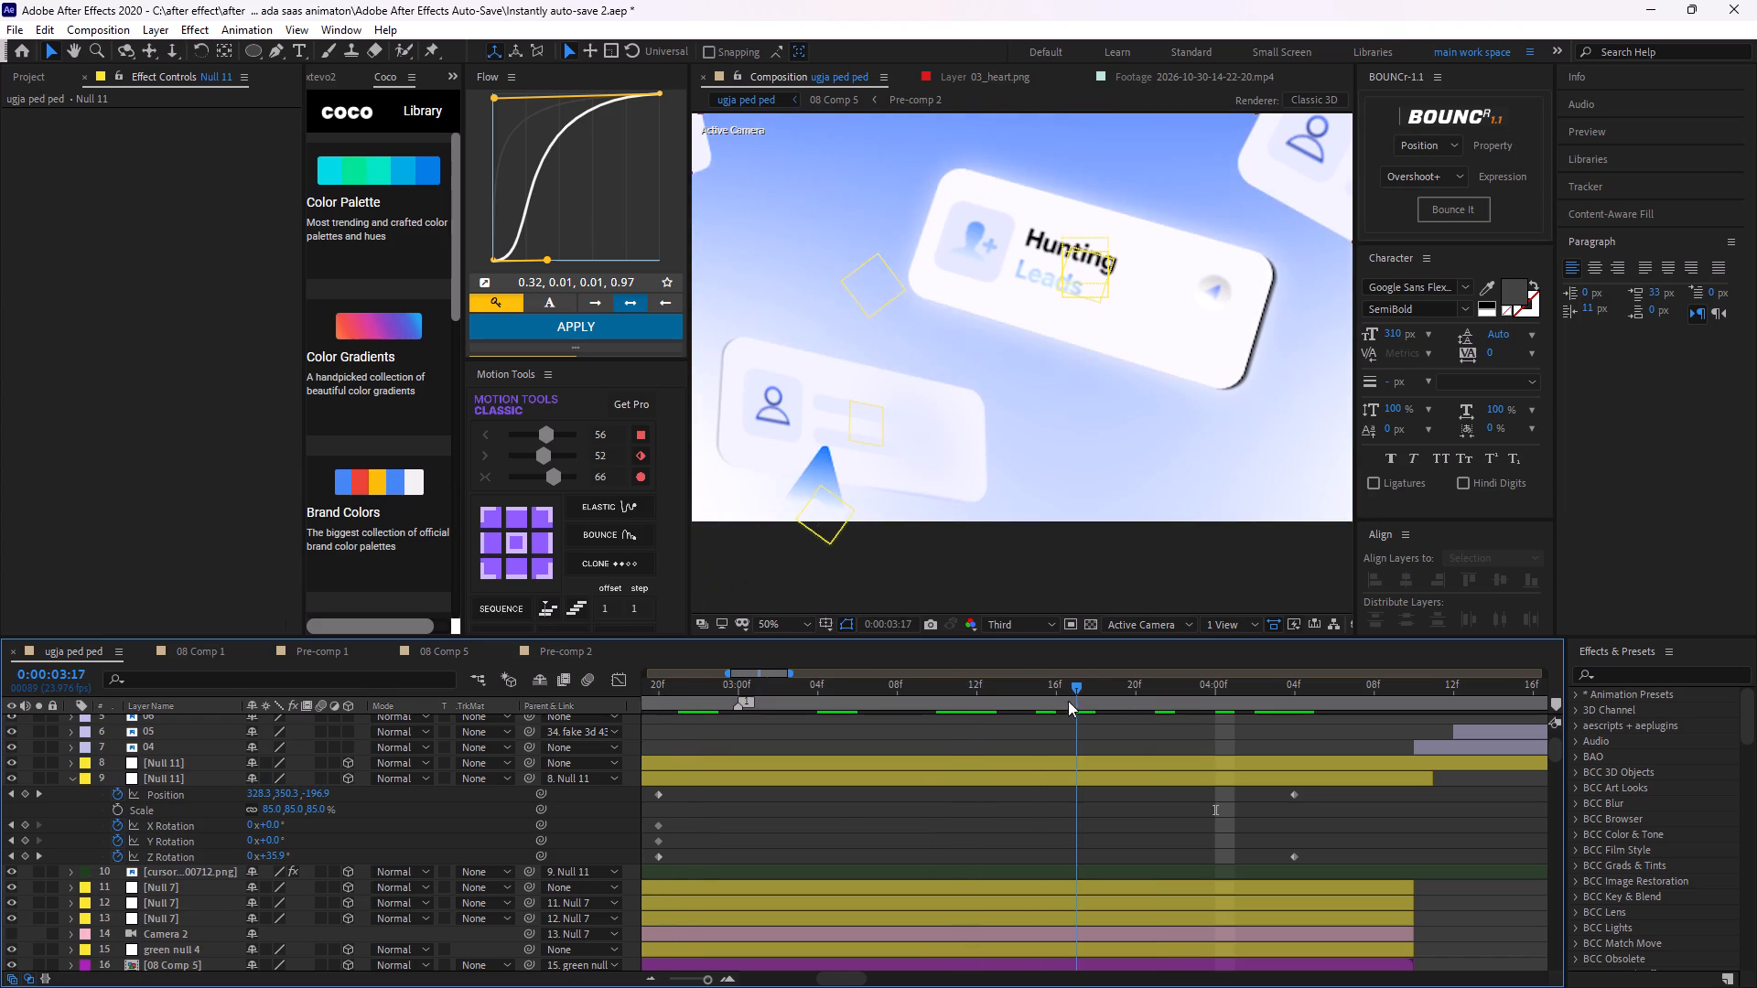
{"action": "left_click_drag", "start_coordinate": [1068, 701], "coordinate": [1048, 726]}
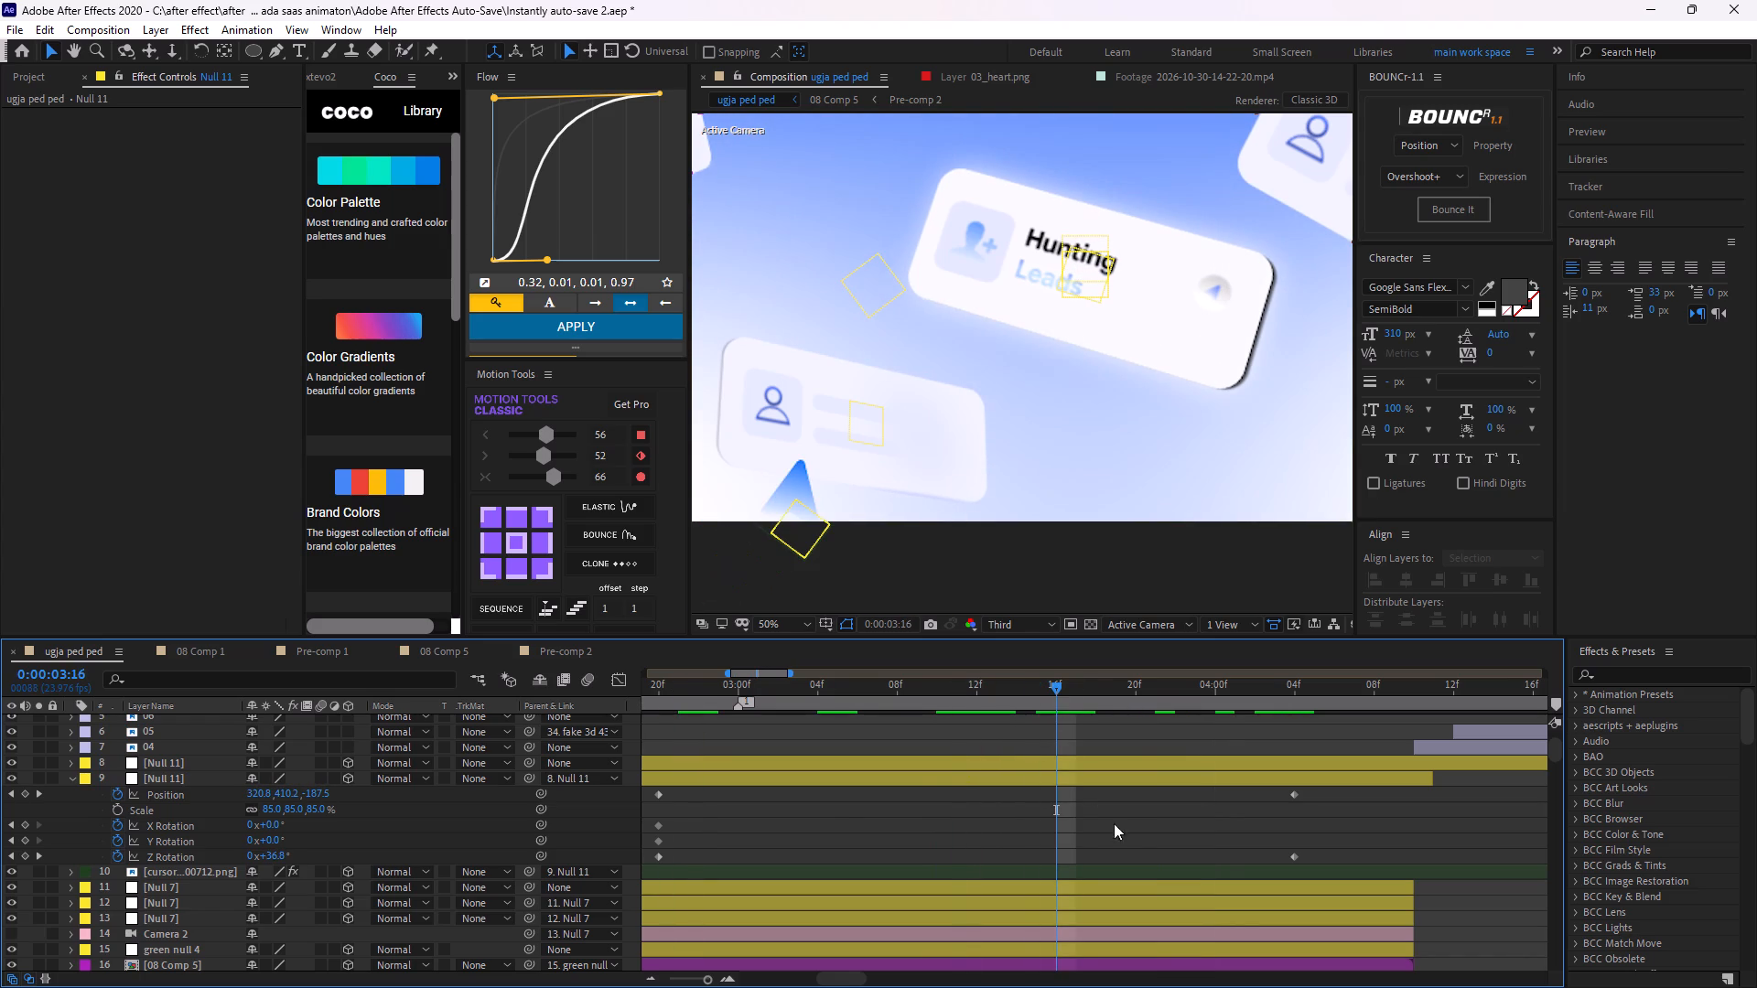
{"action": "left_click", "coordinate": [1114, 823]}
{"action": "left_click_drag", "start_coordinate": [1328, 795], "coordinate": [1250, 882]}
{"action": "left_click_drag", "start_coordinate": [1294, 796], "coordinate": [1094, 816]}
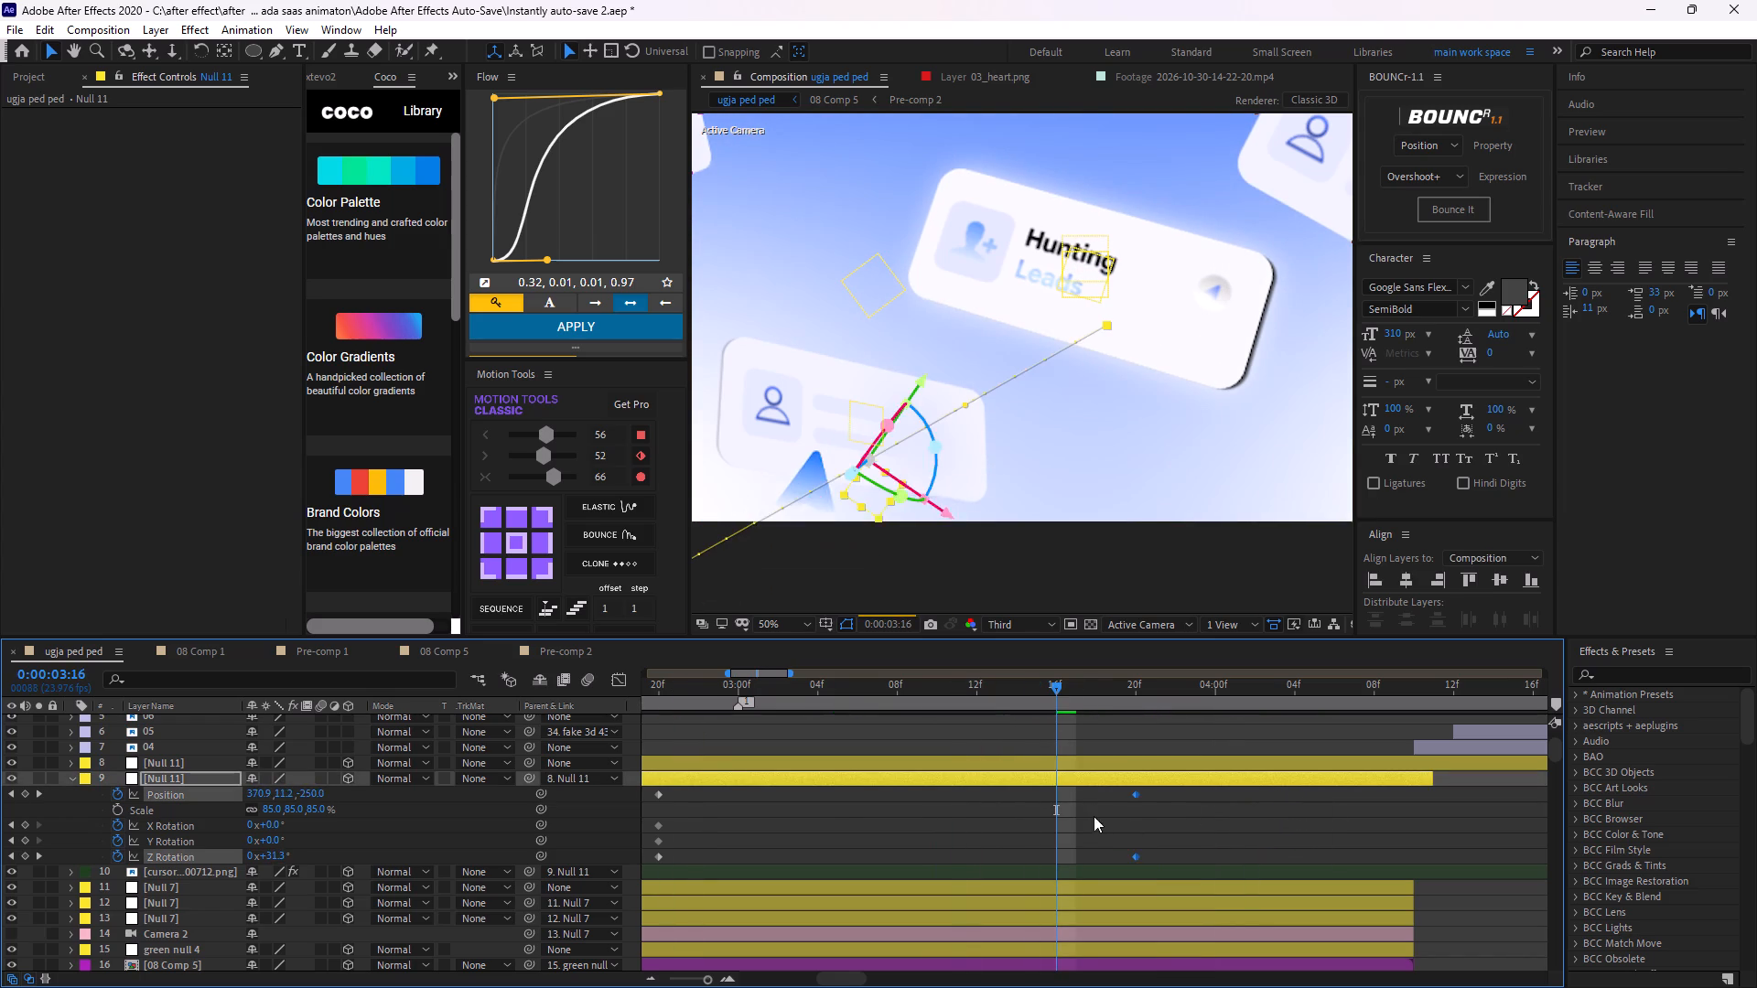
{"action": "left_click_drag", "start_coordinate": [1094, 816], "coordinate": [1052, 832]}
{"action": "left_click", "coordinate": [685, 822]}
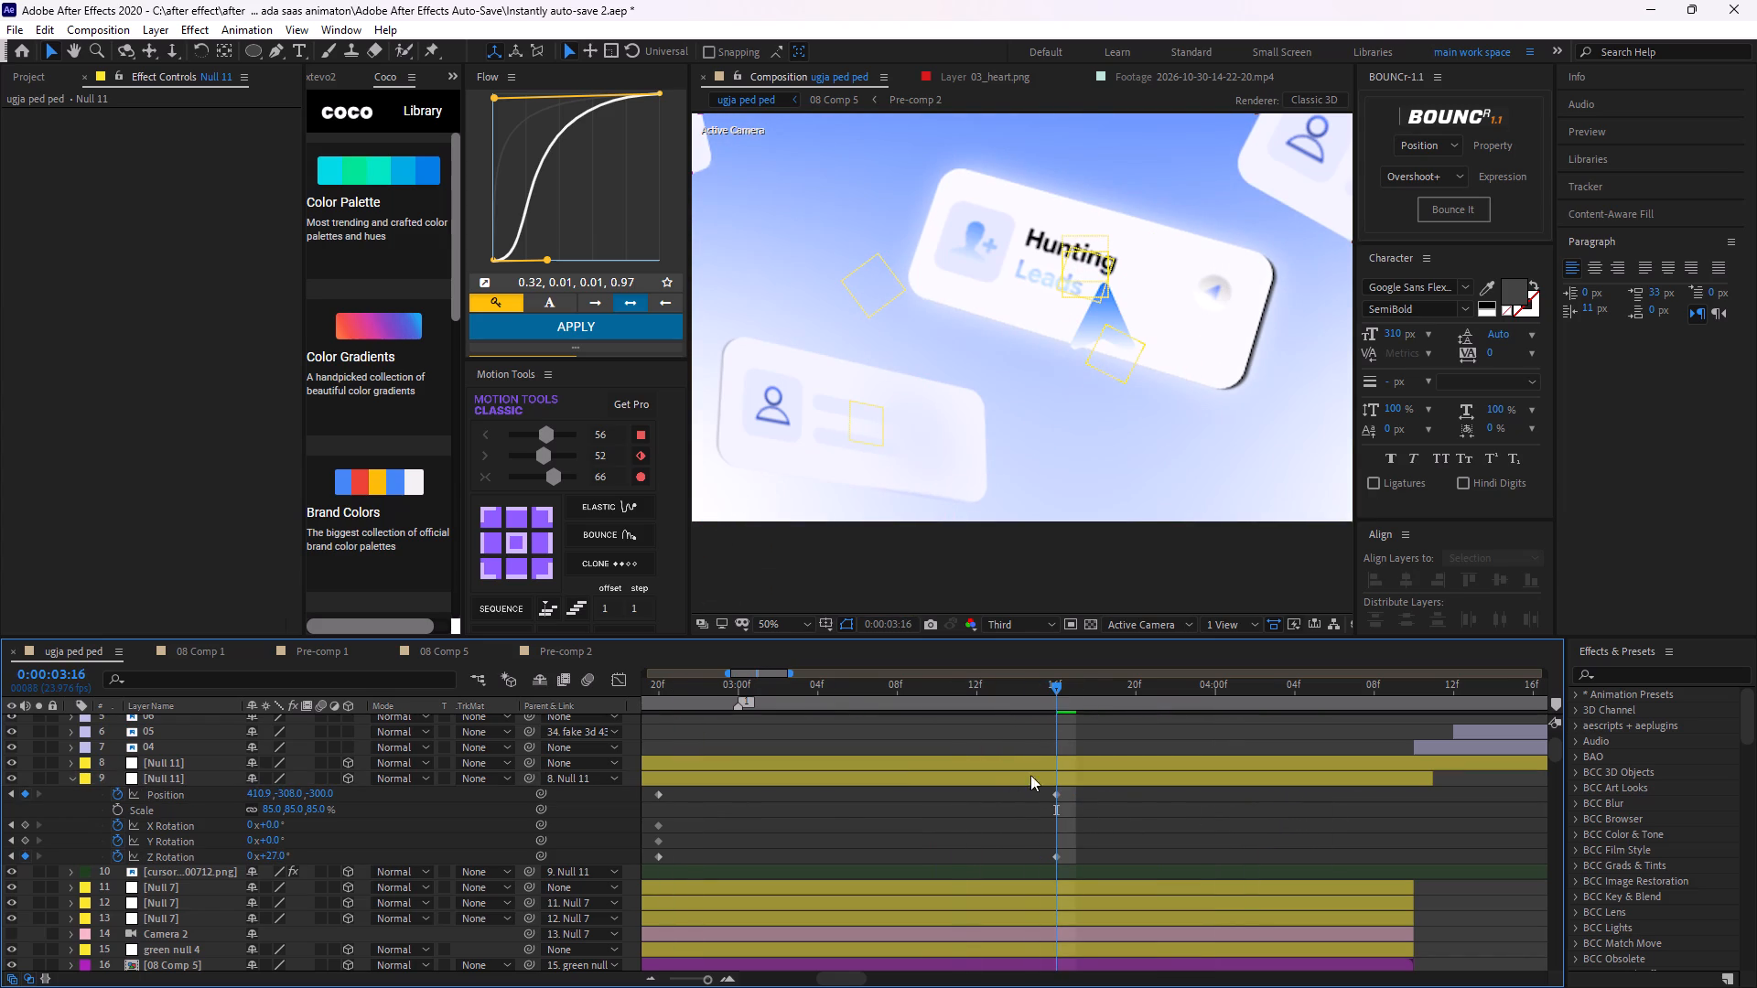
Delete the null's X Rotation and Y Rotation keyframes.
{"action": "left_click_drag", "start_coordinate": [659, 818], "coordinate": [751, 816]}
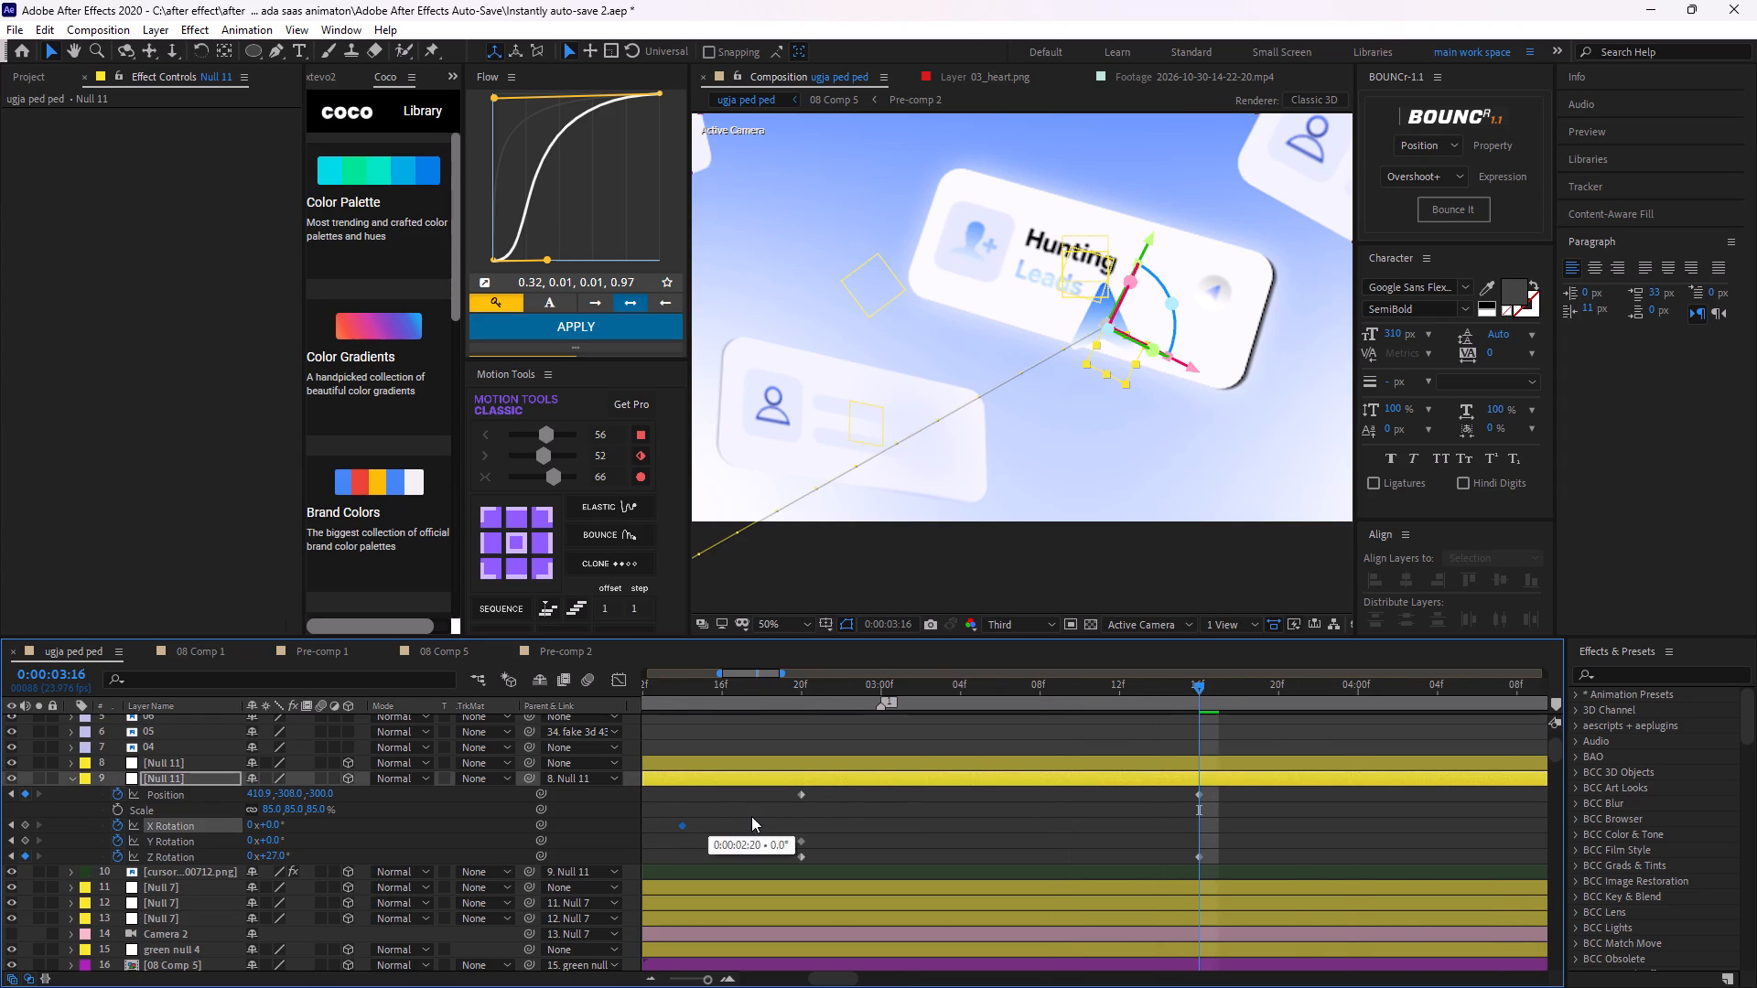
{"action": "left_click_drag", "start_coordinate": [751, 816], "coordinate": [760, 813]}
{"action": "left_click_drag", "start_coordinate": [837, 822], "coordinate": [747, 836]}
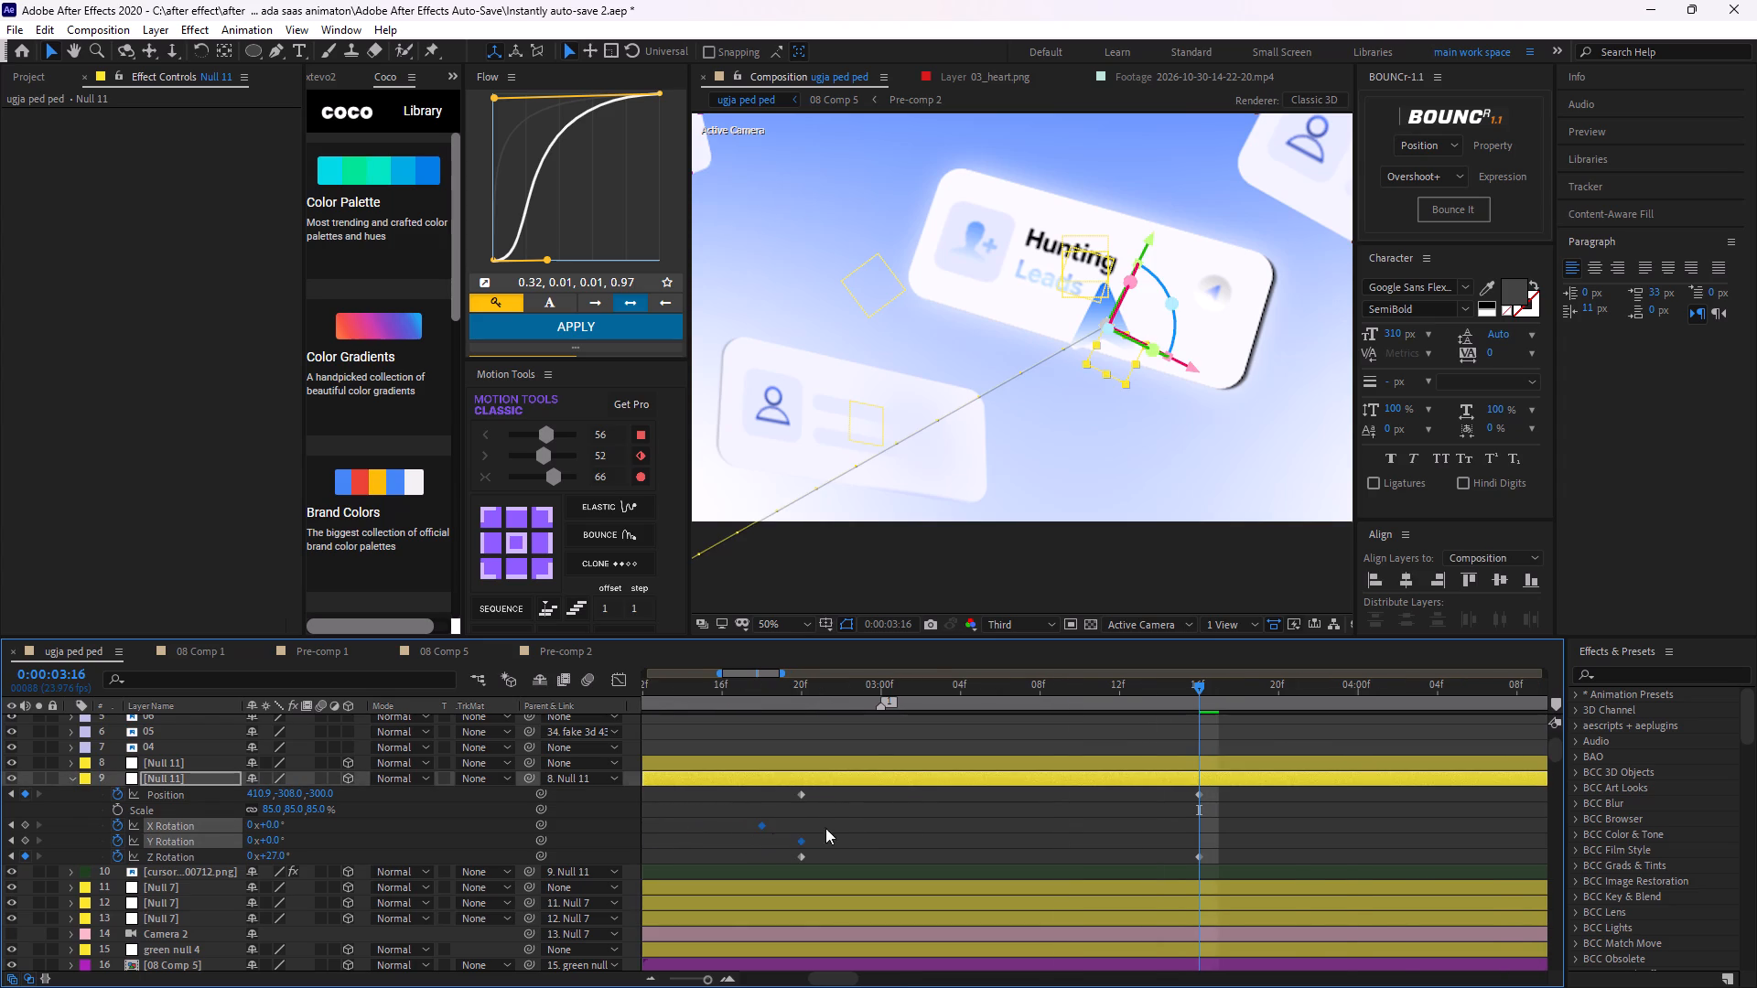
{"action": "key", "text": "BackSpace"}
{"action": "left_click", "coordinate": [947, 803]}
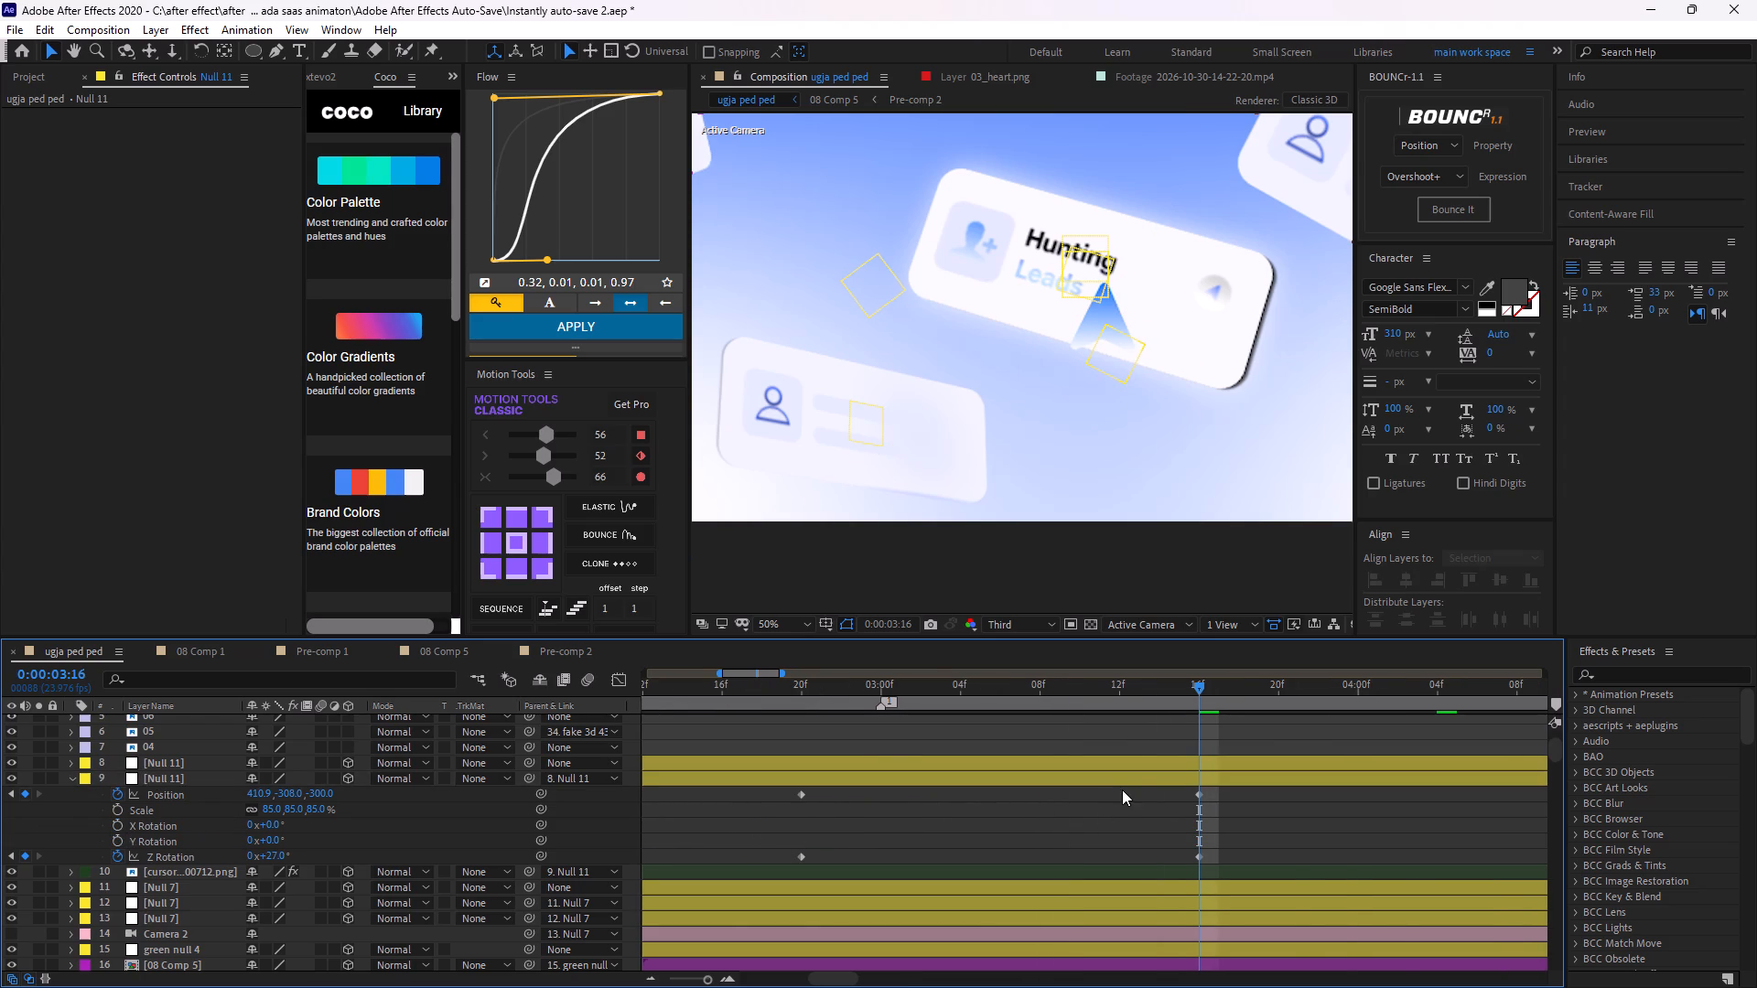
Apply the Flow easing curve 0.32, 0.01, 0.01, 0.97 to all of the null's Position and Z Rotation keyframes.
{"action": "left_click", "coordinate": [1141, 783]}
{"action": "key", "text": "u"}
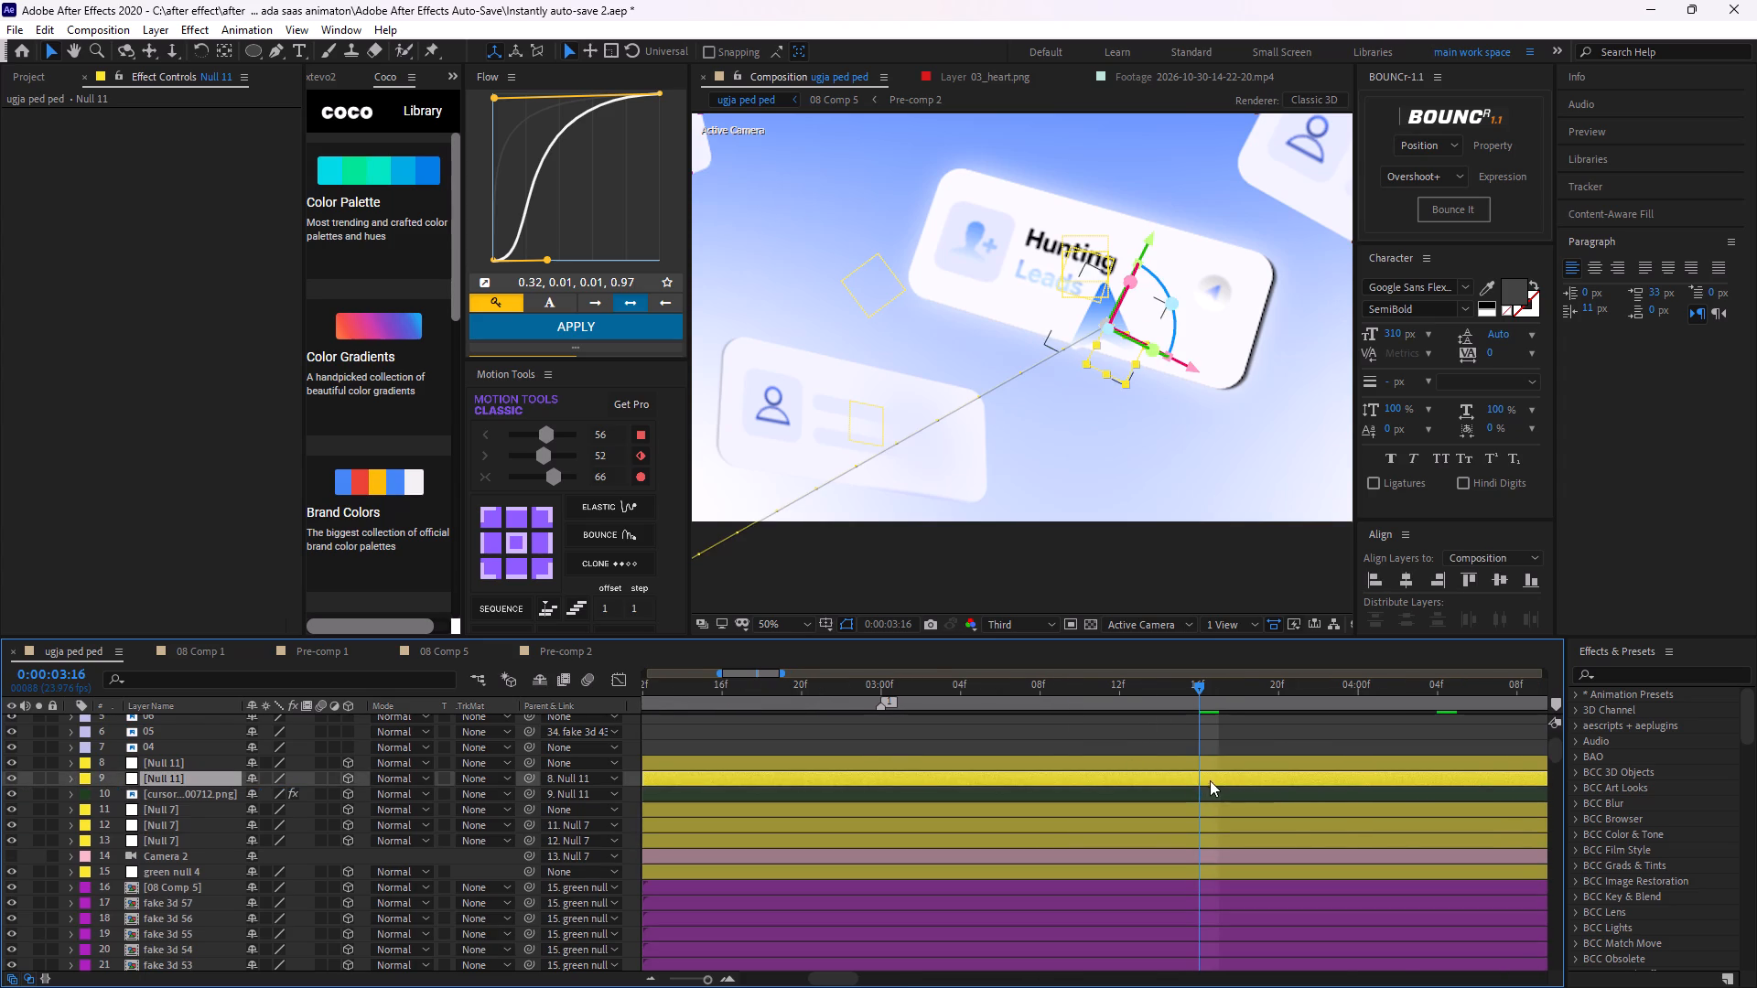
{"action": "key", "text": "u"}
{"action": "left_click_drag", "start_coordinate": [1229, 793], "coordinate": [746, 843]}
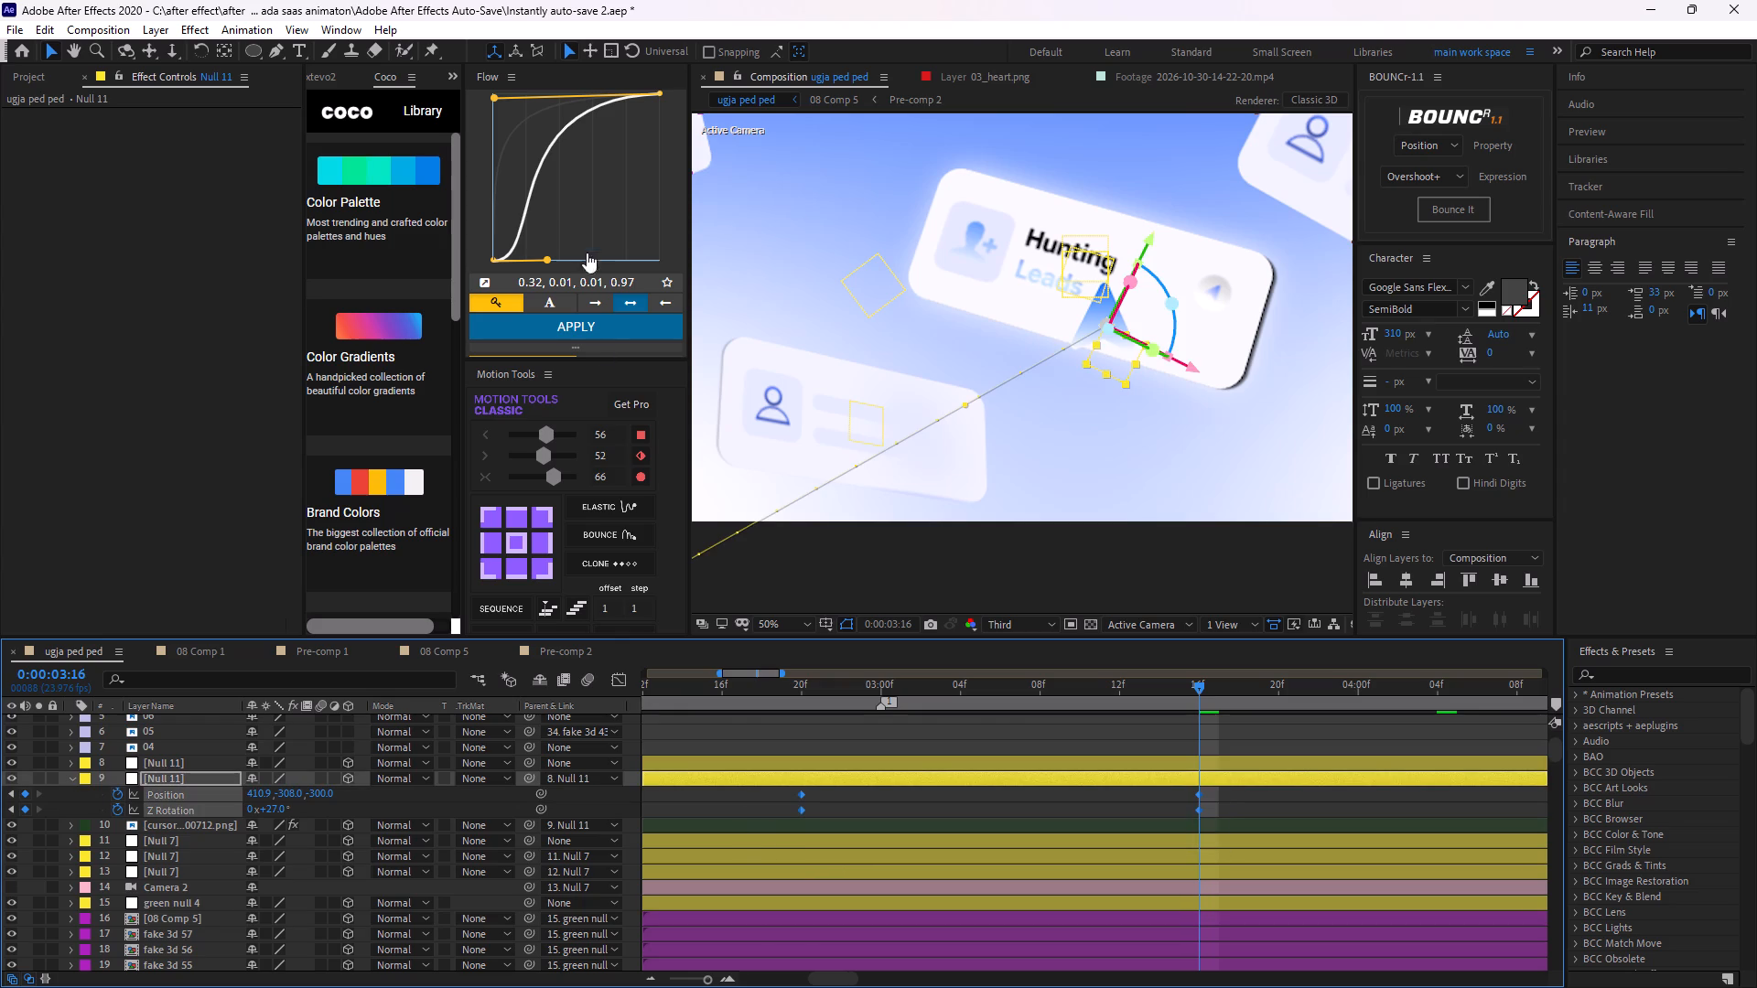
{"action": "left_click", "coordinate": [574, 334]}
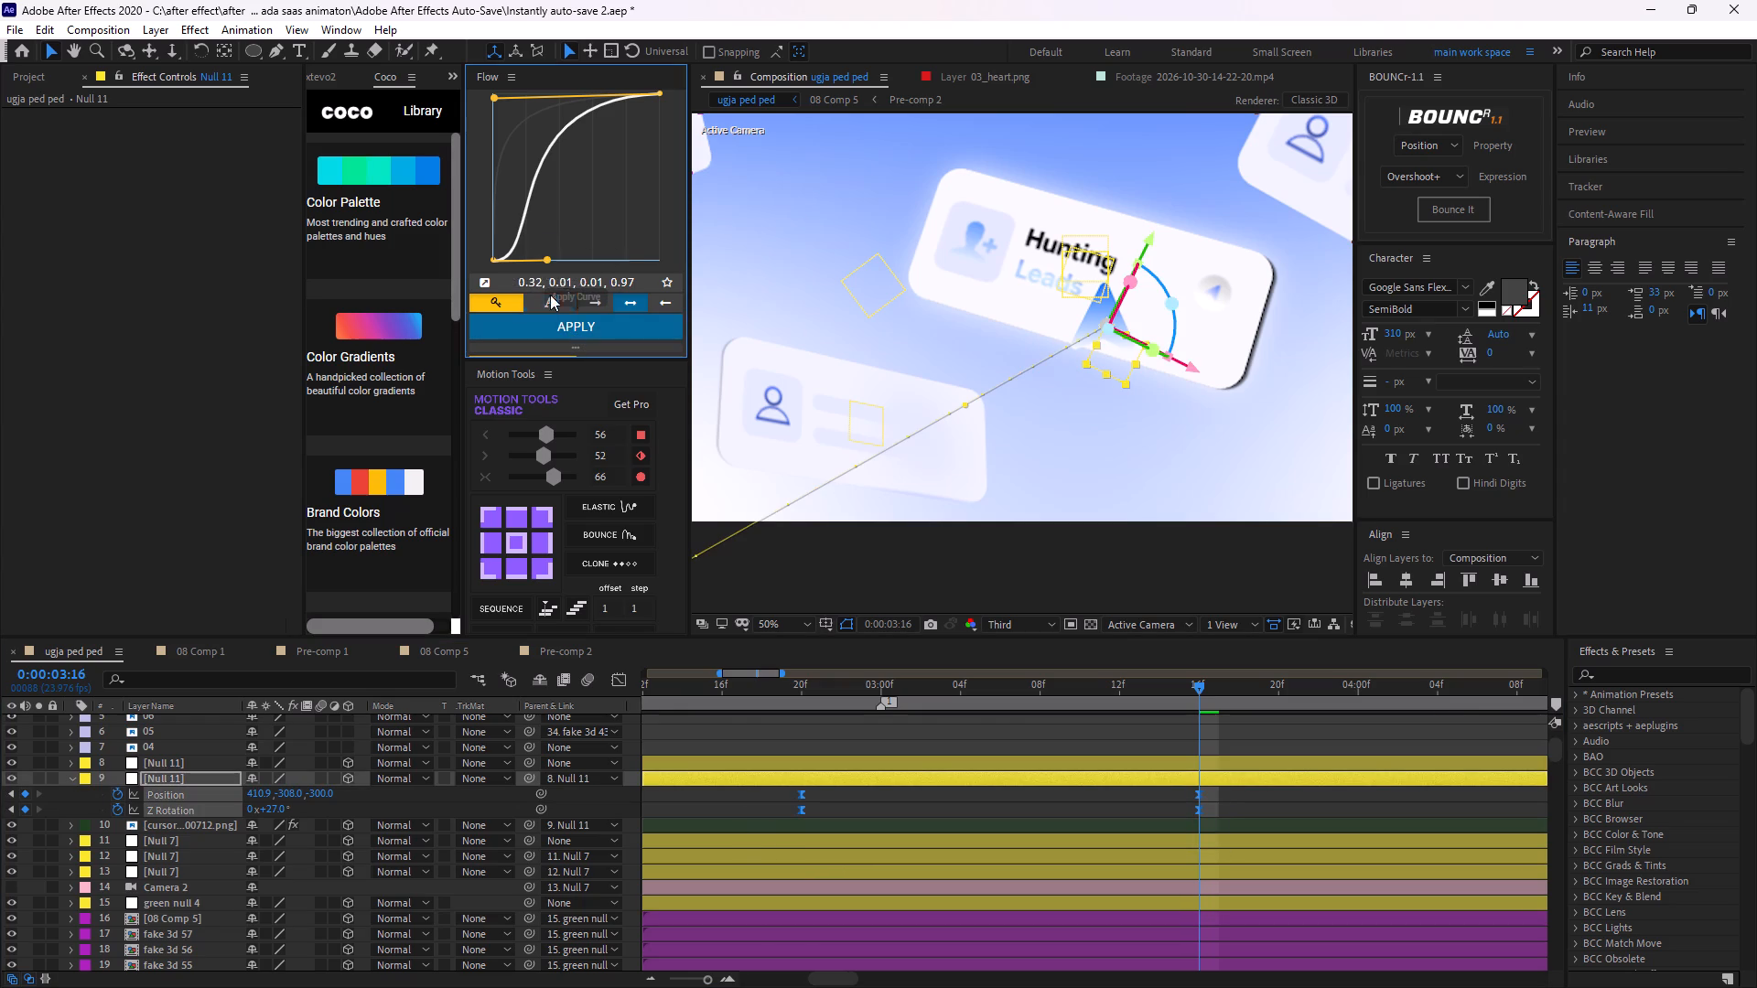
Reapply the 0.32, 0.01, 0.01, 0.97 Flow curve to the null's keyframes and preview the cursor's flight onto the card.
{"action": "left_click", "coordinate": [569, 330]}
{"action": "left_click_drag", "start_coordinate": [1204, 691], "coordinate": [849, 667]}
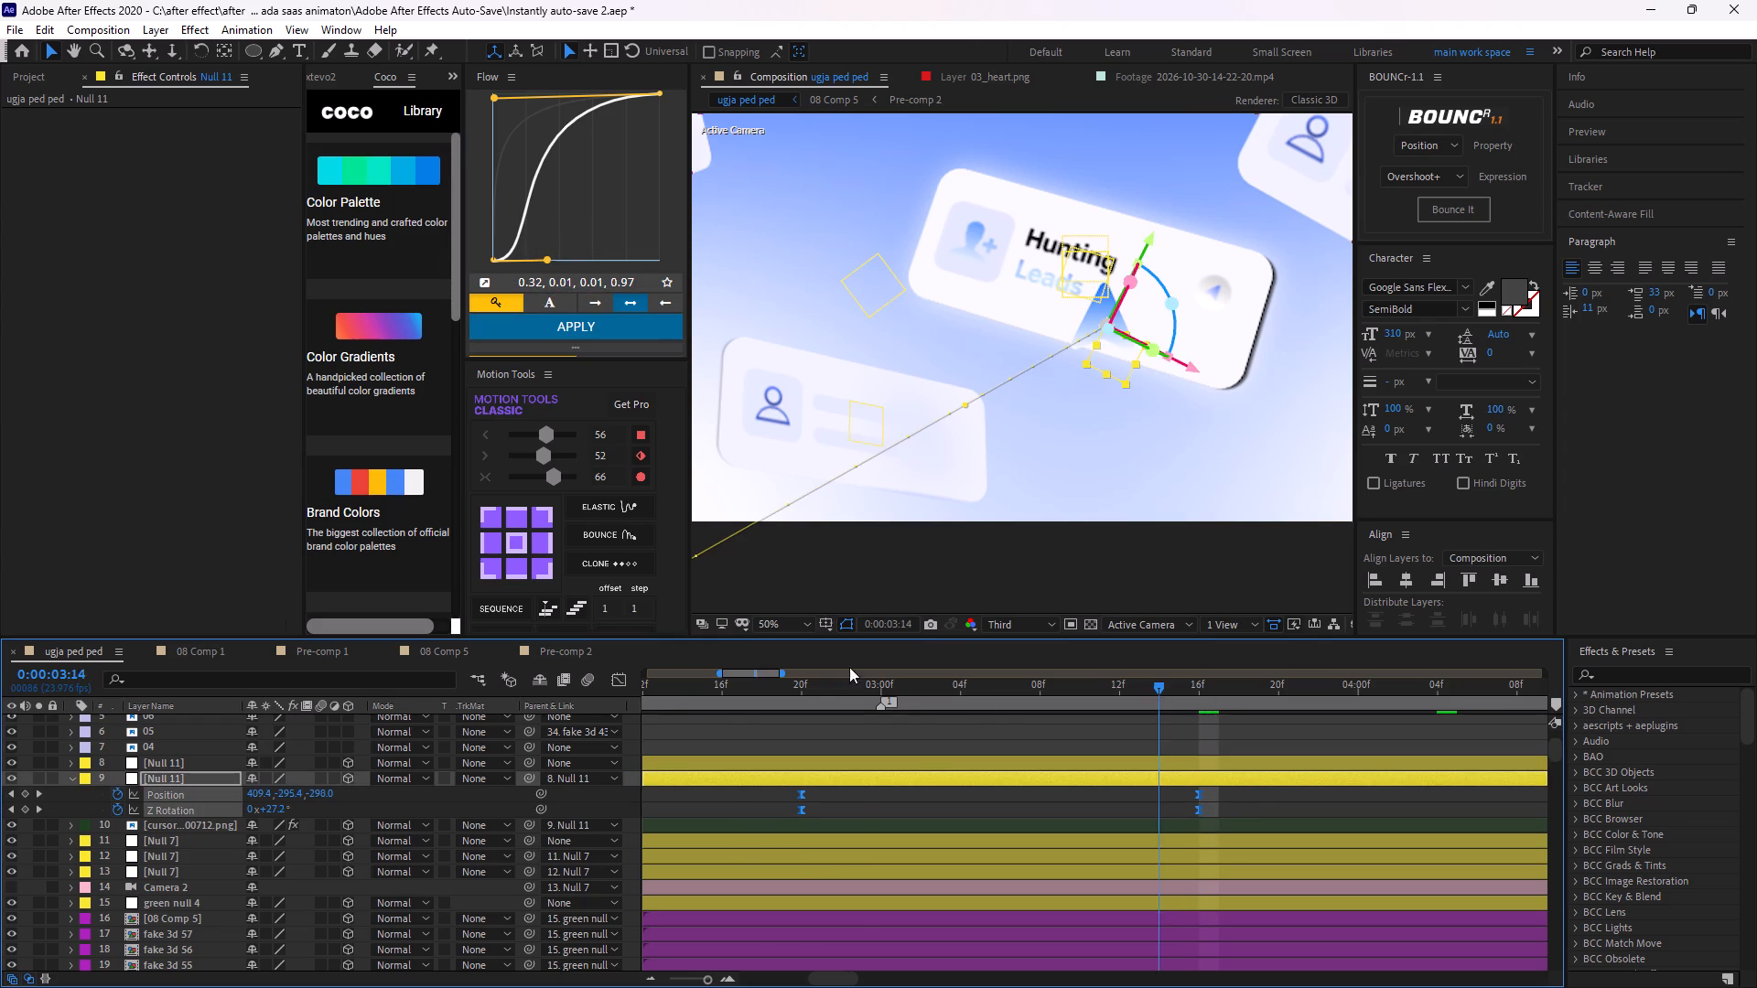
{"action": "left_click_drag", "start_coordinate": [849, 667], "coordinate": [798, 632]}
{"action": "scroll", "coordinate": [971, 270], "scroll_direction": "down", "scroll_amount": 1}
{"action": "key", "text": "space"}
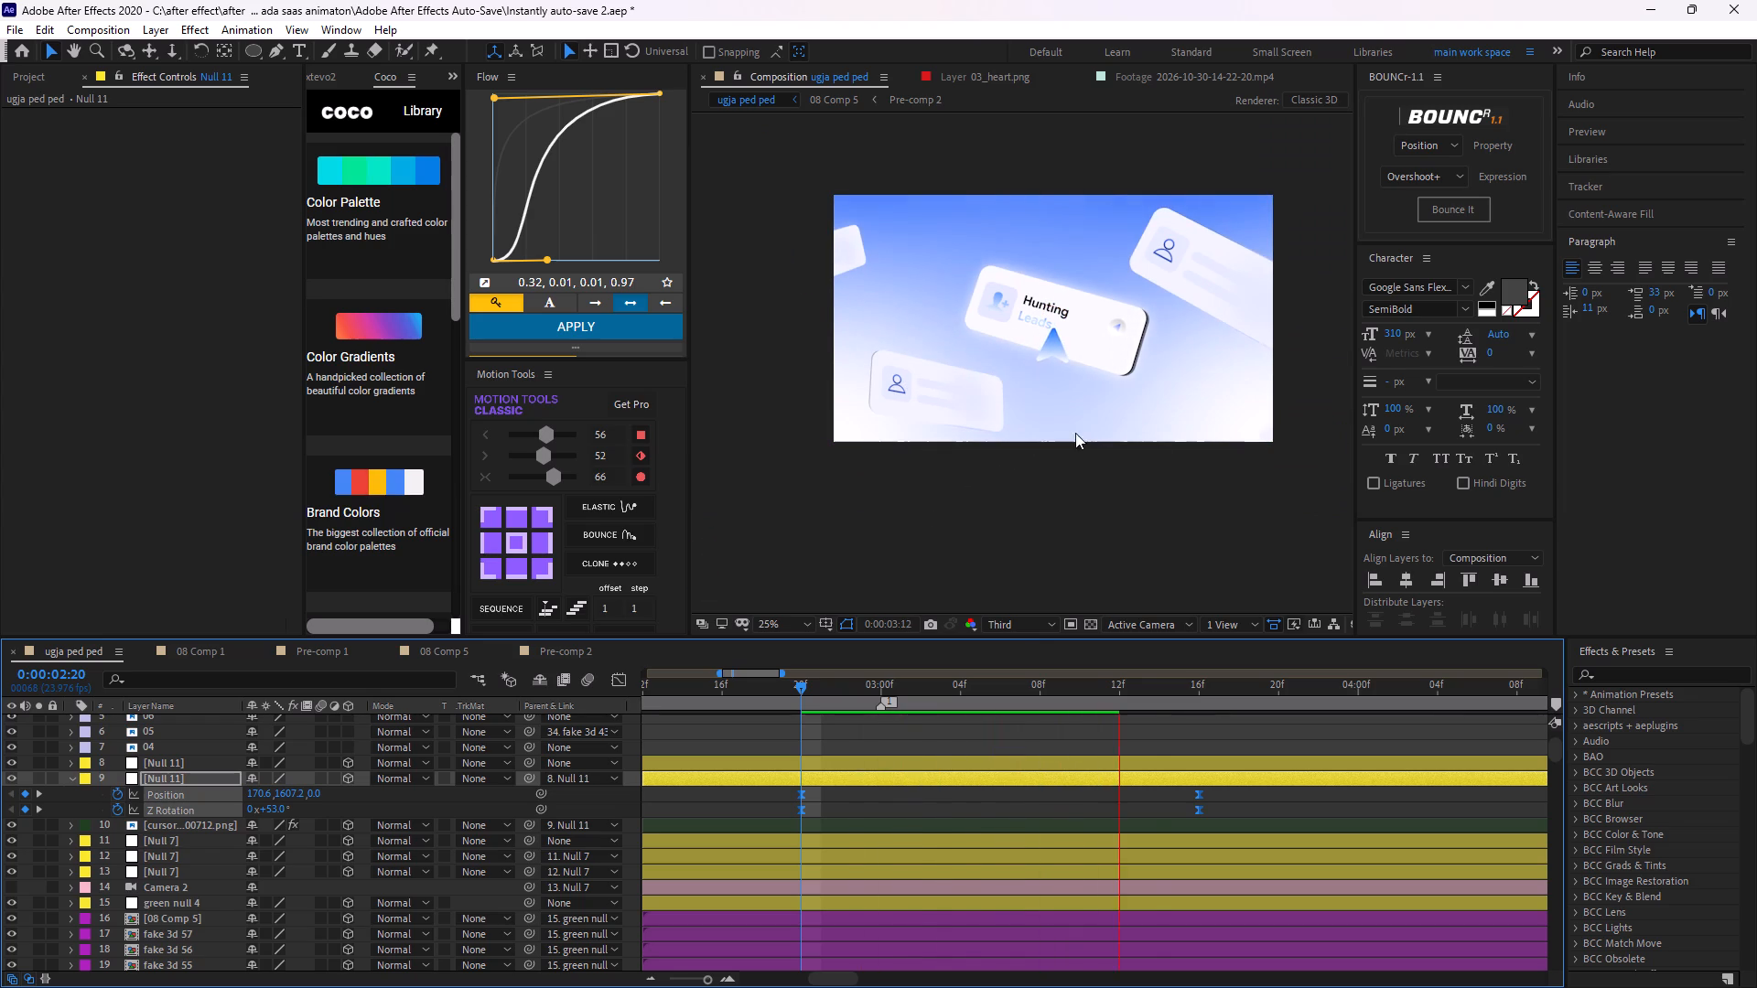
{"action": "key", "text": "space"}
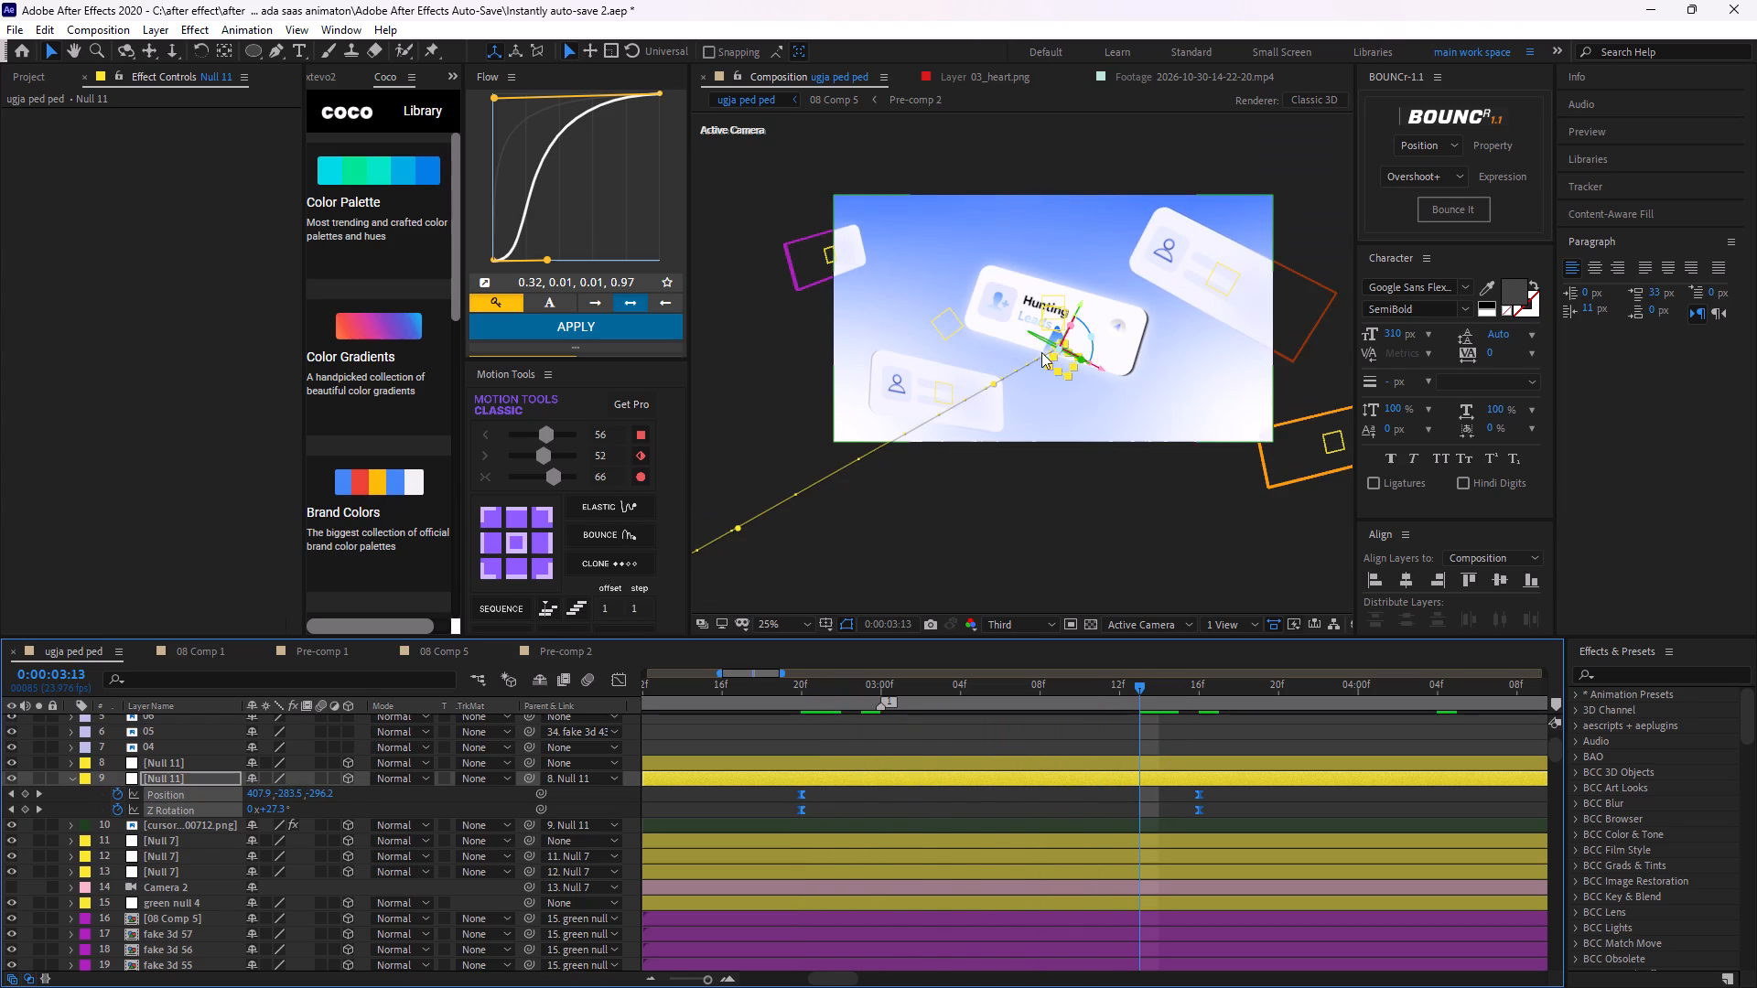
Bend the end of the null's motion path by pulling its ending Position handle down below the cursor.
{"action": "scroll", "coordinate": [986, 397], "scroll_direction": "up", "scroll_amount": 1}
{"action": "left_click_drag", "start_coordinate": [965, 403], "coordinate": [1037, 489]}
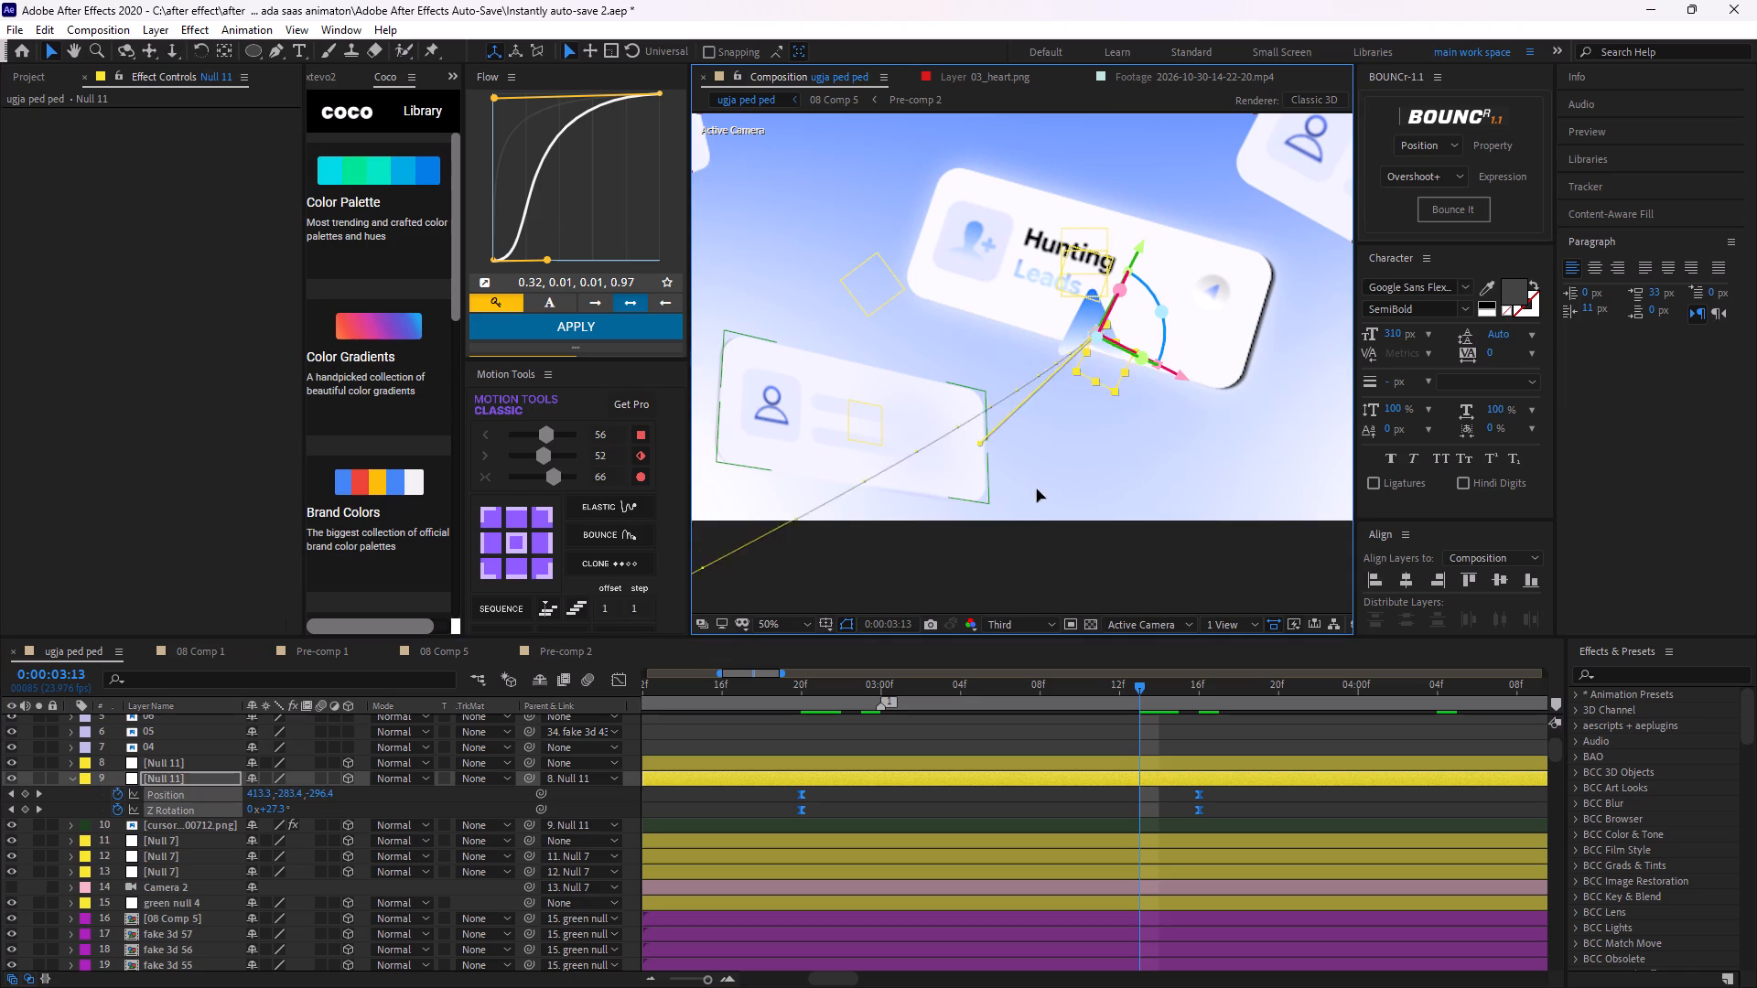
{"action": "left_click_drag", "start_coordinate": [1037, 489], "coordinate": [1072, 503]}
Move the null's starting Position at 0:00:02:20 to -484.5, 1607.2, 0.0, farther outside the frame.
{"action": "middle_click_drag", "start_coordinate": [1026, 477], "coordinate": [1215, 385]}
{"action": "middle_click_drag", "start_coordinate": [1127, 387], "coordinate": [1146, 369]}
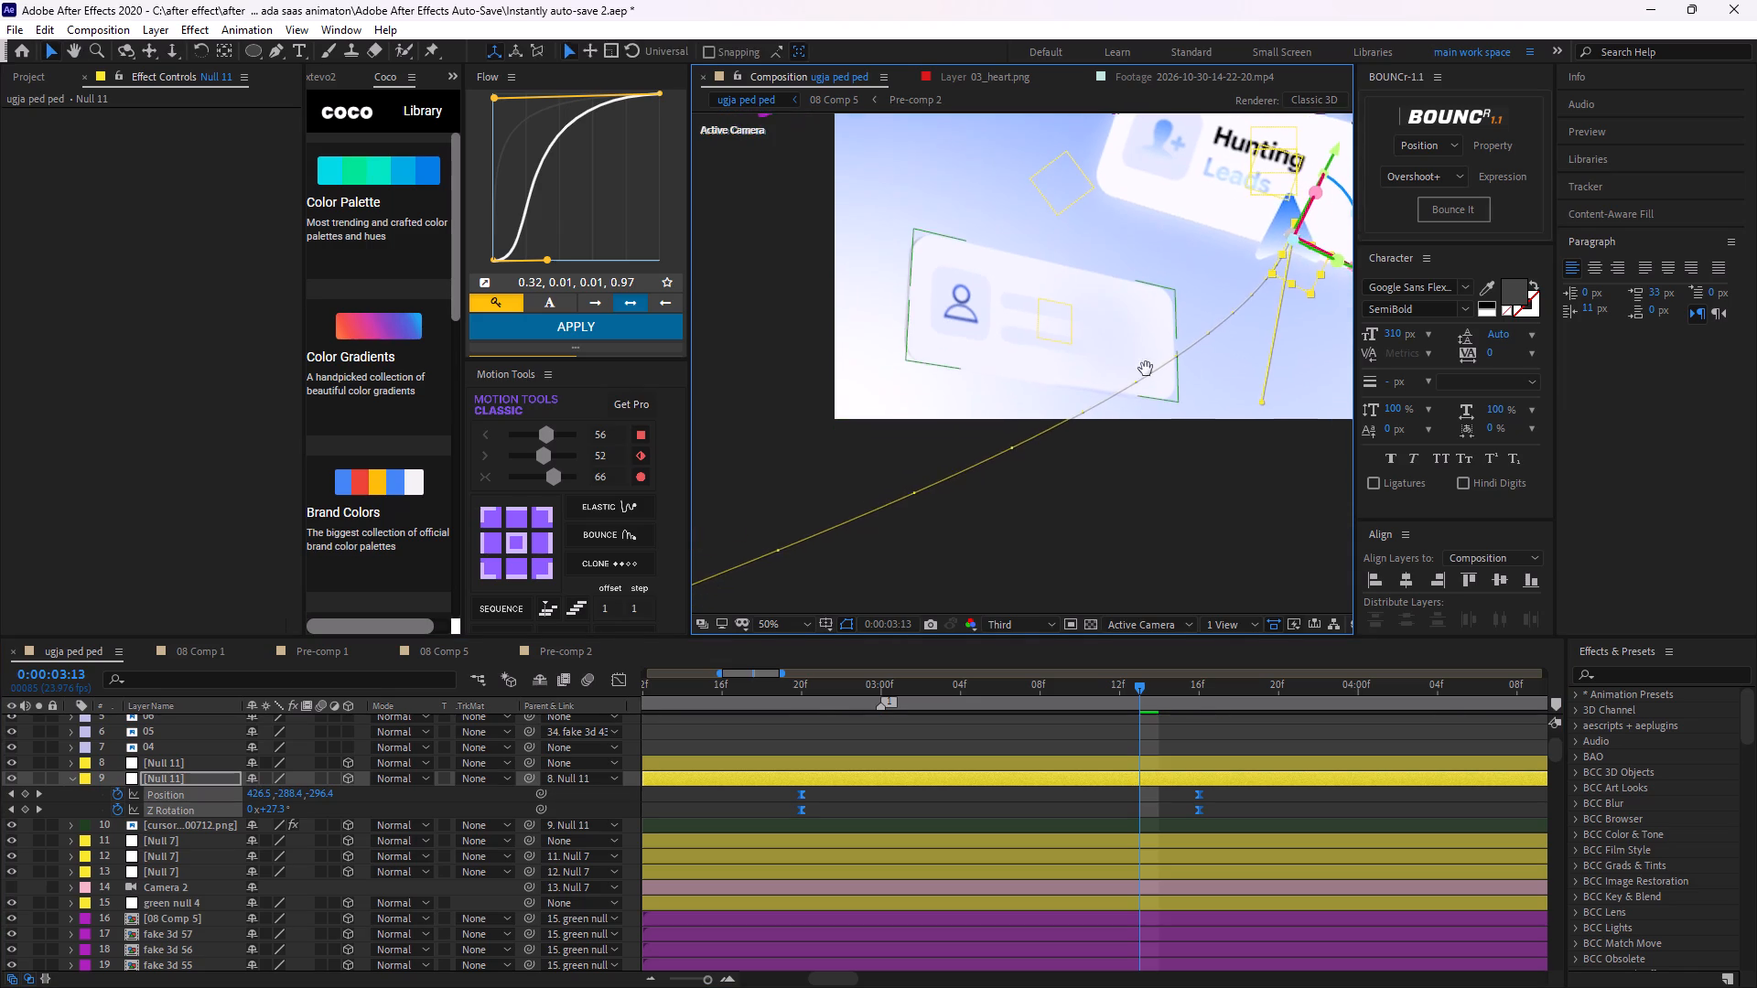
{"action": "middle_click_drag", "start_coordinate": [1146, 369], "coordinate": [1155, 367]}
{"action": "scroll", "coordinate": [1145, 386], "scroll_direction": "down", "scroll_amount": 1}
{"action": "left_click_drag", "start_coordinate": [1140, 687], "coordinate": [803, 725]}
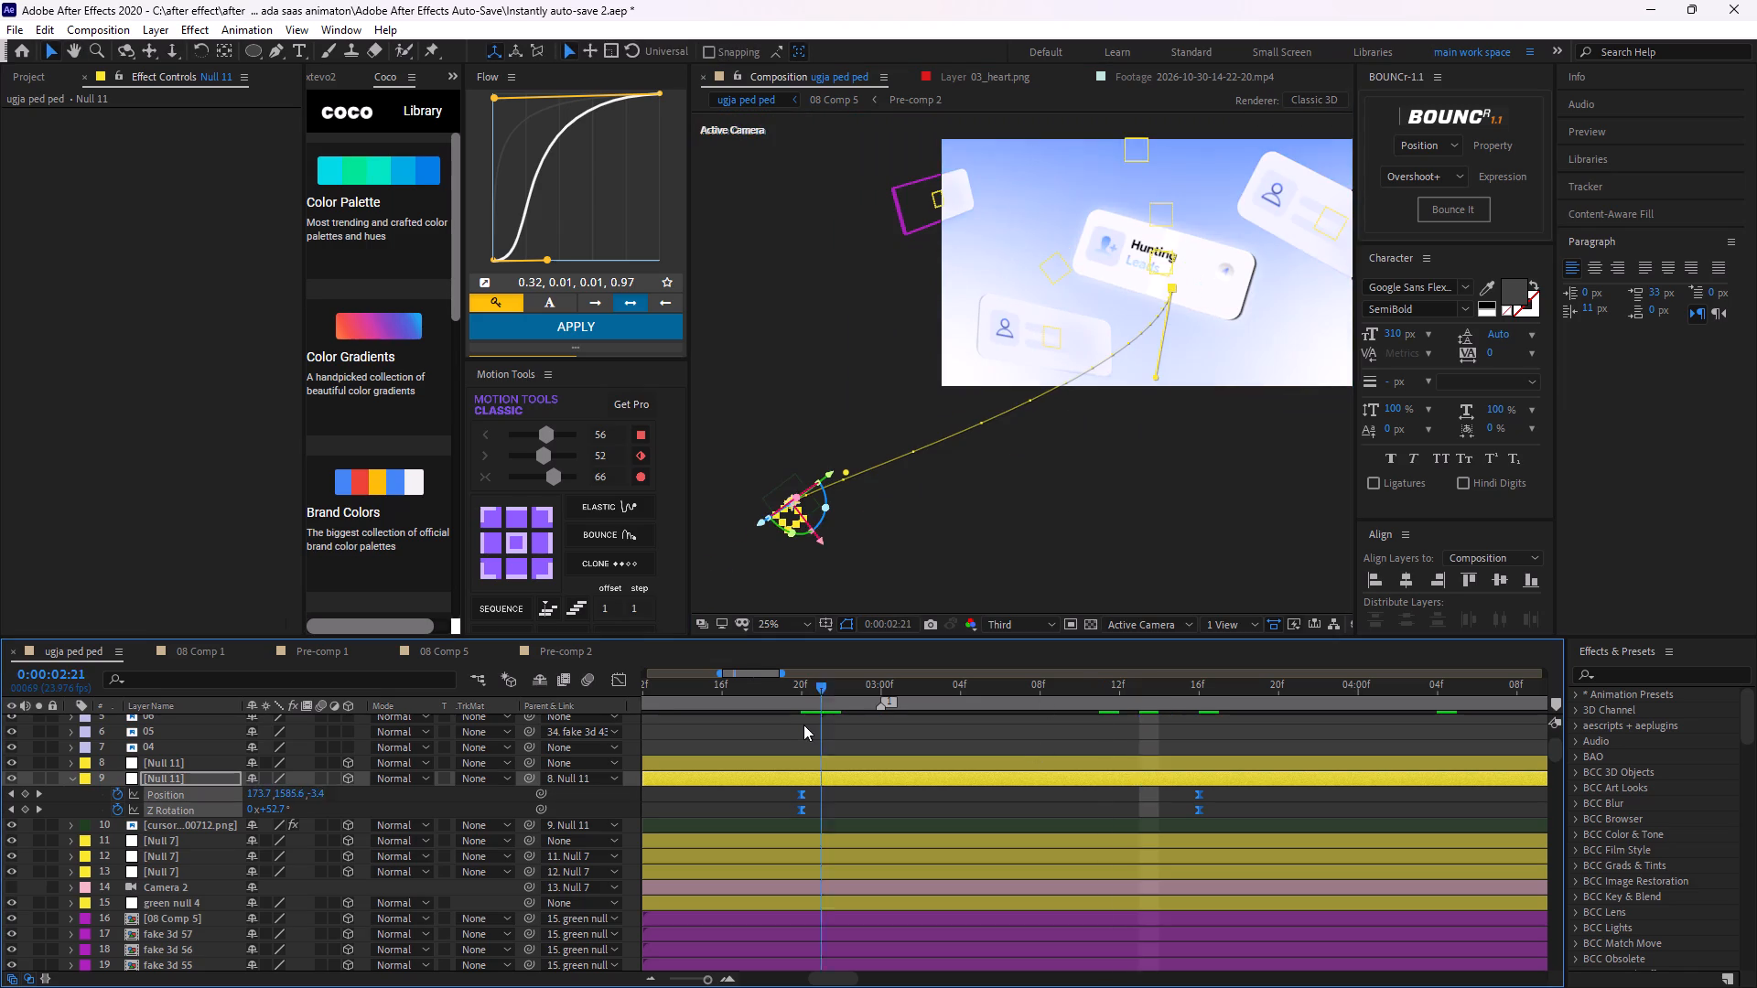
{"action": "left_click_drag", "start_coordinate": [803, 725], "coordinate": [804, 724]}
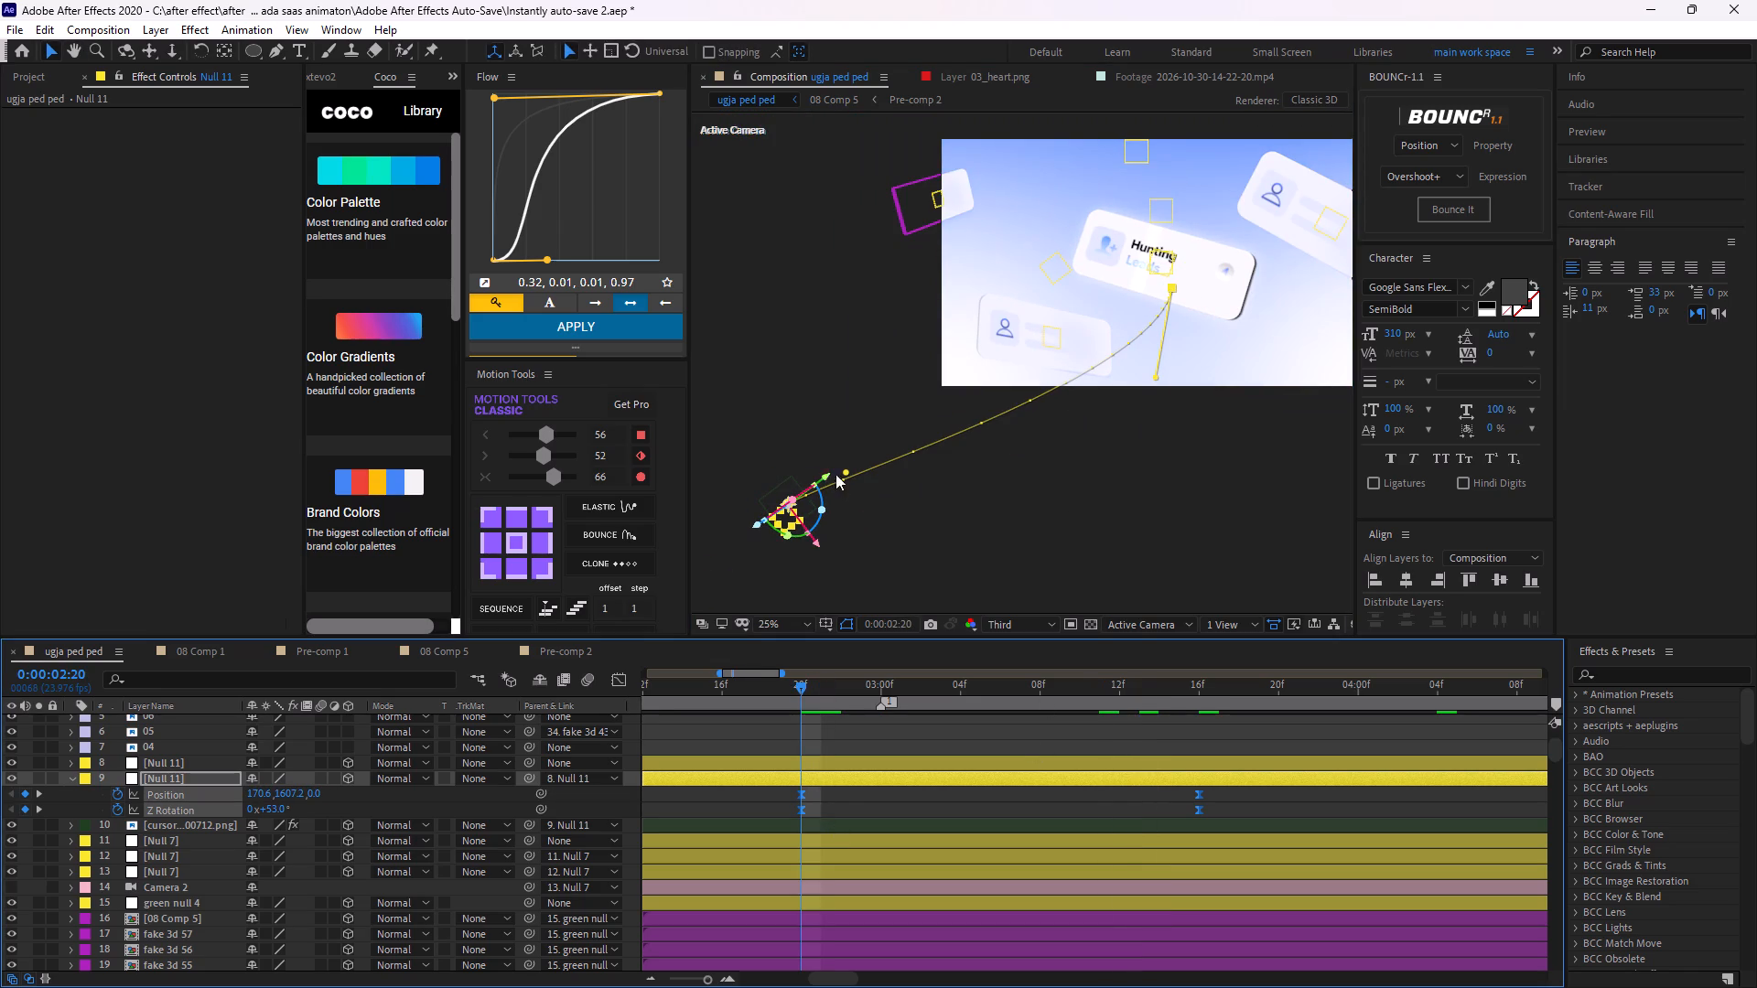
{"action": "left_click_drag", "start_coordinate": [833, 474], "coordinate": [815, 398]}
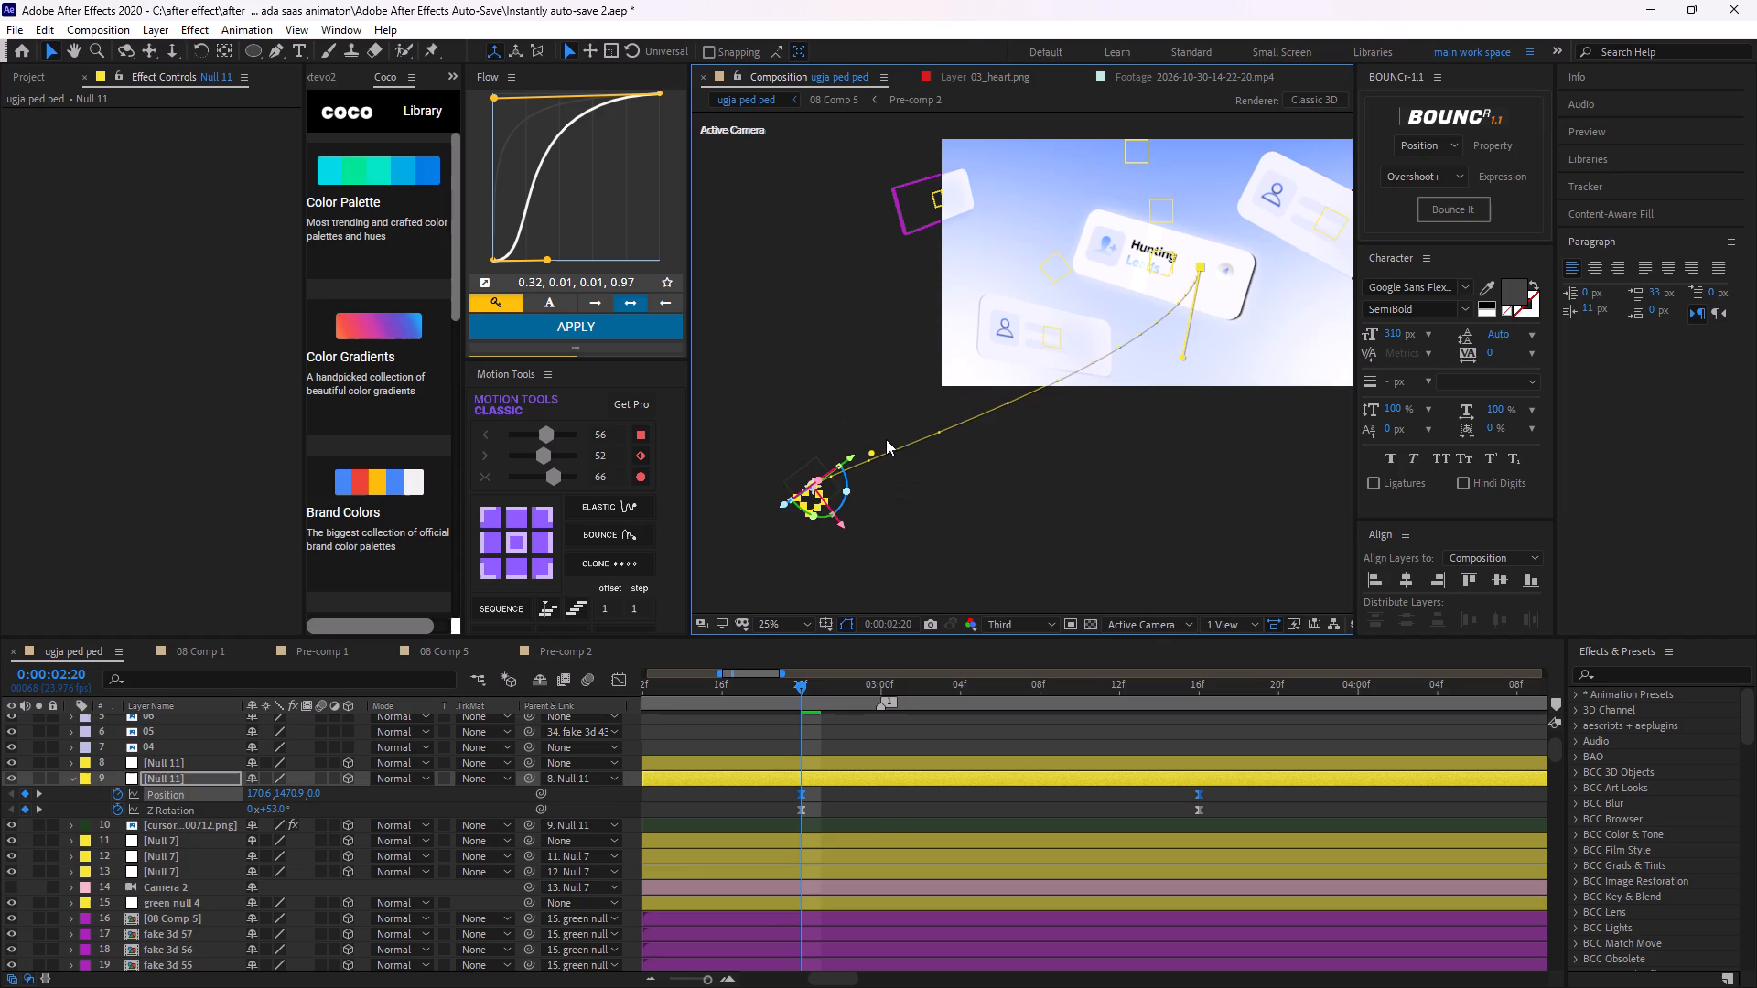
{"action": "key", "text": "ctrl+z"}
{"action": "left_click", "coordinate": [881, 810]}
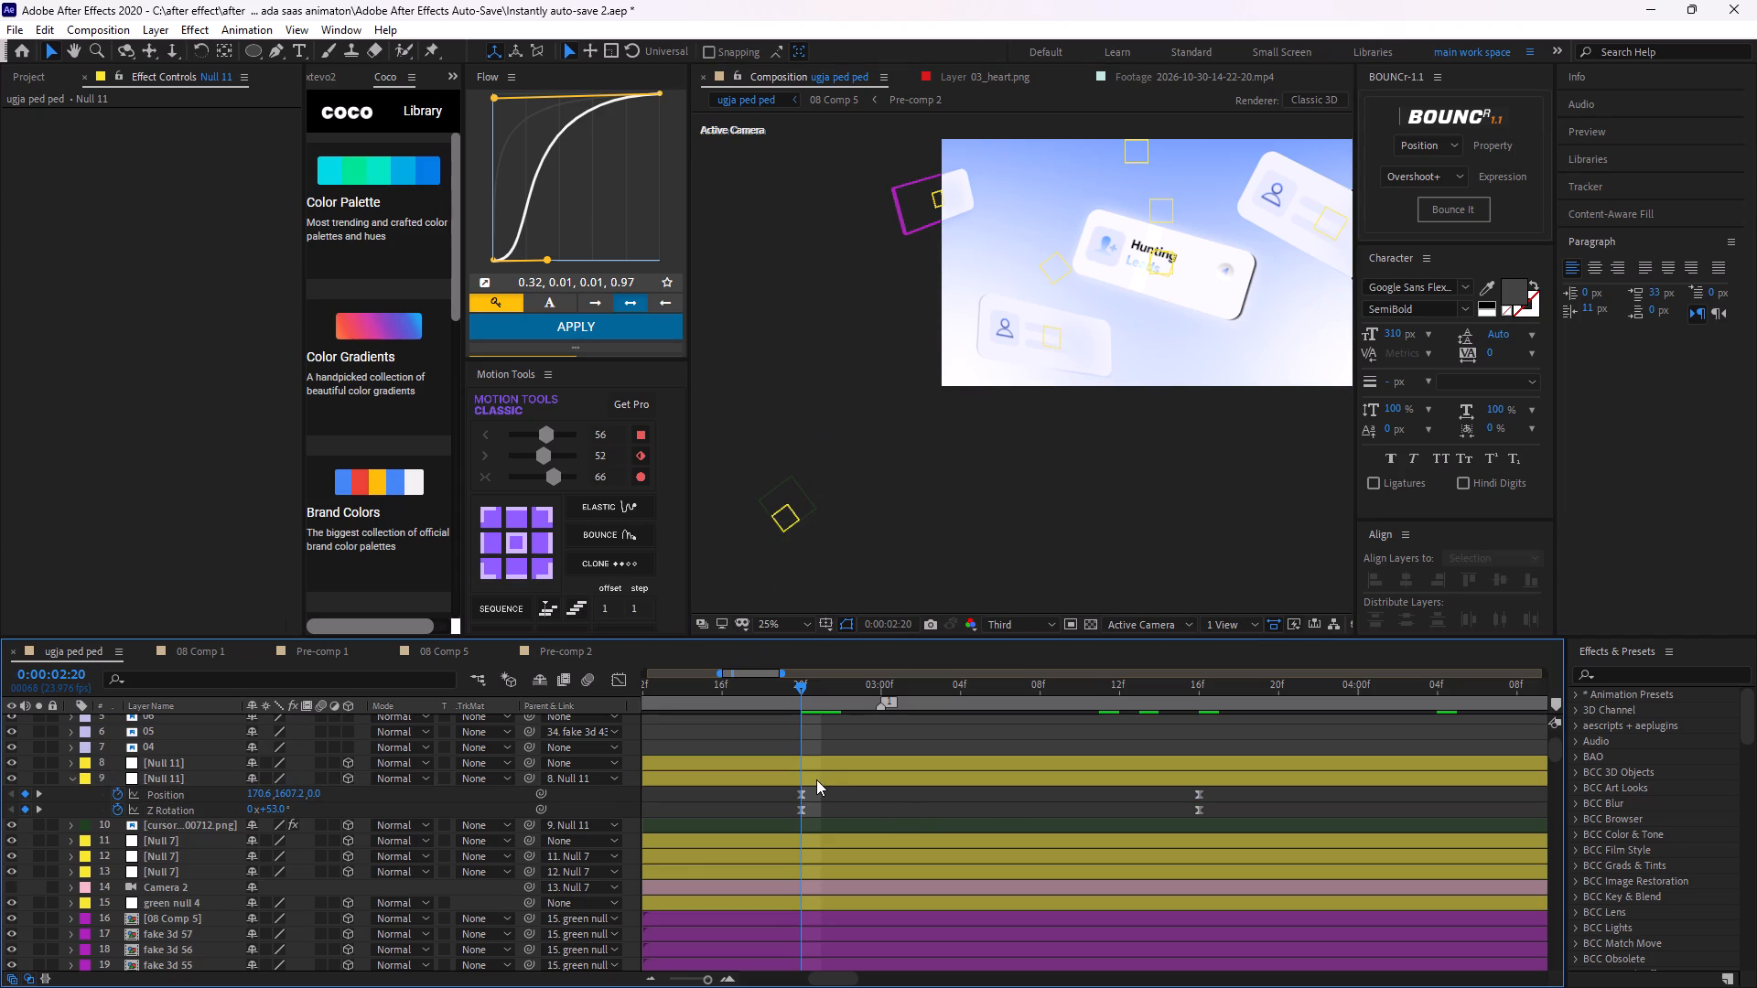
{"action": "left_click", "coordinate": [817, 779]}
{"action": "left_click_drag", "start_coordinate": [824, 545], "coordinate": [797, 515]}
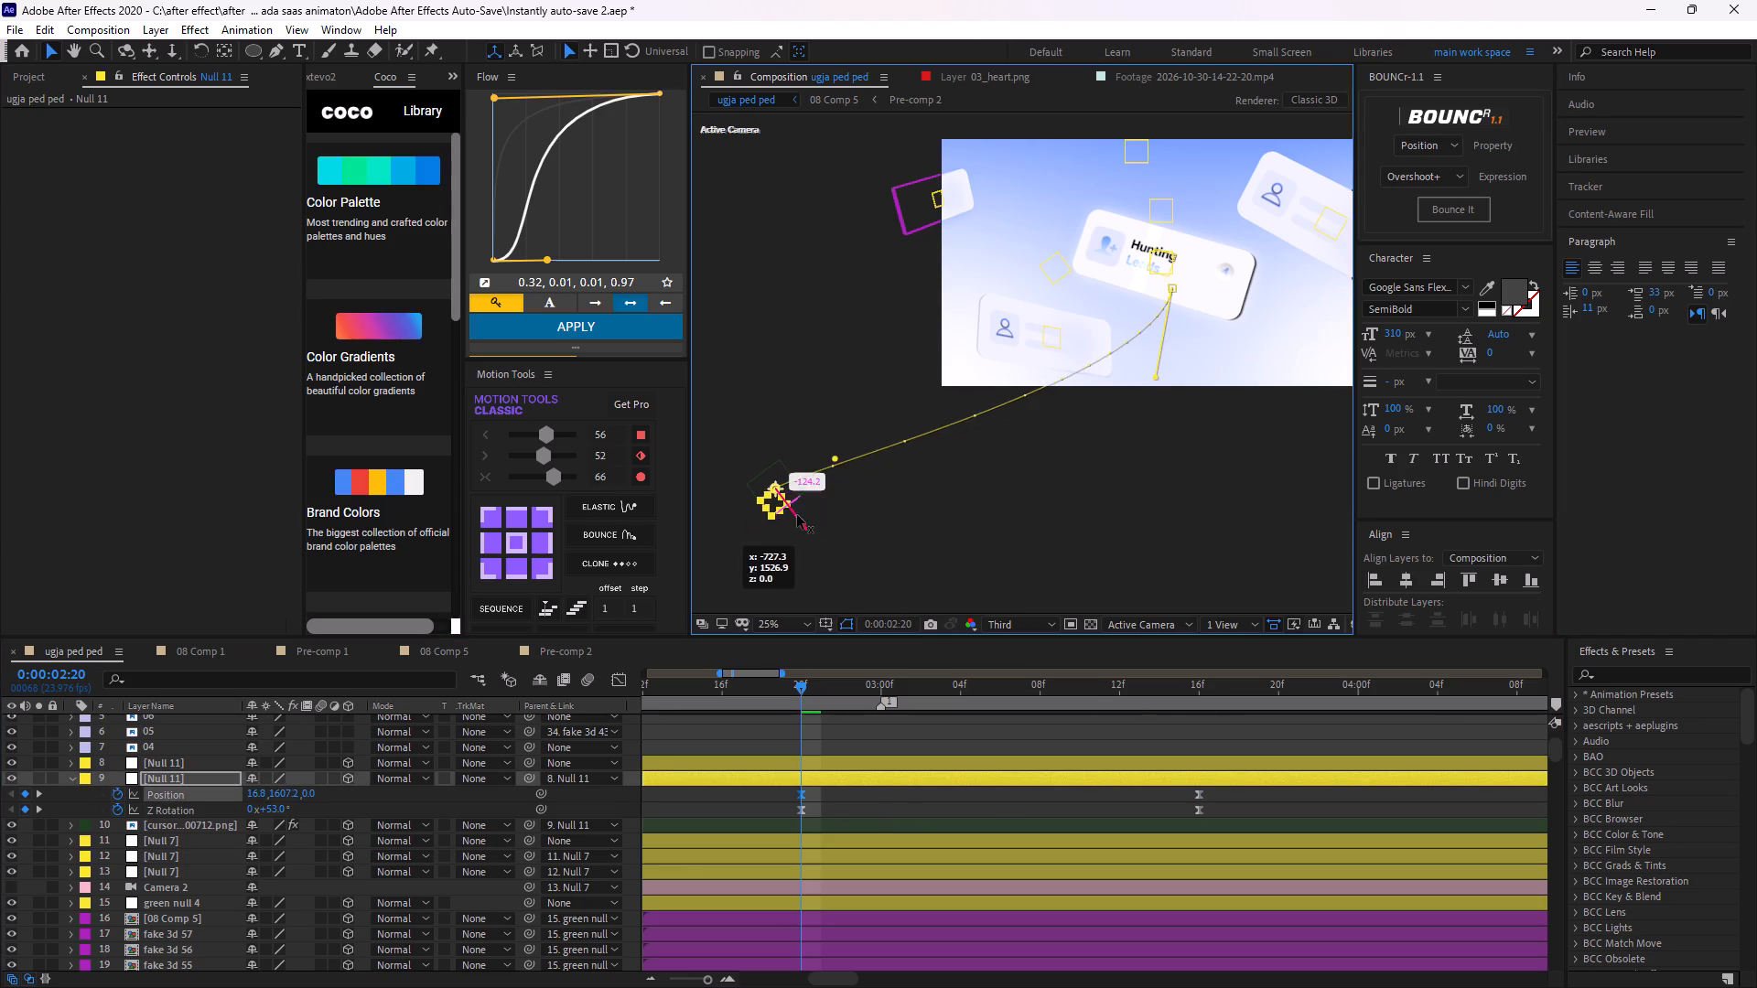
{"action": "left_click_drag", "start_coordinate": [797, 515], "coordinate": [801, 378]}
Reshape the null's motion path into an S-curve, with the starting handle well above the path and the ending handle below the frame.
{"action": "left_click_drag", "start_coordinate": [767, 370], "coordinate": [792, 412]}
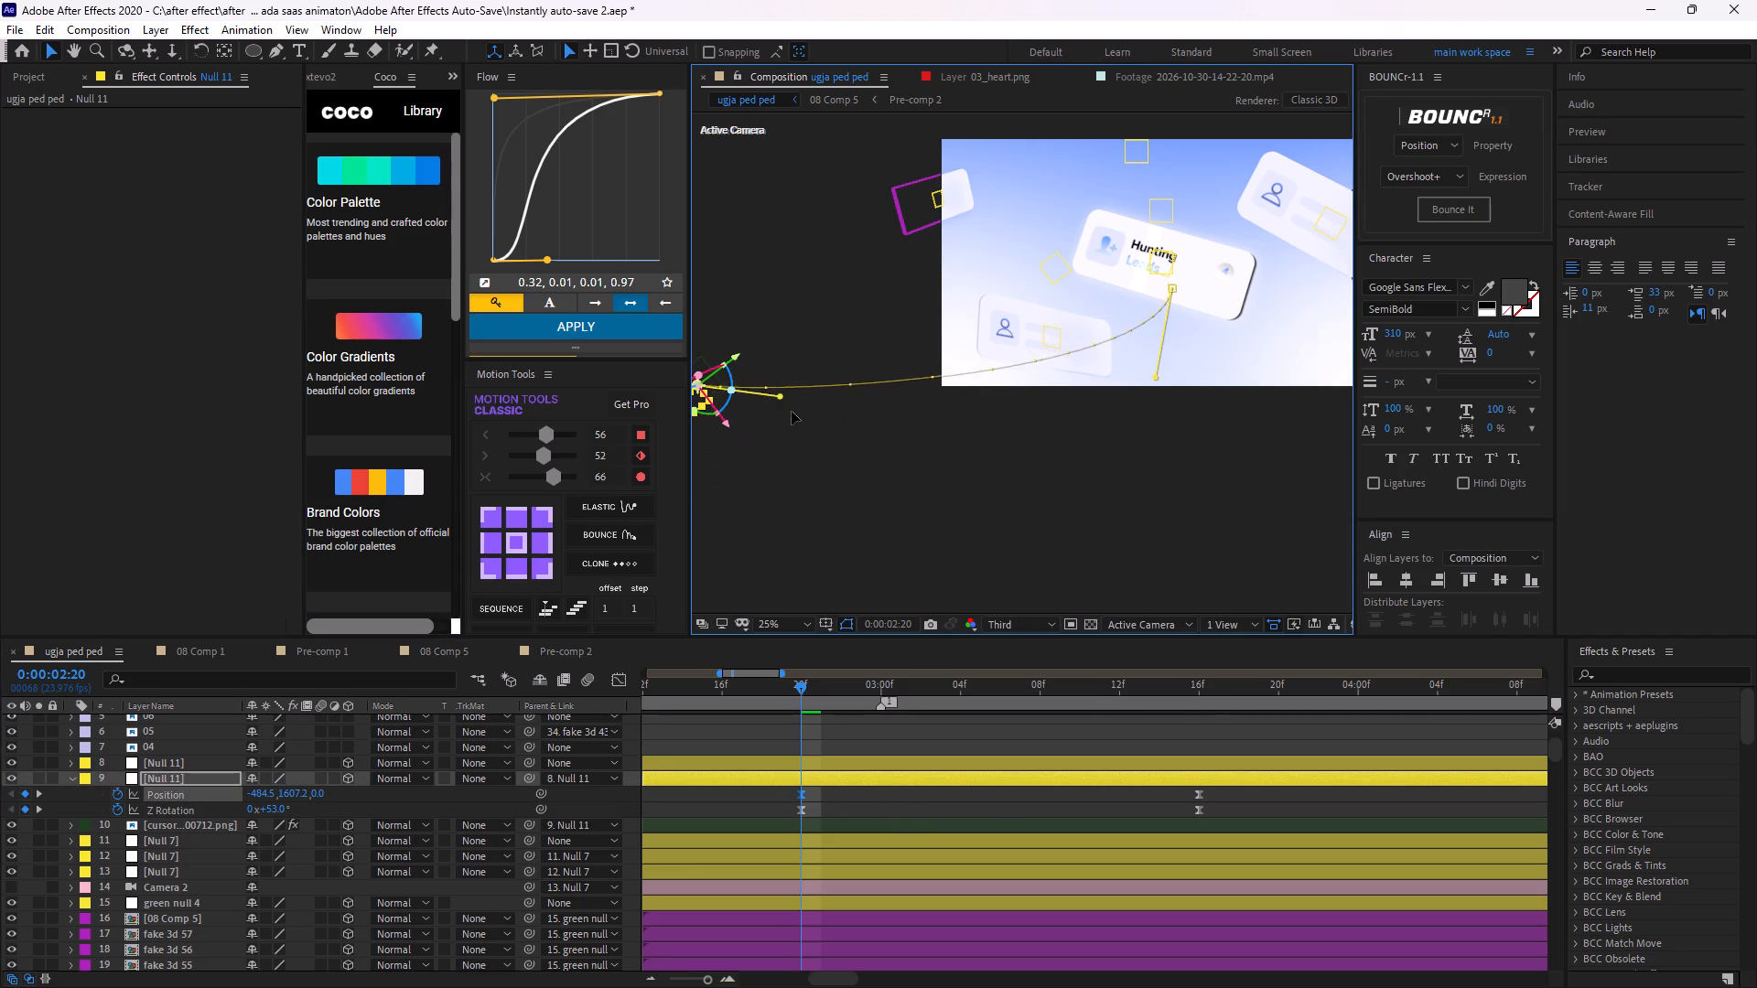
{"action": "left_click_drag", "start_coordinate": [792, 412], "coordinate": [750, 542]}
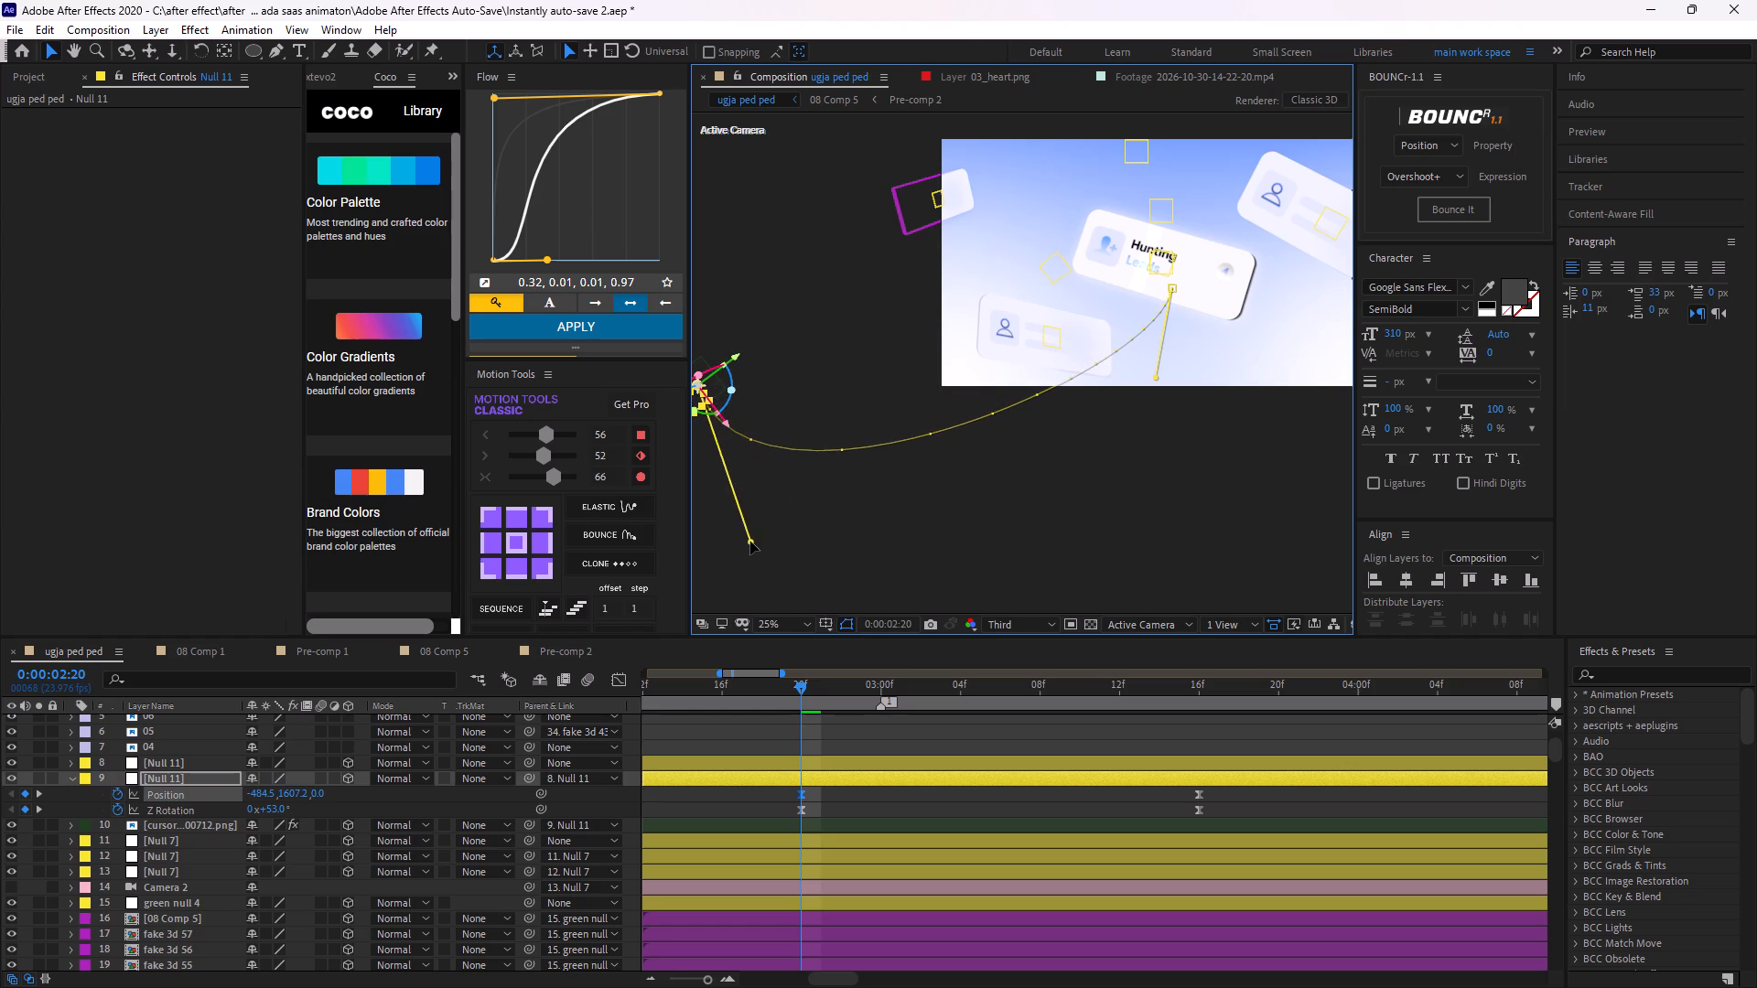
{"action": "left_click_drag", "start_coordinate": [750, 542], "coordinate": [767, 477]}
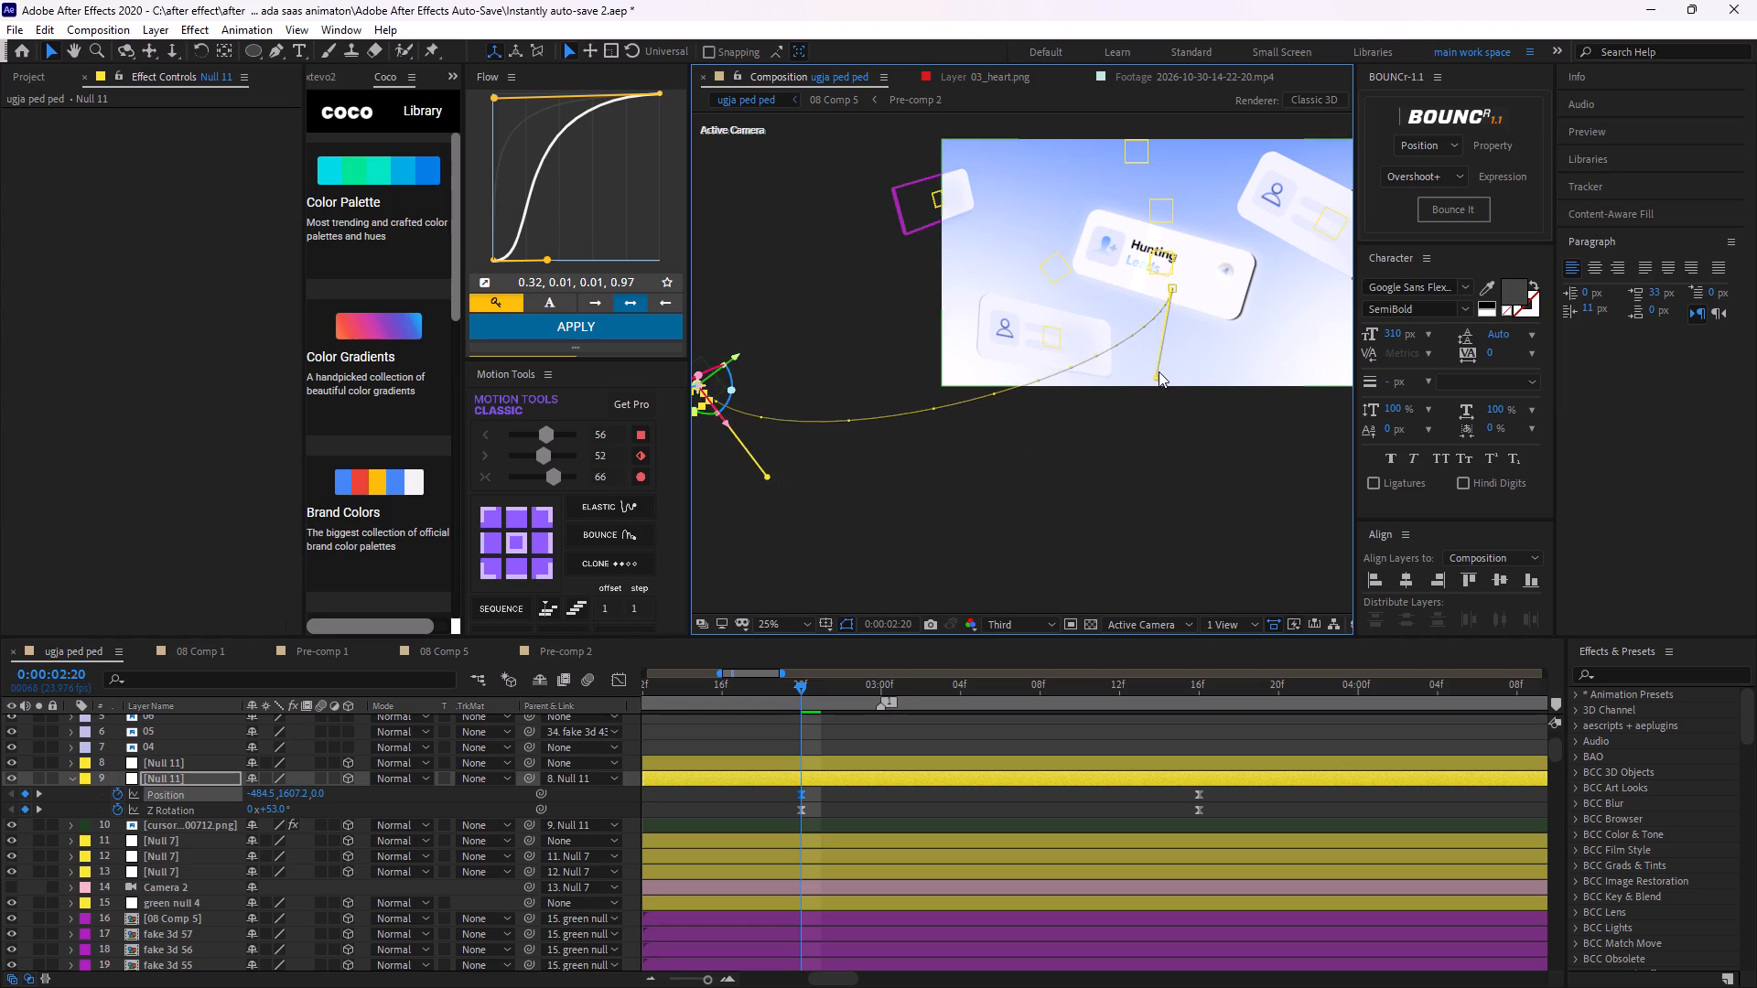
{"action": "left_click_drag", "start_coordinate": [1153, 377], "coordinate": [1143, 393]}
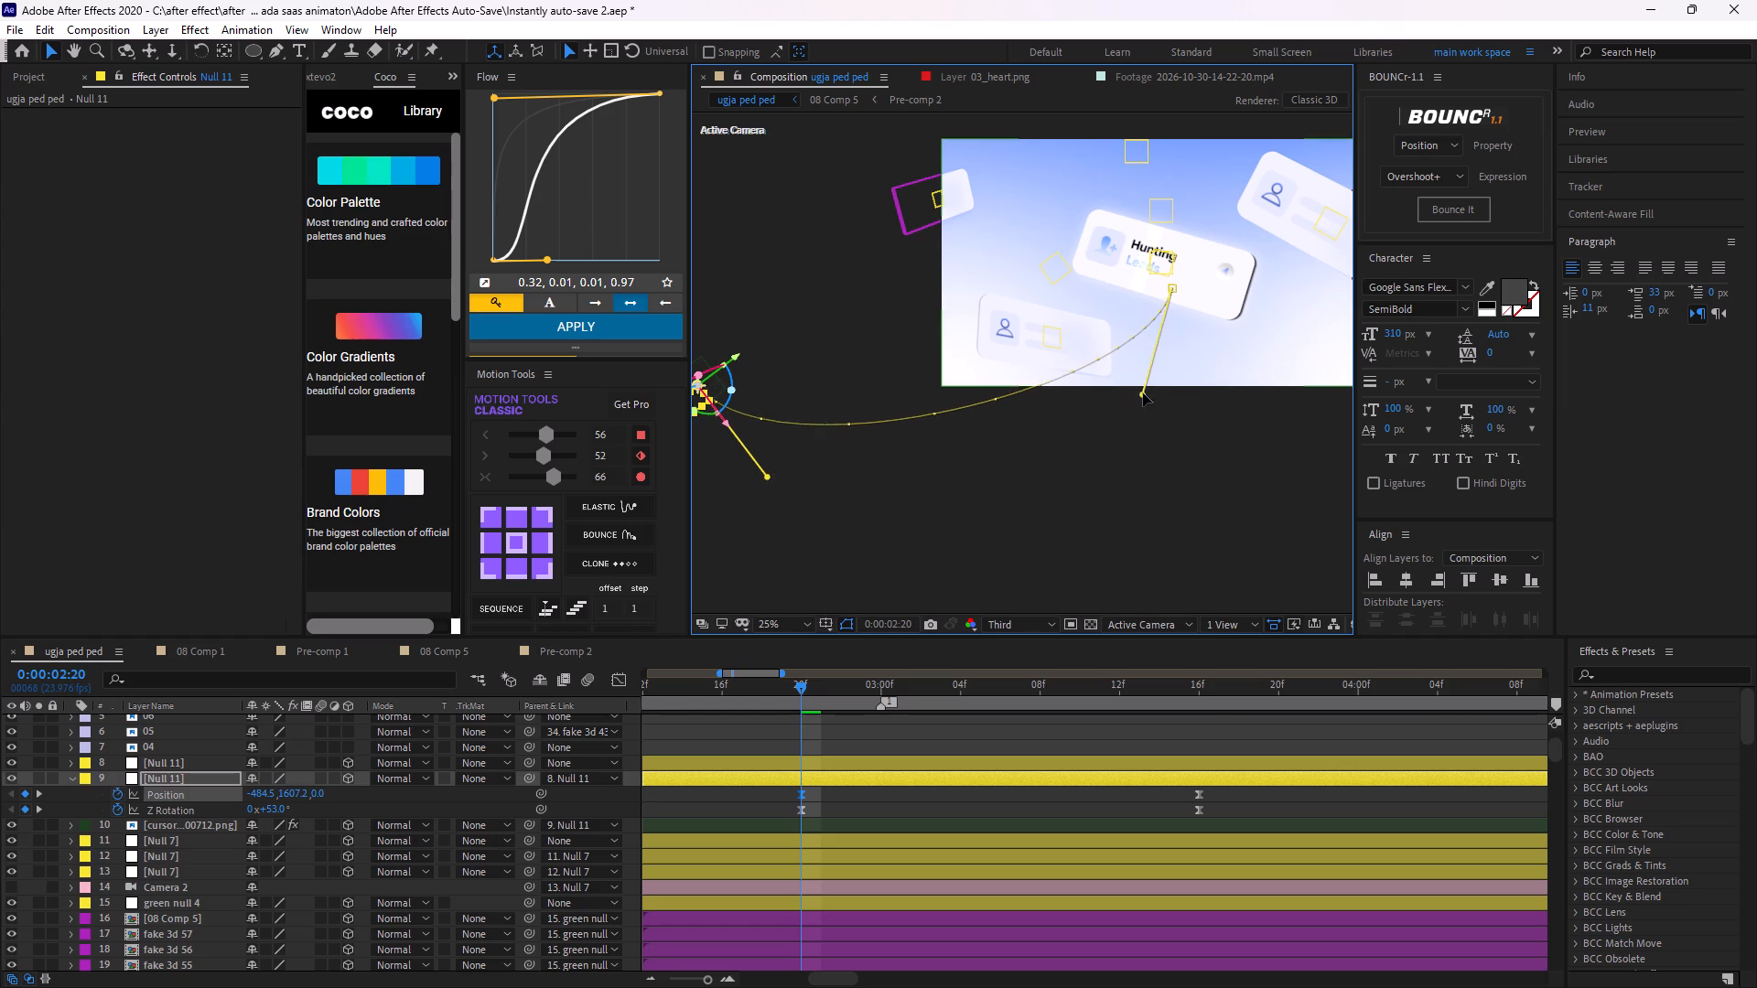
{"action": "left_click_drag", "start_coordinate": [1143, 393], "coordinate": [1183, 374]}
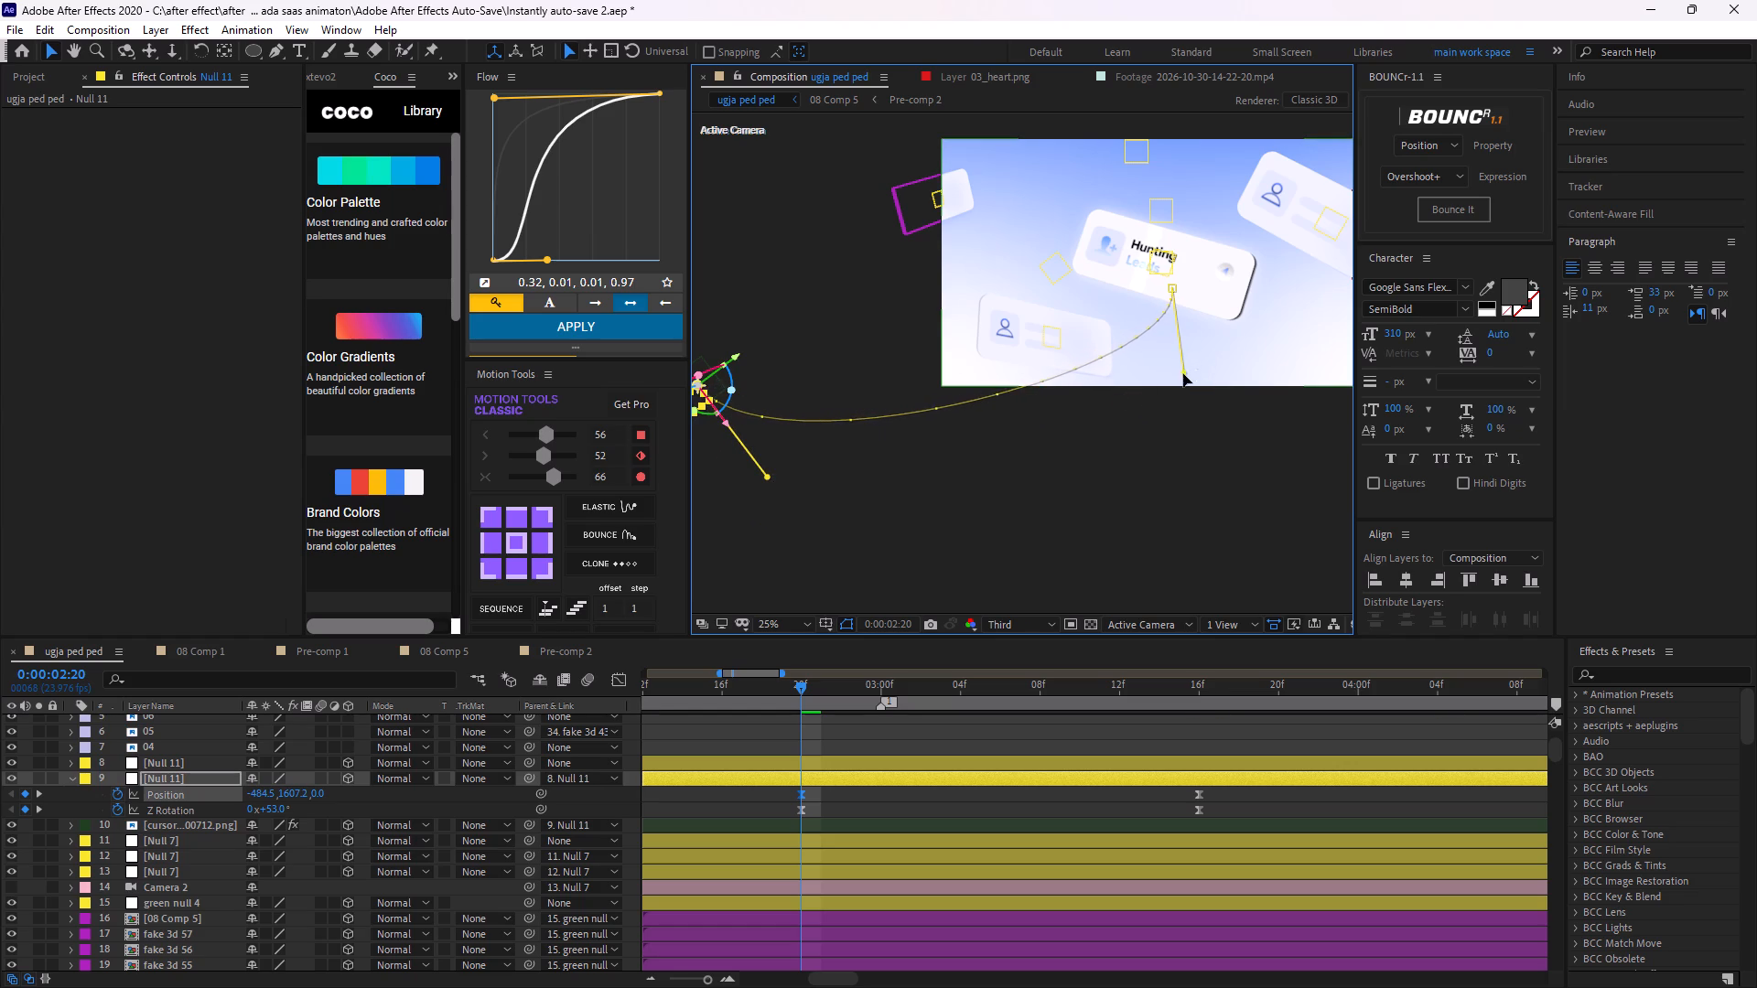
{"action": "left_click_drag", "start_coordinate": [1183, 374], "coordinate": [1184, 421]}
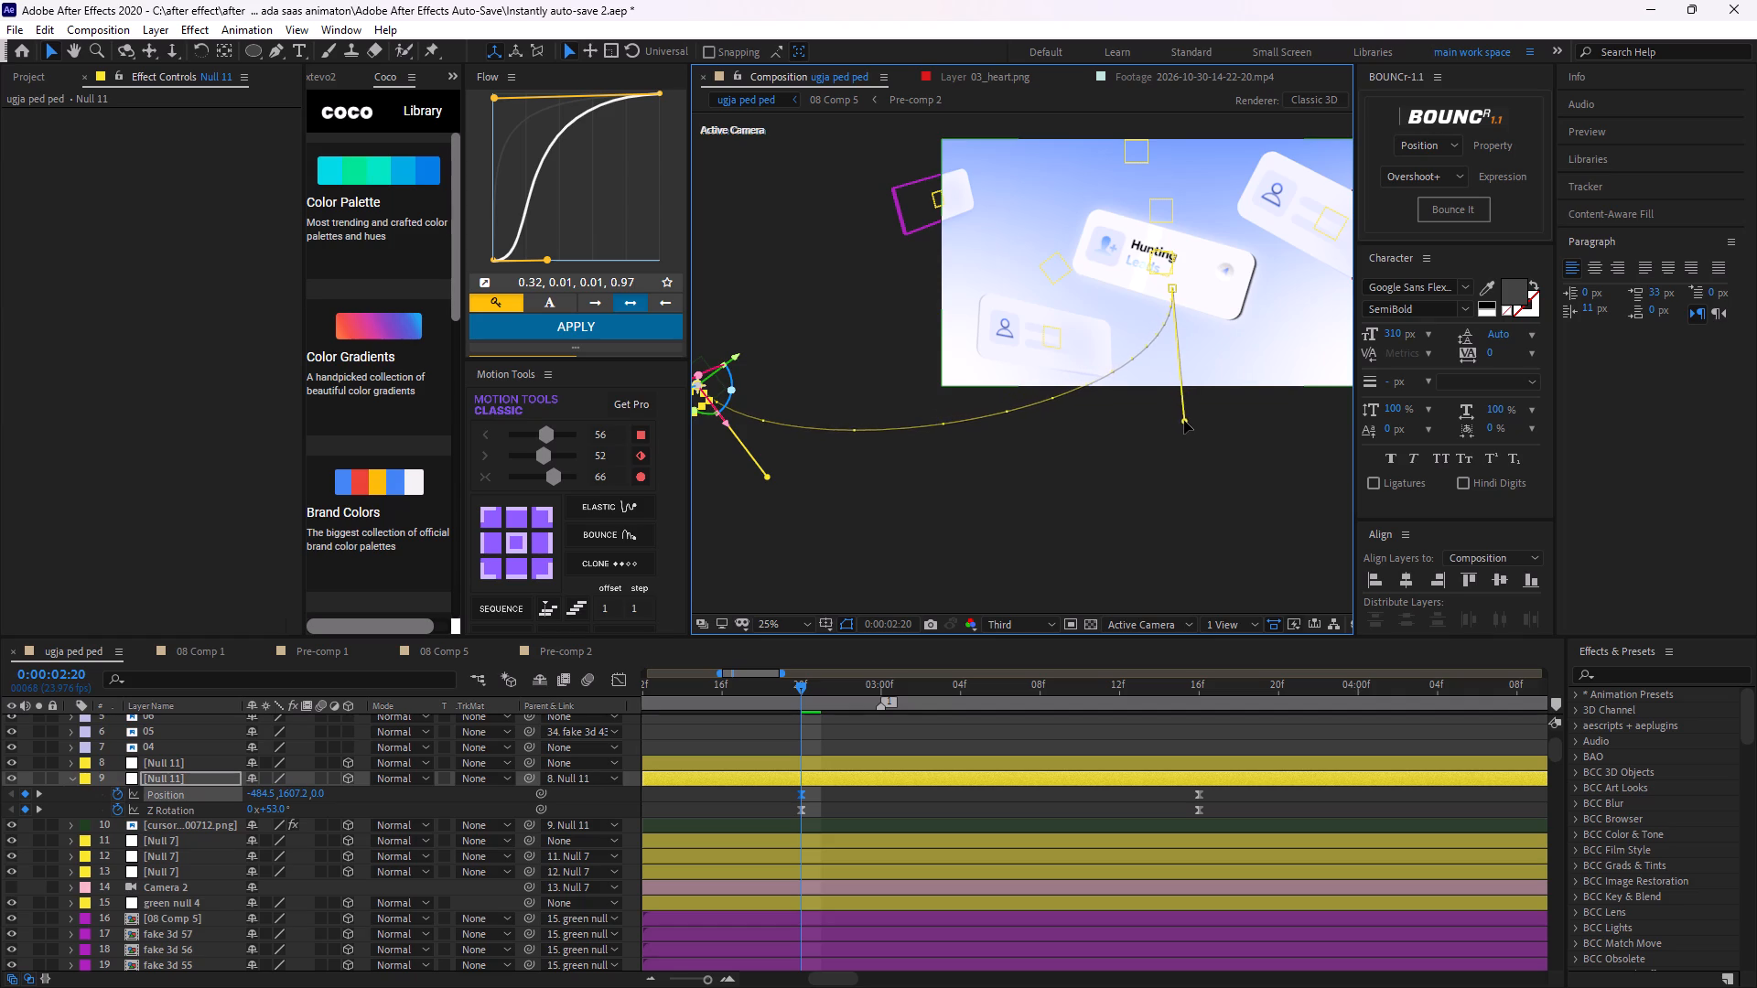
{"action": "left_click_drag", "start_coordinate": [1184, 421], "coordinate": [1191, 395]}
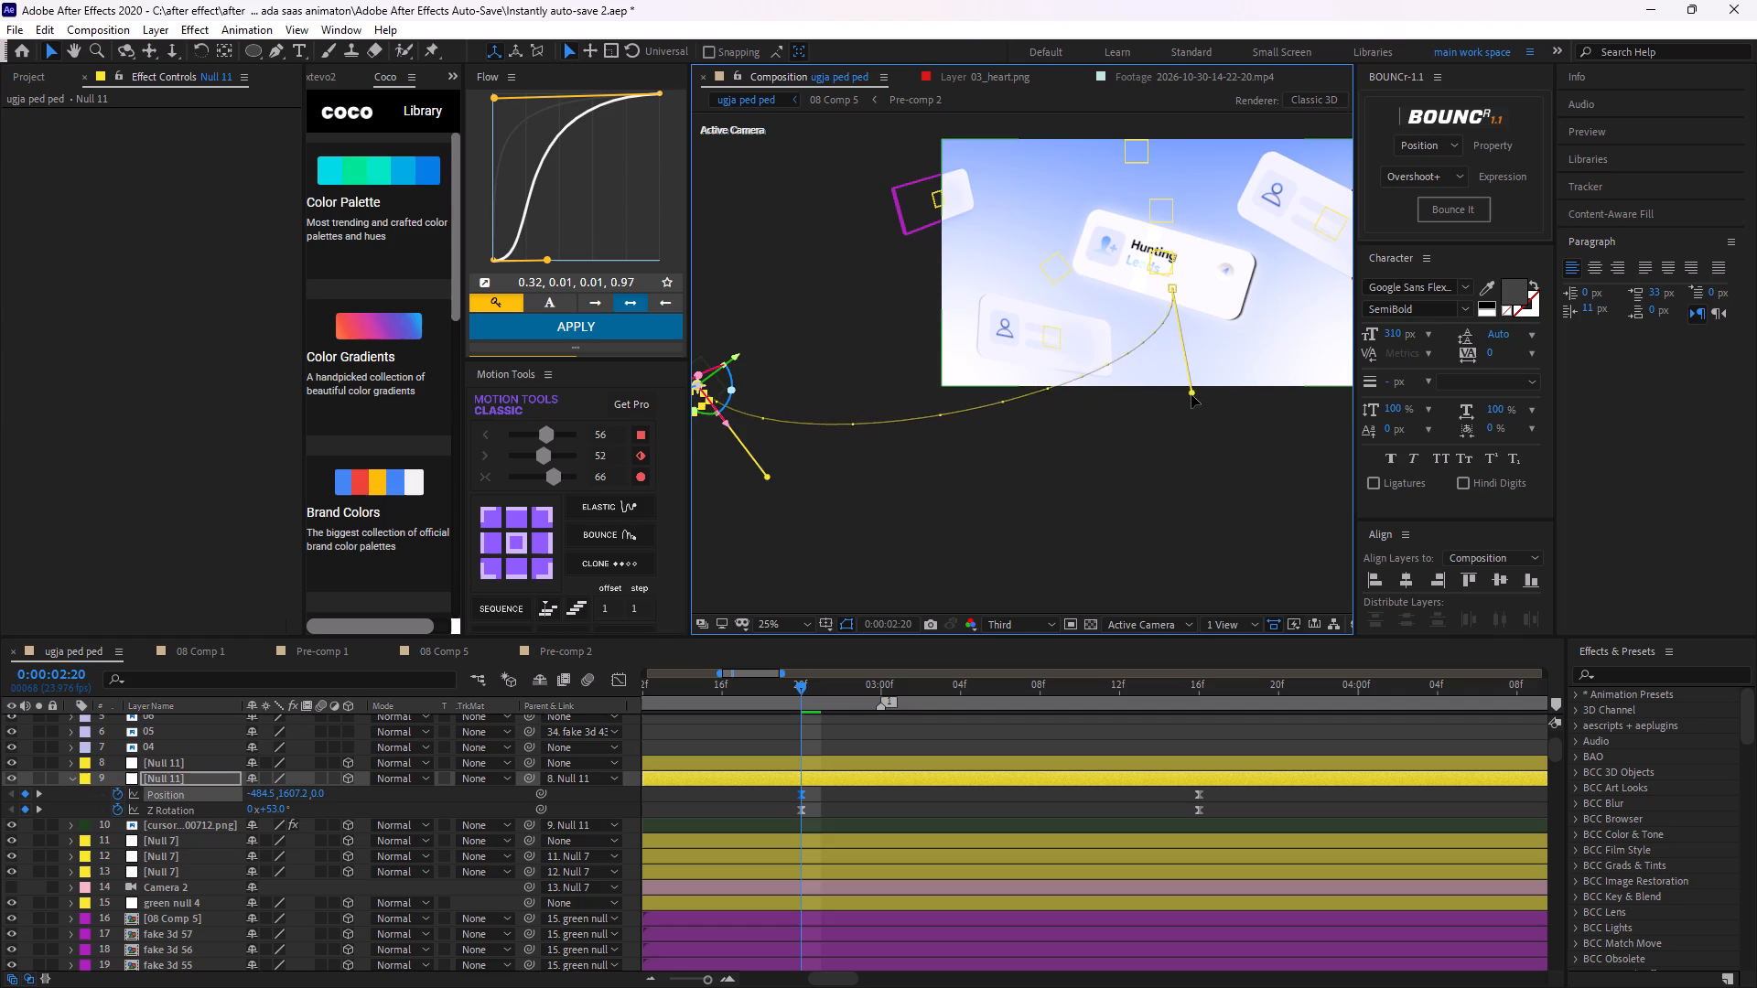
{"action": "left_click_drag", "start_coordinate": [1191, 395], "coordinate": [1164, 467]}
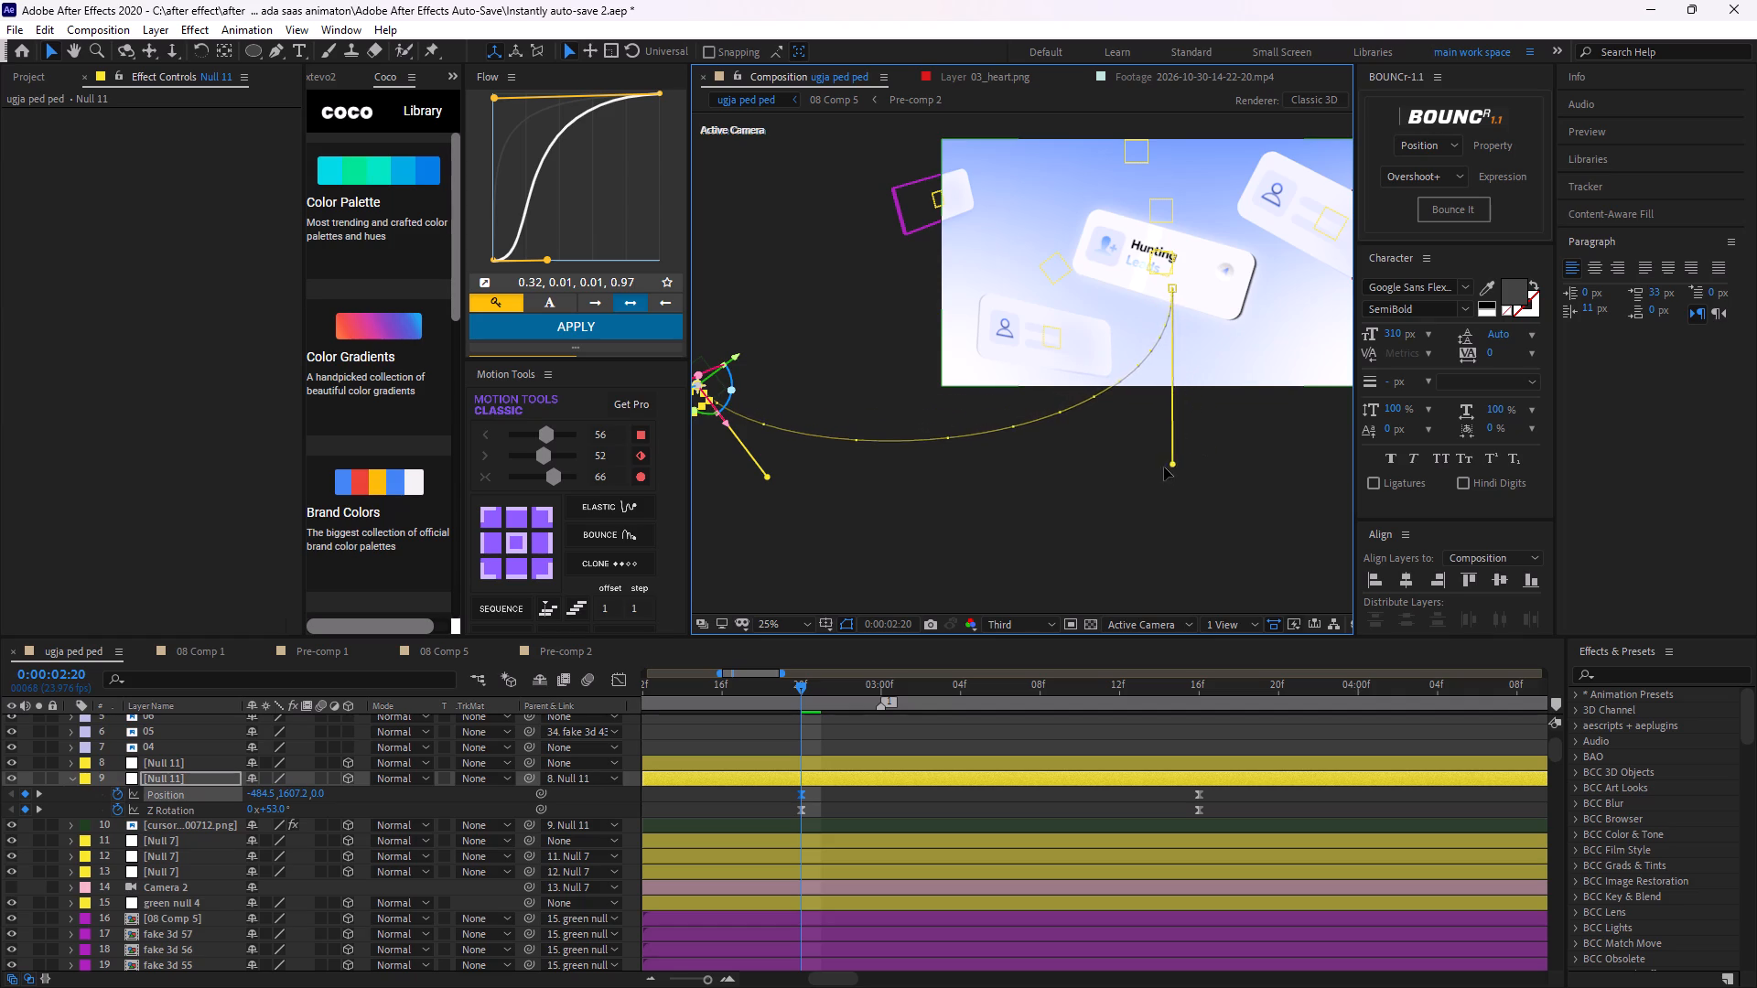
{"action": "left_click_drag", "start_coordinate": [1164, 467], "coordinate": [1110, 465]}
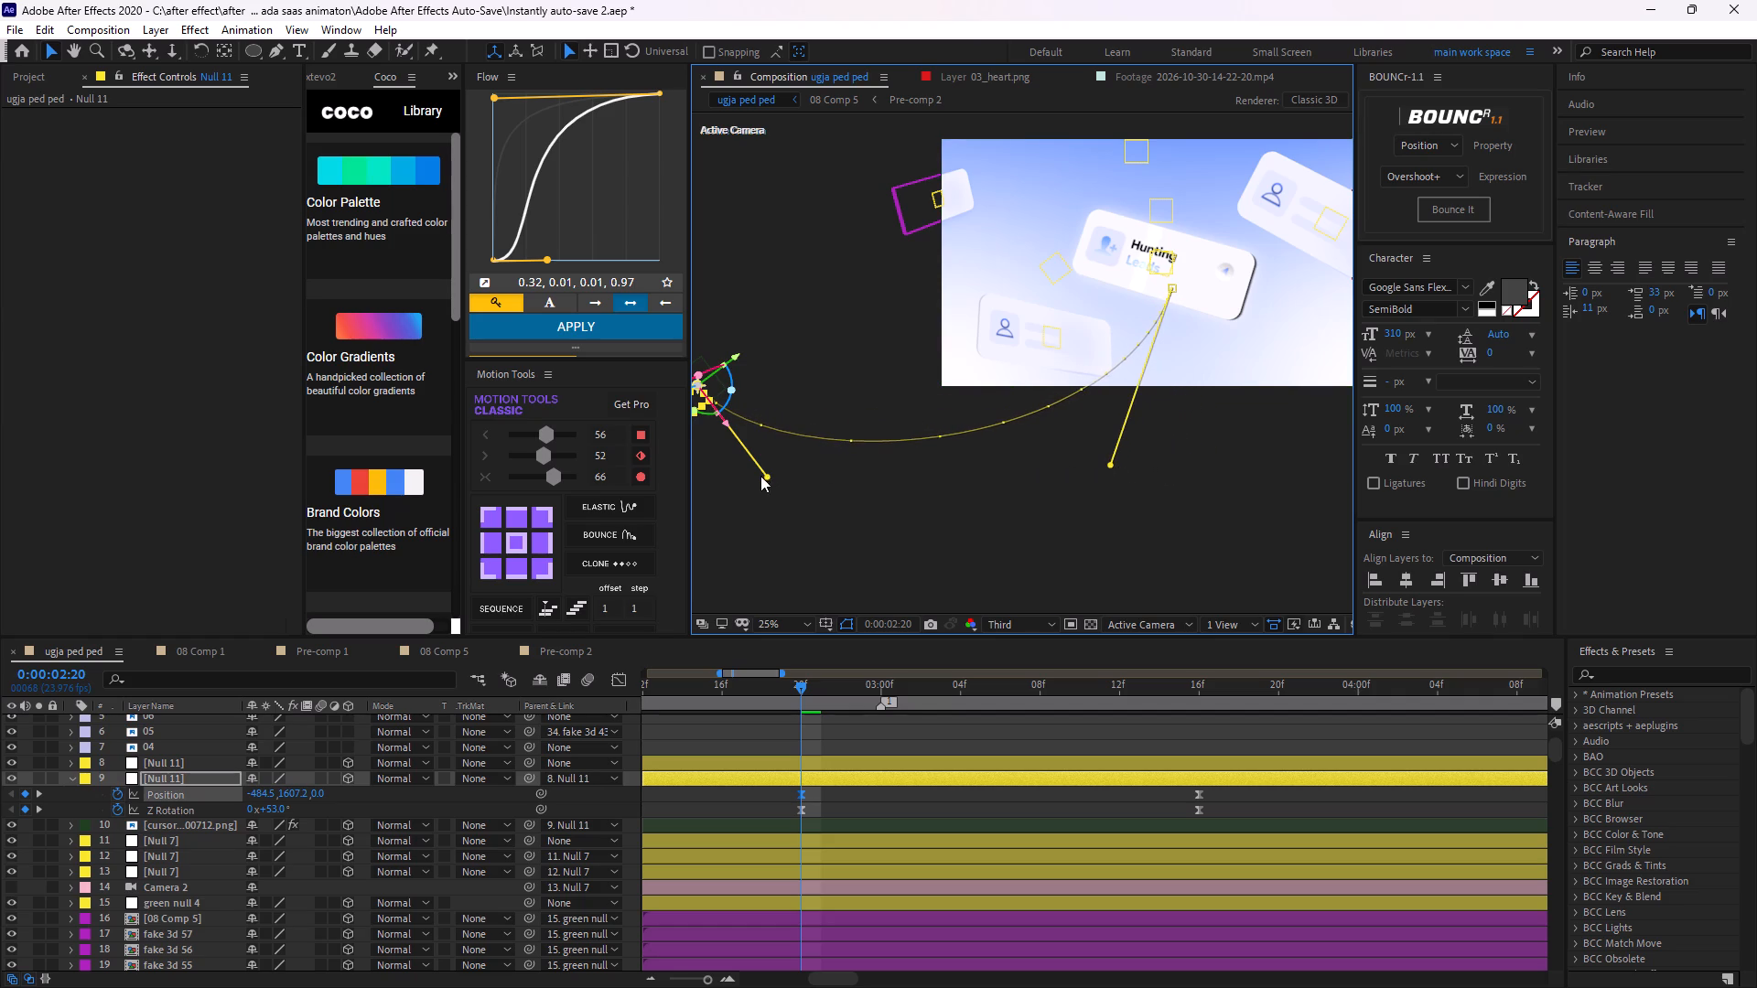
{"action": "left_click_drag", "start_coordinate": [760, 473], "coordinate": [849, 118]}
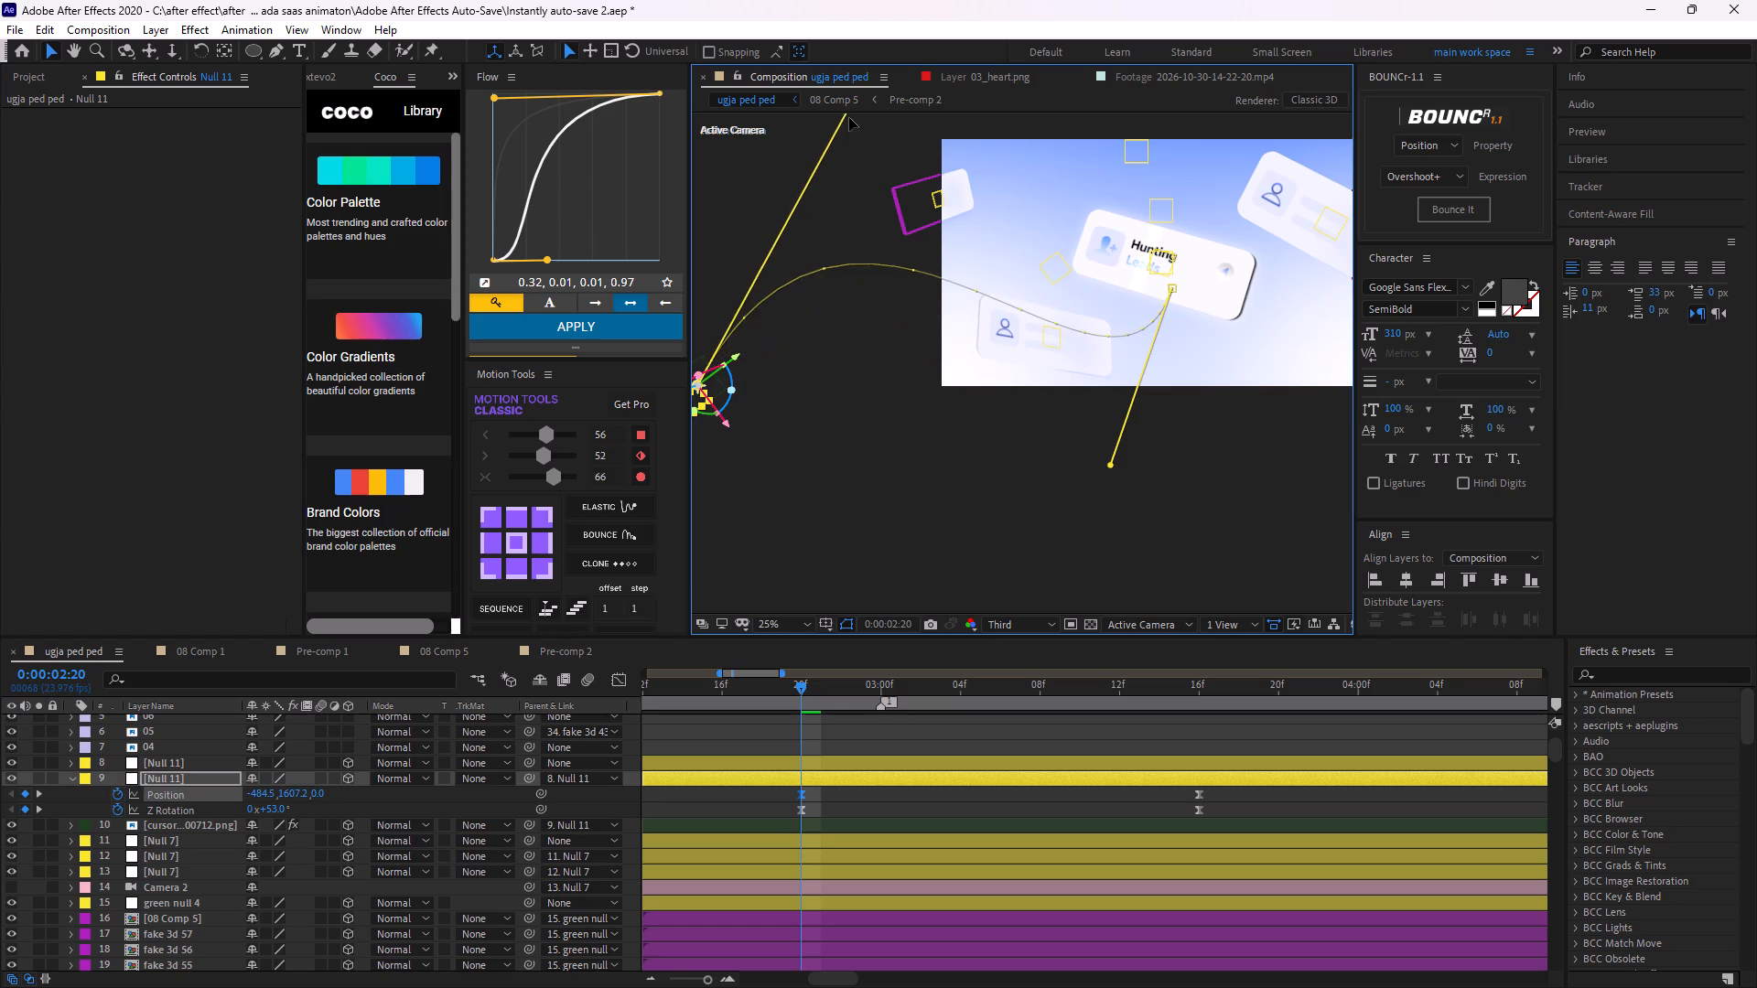
{"action": "left_click_drag", "start_coordinate": [849, 118], "coordinate": [826, 185]}
Apply the Flow curve 0.32, 0.01, 0.01, 0.97 again to all of the null's Position and Z Rotation keyframes.
{"action": "left_click", "coordinate": [857, 800]}
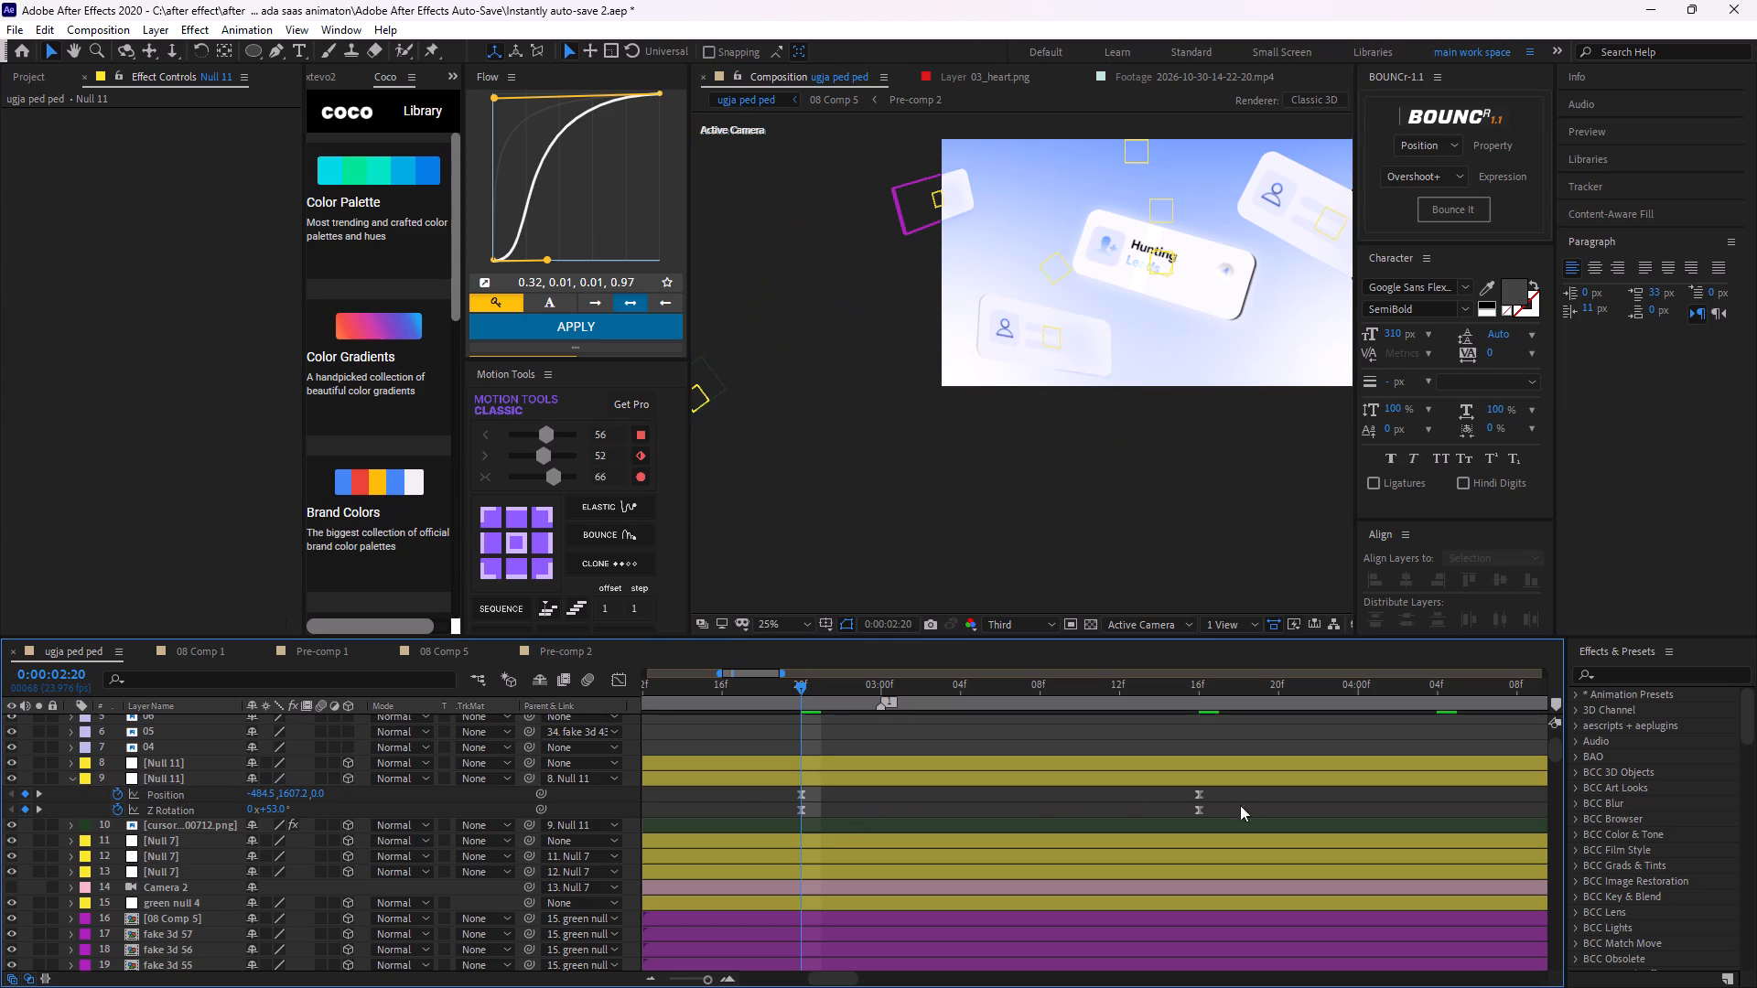
{"action": "left_click_drag", "start_coordinate": [1249, 784], "coordinate": [1073, 819]}
{"action": "key", "text": "ctrl+z"}
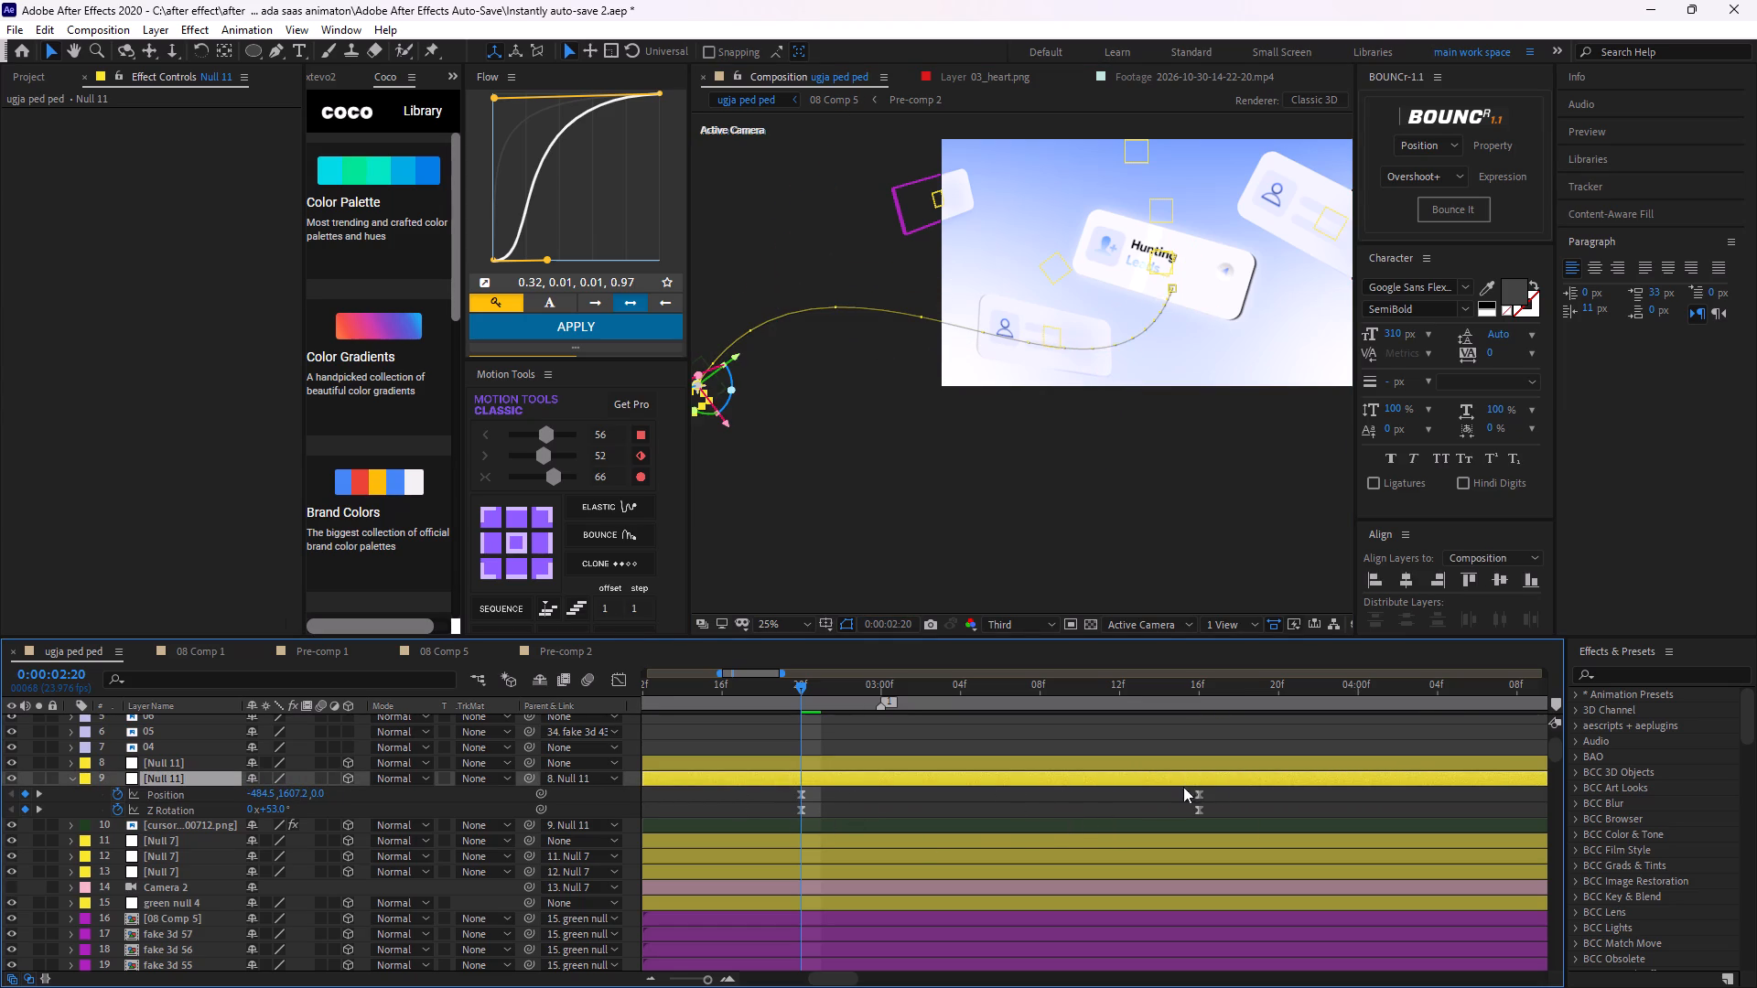
{"action": "left_click_drag", "start_coordinate": [1250, 801], "coordinate": [673, 807]}
{"action": "left_click", "coordinate": [627, 324]}
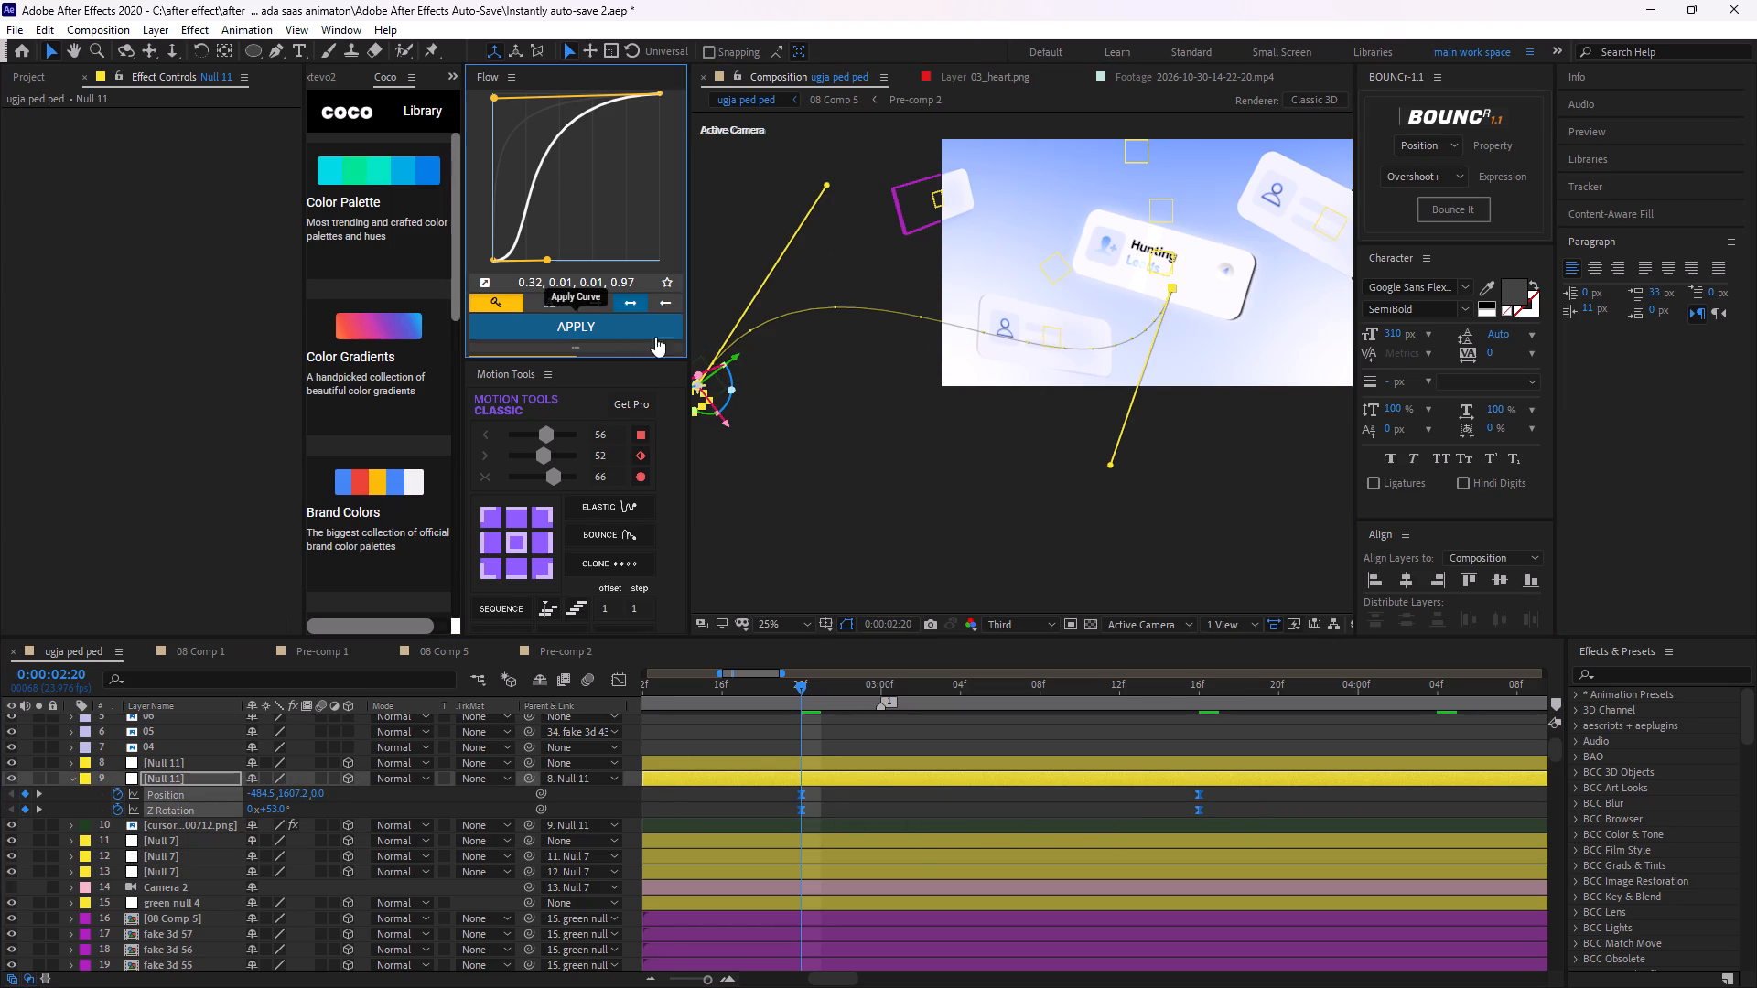
Play back and scrub the cursor's flight several times to examine its timing along the S-shaped path.
{"action": "key", "text": "space"}
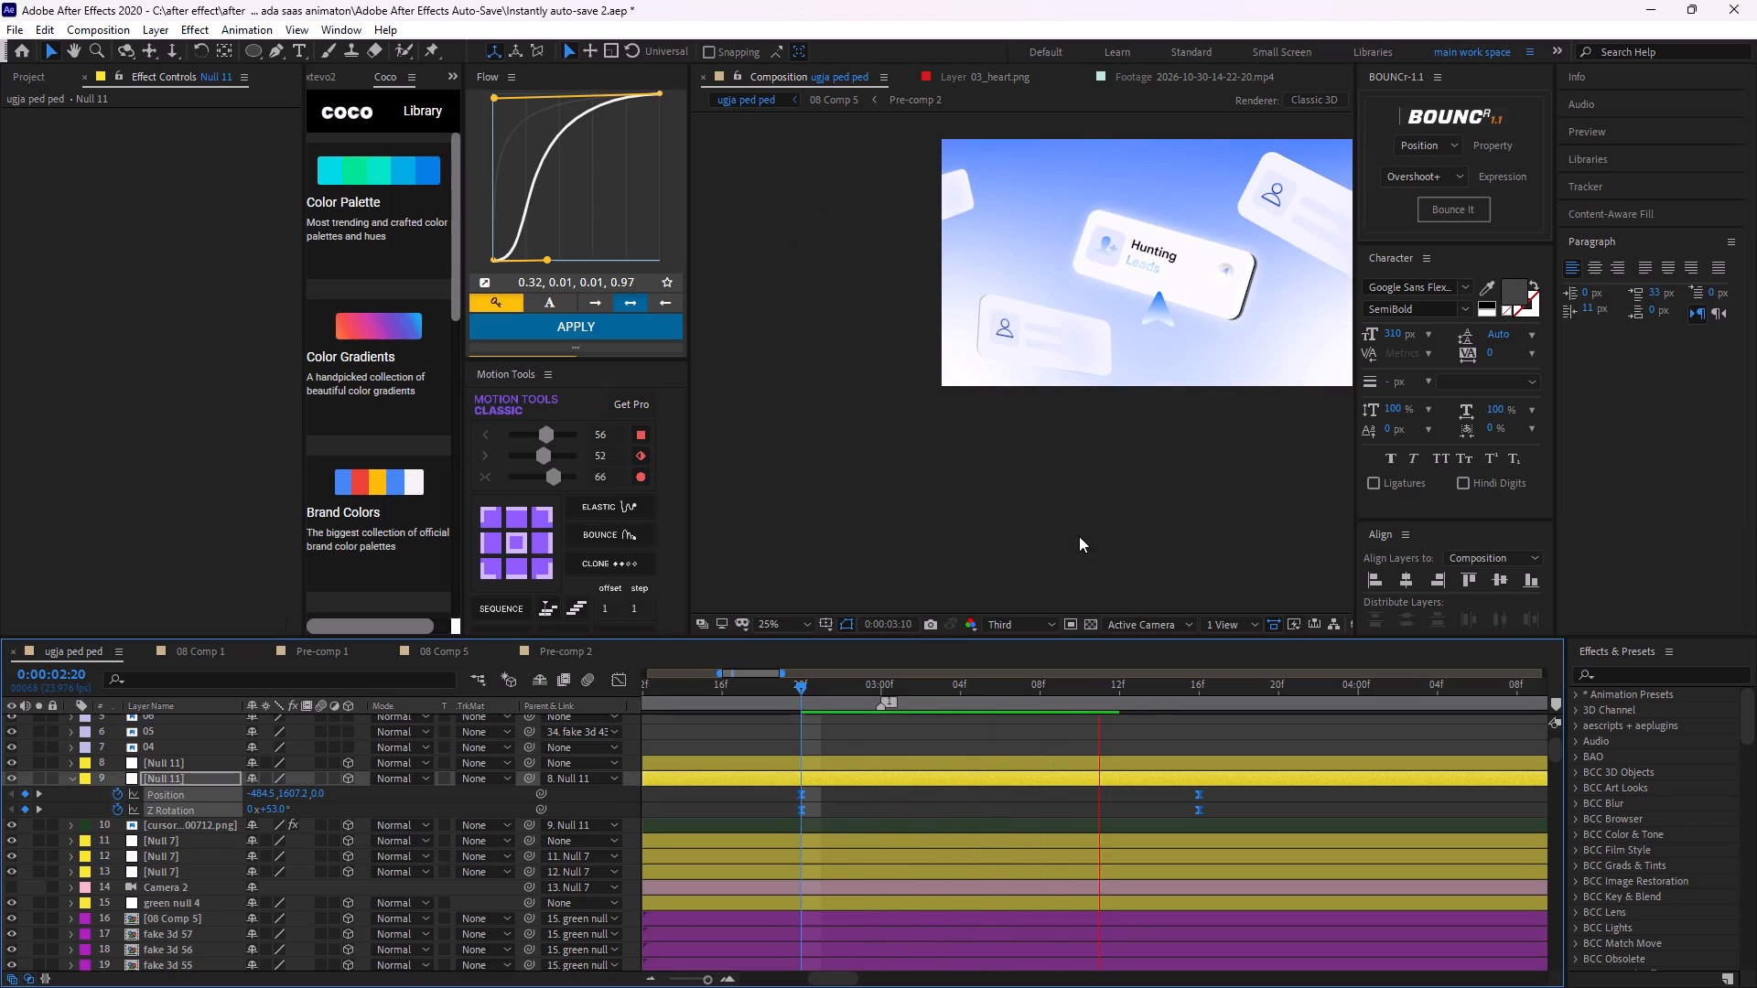
{"action": "key", "text": "space"}
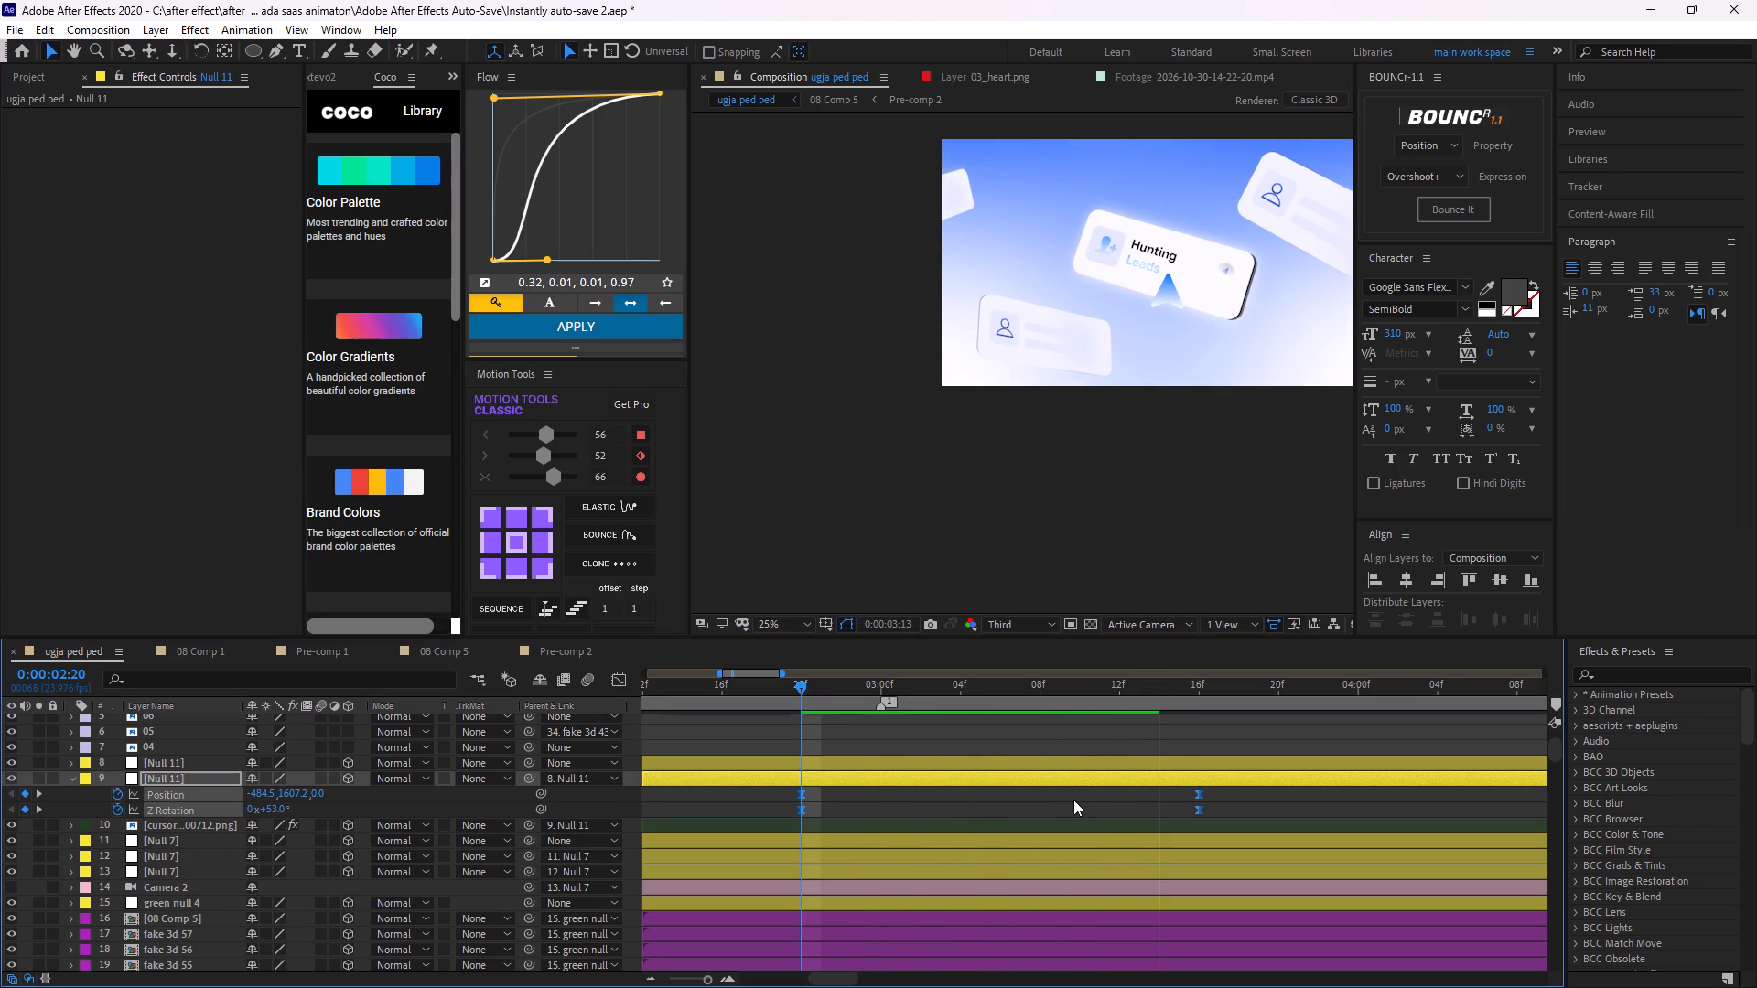
{"action": "left_click", "coordinate": [1080, 800]}
{"action": "left_click_drag", "start_coordinate": [1137, 691], "coordinate": [769, 744]}
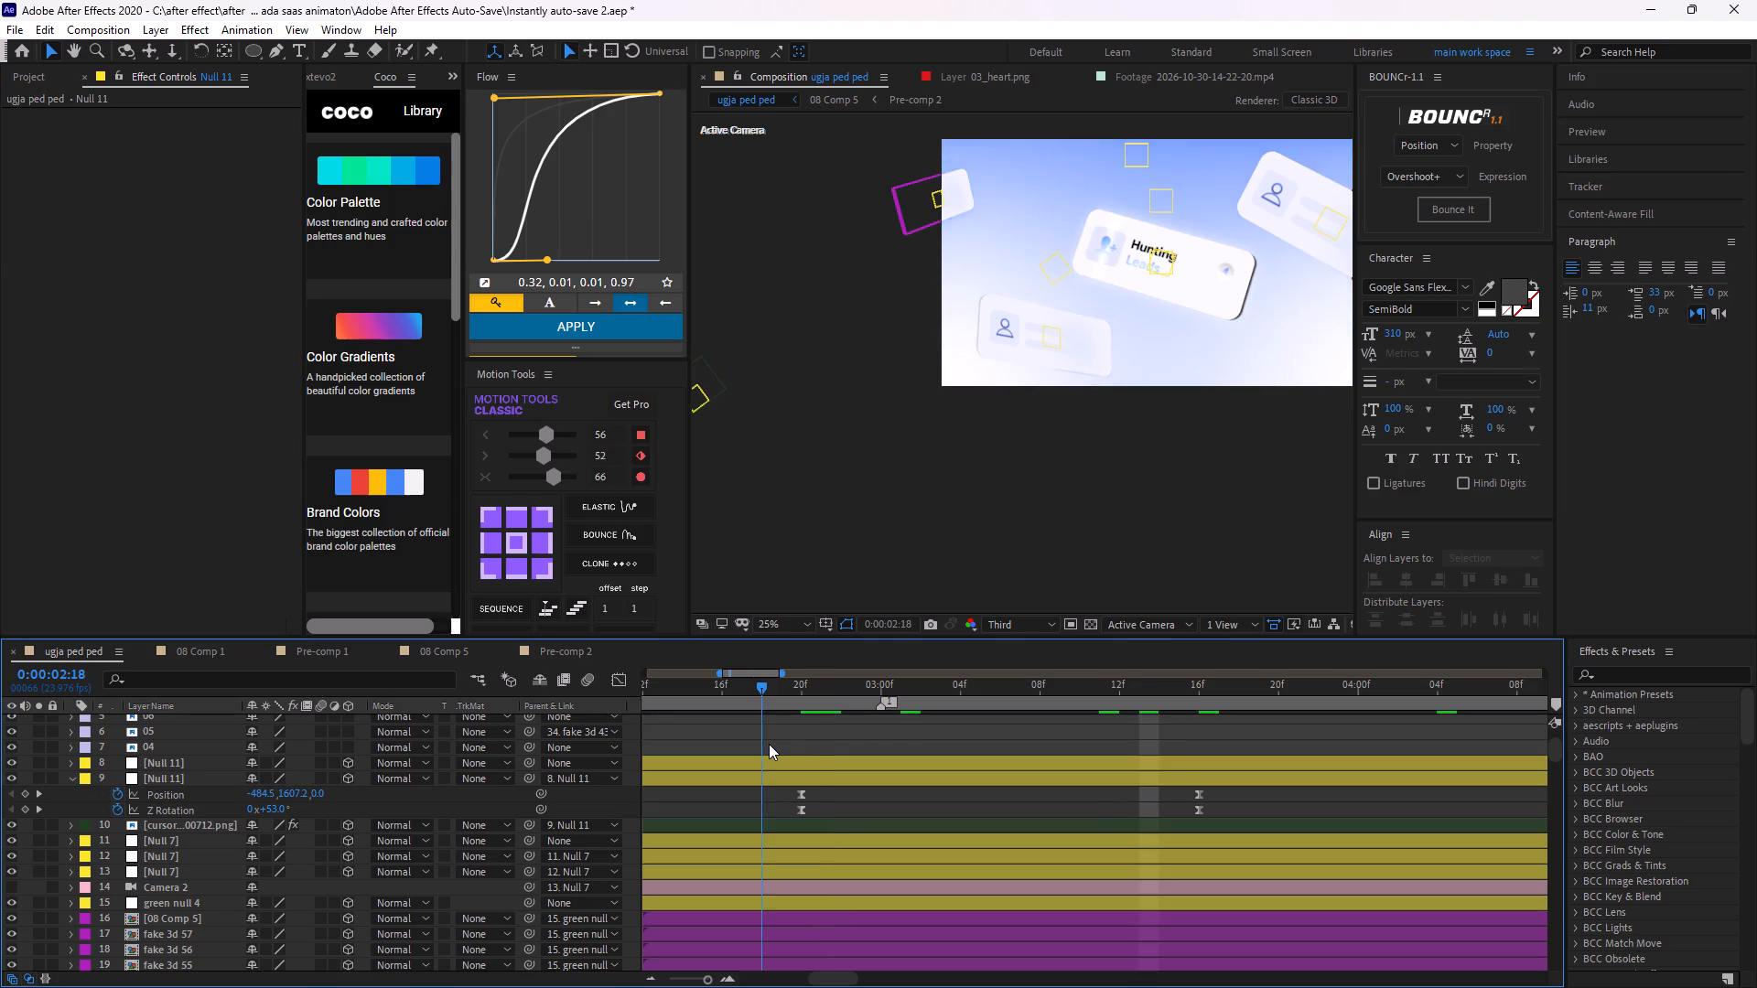
{"action": "left_click_drag", "start_coordinate": [769, 744], "coordinate": [775, 743]}
{"action": "key", "text": "space"}
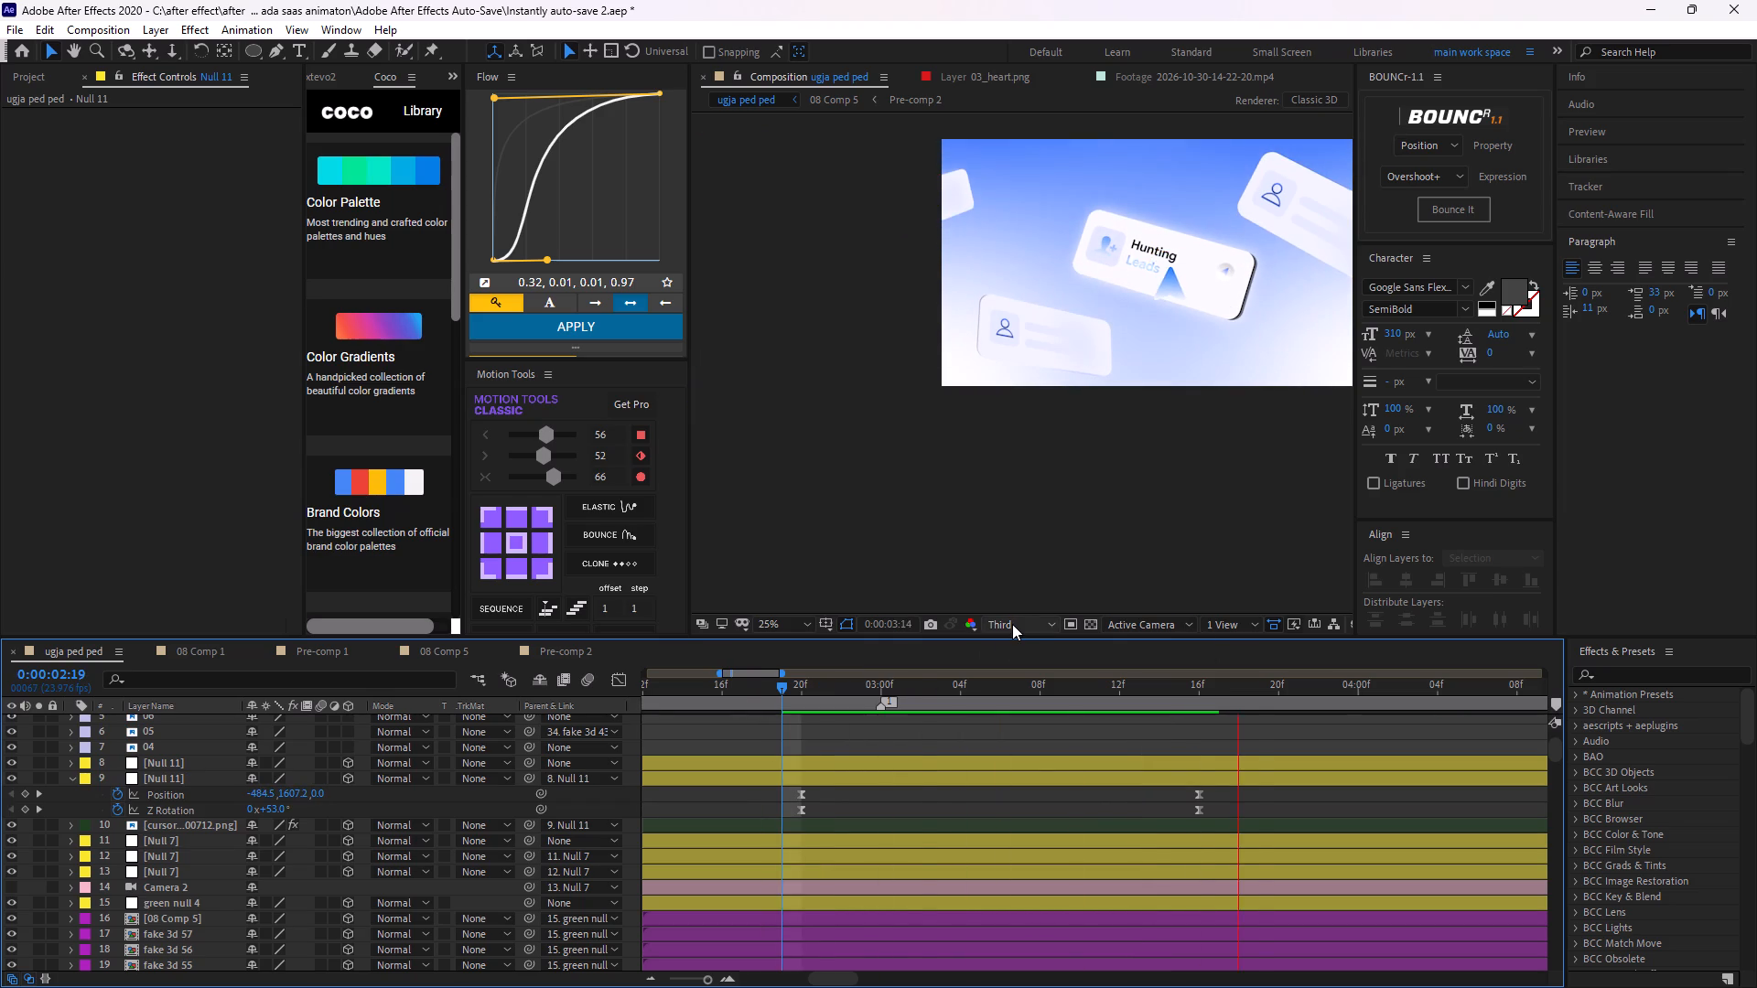
{"action": "key", "text": "space"}
{"action": "left_click_drag", "start_coordinate": [1249, 687], "coordinate": [732, 747]}
{"action": "key", "text": "space"}
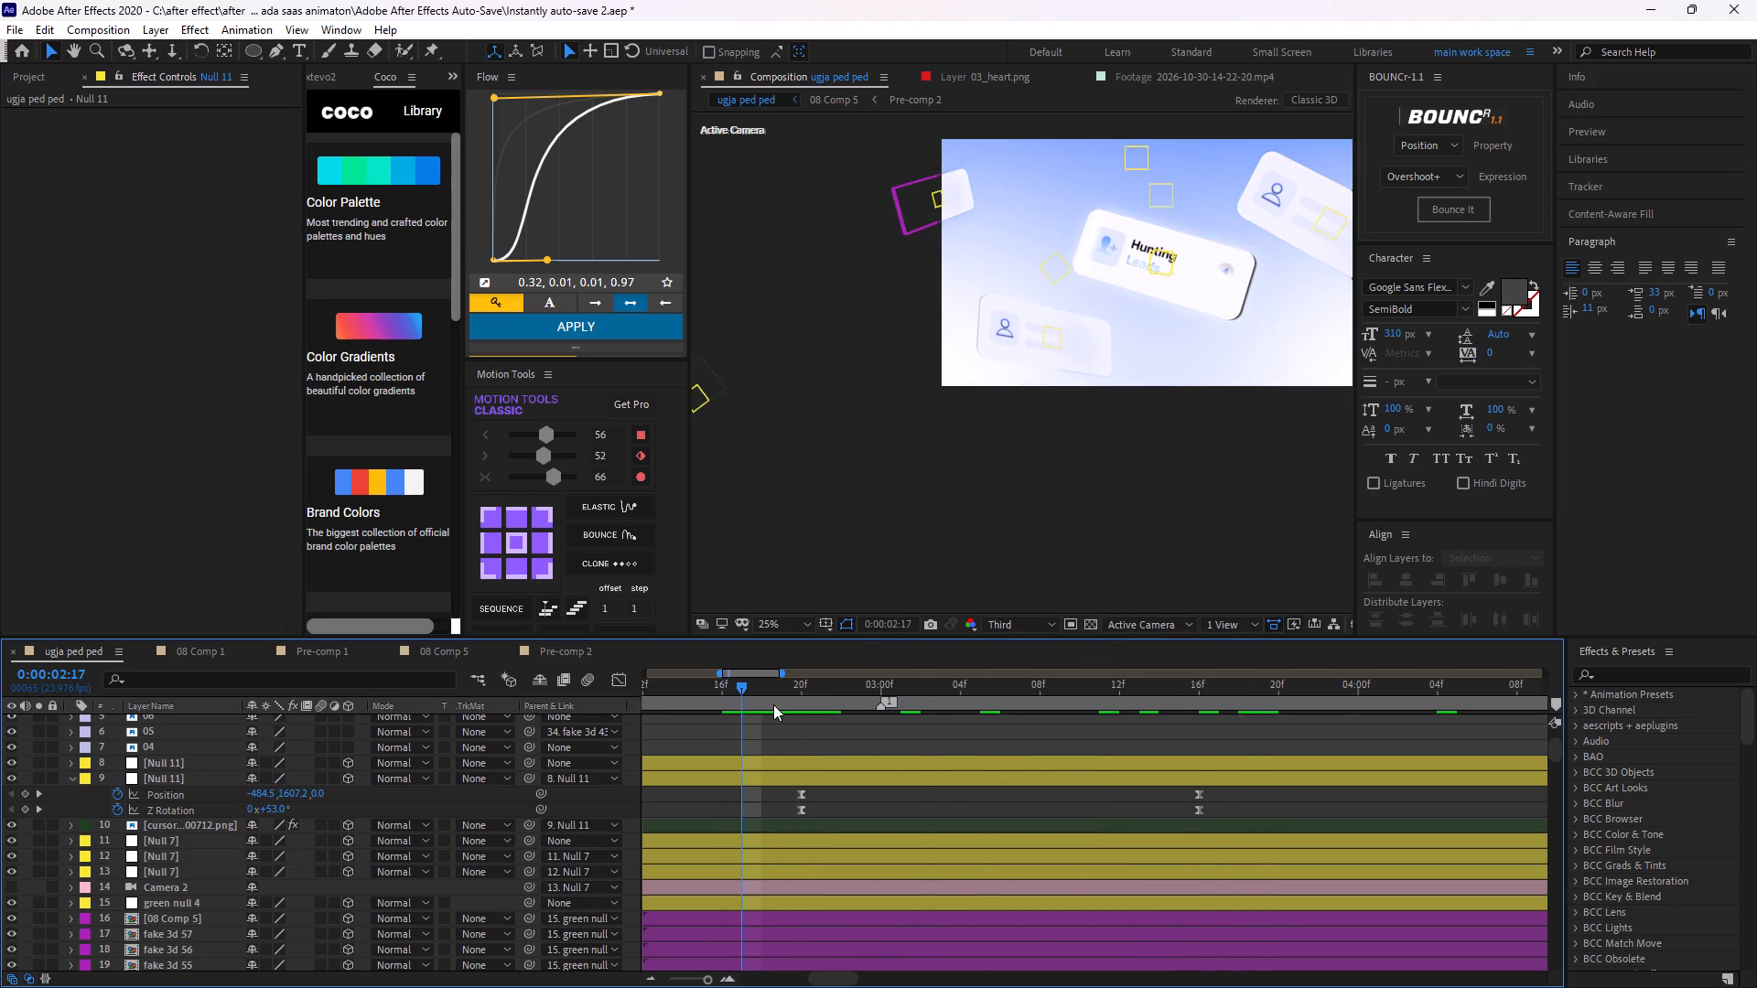
{"action": "key", "text": "space"}
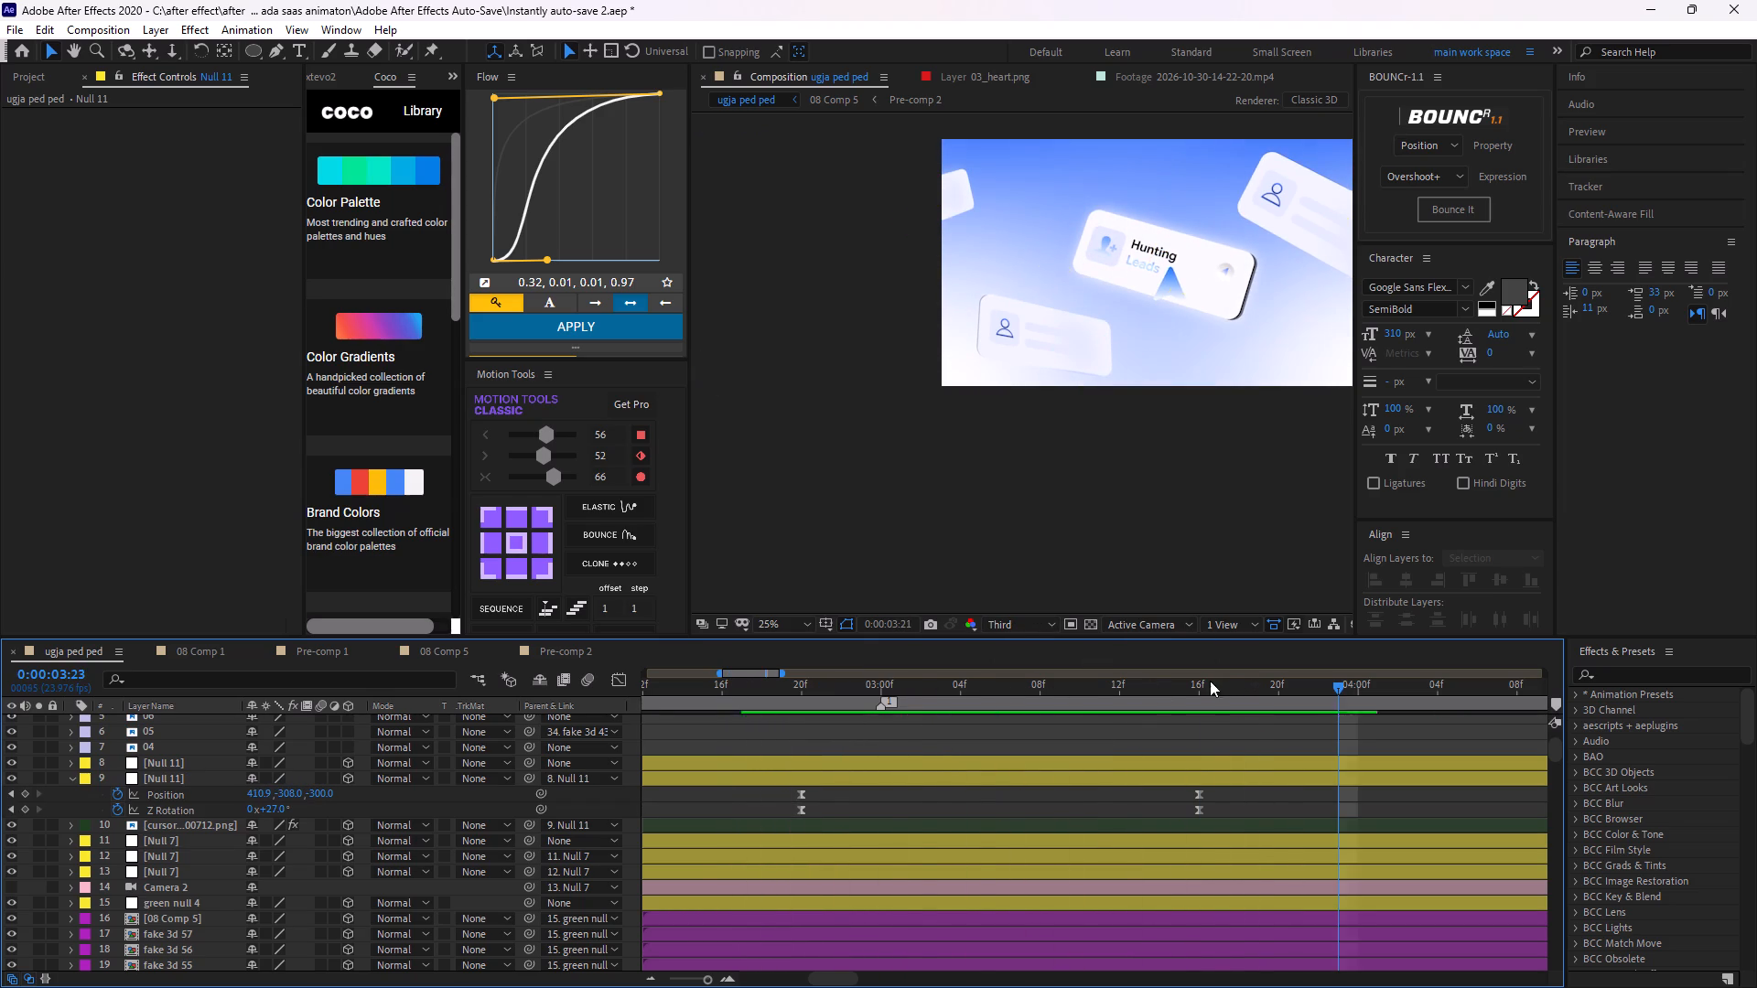
{"action": "left_click_drag", "start_coordinate": [1342, 692], "coordinate": [845, 781]}
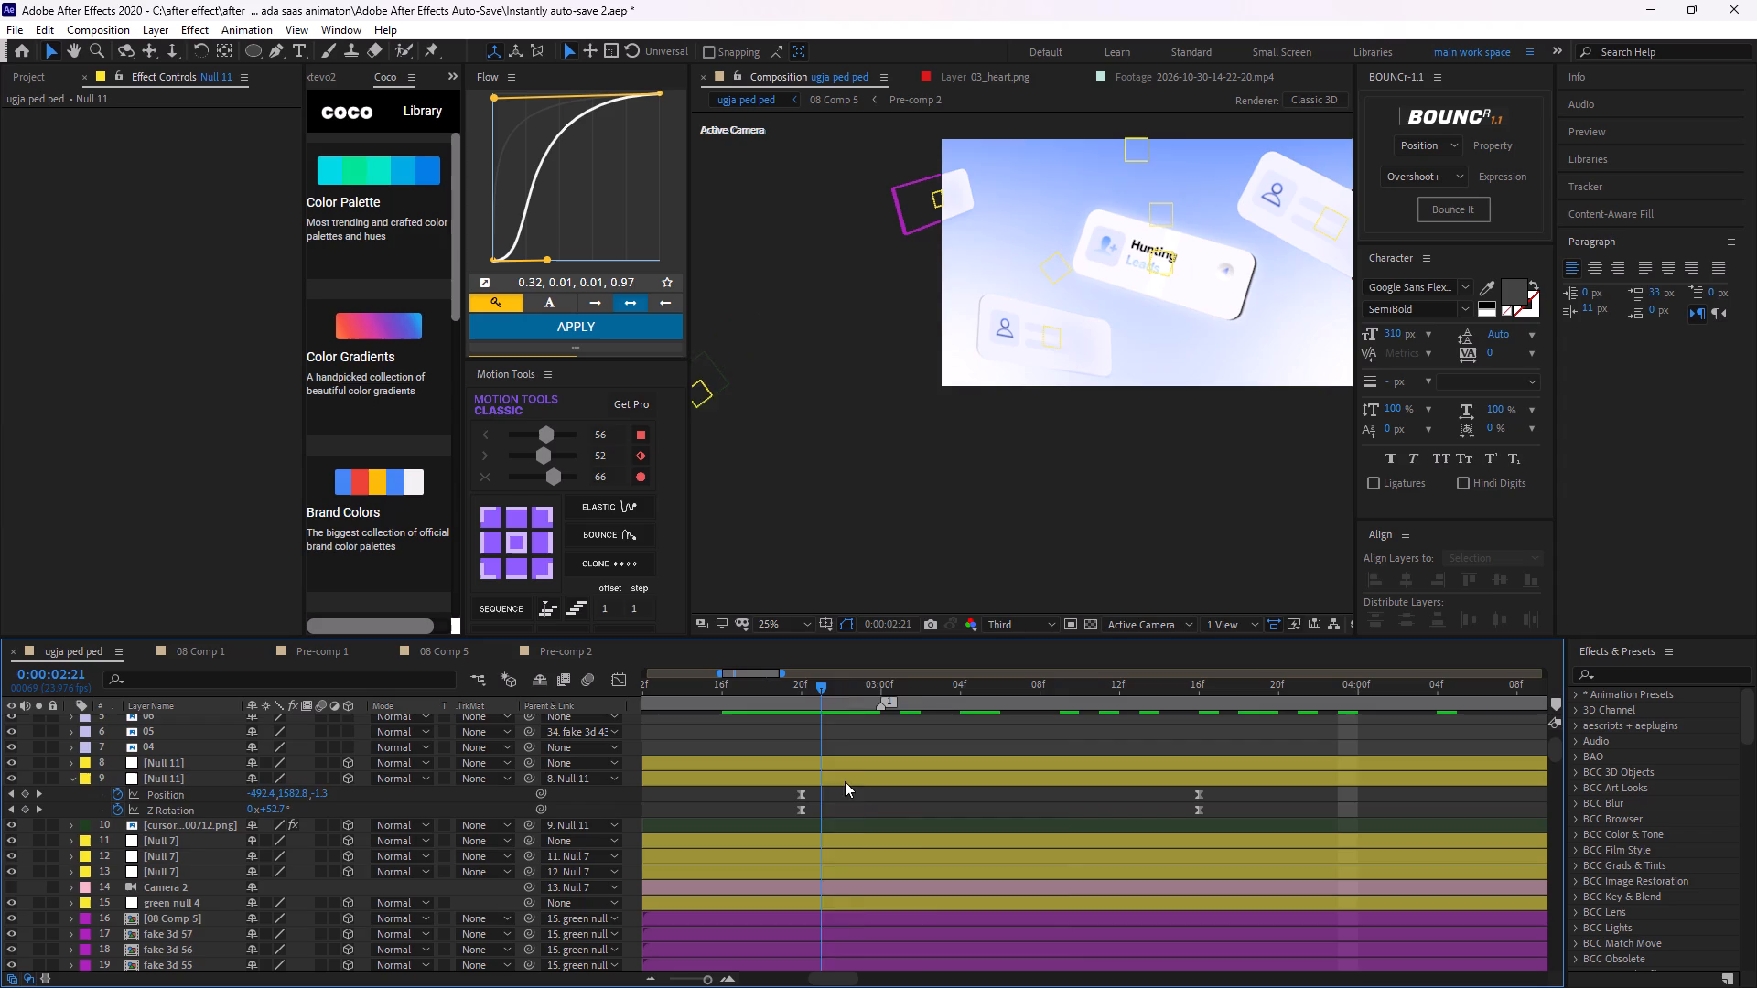
{"action": "left_click_drag", "start_coordinate": [845, 781], "coordinate": [932, 766]}
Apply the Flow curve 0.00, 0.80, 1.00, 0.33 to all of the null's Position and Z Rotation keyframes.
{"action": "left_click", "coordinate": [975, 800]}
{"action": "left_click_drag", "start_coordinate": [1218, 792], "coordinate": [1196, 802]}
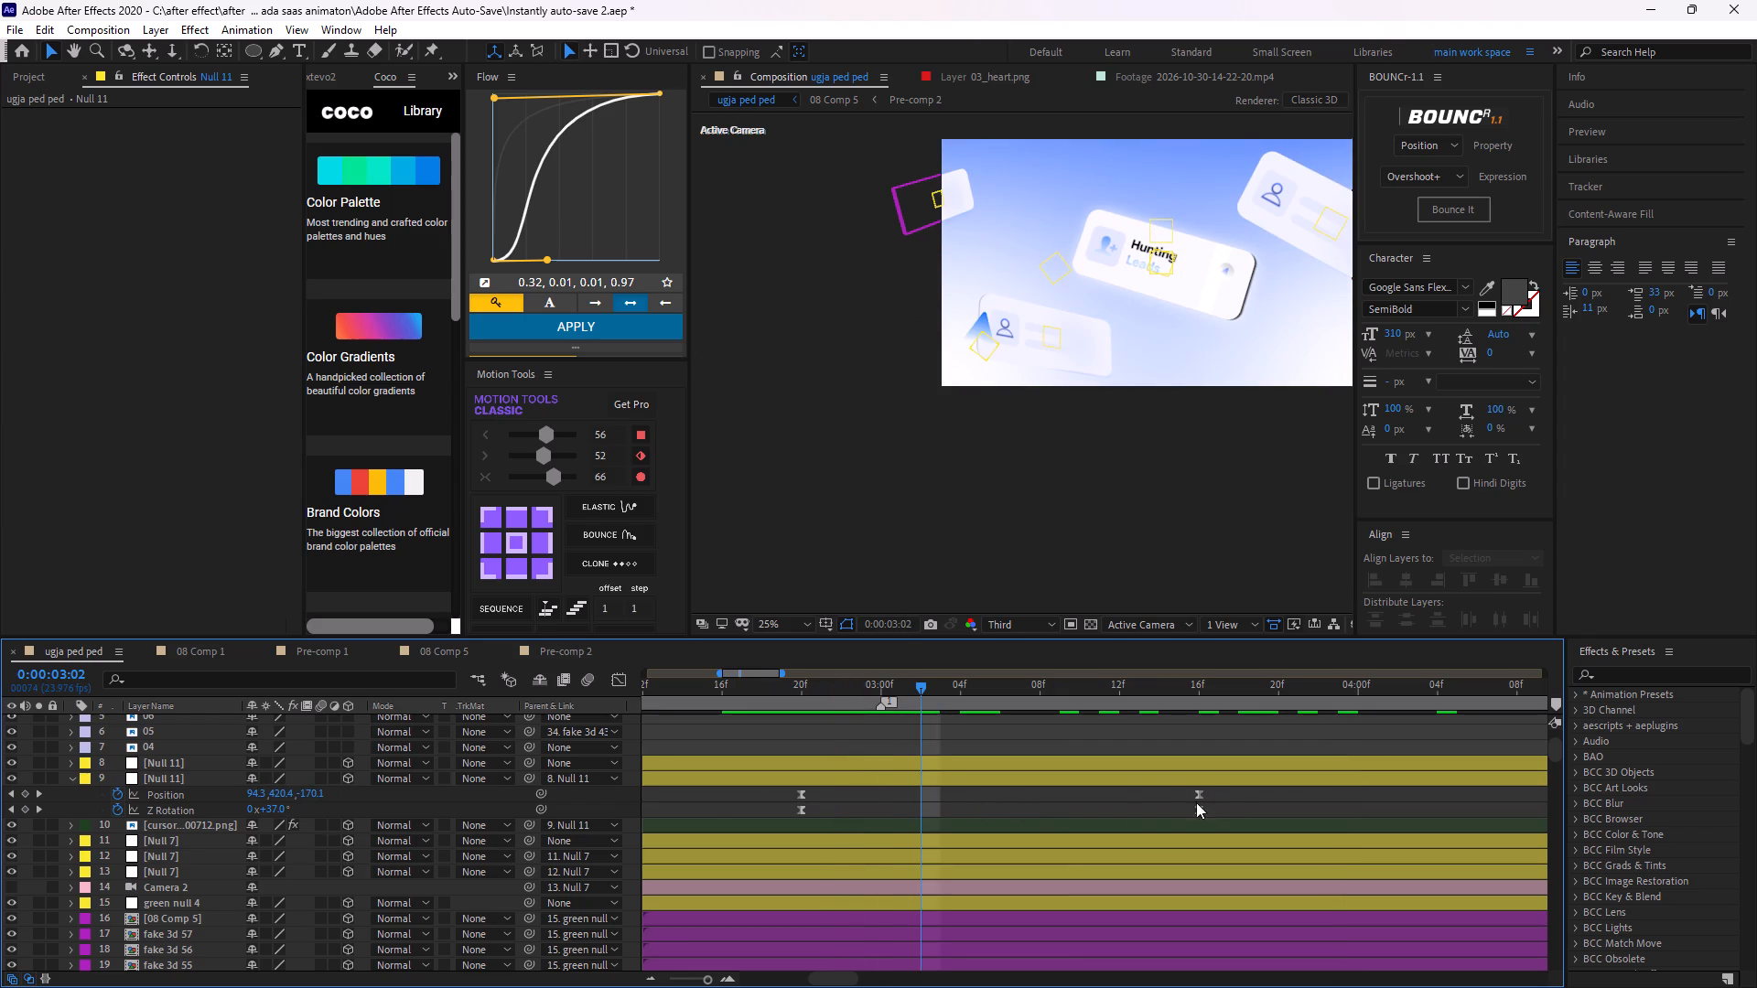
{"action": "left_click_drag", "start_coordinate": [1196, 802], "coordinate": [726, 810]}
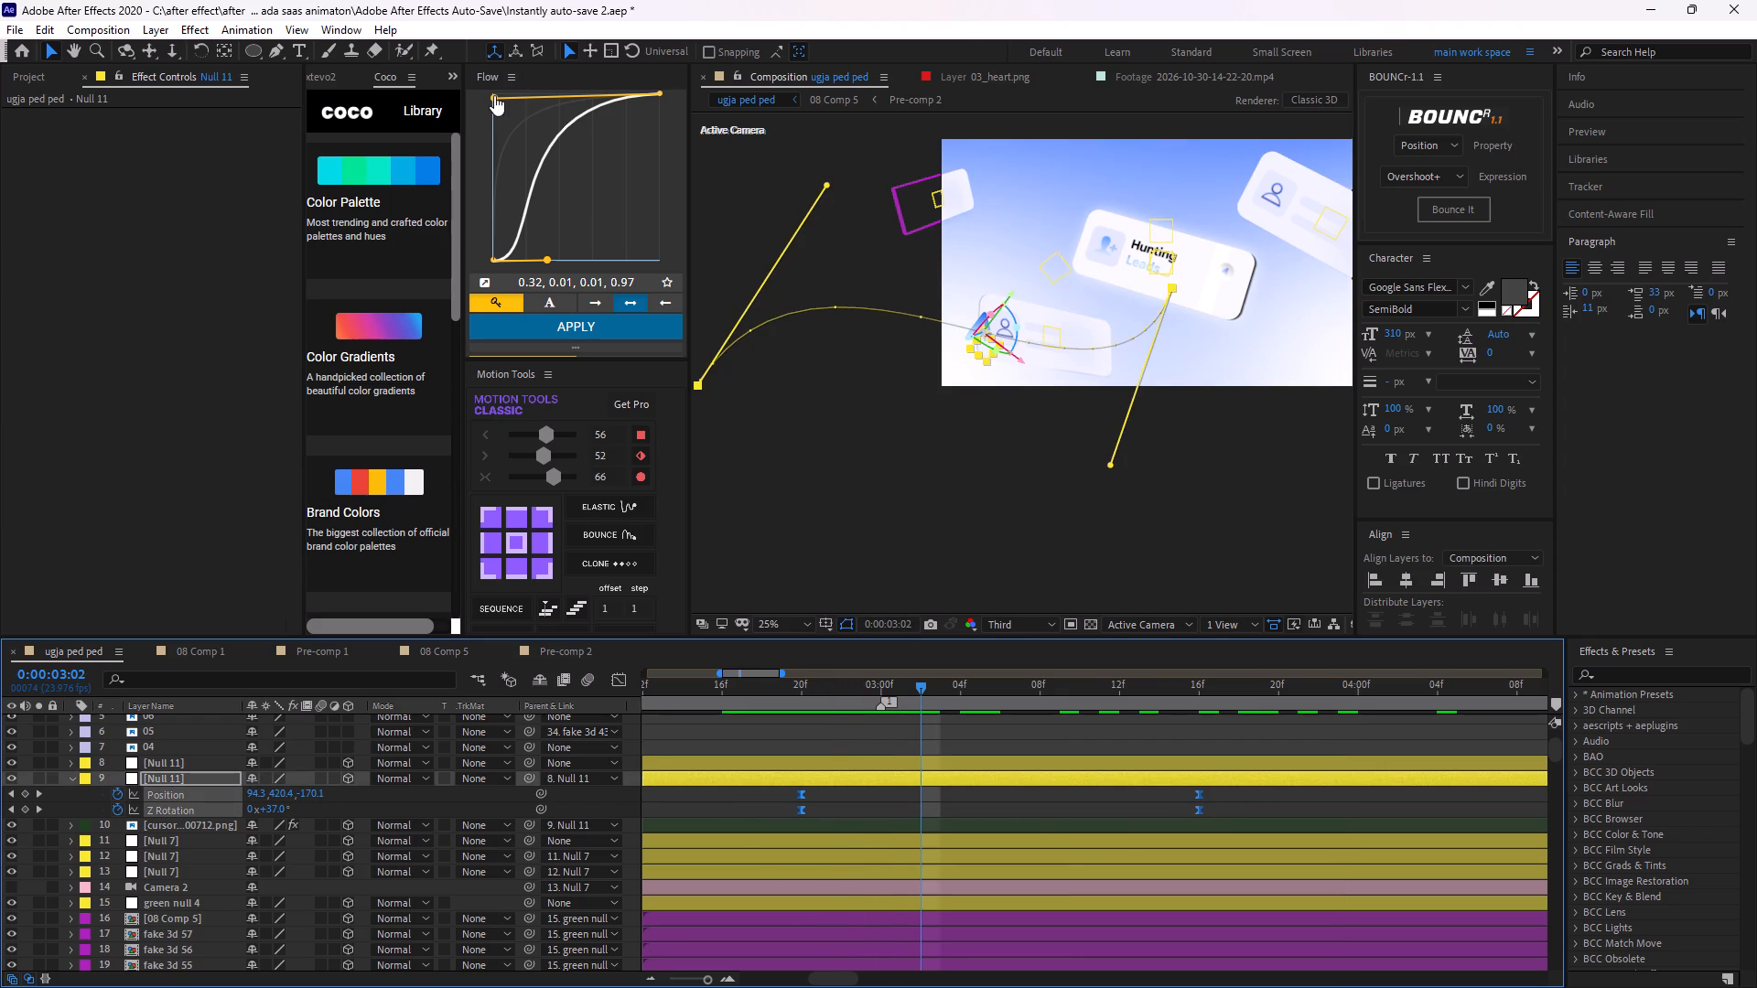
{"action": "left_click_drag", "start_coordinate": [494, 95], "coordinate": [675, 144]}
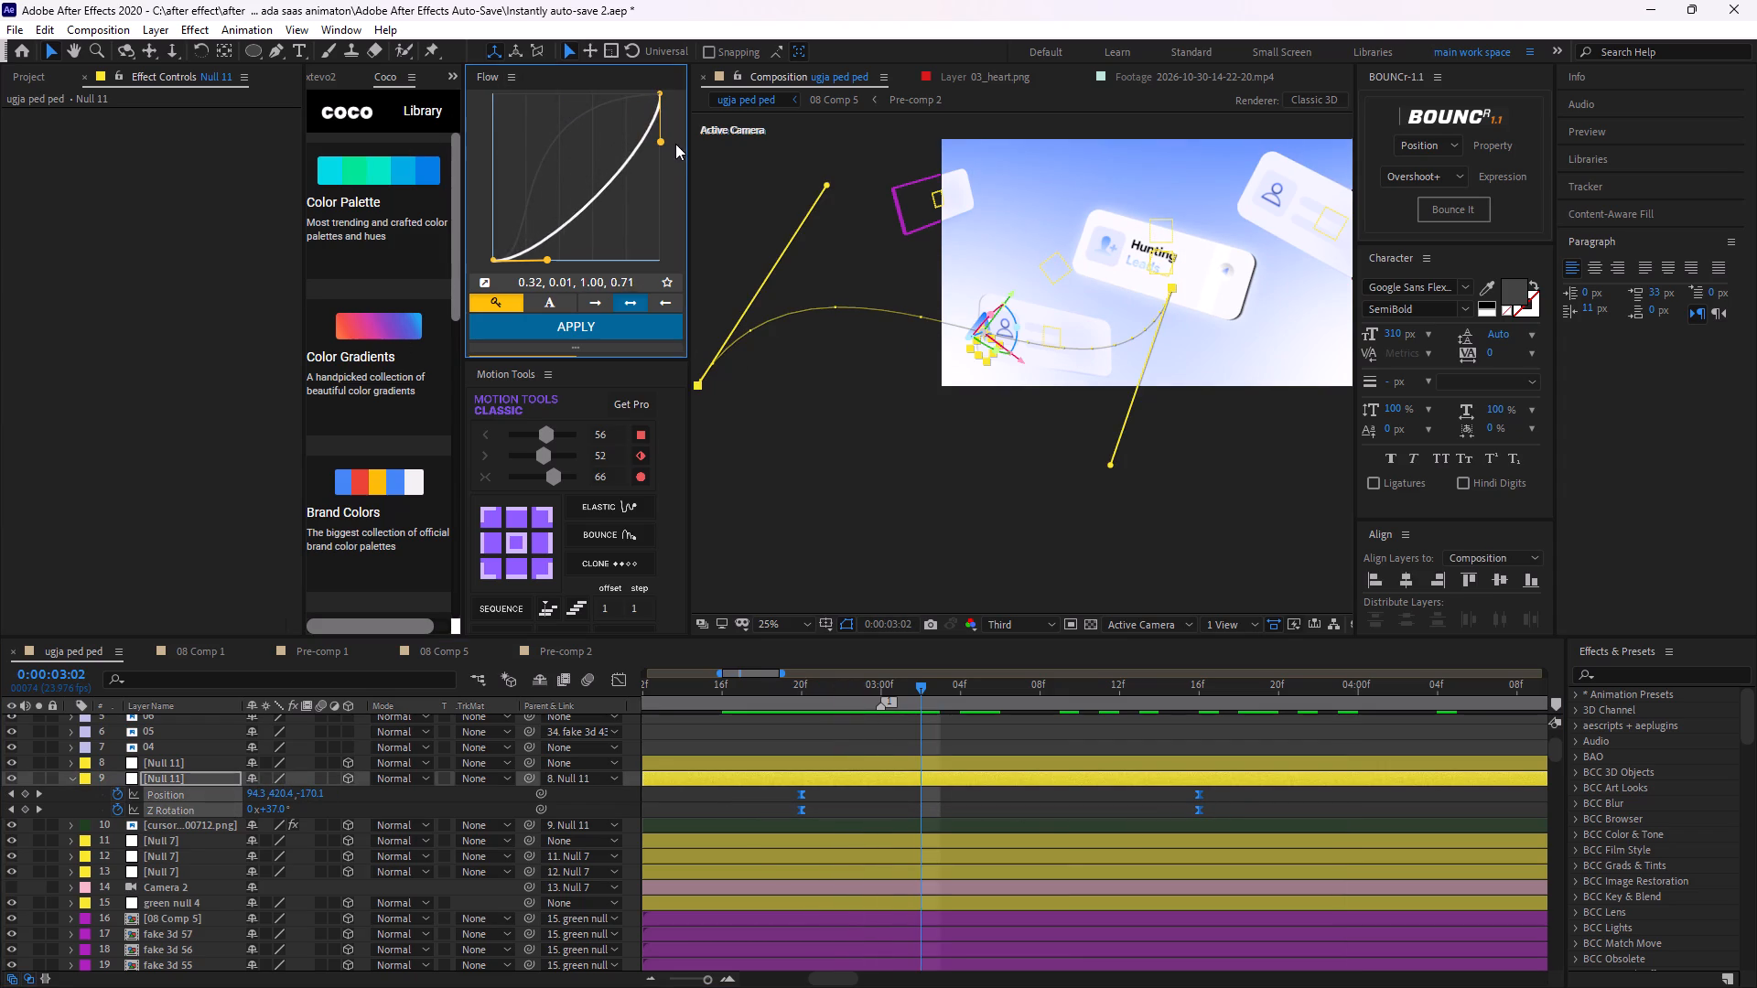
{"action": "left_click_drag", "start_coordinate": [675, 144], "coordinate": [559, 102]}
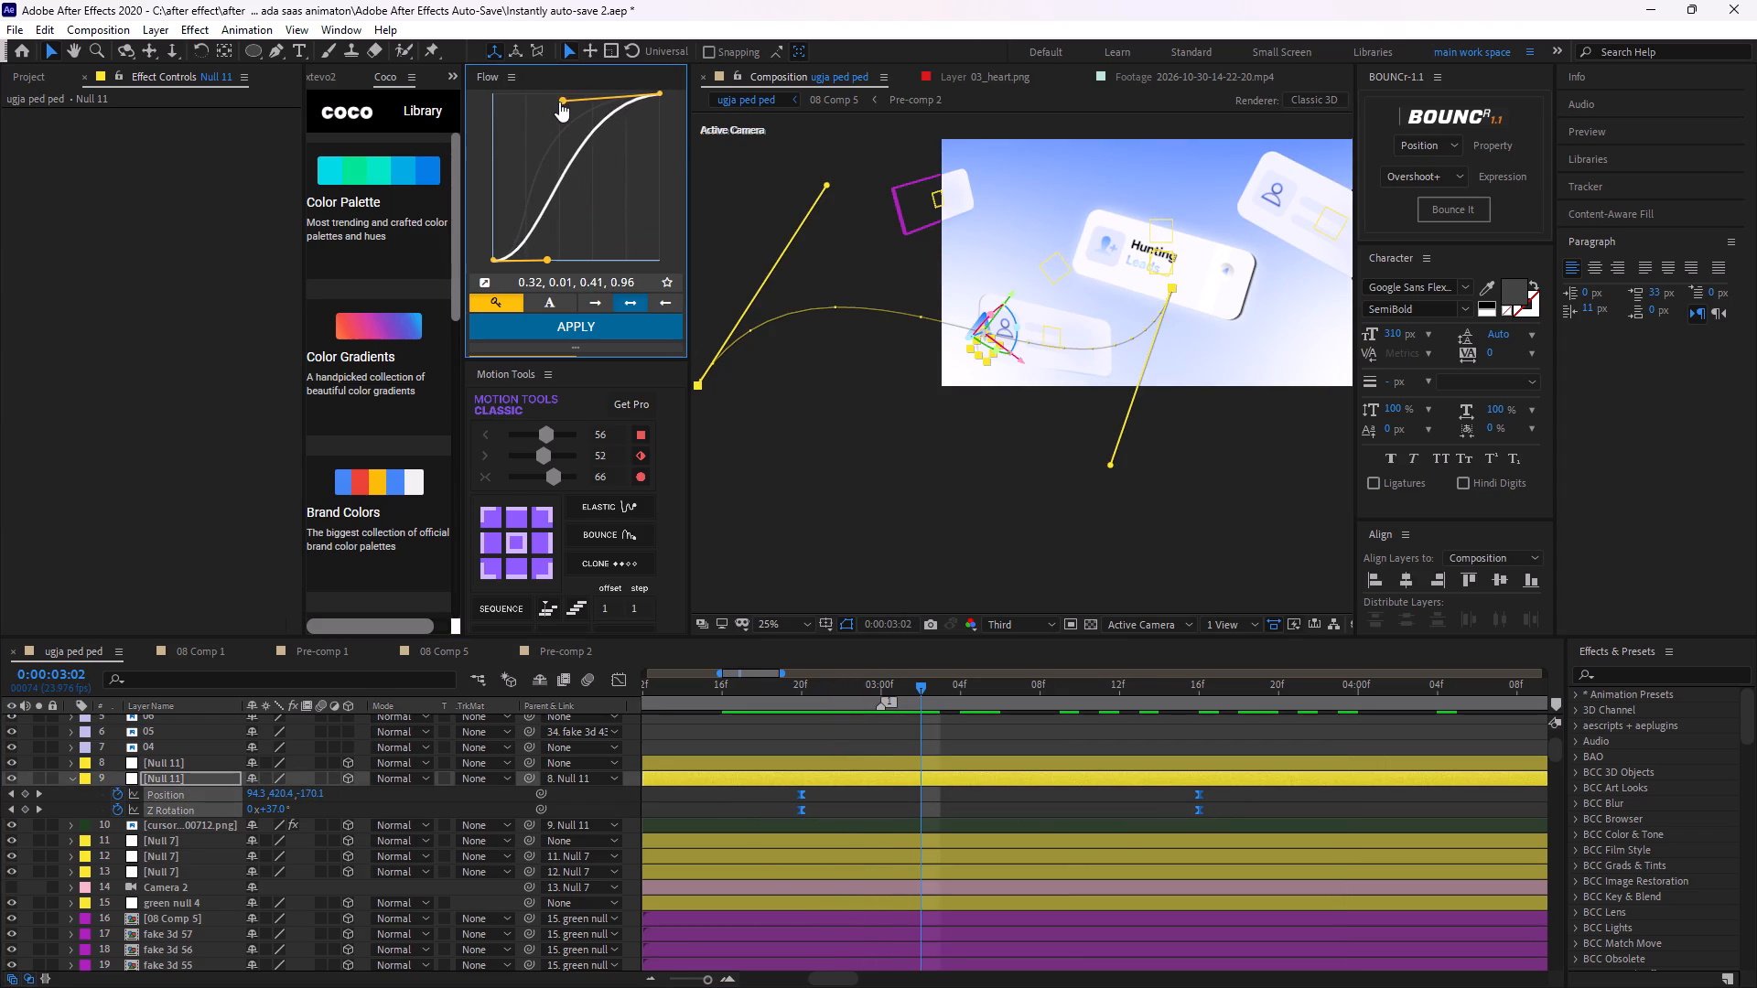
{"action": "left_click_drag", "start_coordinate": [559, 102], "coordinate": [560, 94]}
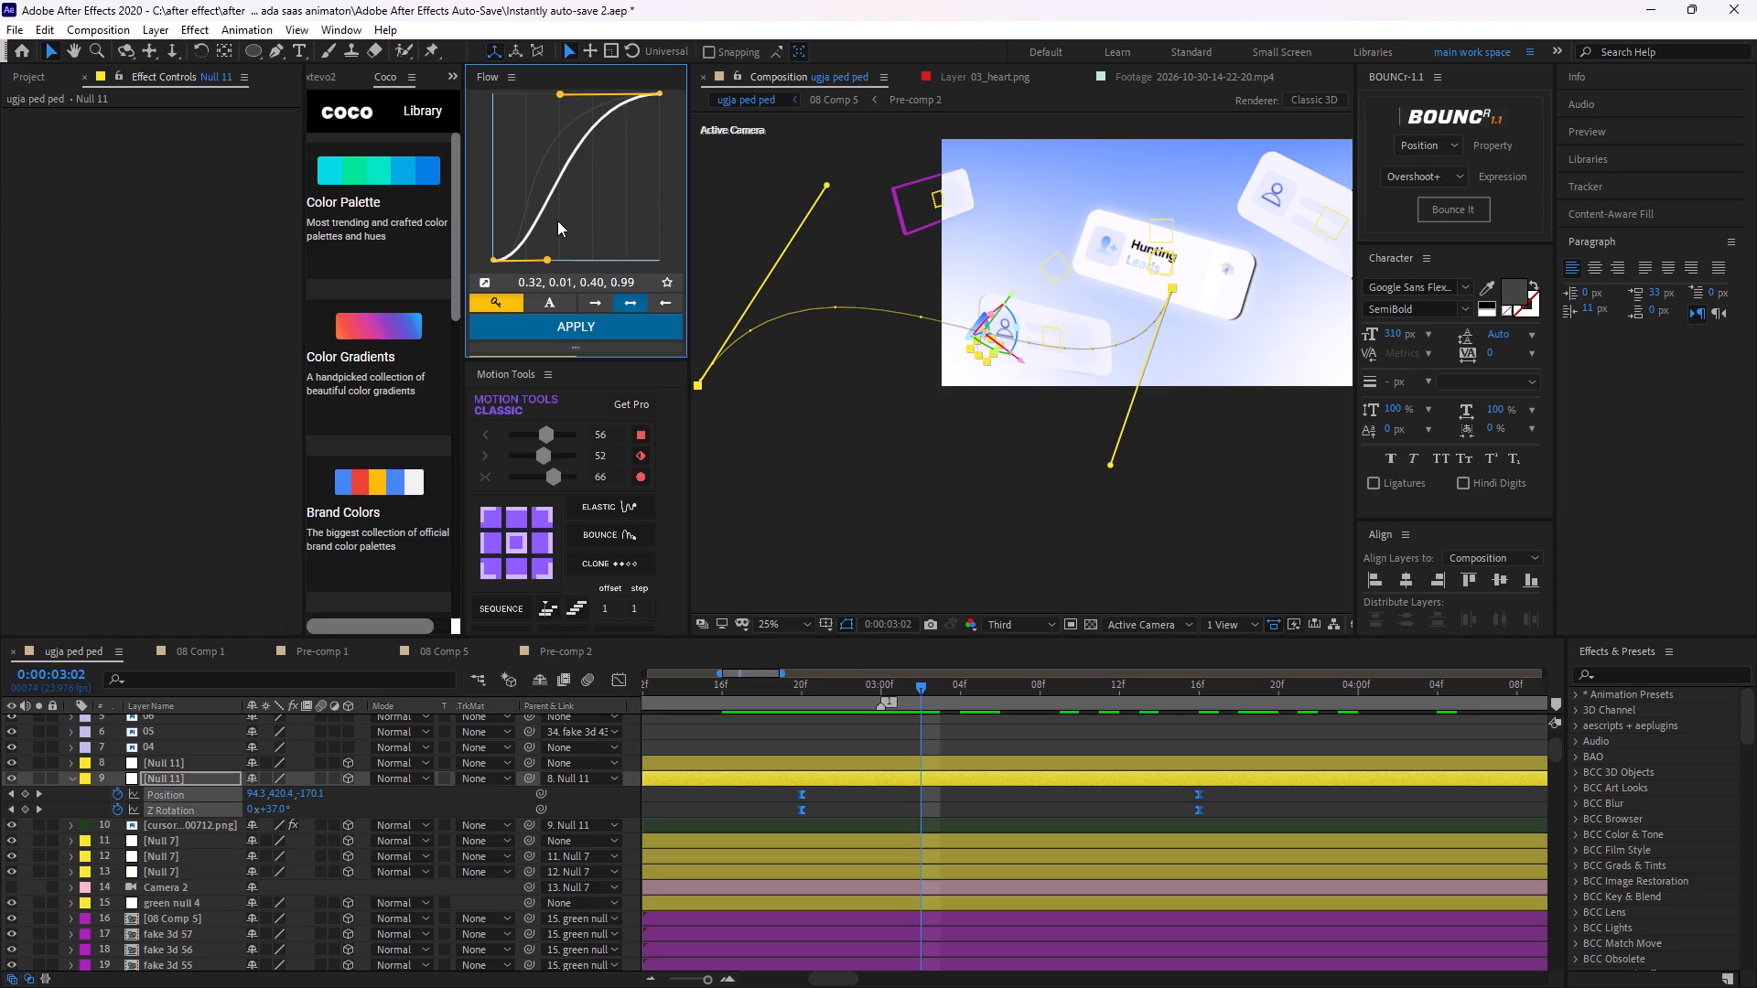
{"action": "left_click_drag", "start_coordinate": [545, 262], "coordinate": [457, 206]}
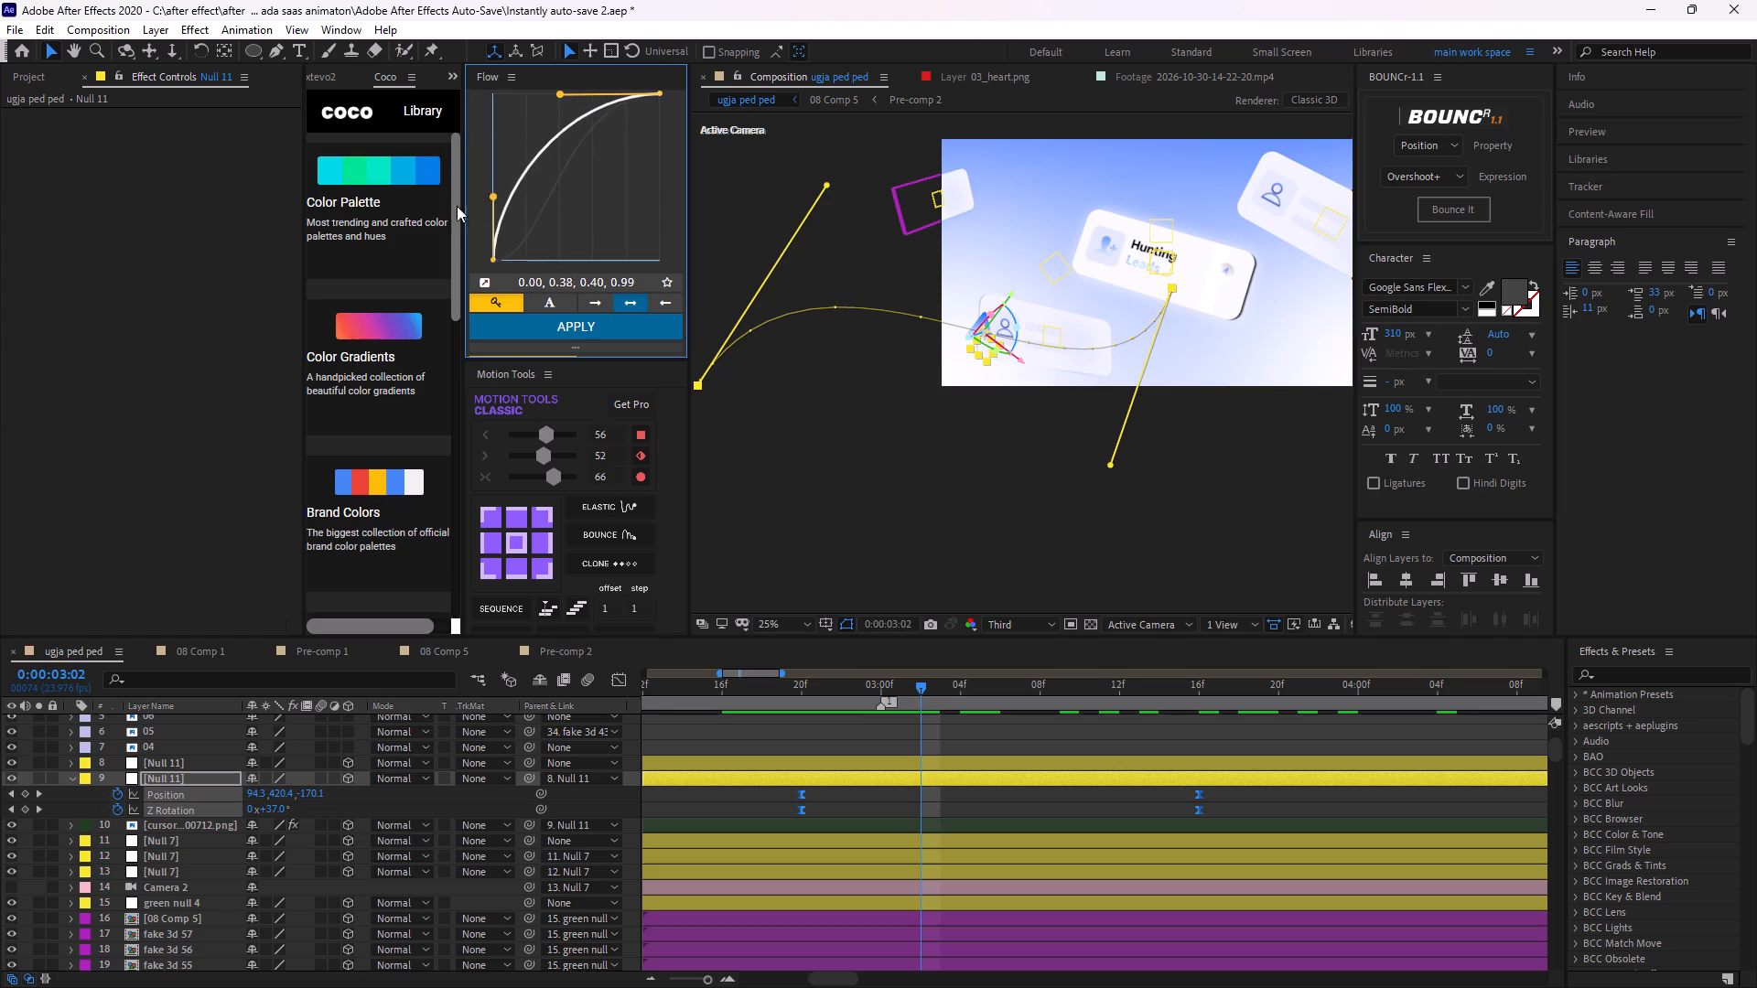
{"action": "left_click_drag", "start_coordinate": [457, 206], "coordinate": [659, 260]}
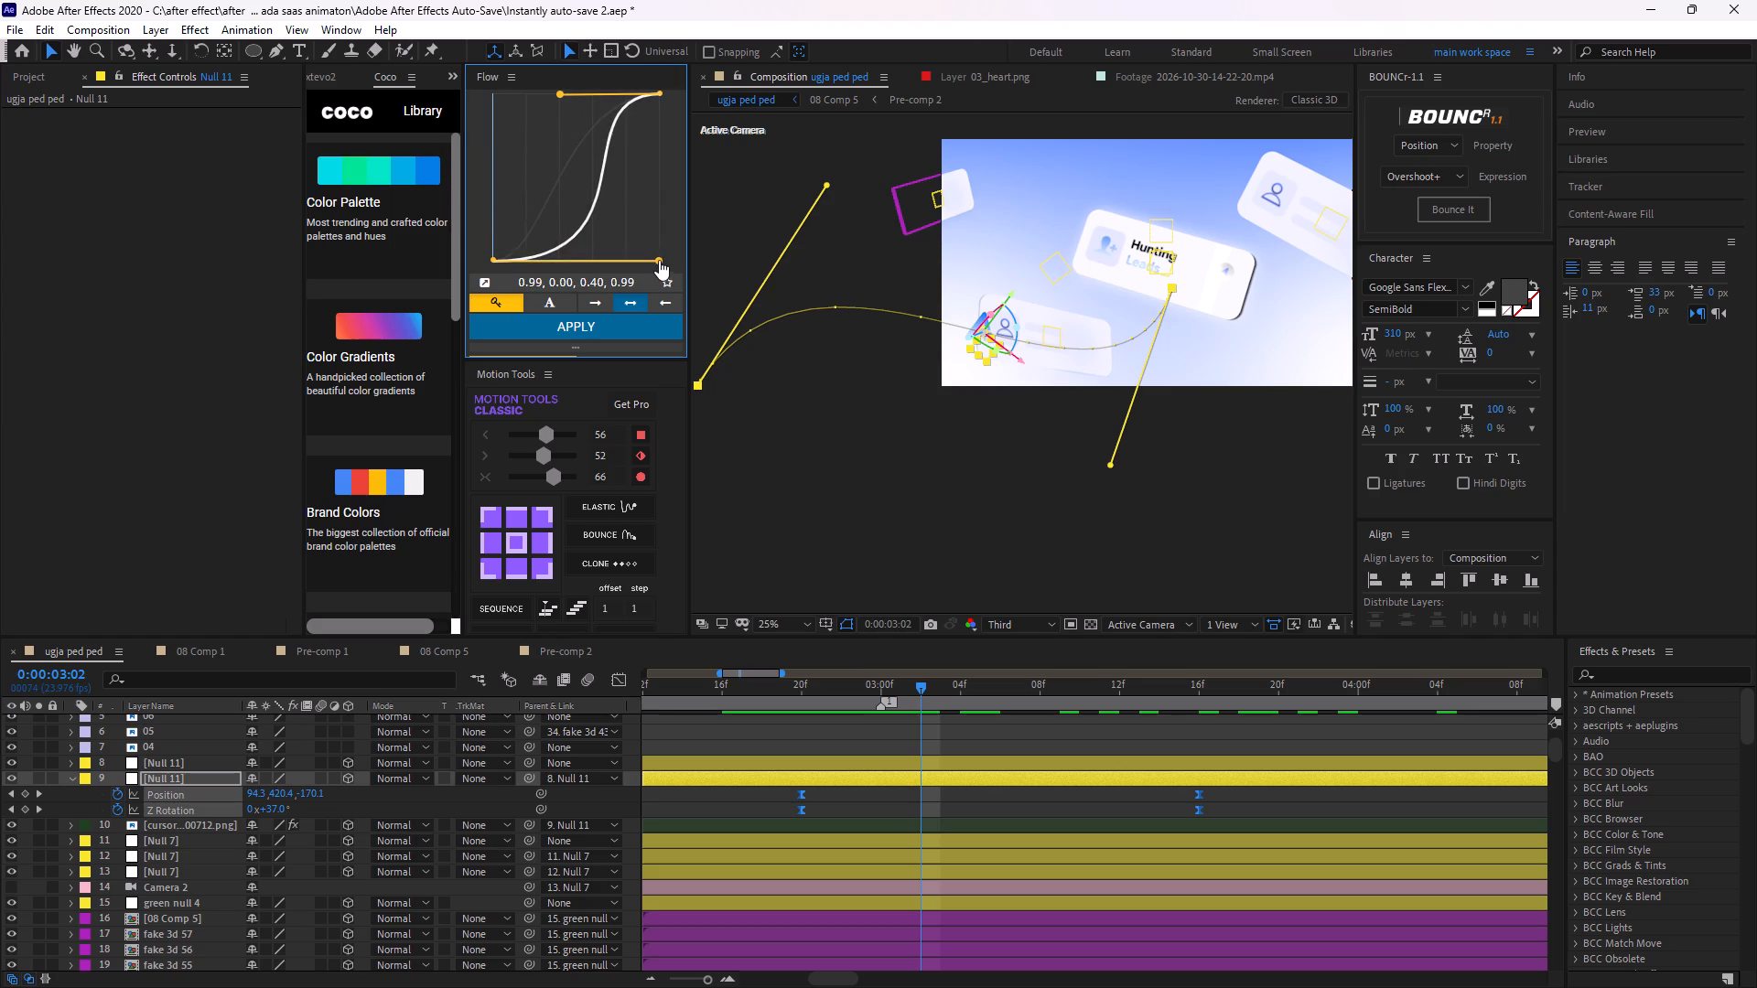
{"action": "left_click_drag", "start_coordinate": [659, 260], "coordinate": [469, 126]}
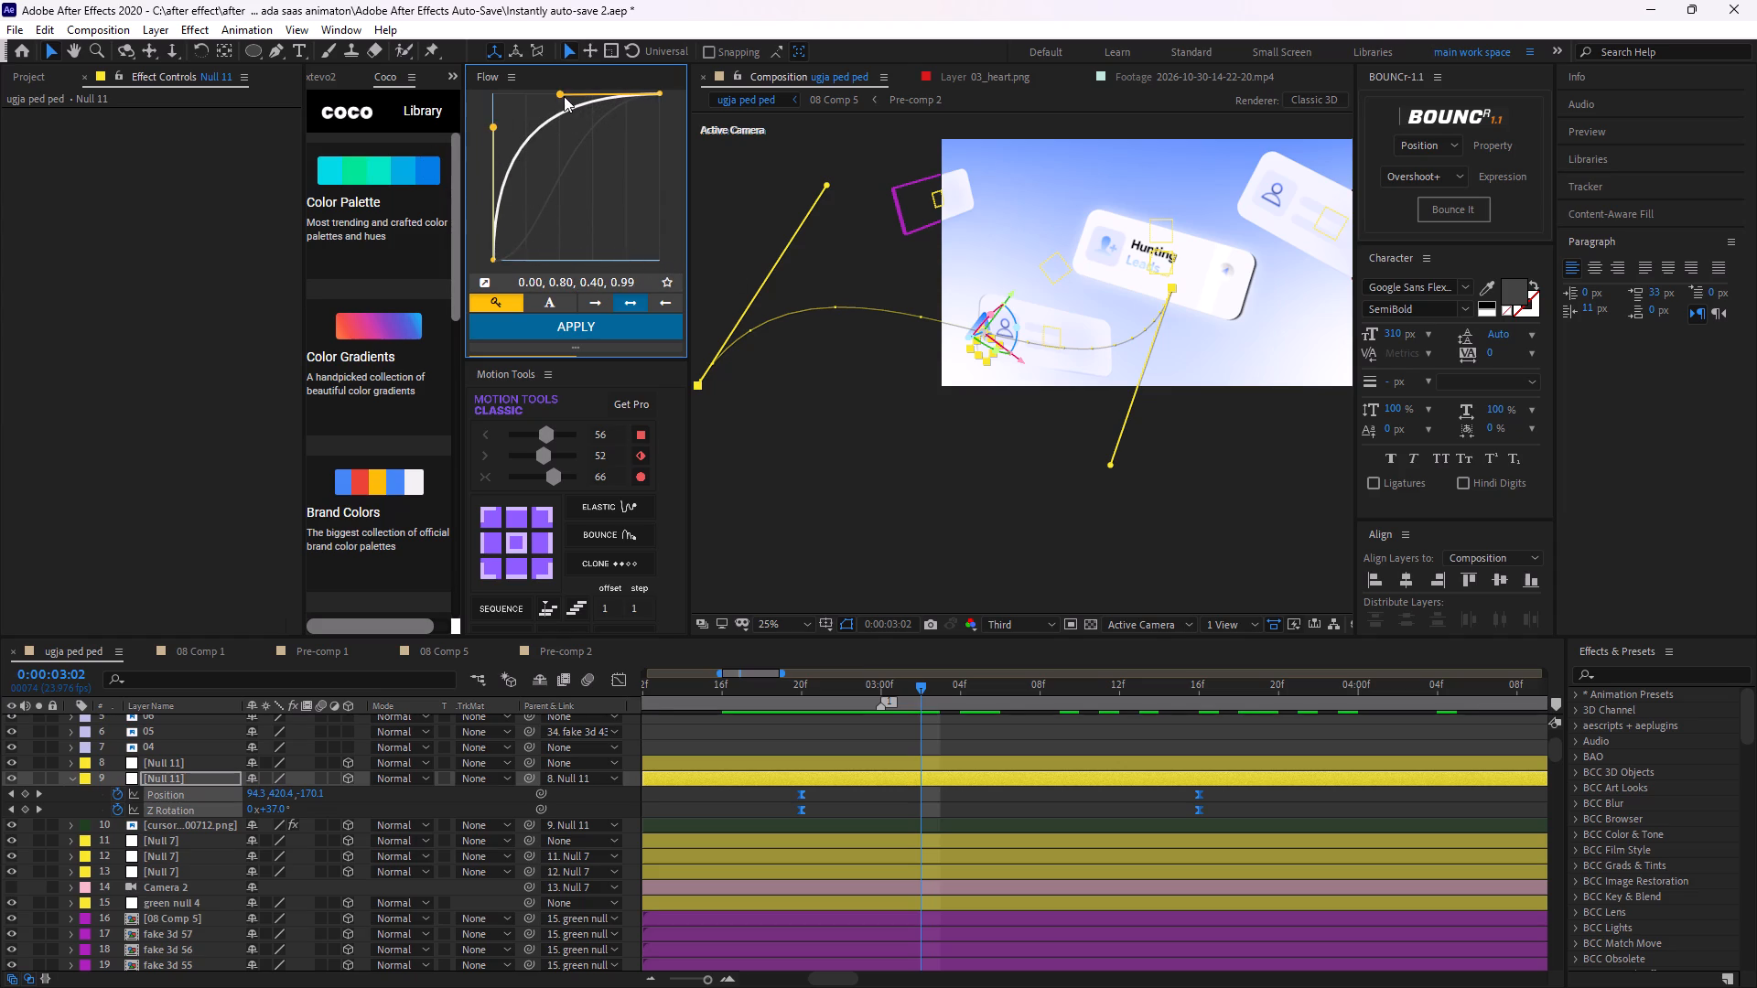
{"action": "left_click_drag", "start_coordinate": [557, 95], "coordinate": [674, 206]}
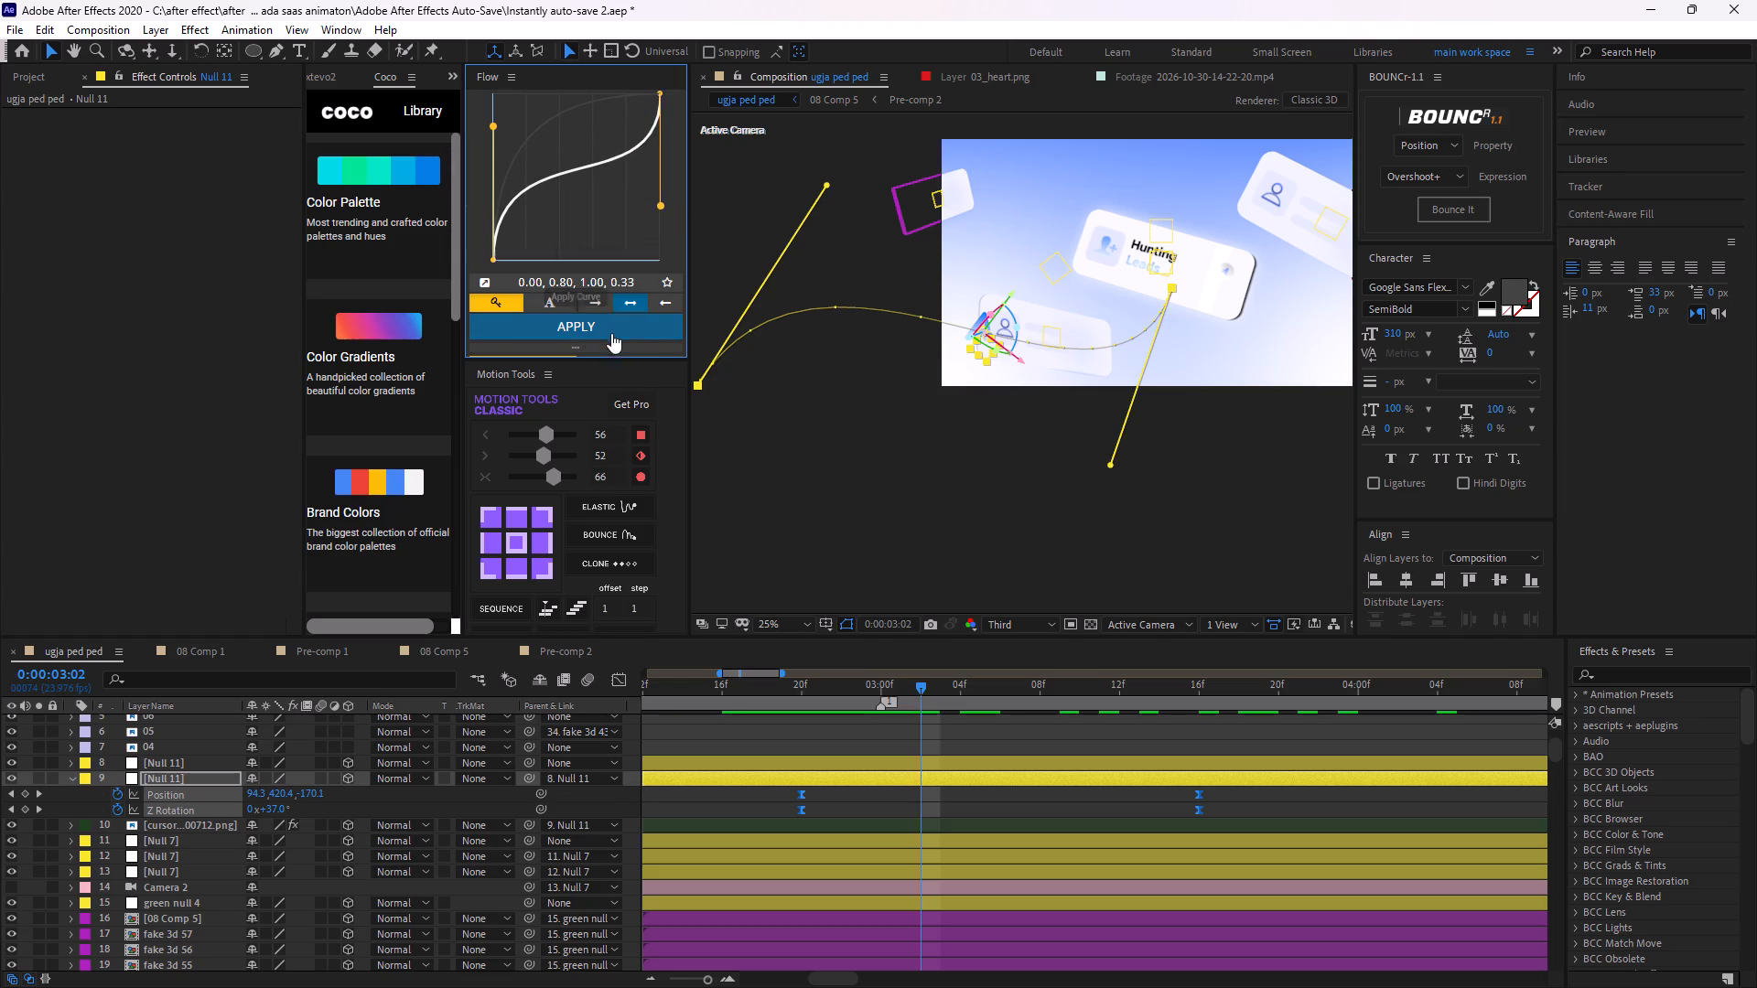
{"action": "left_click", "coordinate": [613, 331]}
Play back and scrub the cursor's flight to examine how the new easing changes its speed along the path.
{"action": "left_click_drag", "start_coordinate": [922, 679], "coordinate": [834, 740]}
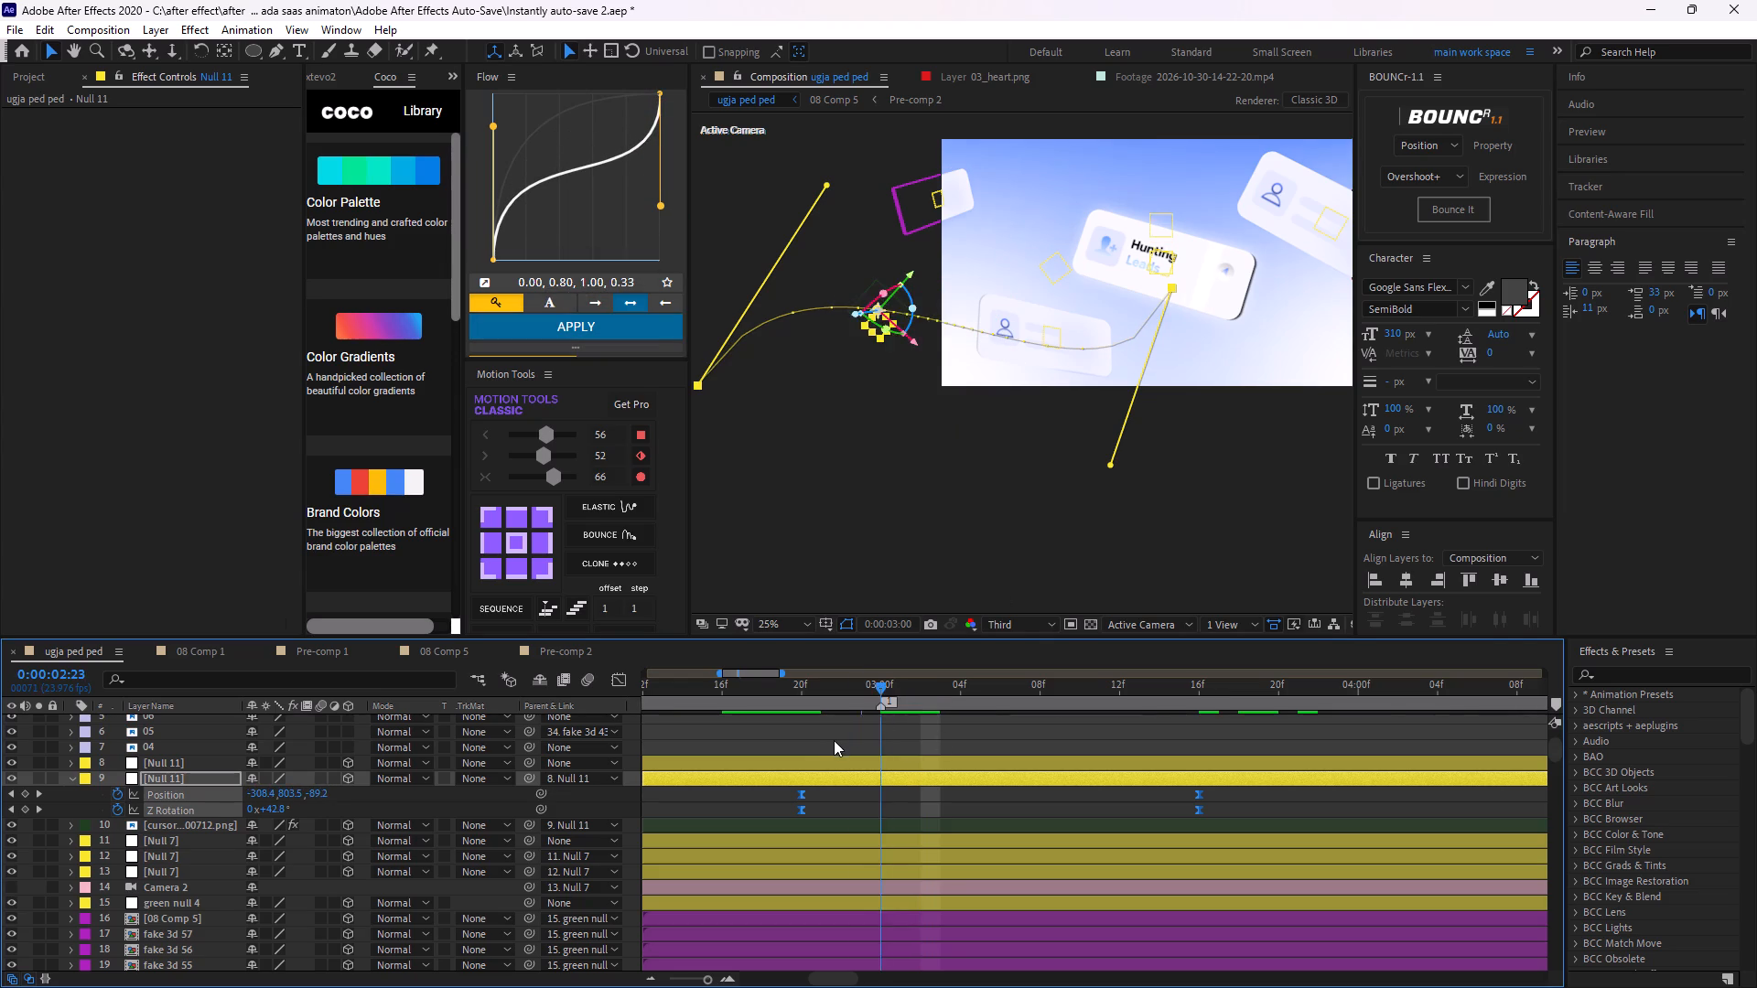
{"action": "left_click_drag", "start_coordinate": [834, 740], "coordinate": [838, 740]}
{"action": "left_click", "coordinate": [801, 749]}
{"action": "left_click_drag", "start_coordinate": [835, 684], "coordinate": [641, 749]}
{"action": "key", "text": "space"}
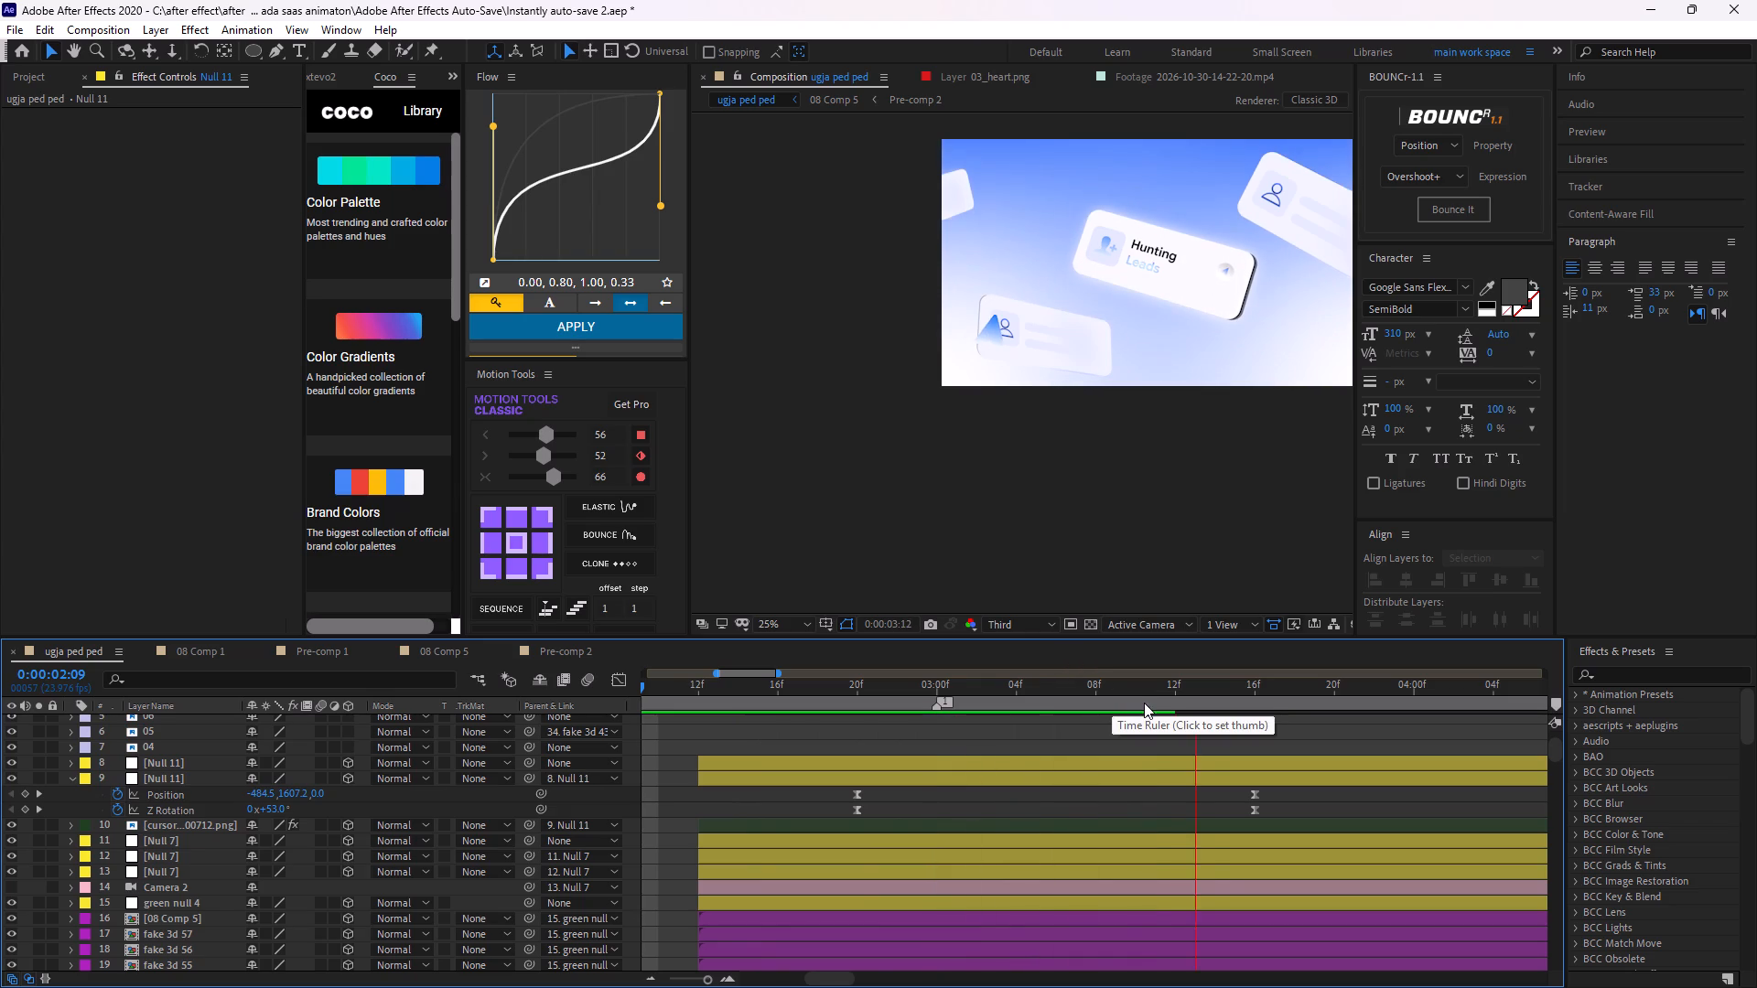
{"action": "key", "text": "space"}
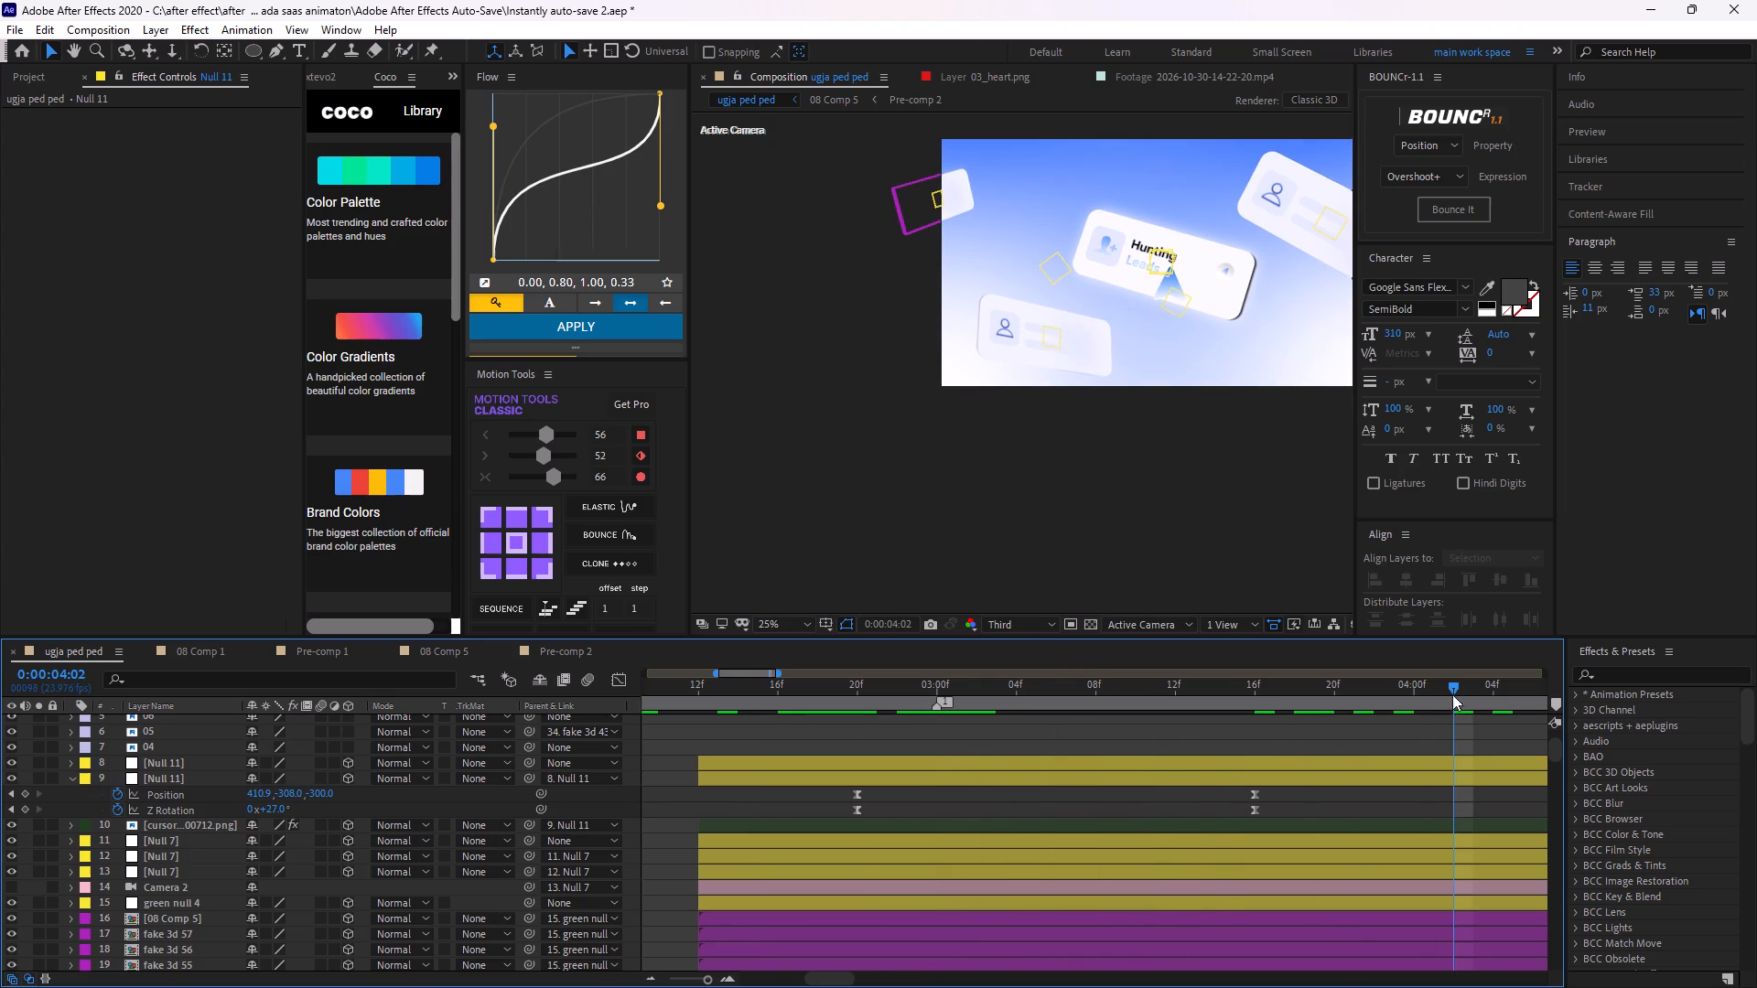
{"action": "left_click_drag", "start_coordinate": [1450, 682], "coordinate": [892, 736]}
{"action": "key", "text": "space"}
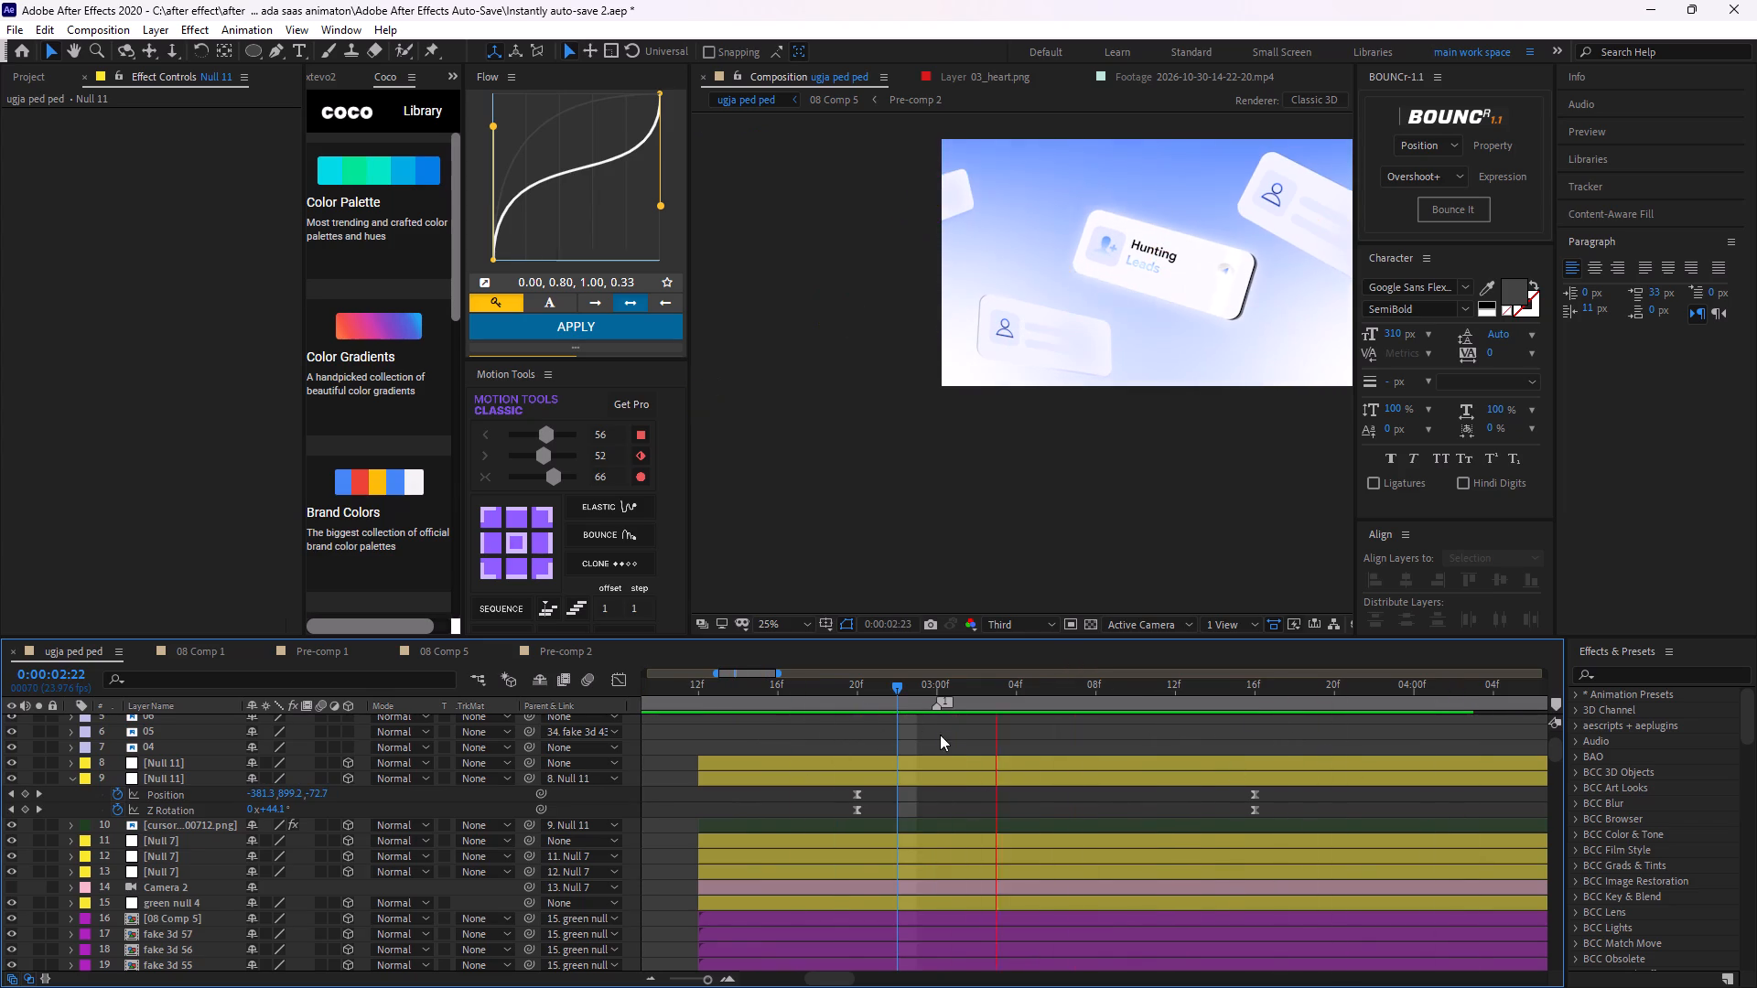
{"action": "key", "text": "space"}
{"action": "left_click_drag", "start_coordinate": [1262, 687], "coordinate": [1086, 768]}
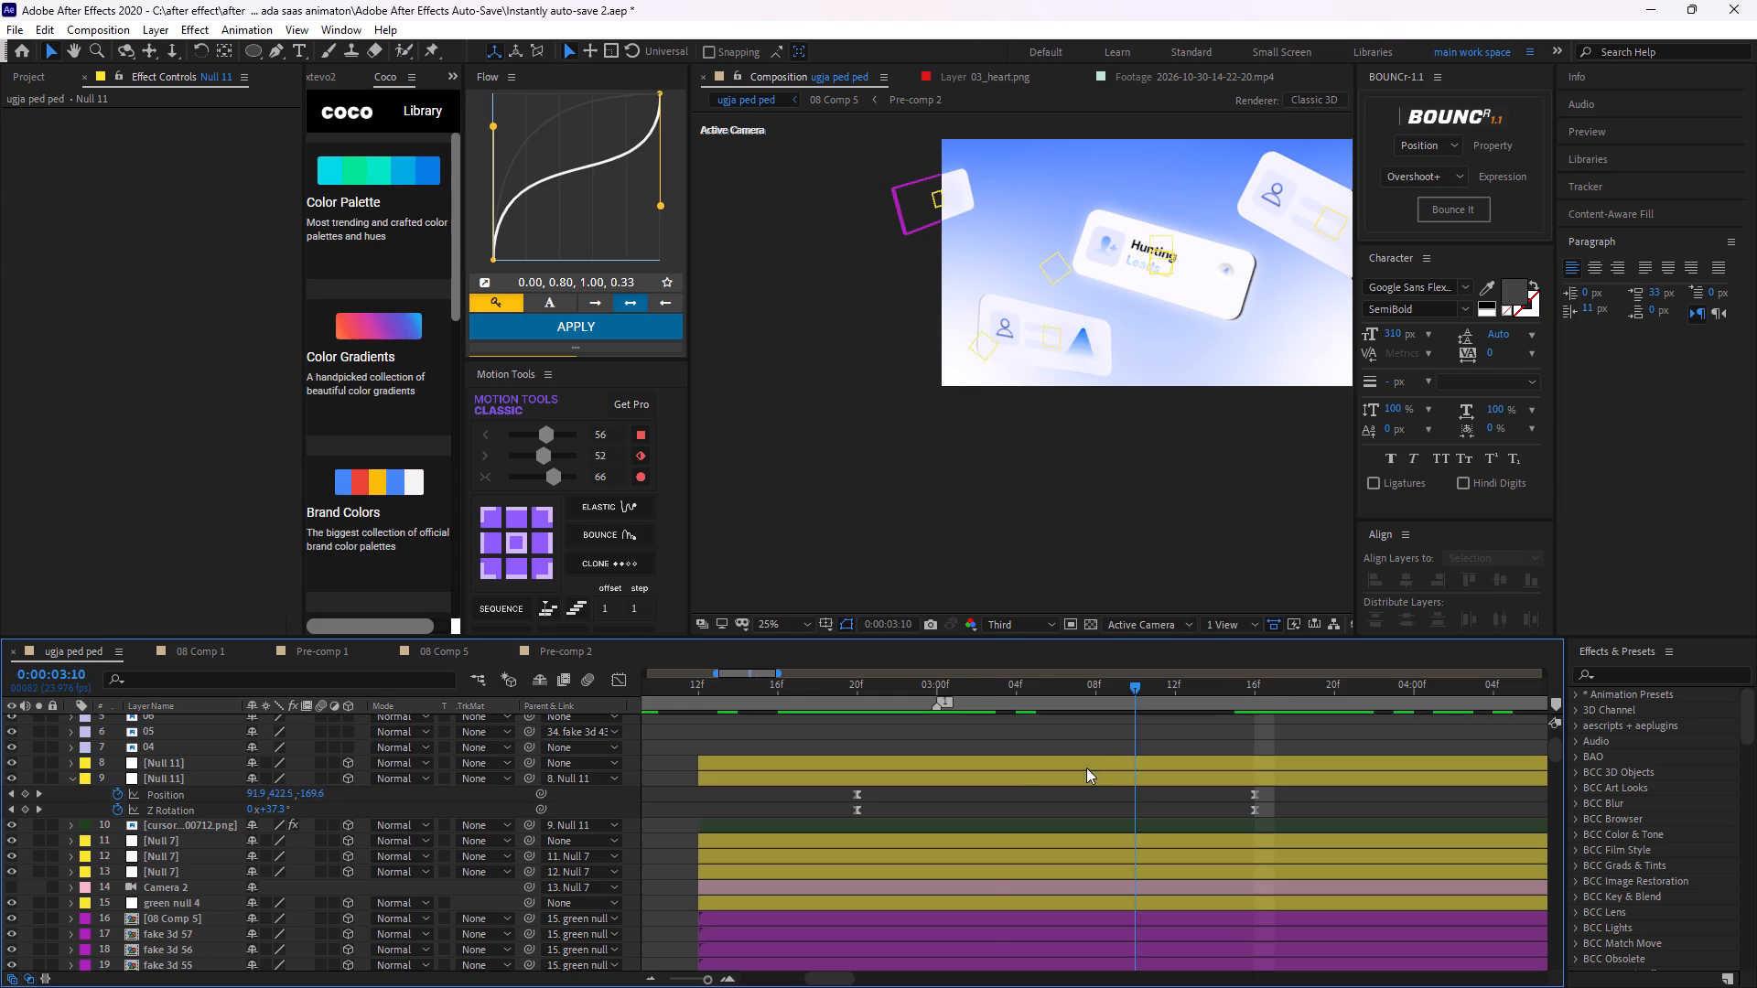
{"action": "left_click_drag", "start_coordinate": [1086, 768], "coordinate": [978, 793]}
Reshape the Flow curve to 0.72, 0.35, 0.10, 0.64 and apply it to the null's Position and Z Rotation keyframes.
{"action": "left_click_drag", "start_coordinate": [1277, 792], "coordinate": [814, 826]}
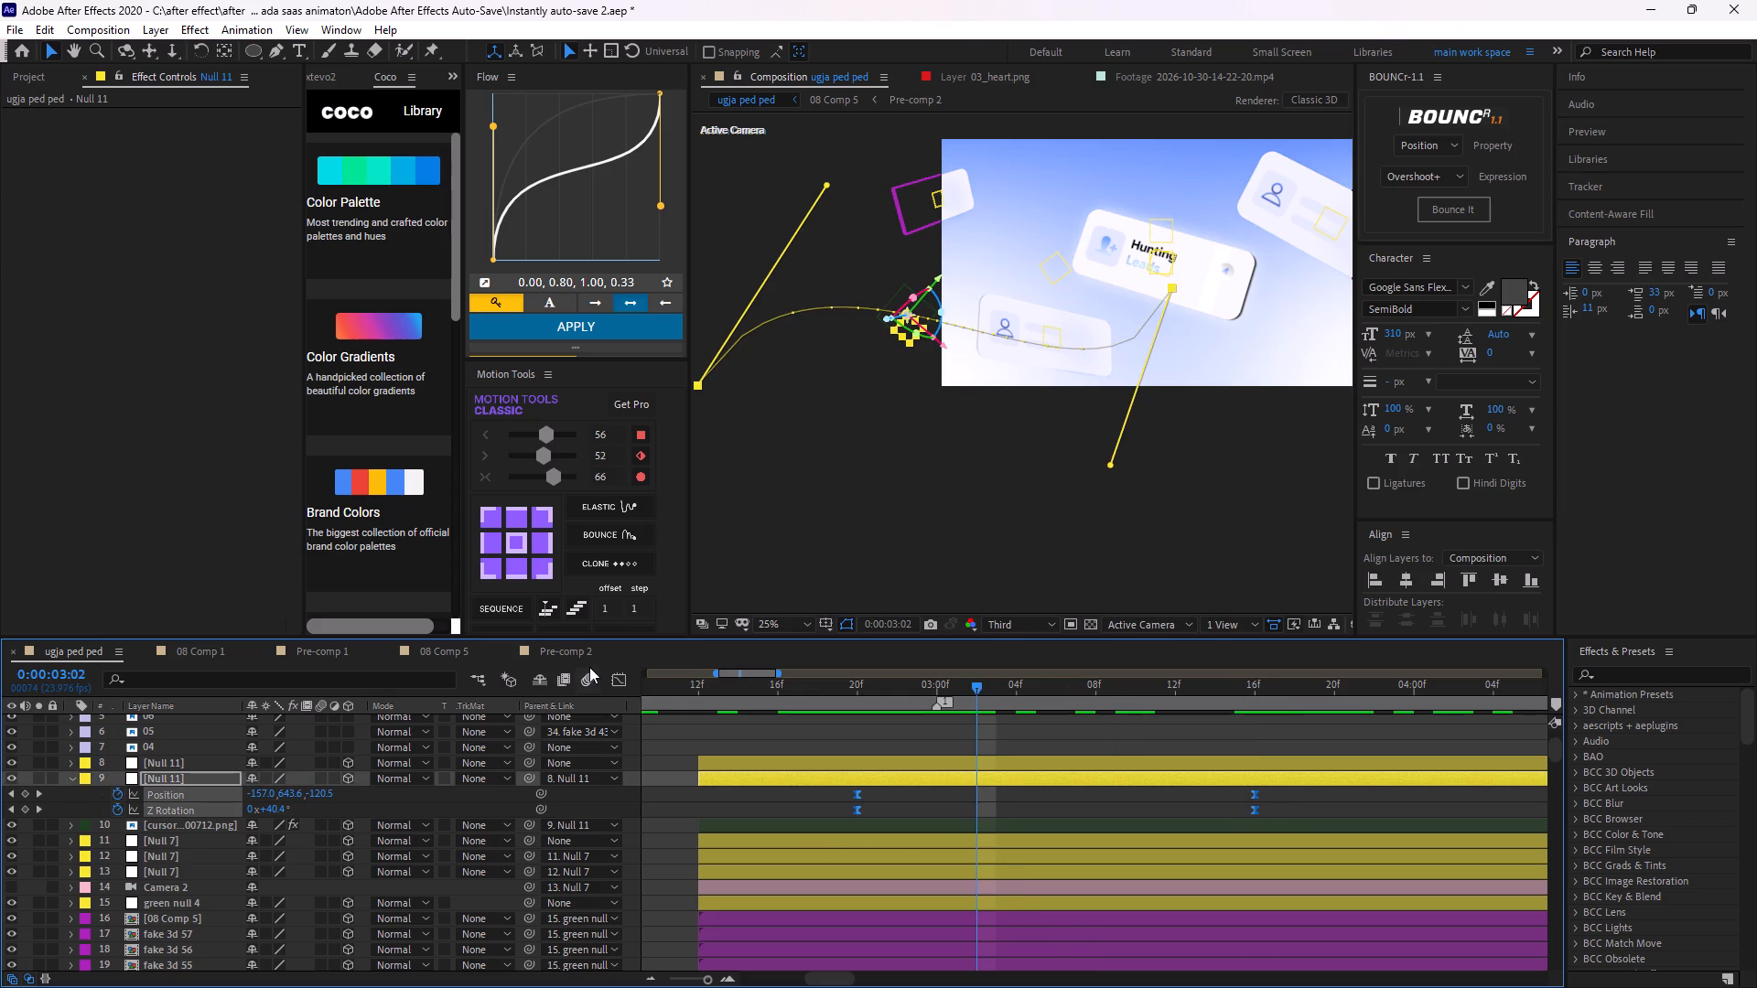
{"action": "left_click_drag", "start_coordinate": [658, 202], "coordinate": [637, 180]}
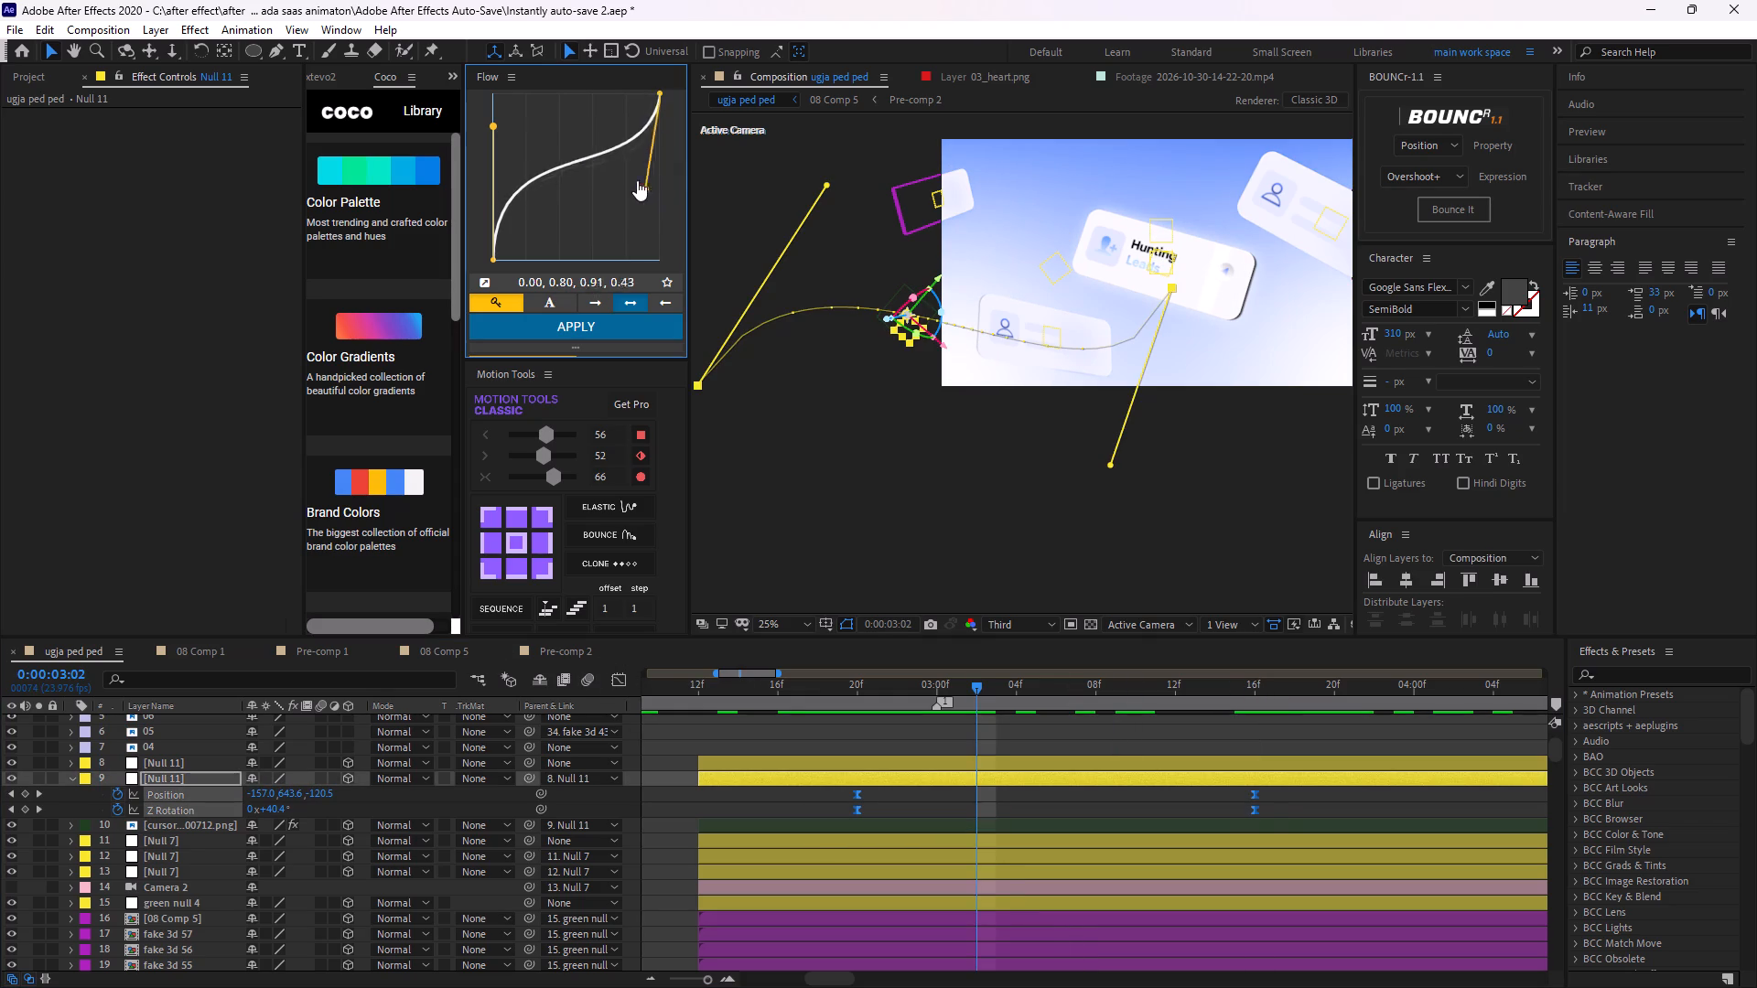
{"action": "left_click_drag", "start_coordinate": [637, 180], "coordinate": [611, 111]}
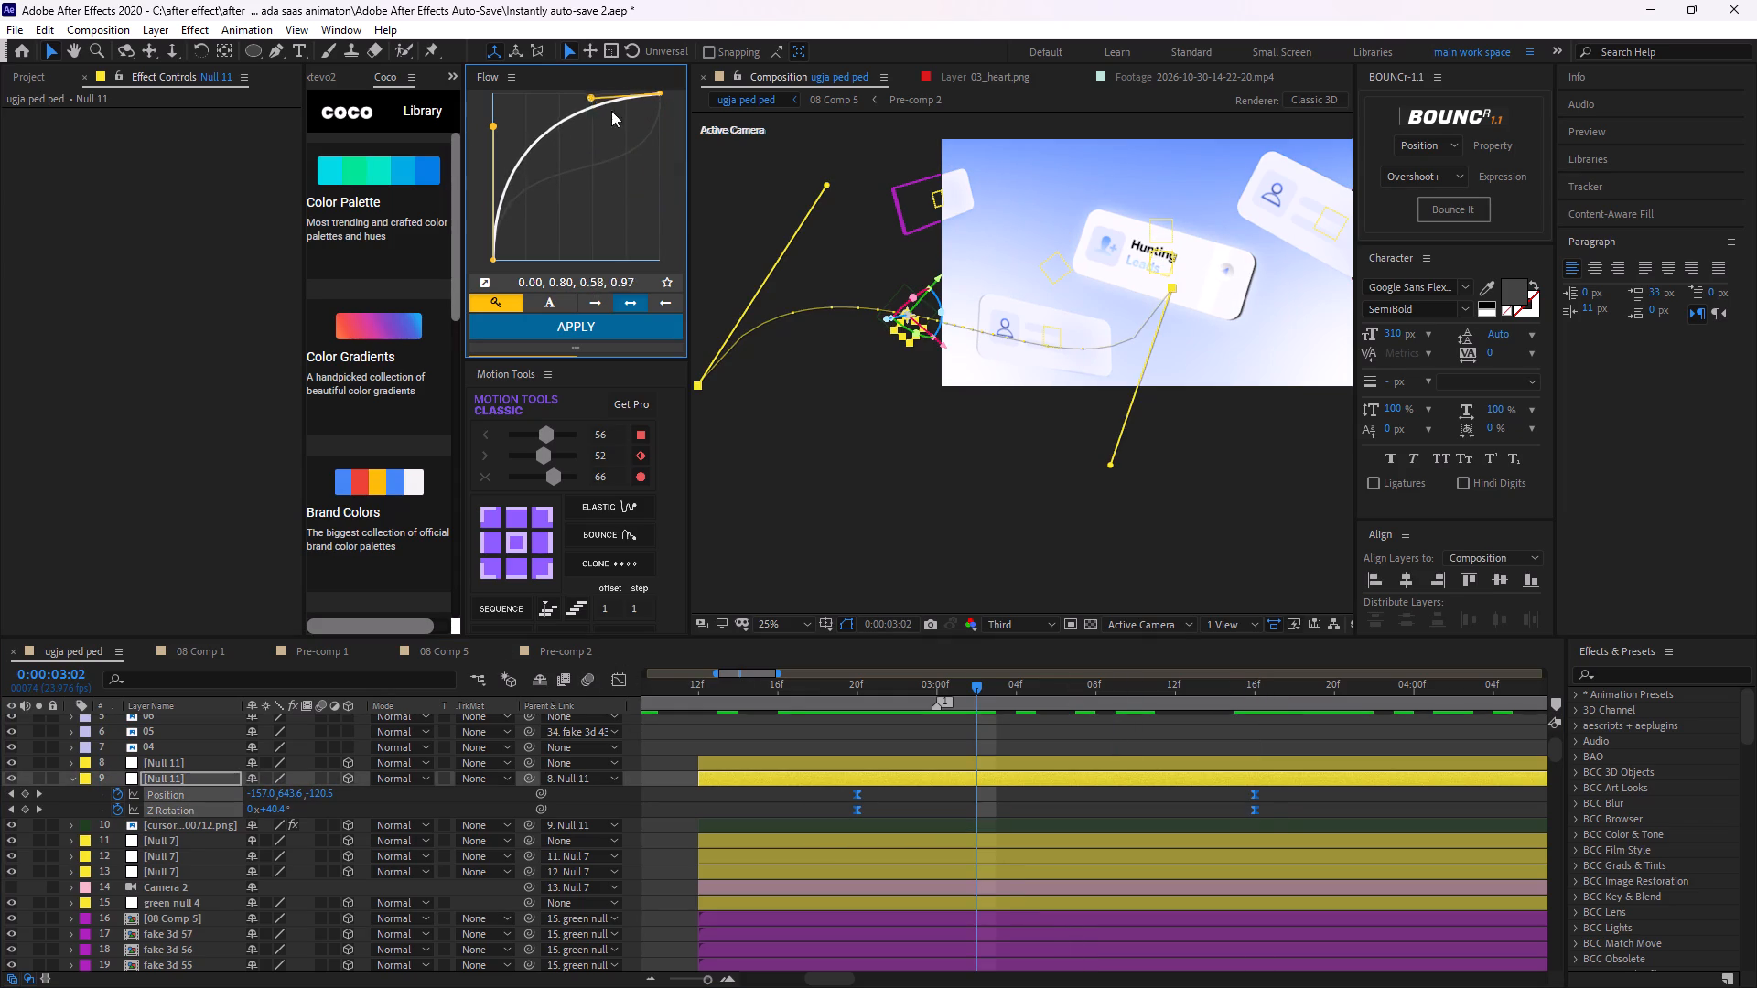
{"action": "left_click_drag", "start_coordinate": [611, 111], "coordinate": [560, 111]}
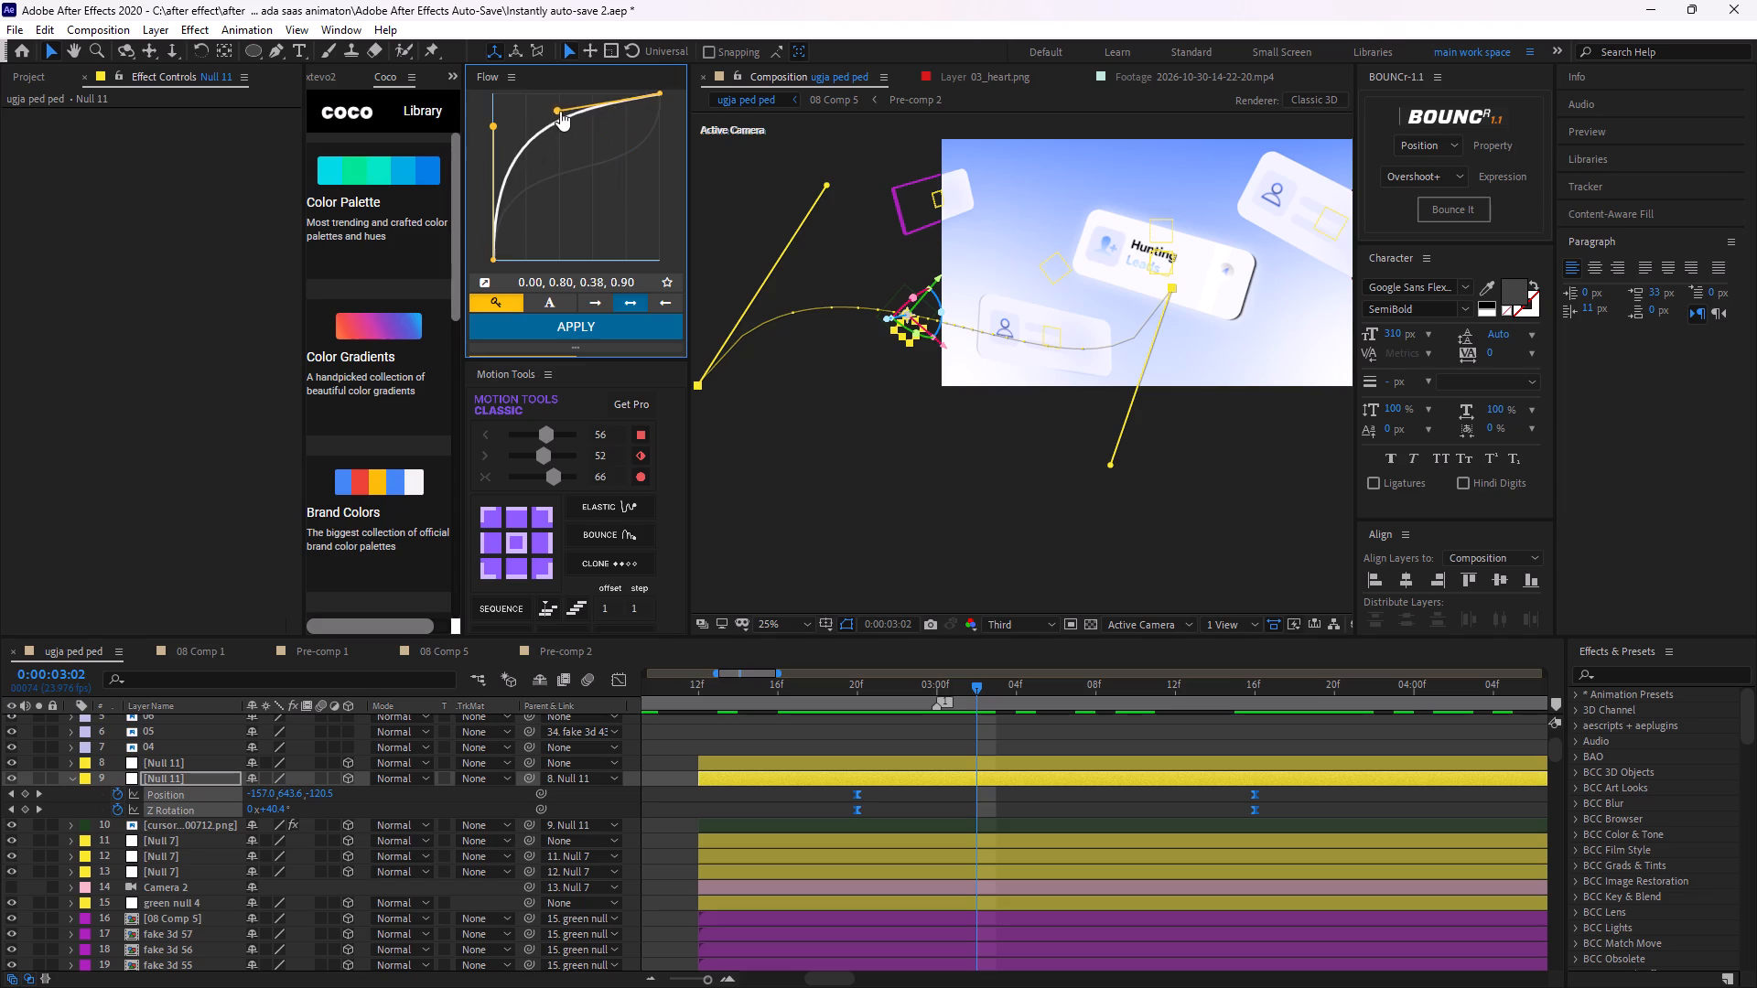
{"action": "left_click_drag", "start_coordinate": [560, 111], "coordinate": [595, 87]}
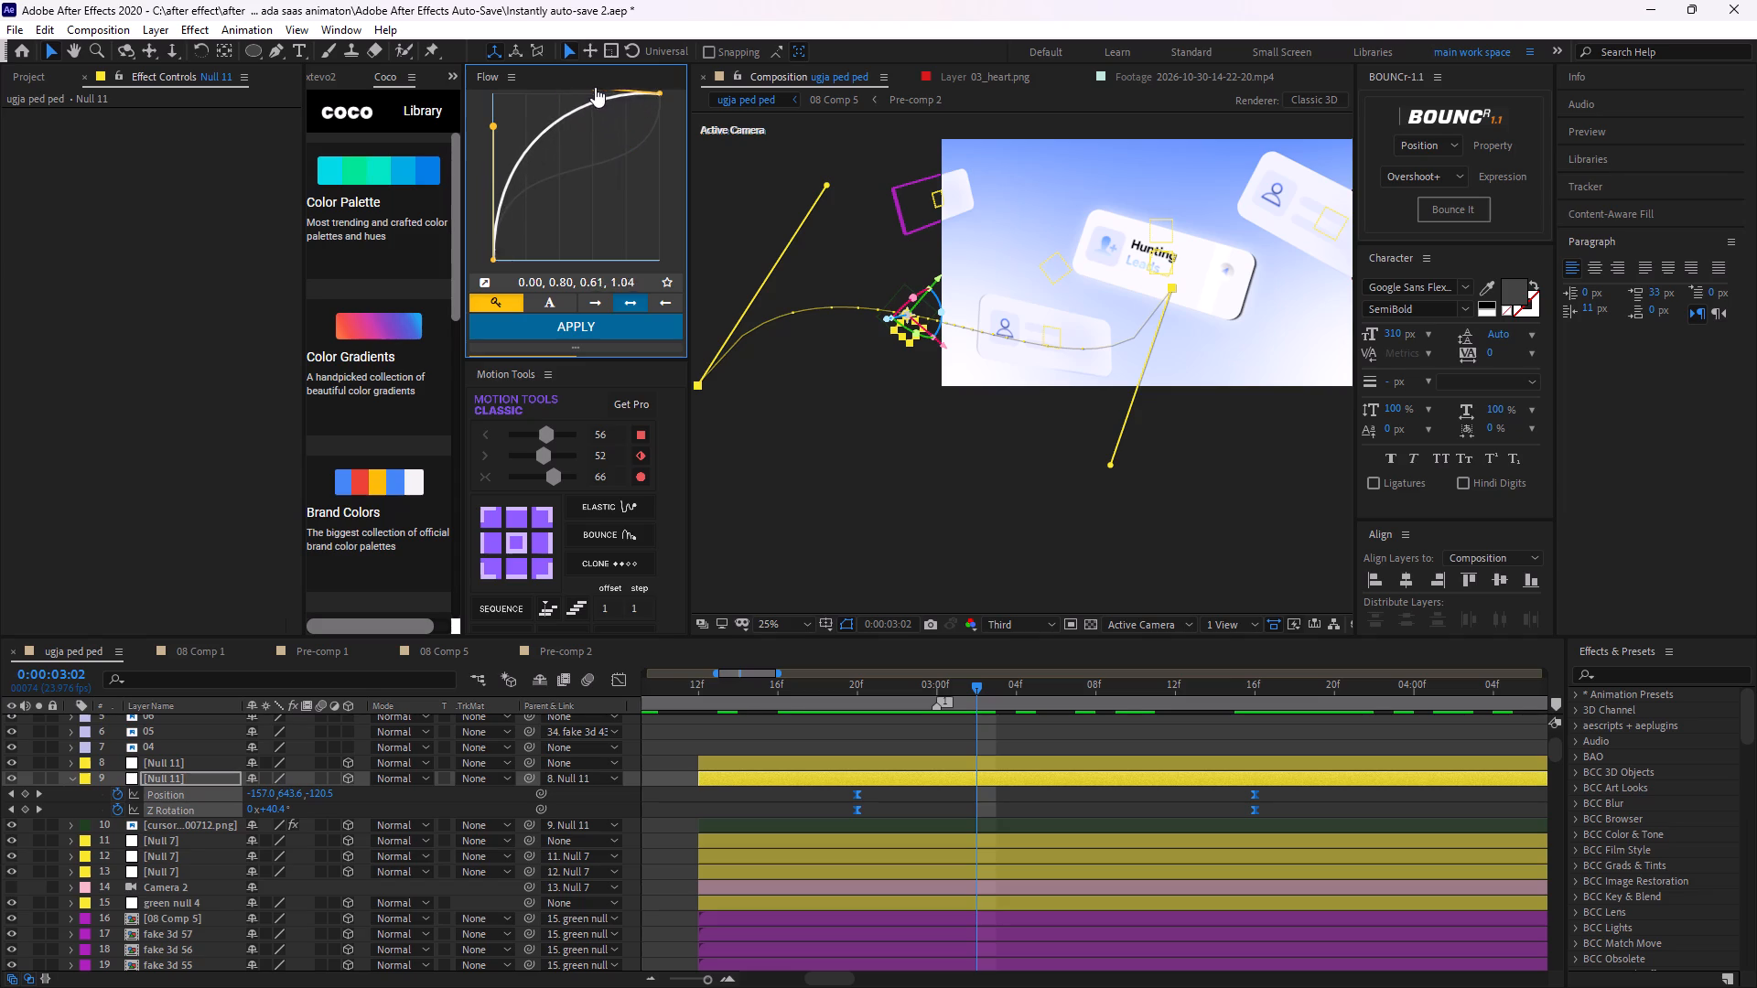
{"action": "left_click_drag", "start_coordinate": [595, 87], "coordinate": [600, 134]}
{"action": "left_click_drag", "start_coordinate": [601, 134], "coordinate": [587, 159]}
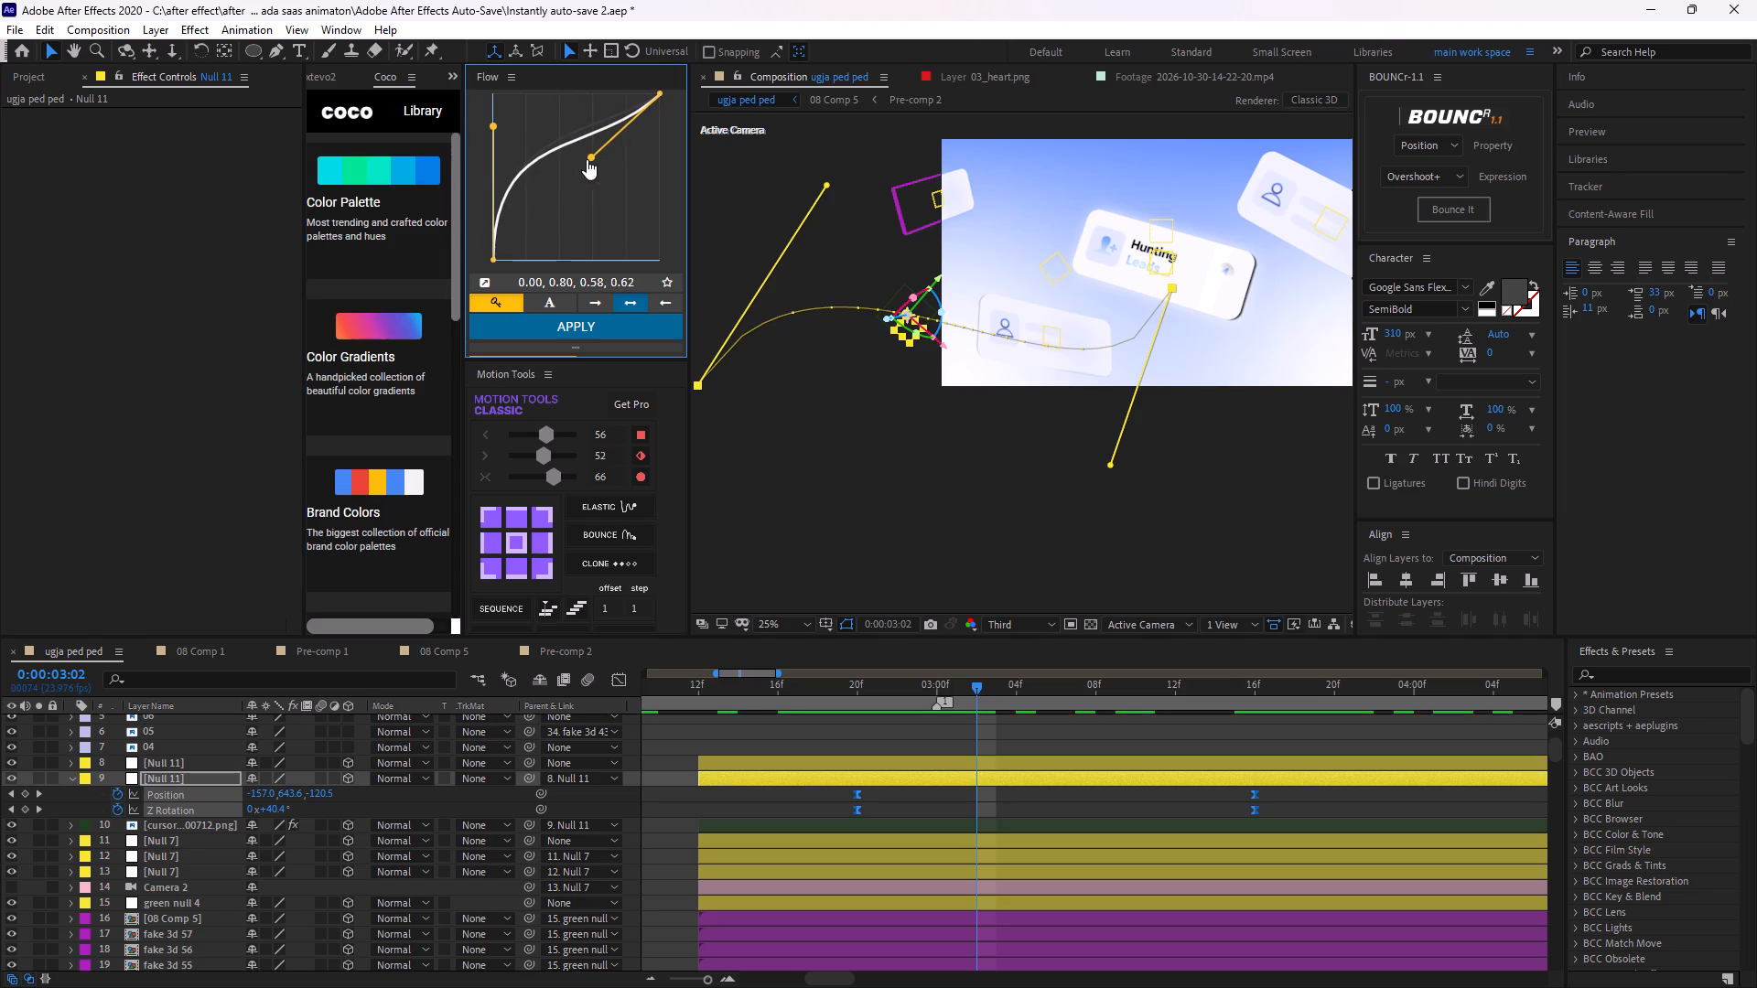
{"action": "left_click_drag", "start_coordinate": [587, 159], "coordinate": [579, 157]}
{"action": "left_click_drag", "start_coordinate": [494, 123], "coordinate": [572, 229]}
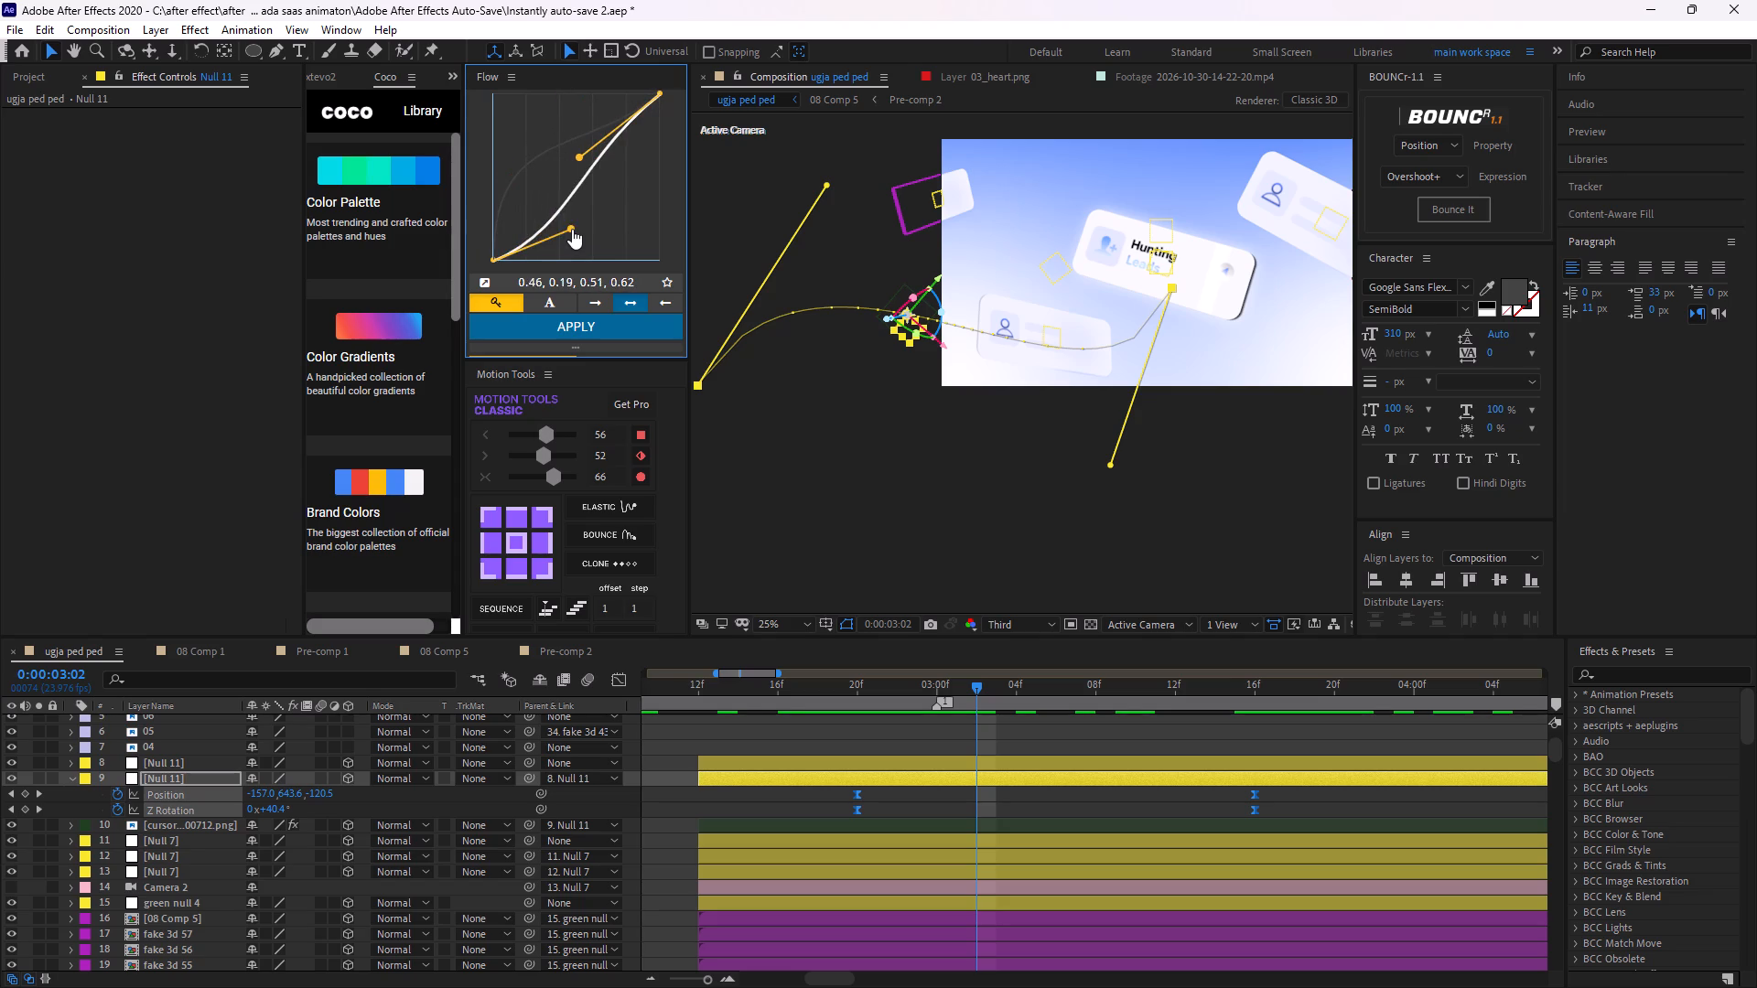
{"action": "left_click_drag", "start_coordinate": [572, 229], "coordinate": [566, 178]}
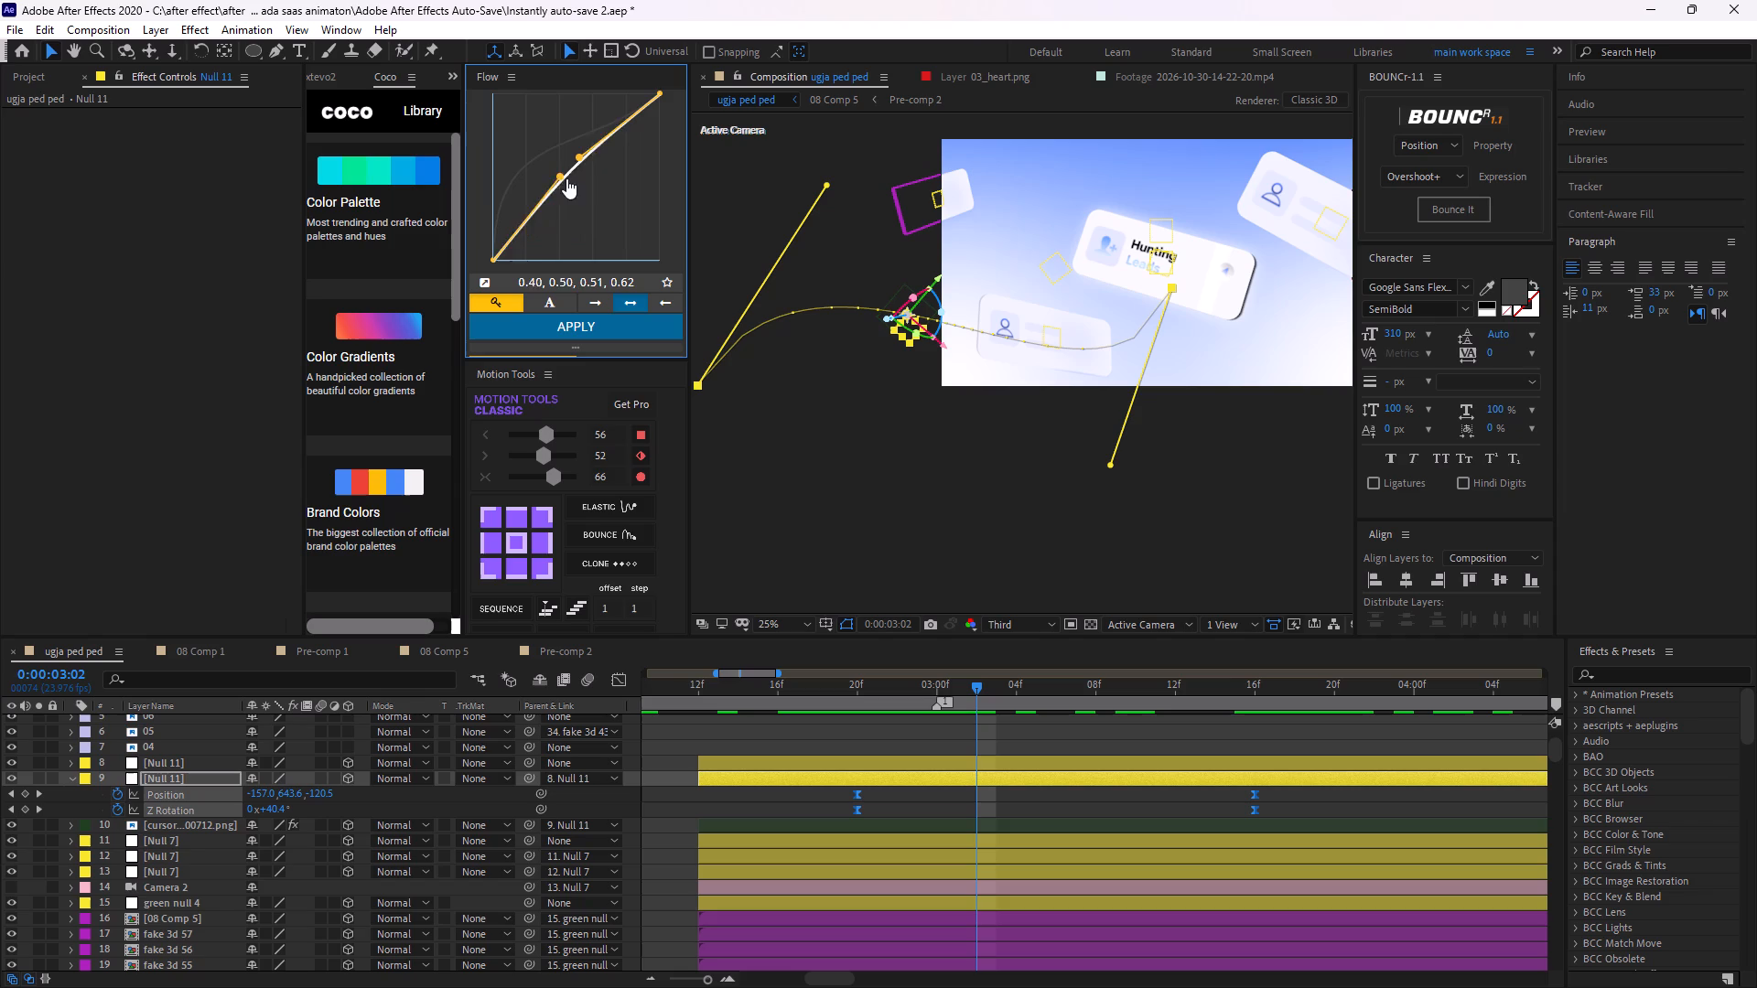
{"action": "left_click_drag", "start_coordinate": [566, 178], "coordinate": [619, 192]}
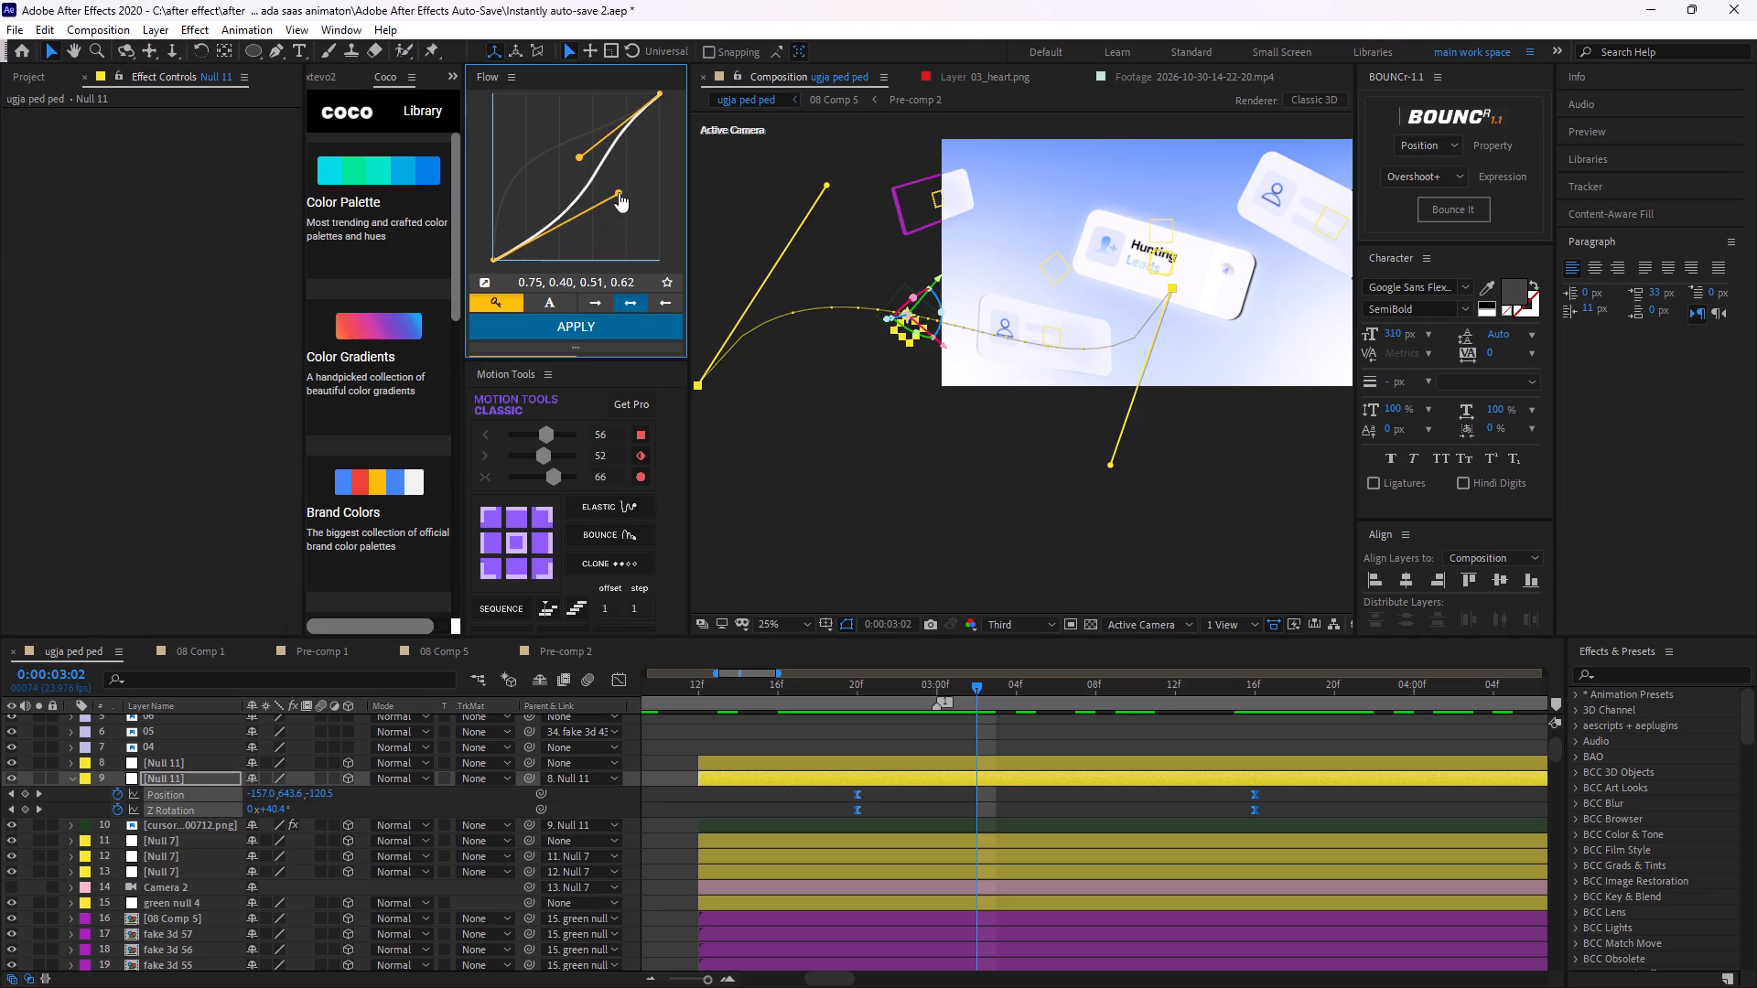
{"action": "left_click_drag", "start_coordinate": [619, 192], "coordinate": [620, 185]}
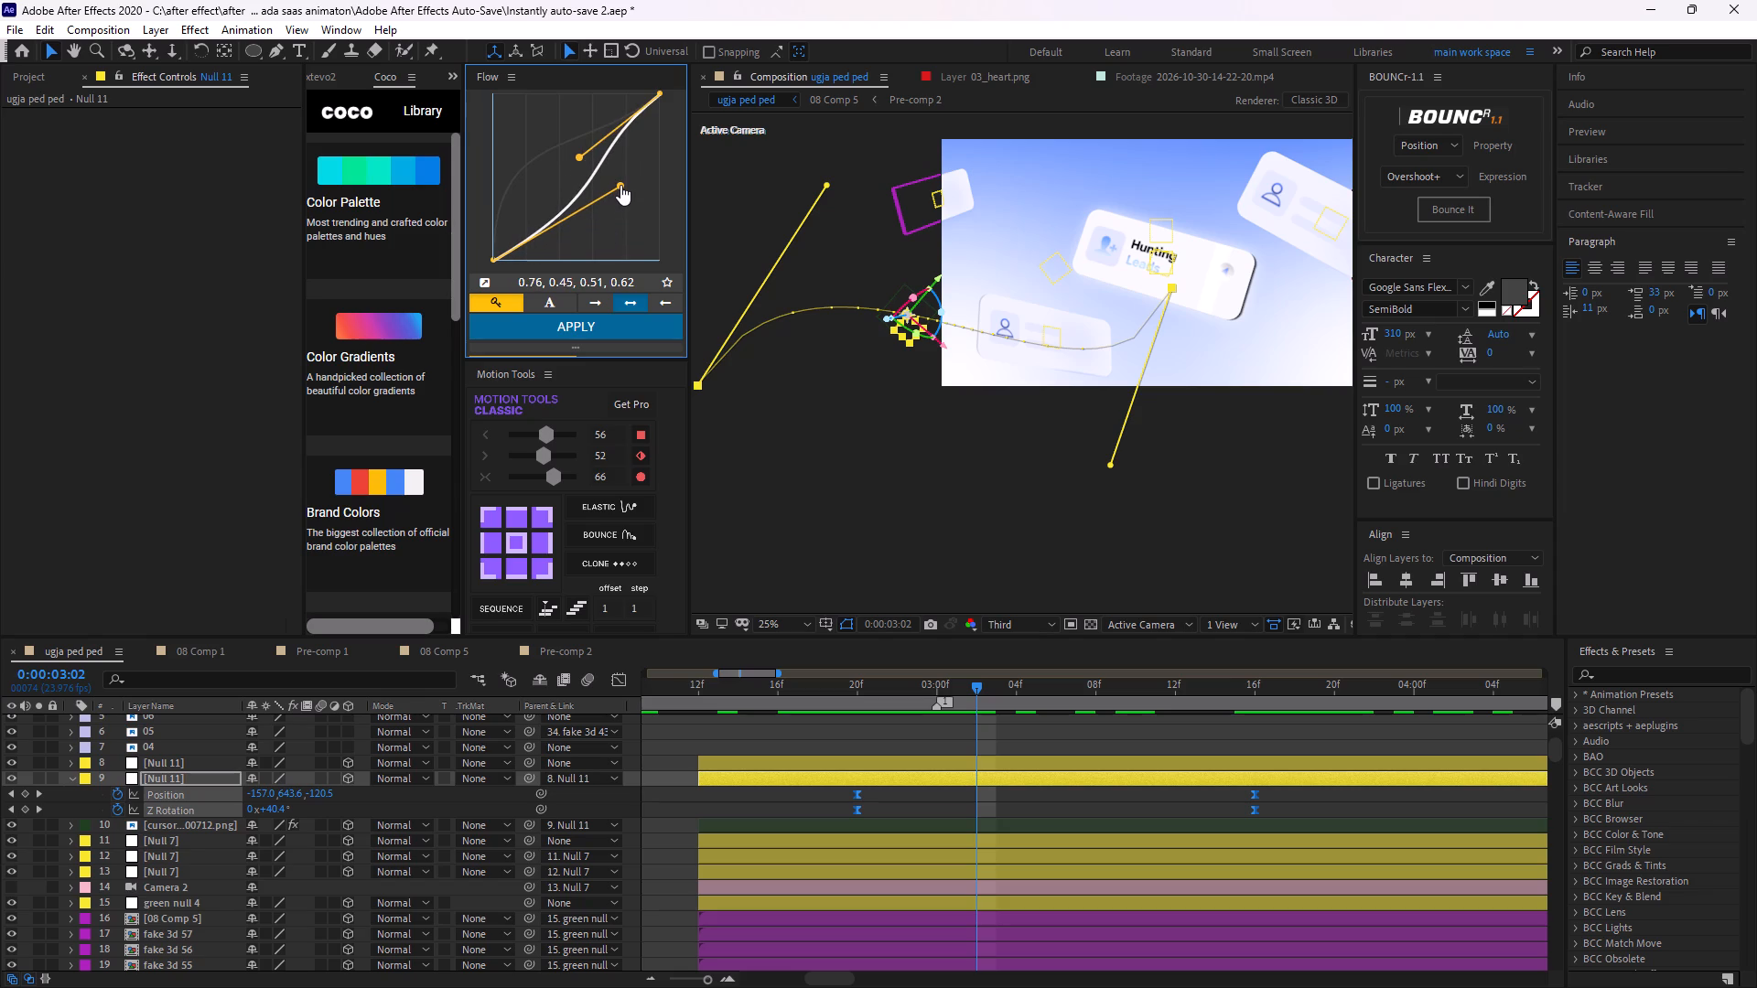
{"action": "left_click_drag", "start_coordinate": [620, 185], "coordinate": [535, 183]}
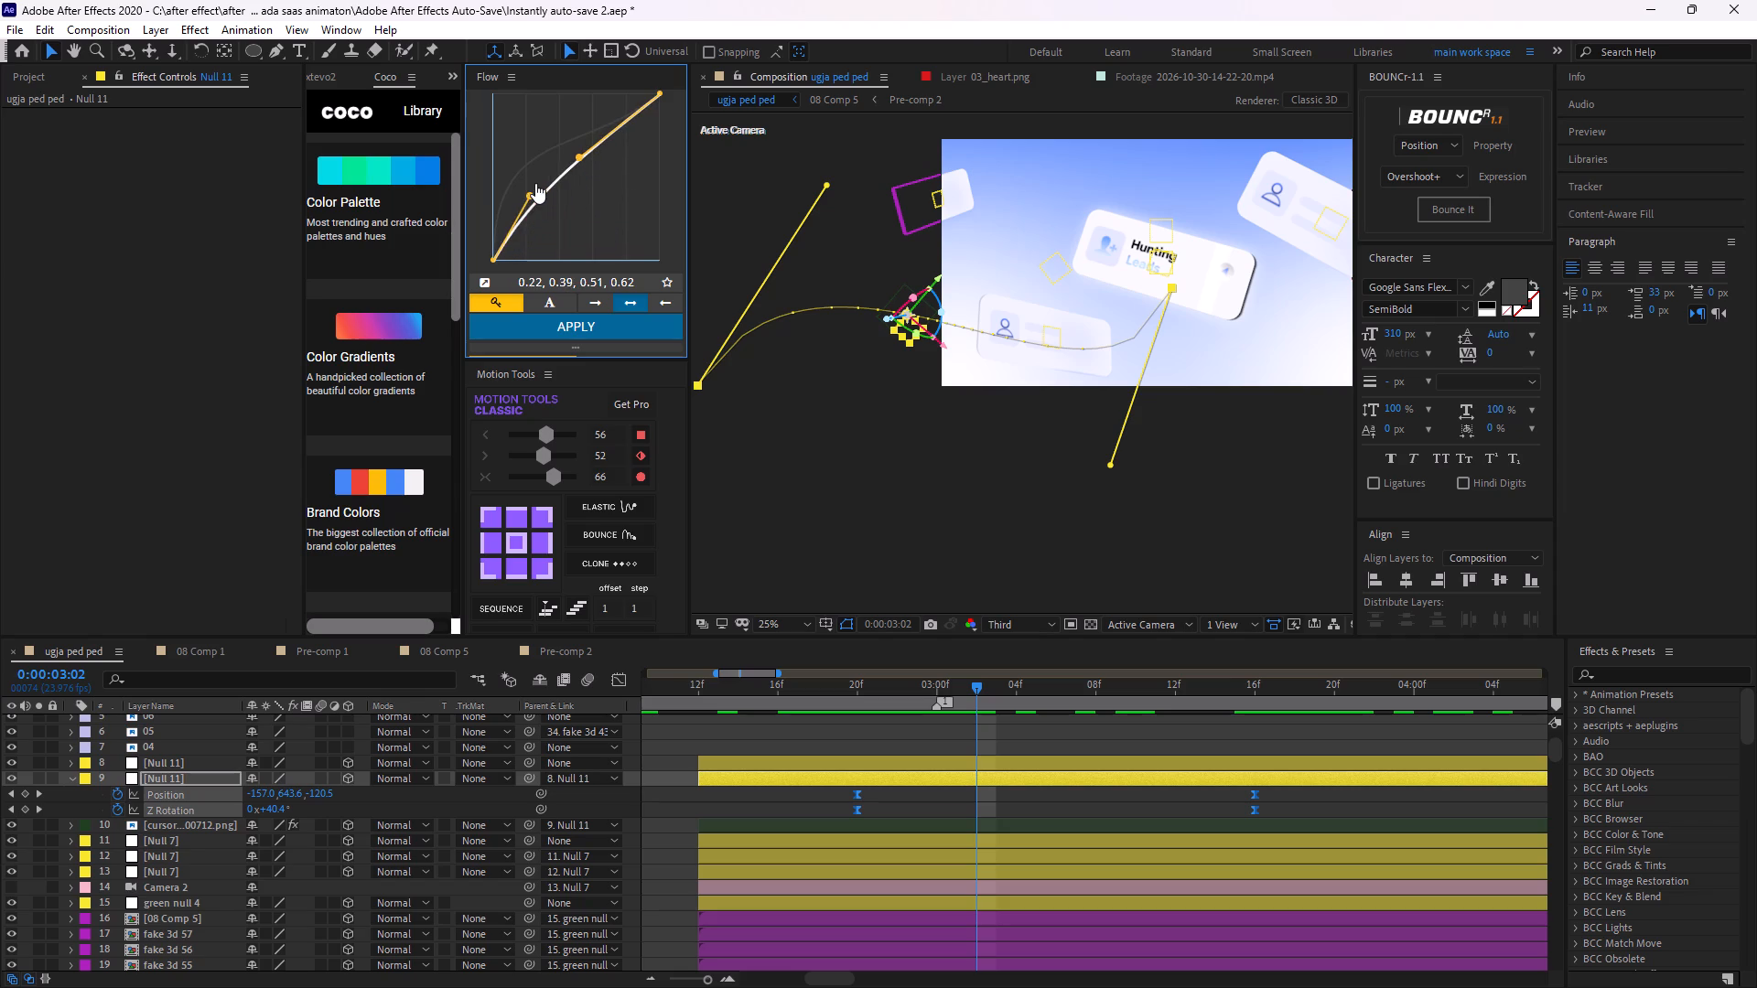
{"action": "left_click_drag", "start_coordinate": [535, 183], "coordinate": [584, 208]}
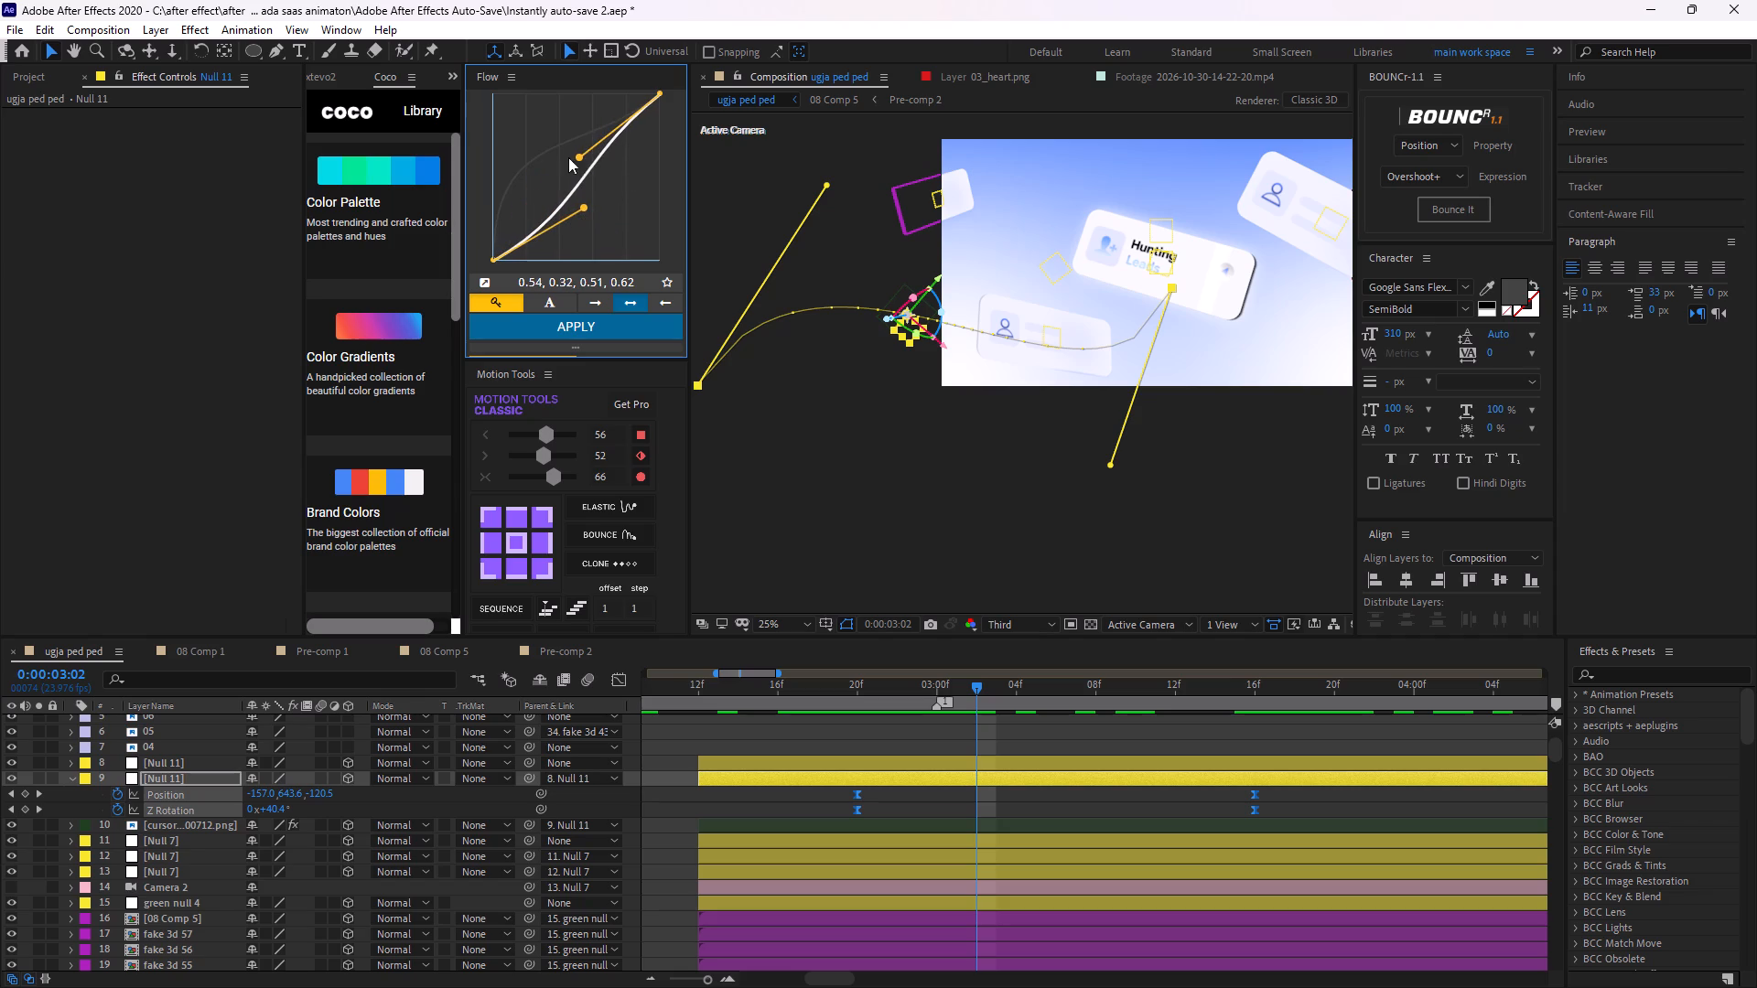
{"action": "left_click_drag", "start_coordinate": [578, 156], "coordinate": [511, 154]}
{"action": "left_click_drag", "start_coordinate": [583, 206], "coordinate": [611, 189]}
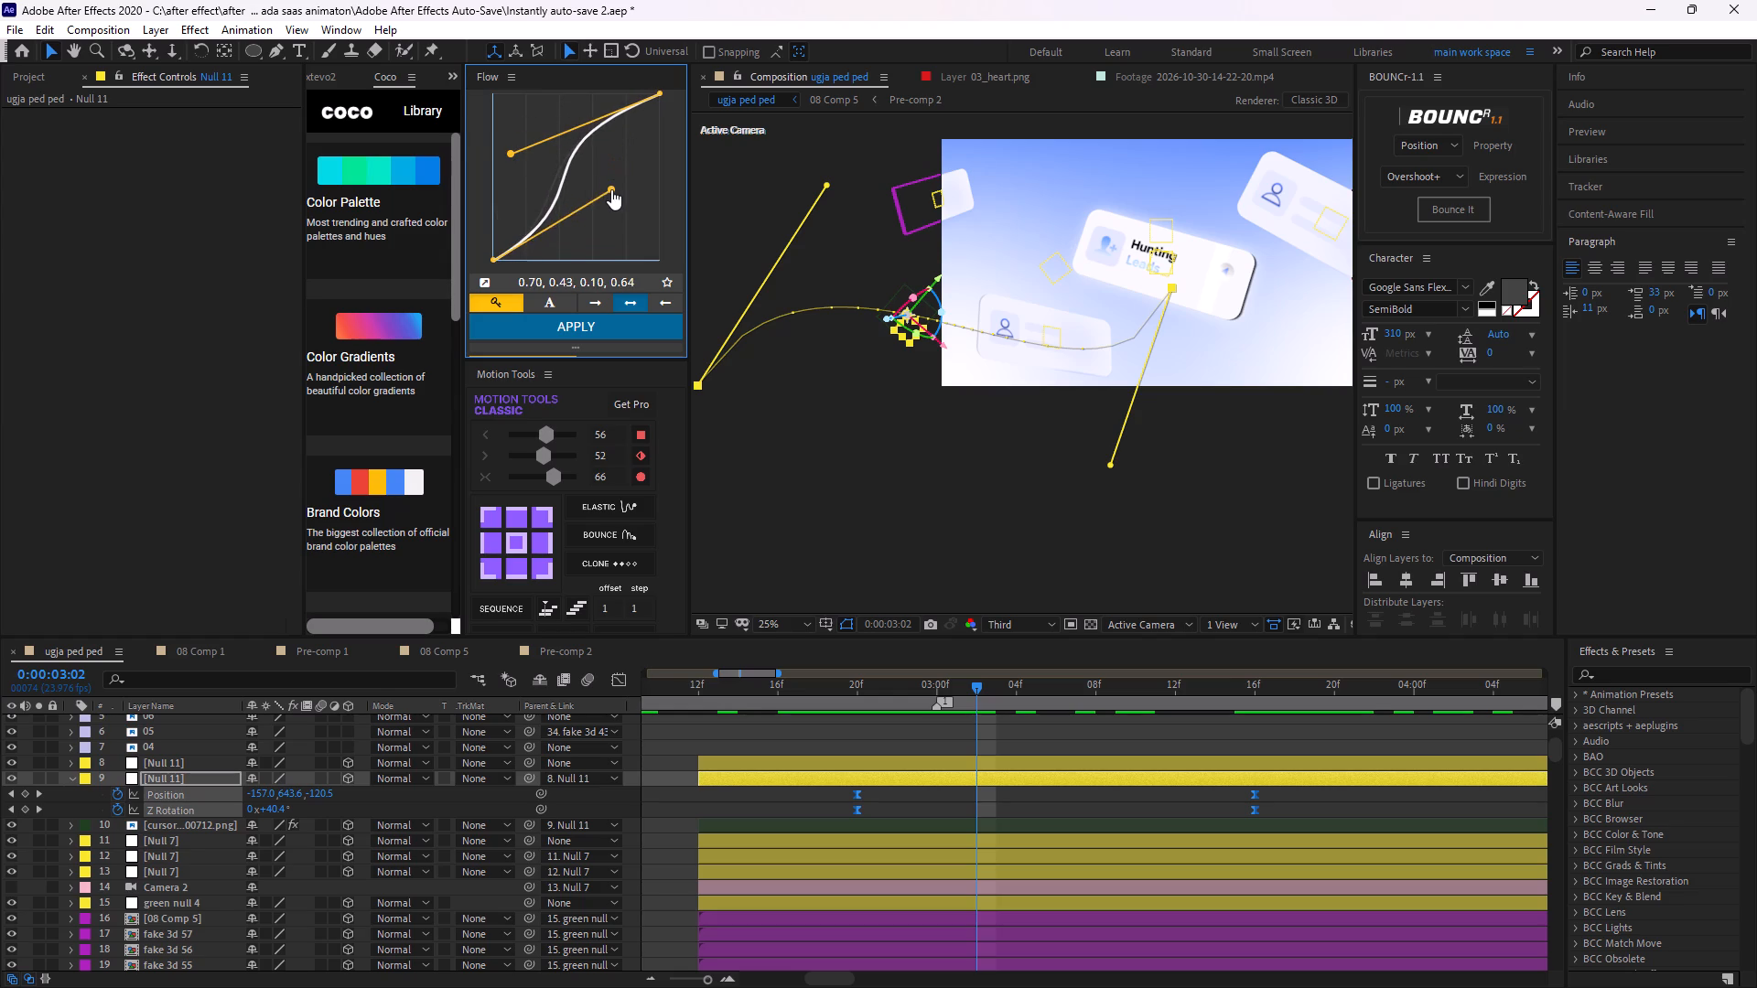
{"action": "left_click_drag", "start_coordinate": [611, 189], "coordinate": [613, 201]}
{"action": "left_click_drag", "start_coordinate": [620, 341], "coordinate": [618, 329]}
{"action": "left_click", "coordinate": [618, 329]}
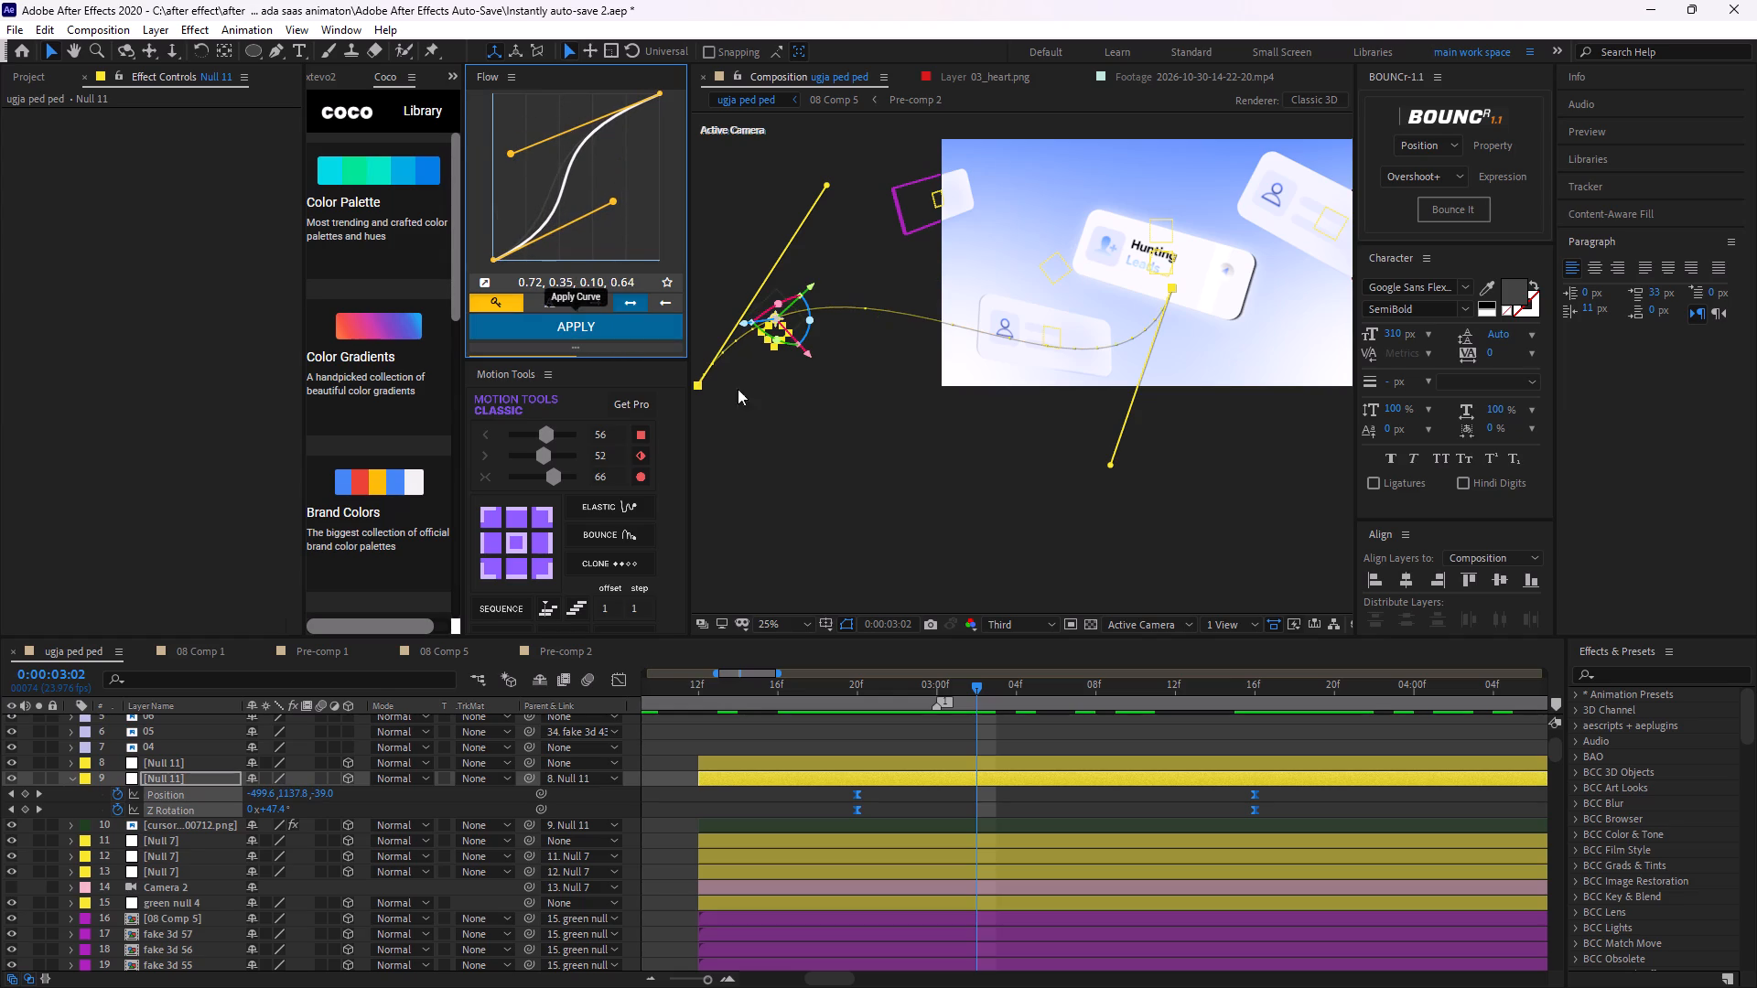
Play back the cursor's flight several times from just before its first keyframe to examine the revised easing.
{"action": "left_click_drag", "start_coordinate": [983, 683], "coordinate": [855, 703]}
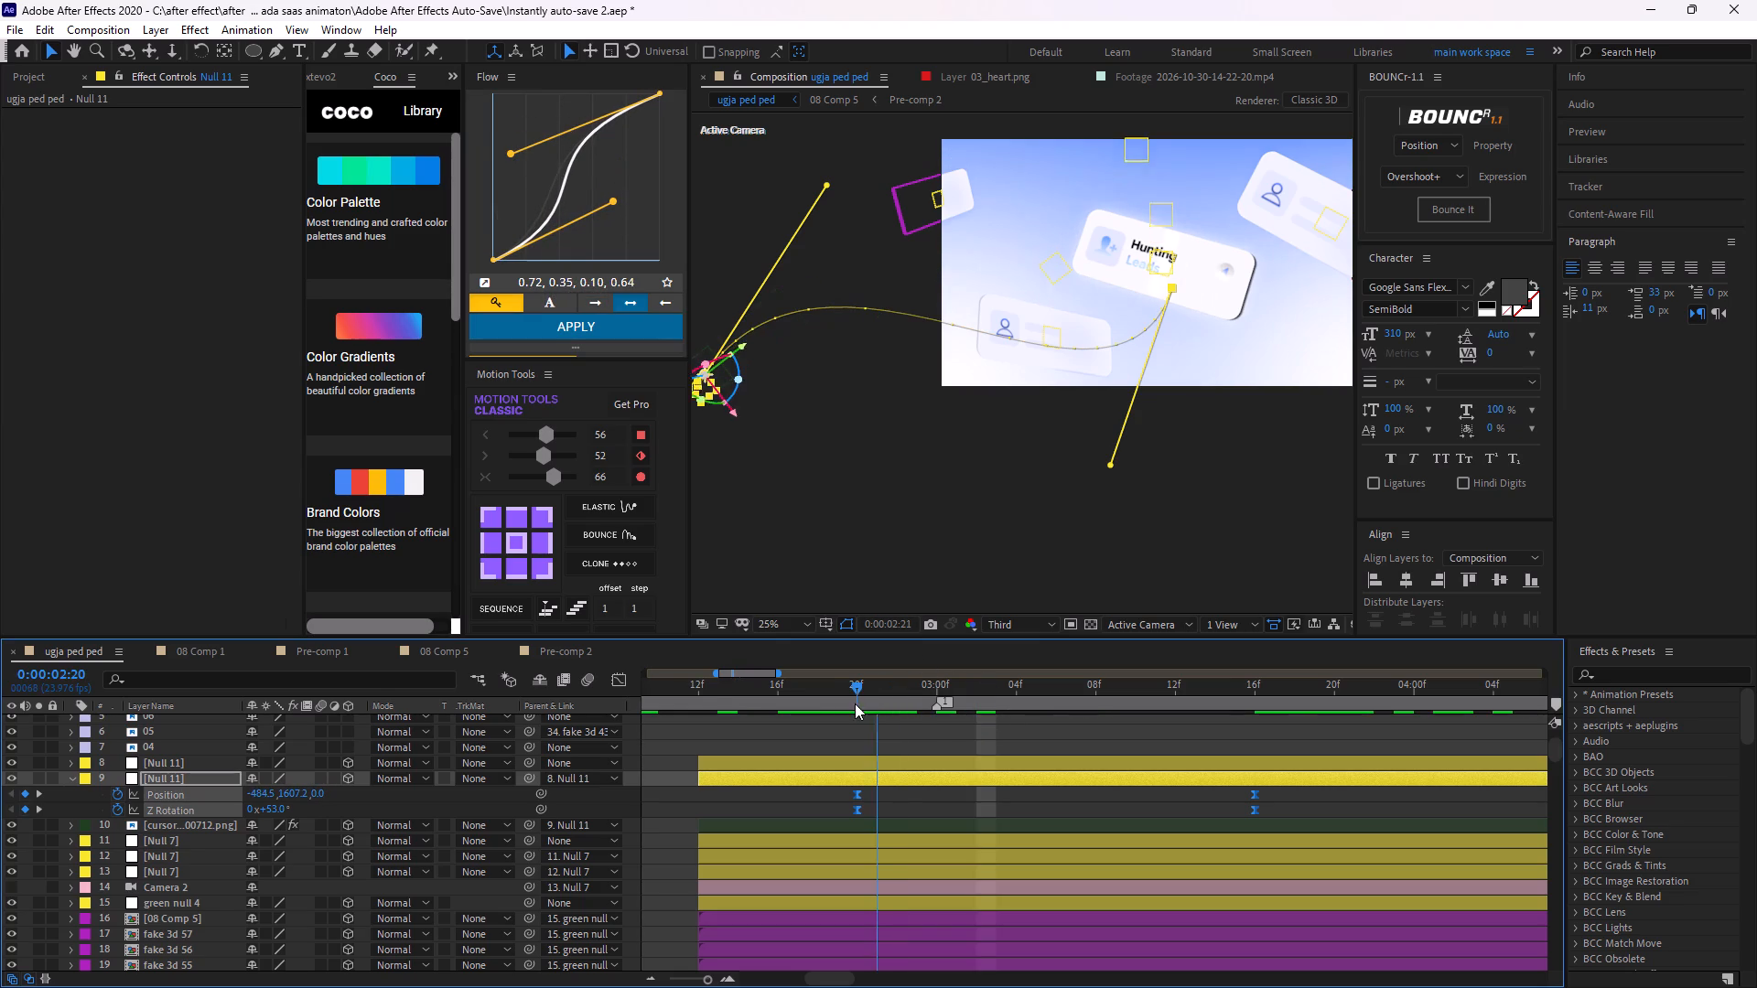
{"action": "left_click_drag", "start_coordinate": [855, 703], "coordinate": [852, 703]}
{"action": "key", "text": "space"}
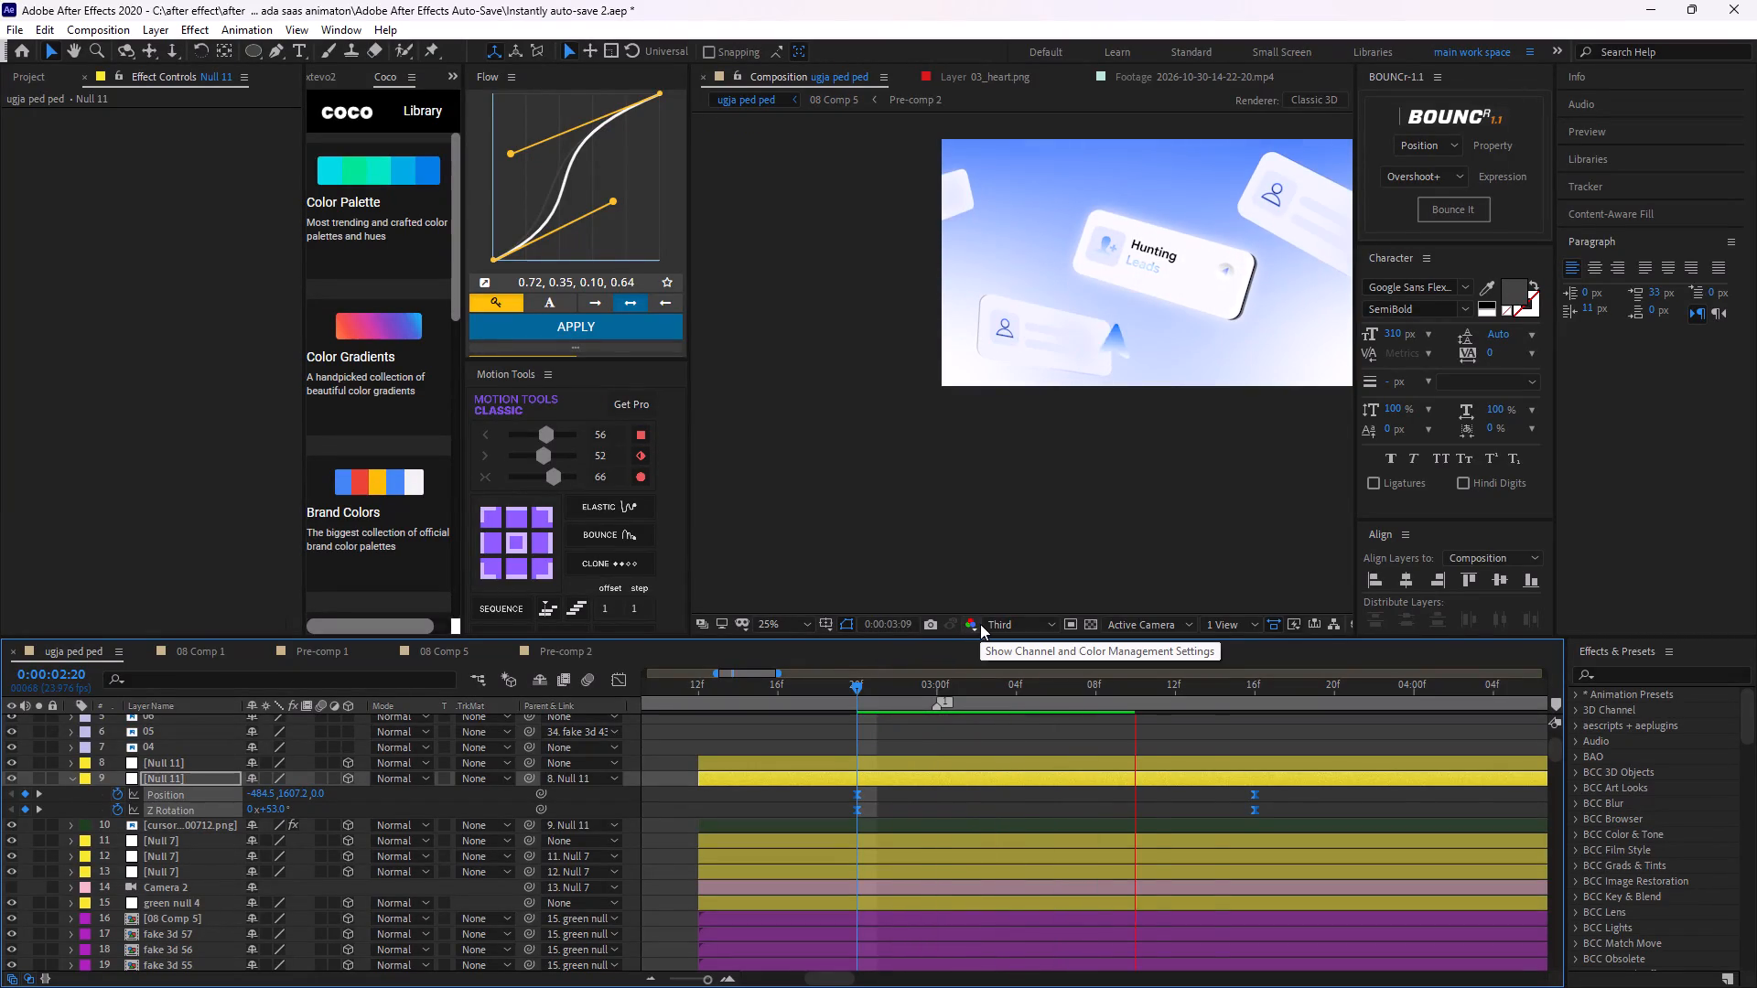
{"action": "key", "text": "space"}
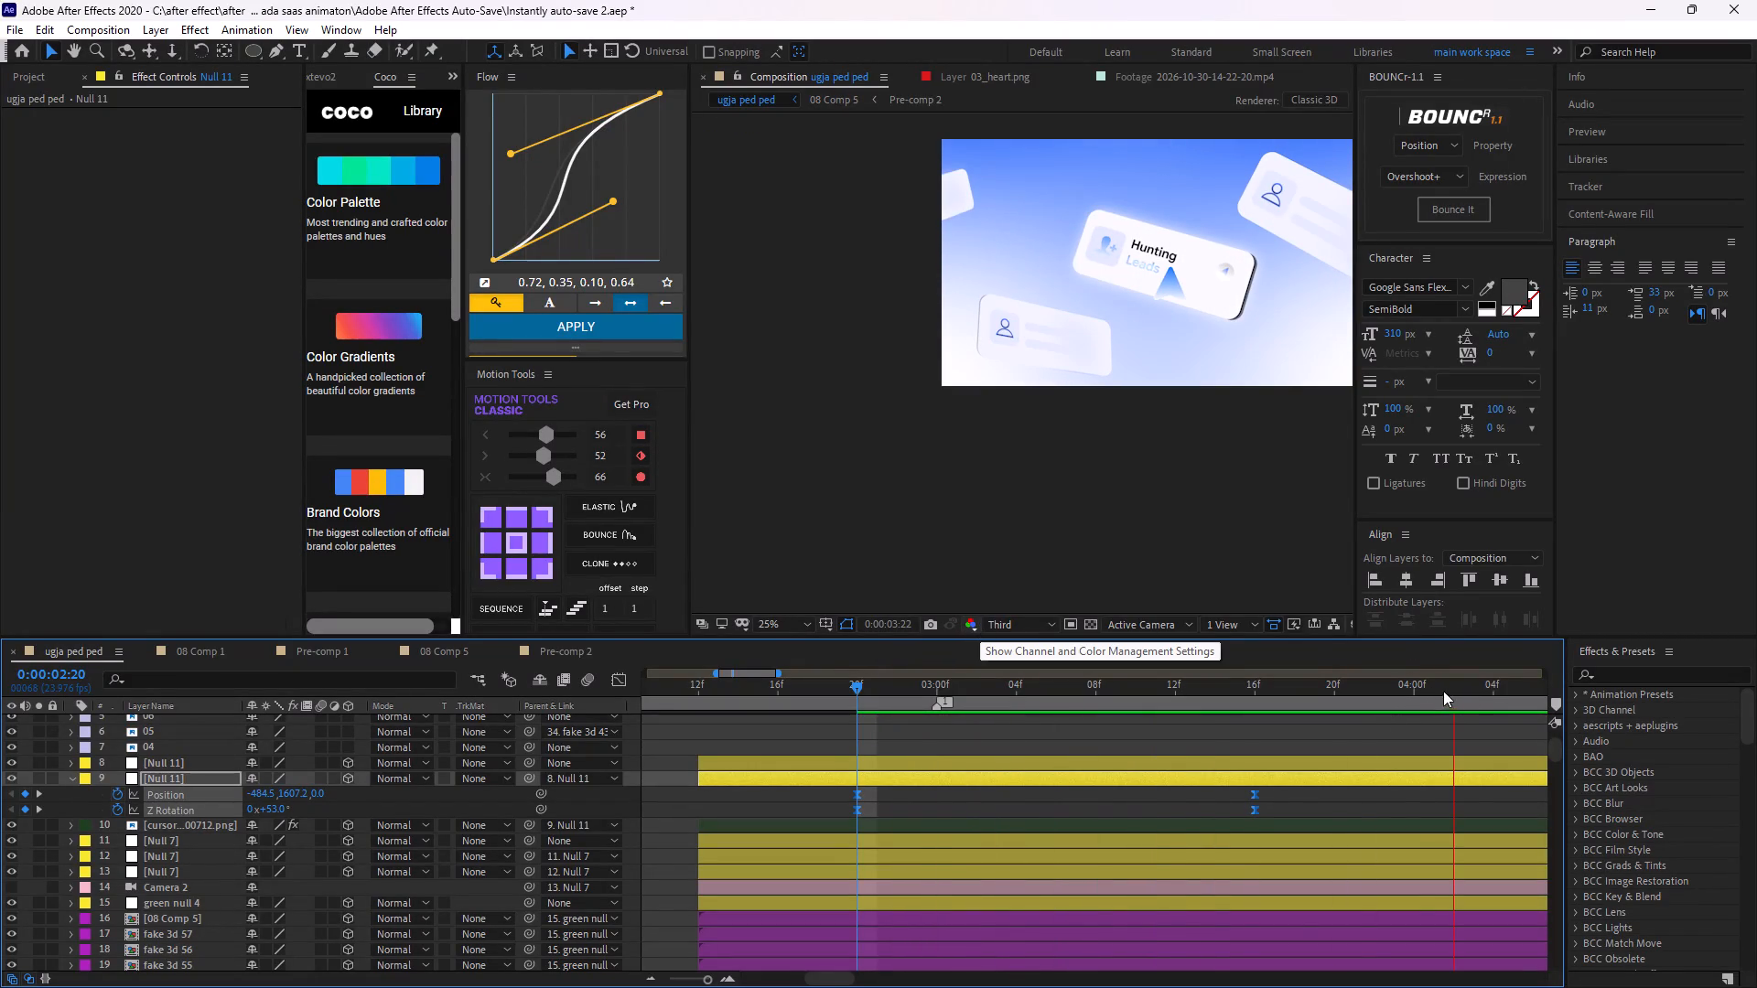
{"action": "left_click_drag", "start_coordinate": [1428, 685], "coordinate": [866, 789]}
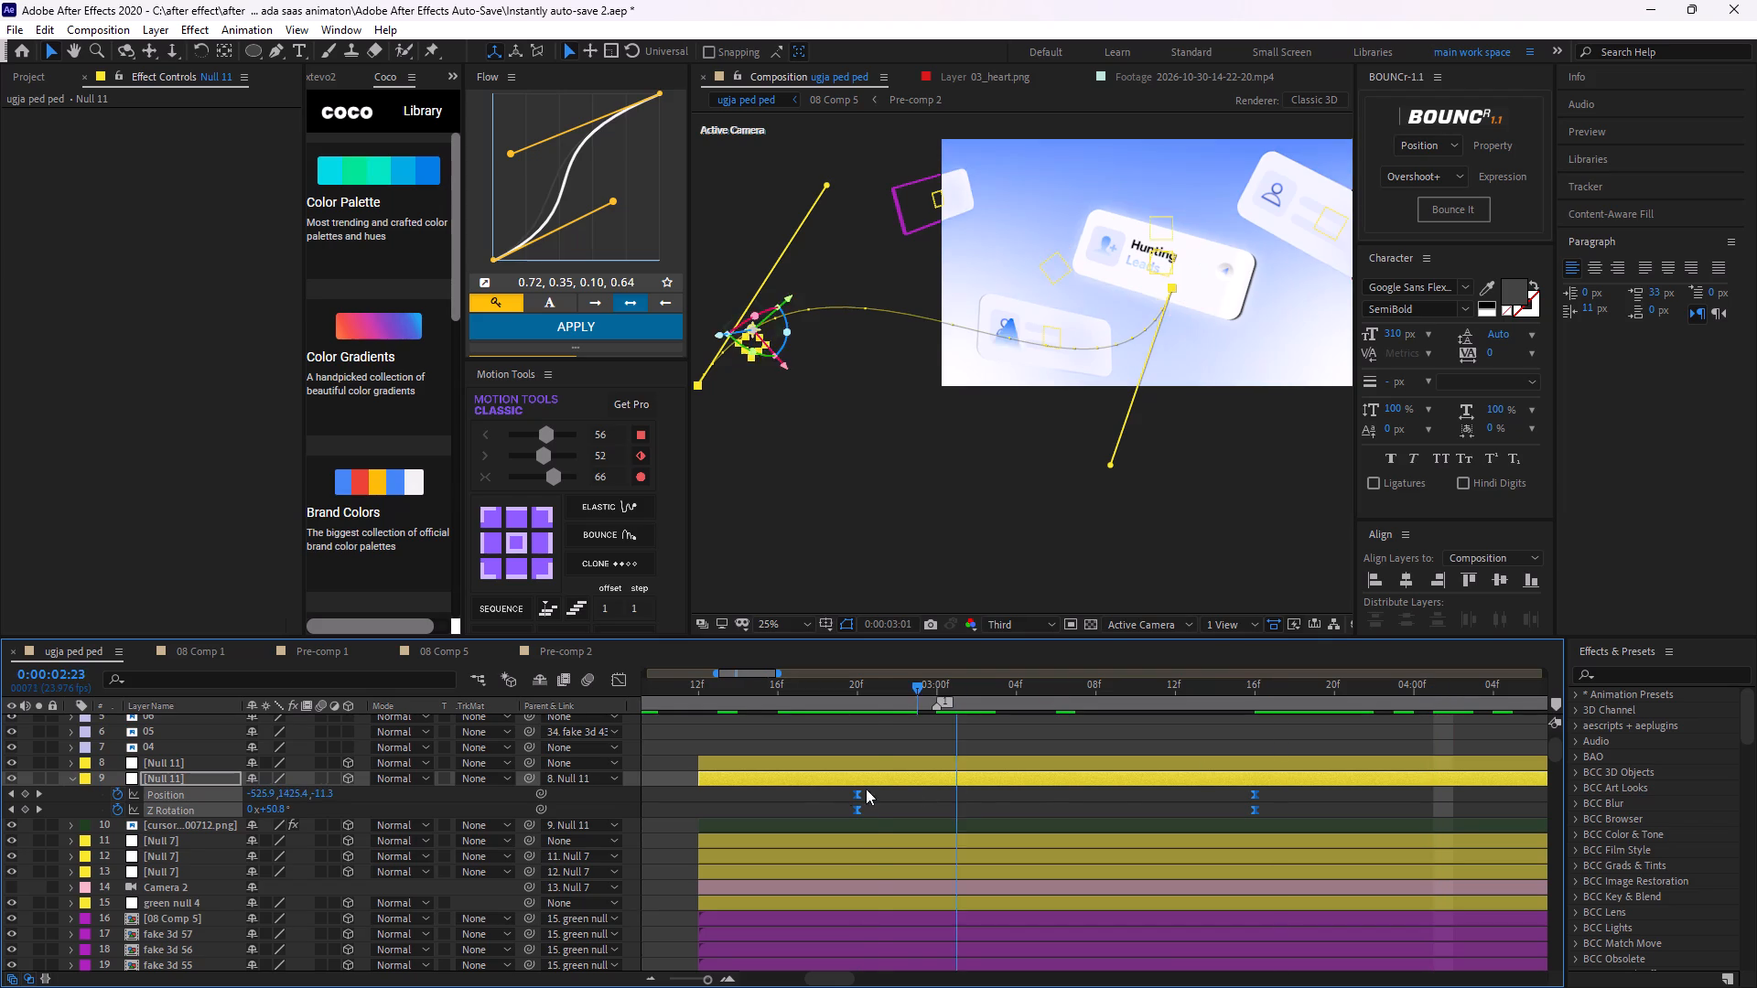
{"action": "left_click_drag", "start_coordinate": [866, 789], "coordinate": [781, 771]}
{"action": "key", "text": "space"}
{"action": "key", "text": "space"}
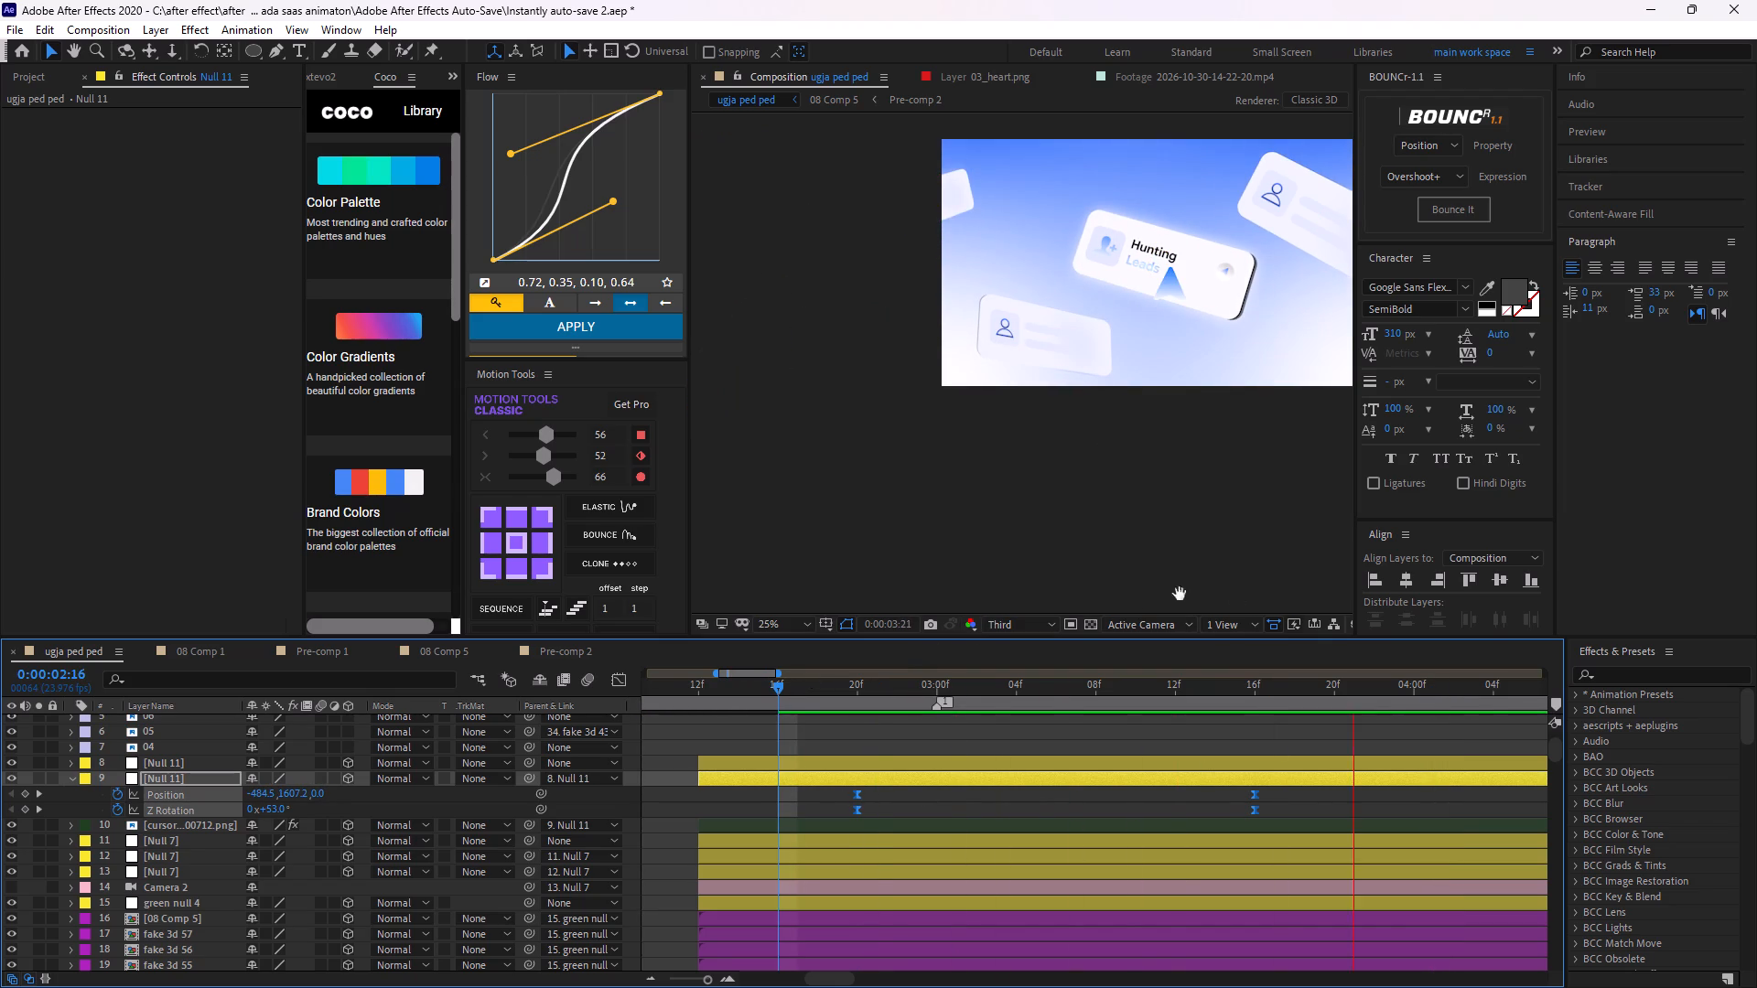
{"action": "left_click_drag", "start_coordinate": [1395, 685], "coordinate": [785, 828]}
{"action": "key", "text": "space"}
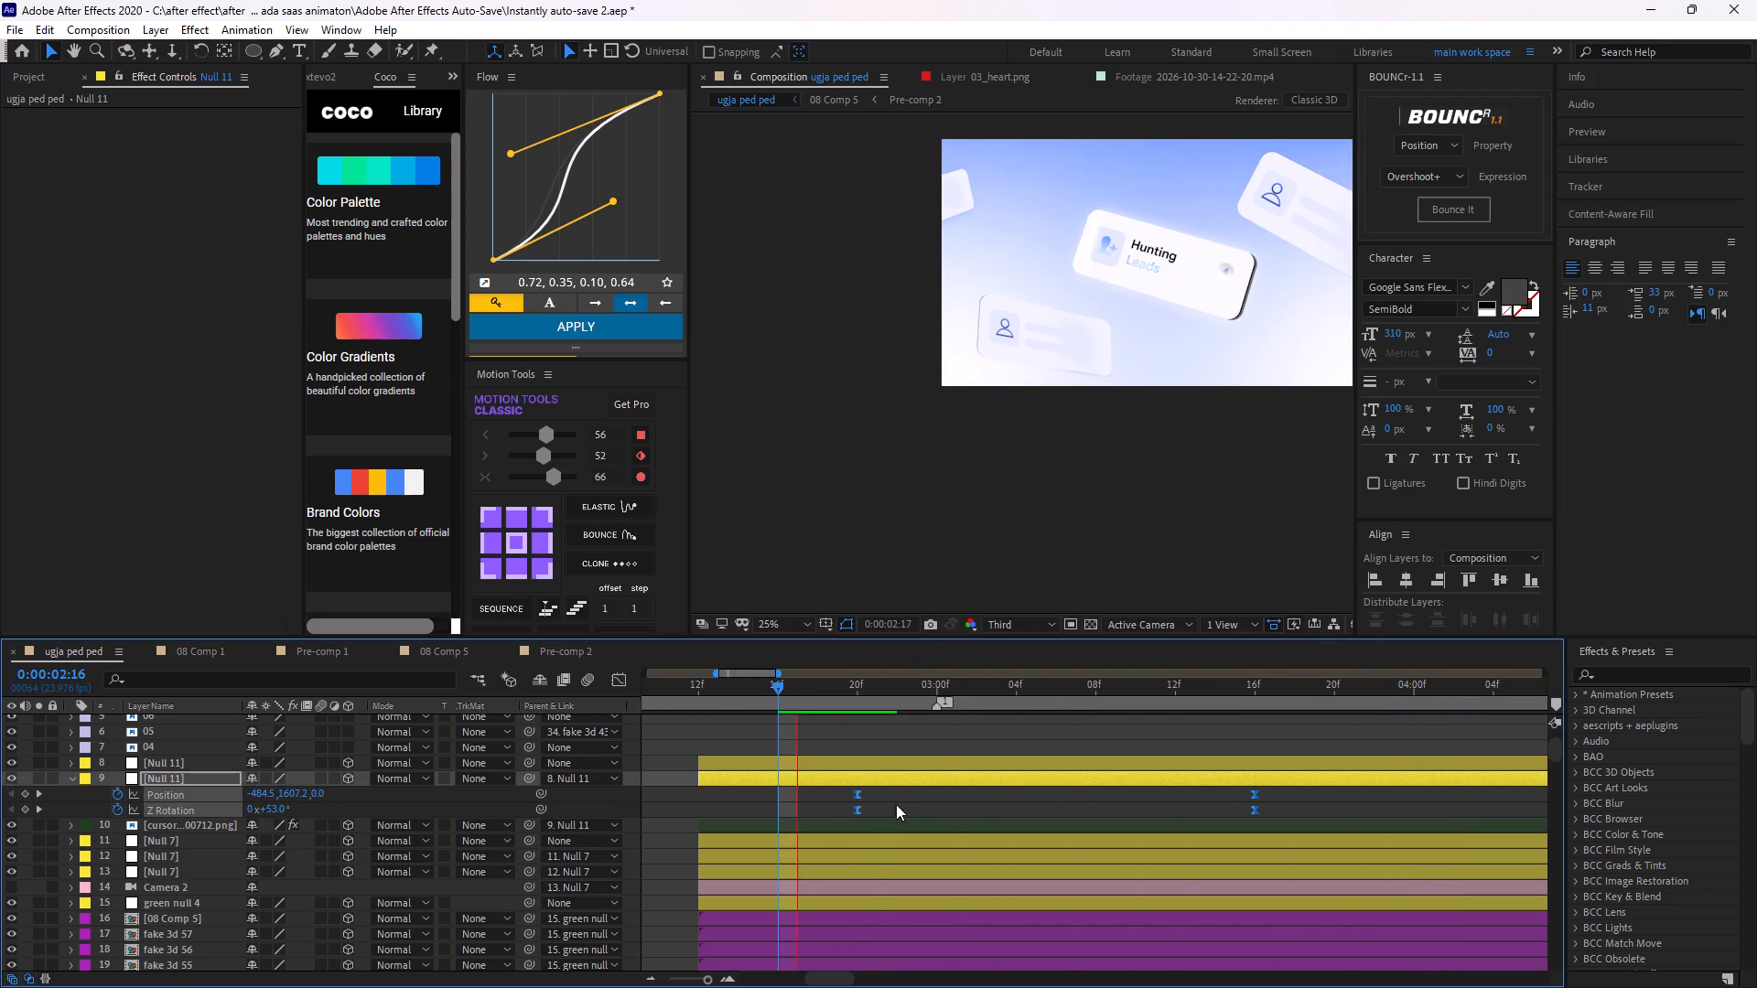
{"action": "key", "text": "space"}
{"action": "left_click", "coordinate": [1173, 805]}
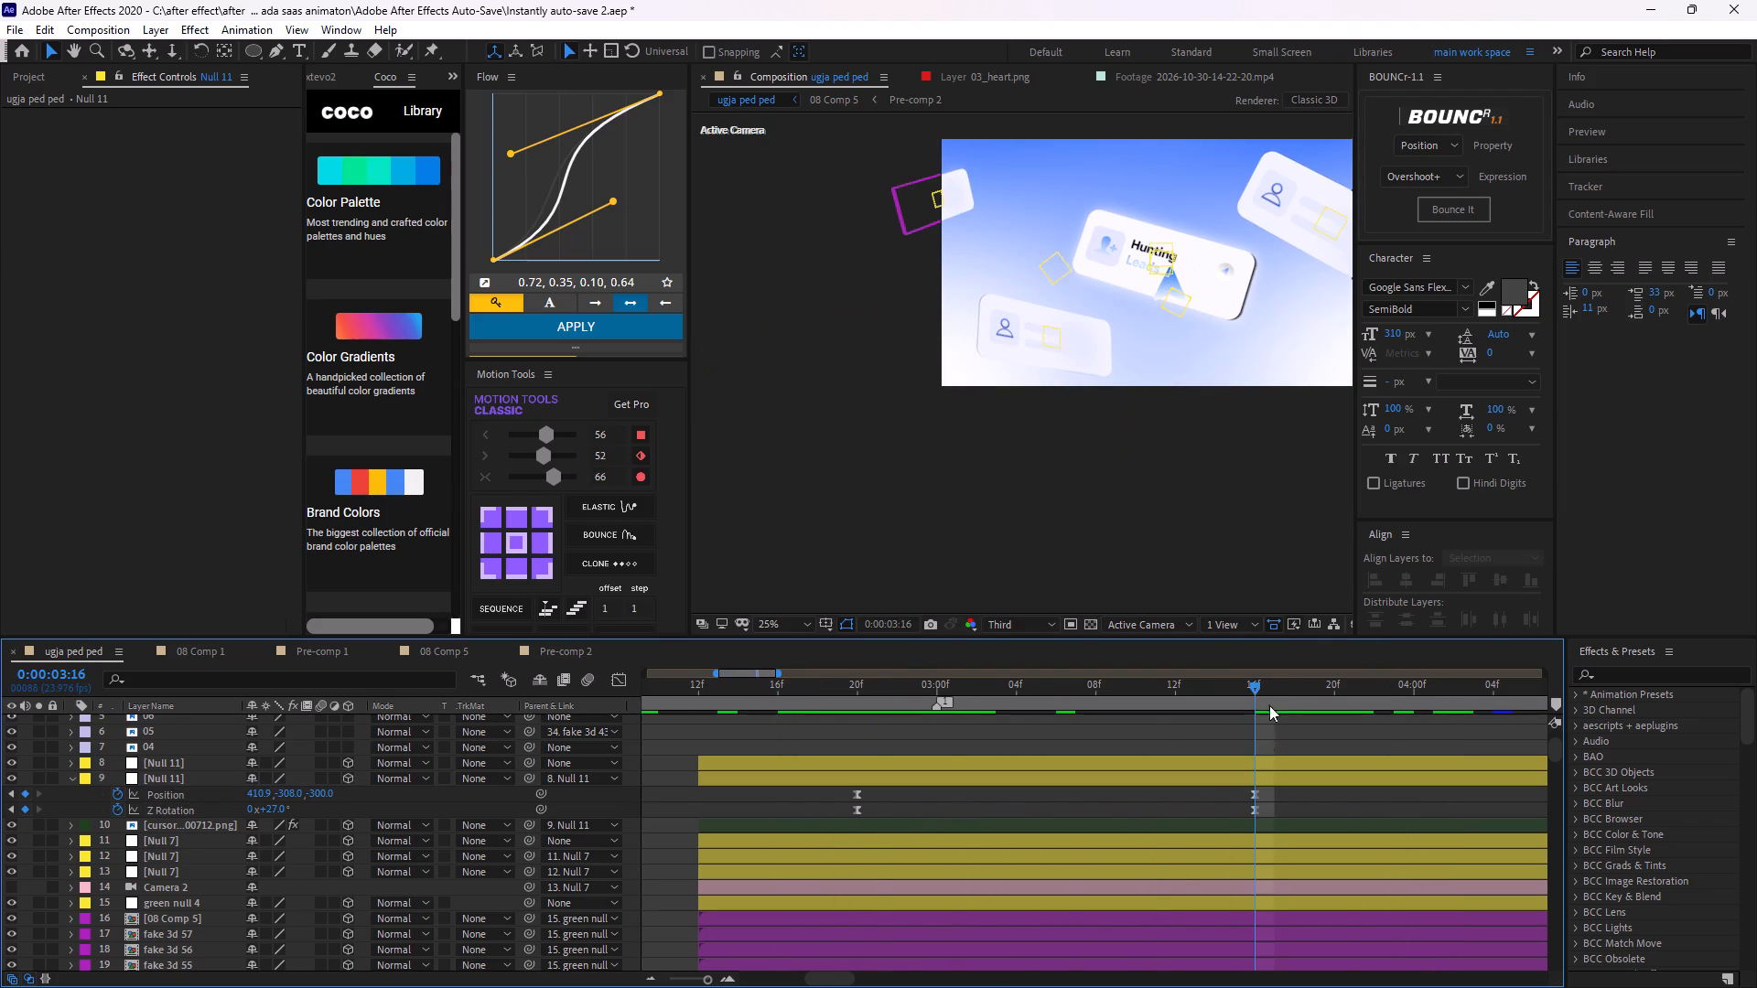
Move the null's first Position and Z Rotation keyframes earlier to 0:00:02:12, at the start of its layer.
{"action": "left_click_drag", "start_coordinate": [1252, 686], "coordinate": [881, 838]}
{"action": "left_click_drag", "start_coordinate": [885, 800], "coordinate": [829, 822]}
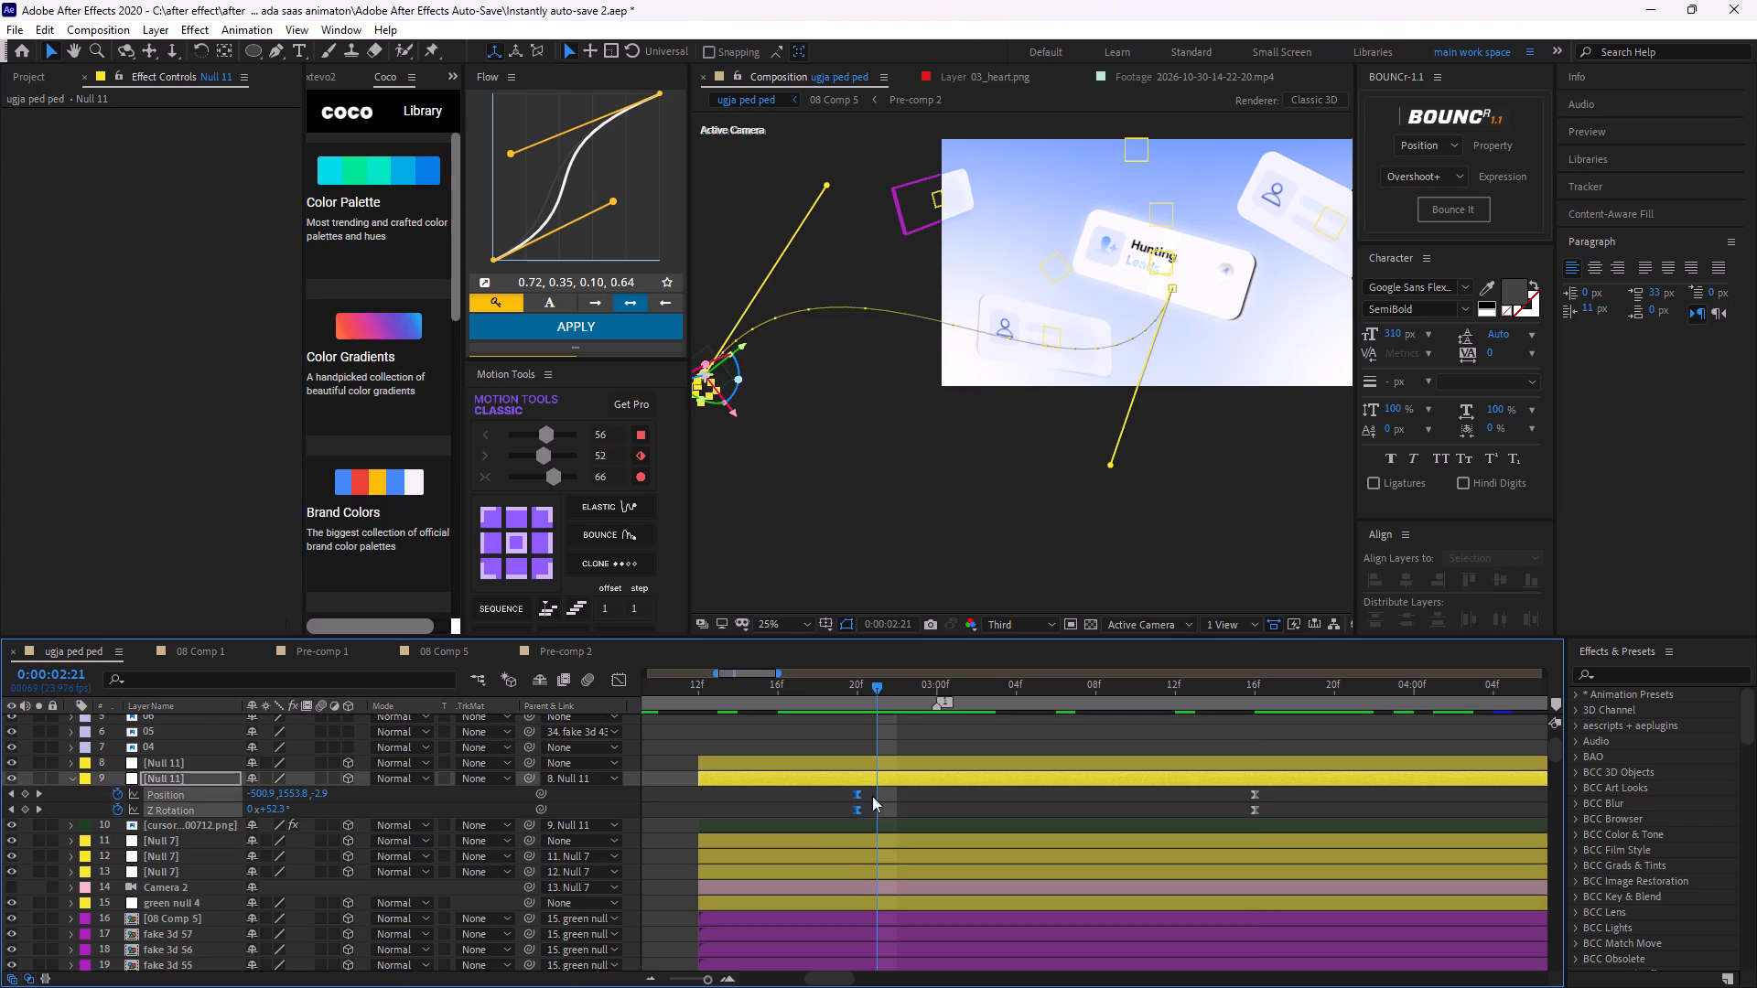
{"action": "left_click_drag", "start_coordinate": [855, 793], "coordinate": [705, 834]}
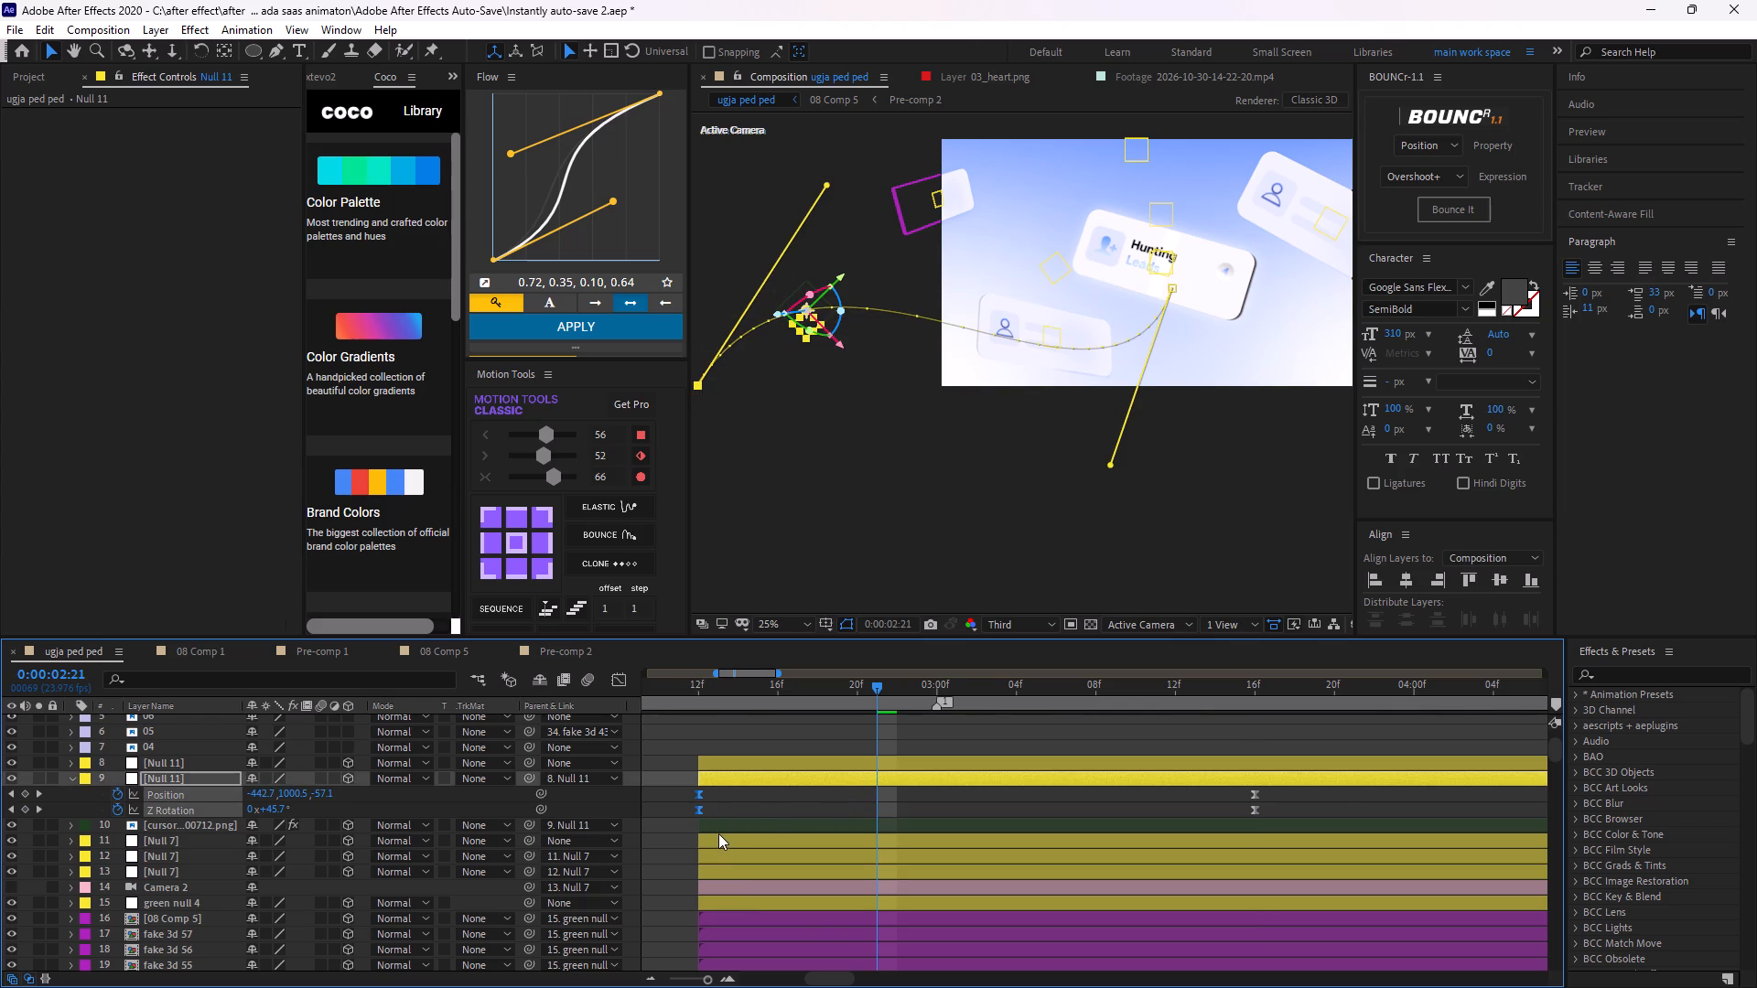
{"action": "left_click", "coordinate": [767, 816]}
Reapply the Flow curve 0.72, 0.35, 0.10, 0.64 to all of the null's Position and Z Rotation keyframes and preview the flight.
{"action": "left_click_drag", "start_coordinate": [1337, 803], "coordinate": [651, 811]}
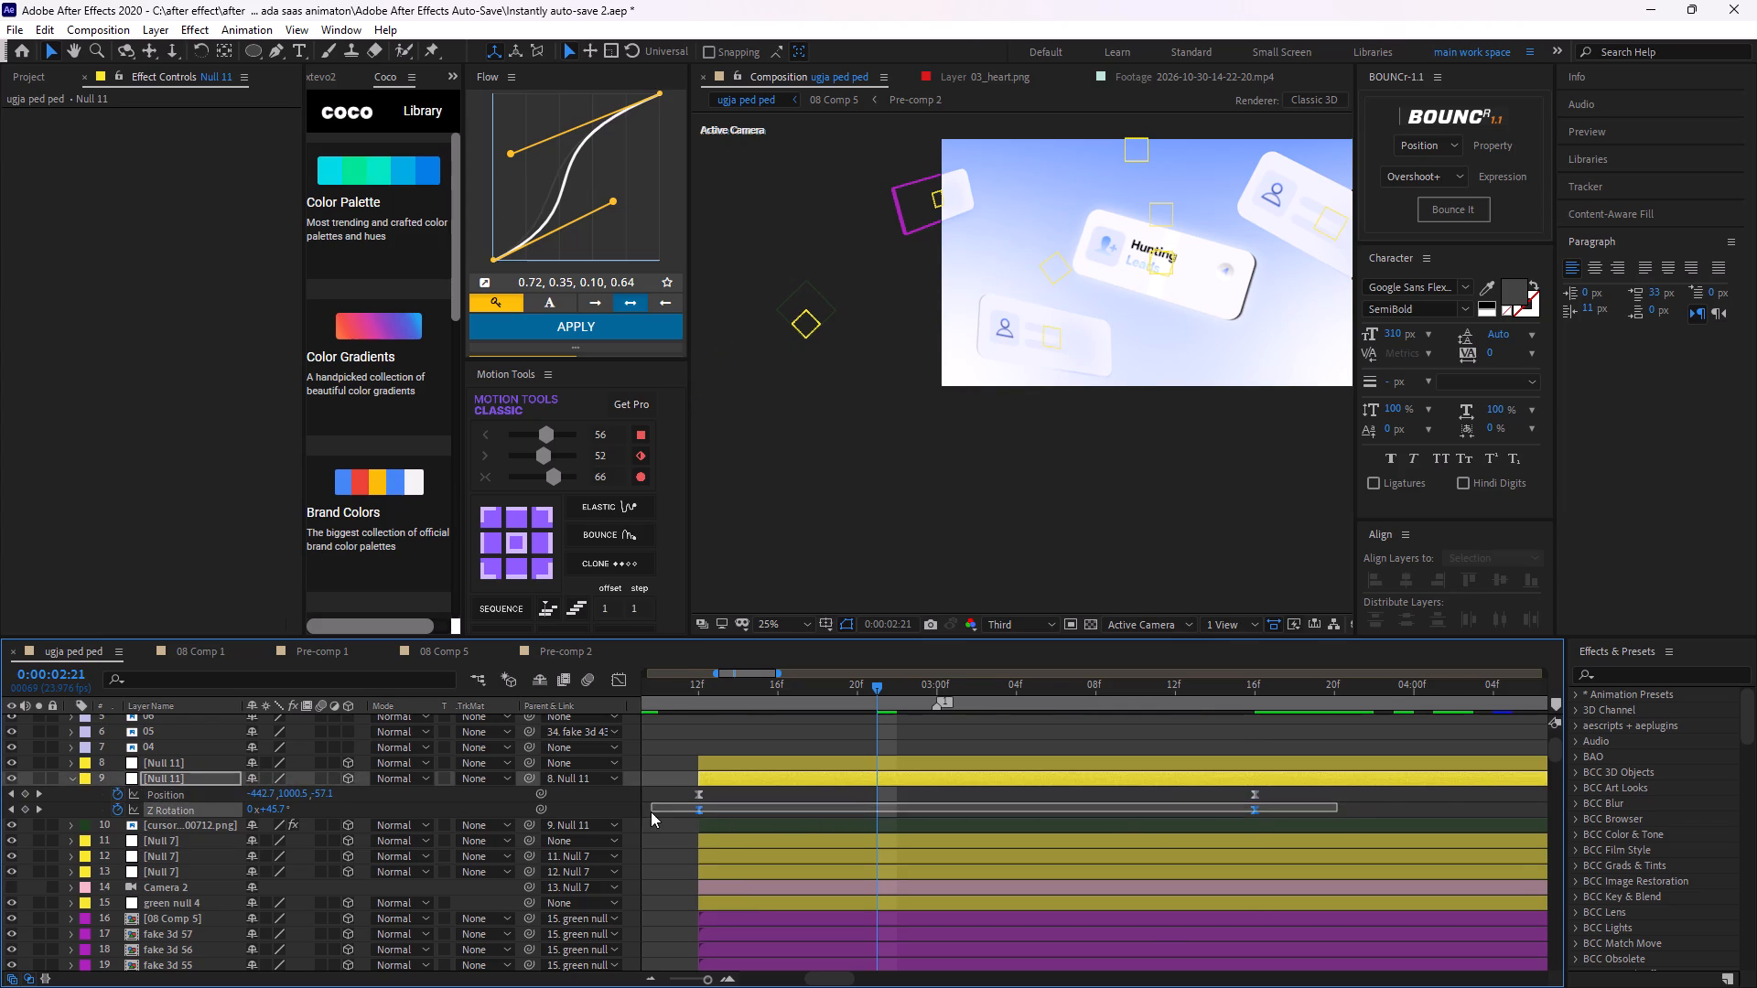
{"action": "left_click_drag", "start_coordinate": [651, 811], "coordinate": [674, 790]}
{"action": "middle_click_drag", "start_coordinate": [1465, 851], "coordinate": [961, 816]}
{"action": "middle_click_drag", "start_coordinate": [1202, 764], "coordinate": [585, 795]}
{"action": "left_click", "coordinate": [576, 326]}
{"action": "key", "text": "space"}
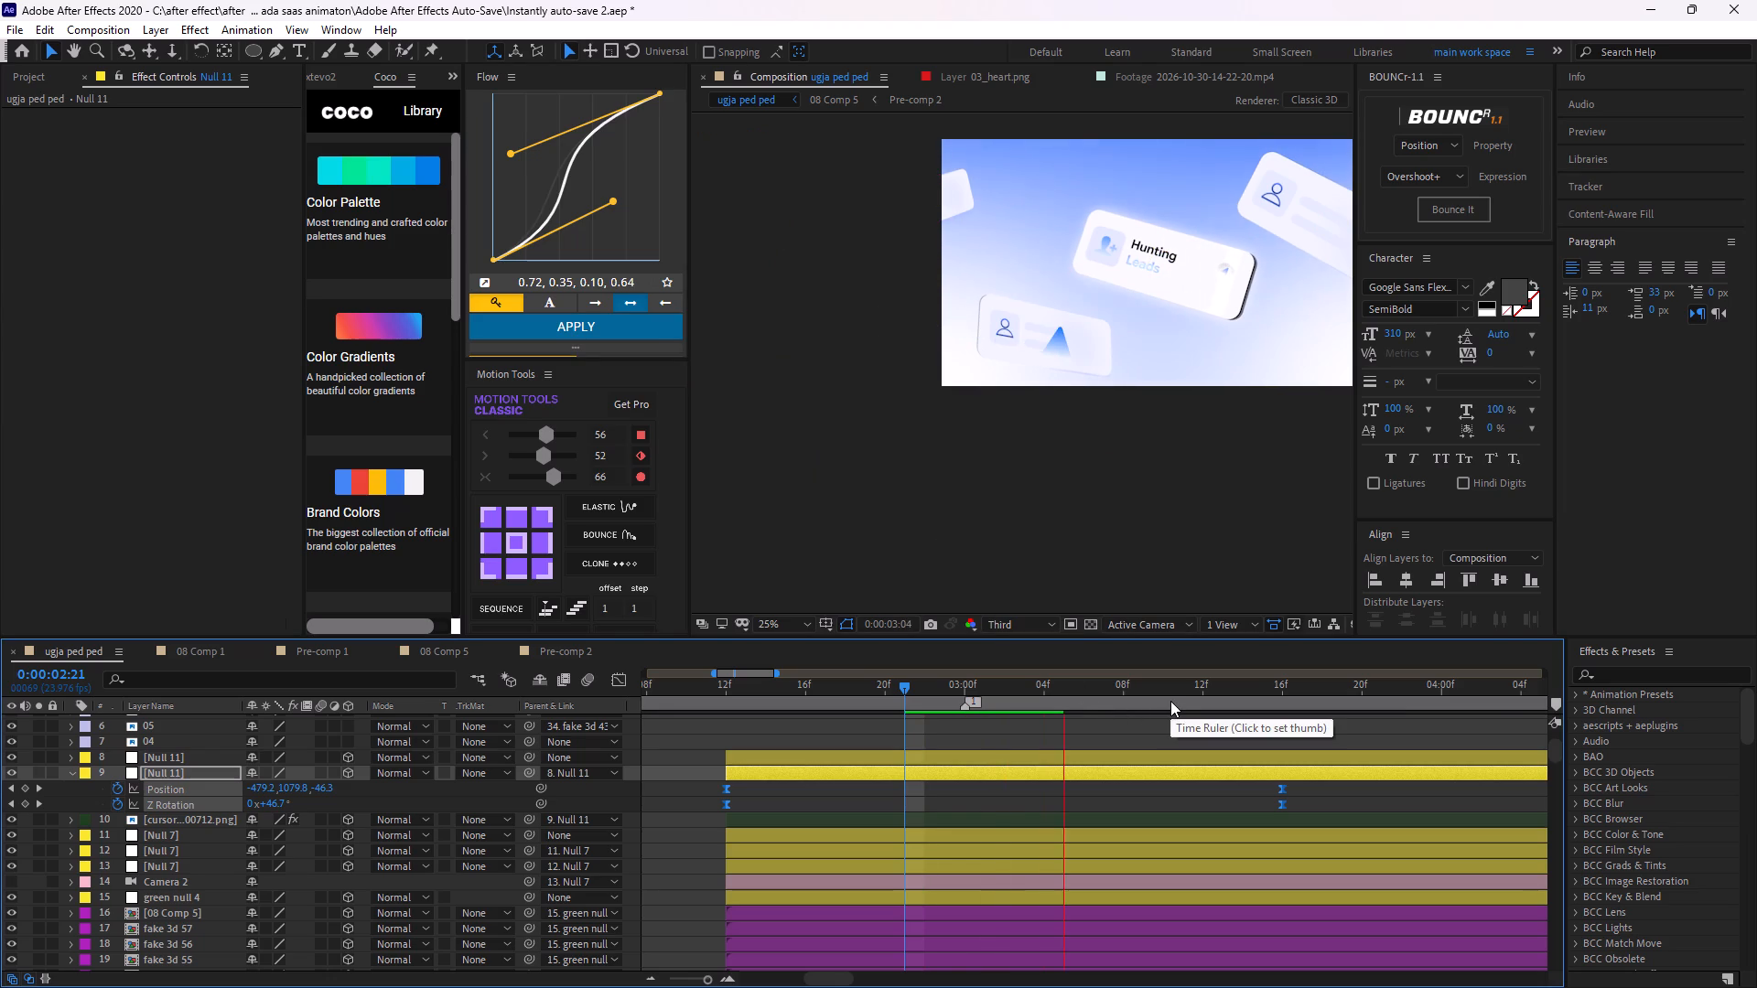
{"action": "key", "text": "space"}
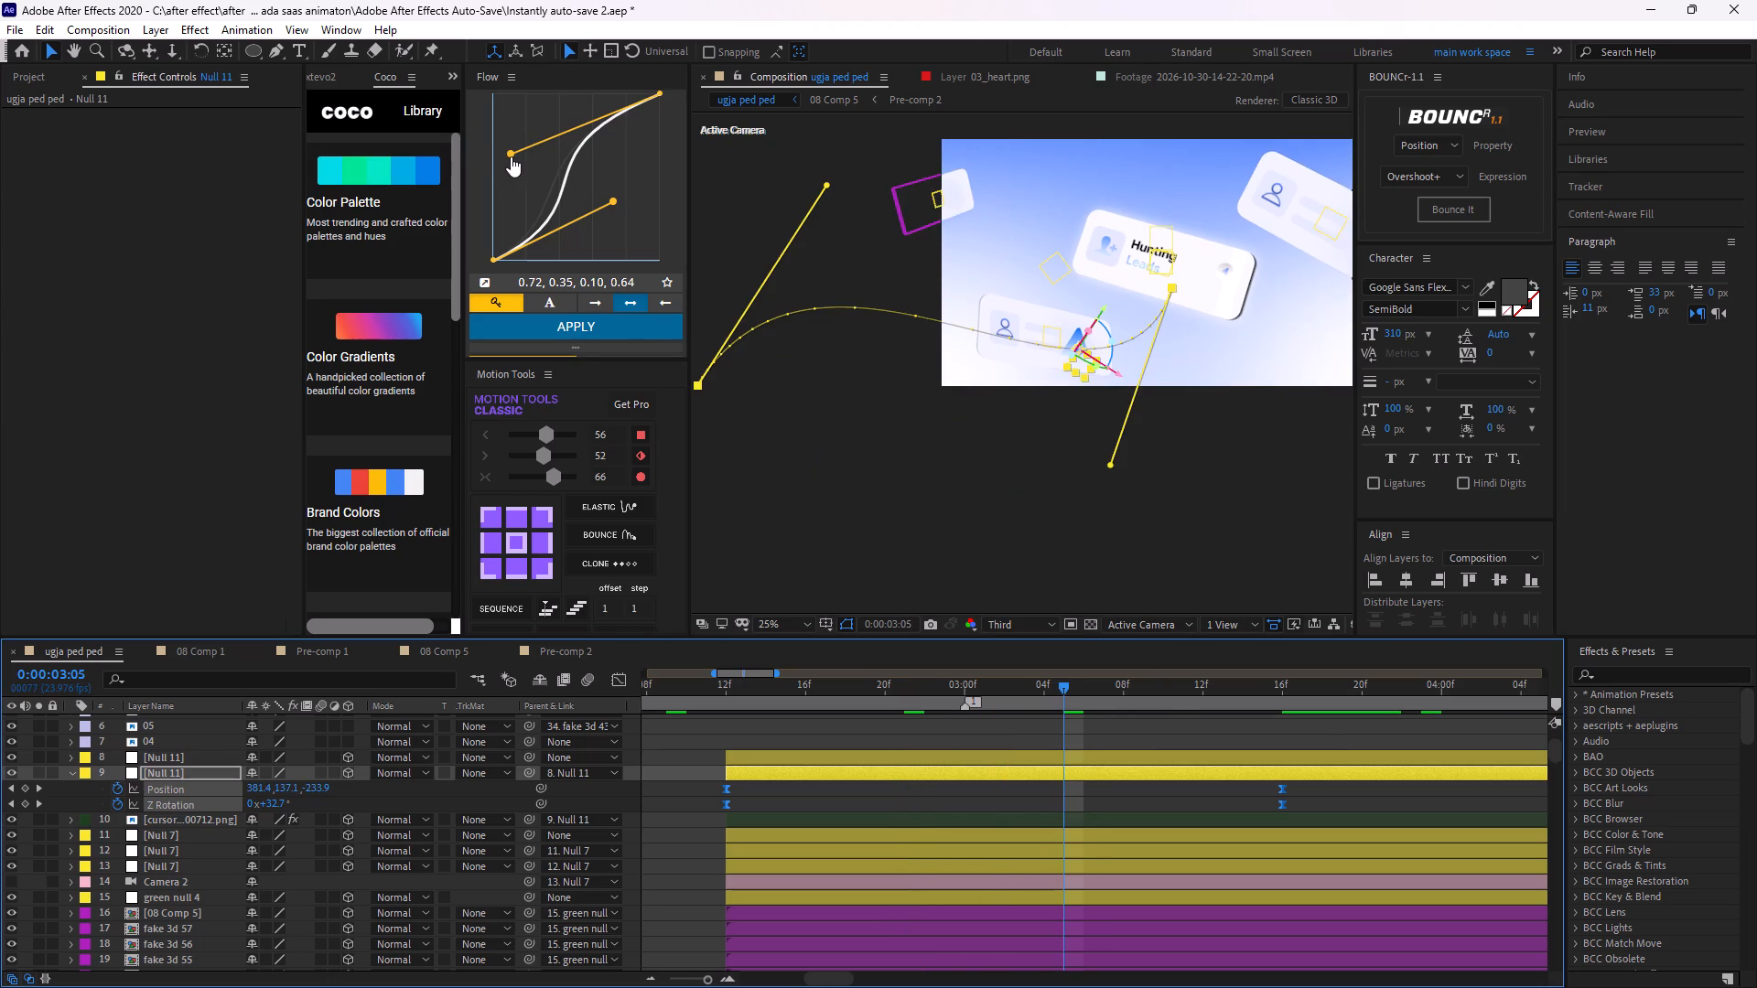
Reshape the Flow curve to 0.17, 0.70, 0.27, 0.81 and apply it to all of the null's Position and Z Rotation keyframes.
{"action": "left_click_drag", "start_coordinate": [511, 156], "coordinate": [521, 96]}
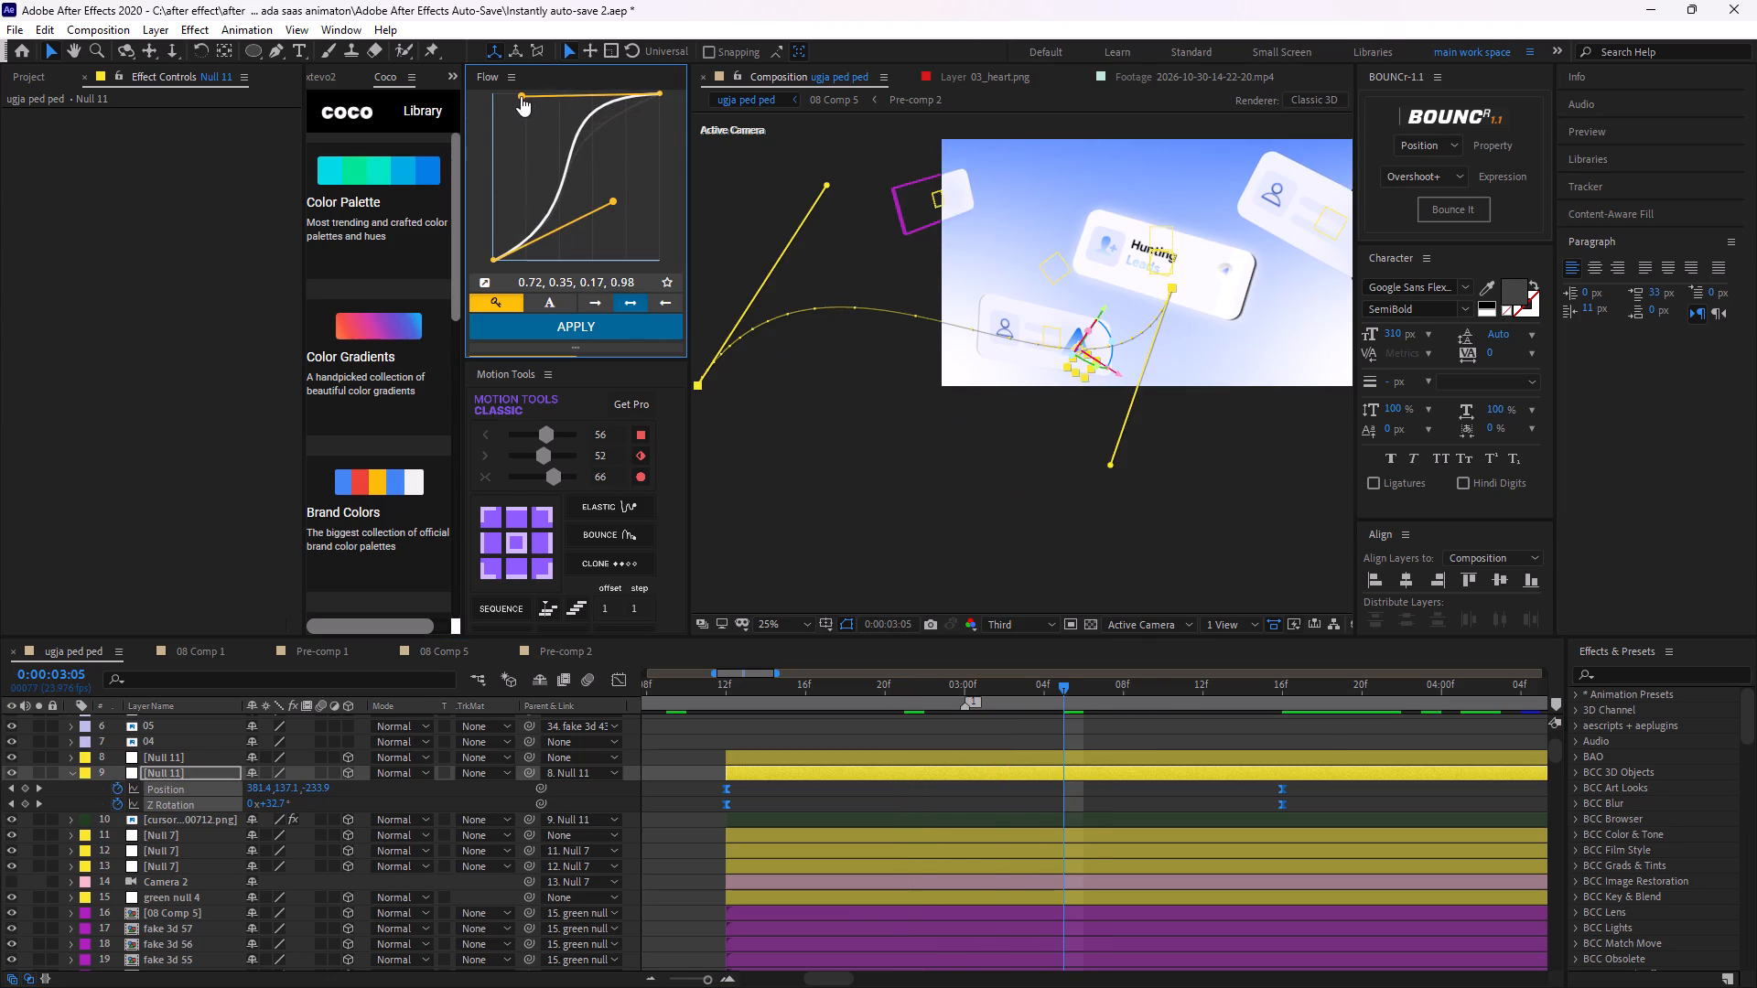
{"action": "left_click_drag", "start_coordinate": [521, 96], "coordinate": [490, 96]}
{"action": "left_click_drag", "start_coordinate": [614, 199], "coordinate": [511, 233]}
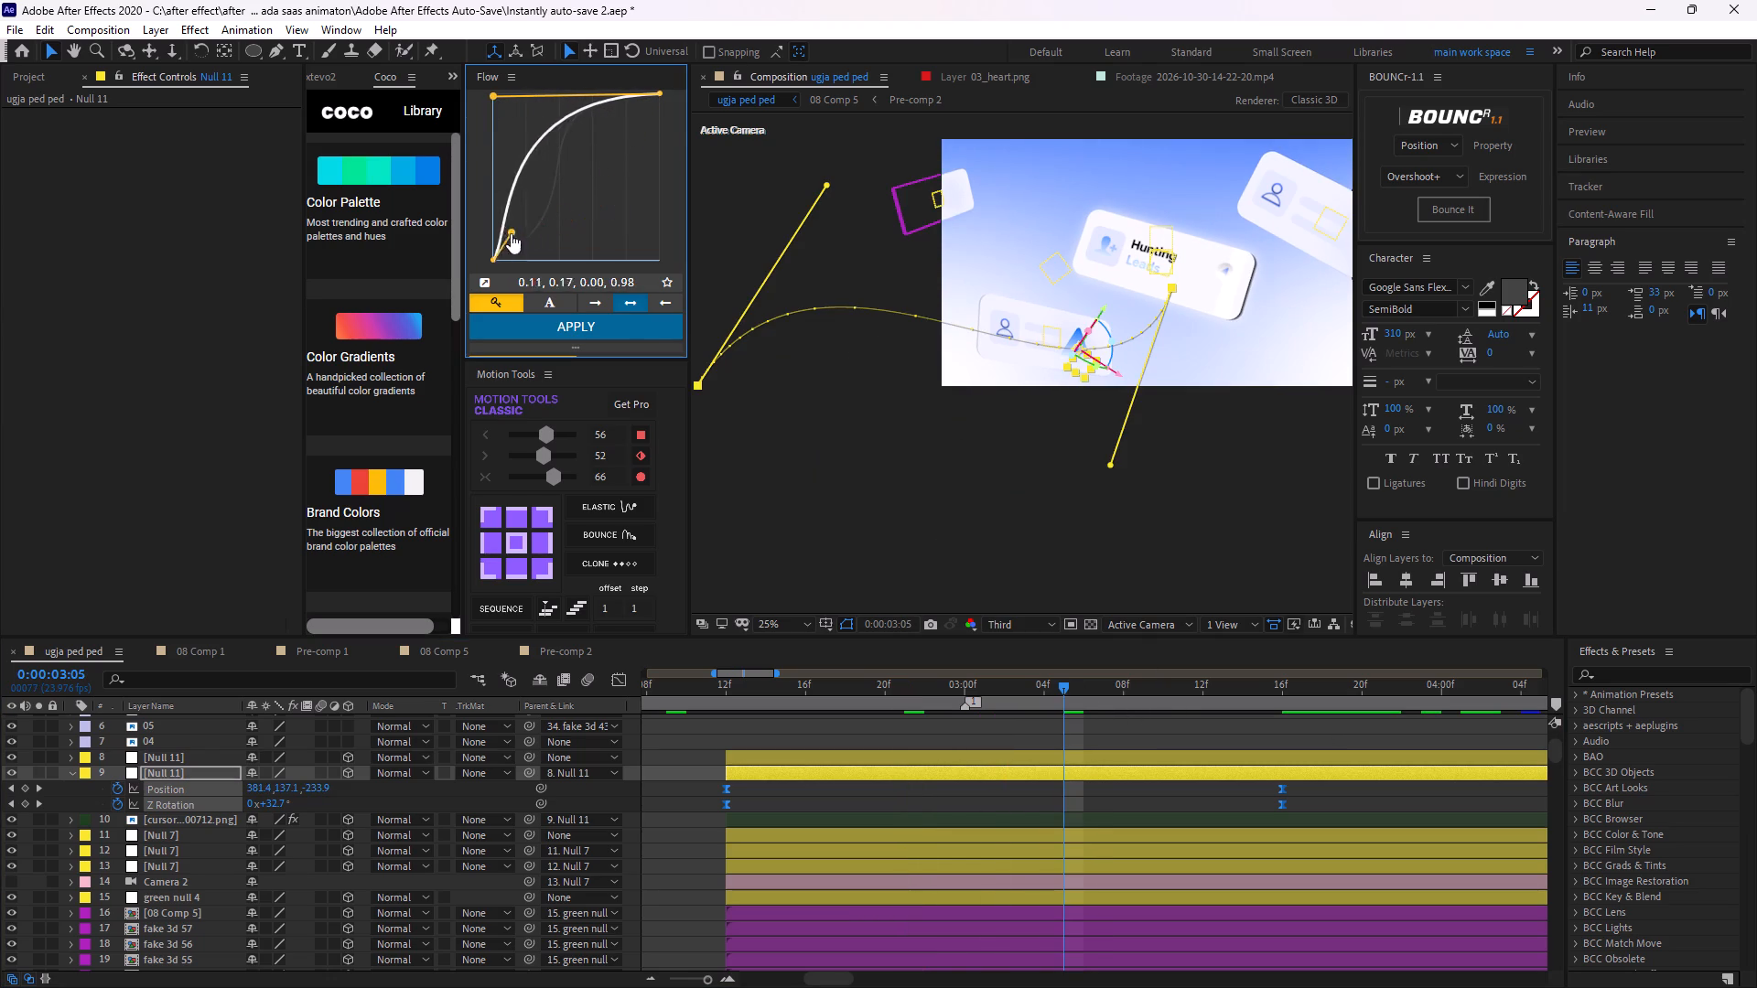
{"action": "left_click_drag", "start_coordinate": [511, 233], "coordinate": [649, 261]}
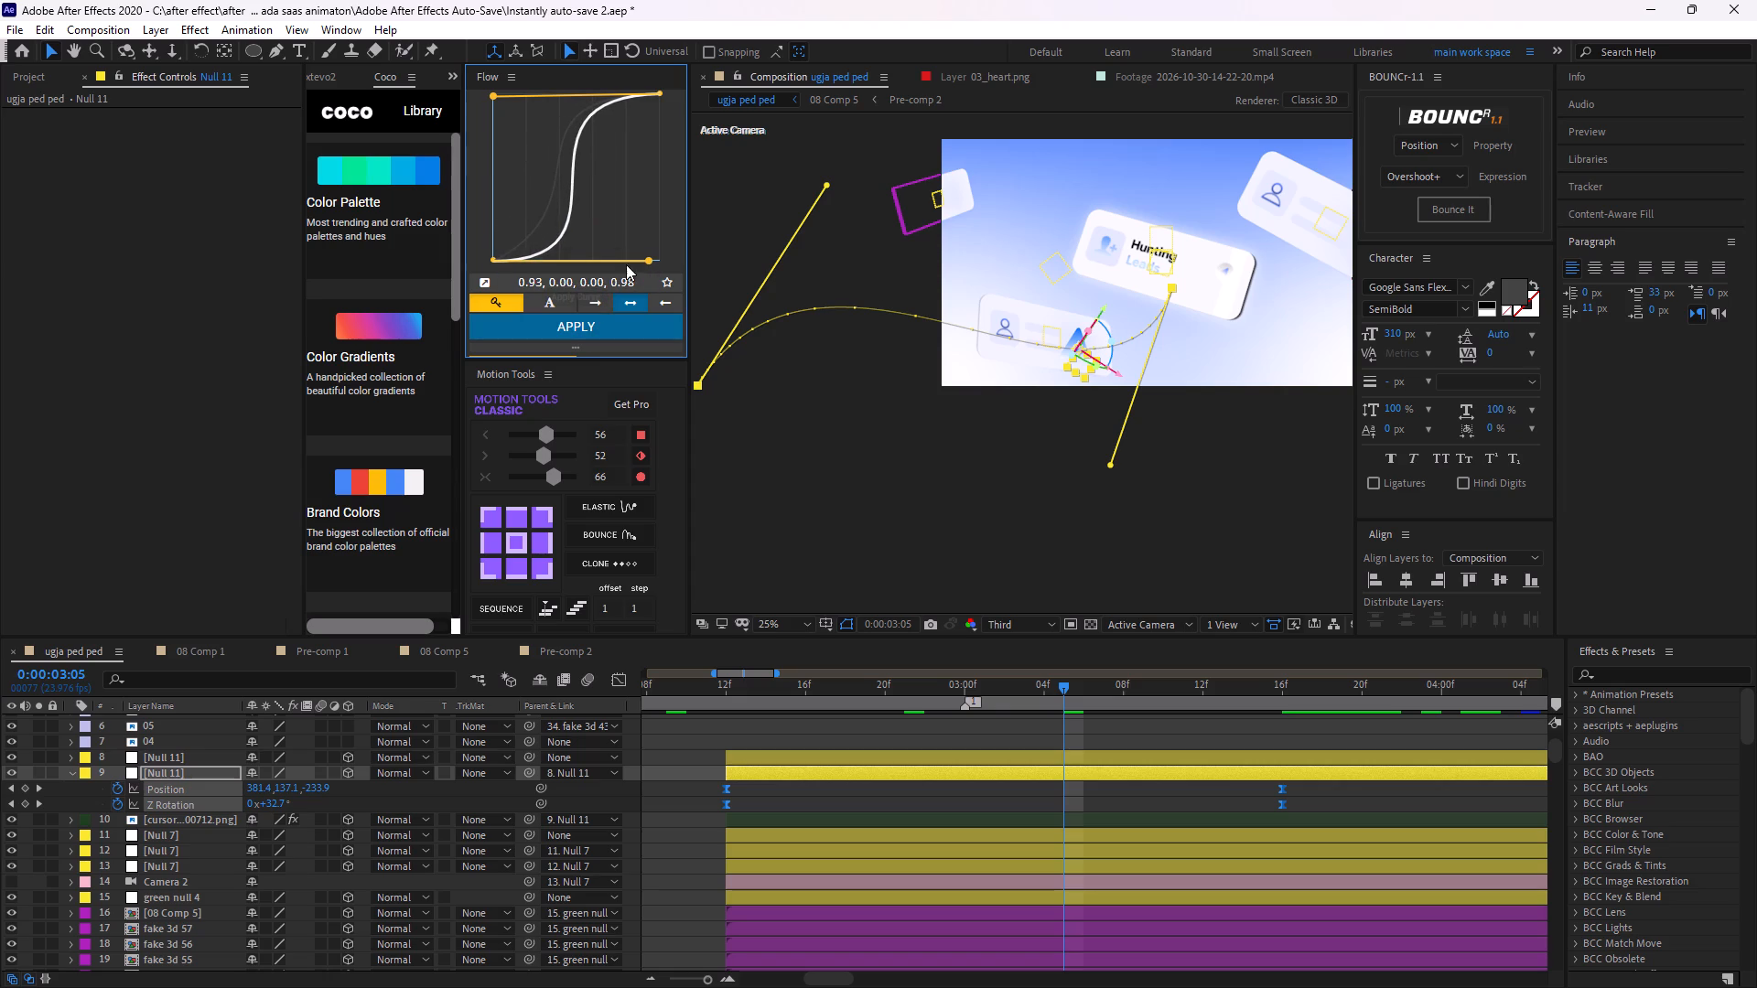
{"action": "left_click_drag", "start_coordinate": [651, 258], "coordinate": [465, 105]}
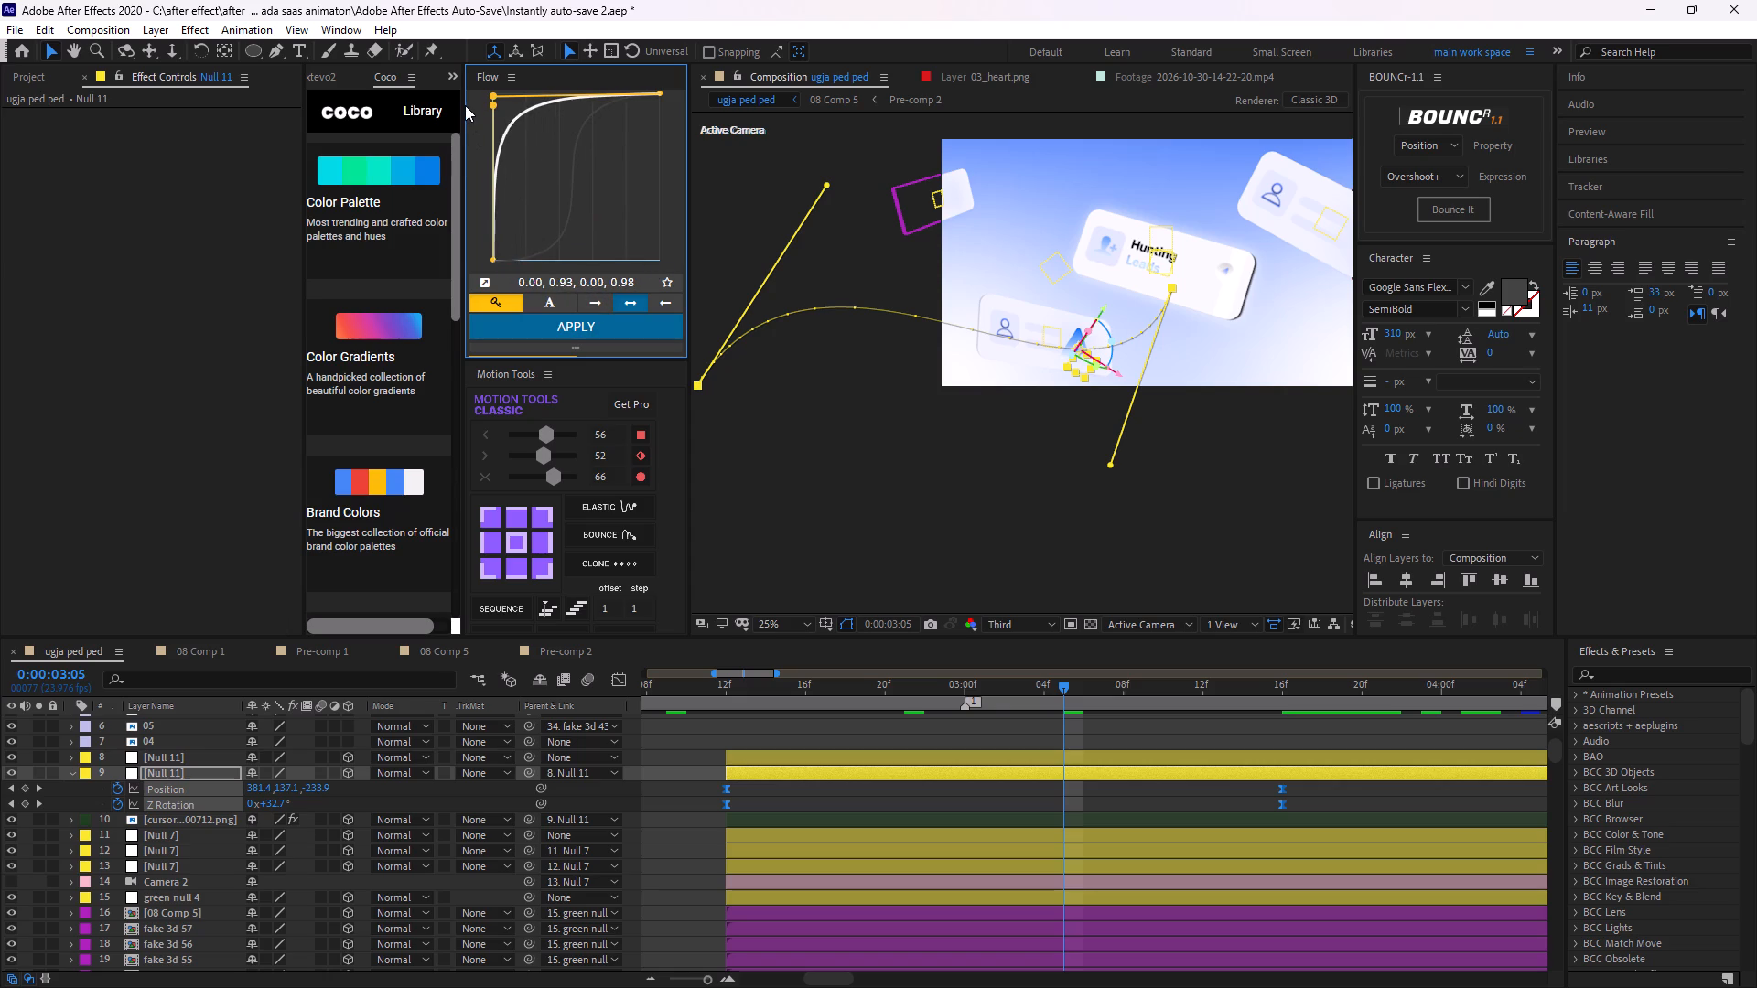
{"action": "left_click_drag", "start_coordinate": [465, 105], "coordinate": [474, 108]}
{"action": "left_click_drag", "start_coordinate": [494, 108], "coordinate": [516, 174]}
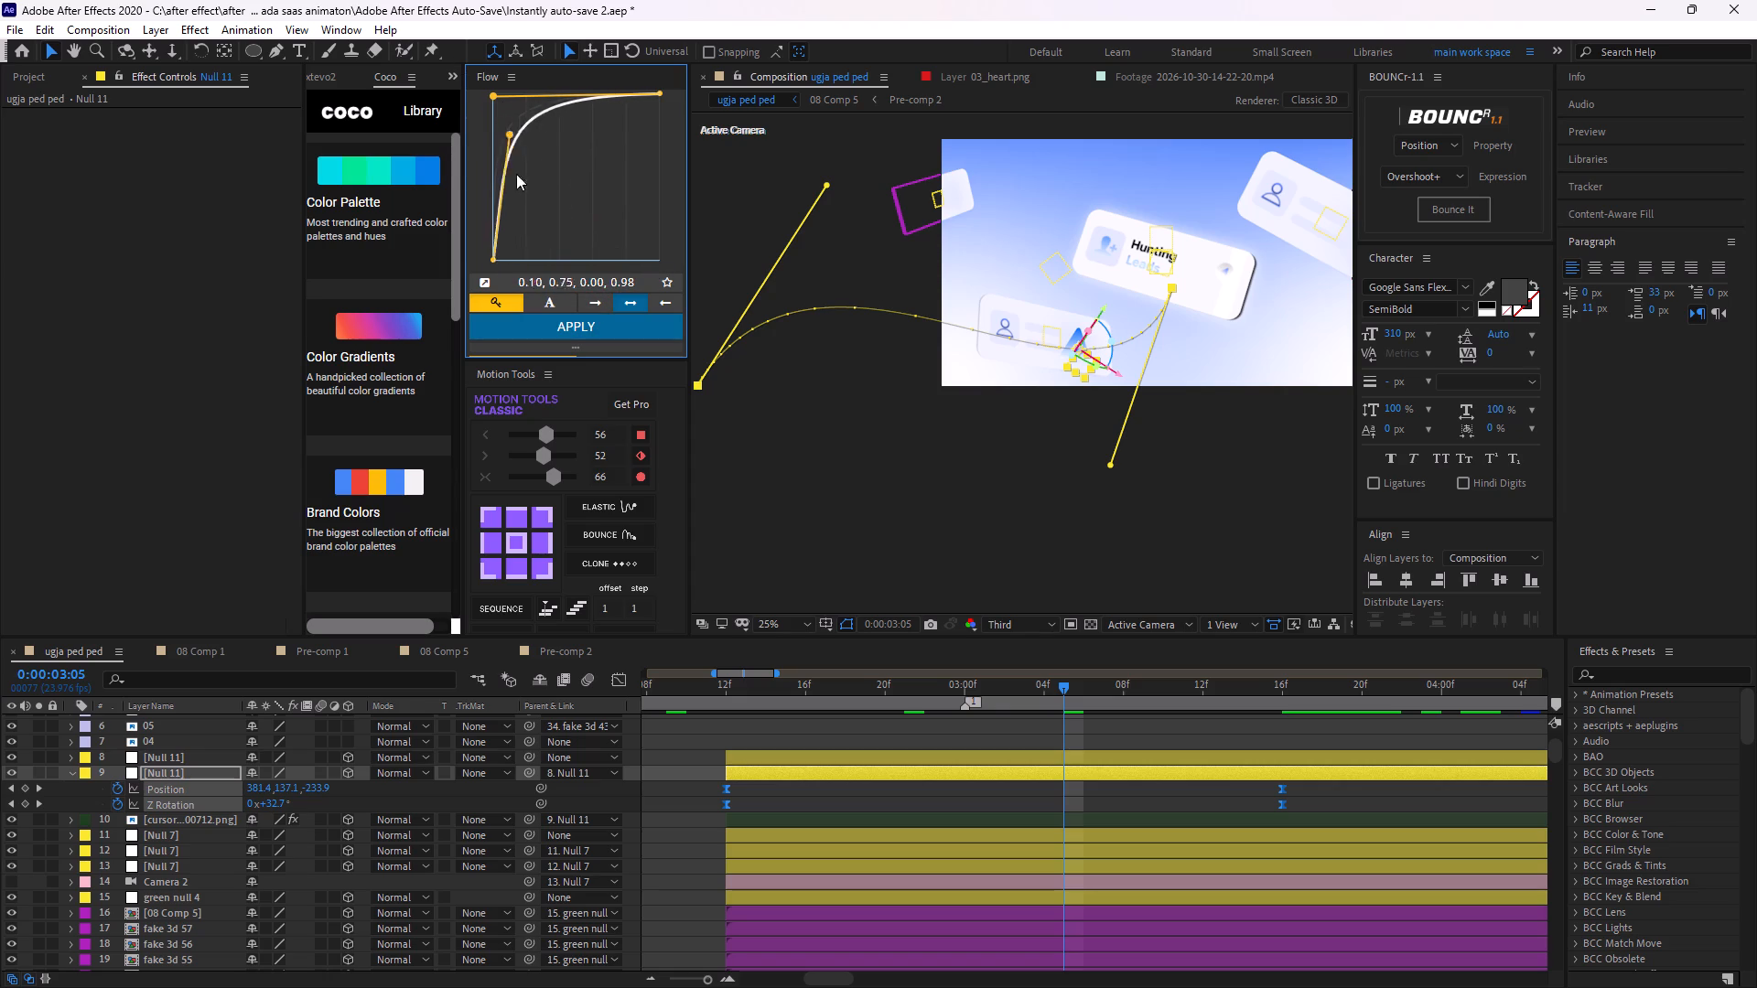
{"action": "left_click_drag", "start_coordinate": [516, 174], "coordinate": [516, 177]}
{"action": "left_click_drag", "start_coordinate": [488, 96], "coordinate": [541, 107]}
{"action": "left_click_drag", "start_coordinate": [496, 98], "coordinate": [544, 123]}
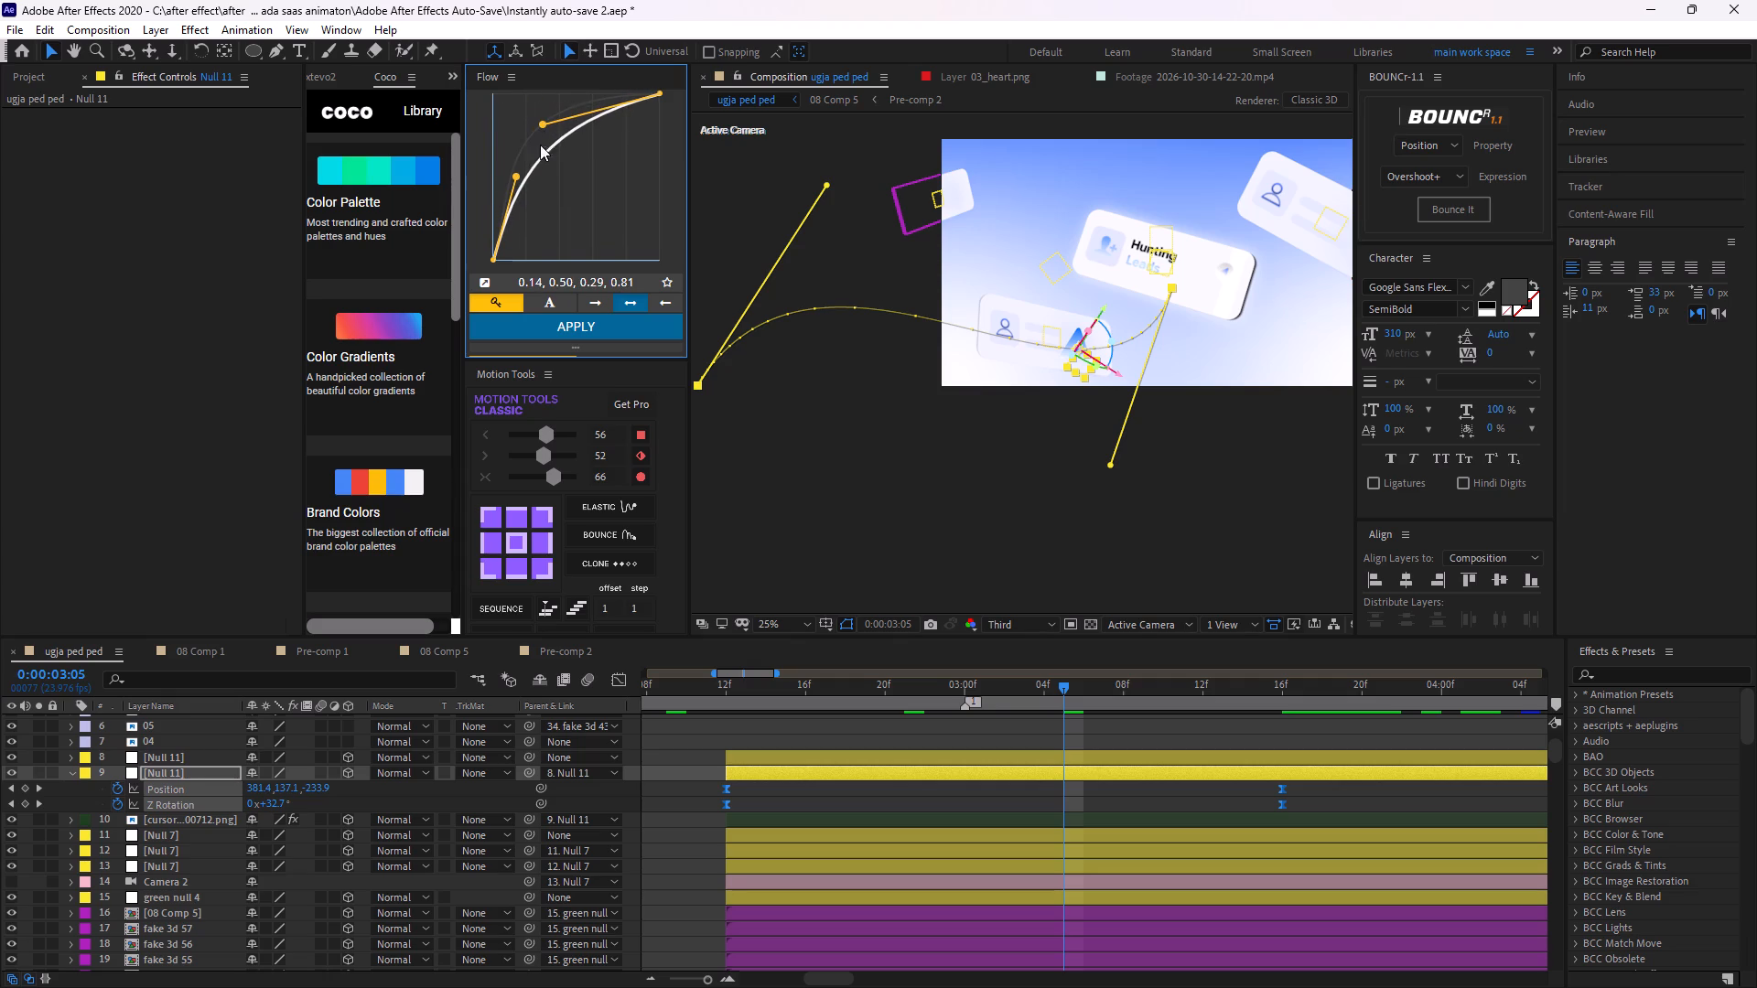
{"action": "left_click_drag", "start_coordinate": [516, 175], "coordinate": [523, 143]}
{"action": "left_click", "coordinate": [542, 123]}
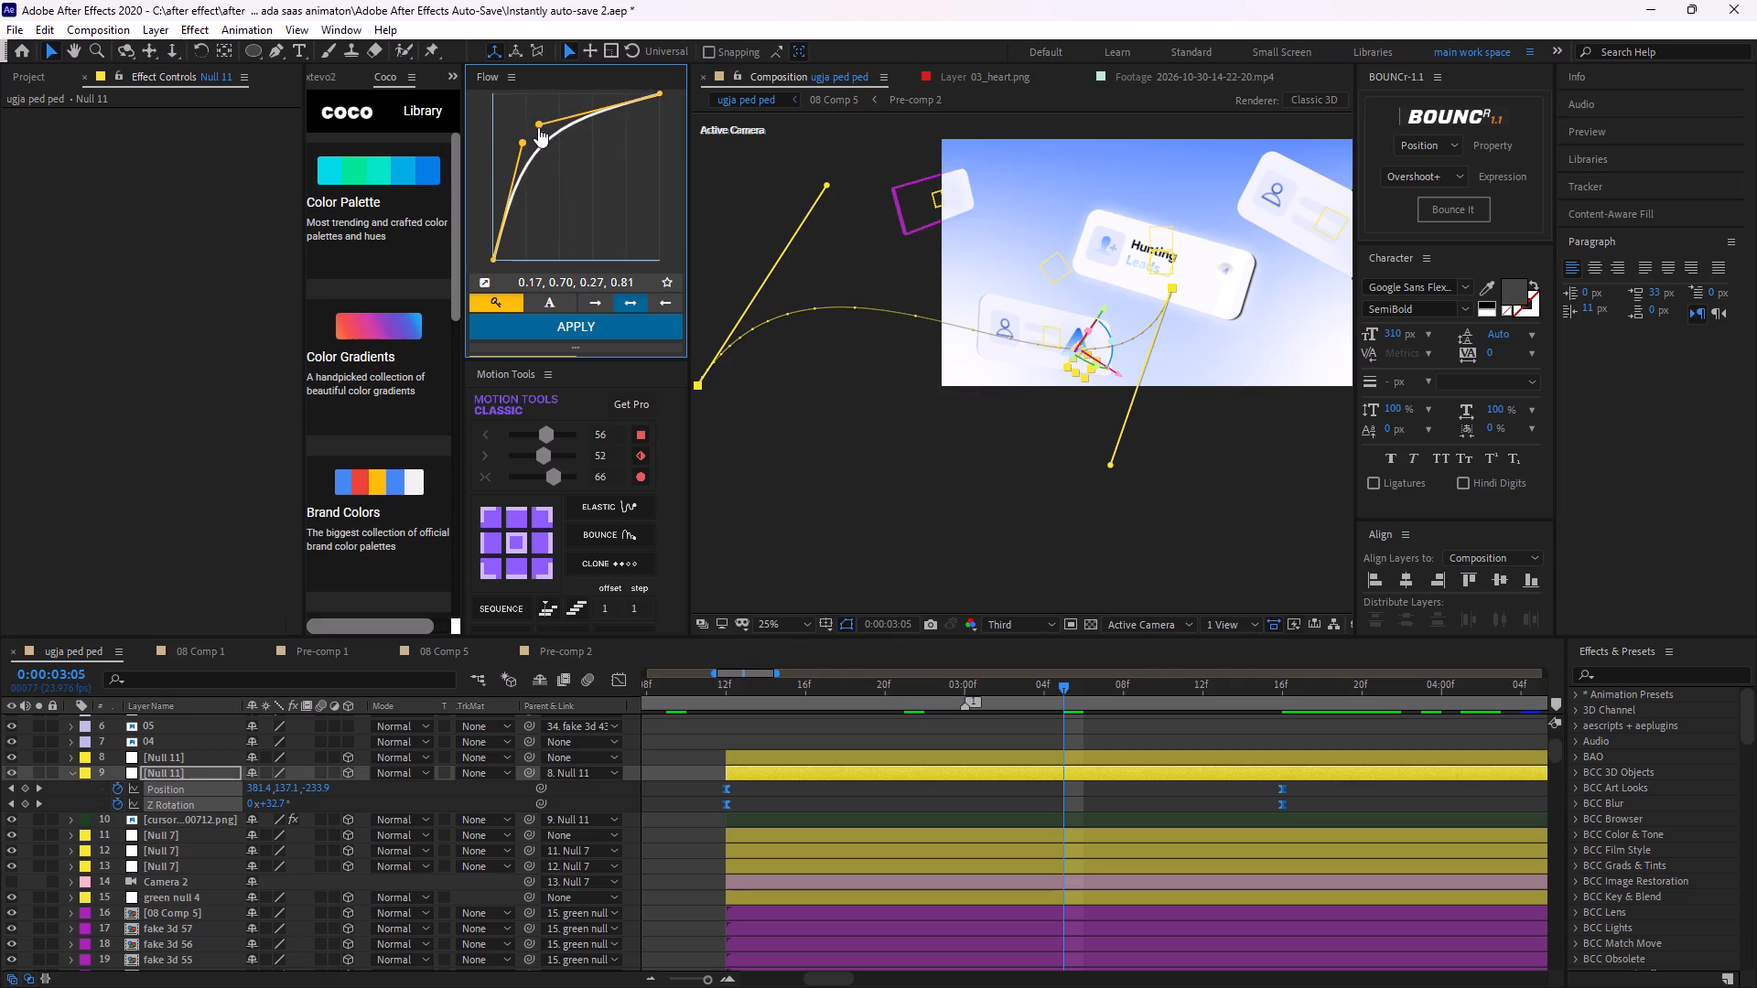
{"action": "left_click", "coordinate": [569, 317]}
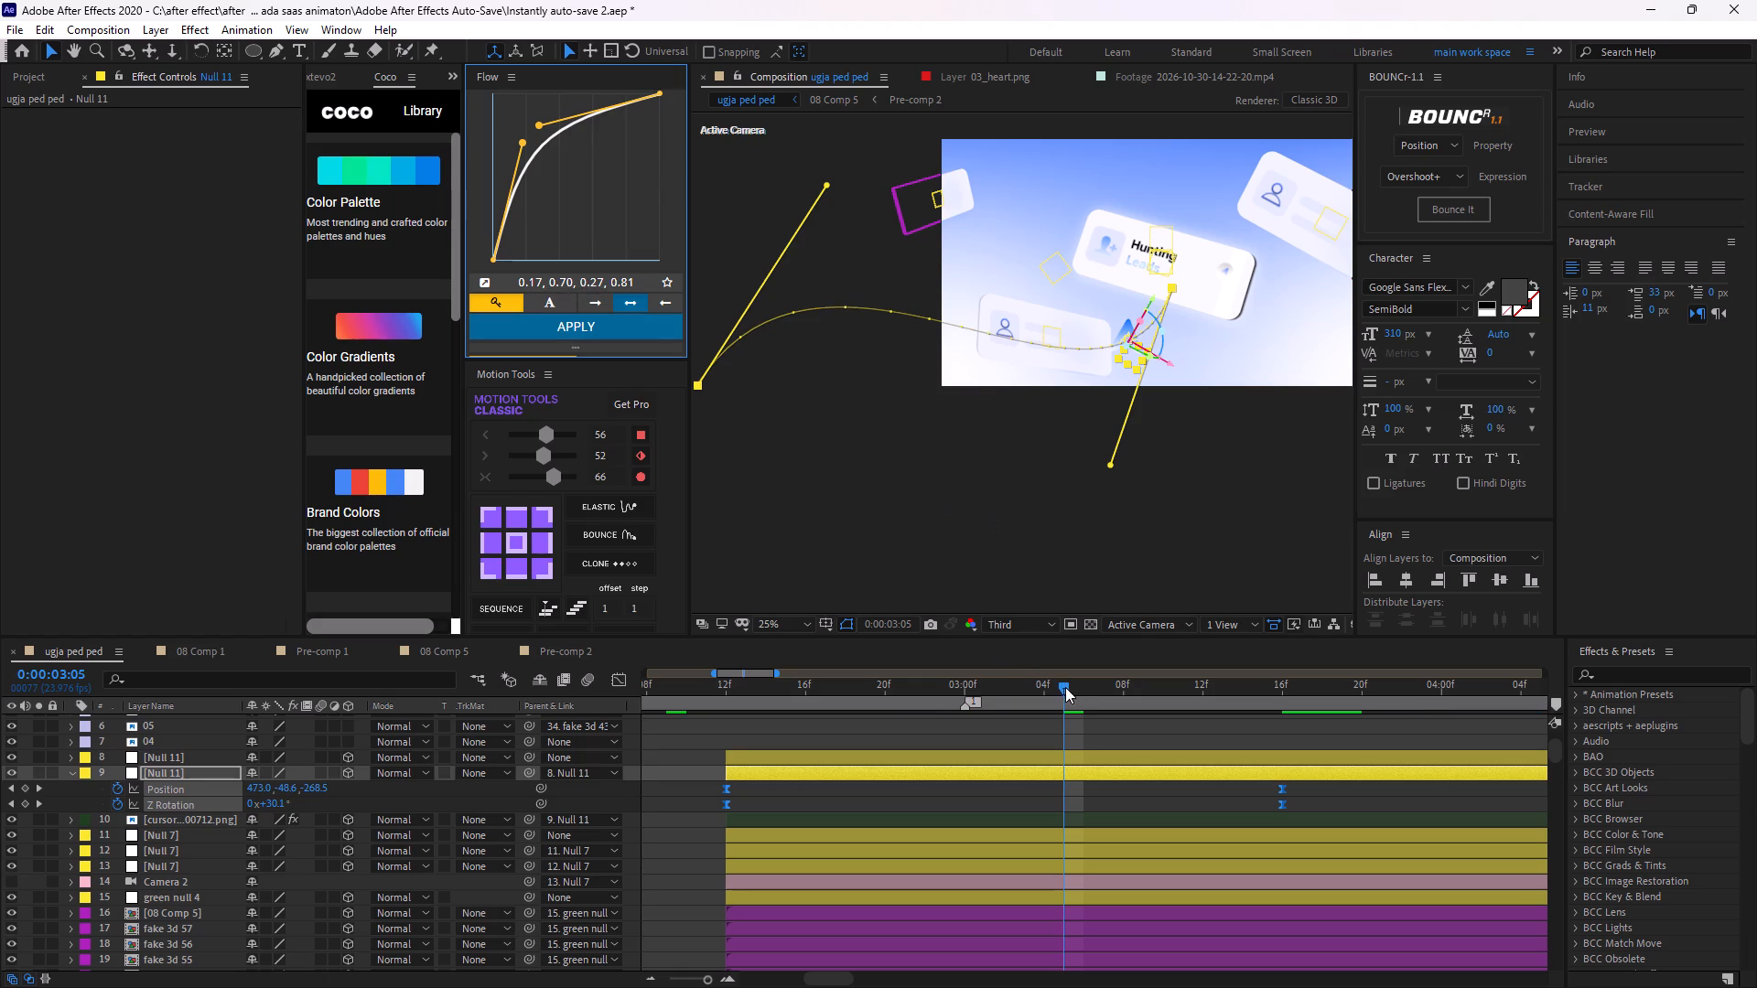
Play back the cursor's flight from around its first keyframe to examine the longer move and its new easing.
{"action": "left_click_drag", "start_coordinate": [1065, 687], "coordinate": [760, 733]}
{"action": "key", "text": "space"}
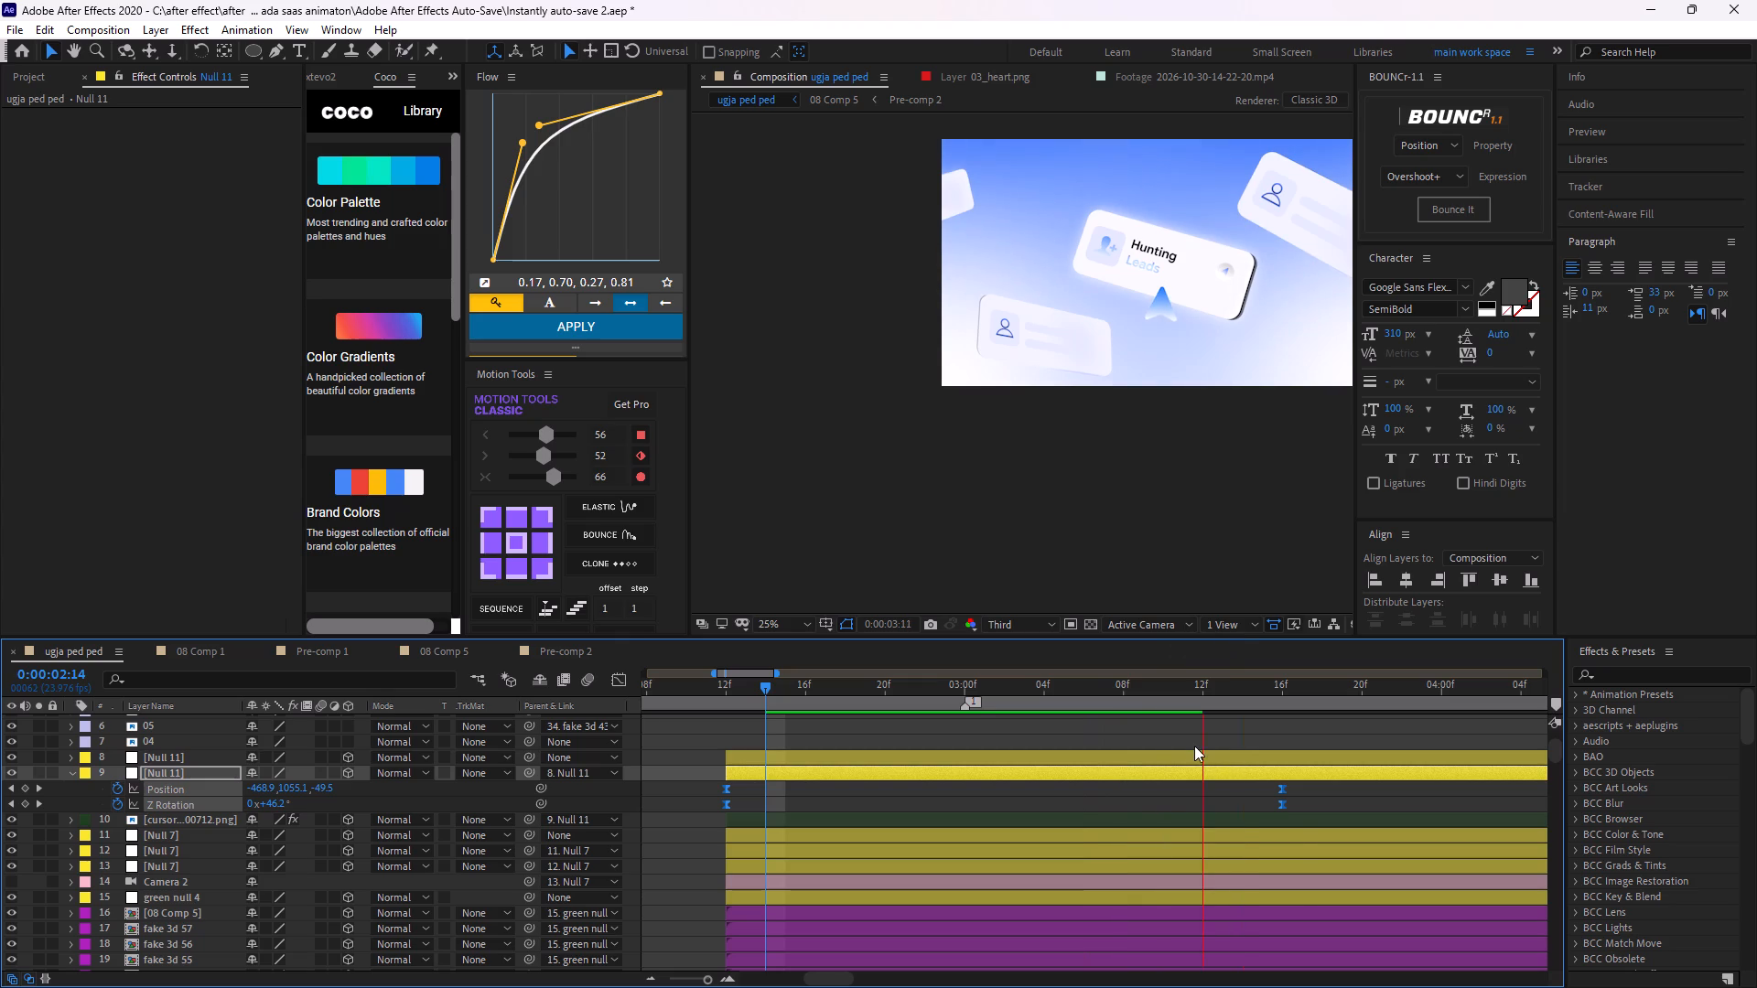
{"action": "key", "text": "space"}
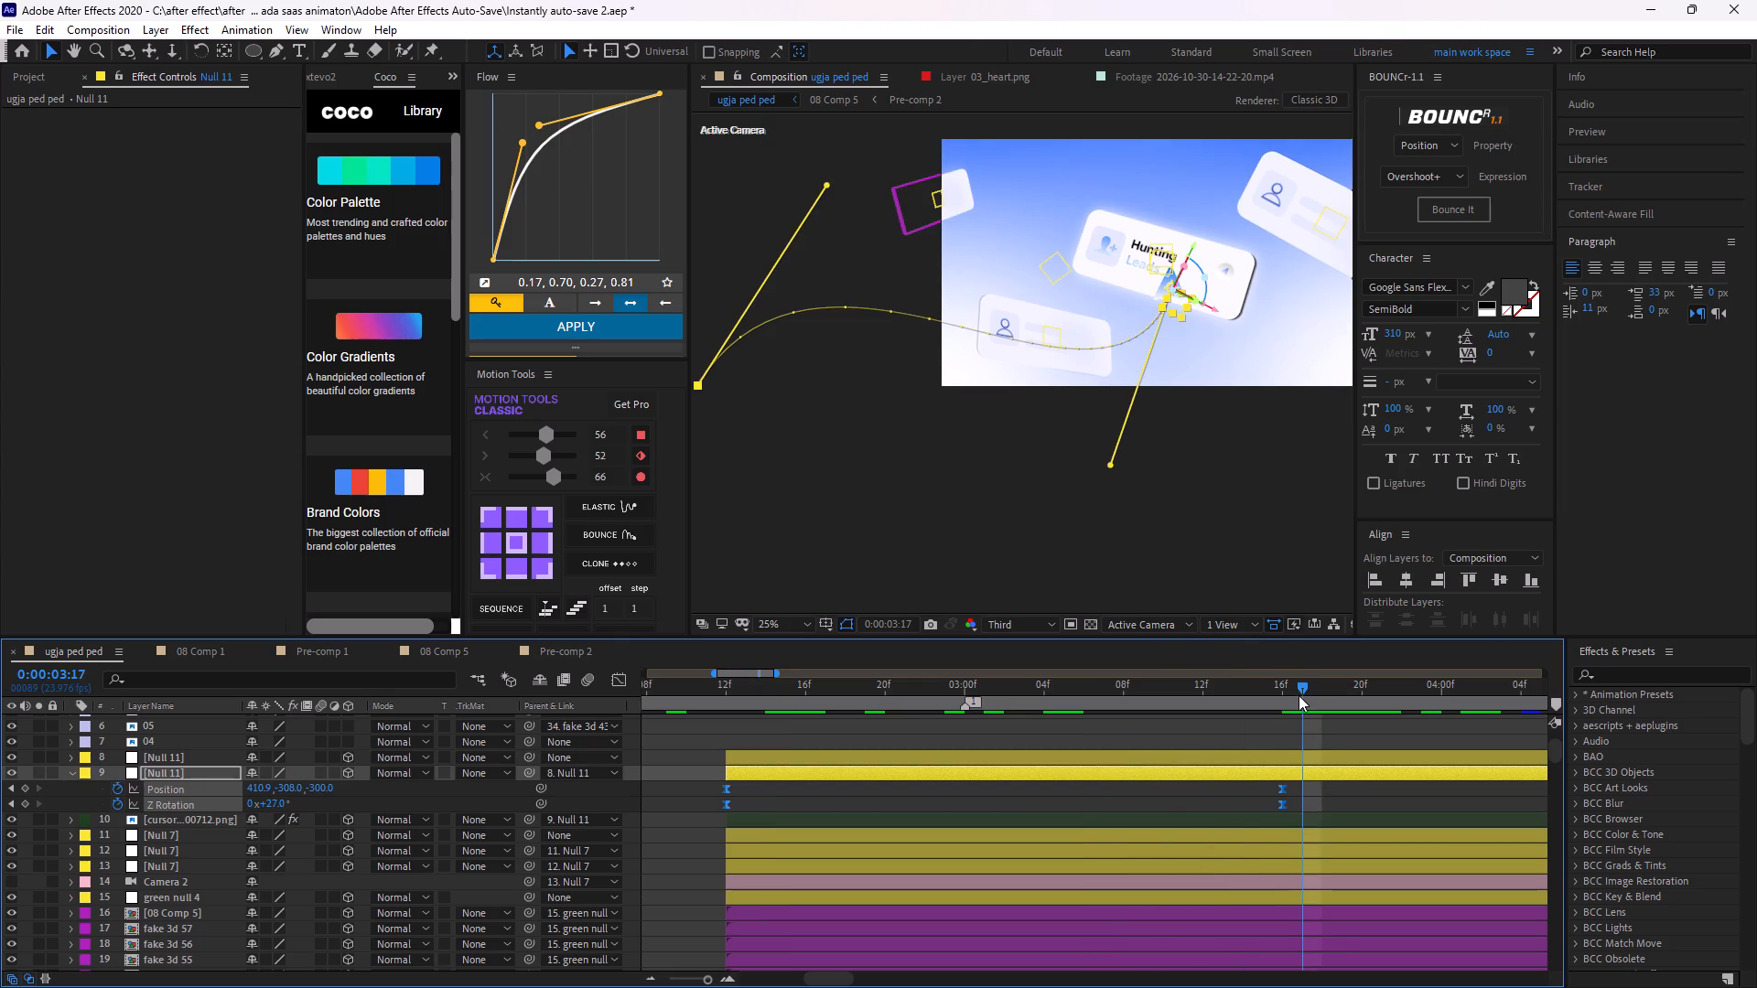
{"action": "left_click_drag", "start_coordinate": [1300, 694], "coordinate": [703, 826]}
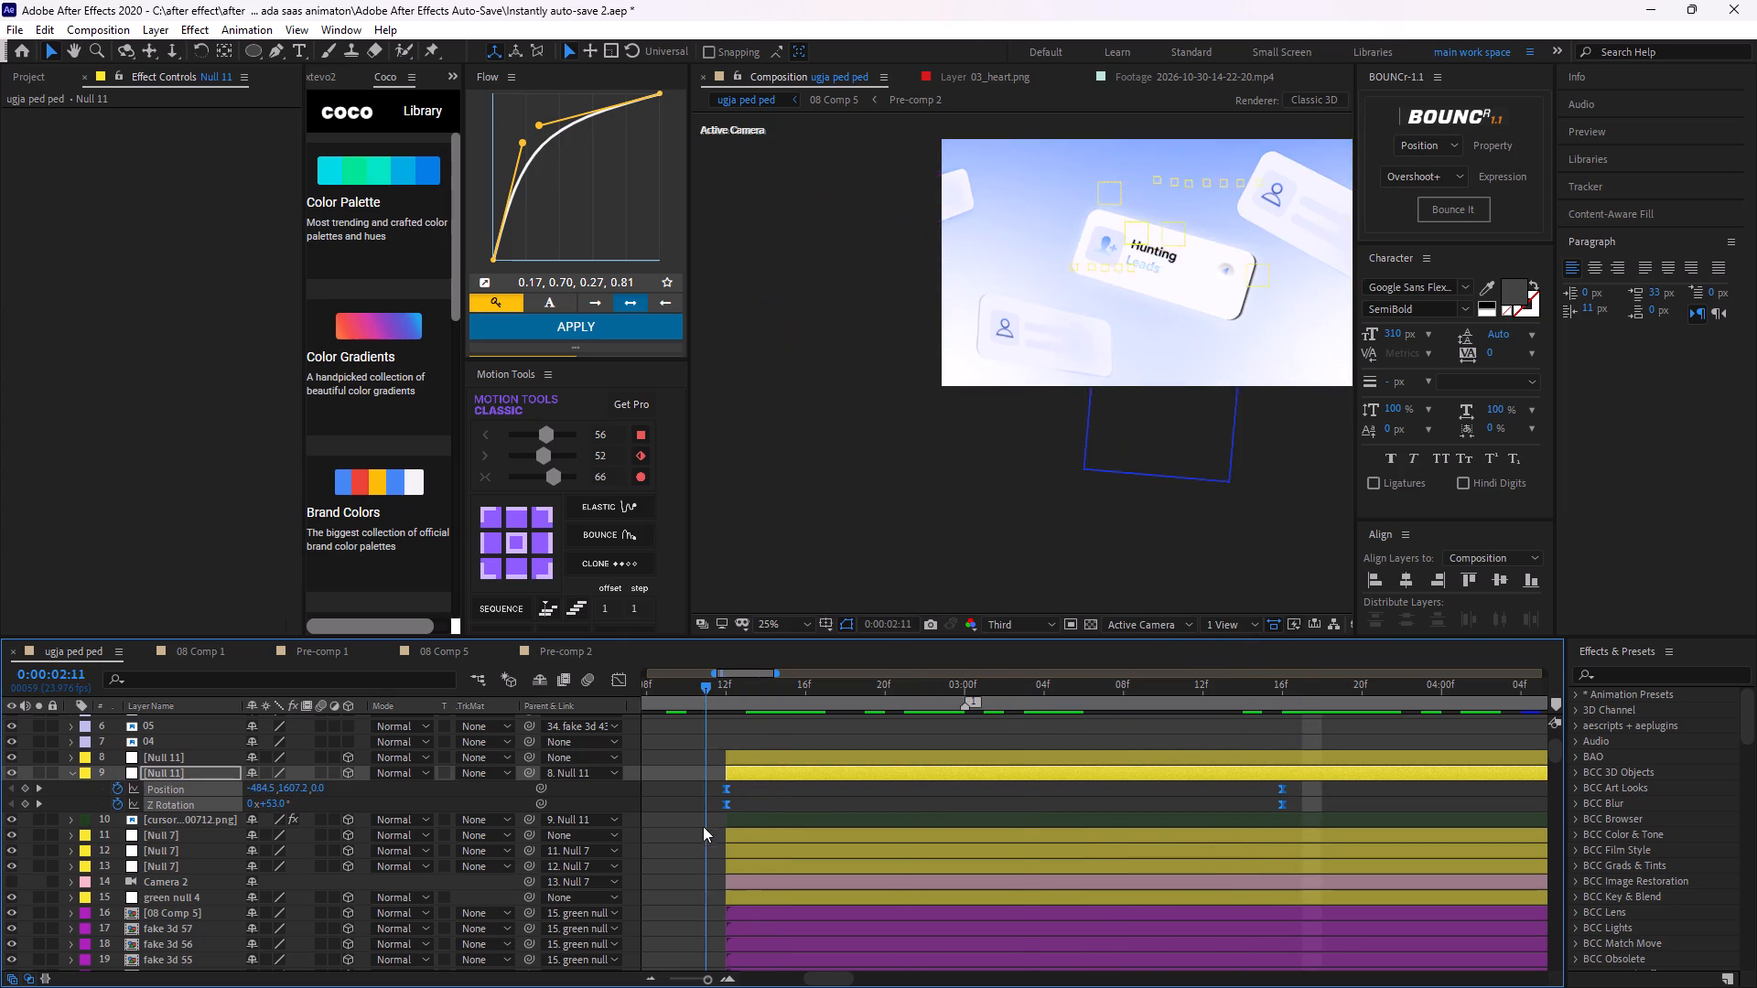
{"action": "left_click_drag", "start_coordinate": [703, 826], "coordinate": [717, 828]}
{"action": "left_click", "coordinate": [773, 810]}
{"action": "key", "text": "space"}
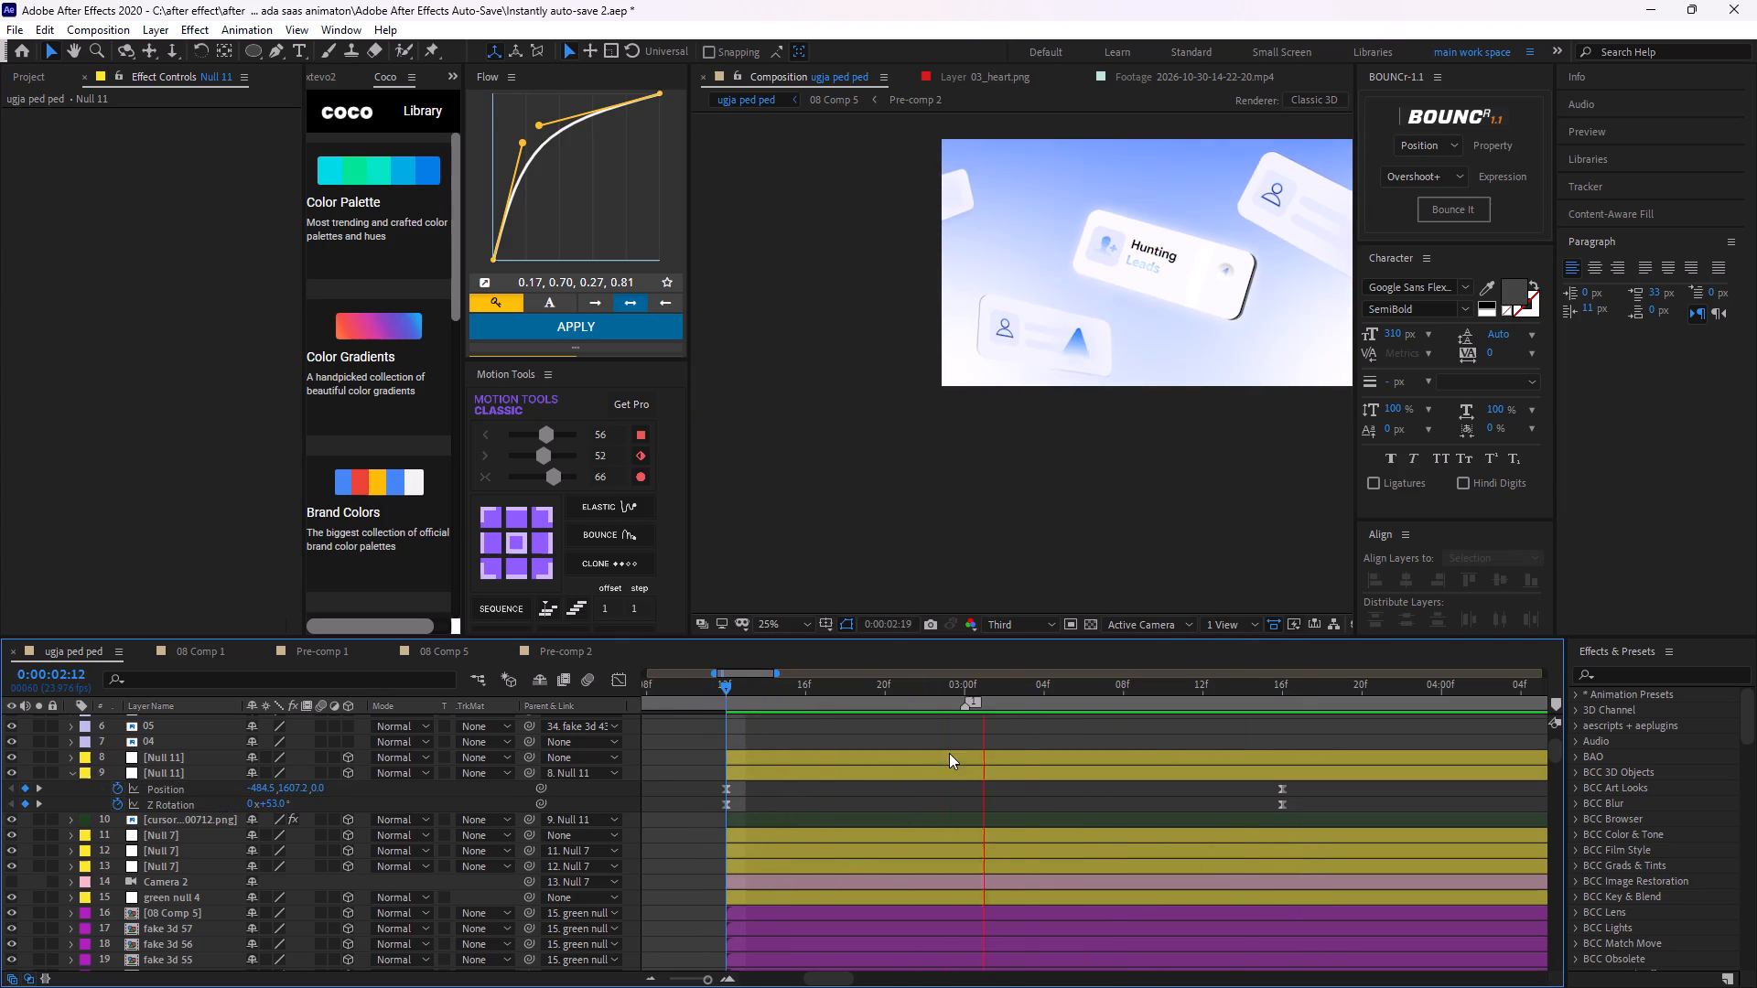
{"action": "key", "text": "space"}
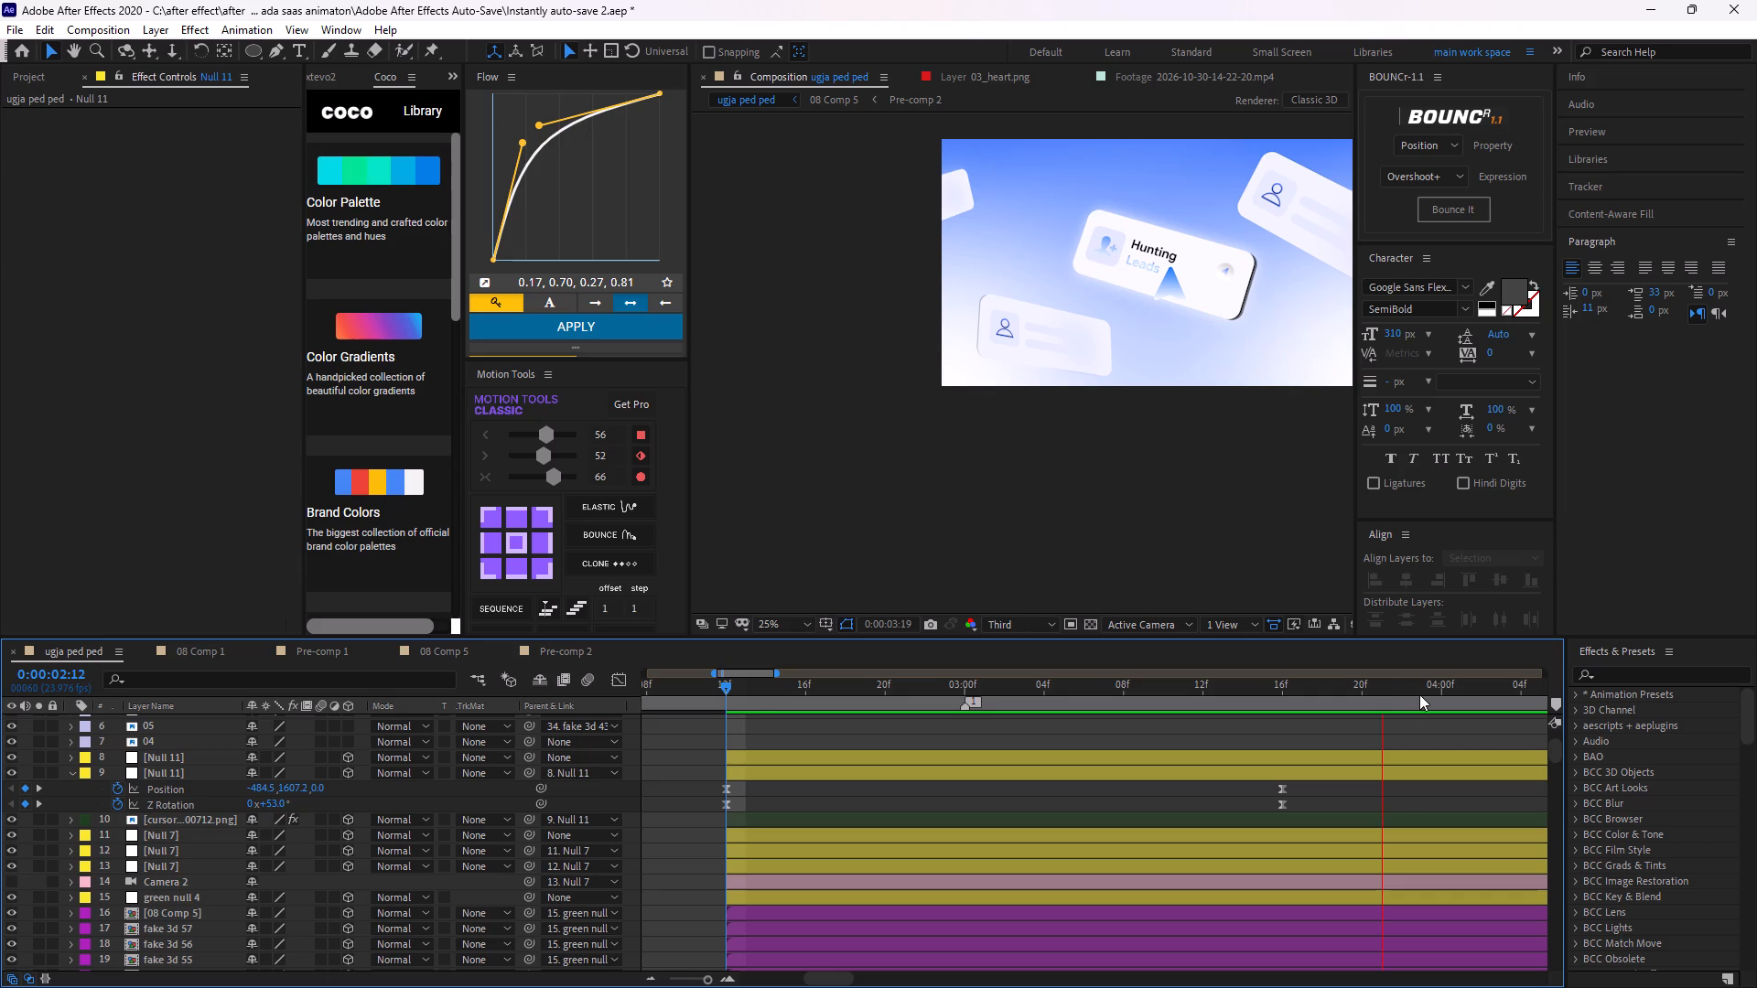
{"action": "left_click", "coordinate": [1347, 789]}
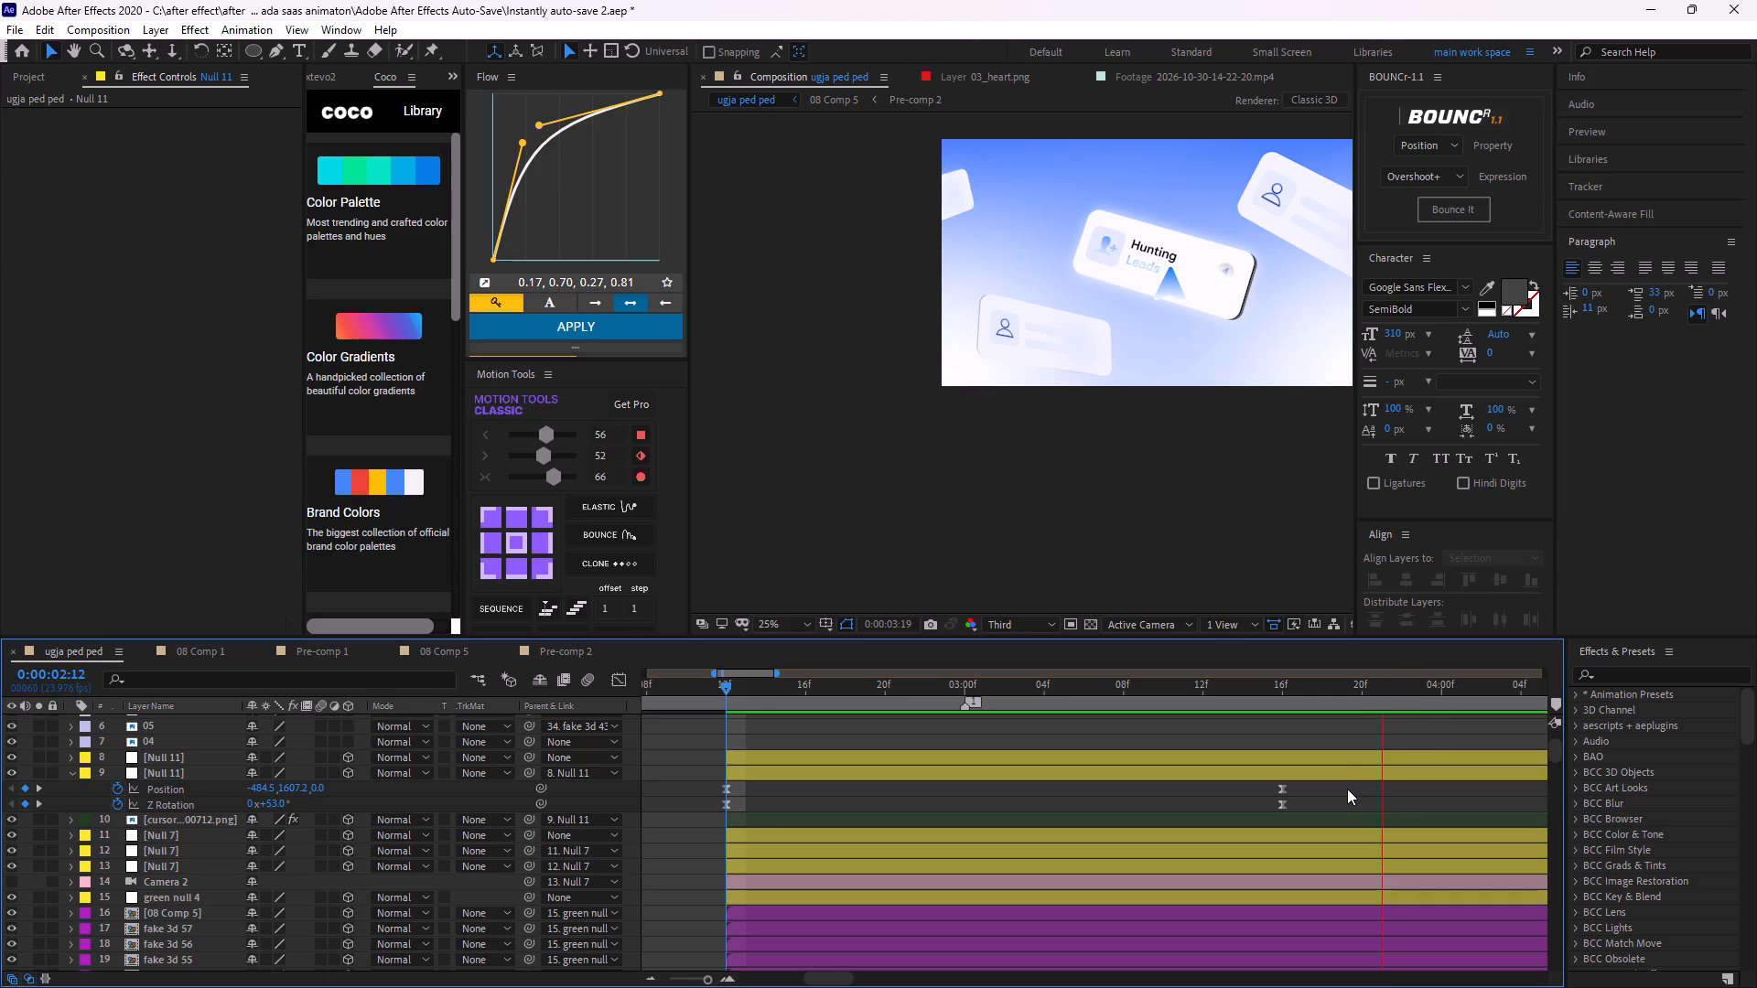
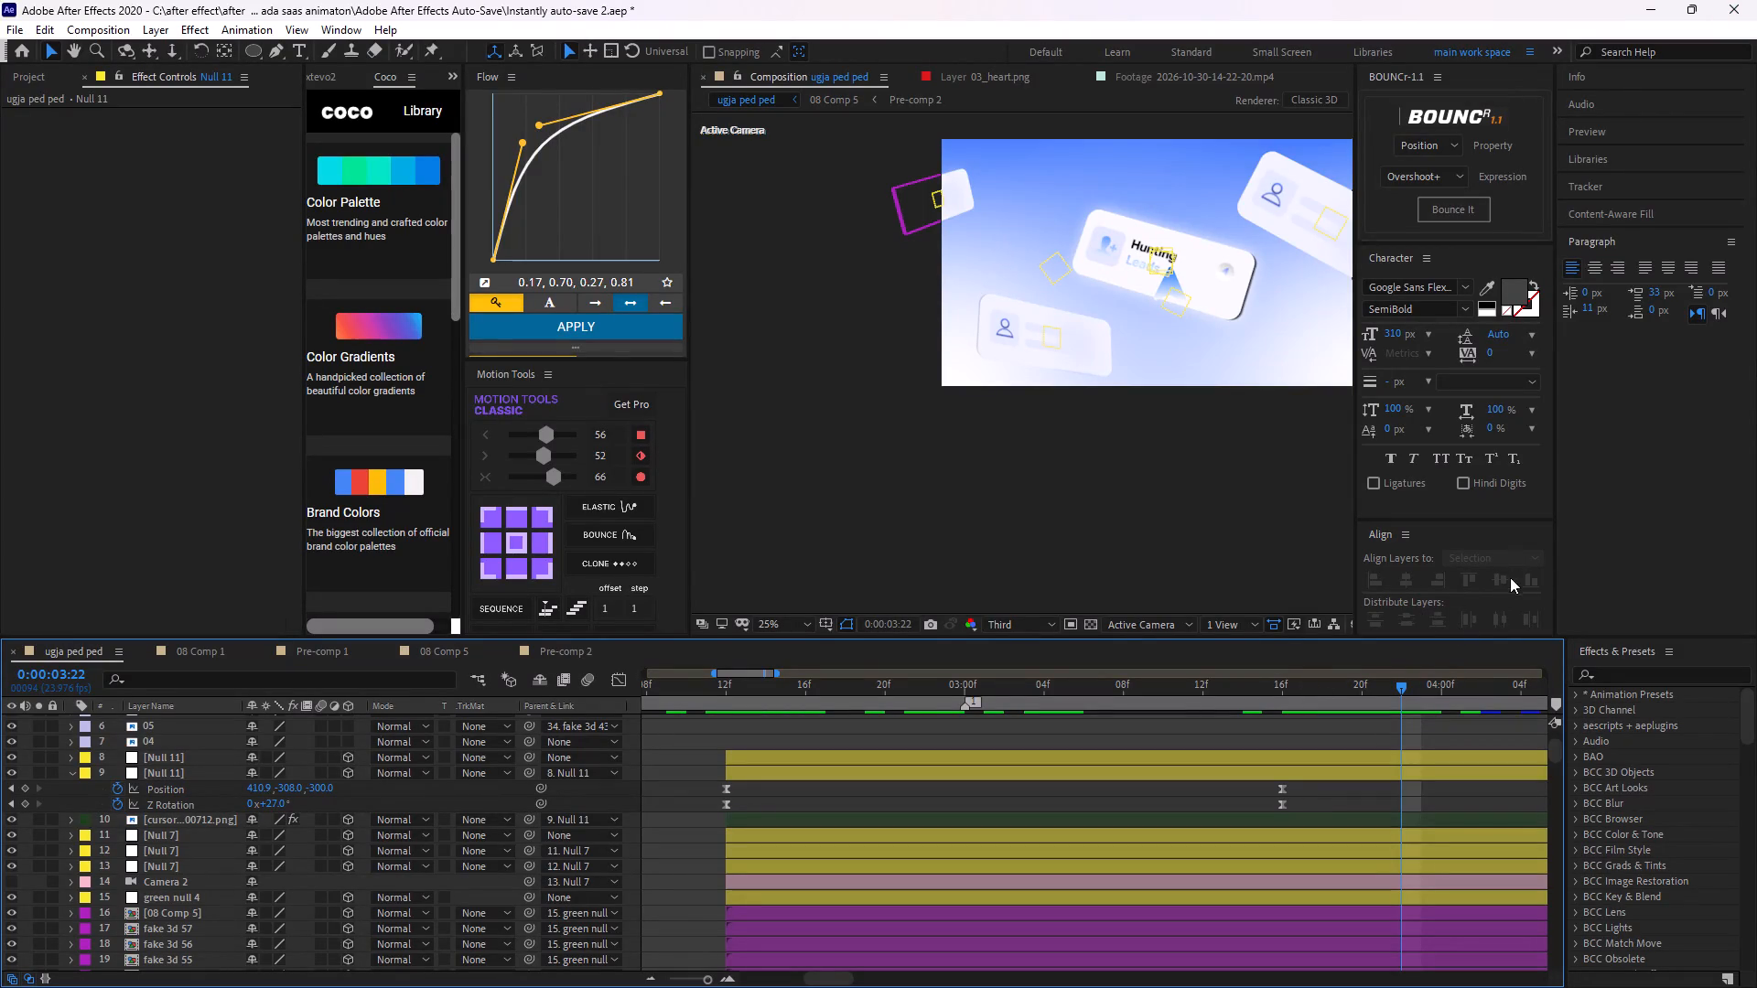
Preview the end of the cursor's flight onto the Hunting Leads card once more and save the project.
{"action": "left_click_drag", "start_coordinate": [1407, 688], "coordinate": [1078, 739]}
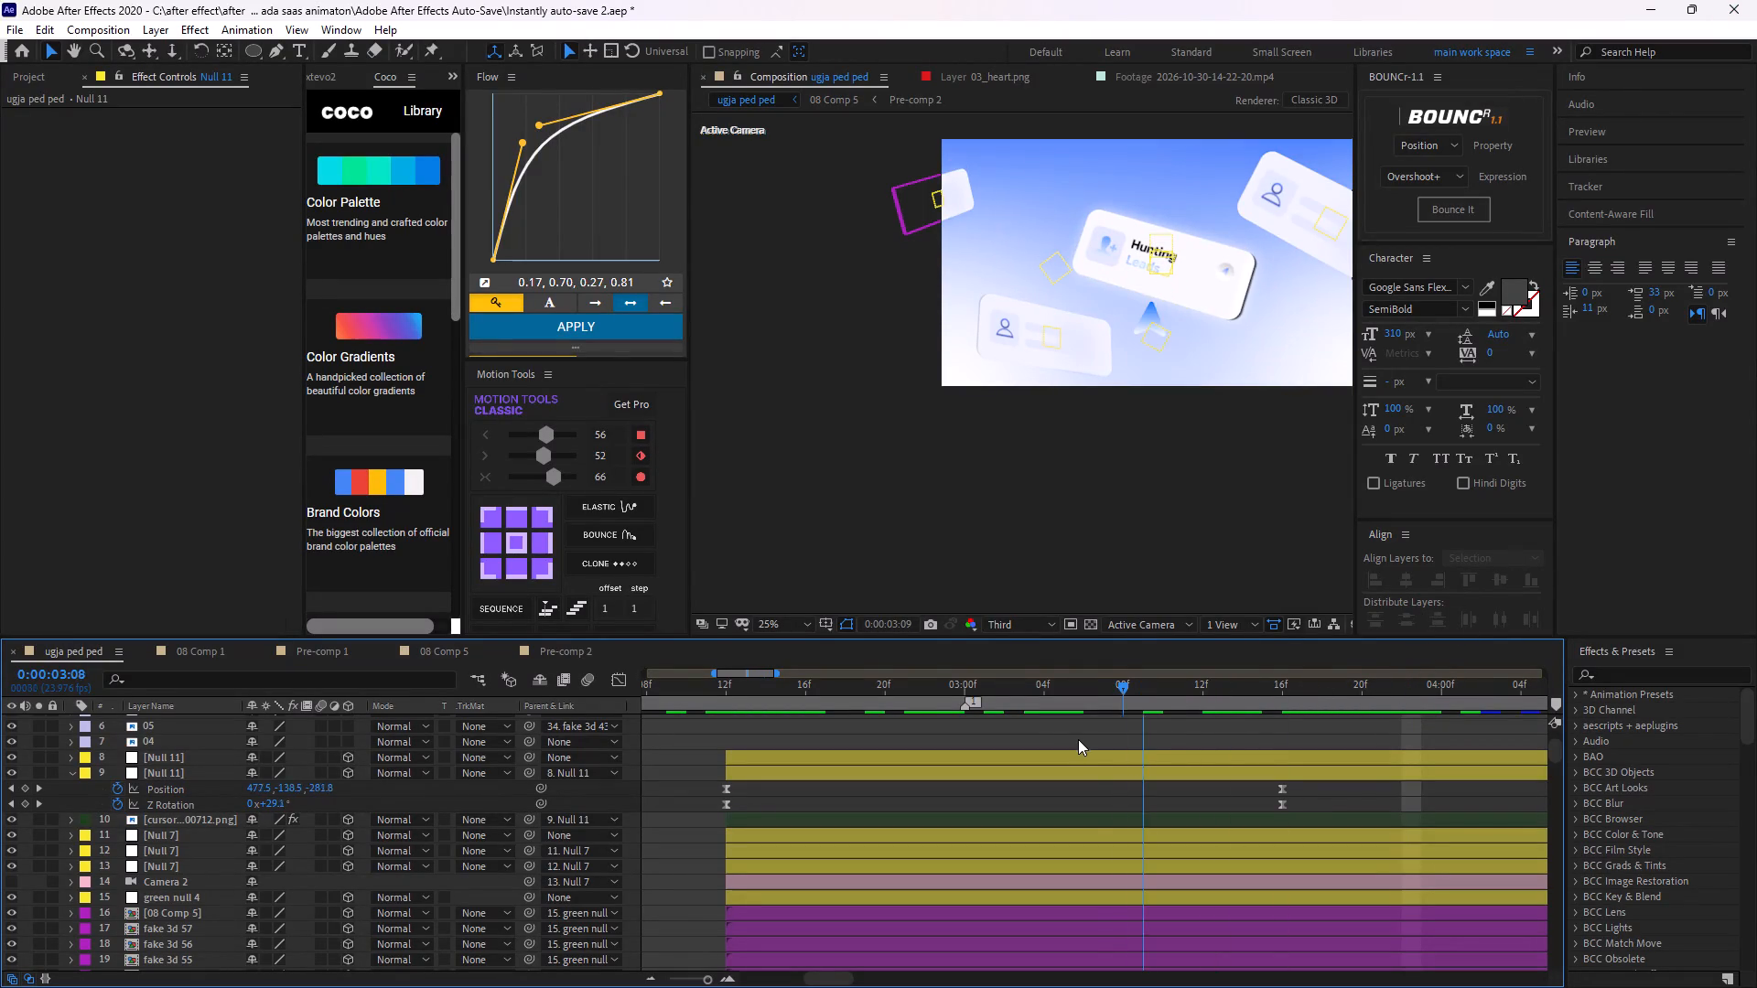
{"action": "left_click_drag", "start_coordinate": [1078, 739], "coordinate": [1087, 730]}
{"action": "key", "text": "space"}
{"action": "key", "text": "space"}
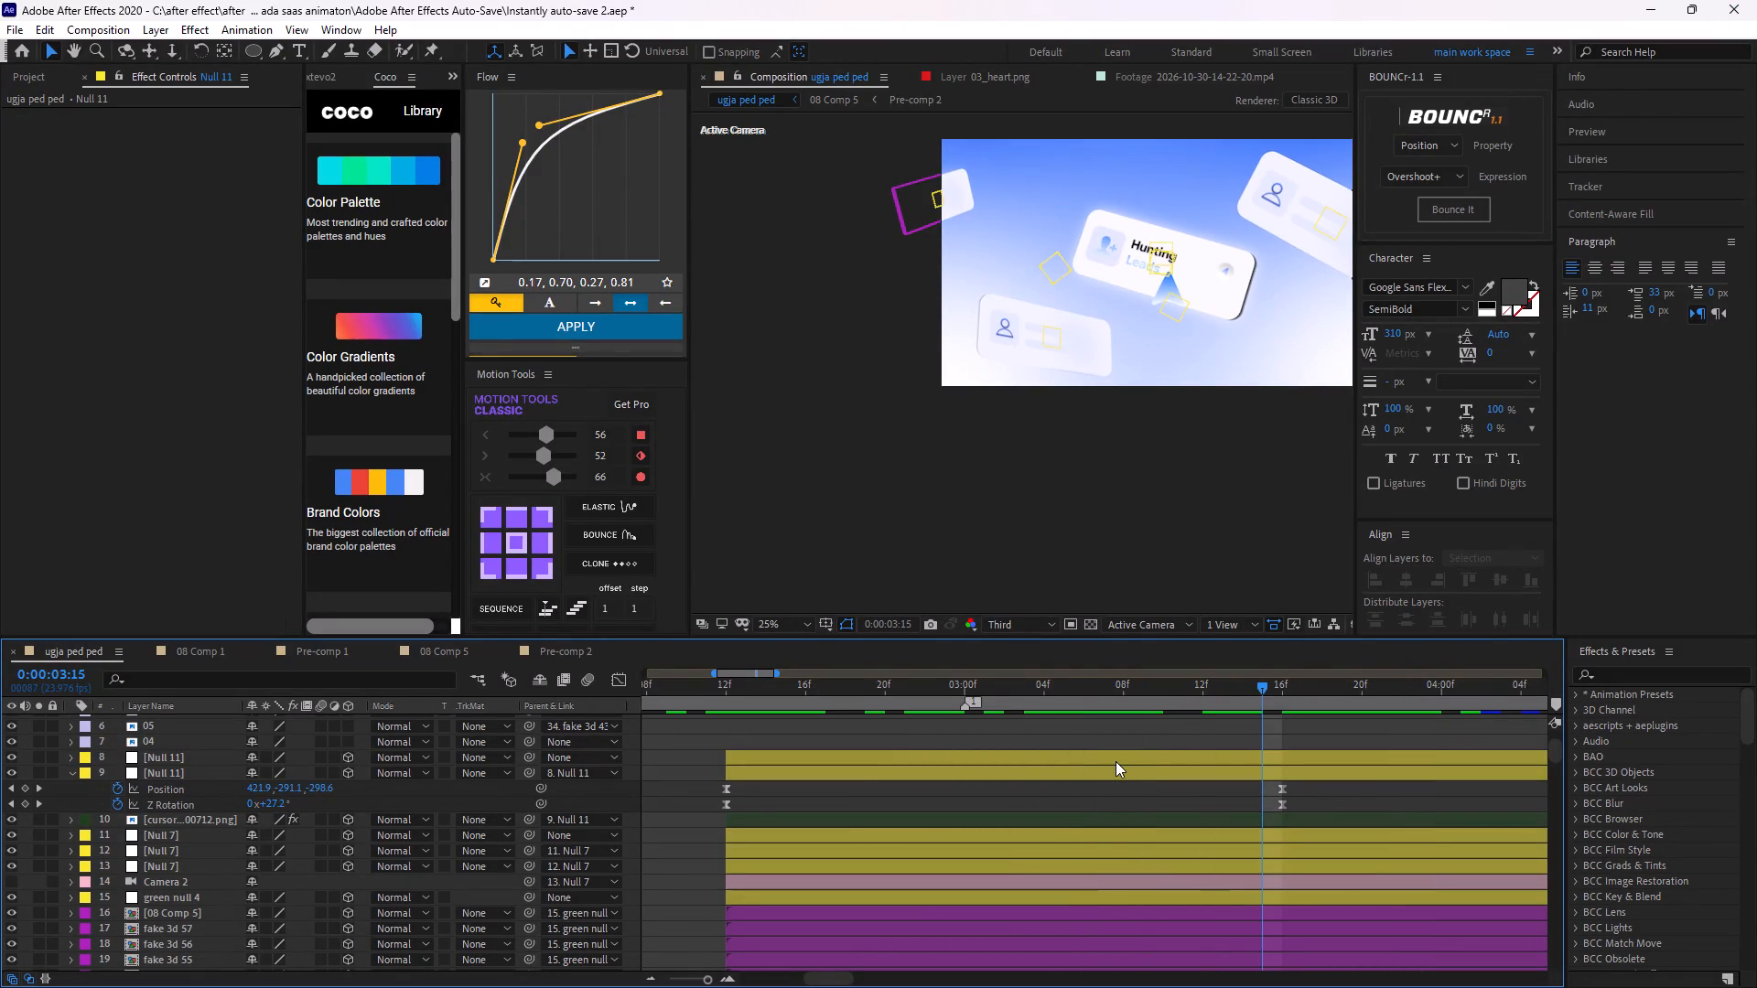
{"action": "key", "text": "ctrl+s"}
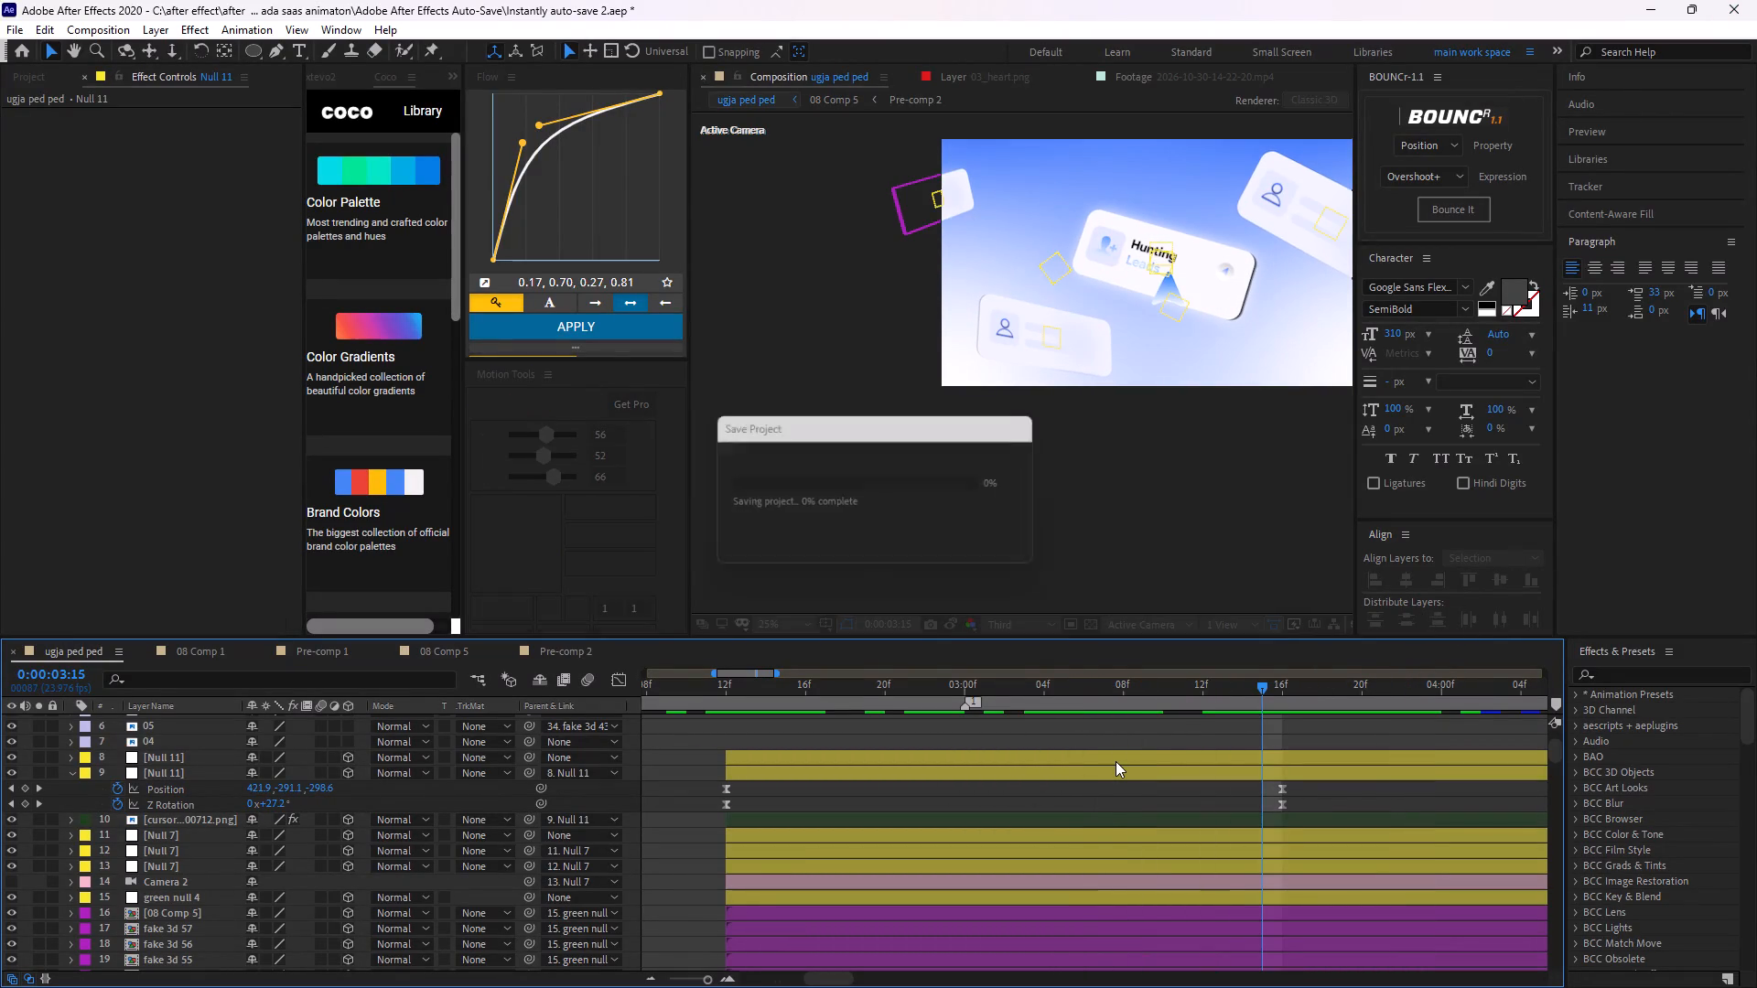
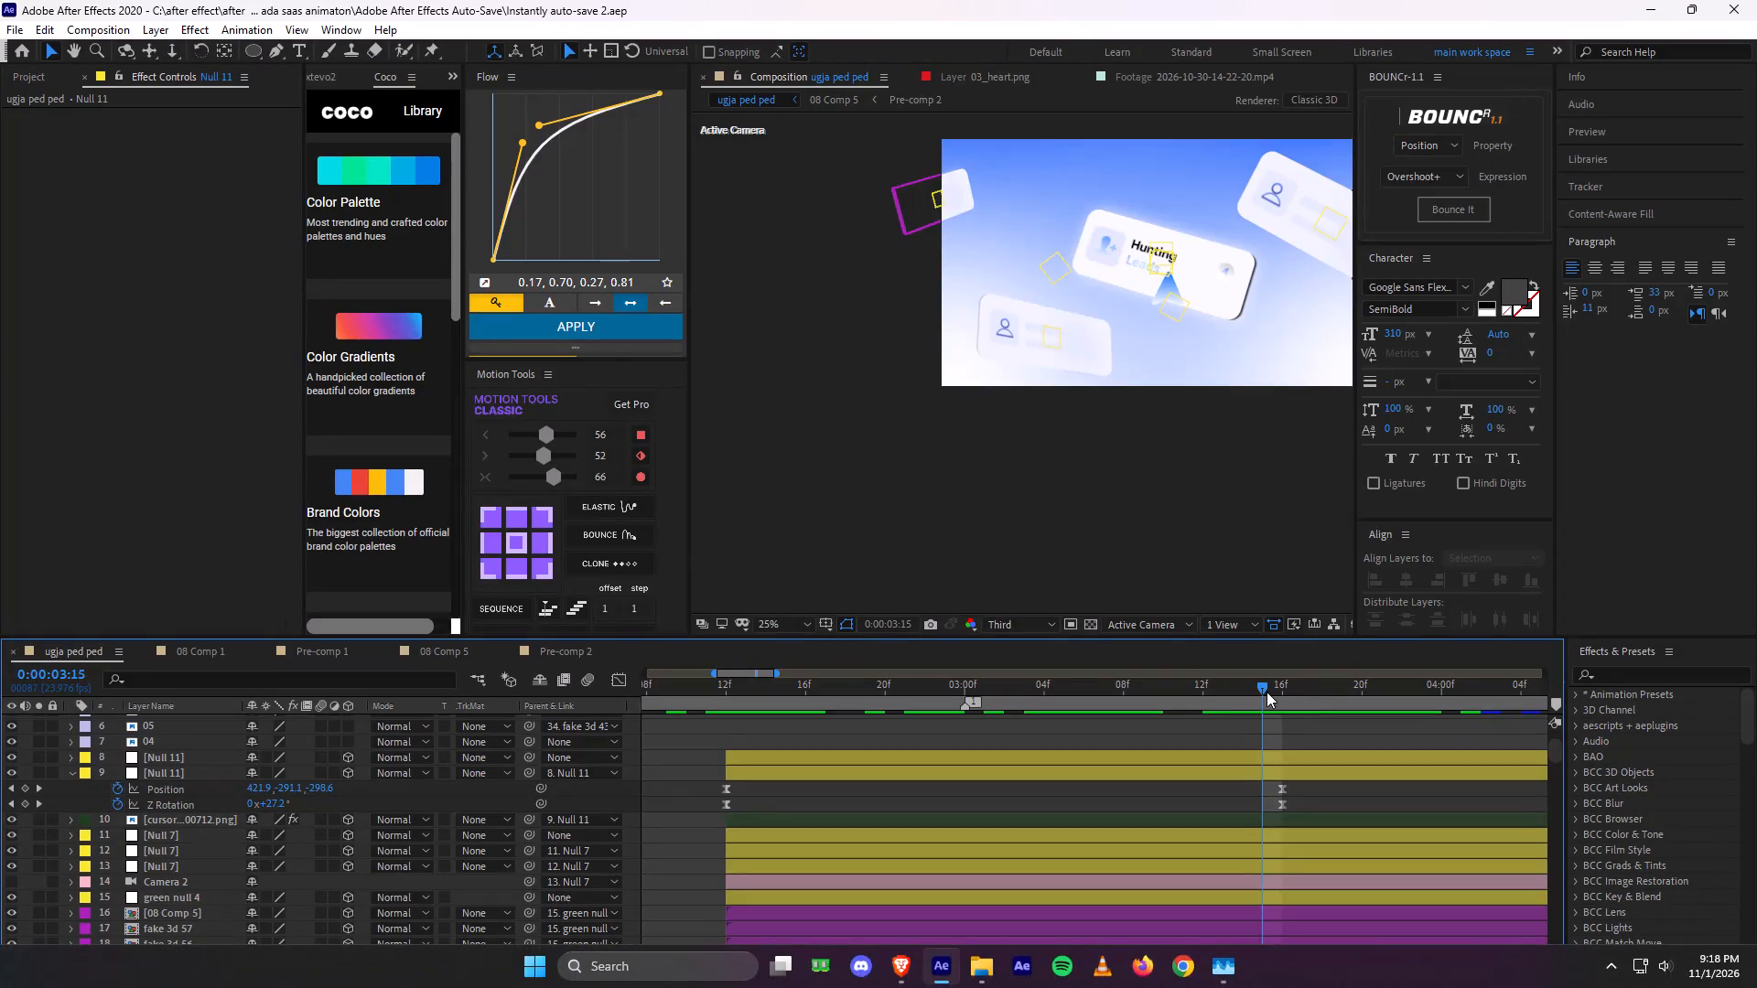
Play back the cursor's flight onto the Hunting Leads card from 0:00:02:12.
{"action": "left_click_drag", "start_coordinate": [1258, 682], "coordinate": [988, 742]}
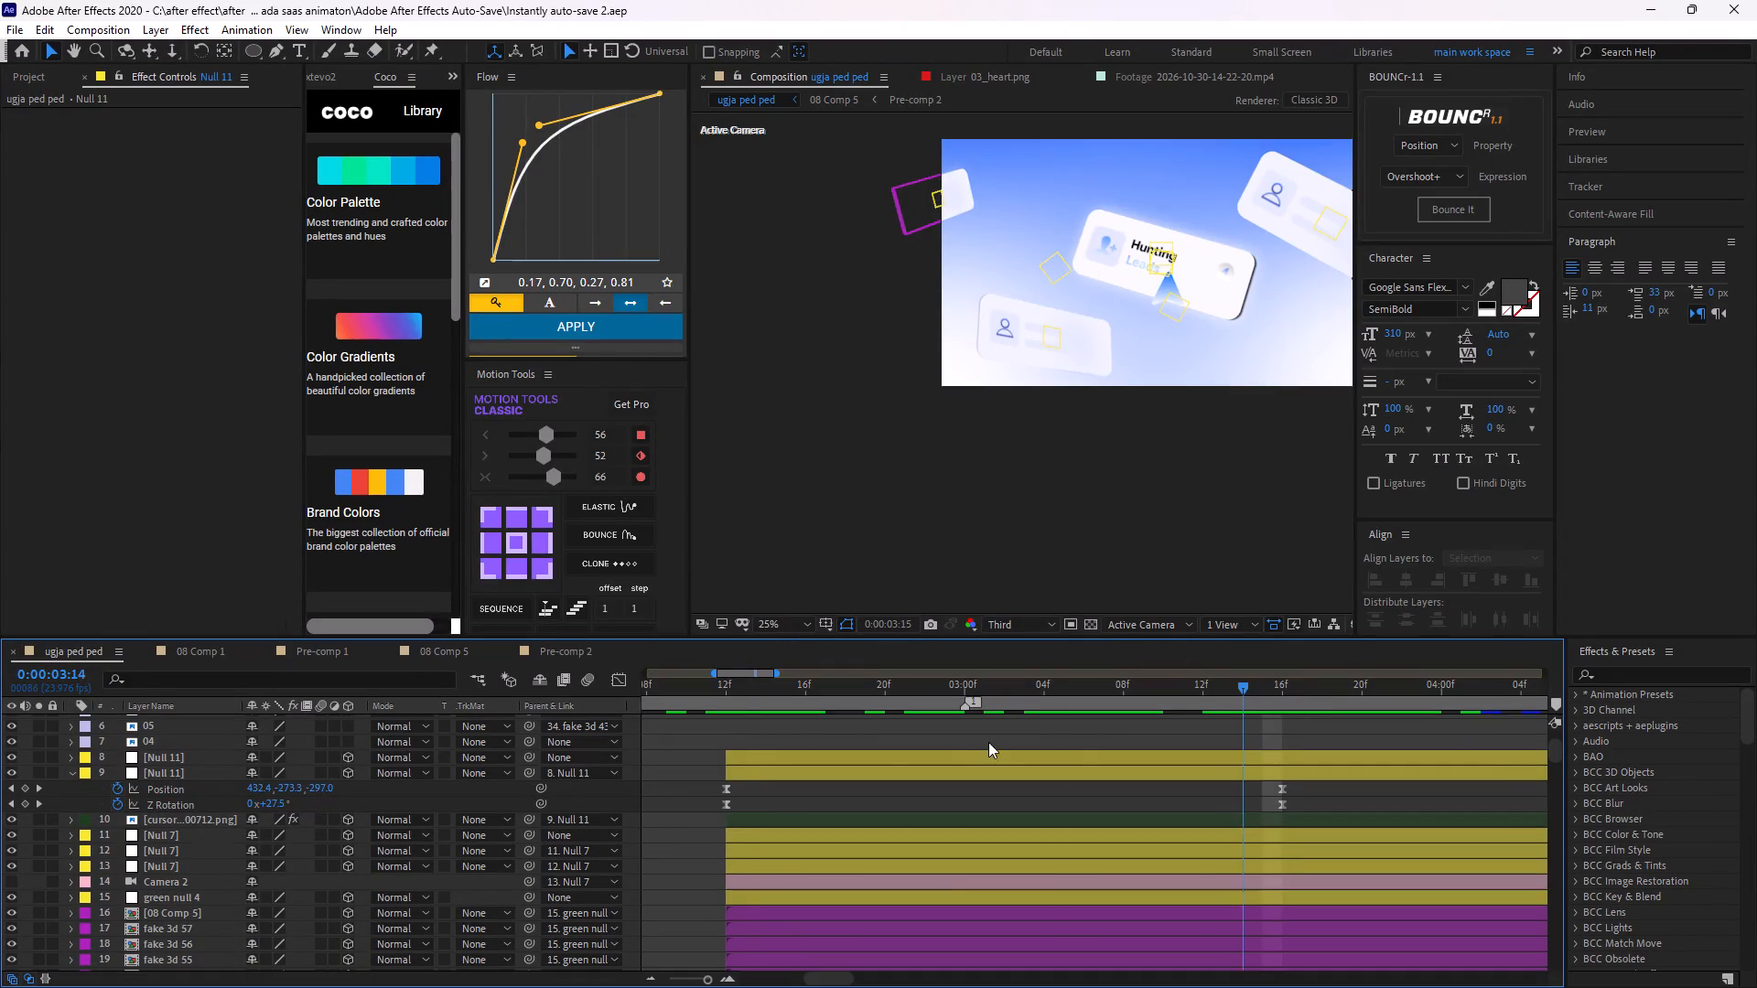
{"action": "left_click_drag", "start_coordinate": [988, 742], "coordinate": [730, 730]}
{"action": "key", "text": "space"}
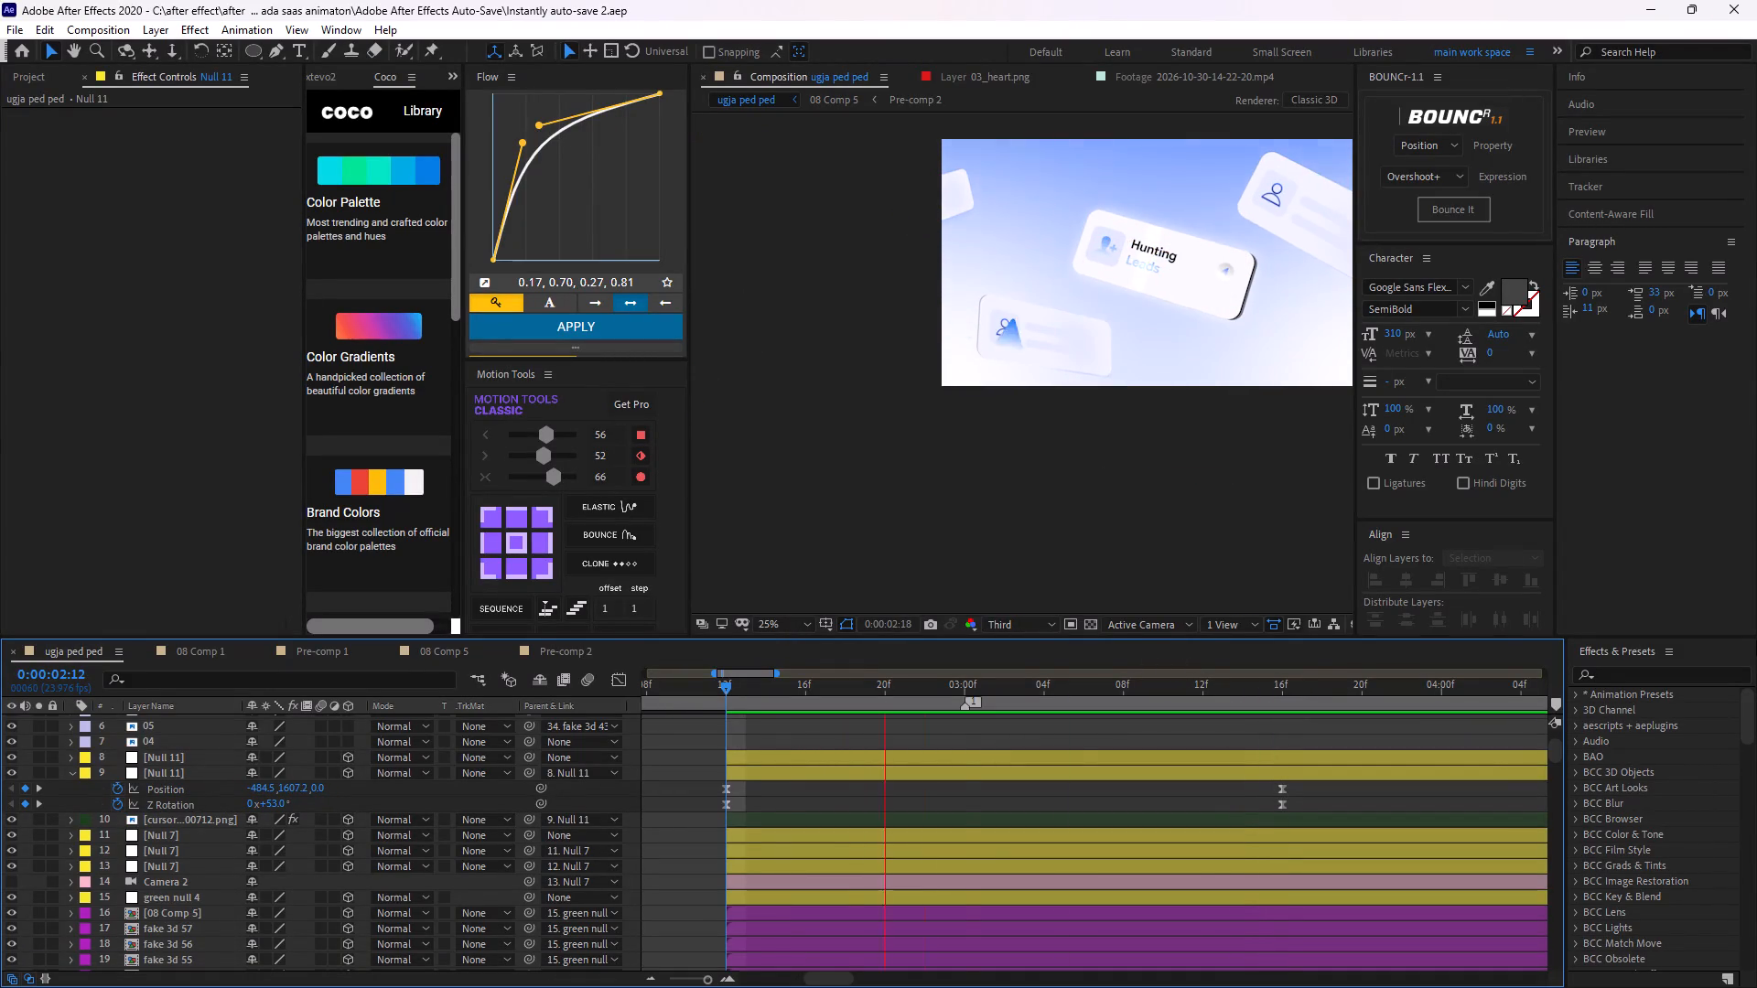
{"action": "key", "text": "space"}
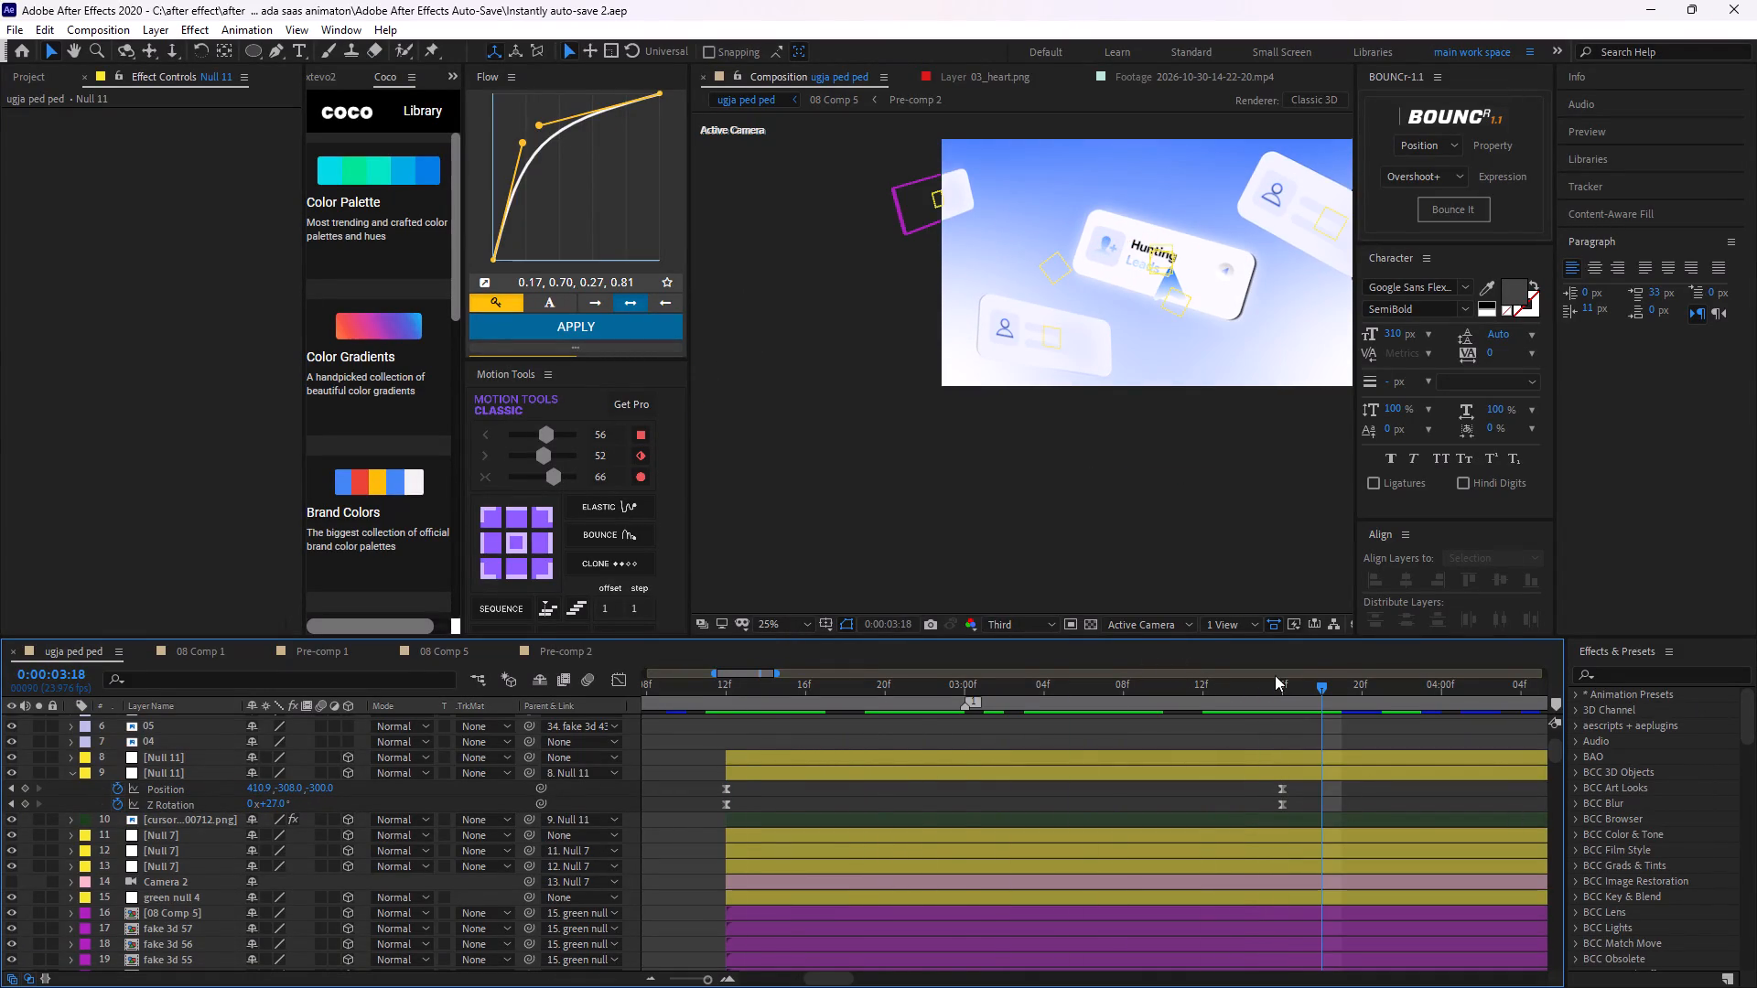
Turn on the visibility of the Camera 2 layer in the Hunting Leads shot.
{"action": "left_click_drag", "start_coordinate": [1317, 688], "coordinate": [1181, 768]}
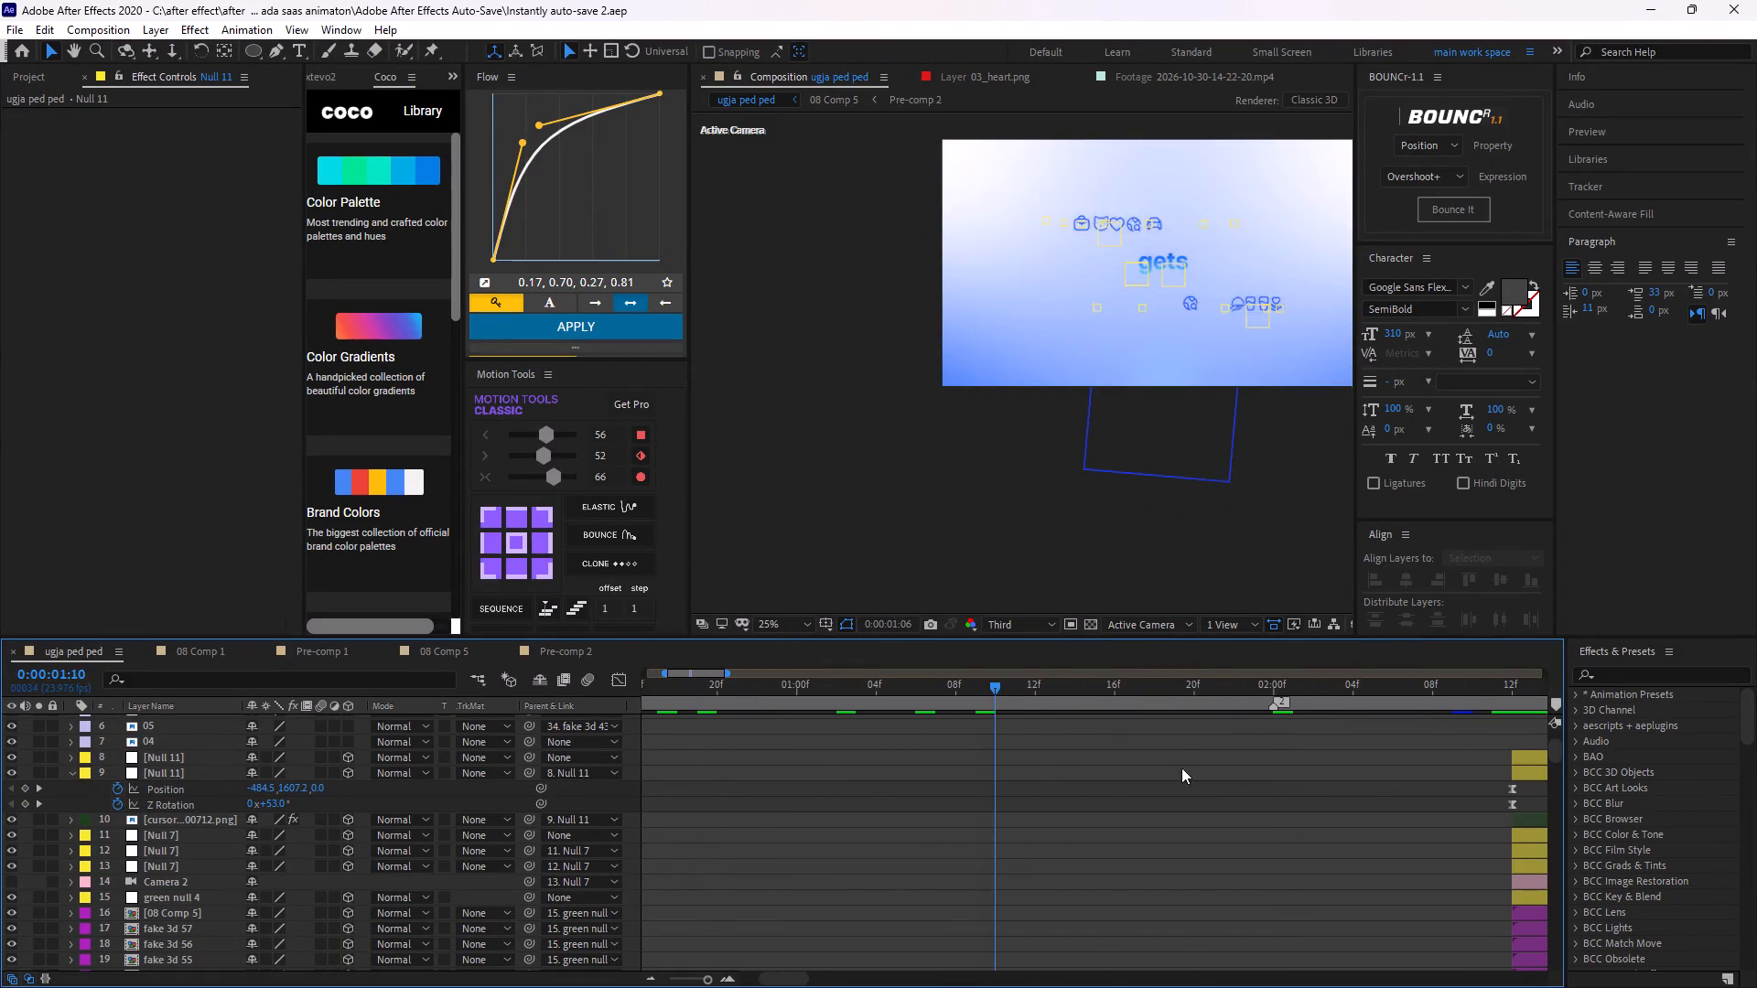
{"action": "left_click_drag", "start_coordinate": [1181, 768], "coordinate": [1454, 805]}
{"action": "middle_click_drag", "start_coordinate": [1454, 805], "coordinate": [1020, 718]}
{"action": "left_click", "coordinate": [1099, 801]}
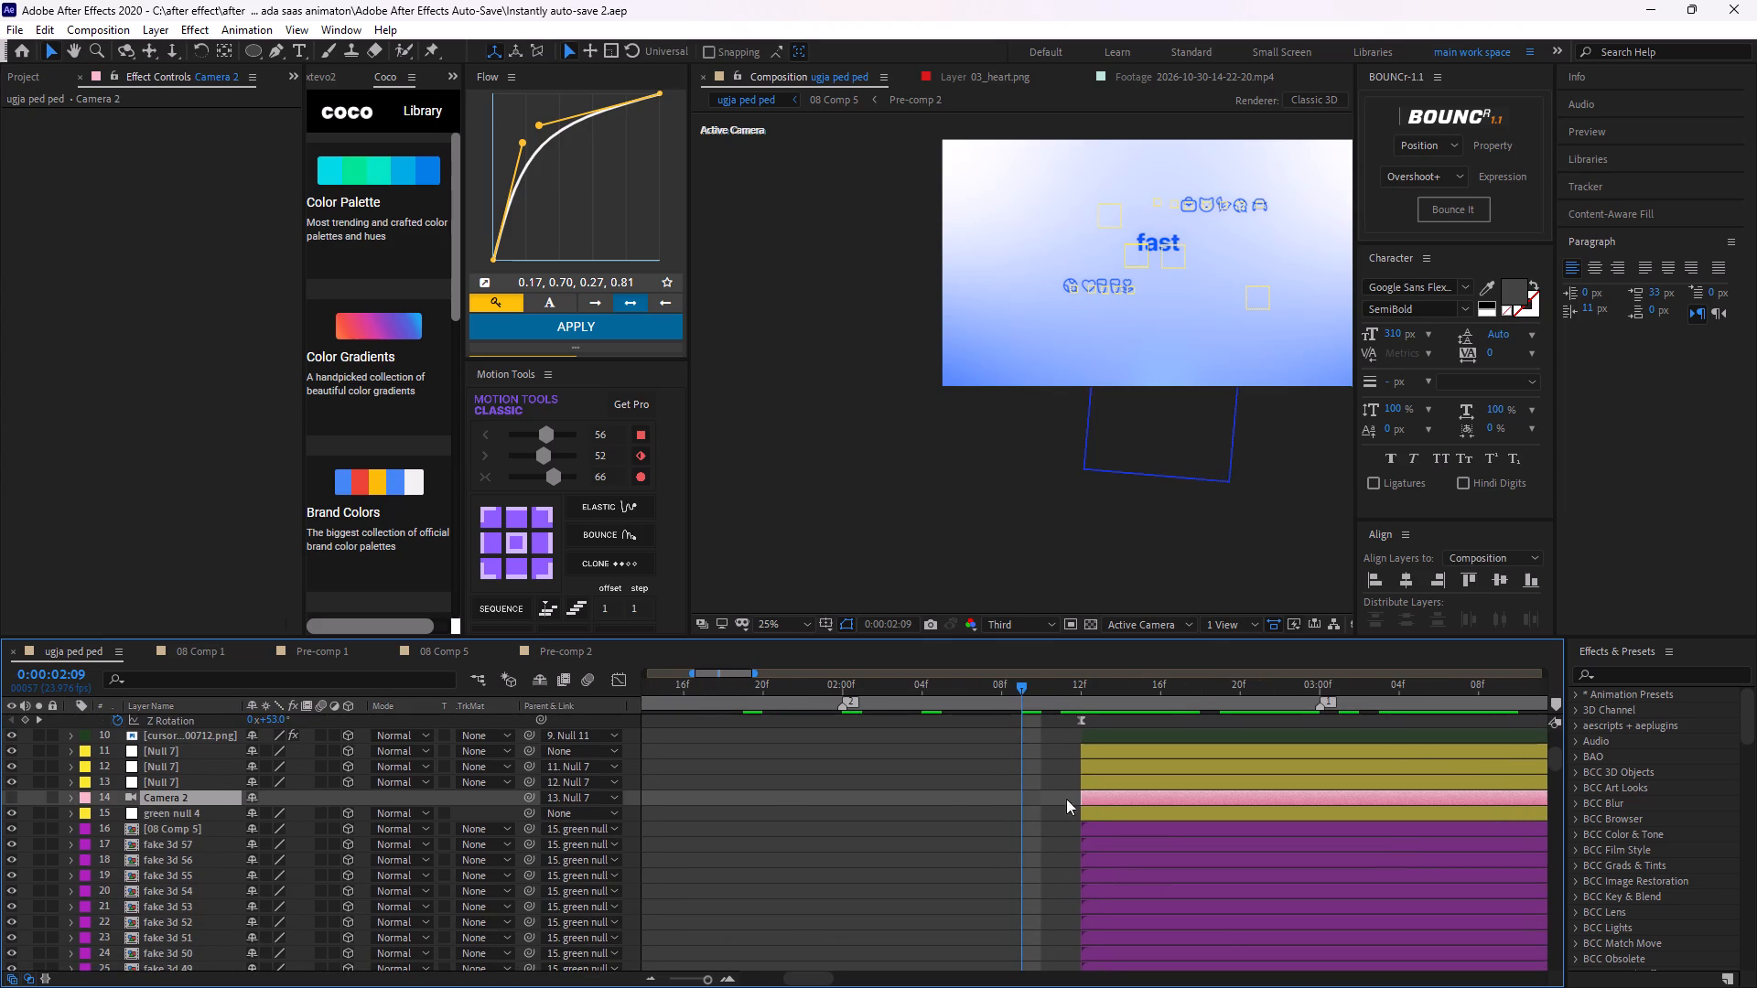
{"action": "left_click", "coordinate": [9, 793]}
Preview the Hunting Leads shot through Camera 2 from 0:00:02:09, and replay the cursor's landing from 0:00:02:18.
{"action": "key", "text": "space"}
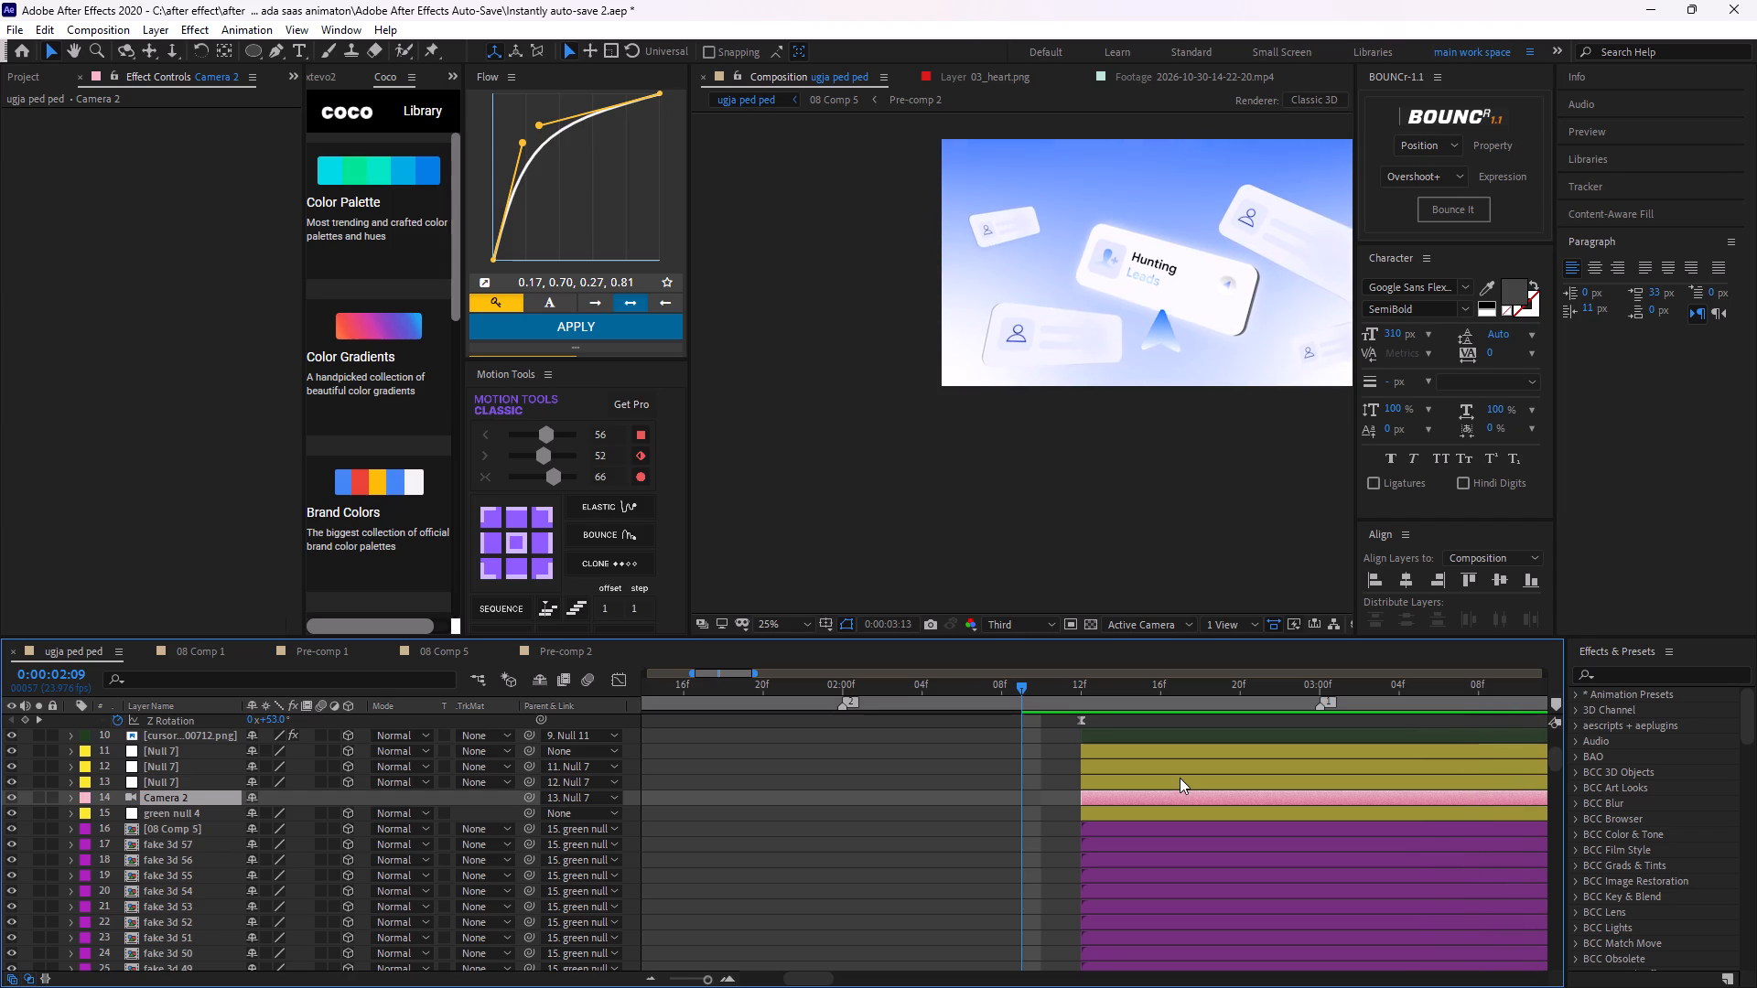
{"action": "key", "text": "space"}
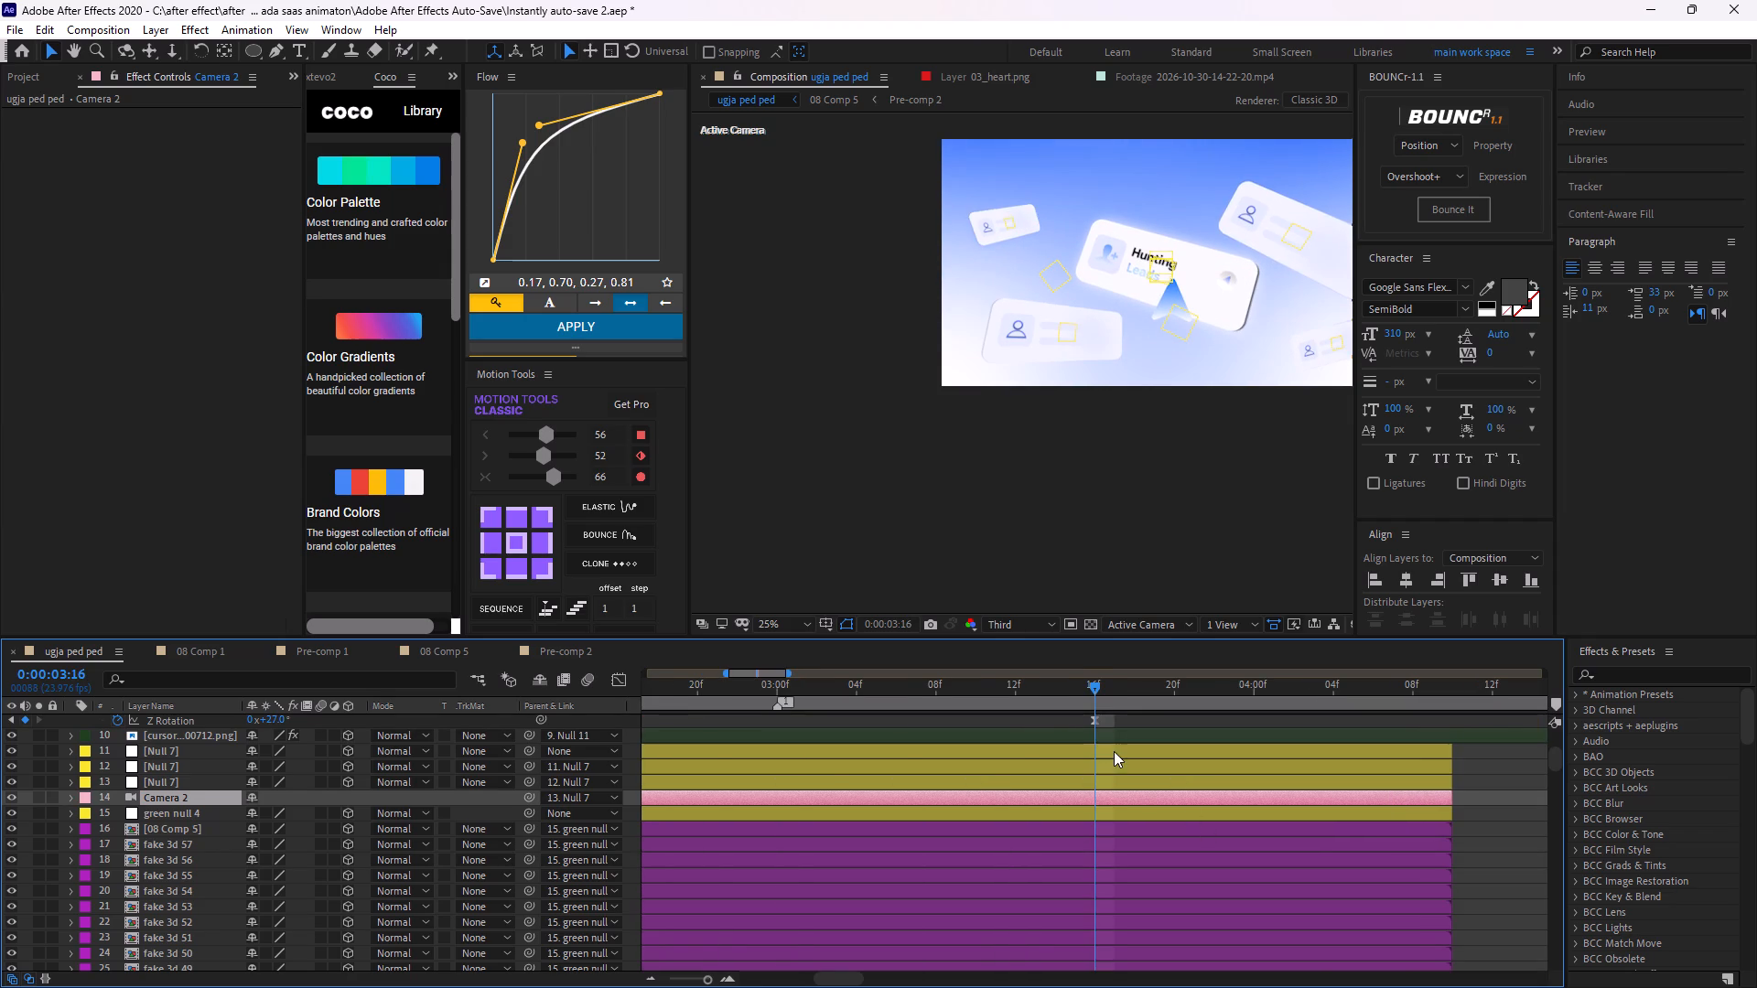
{"action": "middle_click_drag", "start_coordinate": [1114, 751], "coordinate": [1133, 862]}
{"action": "left_click", "coordinate": [1170, 813]}
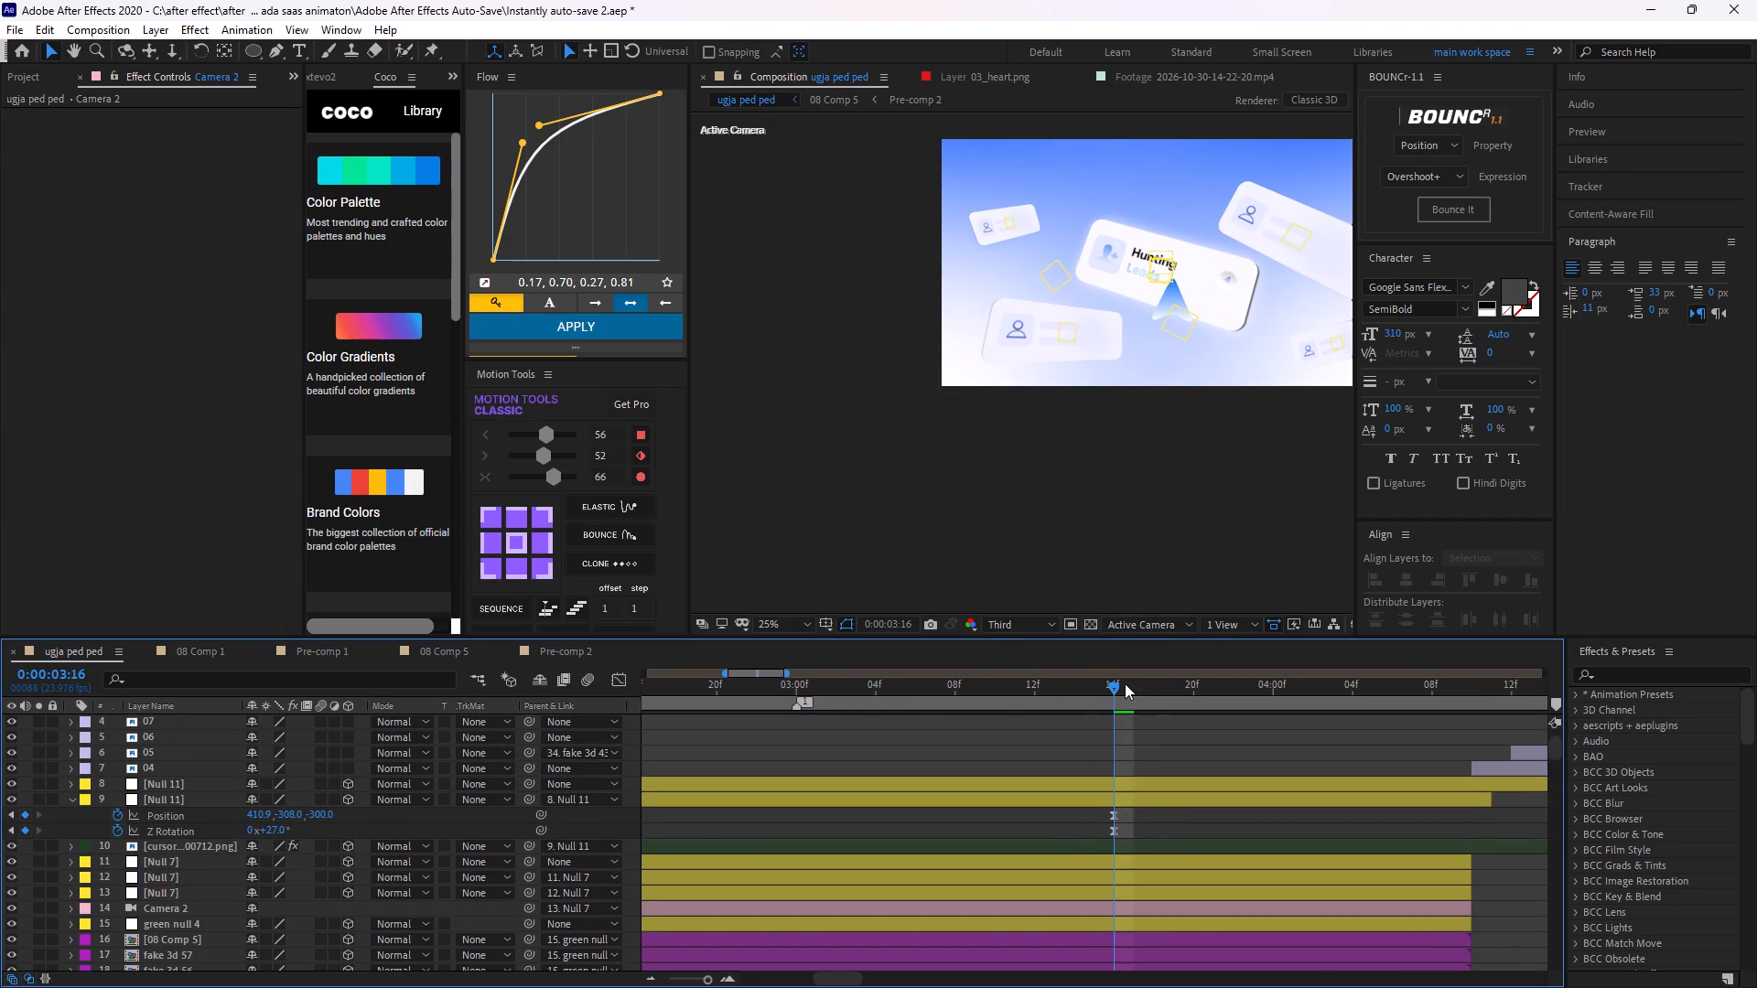
{"action": "left_click_drag", "start_coordinate": [1118, 682], "coordinate": [672, 748]}
{"action": "key", "text": "space"}
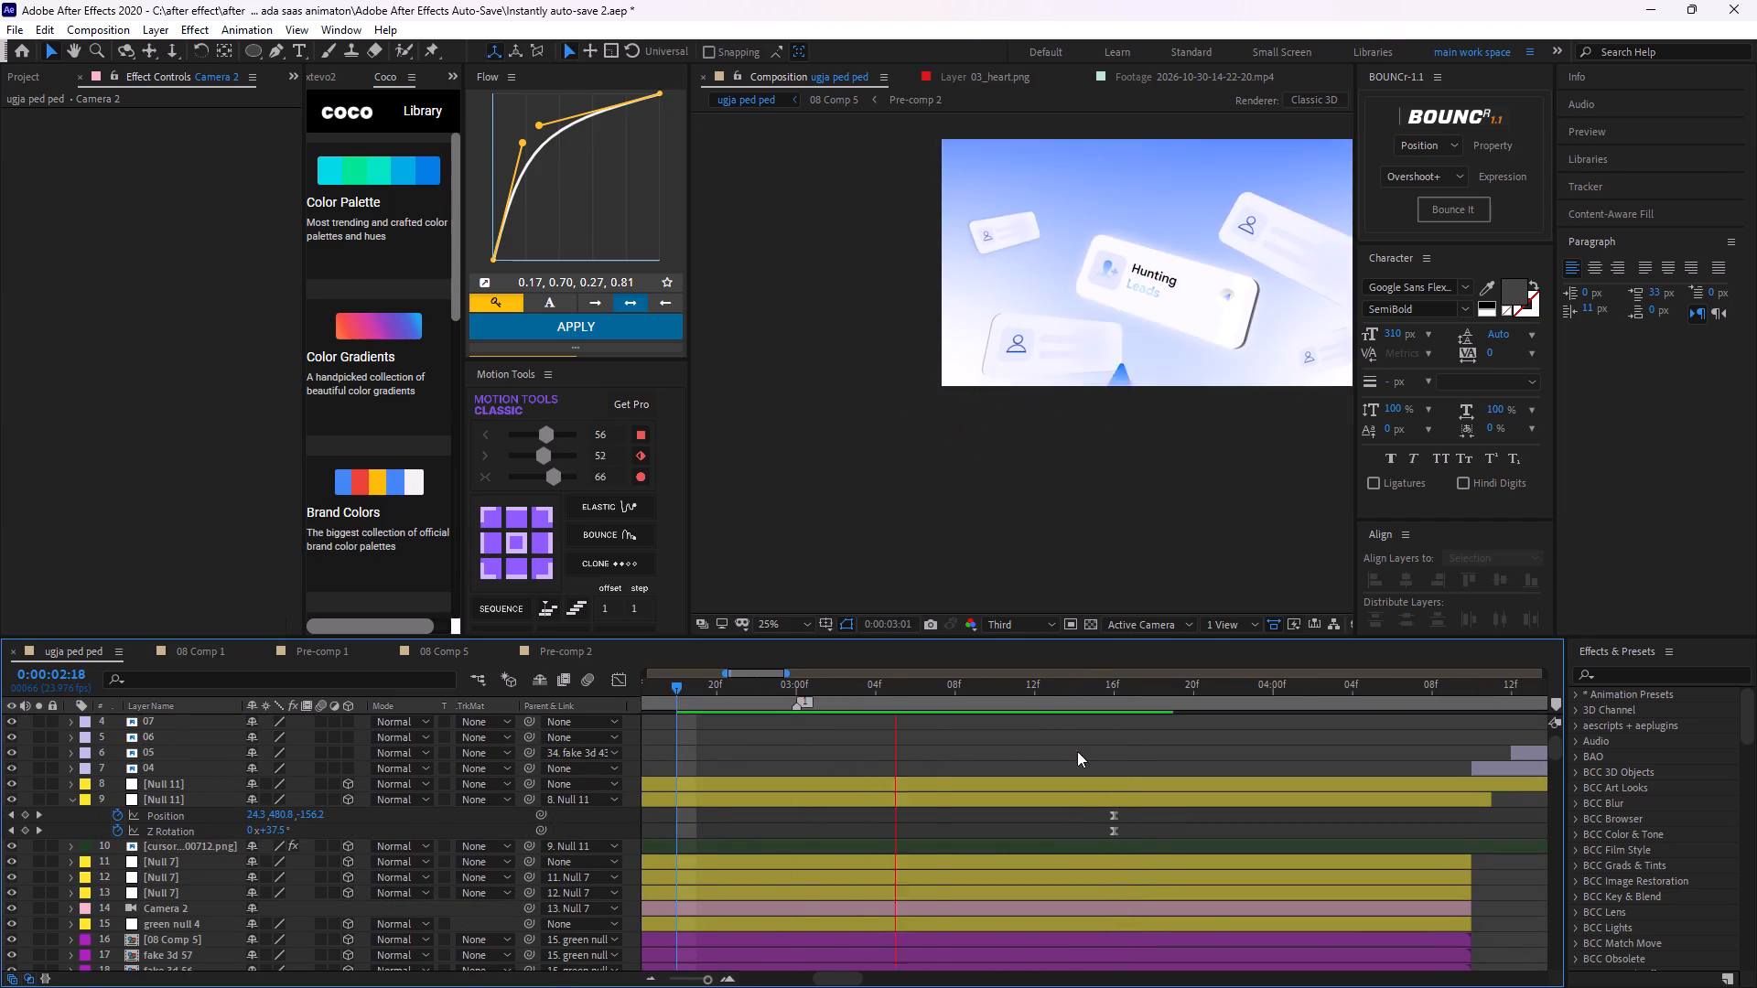
{"action": "key", "text": "space"}
{"action": "left_click_drag", "start_coordinate": [1219, 692], "coordinate": [1003, 761]}
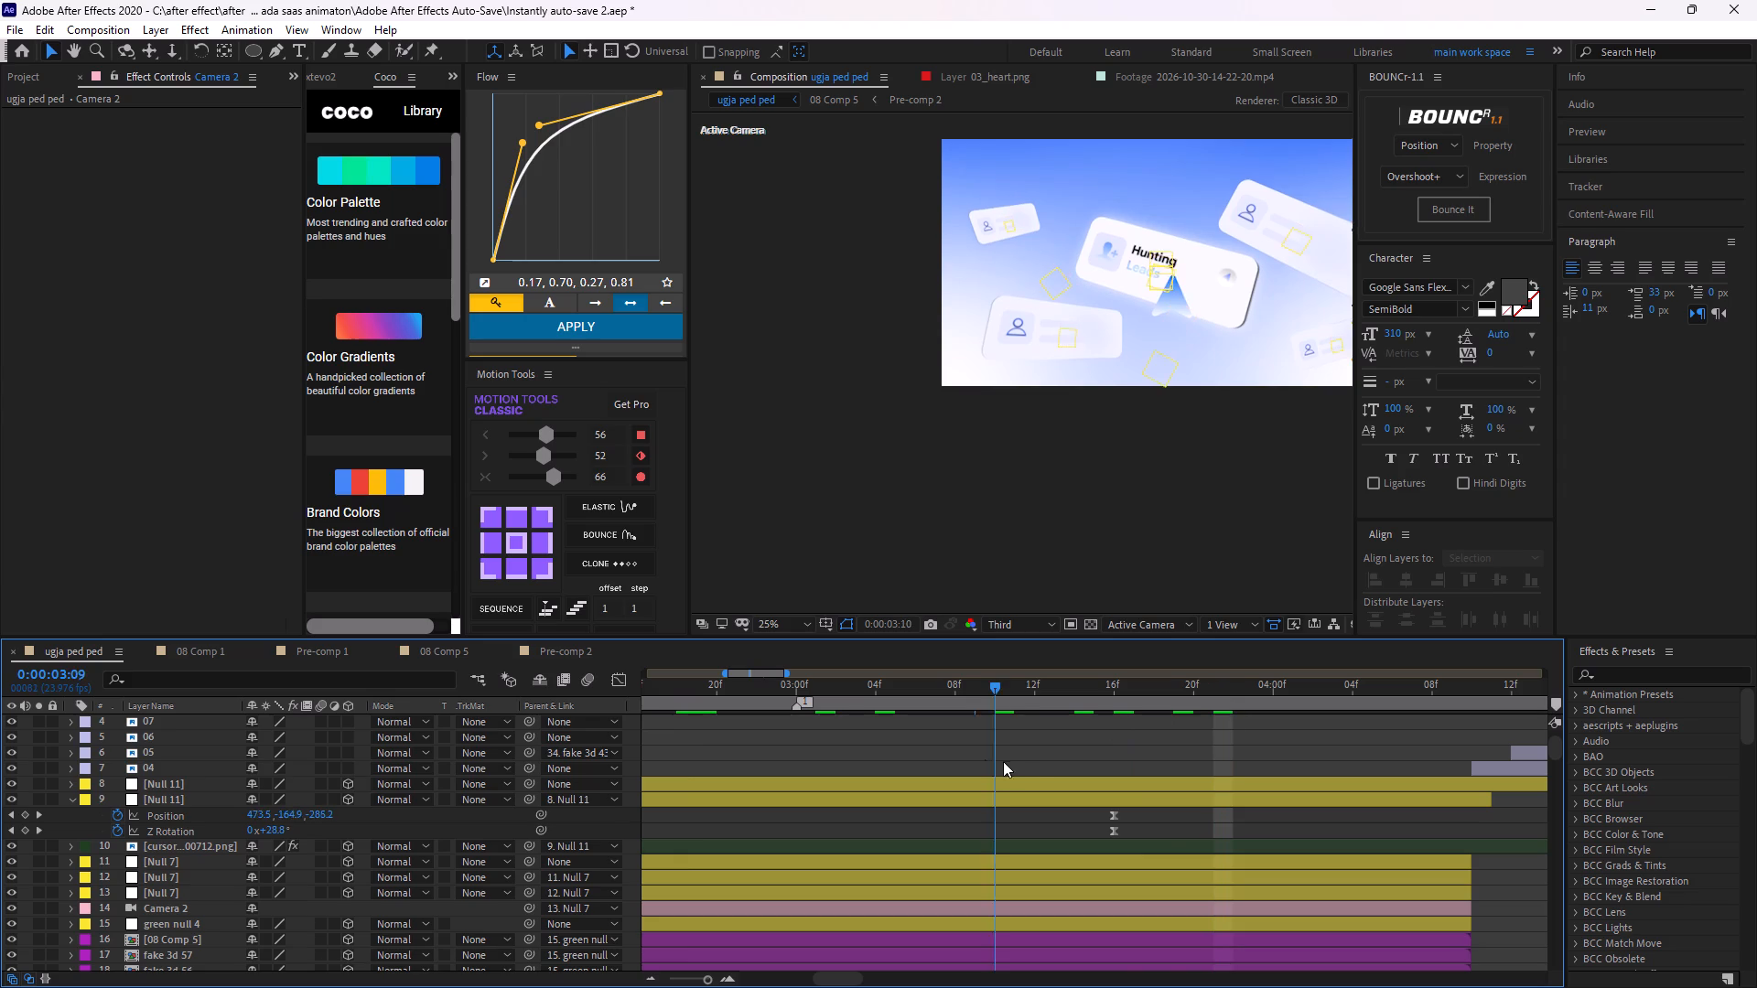
{"action": "left_click_drag", "start_coordinate": [1003, 761], "coordinate": [1032, 763]}
Add Position and Z Rotation keyframes to the parent null, Null 11 on layer 8, at 0:00:03:08.
{"action": "left_click", "coordinate": [1056, 781]}
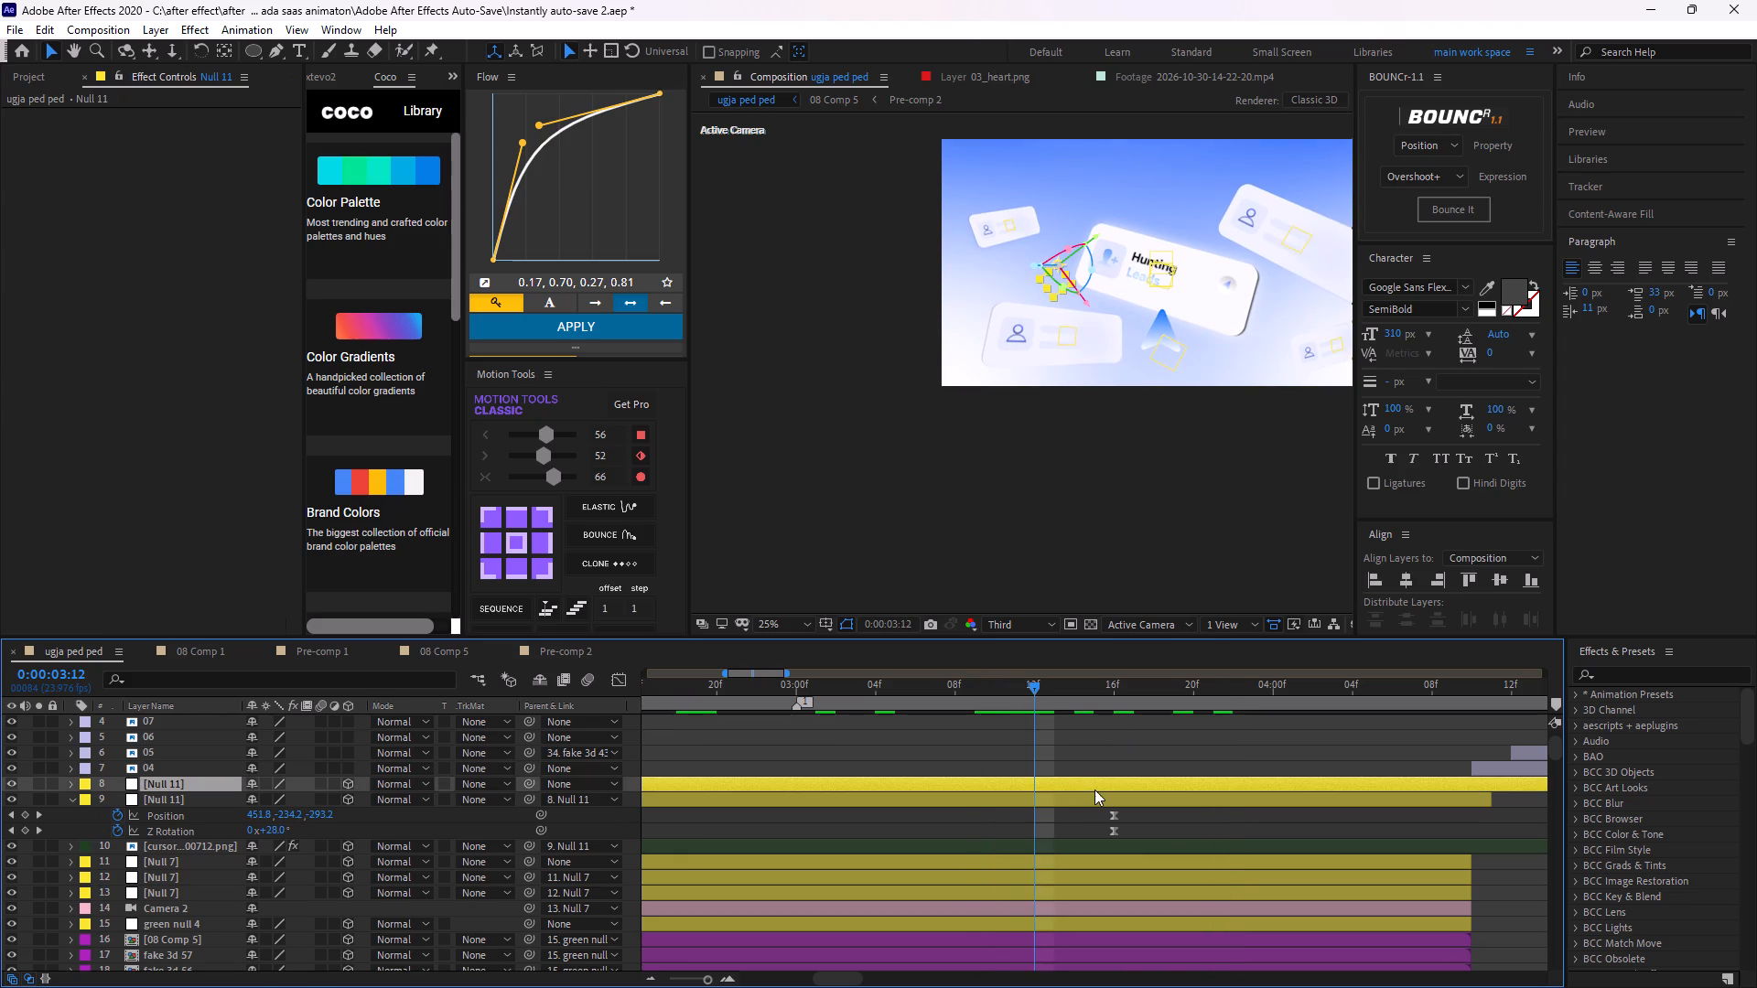
{"action": "left_click_drag", "start_coordinate": [1037, 682], "coordinate": [959, 711]}
{"action": "key", "text": "p"}
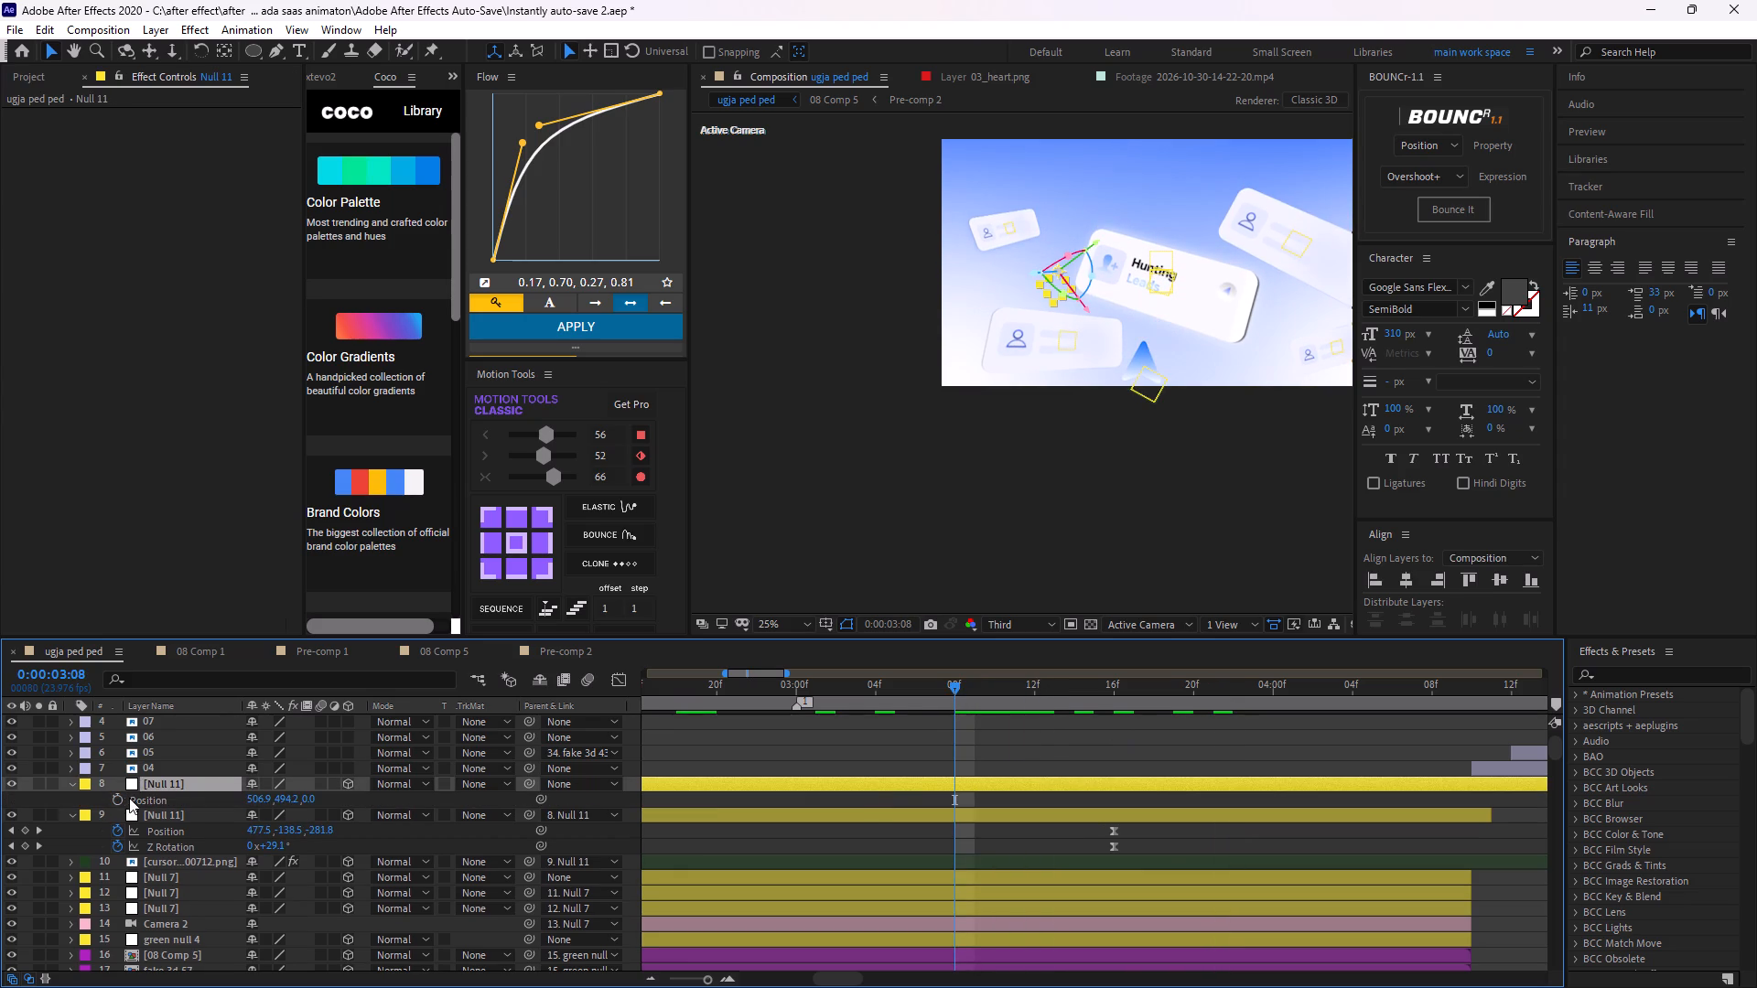
{"action": "left_click", "coordinate": [117, 797]}
{"action": "key", "text": "z"}
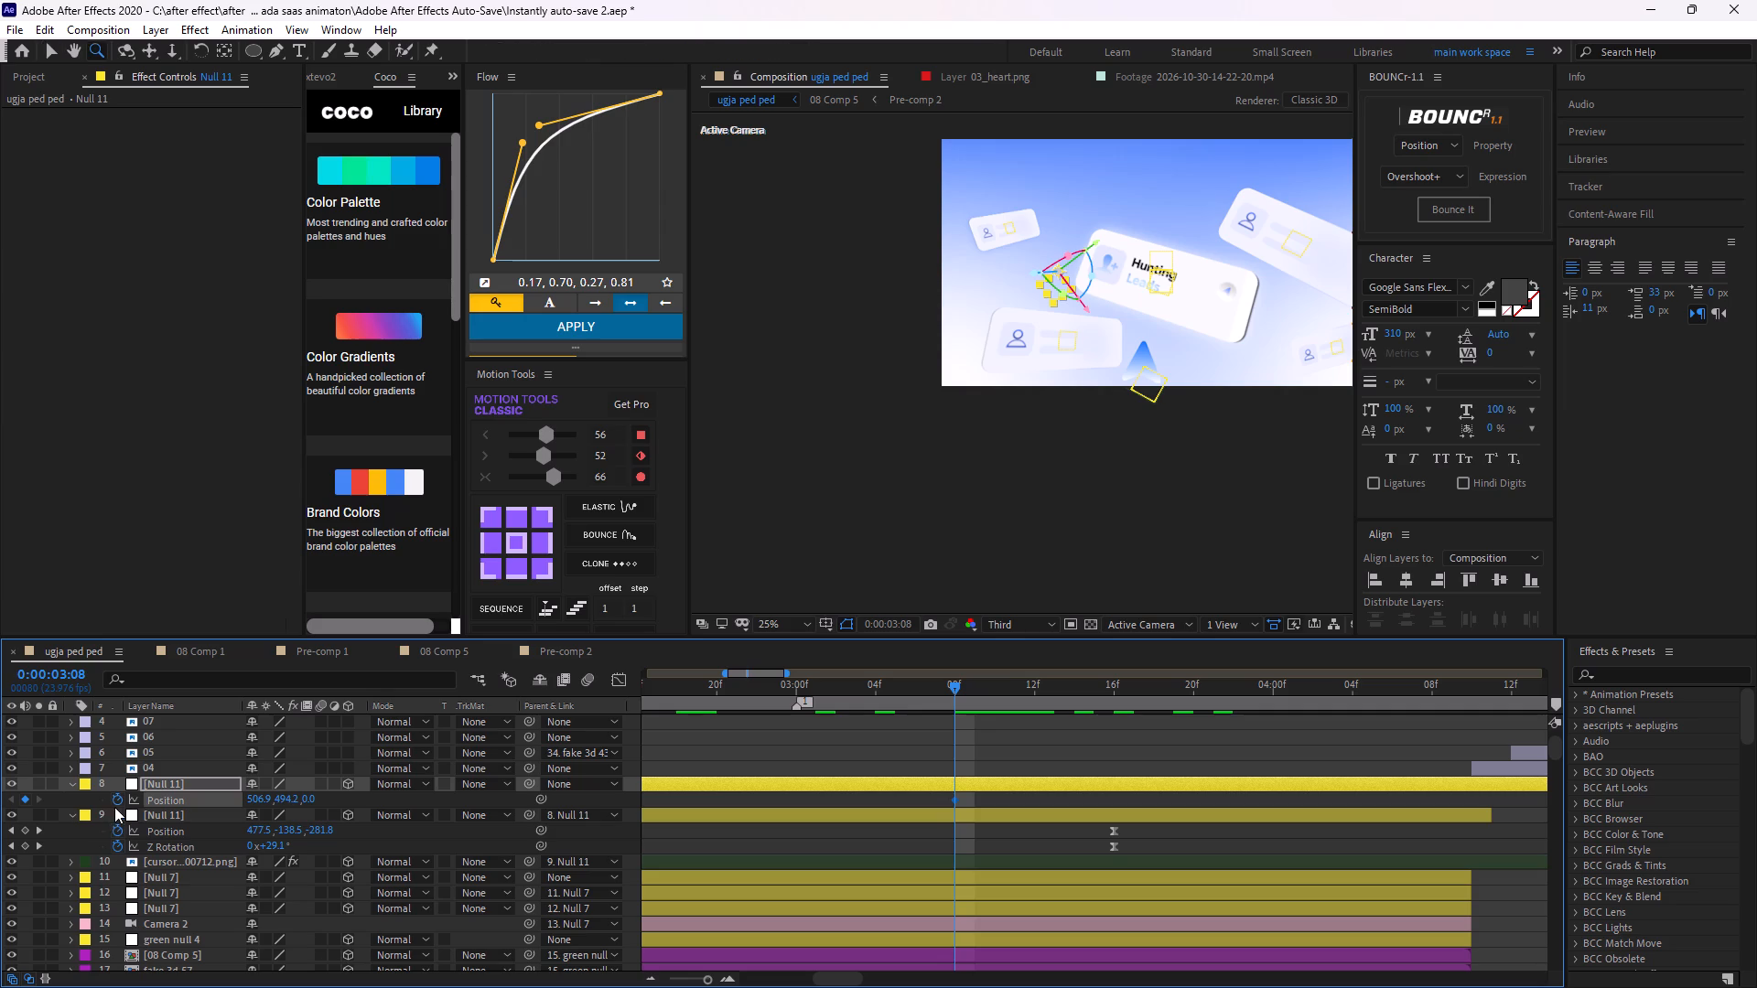
{"action": "key", "text": "r"}
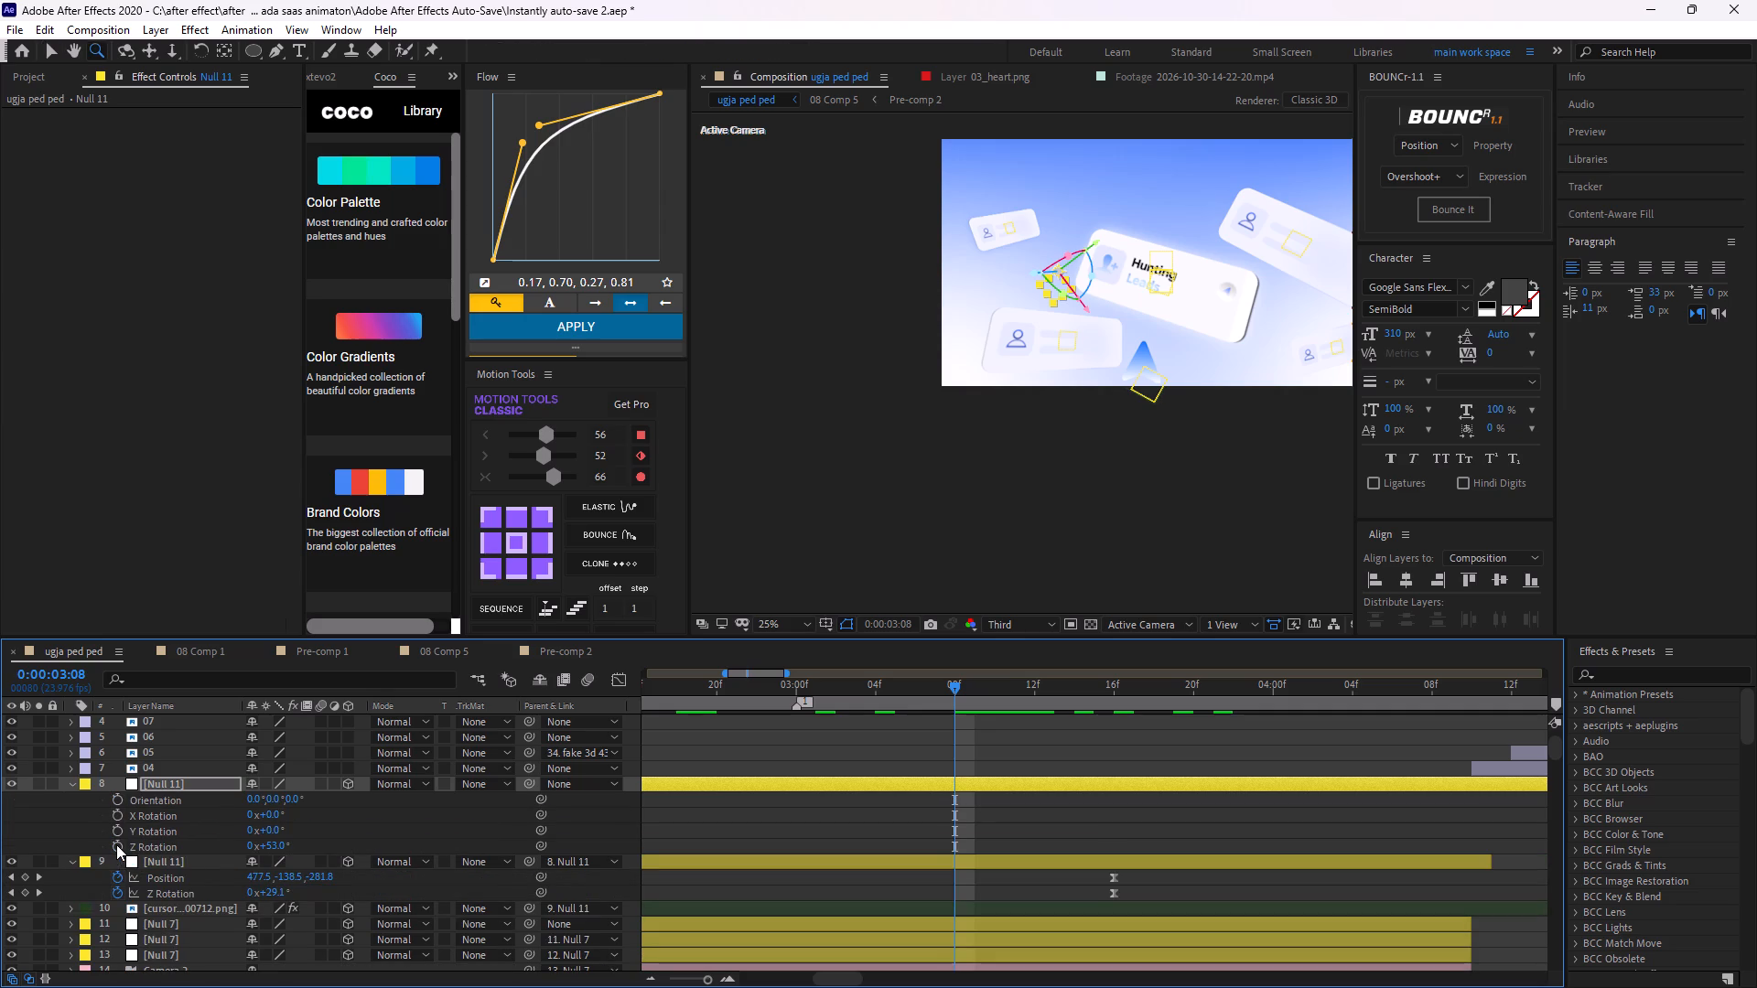
{"action": "left_click", "coordinate": [116, 844]}
{"action": "key", "text": "u"}
{"action": "key", "text": "u"}
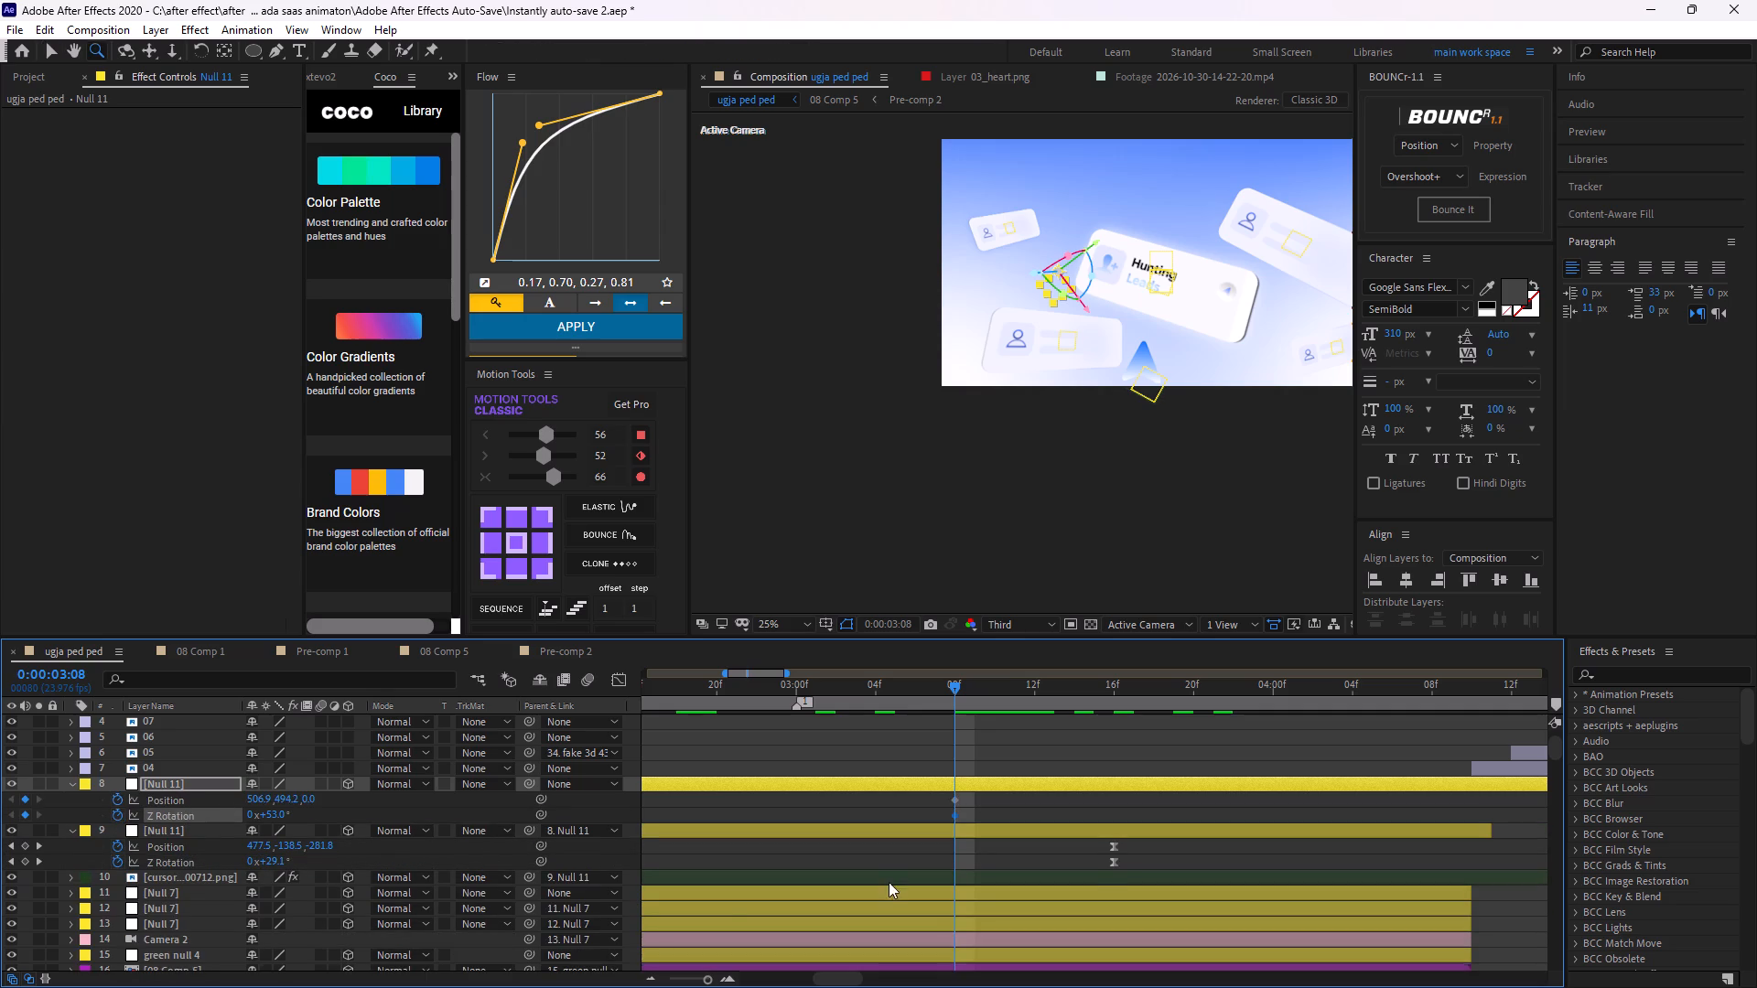
{"action": "left_click_drag", "start_coordinate": [954, 691], "coordinate": [948, 741]}
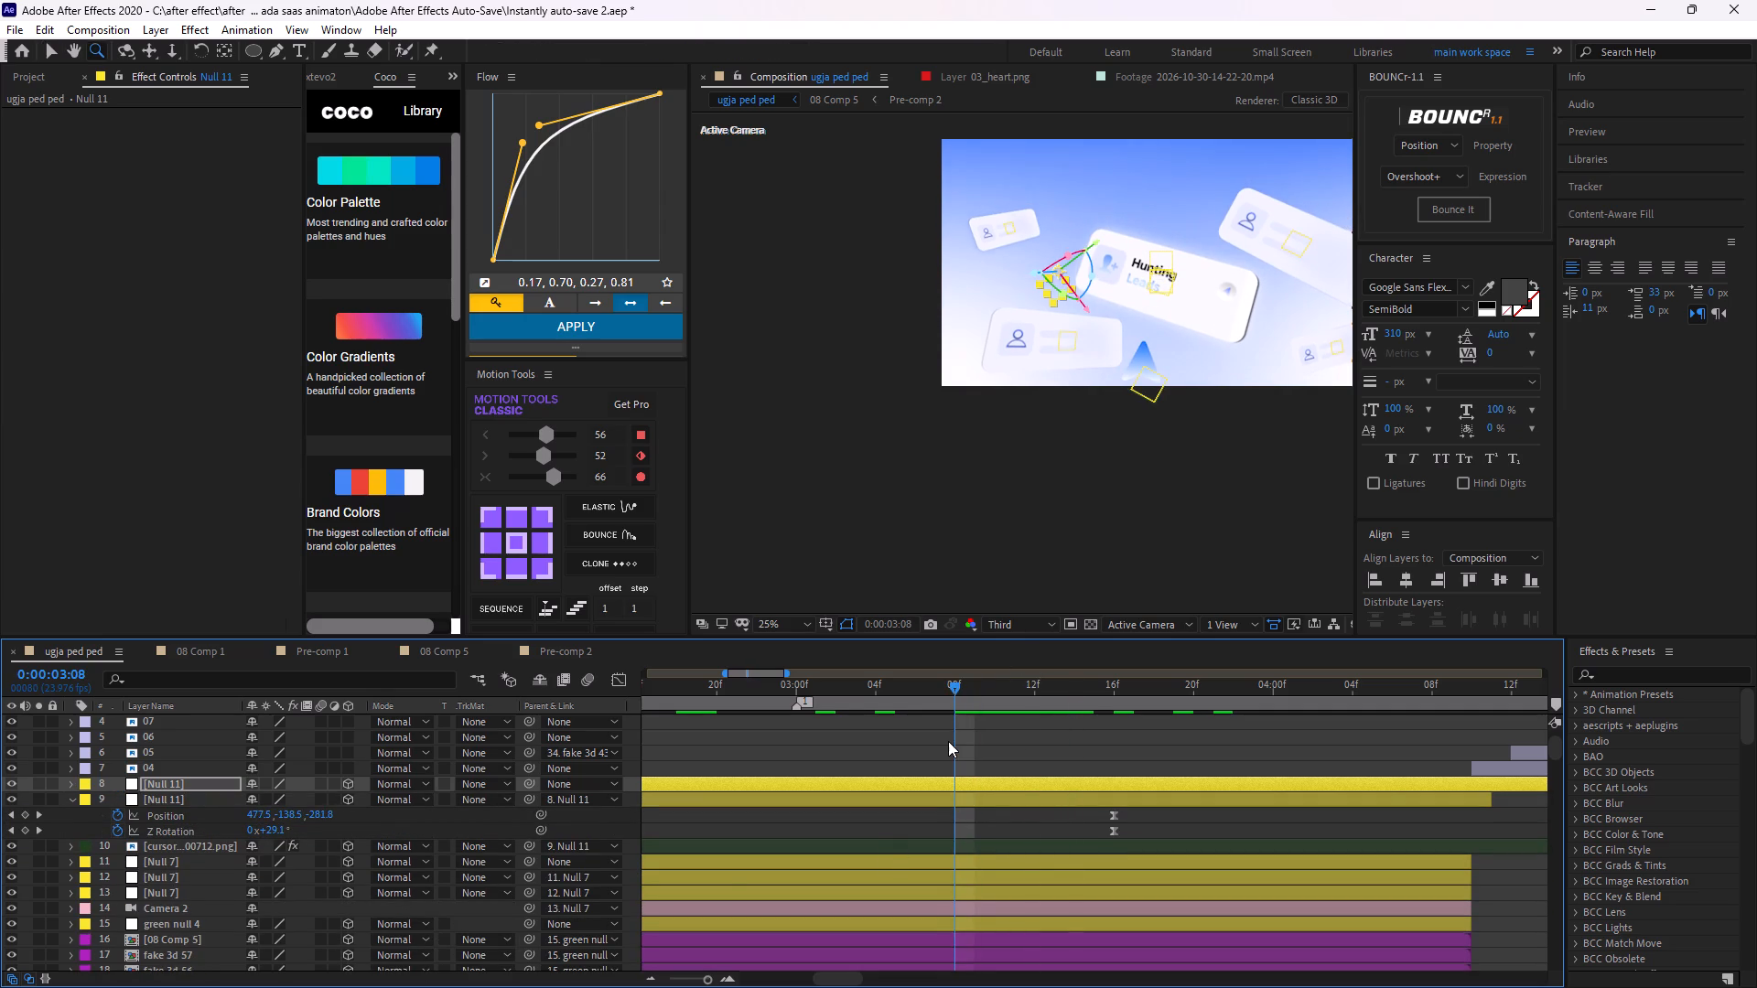
{"action": "key", "text": "u"}
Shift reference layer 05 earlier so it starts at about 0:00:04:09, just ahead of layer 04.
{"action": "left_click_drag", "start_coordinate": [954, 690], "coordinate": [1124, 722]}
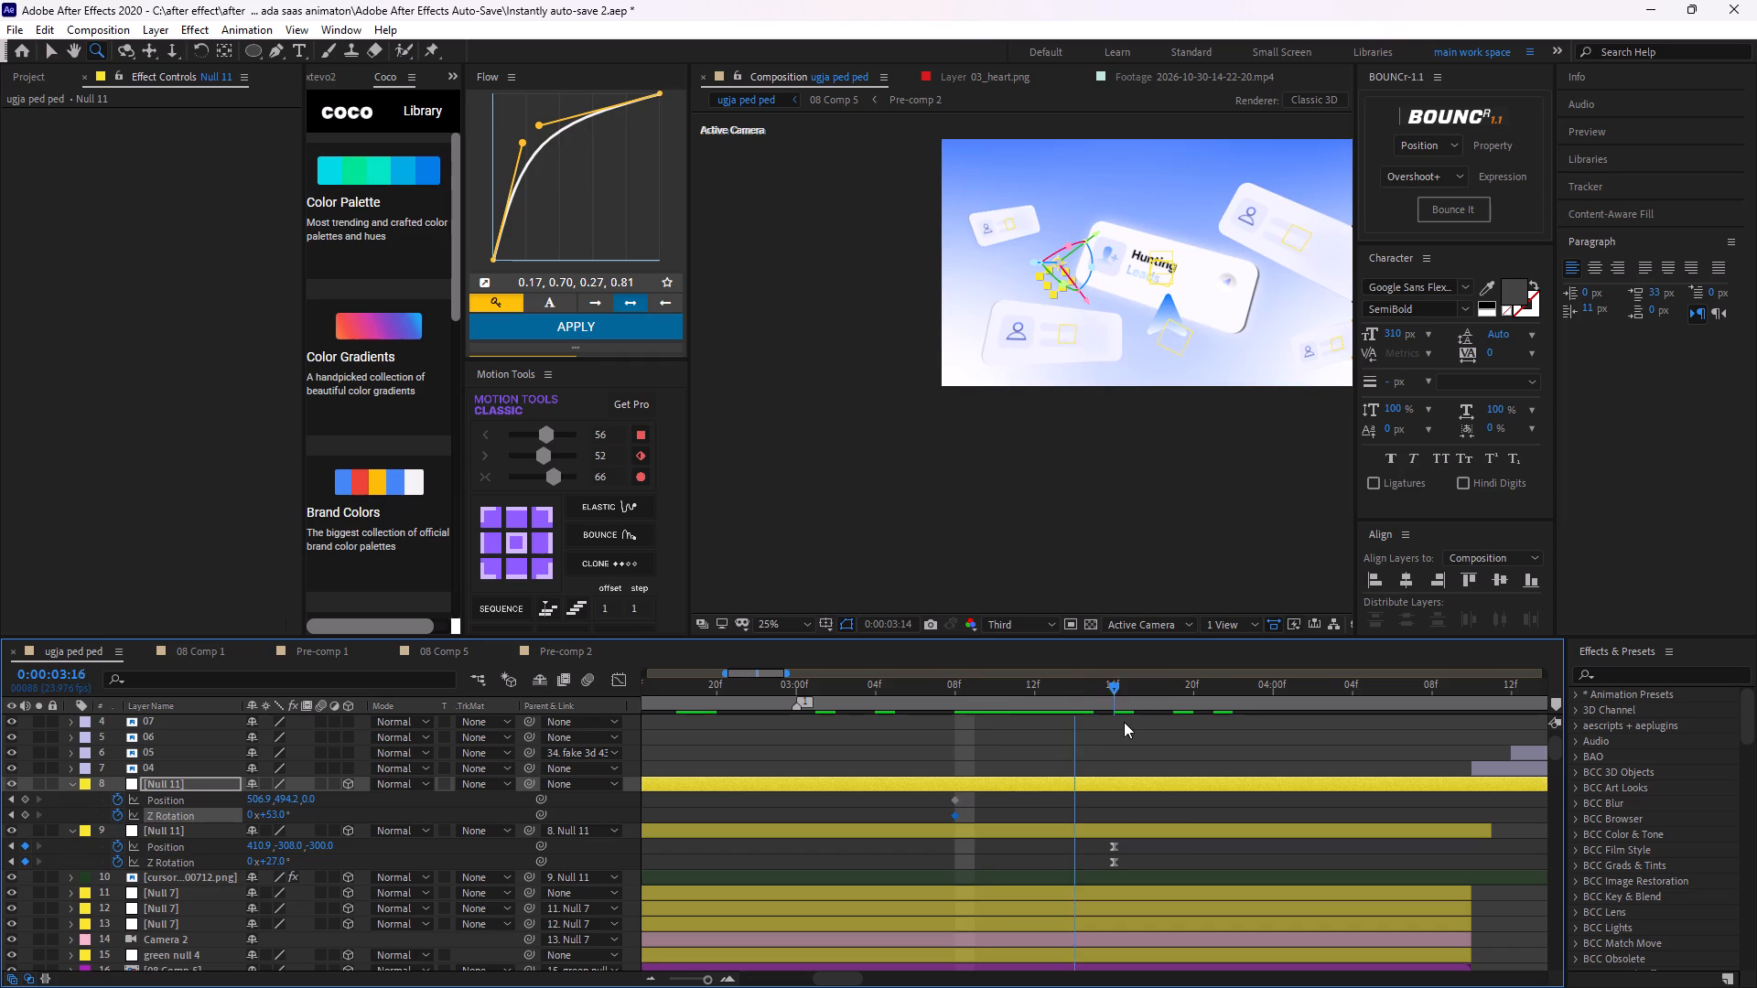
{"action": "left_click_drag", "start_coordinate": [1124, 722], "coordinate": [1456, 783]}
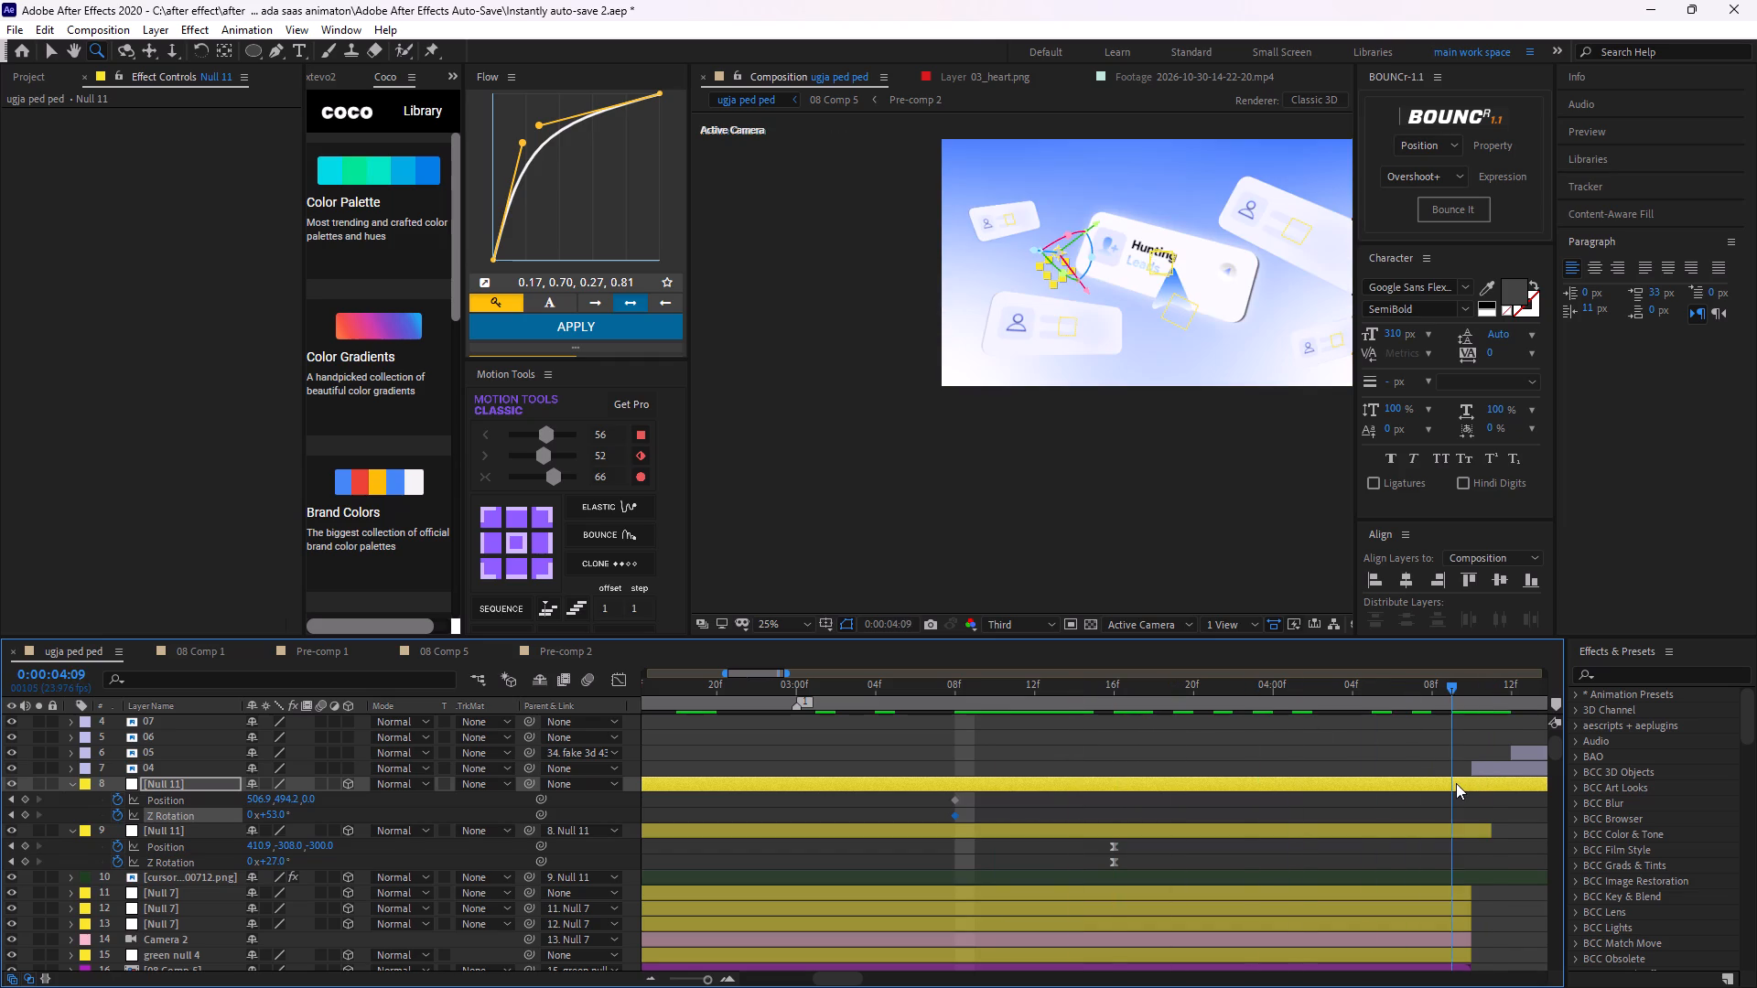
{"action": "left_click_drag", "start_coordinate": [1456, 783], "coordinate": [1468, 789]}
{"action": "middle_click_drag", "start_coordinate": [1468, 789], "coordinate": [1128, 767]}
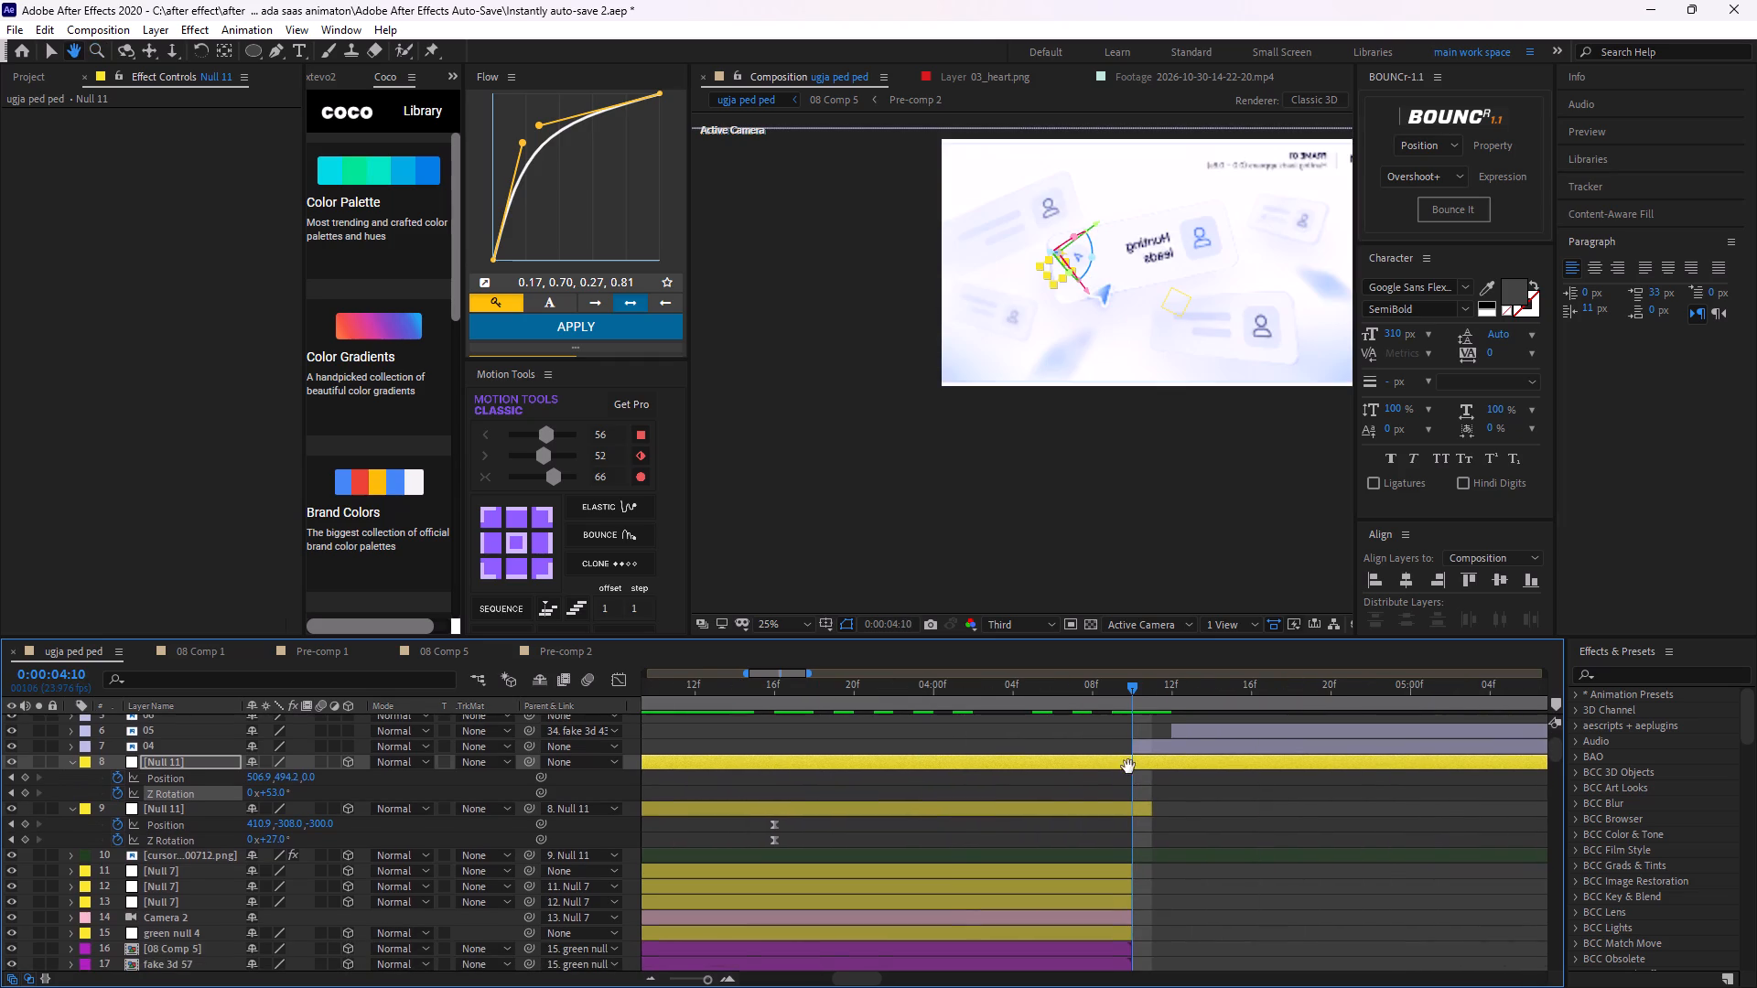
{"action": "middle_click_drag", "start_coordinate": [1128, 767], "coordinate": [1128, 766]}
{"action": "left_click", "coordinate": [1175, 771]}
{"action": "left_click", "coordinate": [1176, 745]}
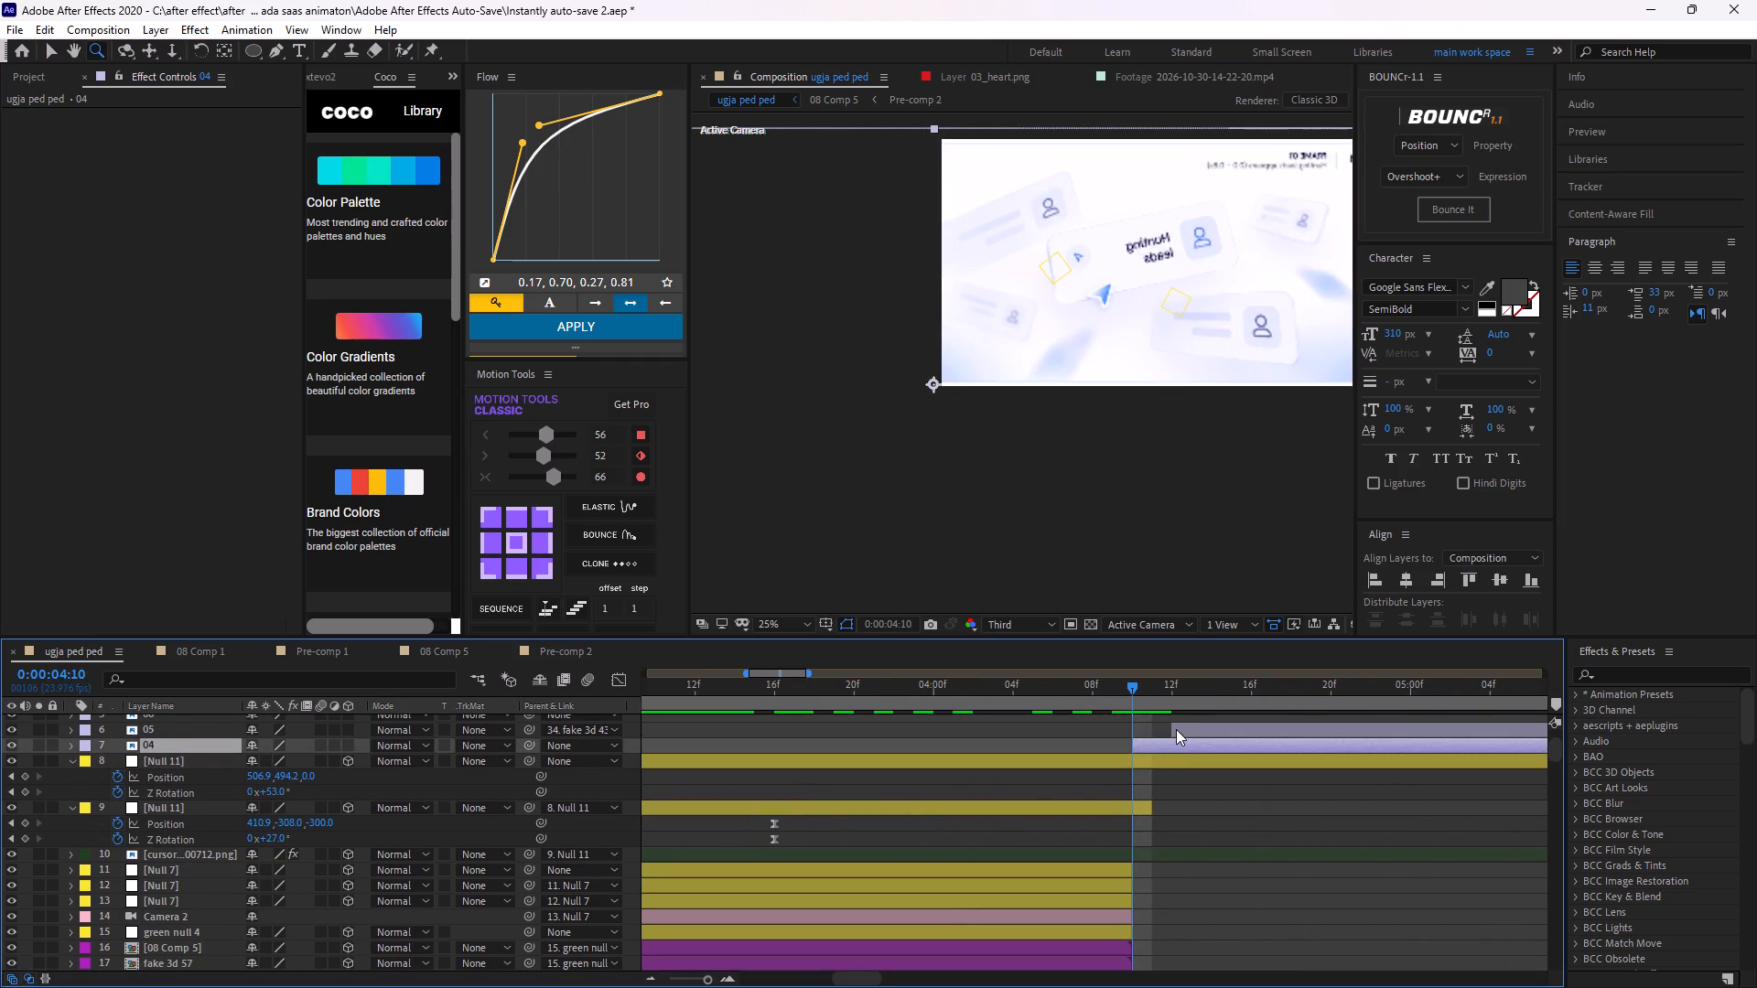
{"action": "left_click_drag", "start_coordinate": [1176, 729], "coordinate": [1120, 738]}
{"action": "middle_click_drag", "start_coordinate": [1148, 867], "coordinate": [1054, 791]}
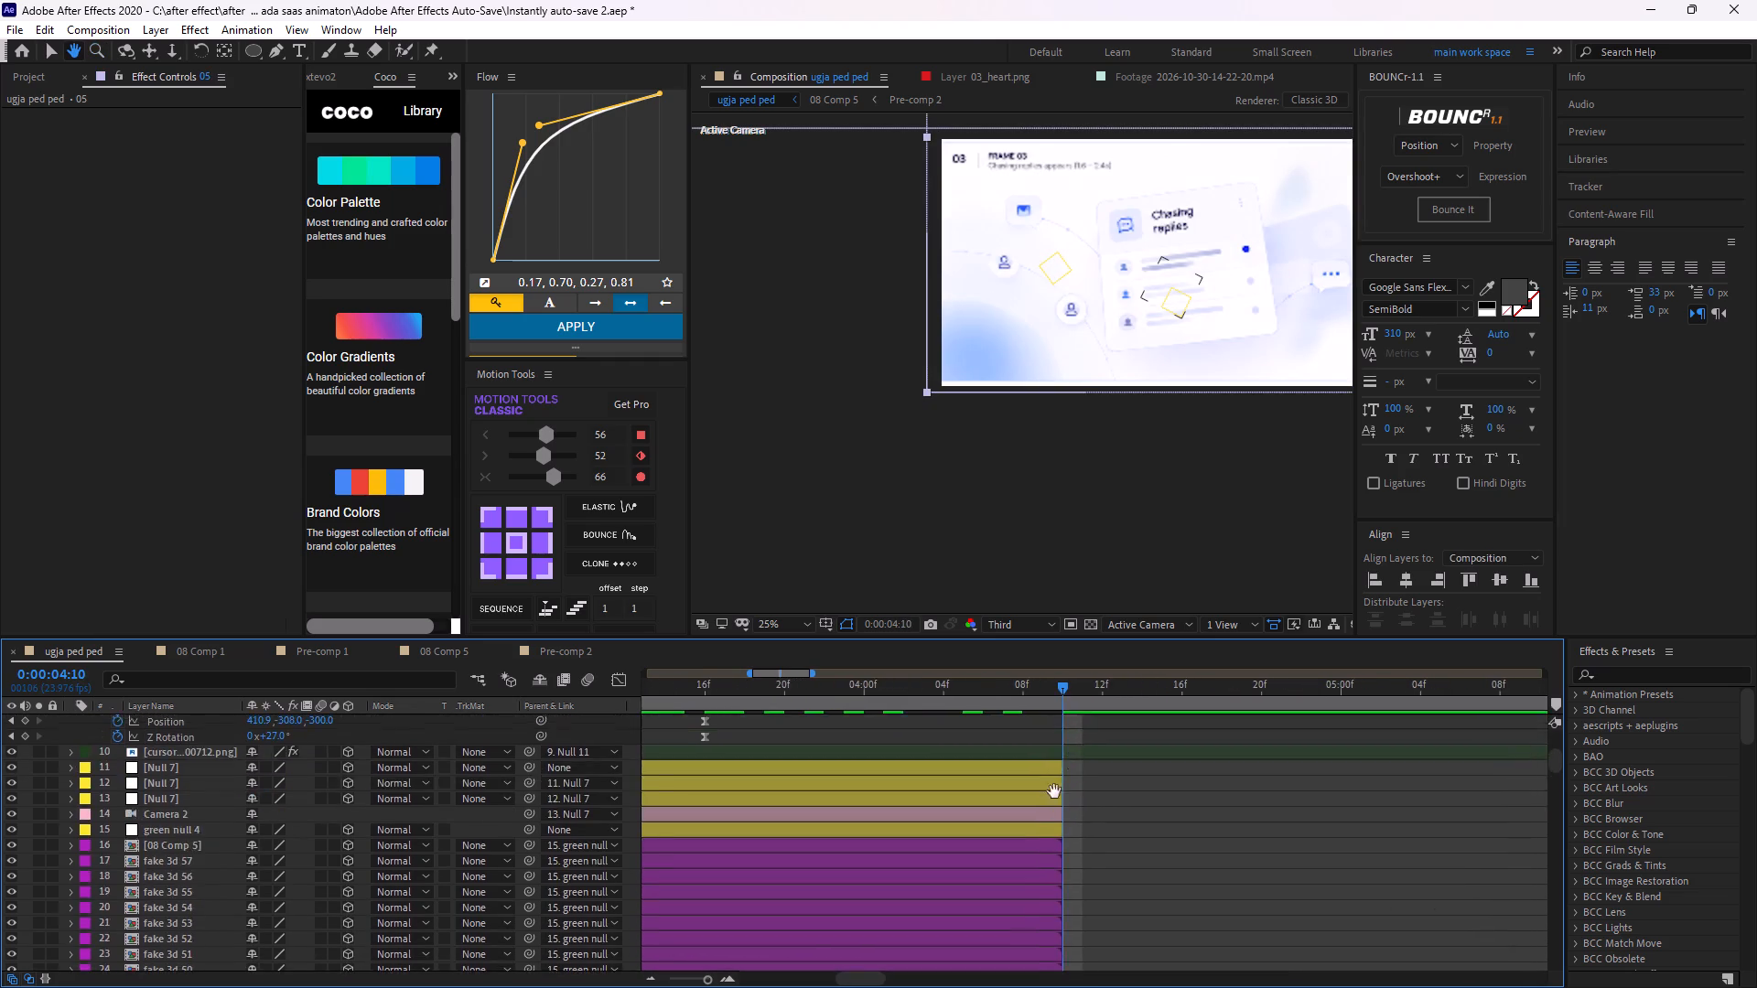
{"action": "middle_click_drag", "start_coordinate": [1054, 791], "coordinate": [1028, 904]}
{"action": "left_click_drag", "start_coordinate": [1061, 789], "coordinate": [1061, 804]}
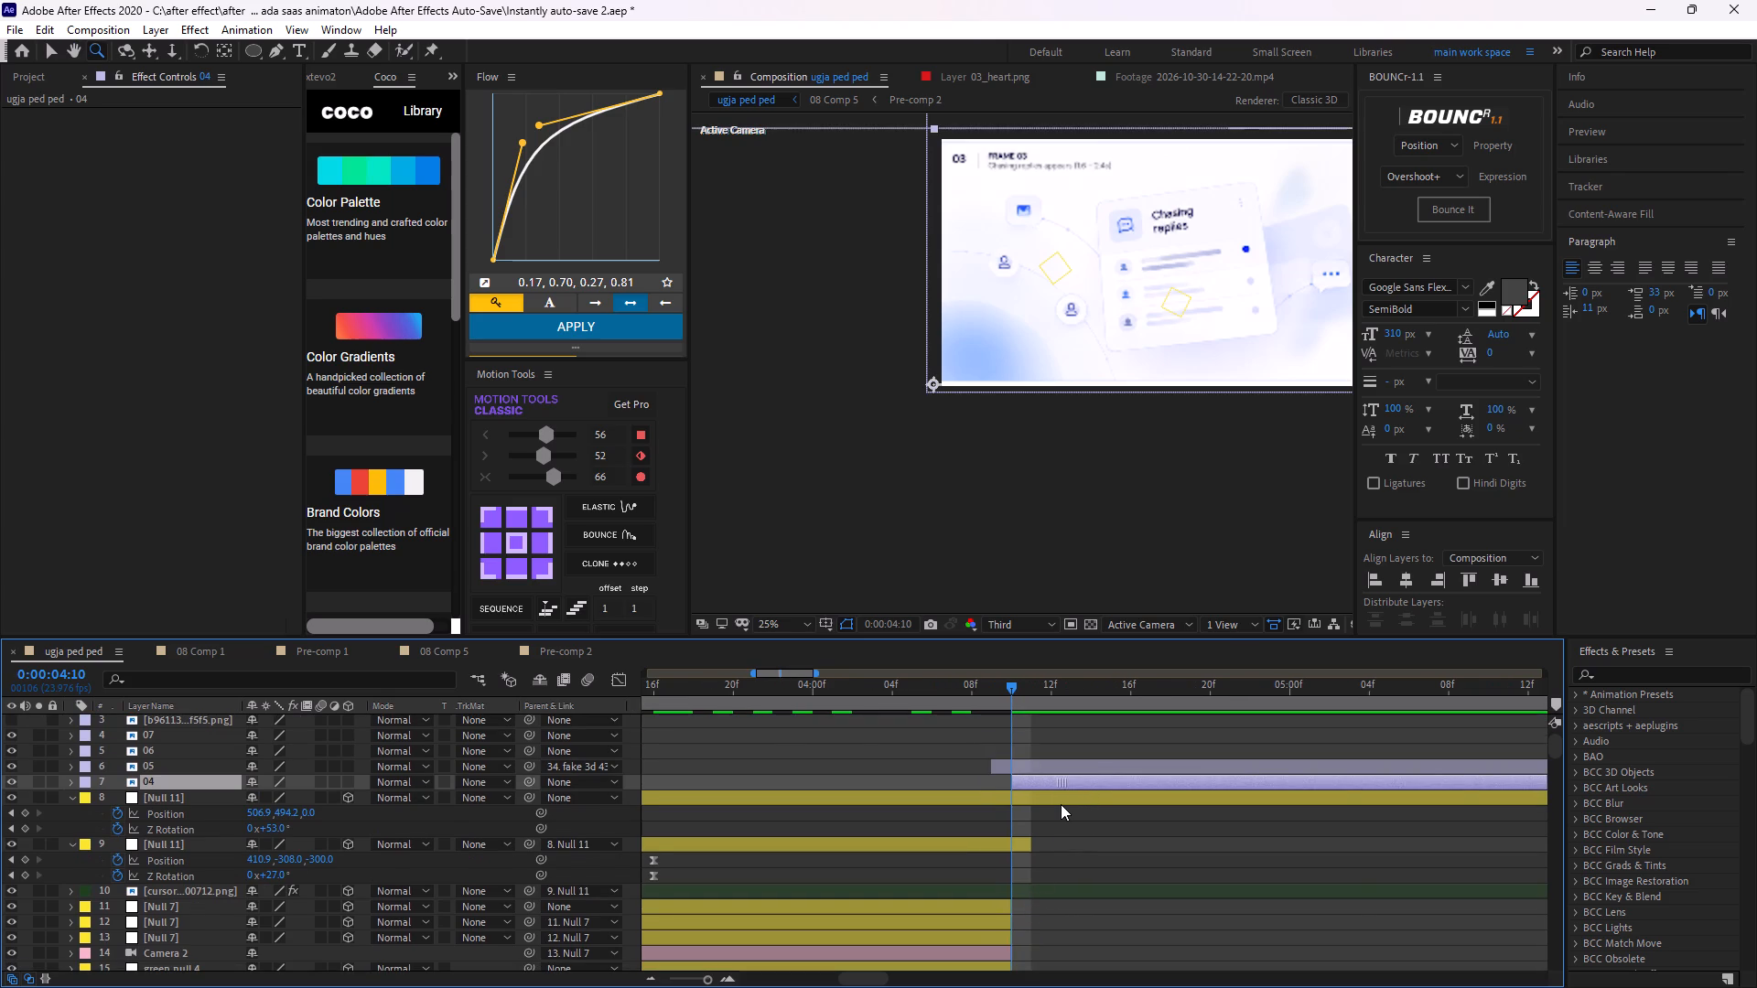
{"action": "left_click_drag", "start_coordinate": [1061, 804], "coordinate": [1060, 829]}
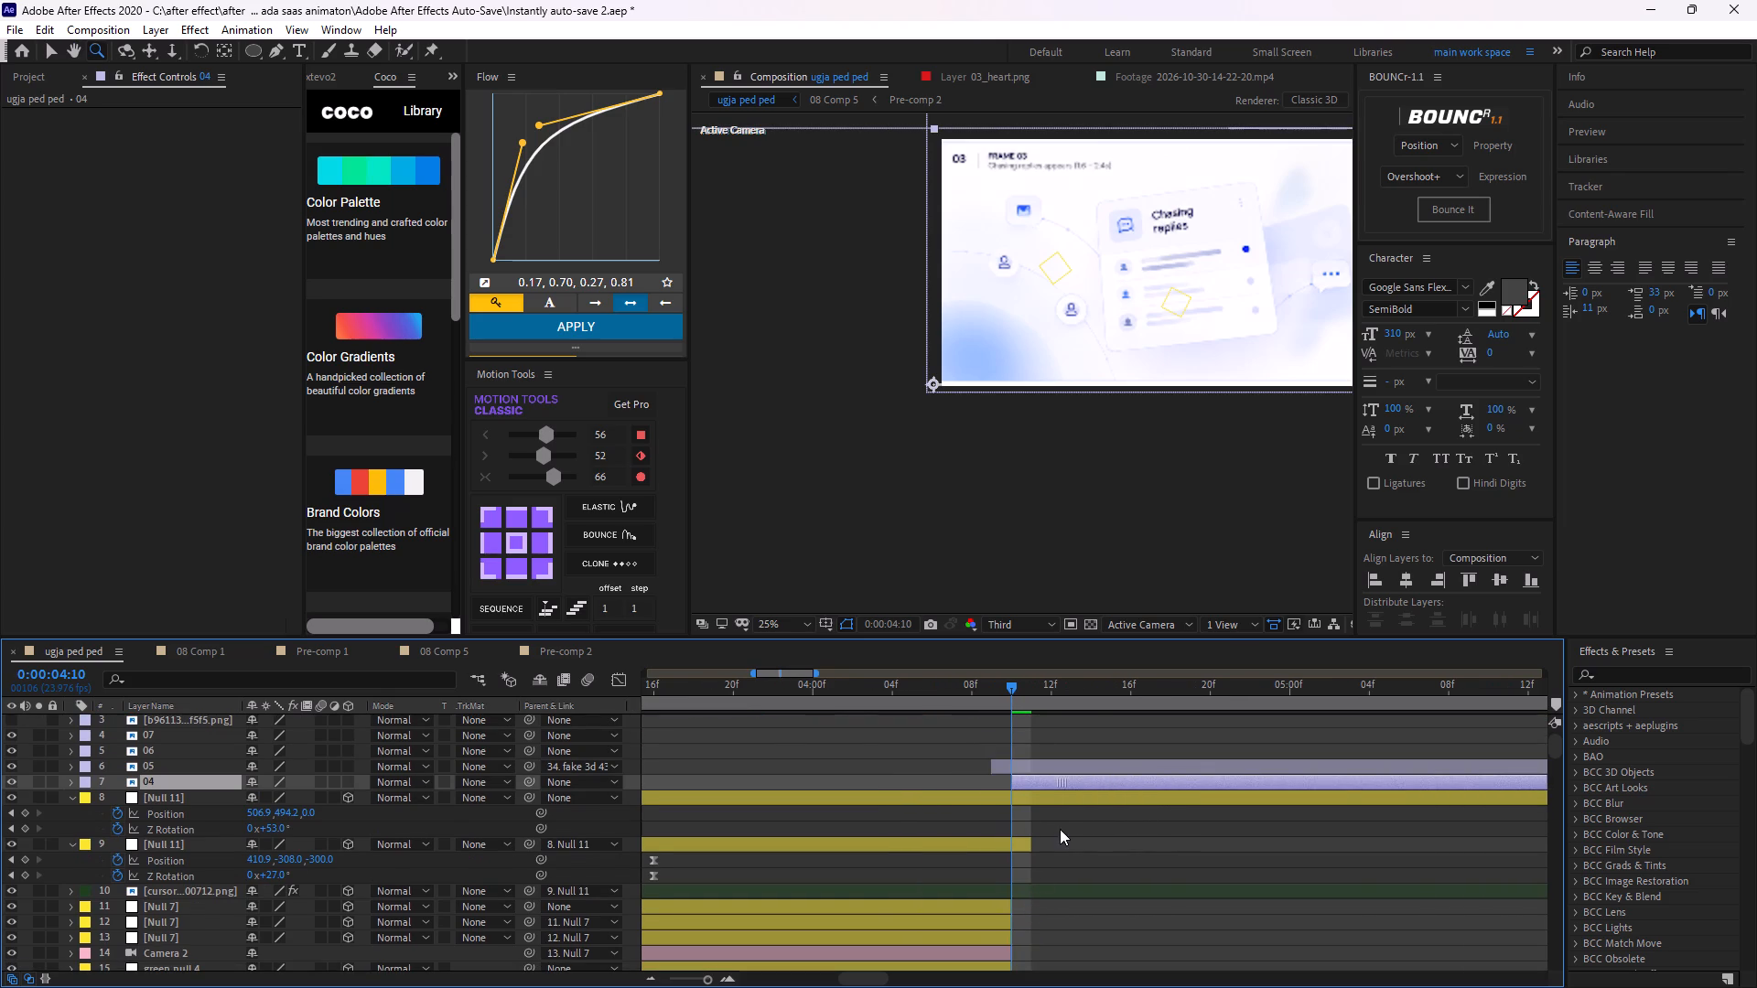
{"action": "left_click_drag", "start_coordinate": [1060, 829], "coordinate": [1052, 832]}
Move reference layer 05 to start at about 0:00:05:13, right where layer 04 ends.
{"action": "left_click_drag", "start_coordinate": [1026, 771], "coordinate": [1348, 873]}
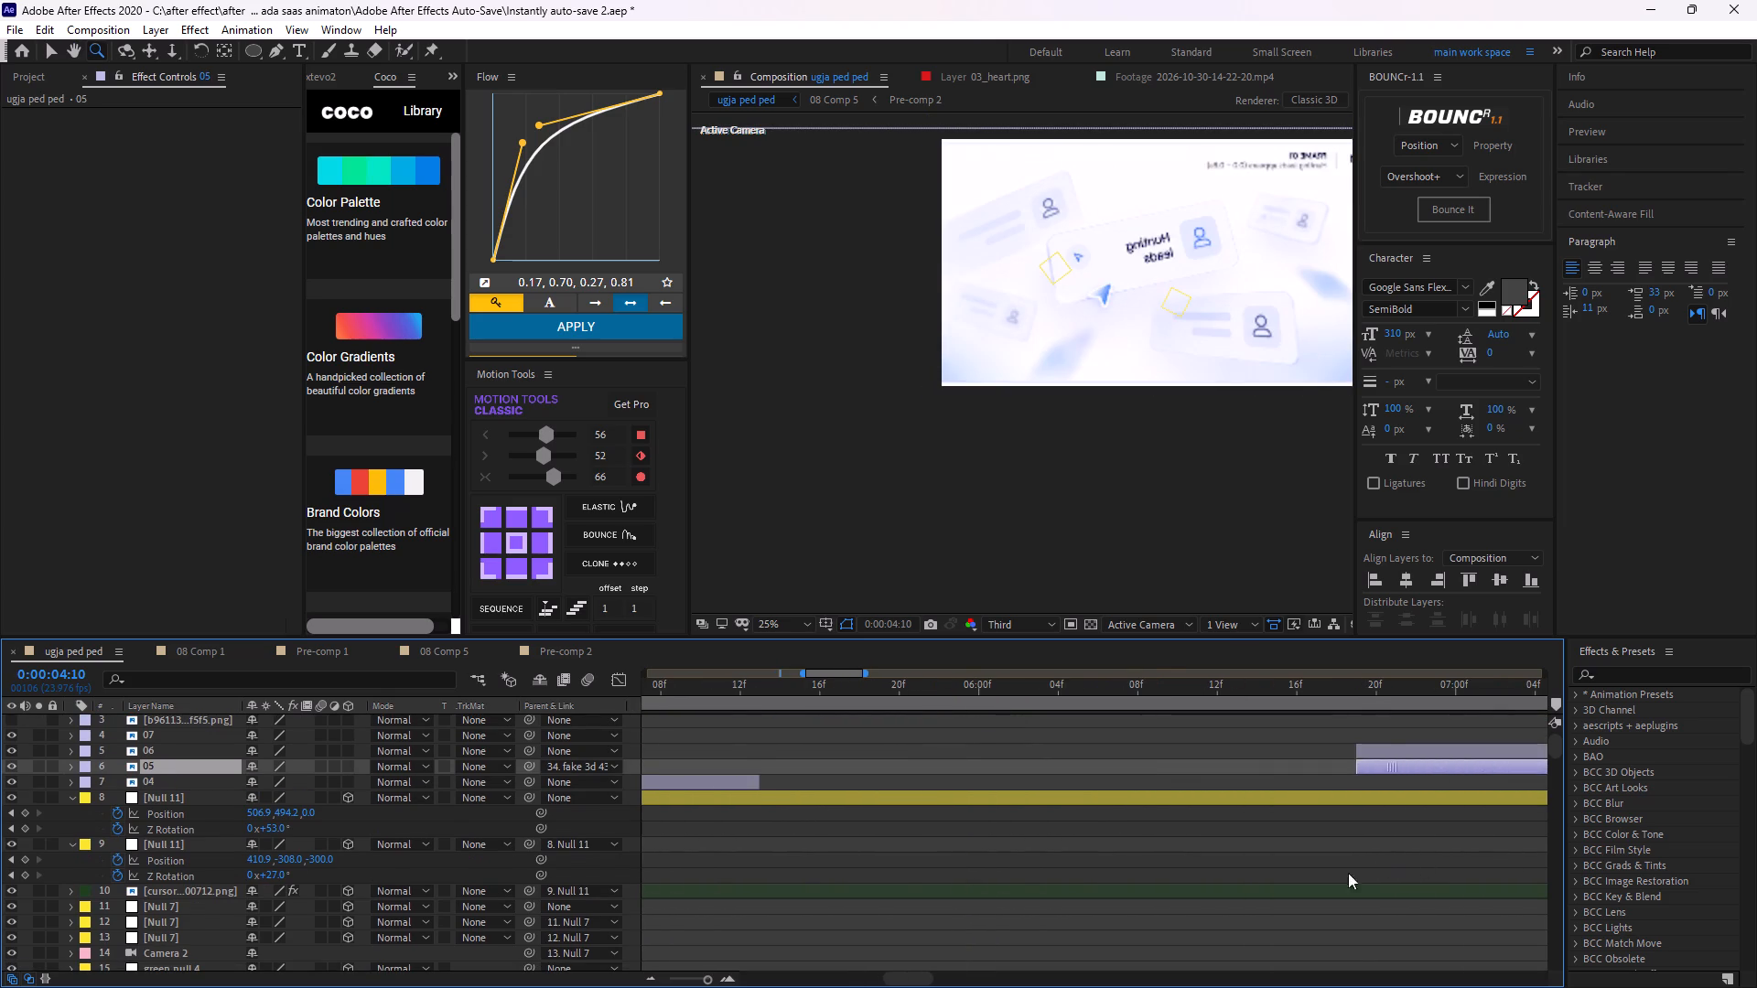
{"action": "left_click_drag", "start_coordinate": [1348, 873], "coordinate": [795, 893]}
{"action": "middle_click_drag", "start_coordinate": [823, 897], "coordinate": [1376, 928]}
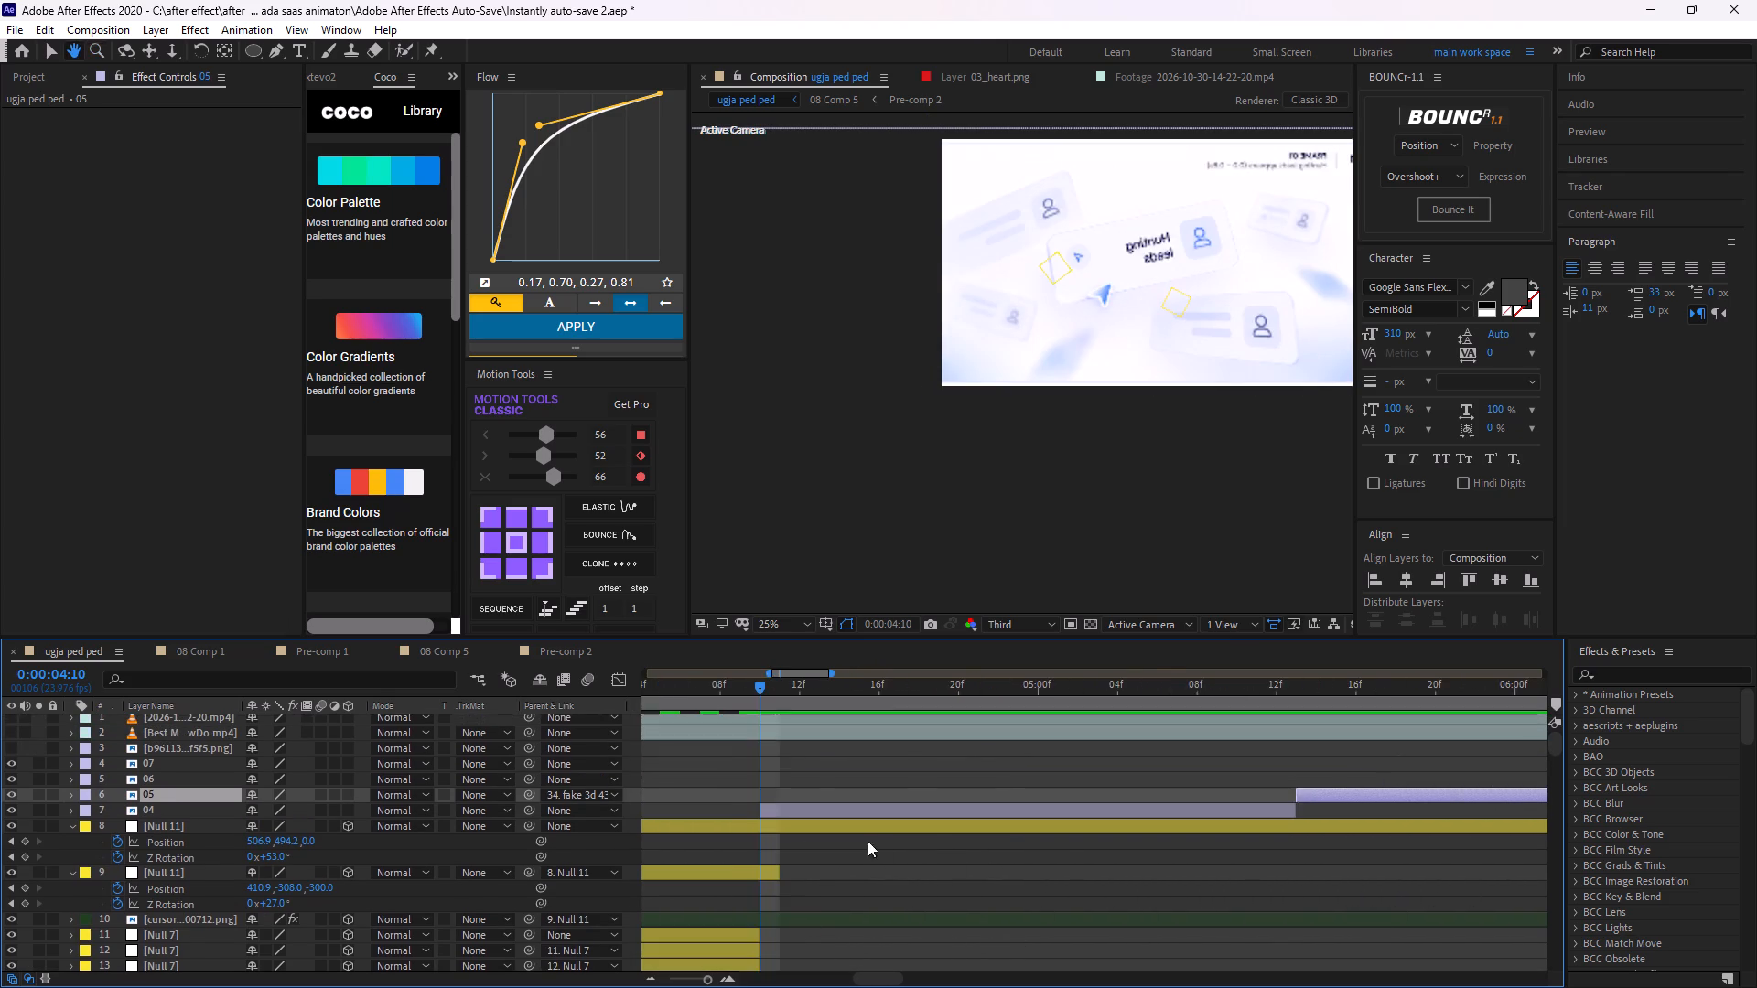
Scrub between about 0:00:04:04 and 0:00:04:14 to compare the shot's ending with the reference frame on layer 04.
{"action": "middle_click_drag", "start_coordinate": [873, 841], "coordinate": [927, 841]}
{"action": "left_click_drag", "start_coordinate": [805, 686], "coordinate": [796, 745]}
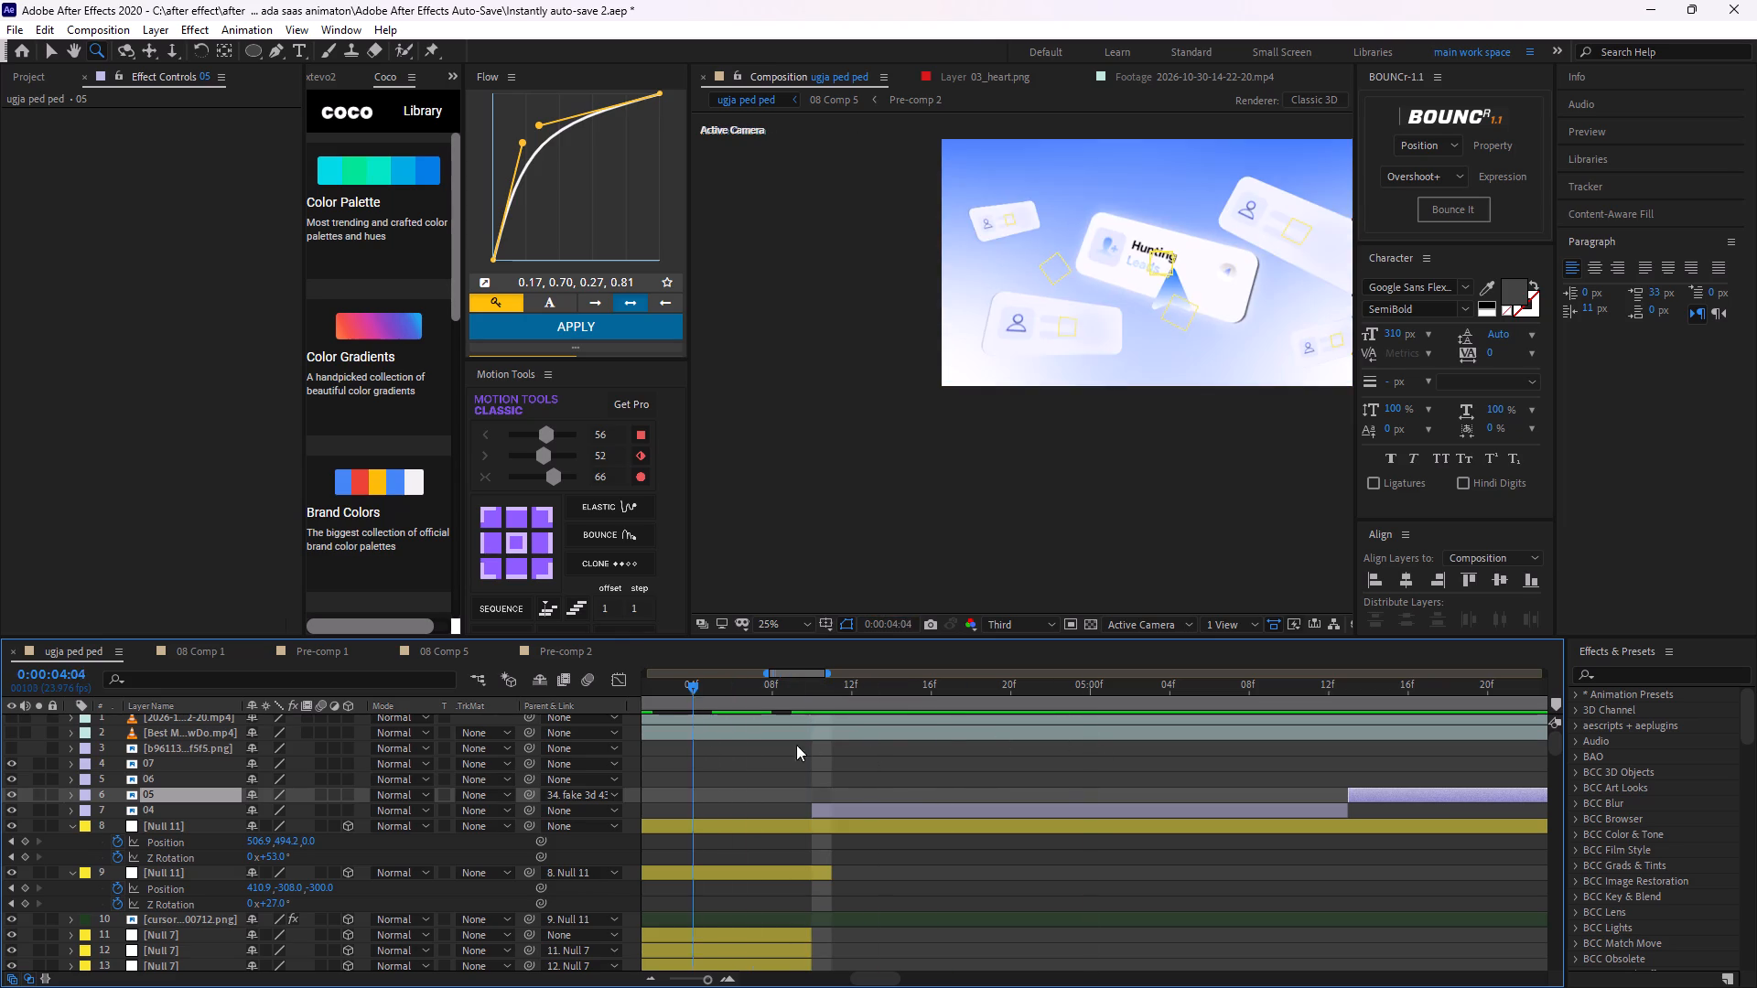
{"action": "left_click_drag", "start_coordinate": [796, 745], "coordinate": [687, 763]}
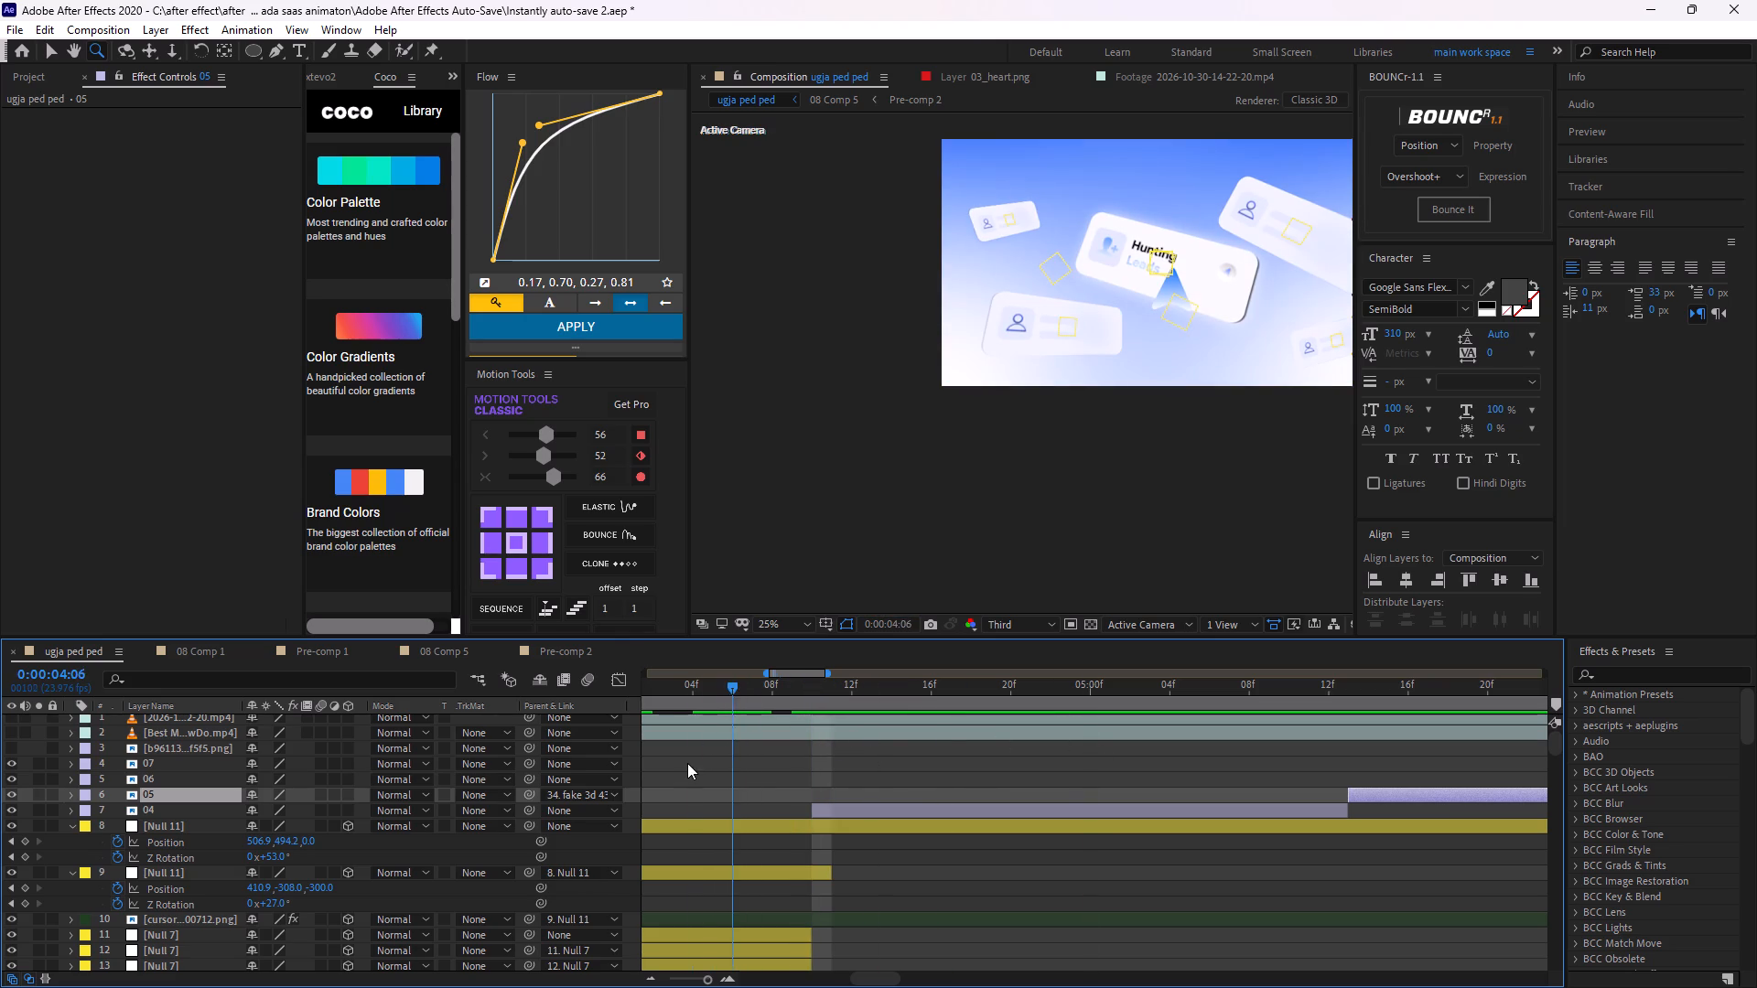
{"action": "left_click_drag", "start_coordinate": [687, 763], "coordinate": [753, 757]}
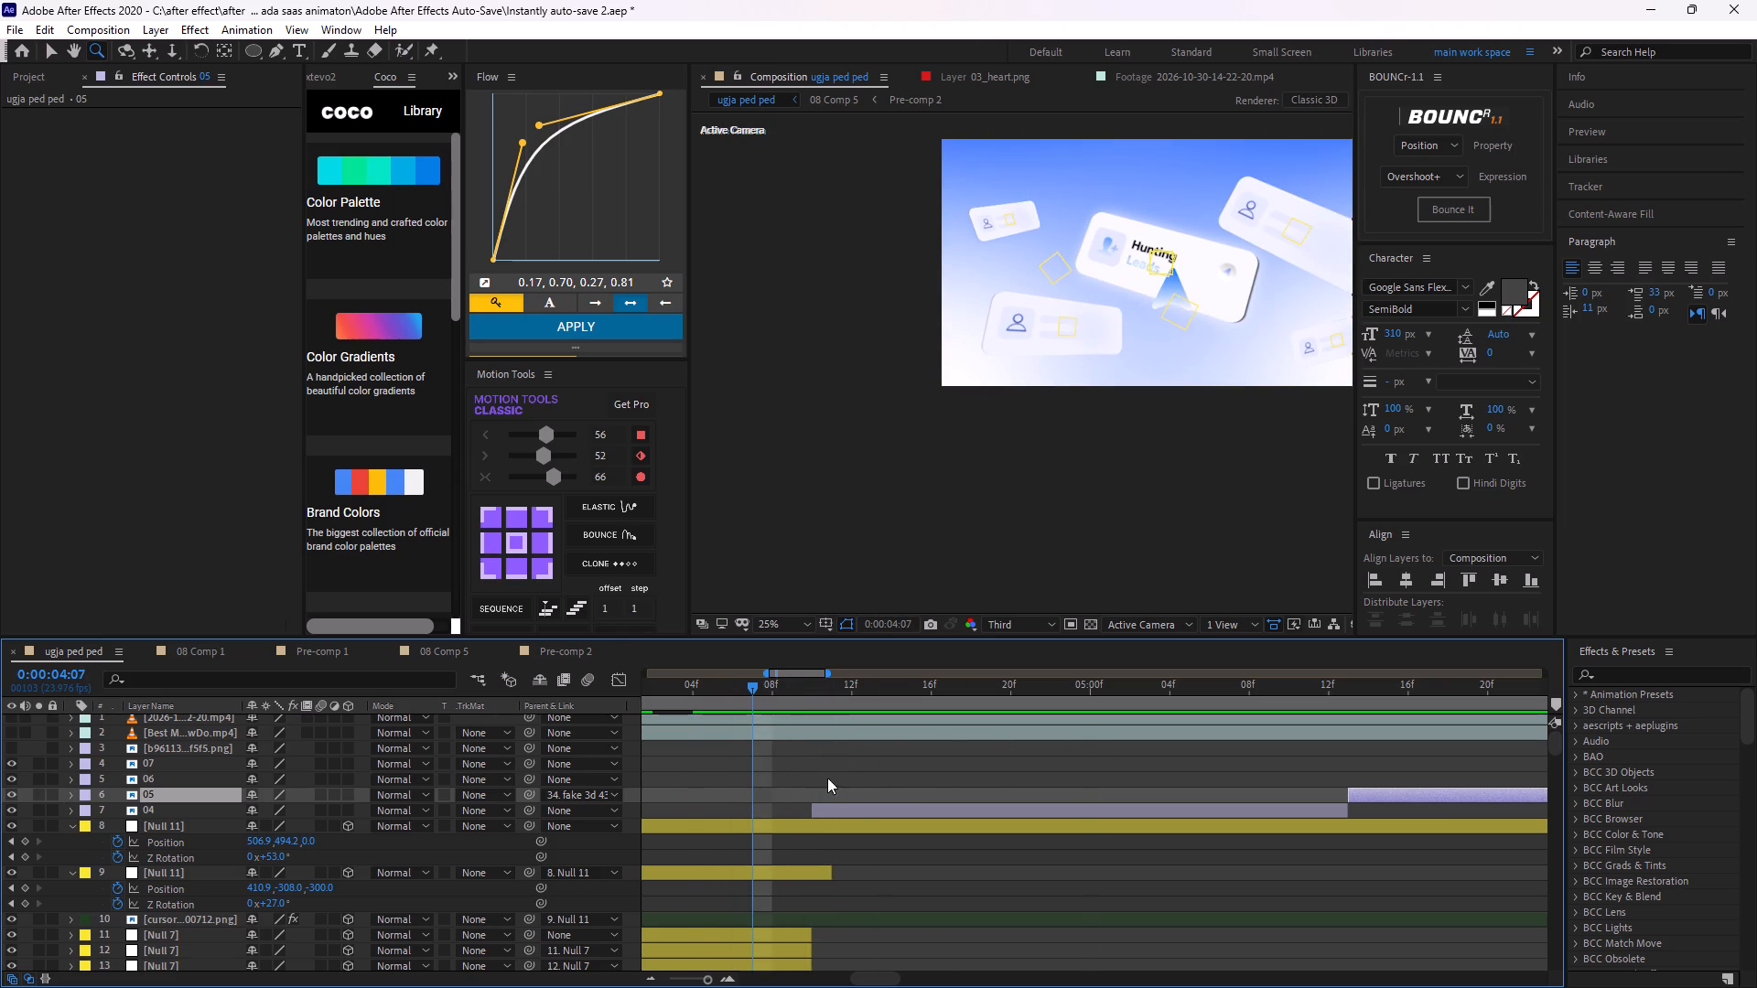
{"action": "left_click_drag", "start_coordinate": [758, 685], "coordinate": [902, 709]}
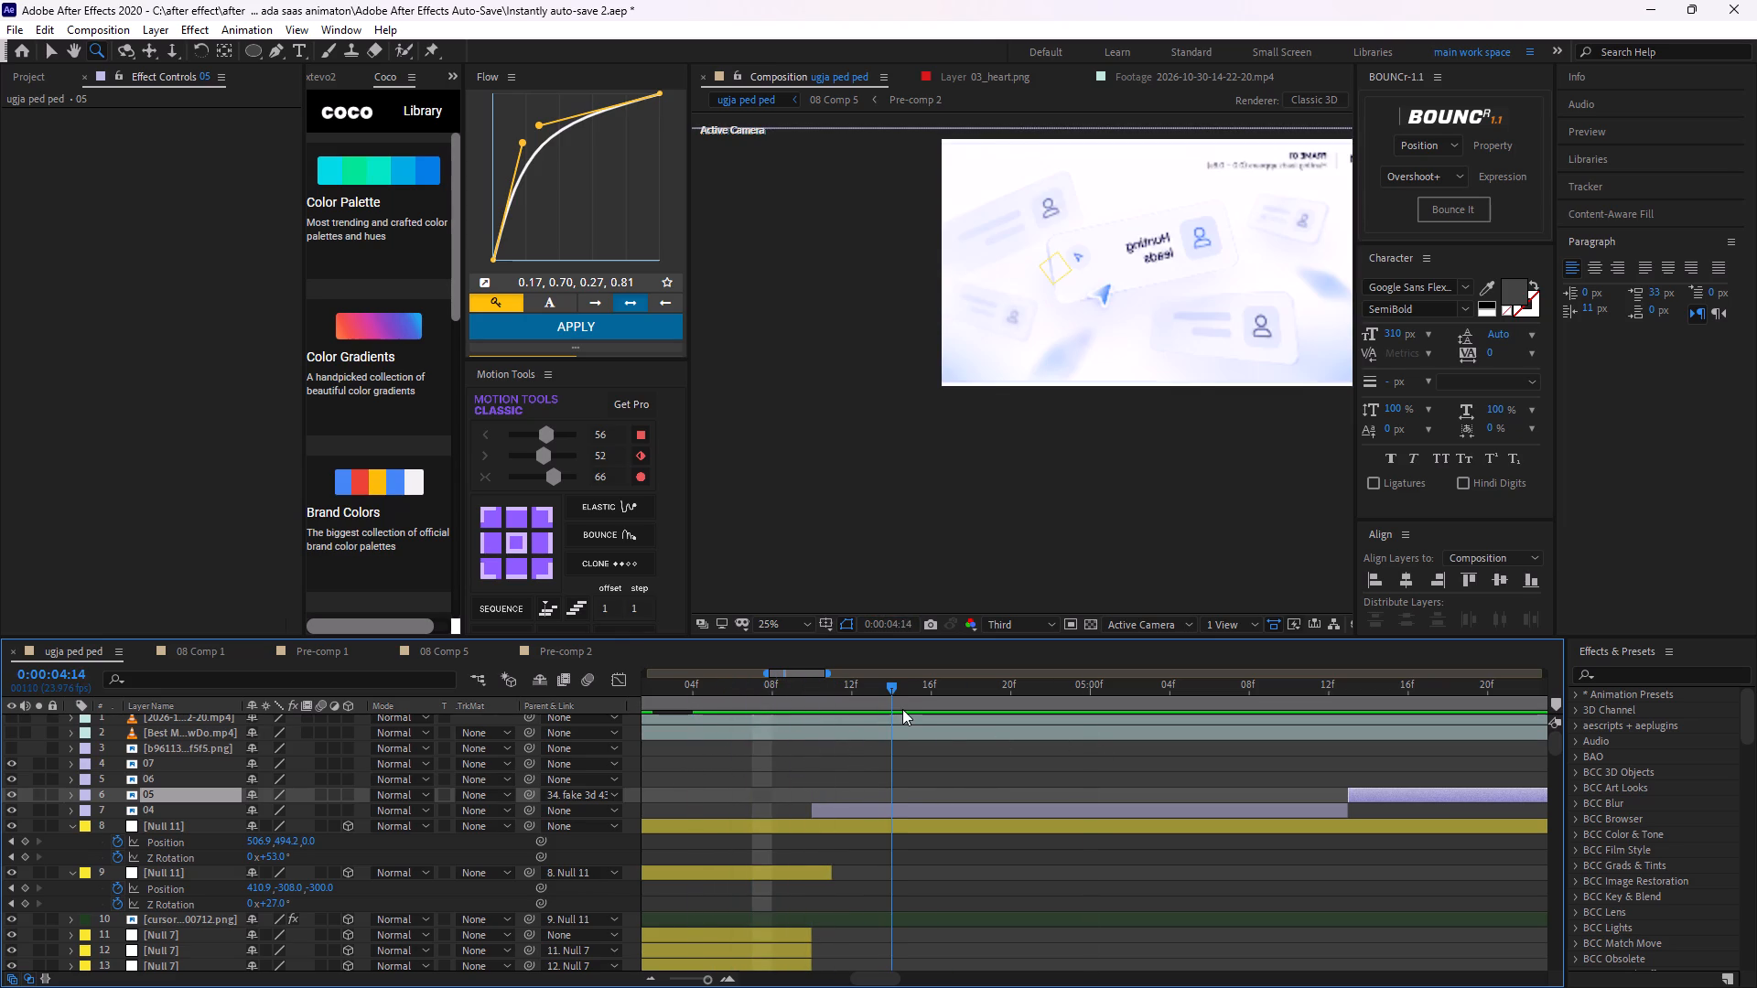
{"action": "left_click_drag", "start_coordinate": [902, 709], "coordinate": [790, 738]}
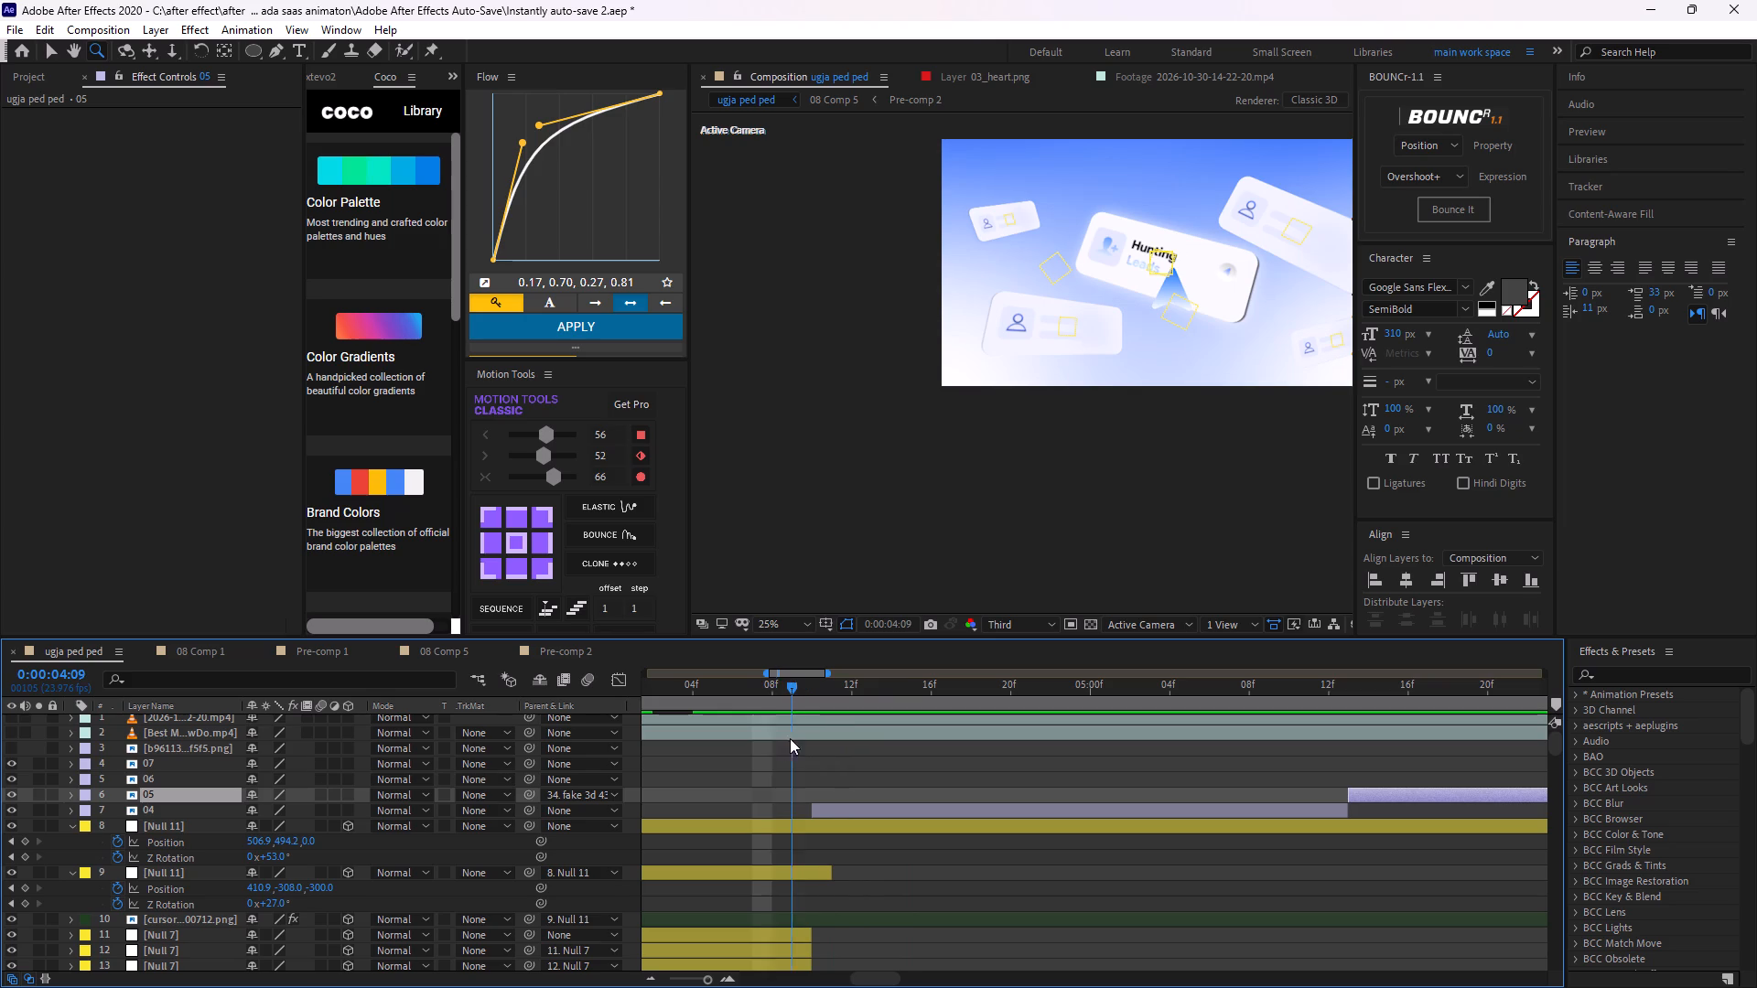
{"action": "left_click_drag", "start_coordinate": [790, 738], "coordinate": [741, 756]}
Fit the composition in the viewer and scrub from the landed cursor to the Hunting Leads reference frame at 0:00:04:10.
{"action": "left_click", "coordinate": [797, 626]}
{"action": "left_click", "coordinate": [794, 643]}
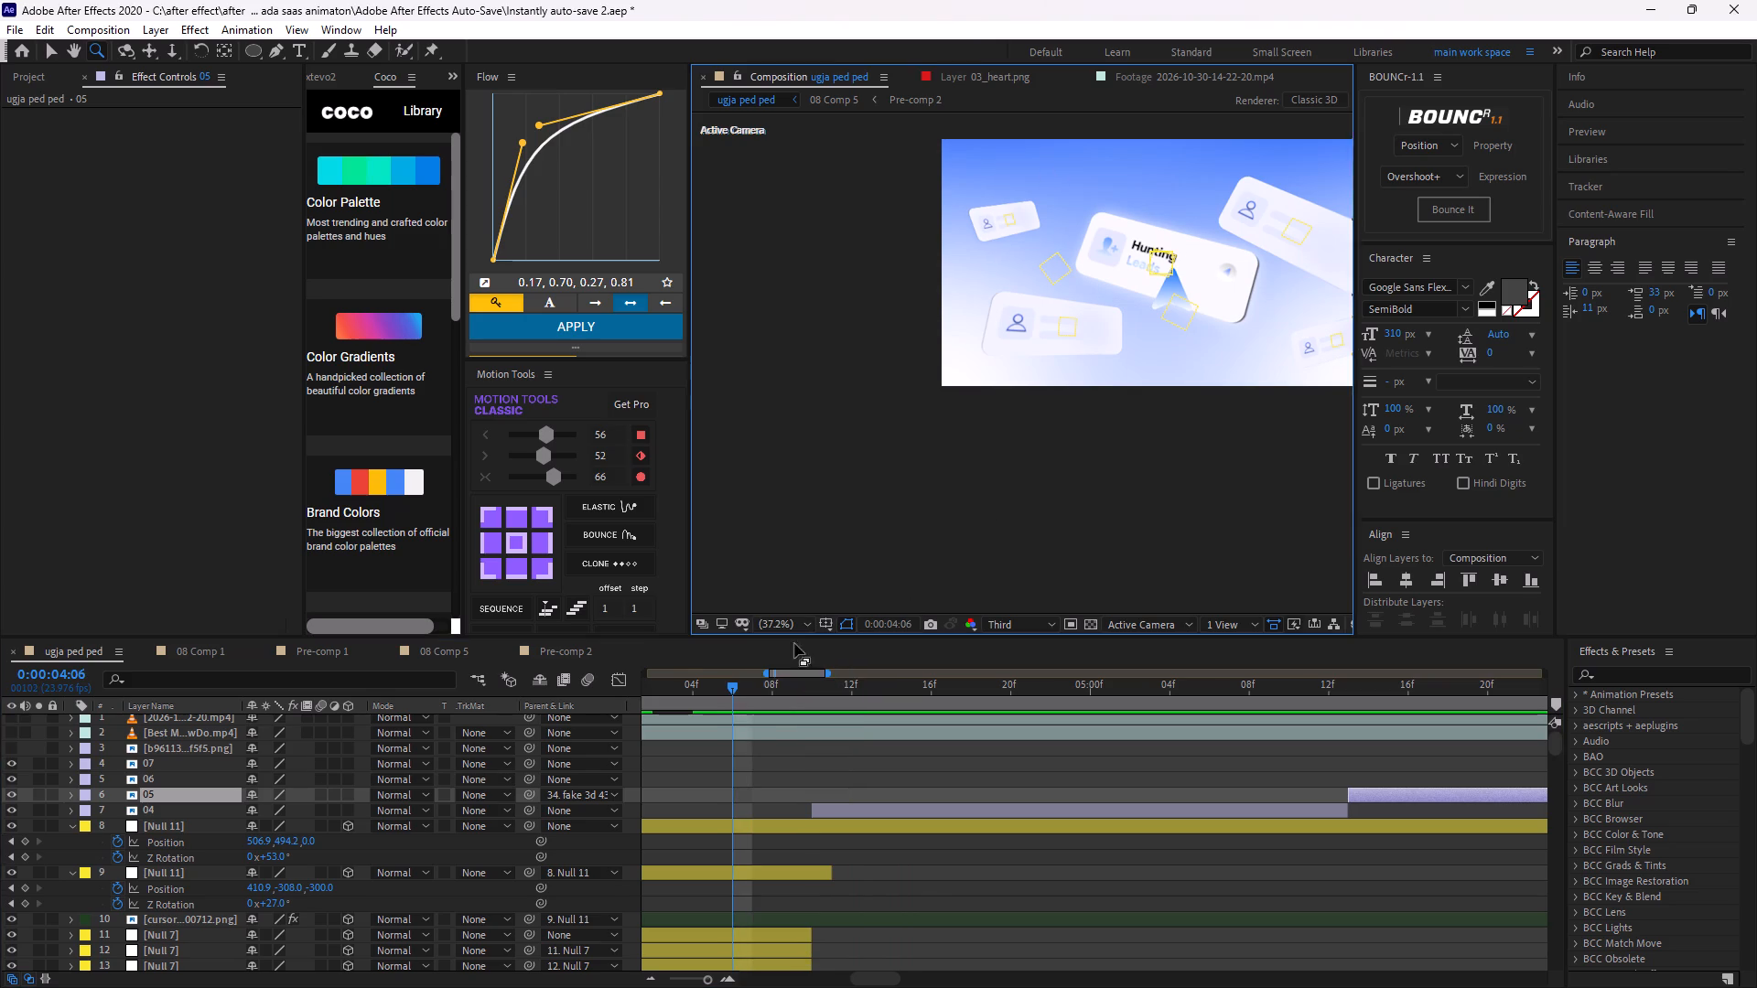
{"action": "left_click", "coordinate": [878, 751]}
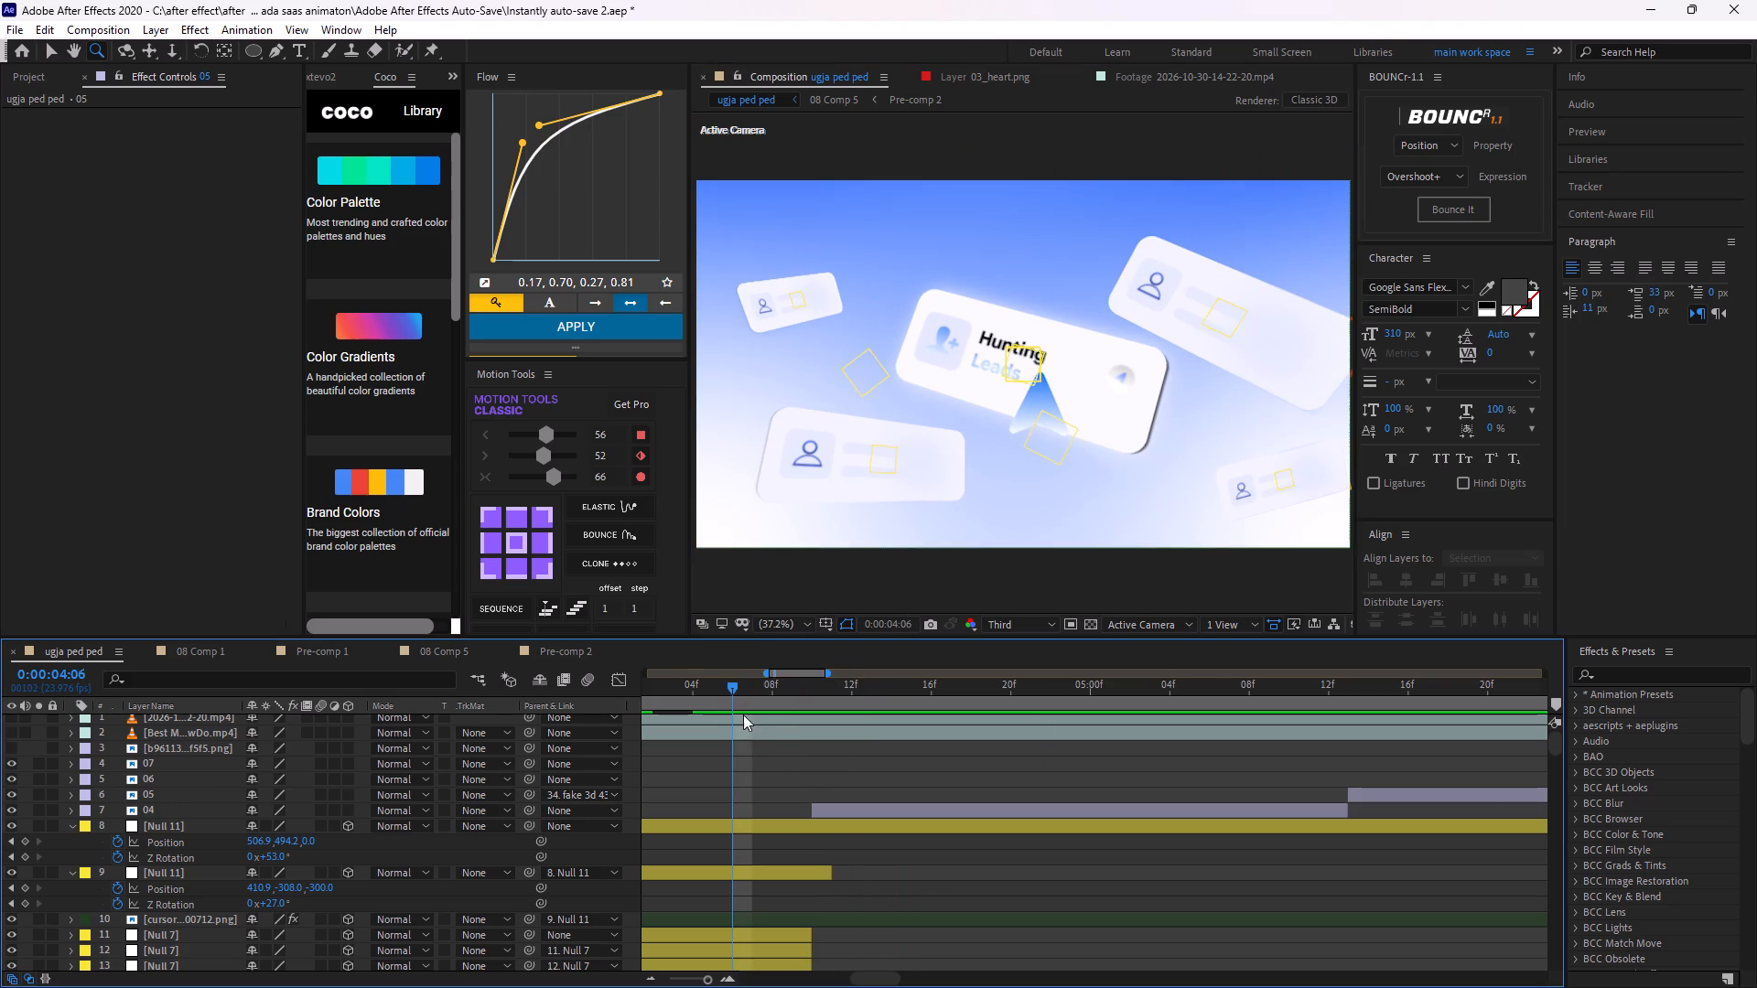
{"action": "left_click_drag", "start_coordinate": [731, 689], "coordinate": [1029, 739]}
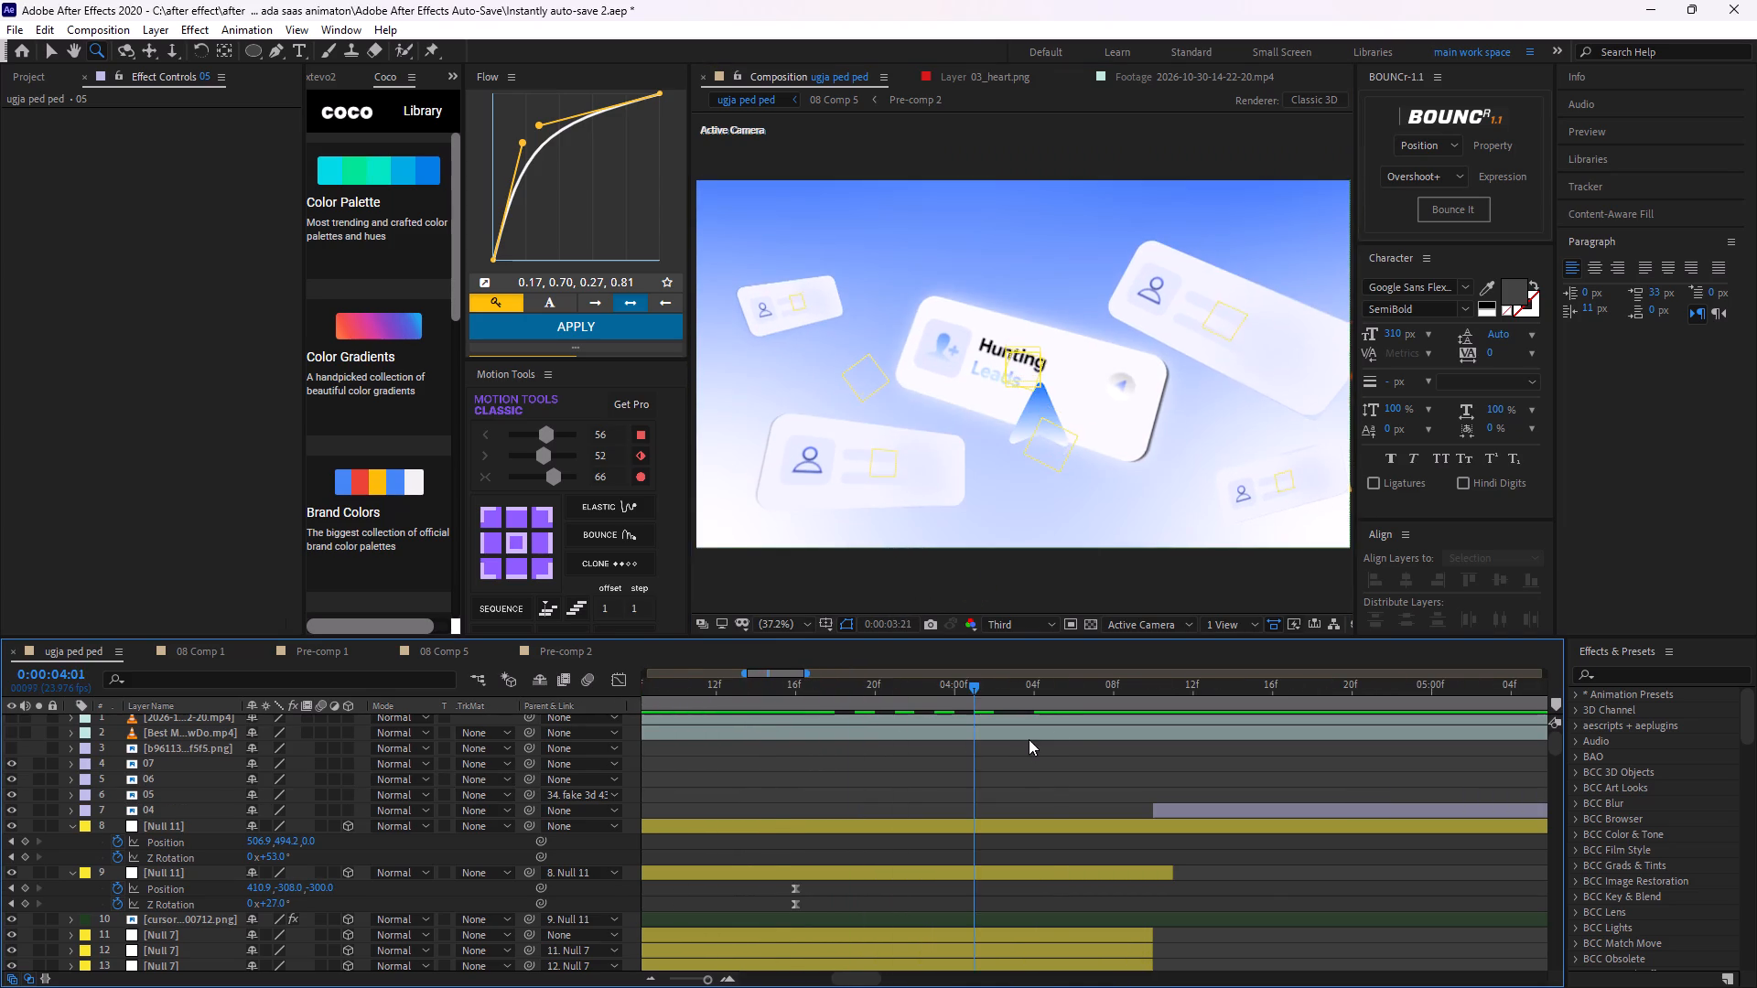
{"action": "left_click_drag", "start_coordinate": [1029, 739], "coordinate": [1150, 756]}
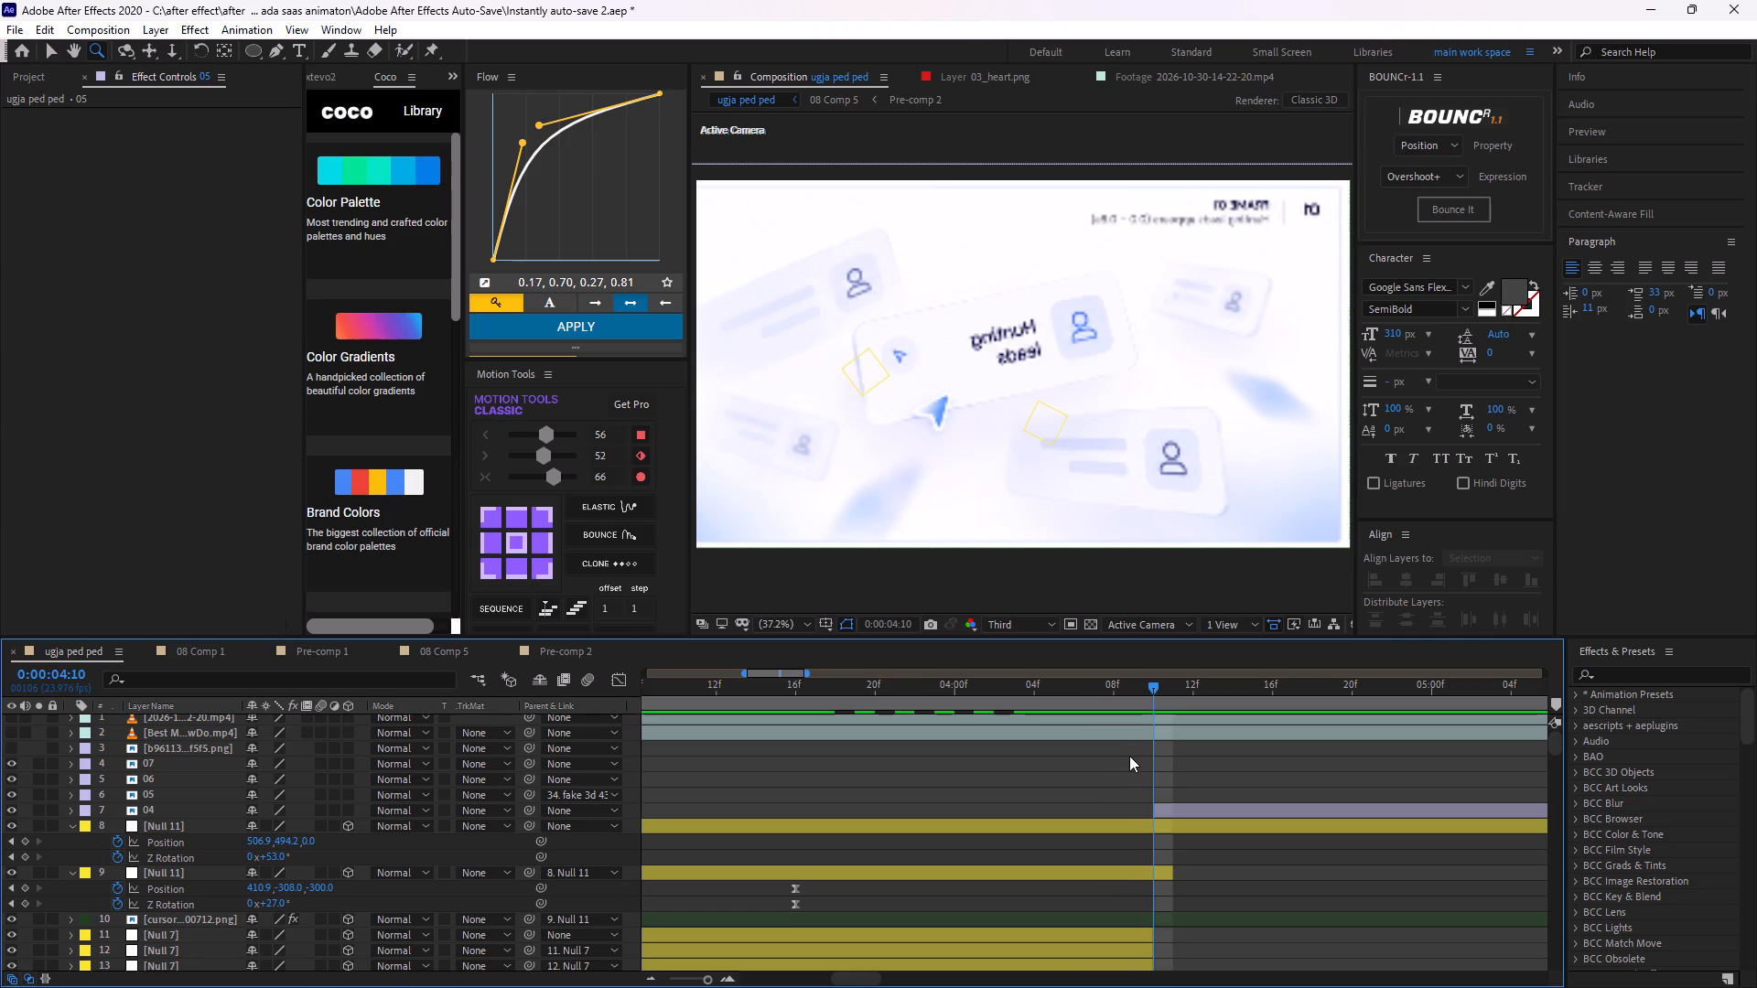
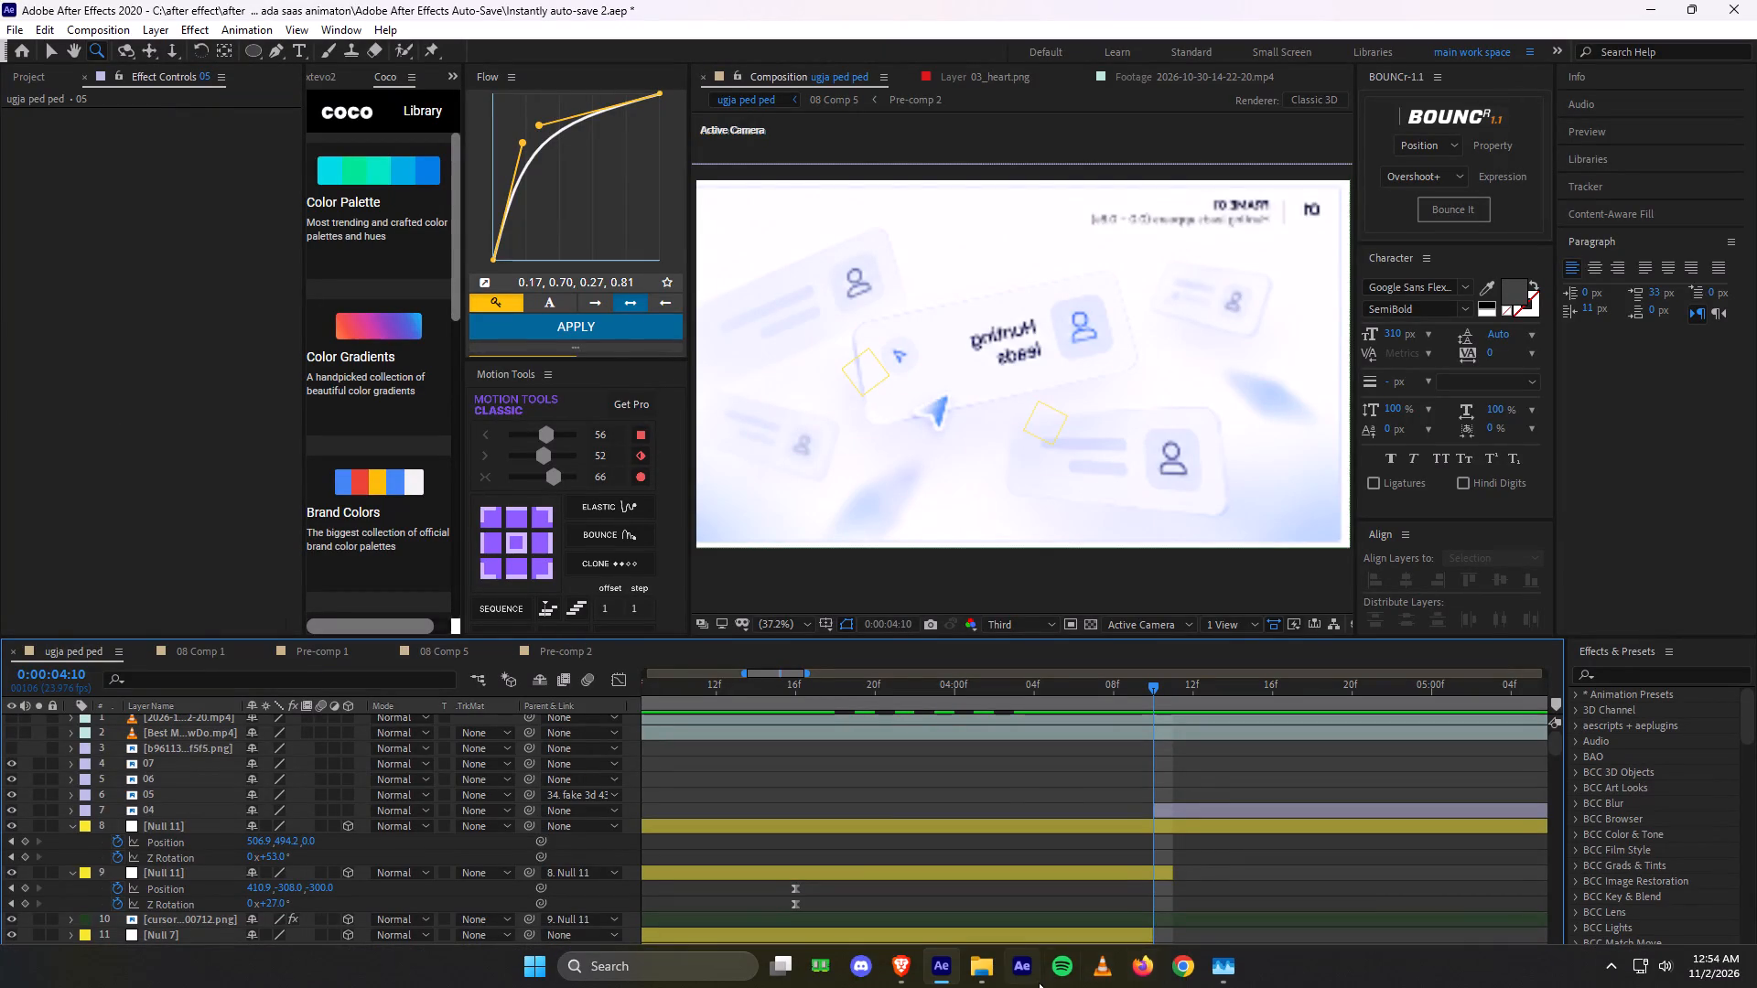
Switch to the Brave browser, leave the Despacito video for the YouTube home page and close its mini player.
{"action": "left_click", "coordinate": [896, 972]}
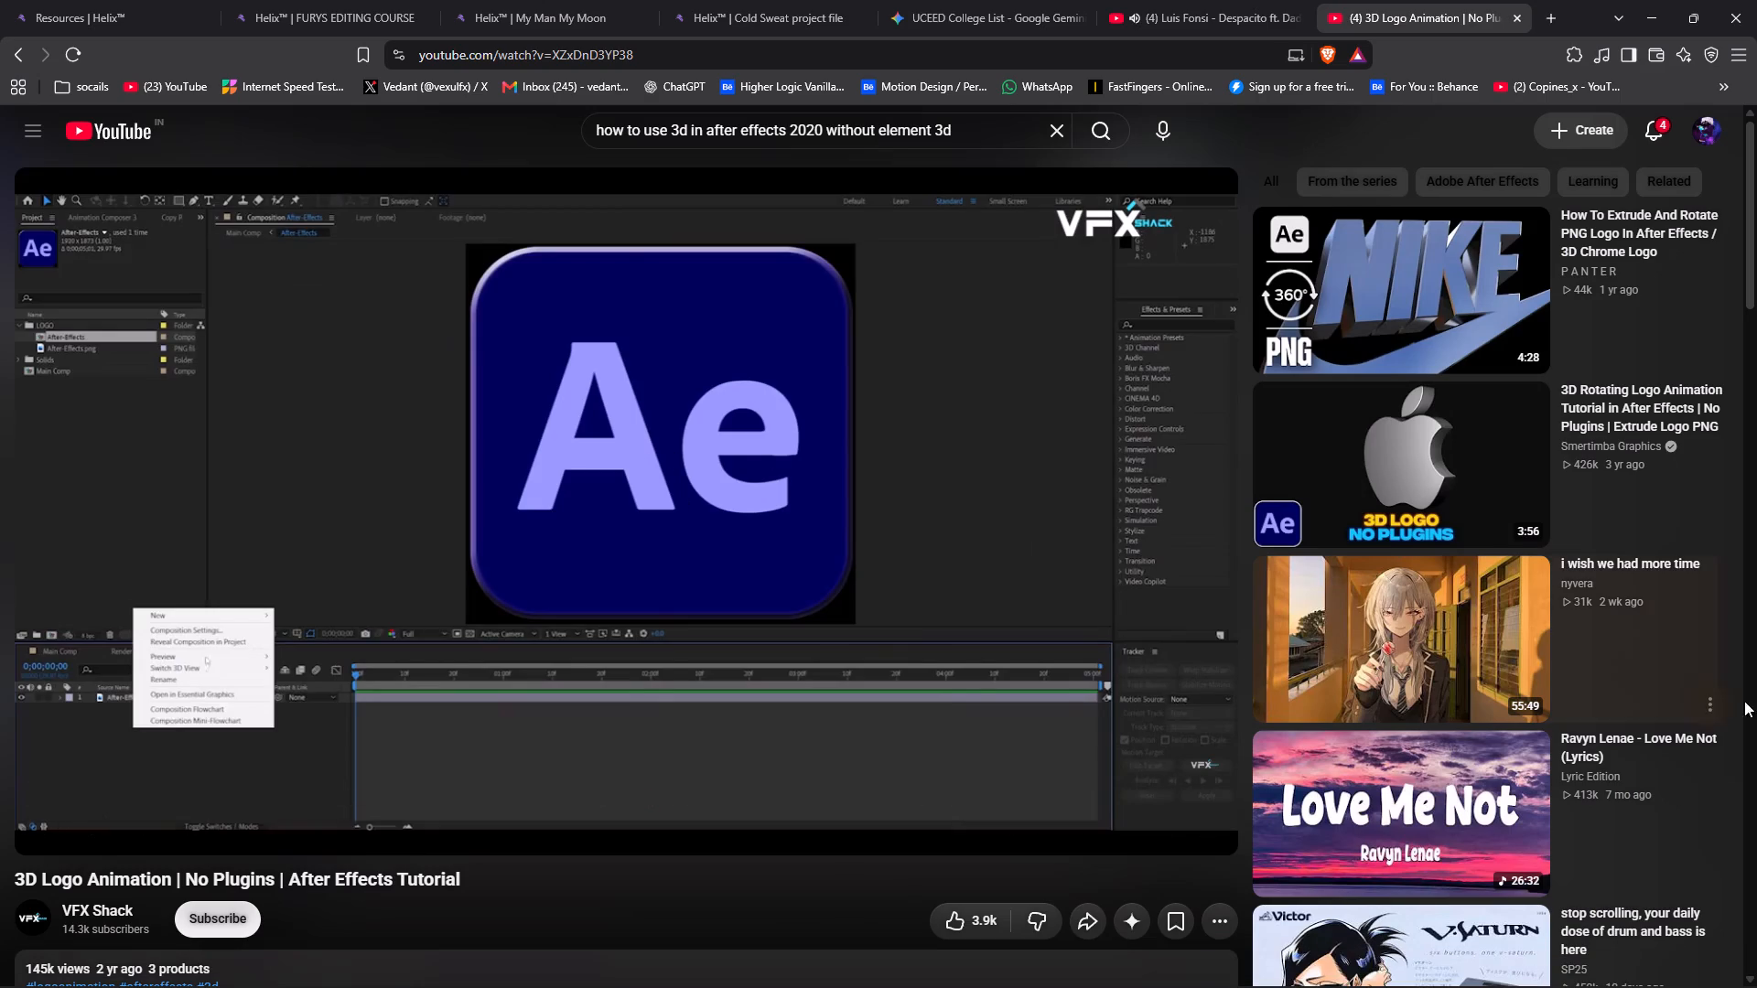
{"action": "left_click", "coordinate": [1160, 0]}
{"action": "left_click_drag", "start_coordinate": [271, 321], "coordinate": [248, 295]}
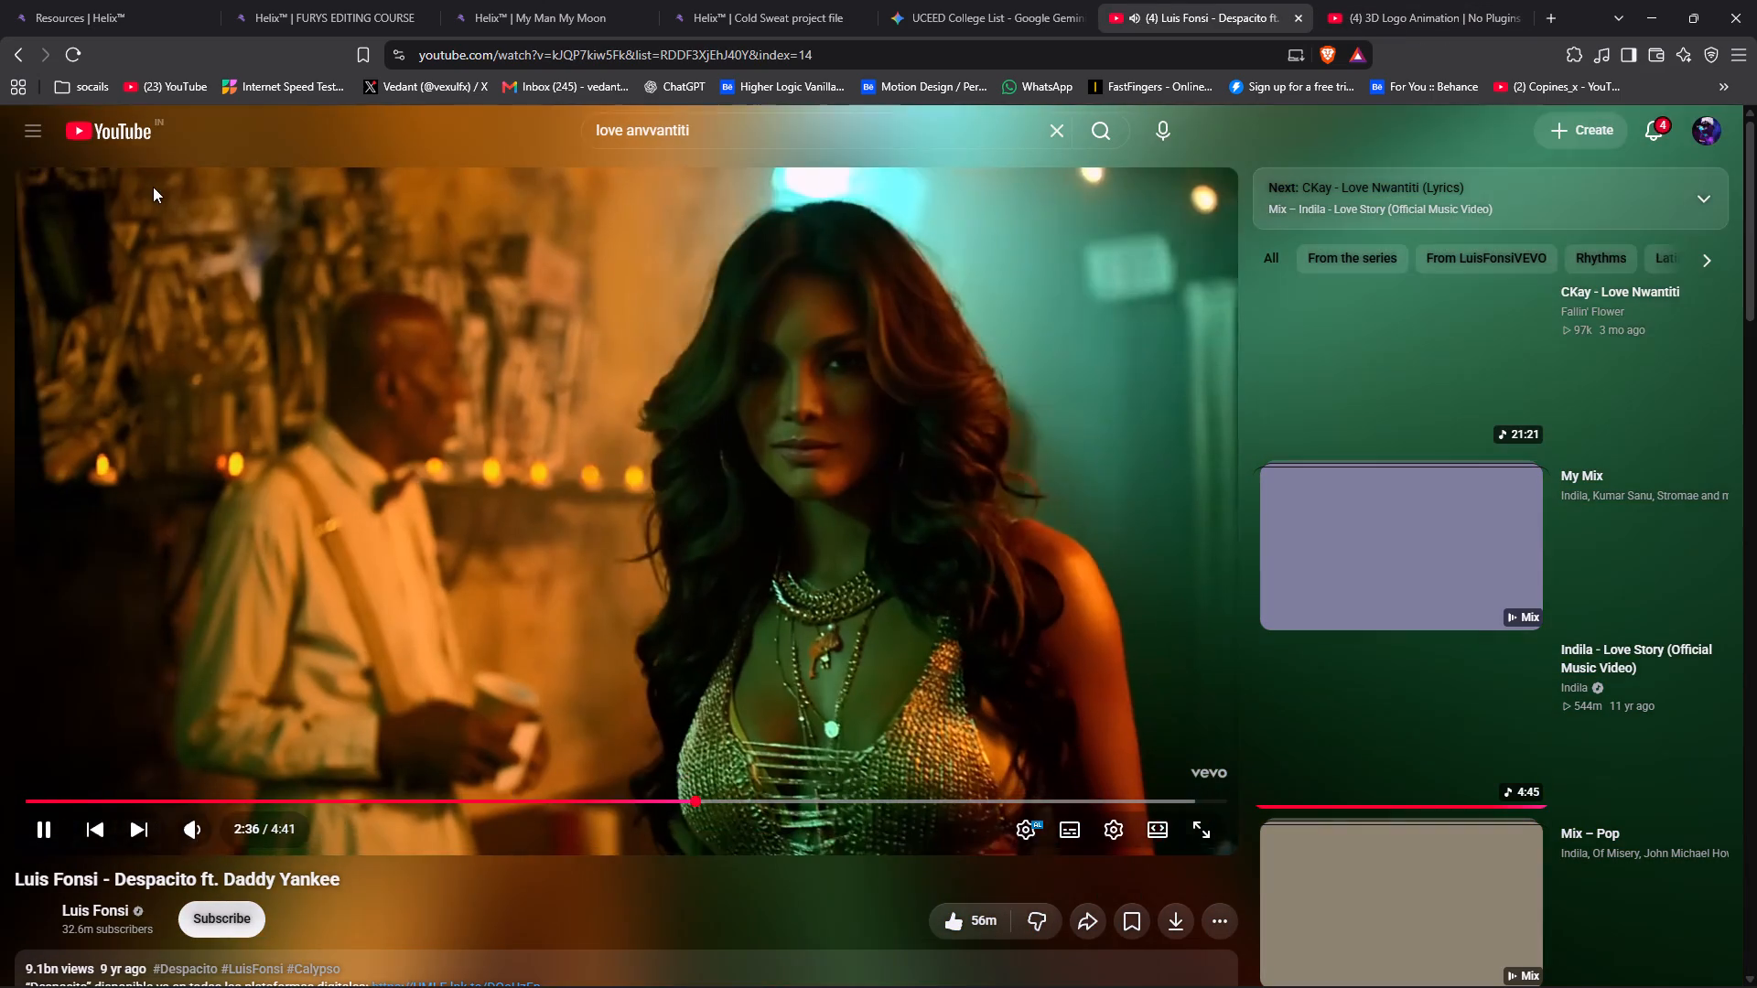
{"action": "left_click", "coordinate": [128, 127]}
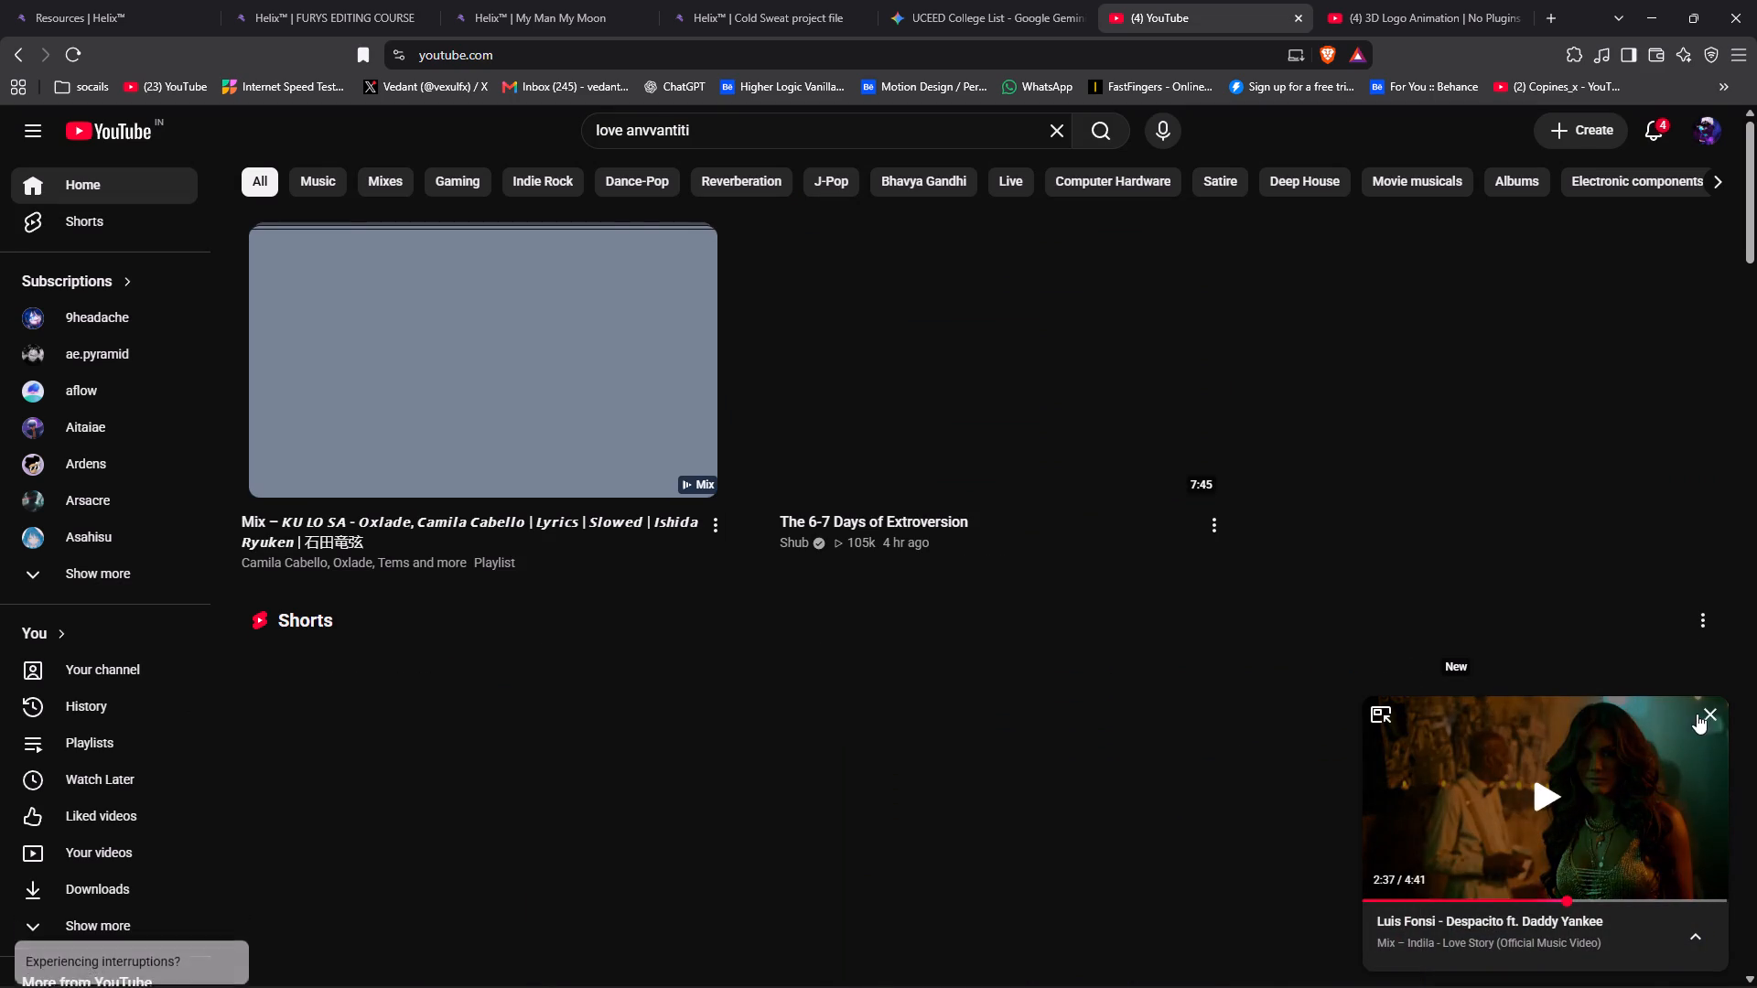
{"action": "left_click", "coordinate": [1716, 707]}
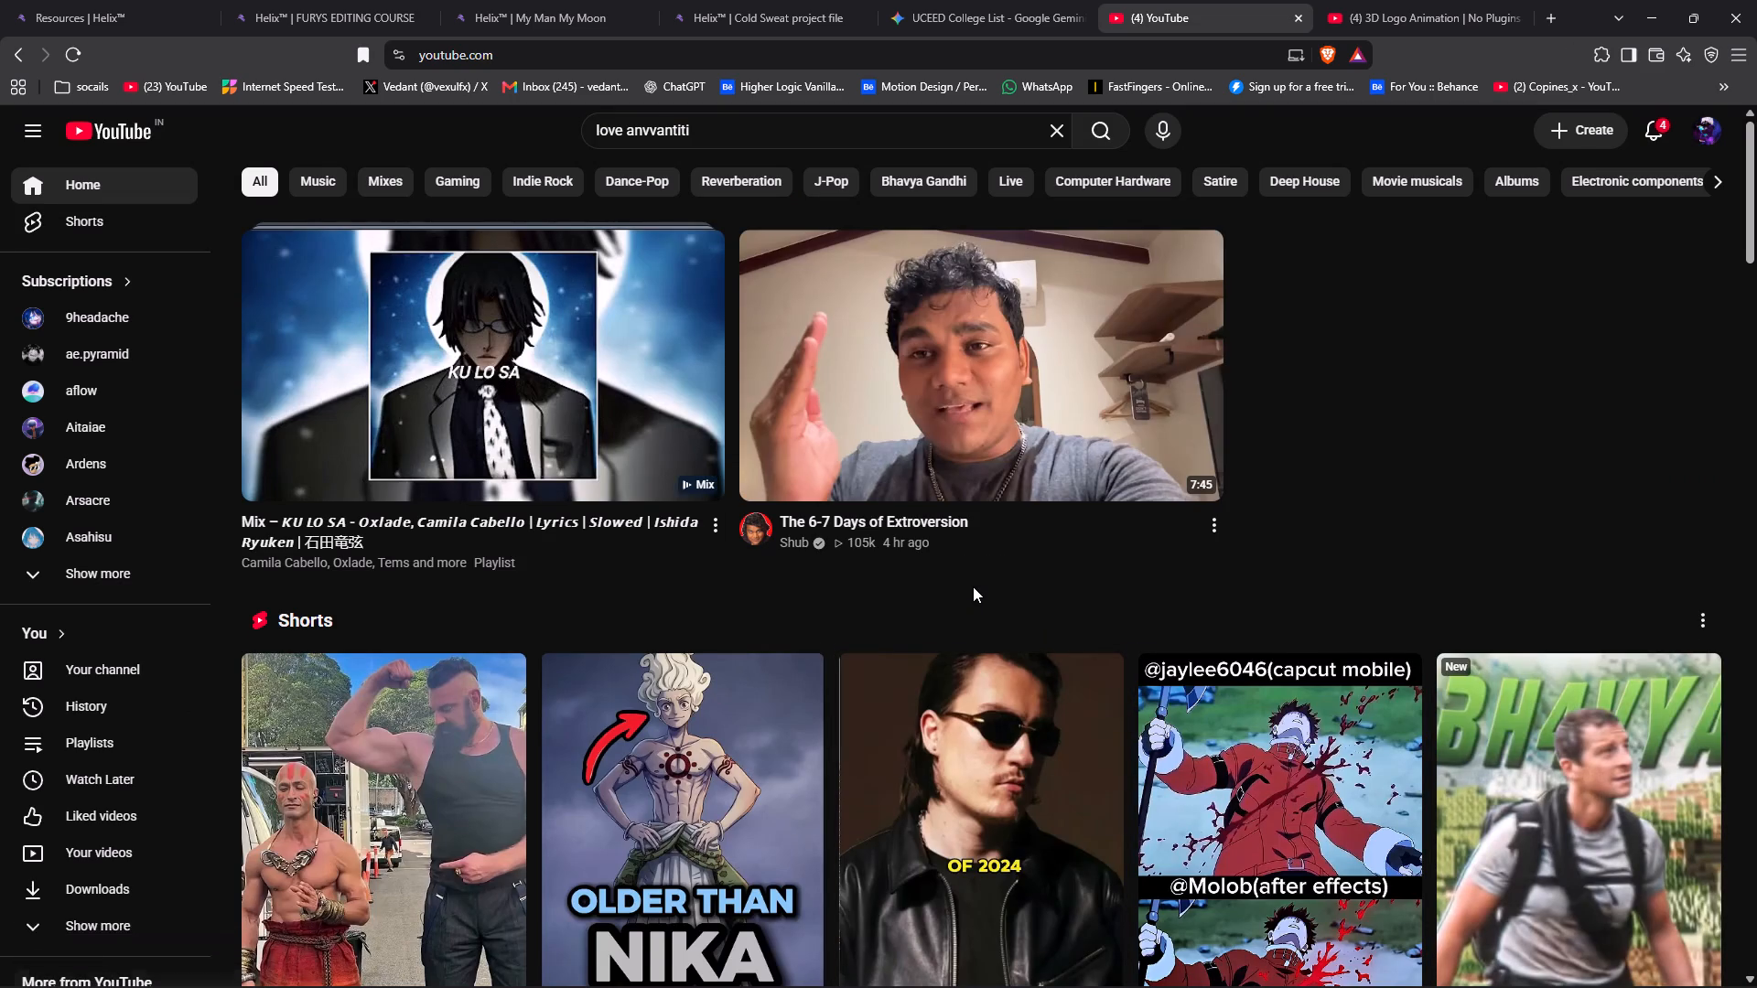
Skim the YouTube home feed and search YouTube for "paritosh anand".
{"action": "scroll", "coordinate": [973, 586], "scroll_direction": "down", "scroll_amount": 6}
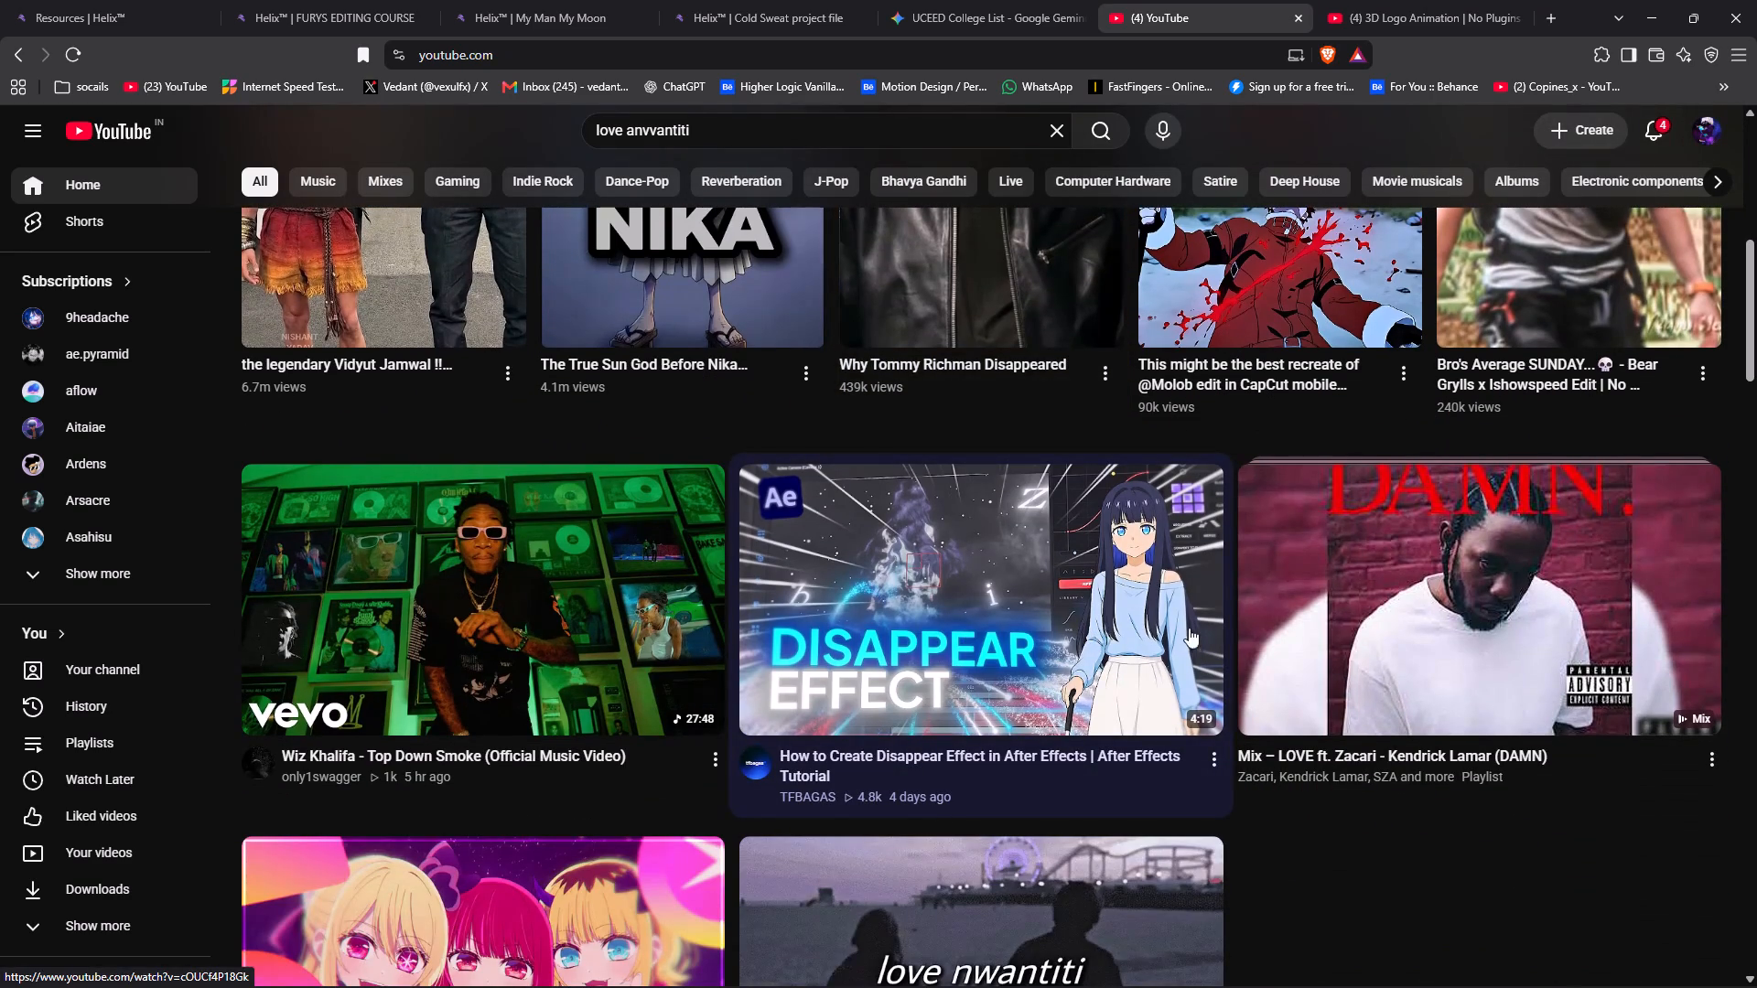
{"action": "scroll", "coordinate": [706, 384], "scroll_direction": "down", "scroll_amount": 3}
{"action": "left_click", "coordinate": [801, 108]}
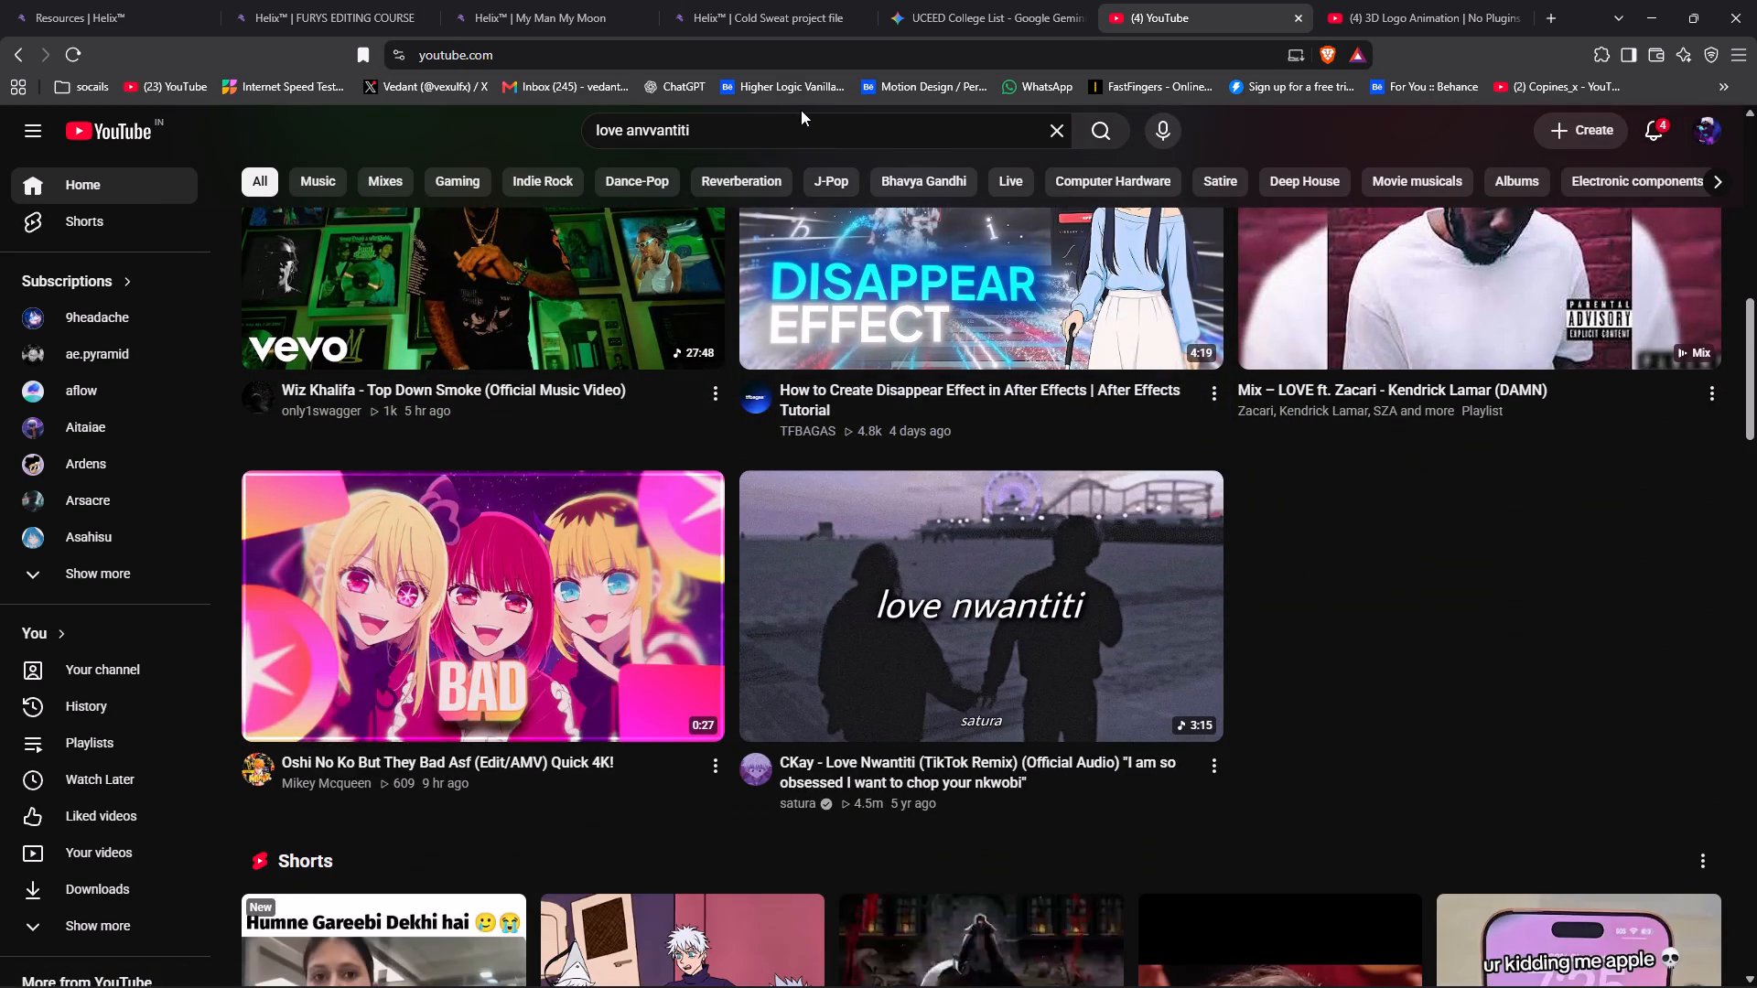
{"action": "left_click_drag", "start_coordinate": [748, 124], "coordinate": [258, 136]}
{"action": "key", "text": "BackSpace"}
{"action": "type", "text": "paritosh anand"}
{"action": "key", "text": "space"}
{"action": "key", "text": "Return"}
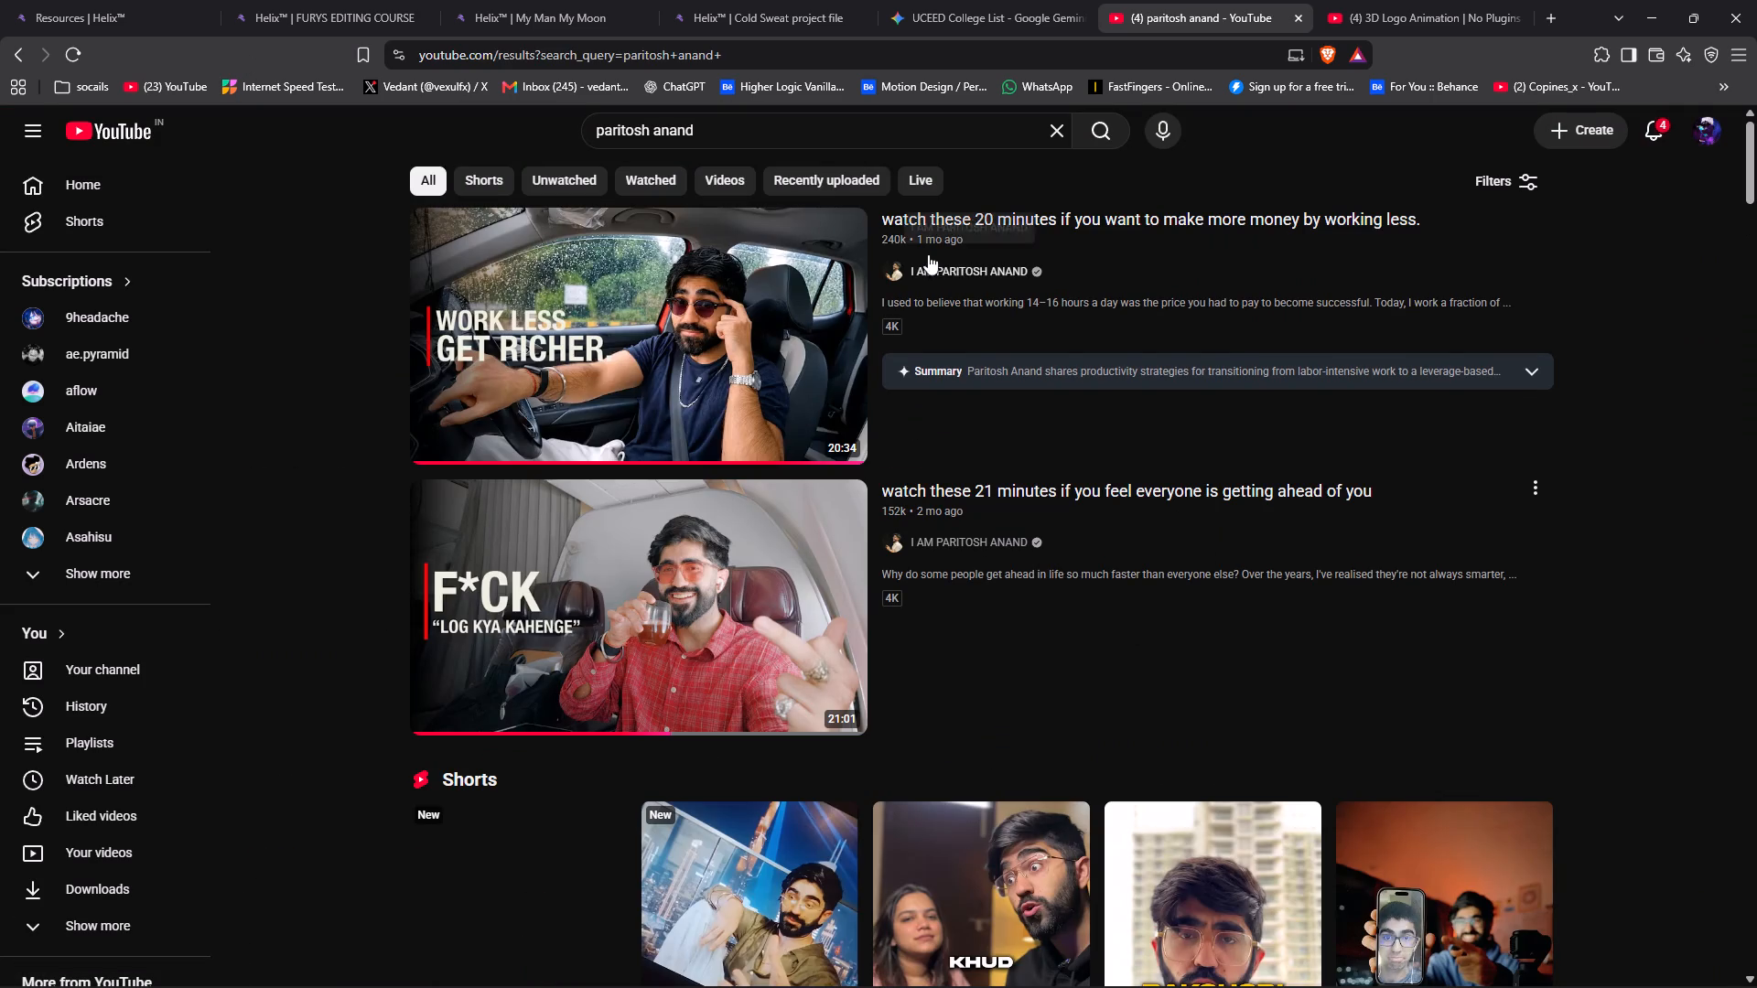
Open the I AM PARITOSH ANAND channel's videos and play "give me 18 minutes and i'll make you dangerously lucky".
{"action": "left_click", "coordinate": [946, 265]}
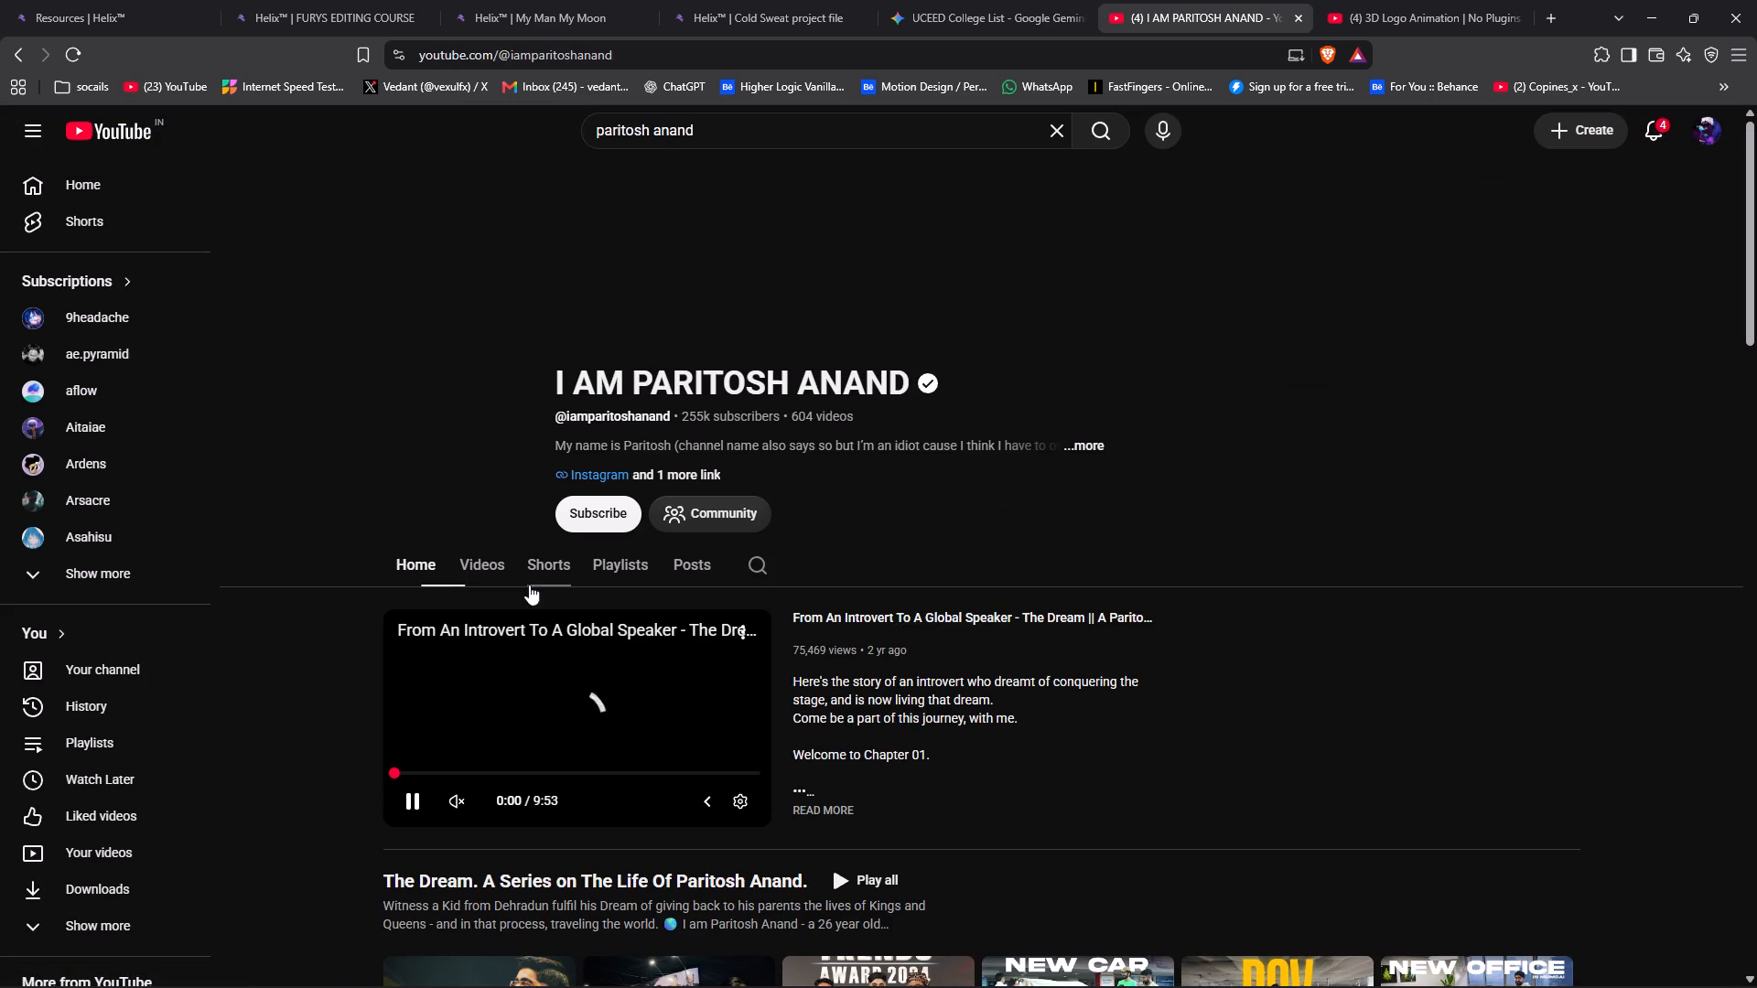
{"action": "left_click", "coordinate": [460, 573]}
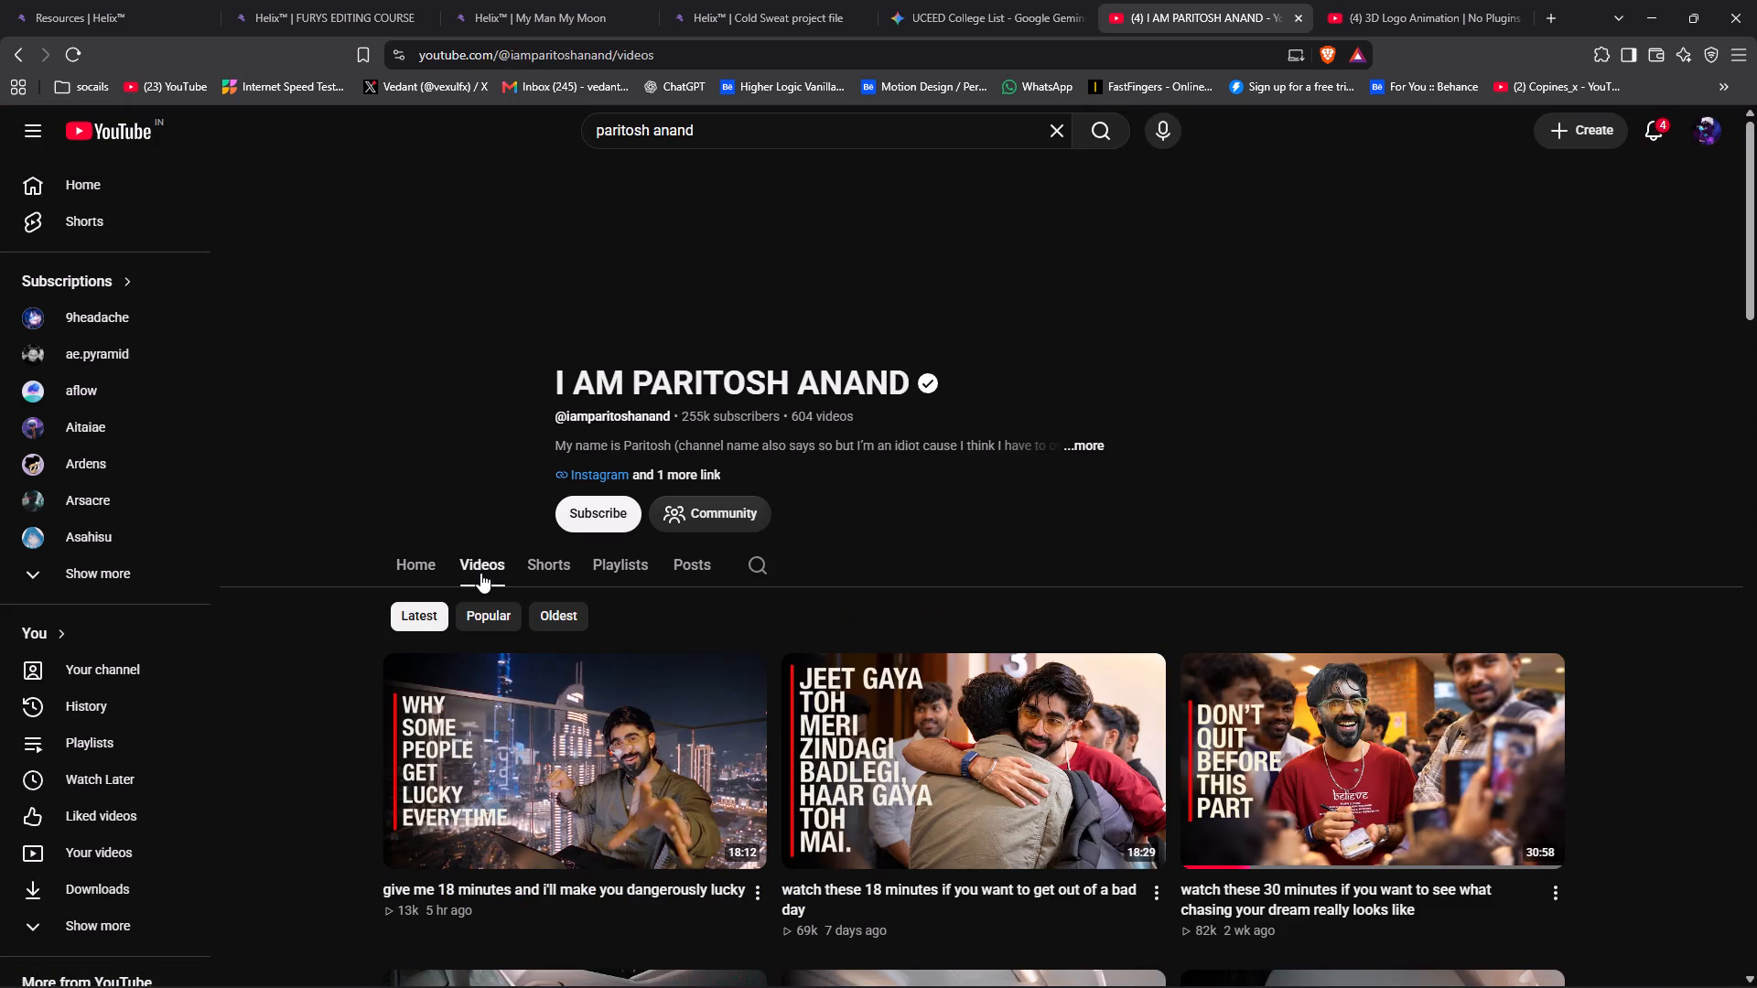
{"action": "scroll", "coordinate": [1057, 714], "scroll_direction": "down", "scroll_amount": 1}
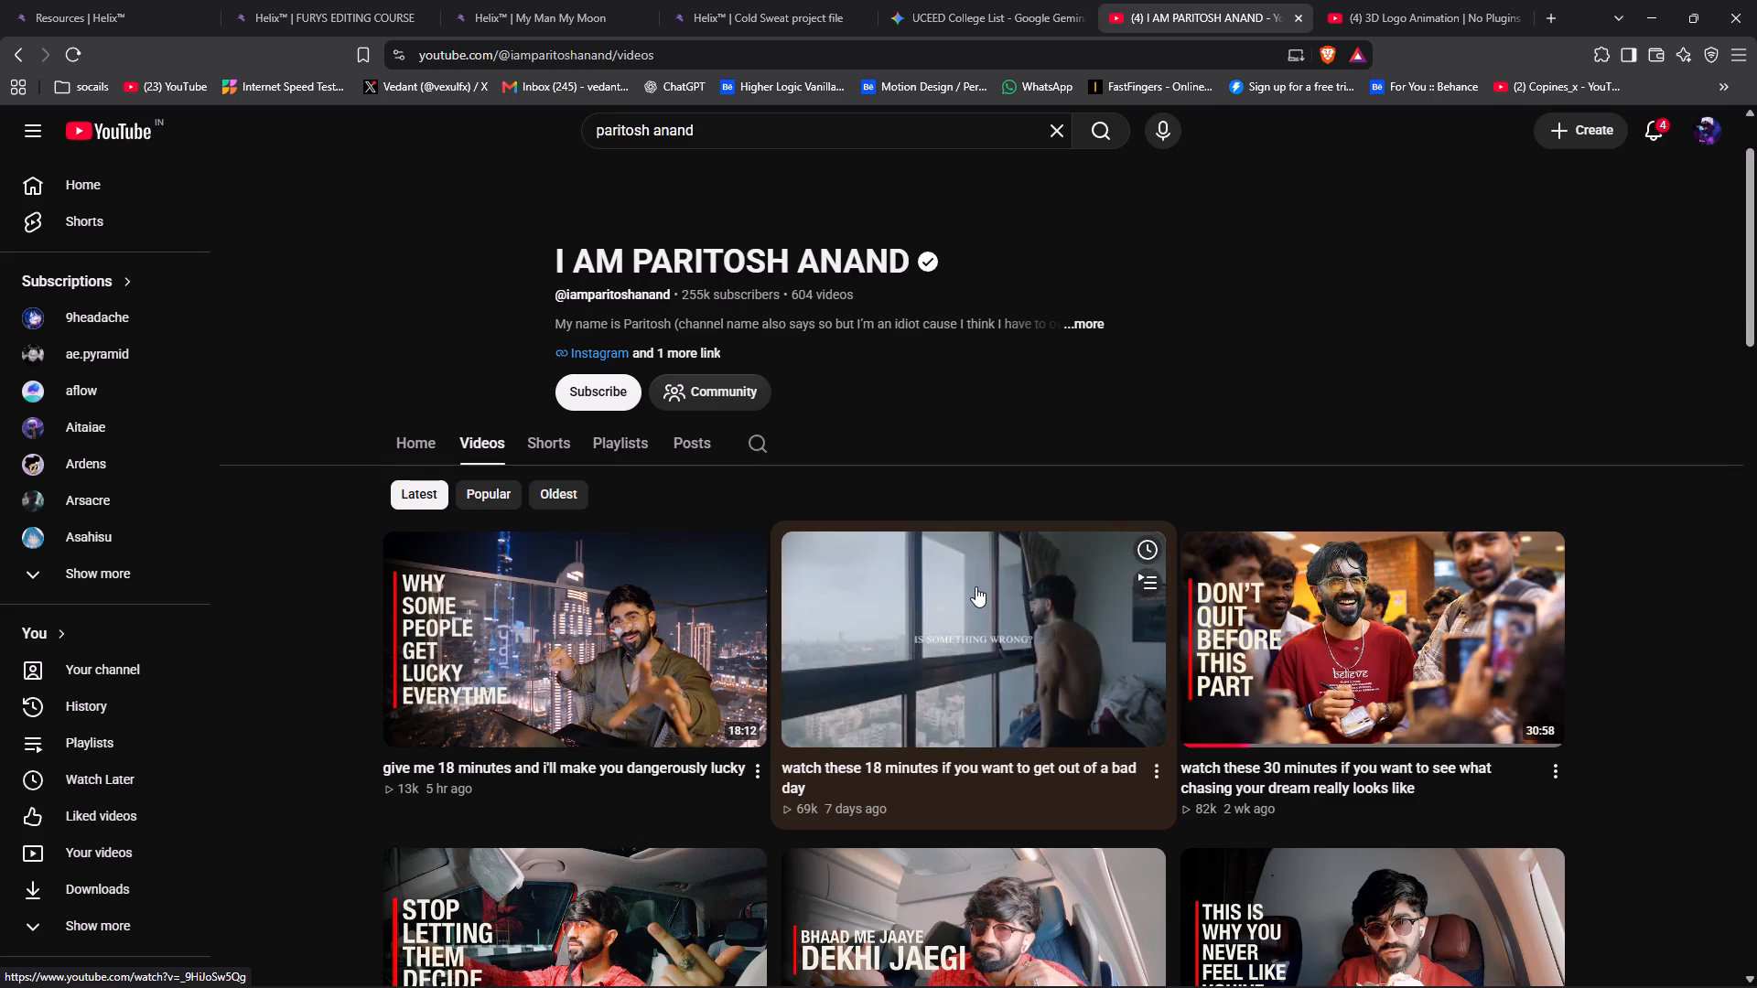
{"action": "scroll", "coordinate": [976, 586], "scroll_direction": "down", "scroll_amount": 1}
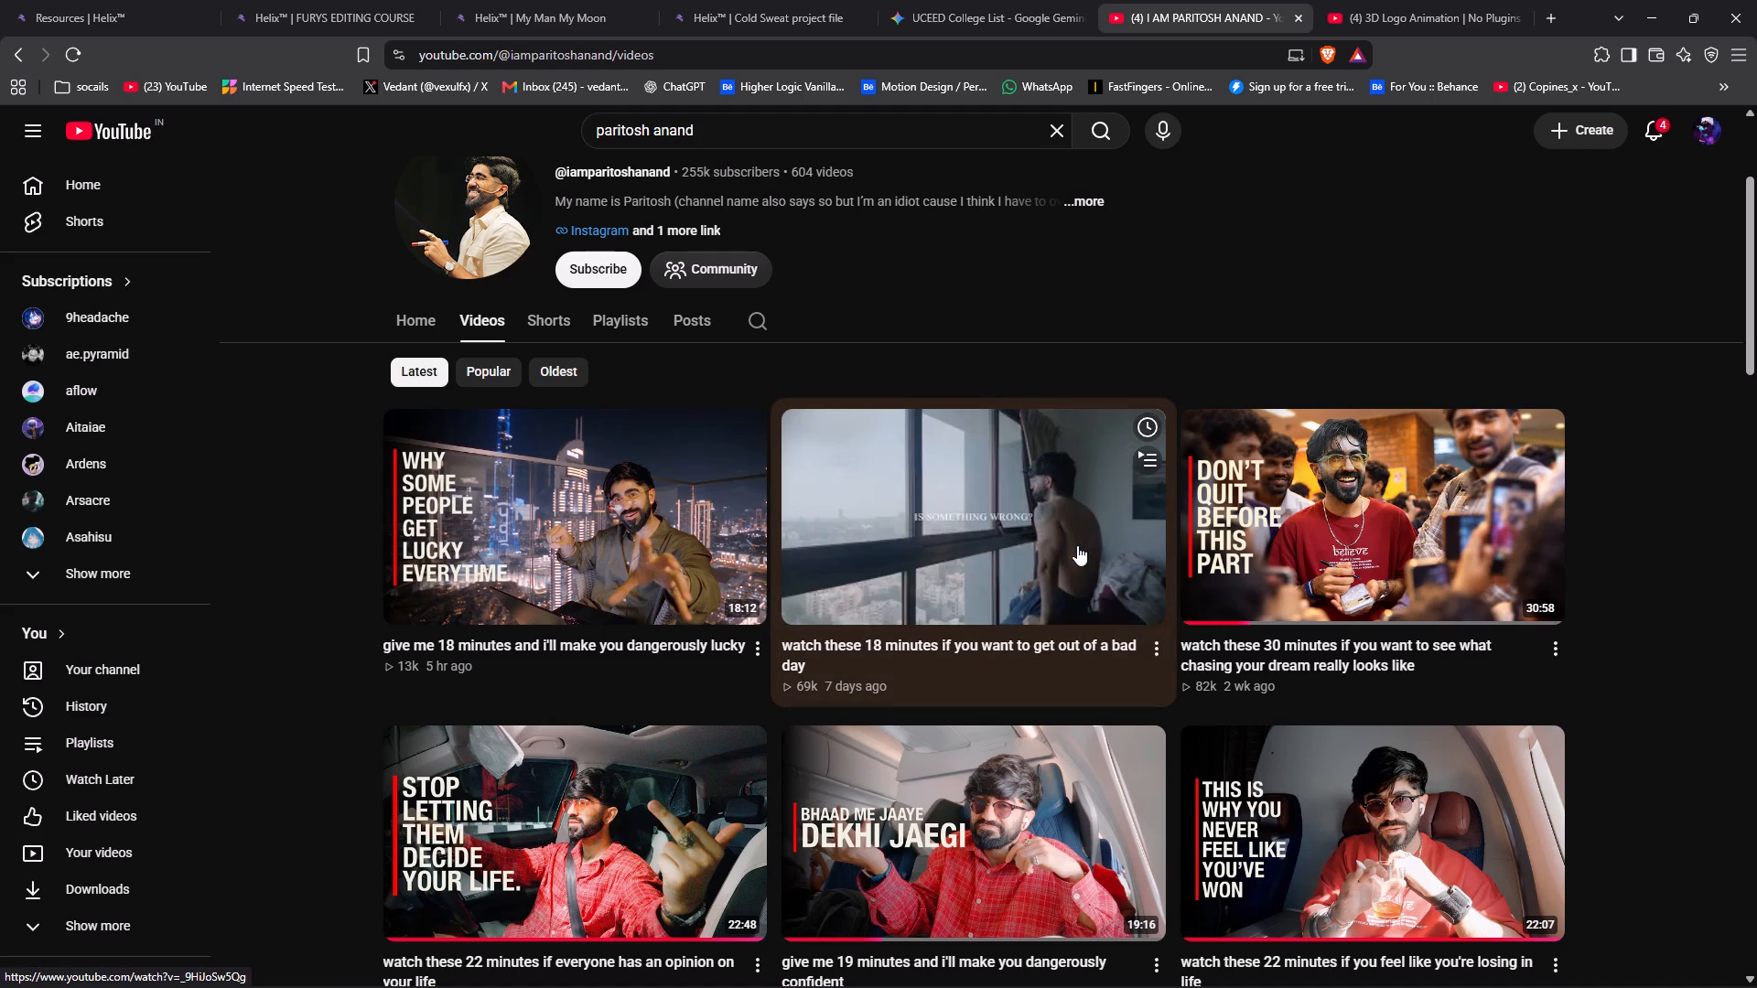
{"action": "left_click", "coordinate": [700, 542]}
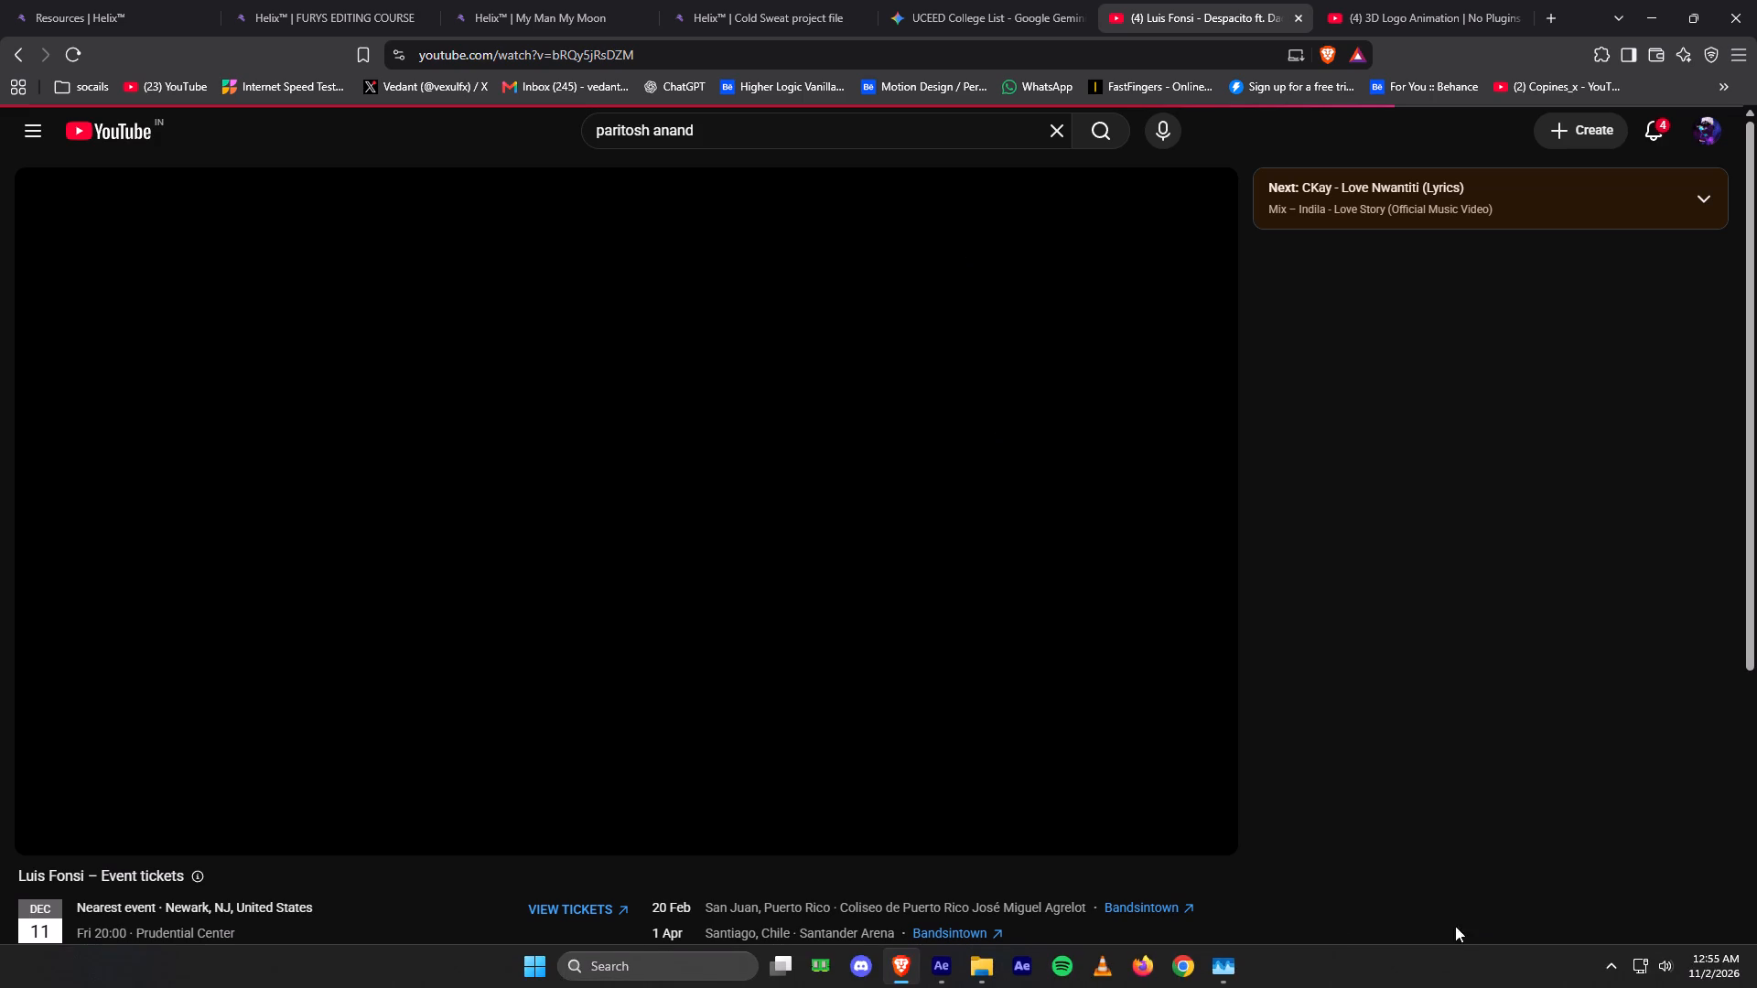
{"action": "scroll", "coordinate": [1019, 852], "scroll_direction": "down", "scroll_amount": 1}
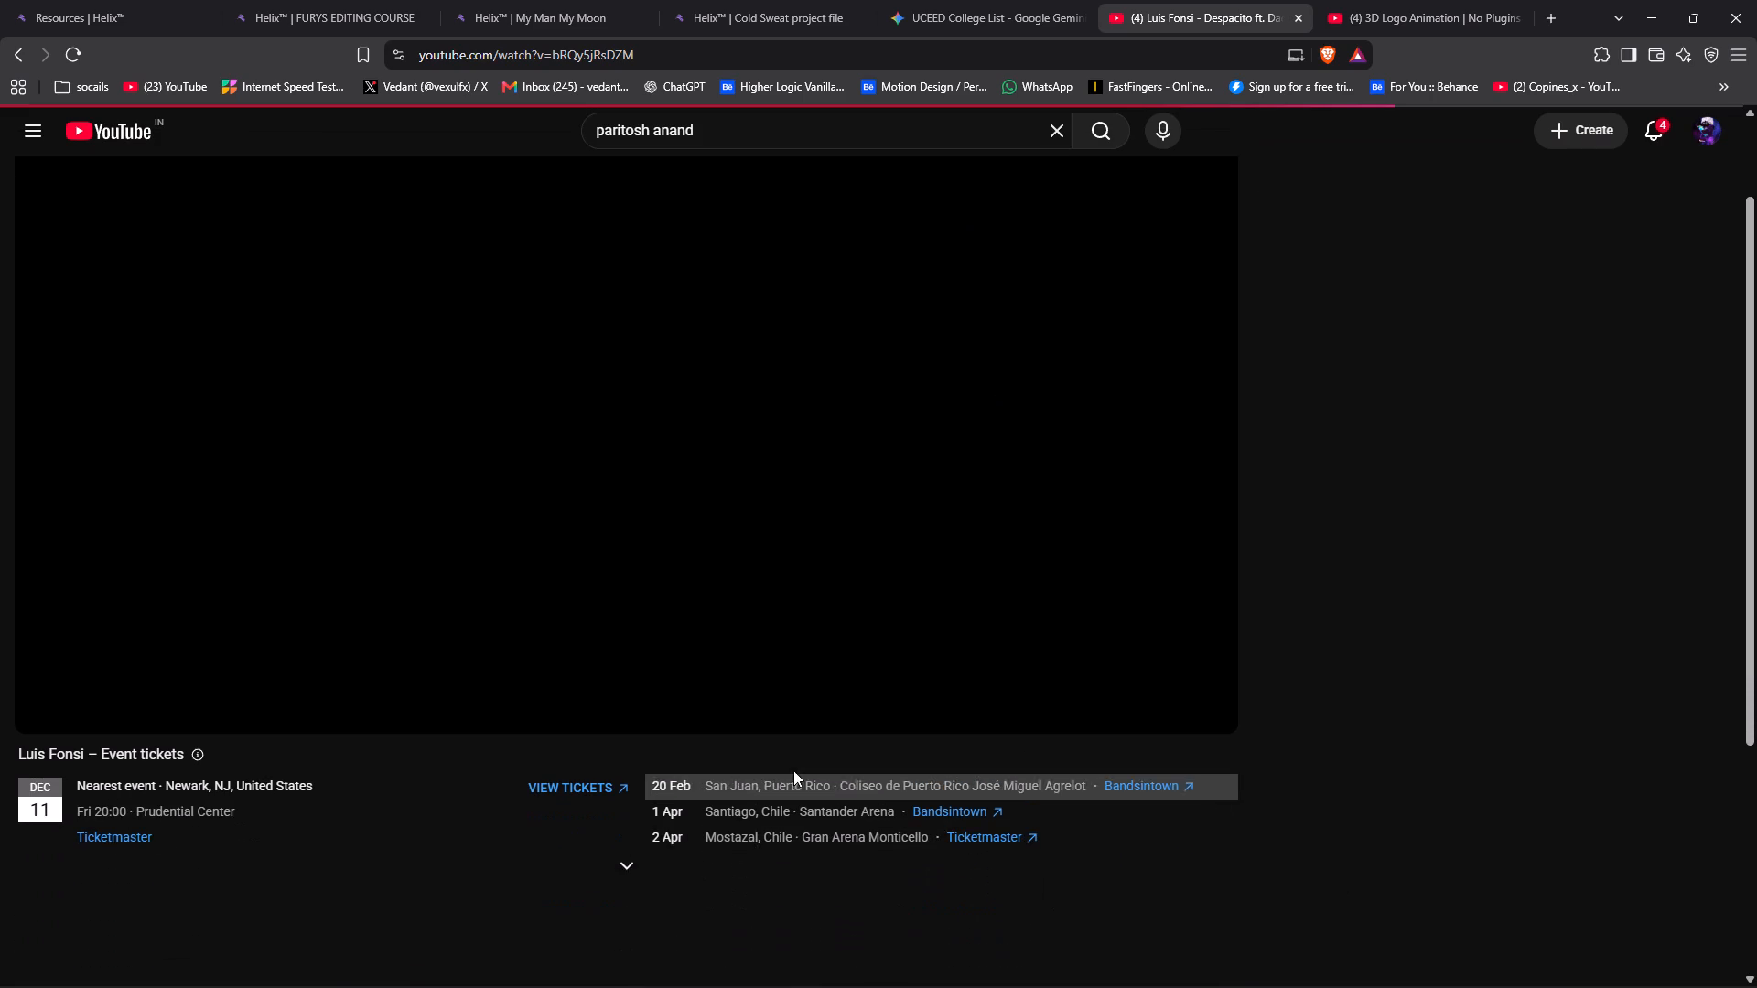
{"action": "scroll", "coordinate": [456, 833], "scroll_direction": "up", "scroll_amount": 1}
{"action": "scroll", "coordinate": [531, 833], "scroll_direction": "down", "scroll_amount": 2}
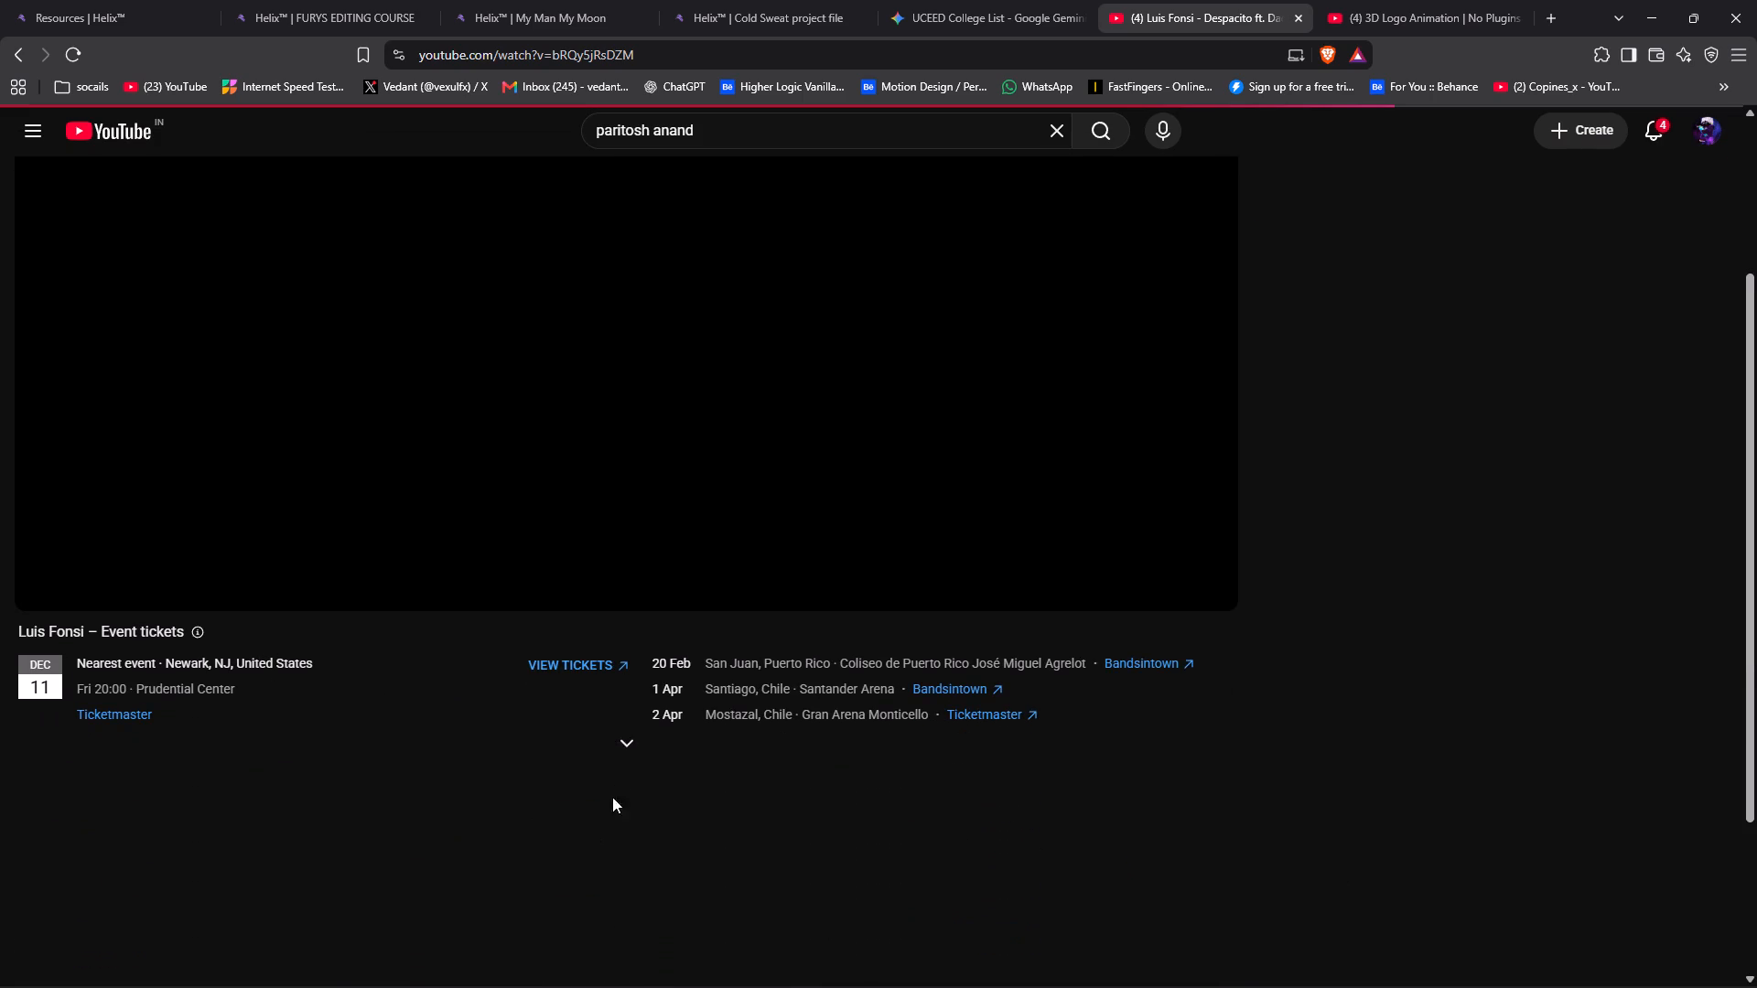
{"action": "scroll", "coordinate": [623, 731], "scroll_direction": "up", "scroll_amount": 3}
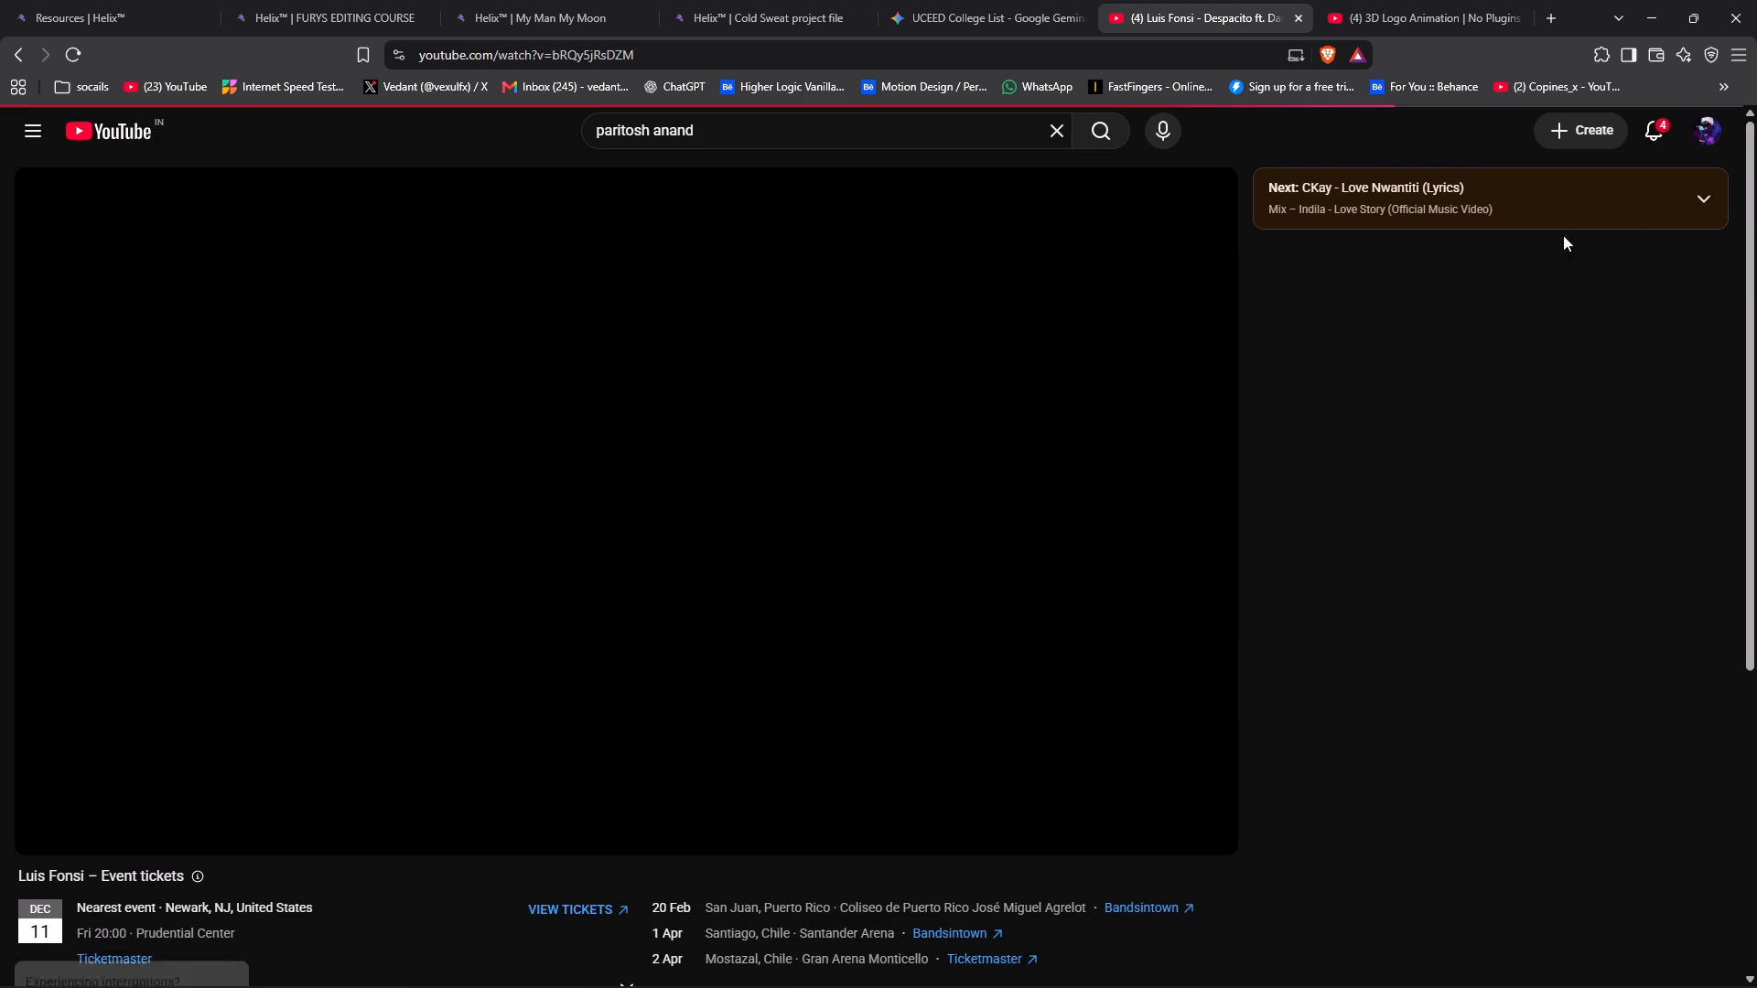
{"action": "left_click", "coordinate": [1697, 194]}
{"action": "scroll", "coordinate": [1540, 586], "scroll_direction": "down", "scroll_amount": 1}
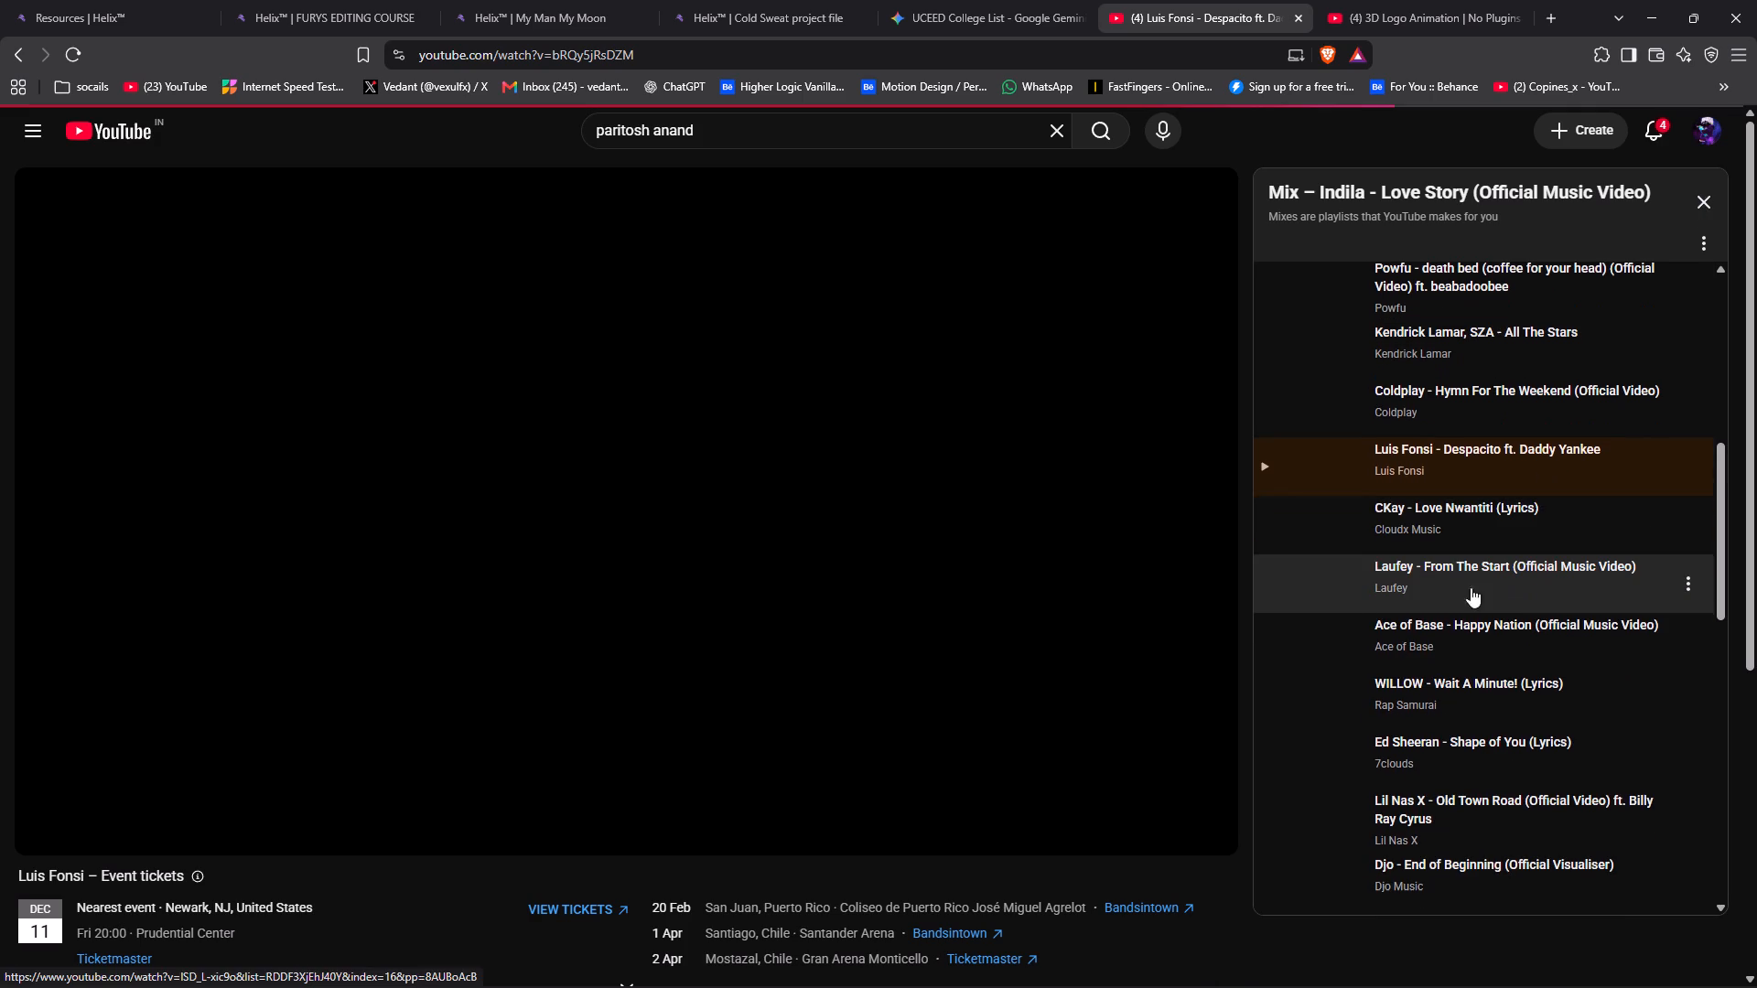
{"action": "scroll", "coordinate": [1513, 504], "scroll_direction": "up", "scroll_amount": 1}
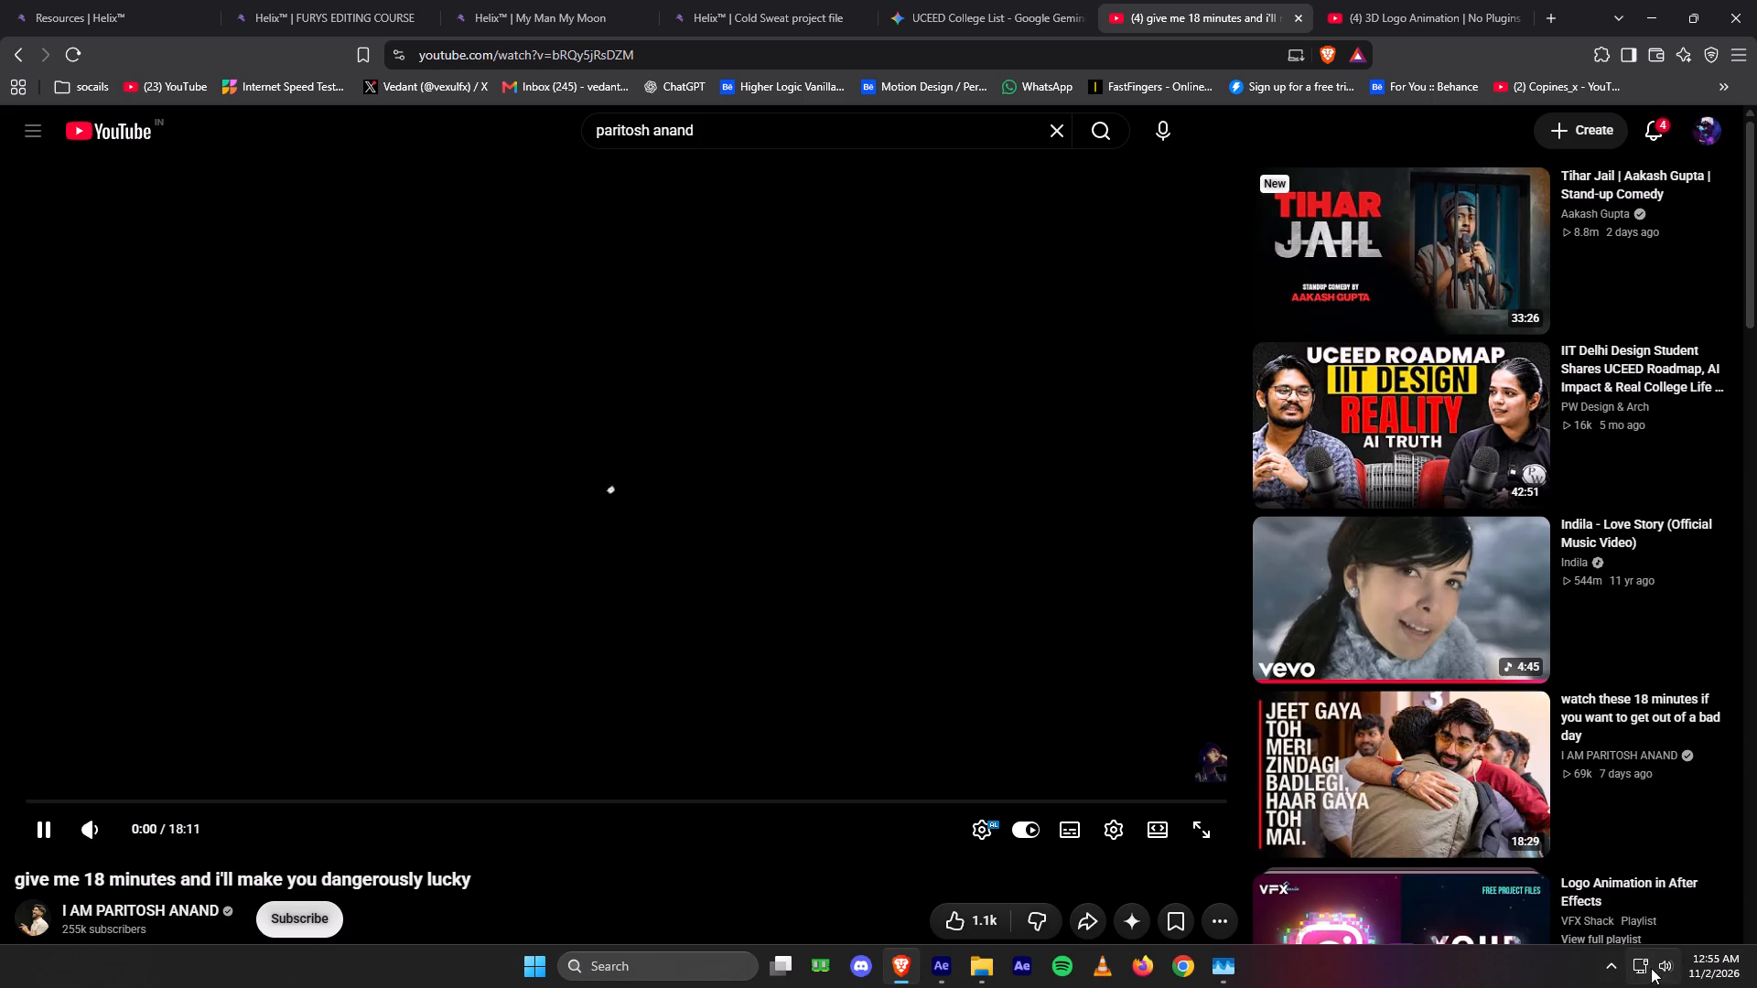
Check the system quick settings and the hidden system tray apps.
{"action": "left_click", "coordinate": [1651, 969]}
{"action": "left_click", "coordinate": [801, 905]}
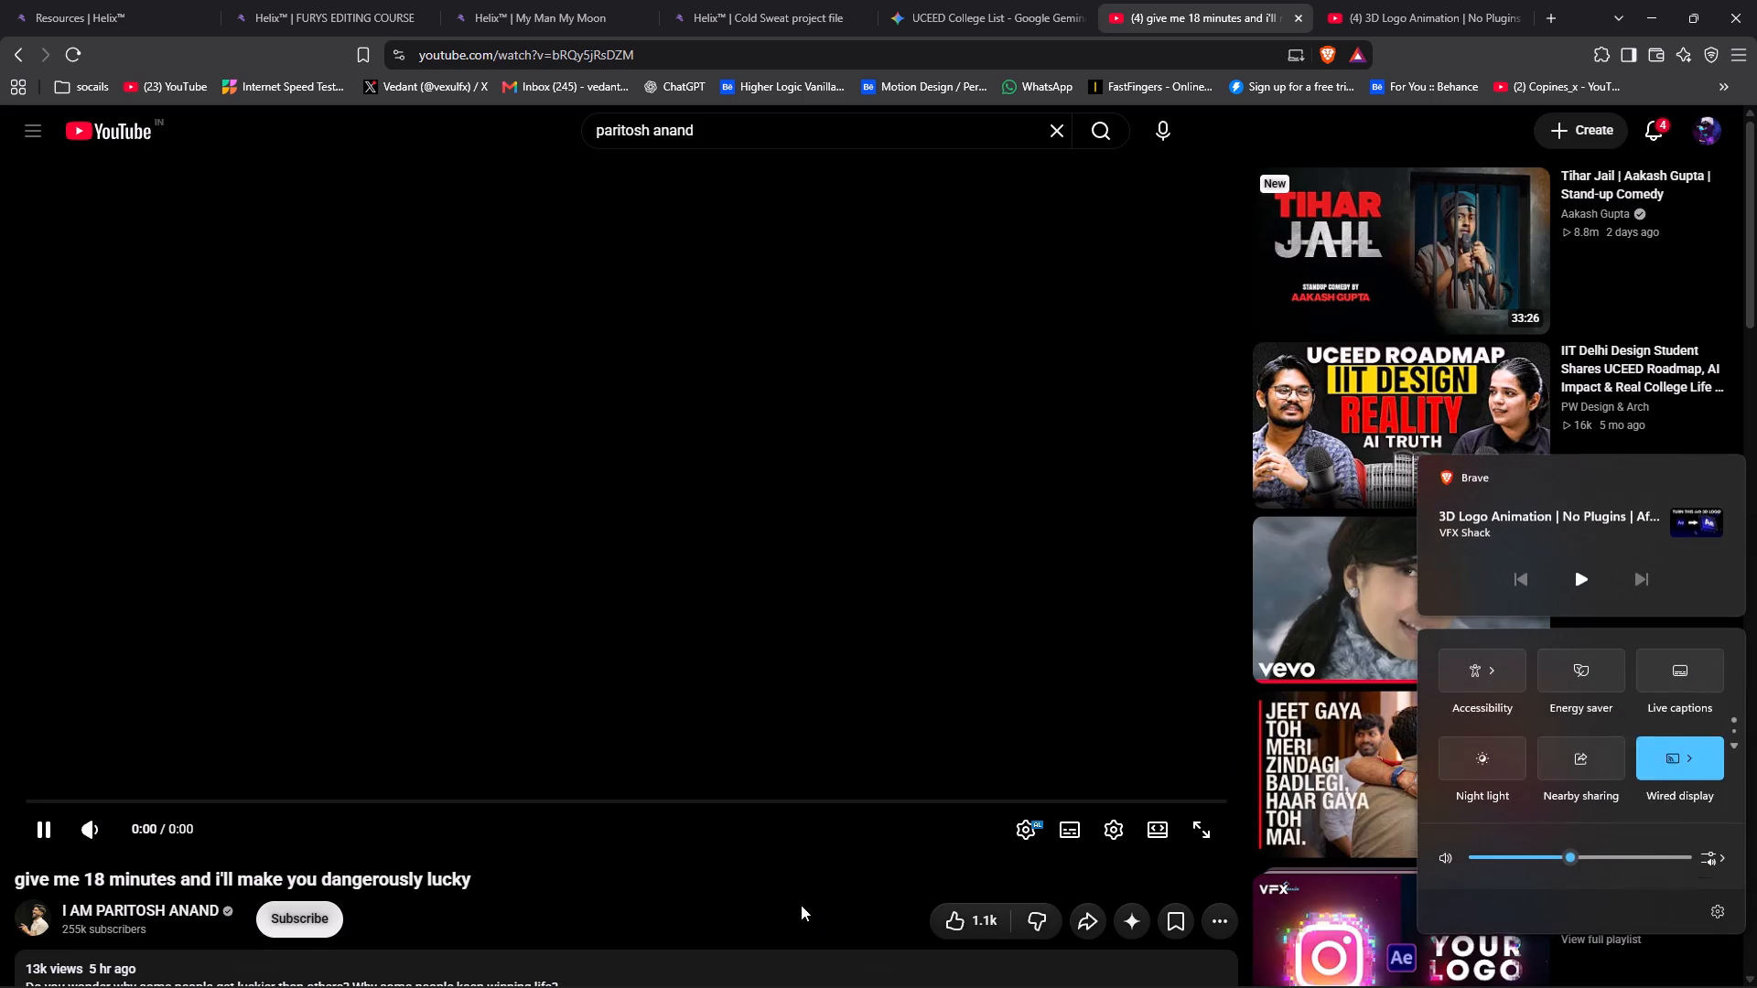
{"action": "left_click", "coordinate": [1600, 974]}
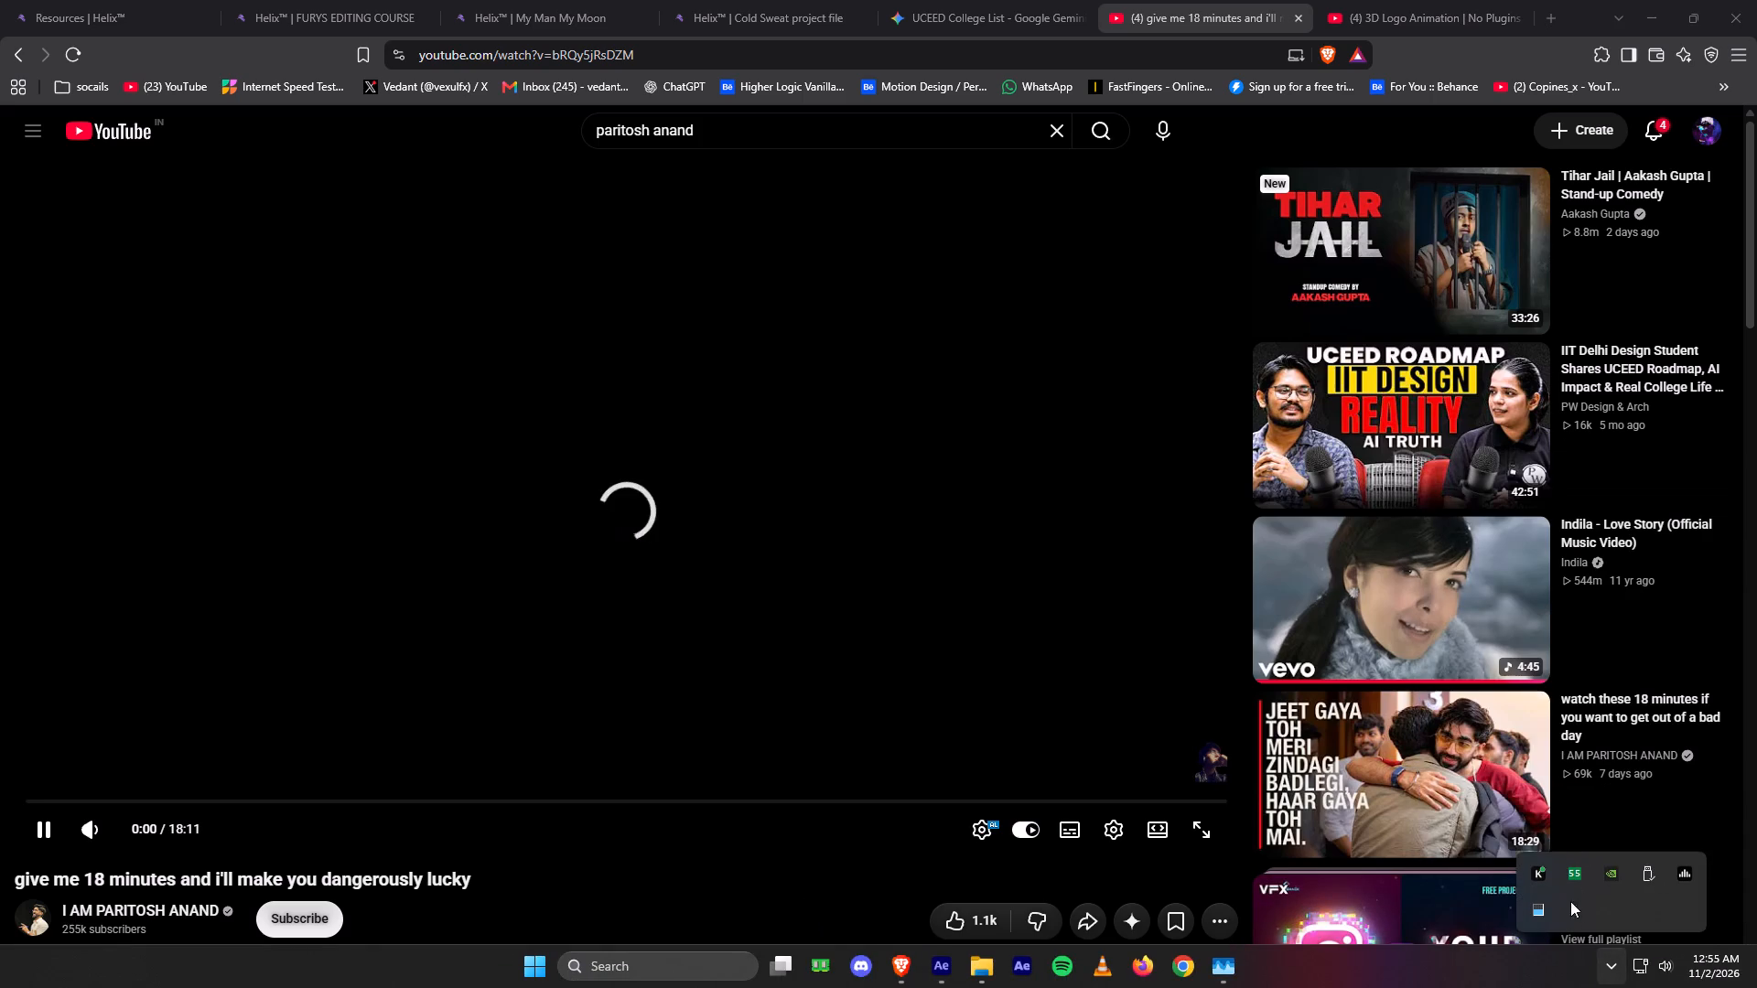